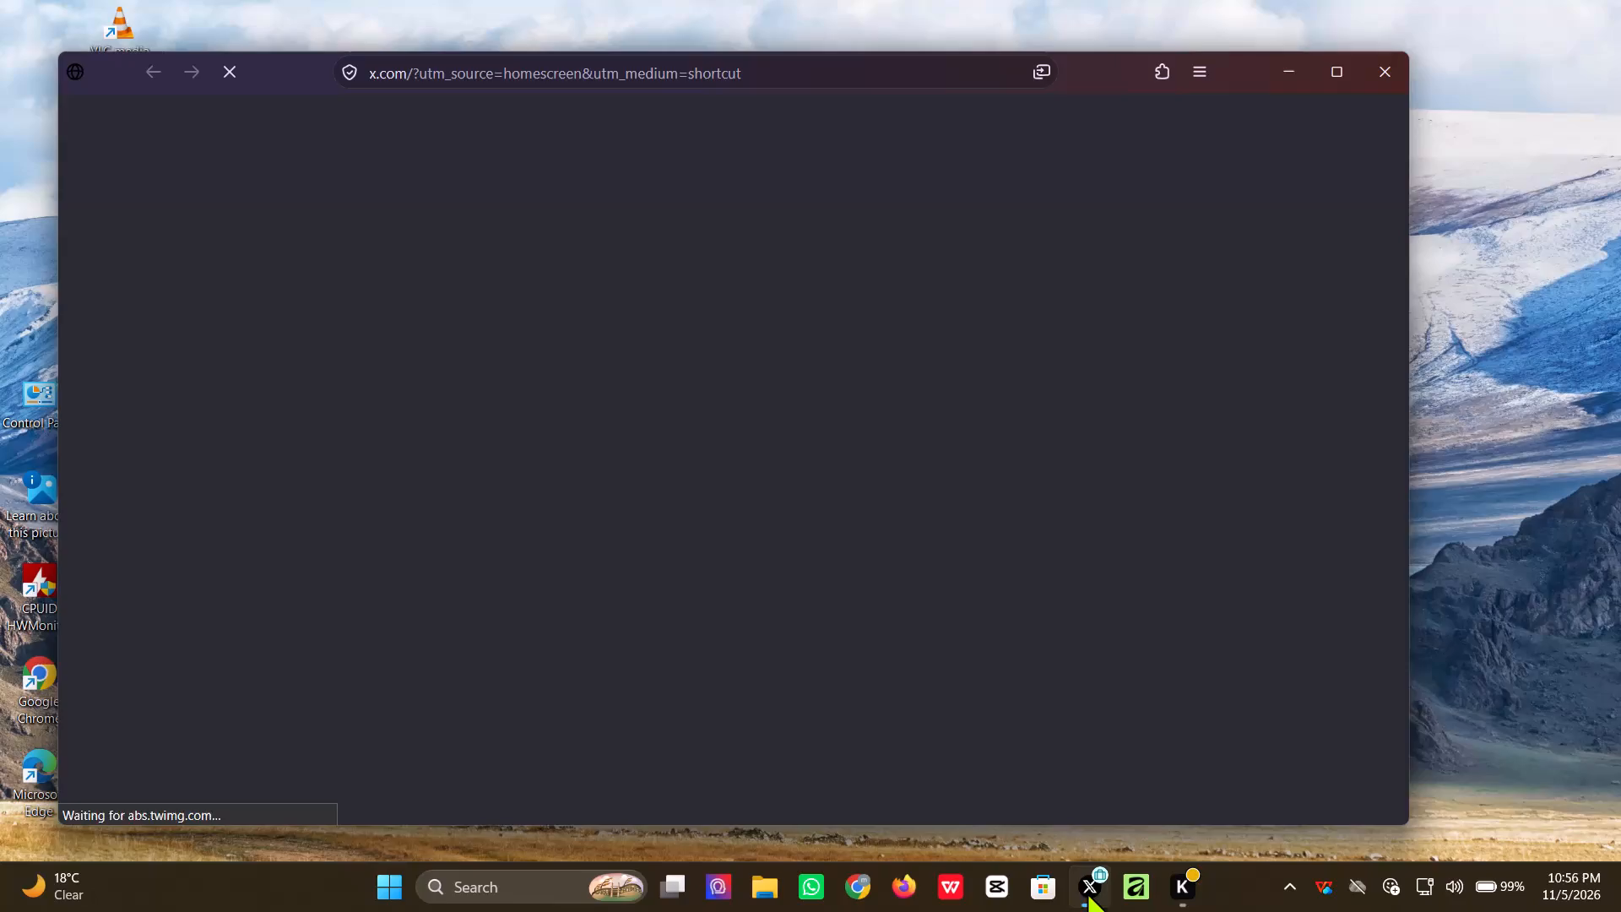
# Log in to X with the prefilled account username and password.
pyautogui.moveTo(301, 643); pyautogui.dragTo(298, 669)
pyautogui.click(290, 680)
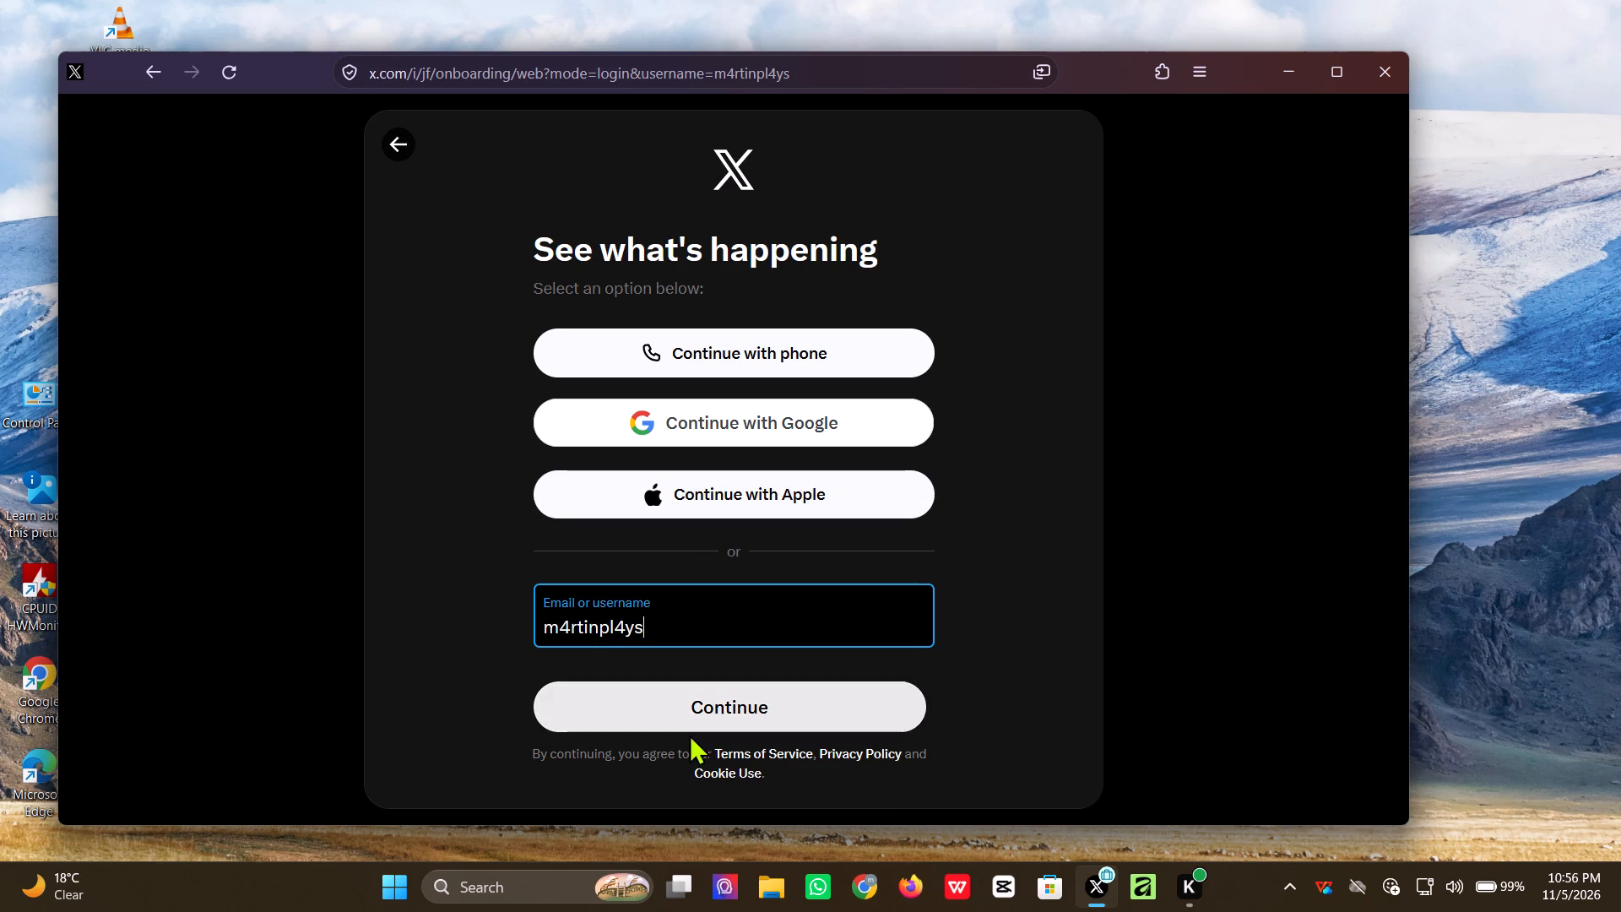
pyautogui.click(707, 707)
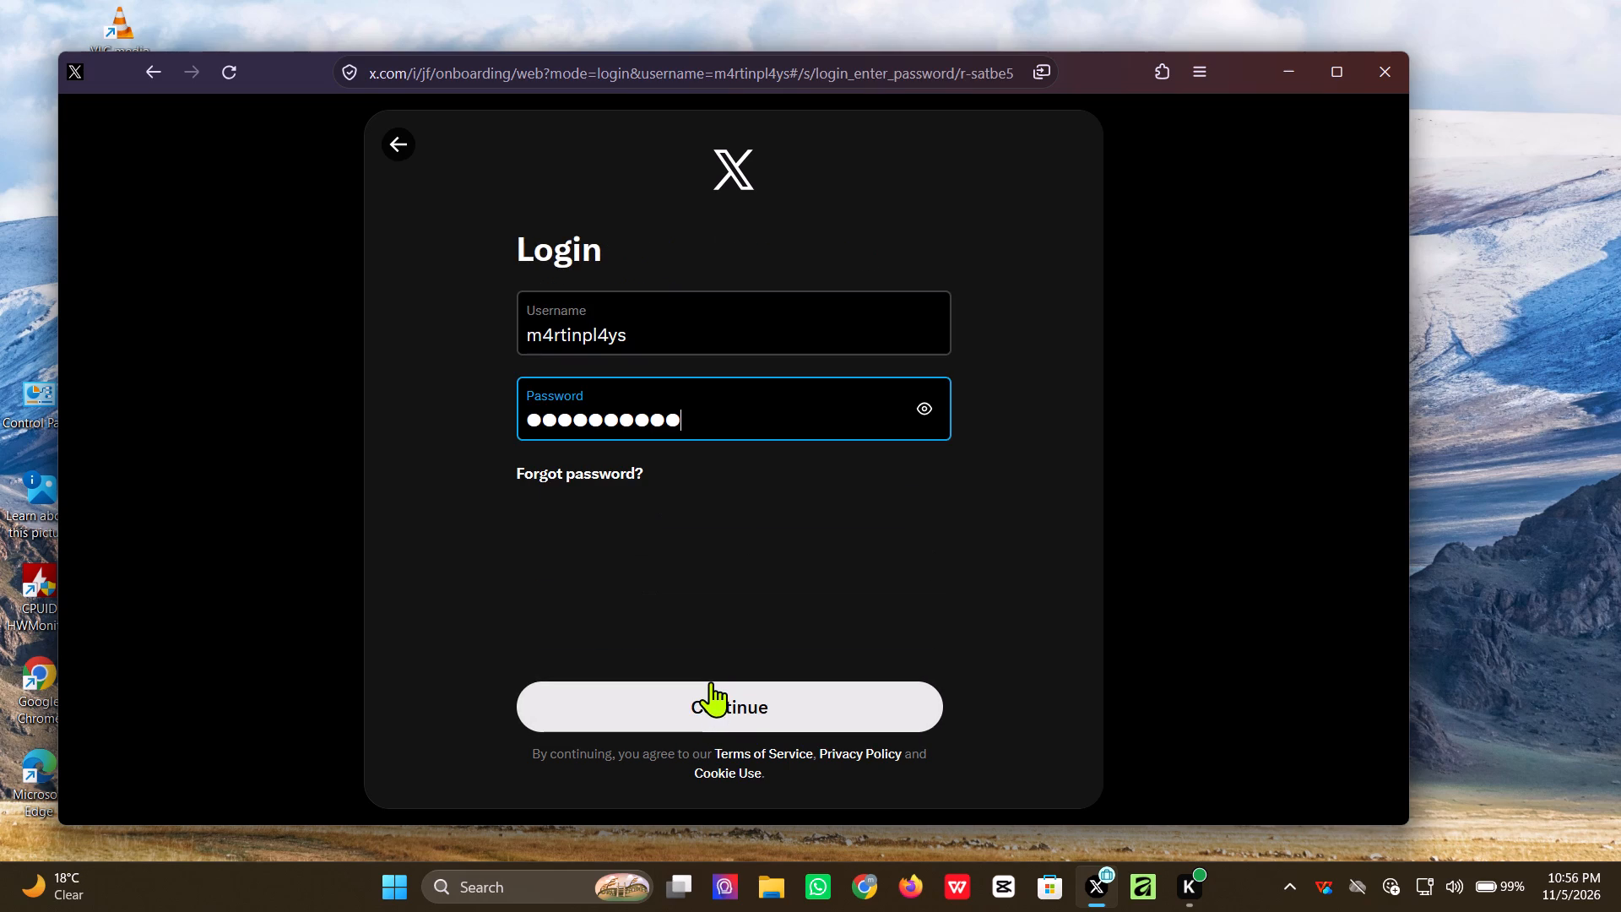
pyautogui.click(754, 722)
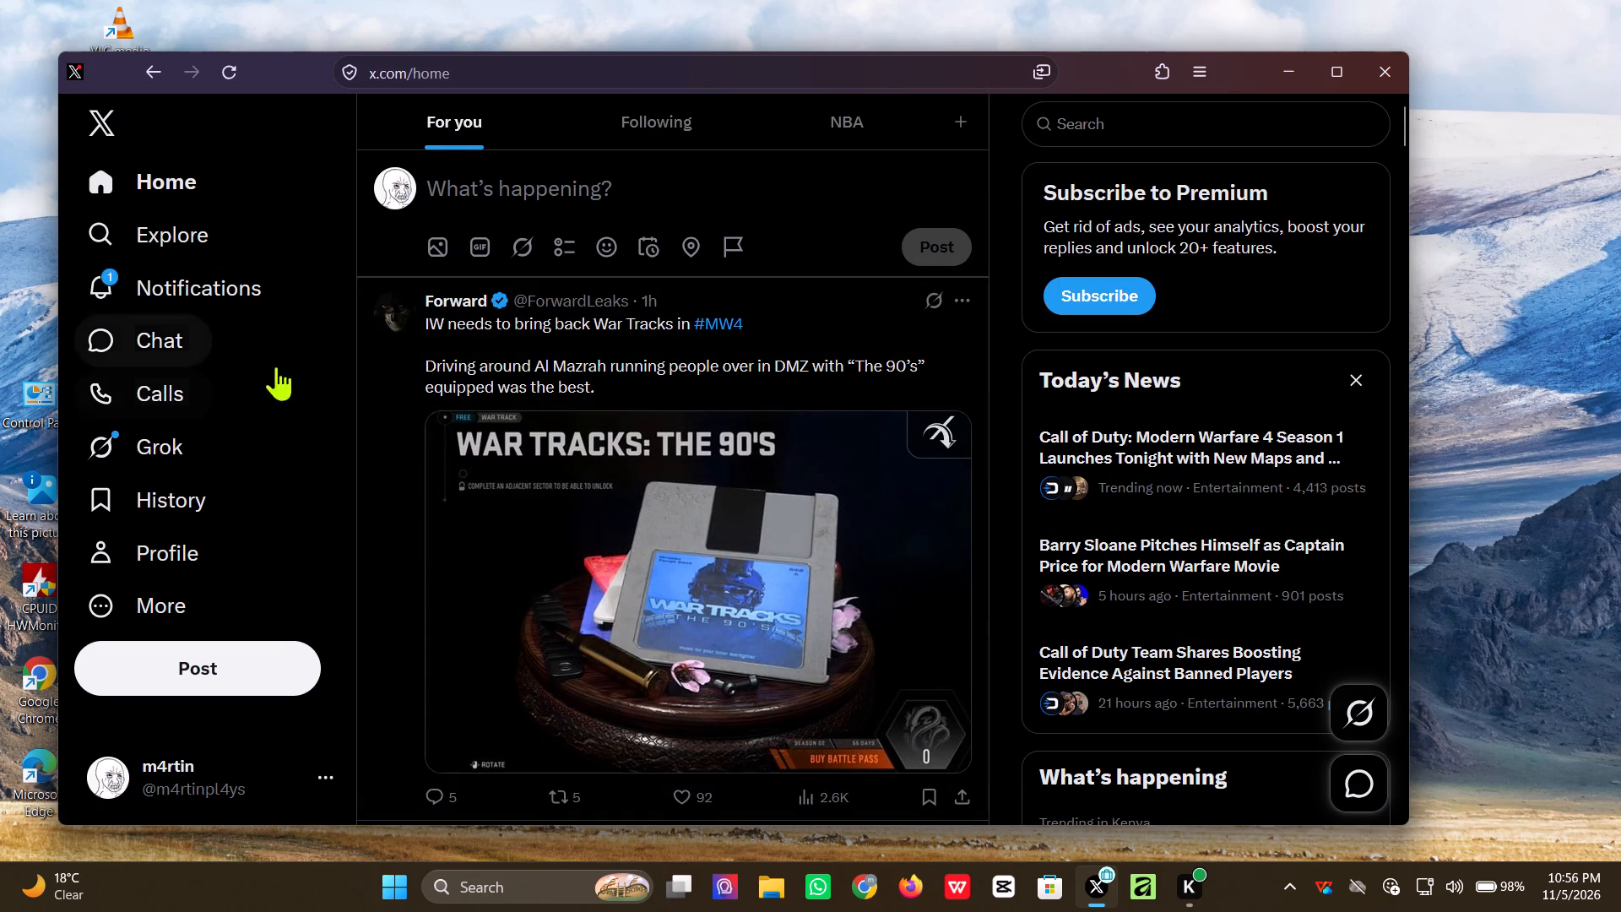
pyautogui.click(218, 341)
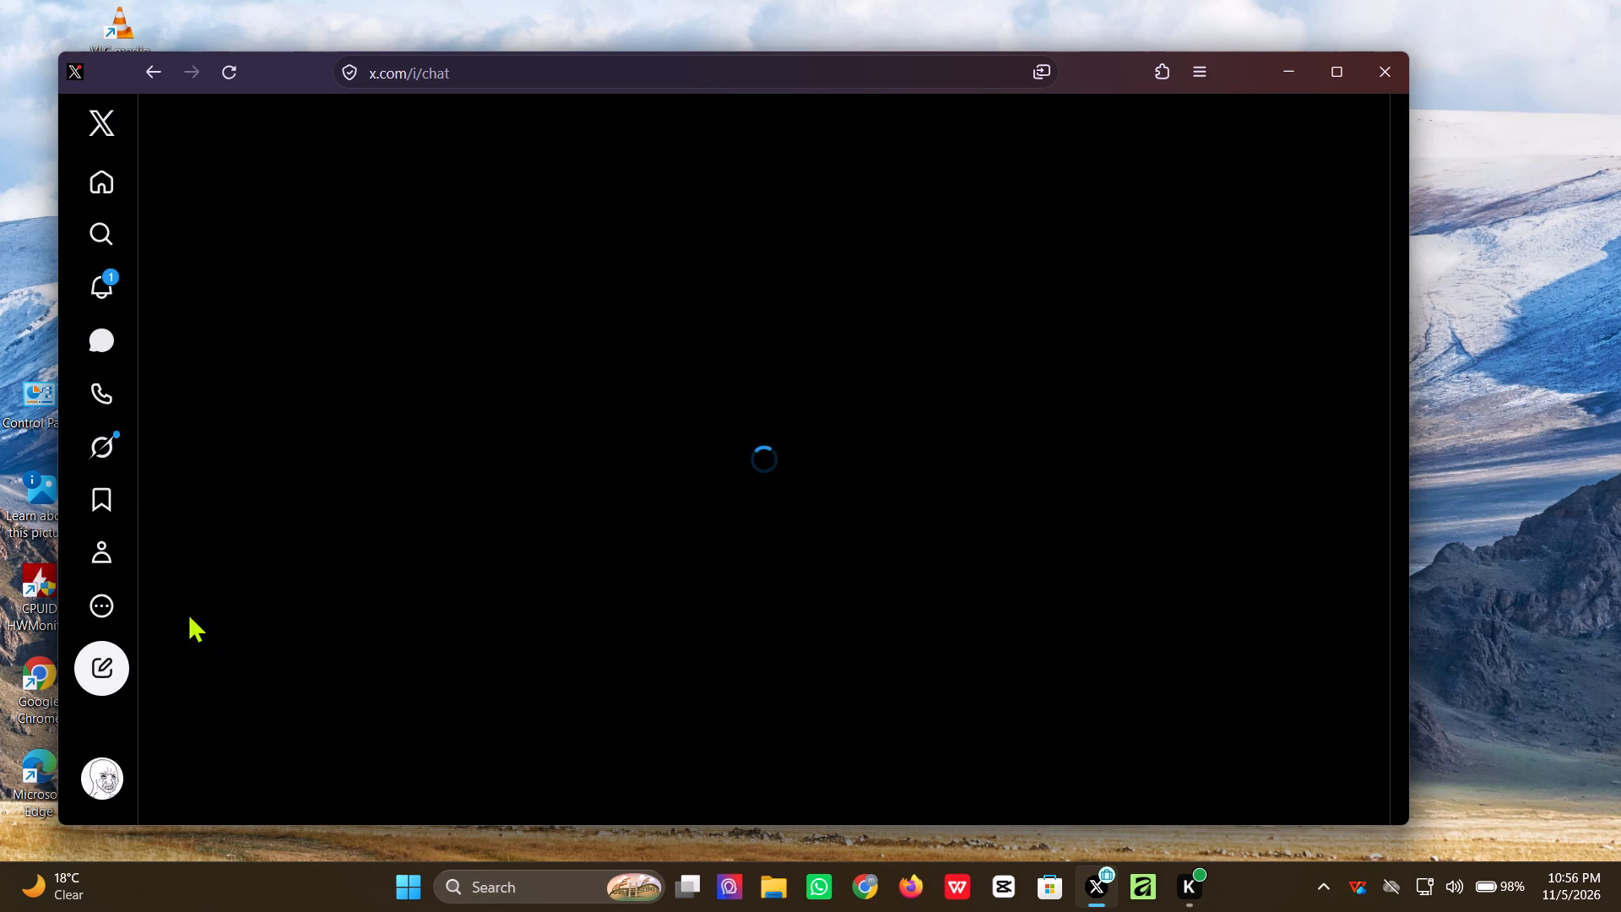
pyautogui.click(102, 236)
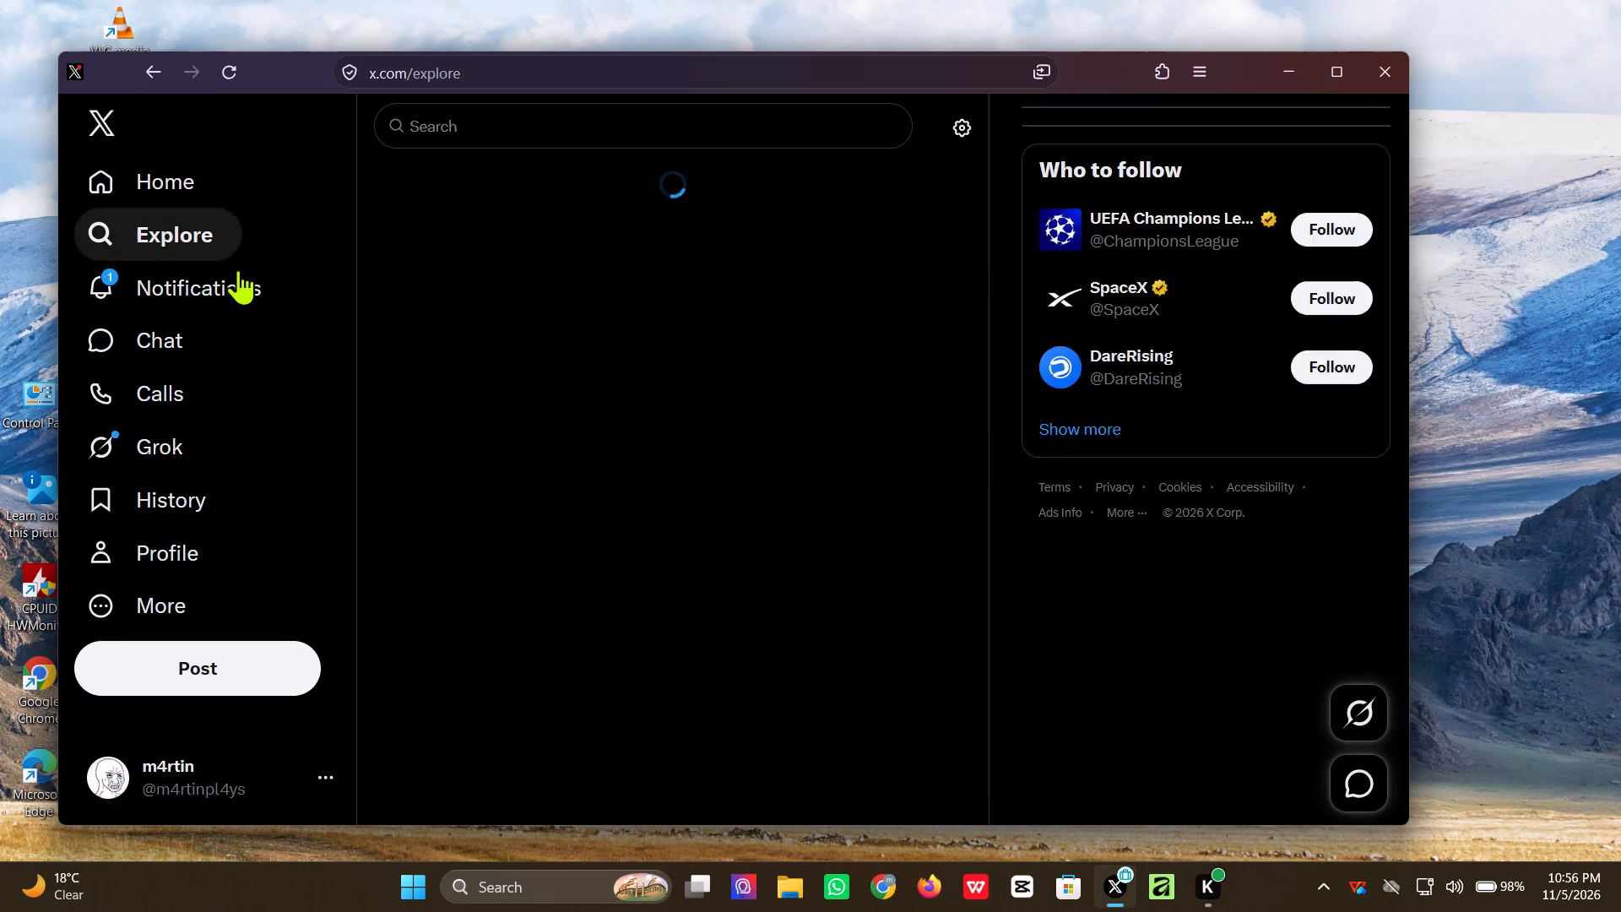
pyautogui.click(623, 133)
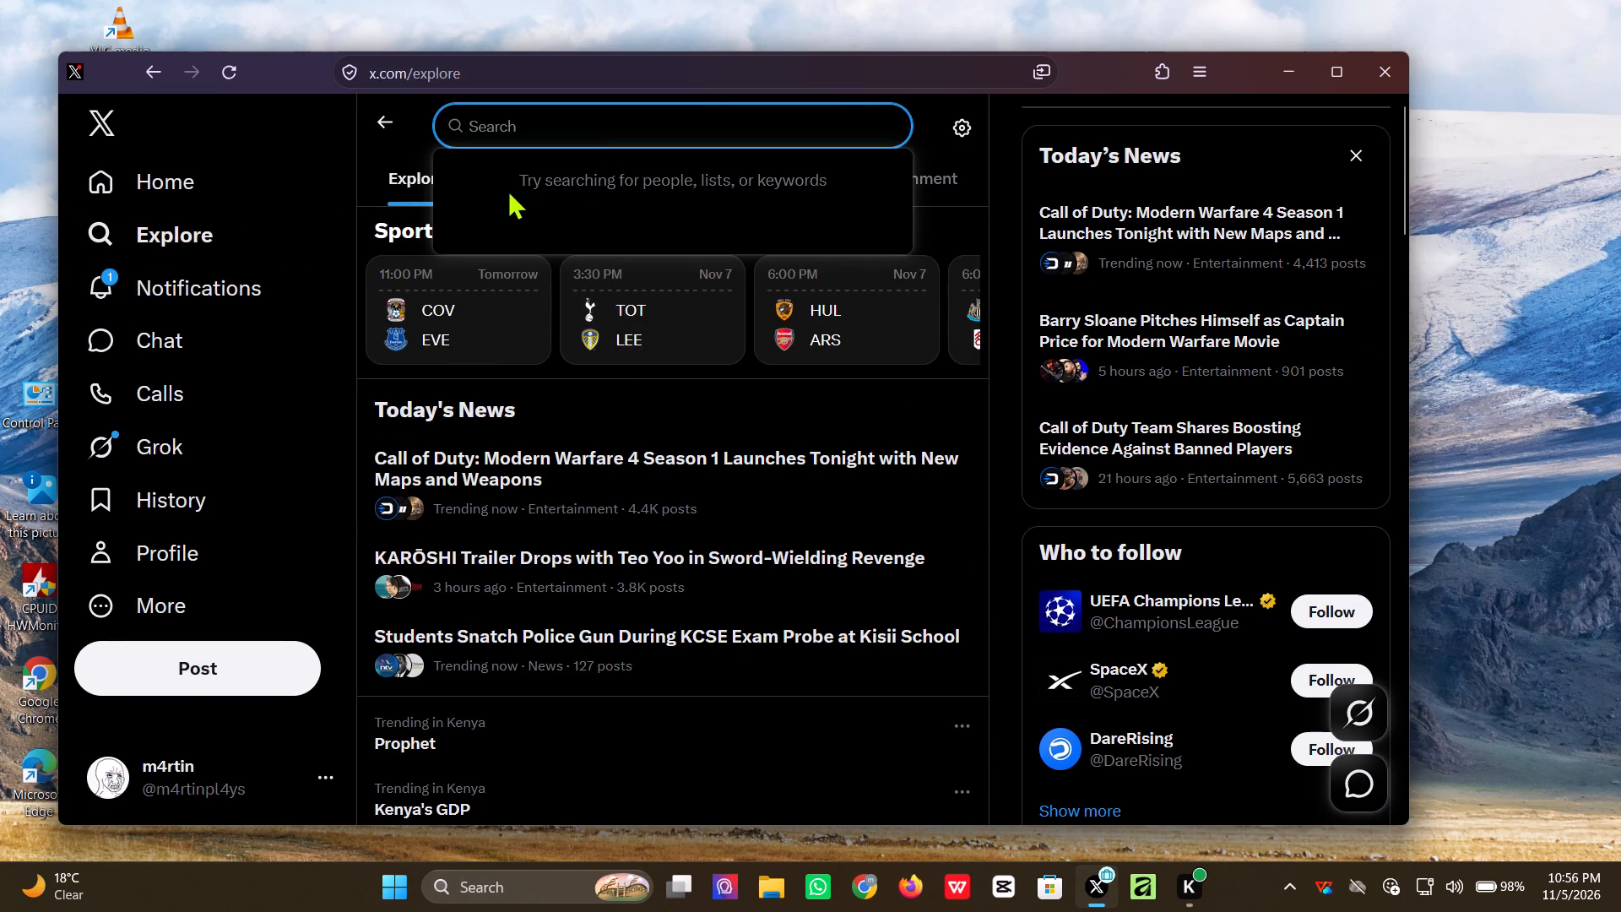
pyautogui.press('c')
pyautogui.press('a')
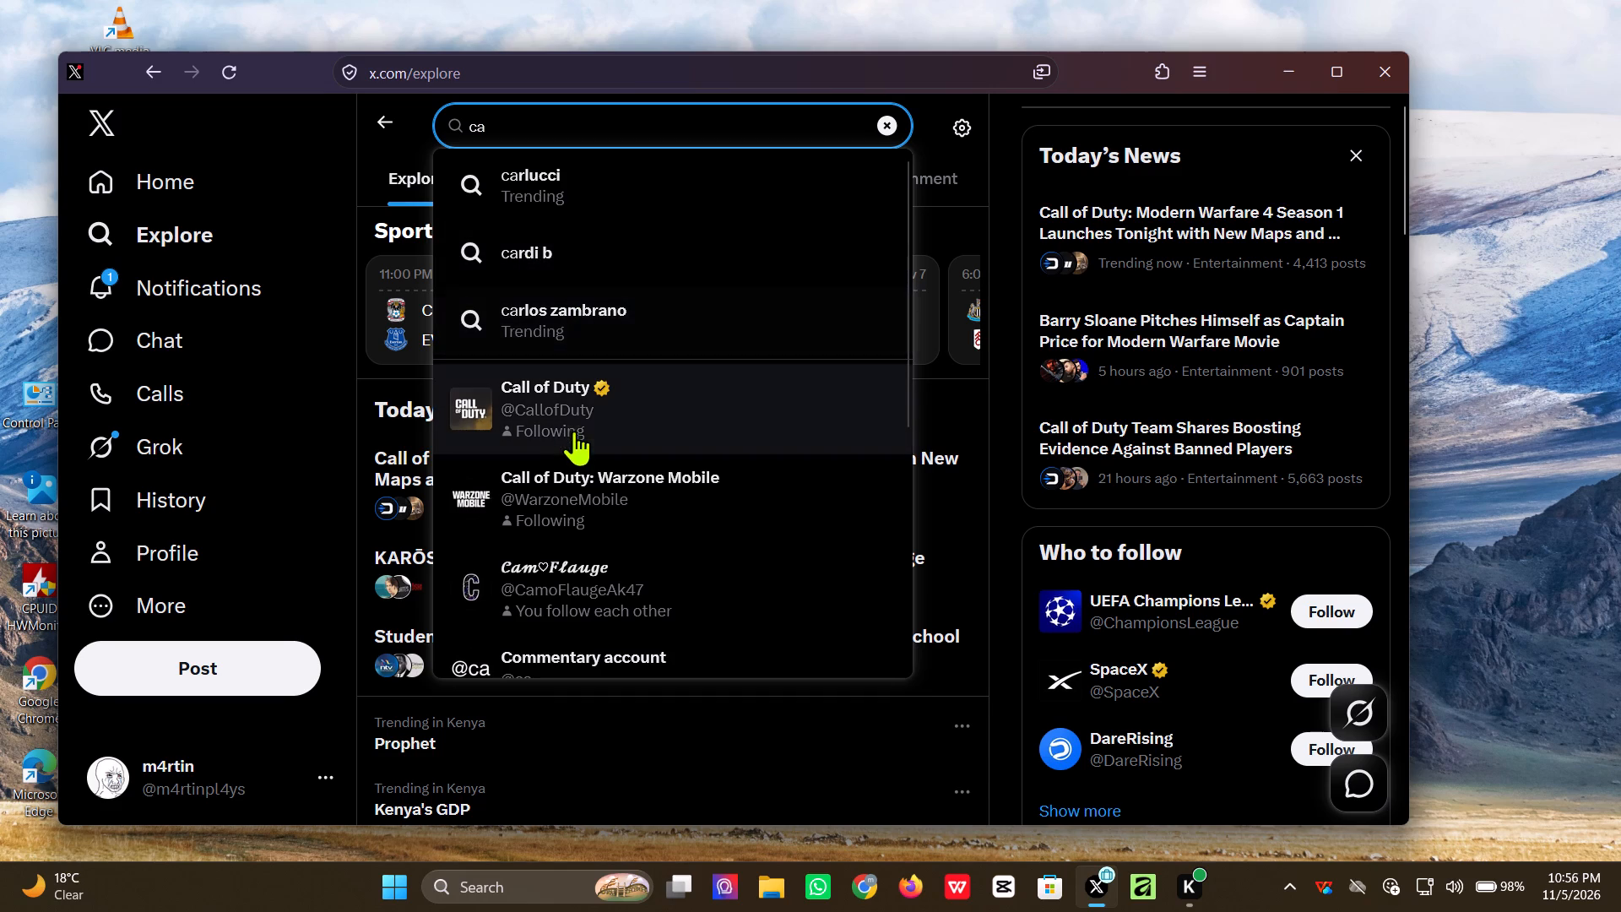
pyautogui.click(581, 401)
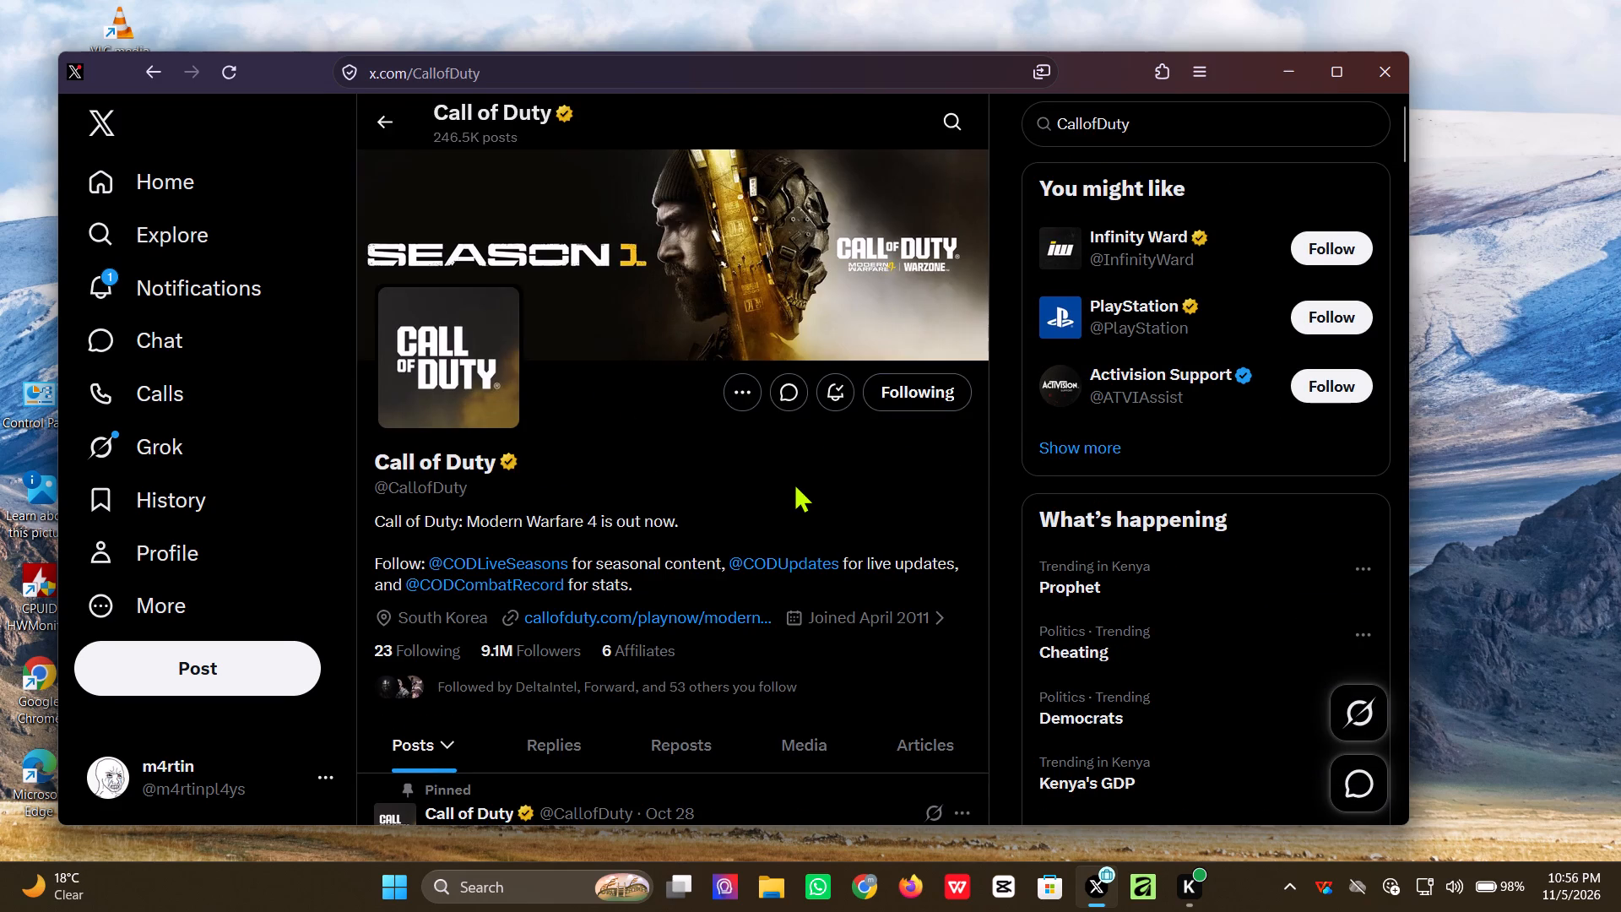
# Find the post about the Modern Warfare 4 Season 1 Battle Pass on the profile and open its linked blog article.
pyautogui.scroll(-3, 680, 442)
pyautogui.scroll(1, 675, 464)
pyautogui.scroll(-4, 679, 560)
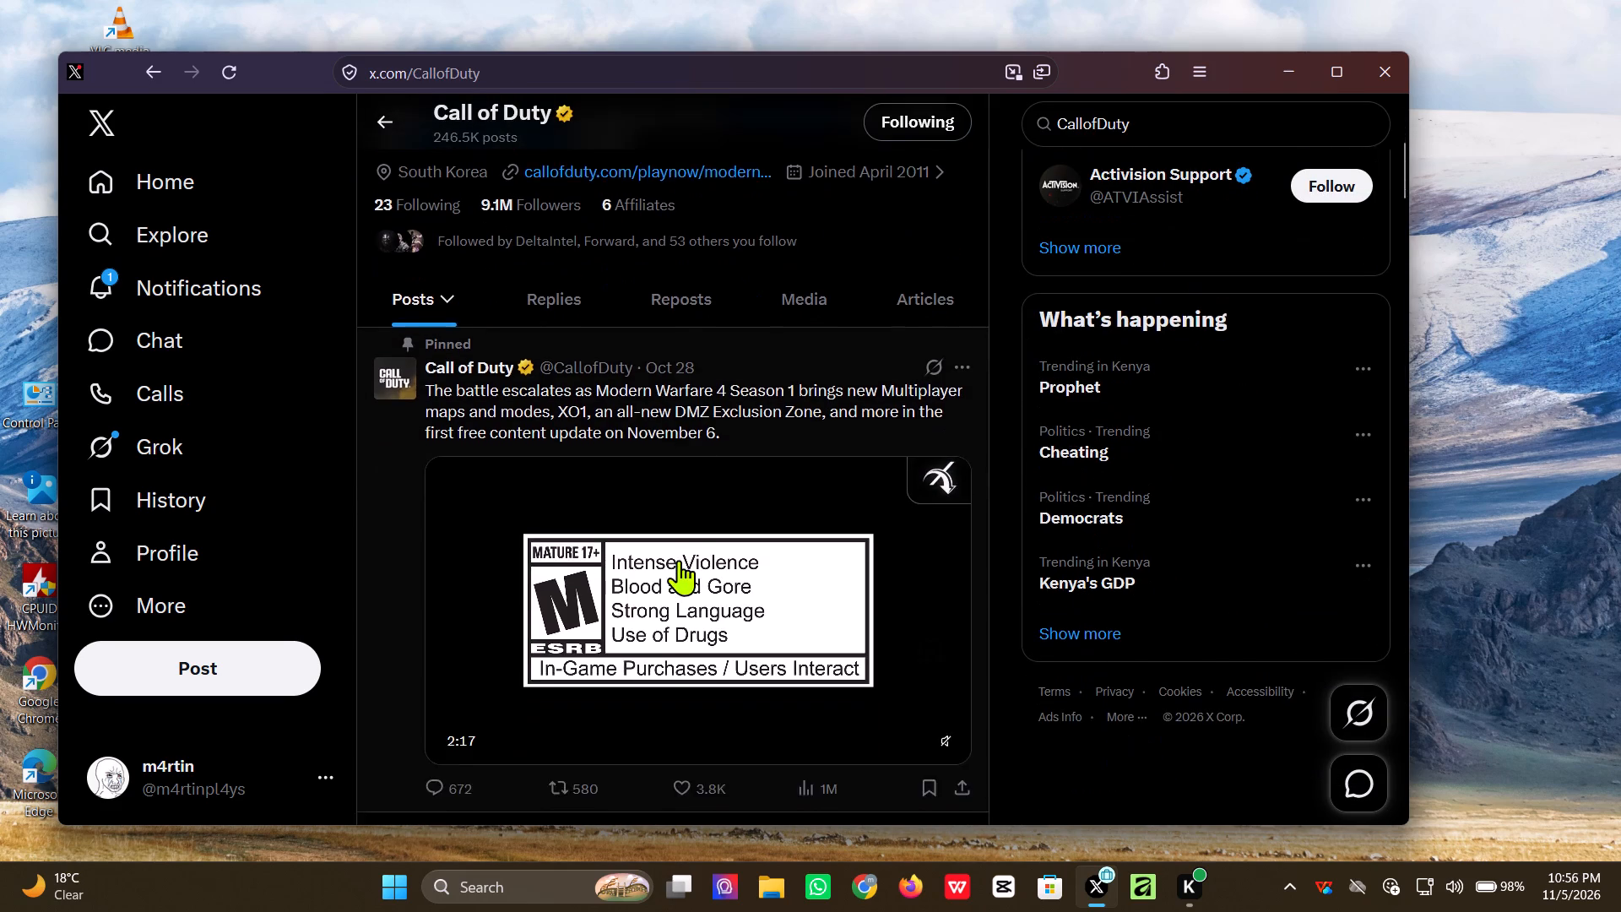
pyautogui.scroll(-2, 679, 560)
pyautogui.scroll(1, 679, 560)
pyautogui.click(673, 643)
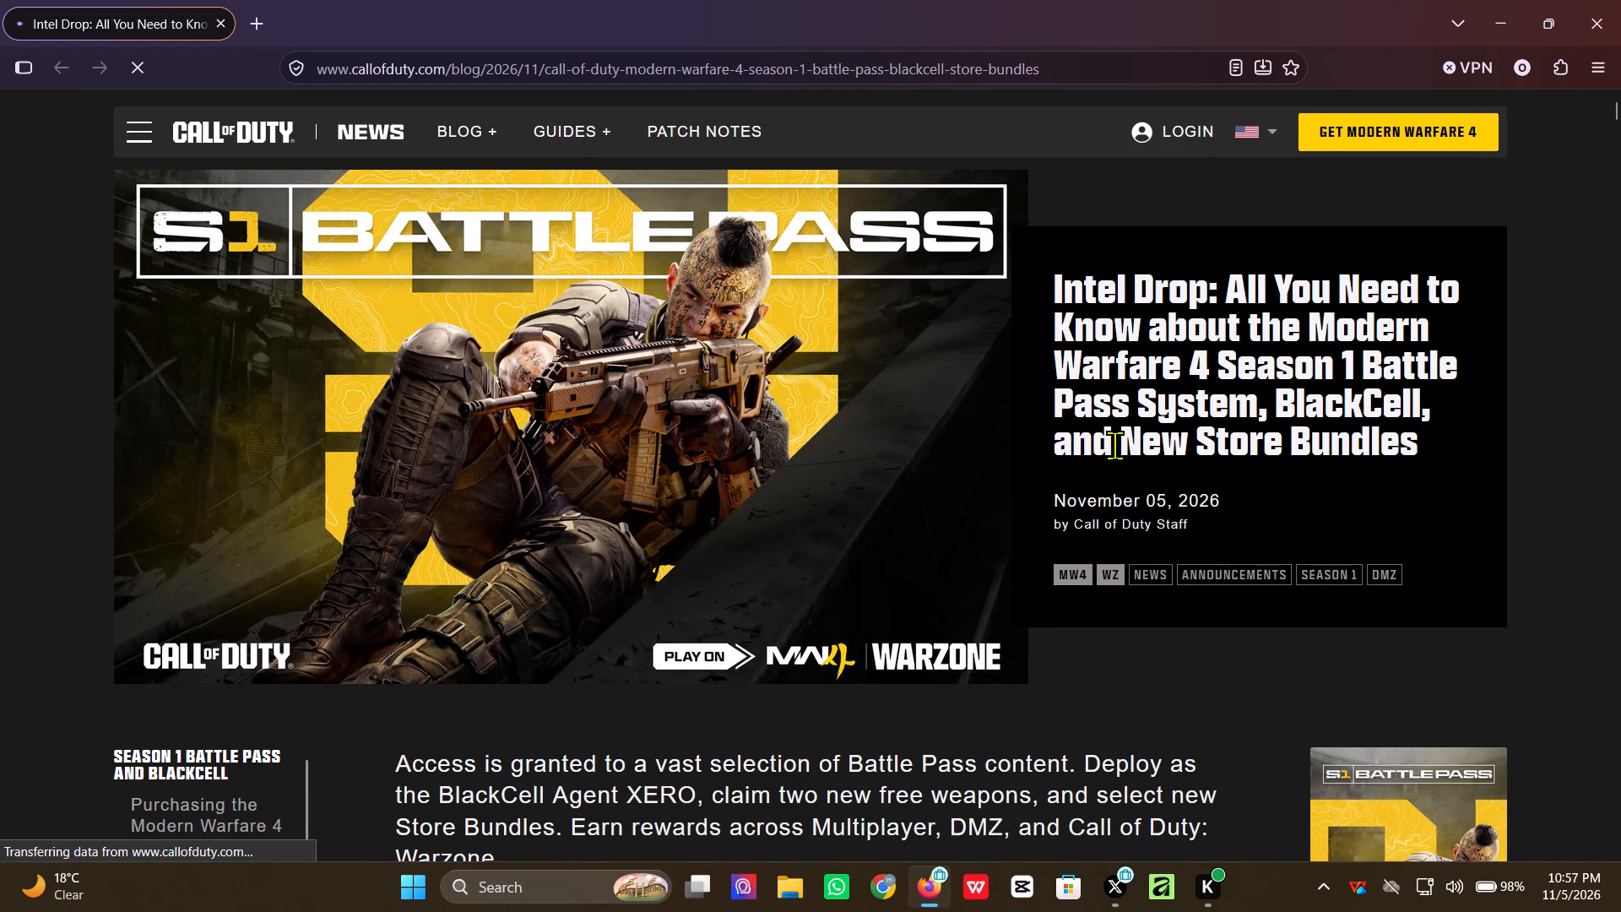
# Read the article's introduction and the section on ways to purchase the Season 1 Battle Pass.
pyautogui.scroll(2, 1151, 367)
pyautogui.scroll(-6, 1151, 367)
pyautogui.scroll(1, 1149, 371)
pyautogui.scroll(3, 912, 351)
pyautogui.scroll(-2, 906, 358)
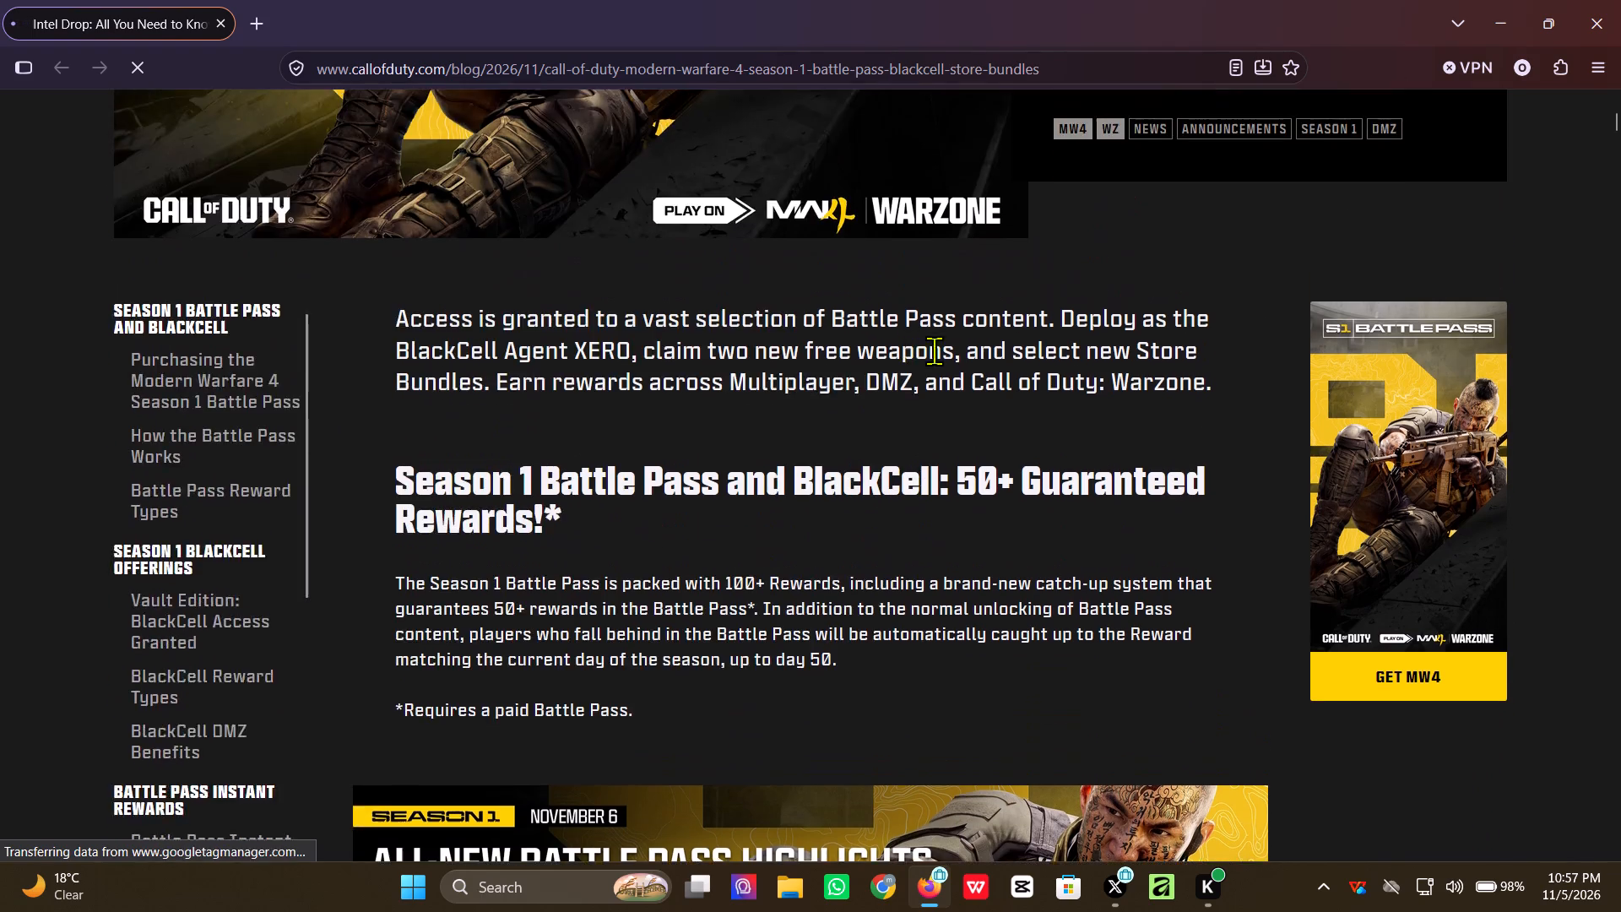
pyautogui.scroll(-5, 940, 338)
pyautogui.scroll(1, 946, 340)
pyautogui.scroll(-1, 936, 764)
pyautogui.scroll(1, 938, 772)
pyautogui.scroll(-4, 940, 785)
pyautogui.scroll(1, 939, 812)
pyautogui.scroll(-3, 939, 812)
pyautogui.scroll(-5, 1124, 672)
pyautogui.scroll(1, 1135, 680)
pyautogui.scroll(-2, 1135, 680)
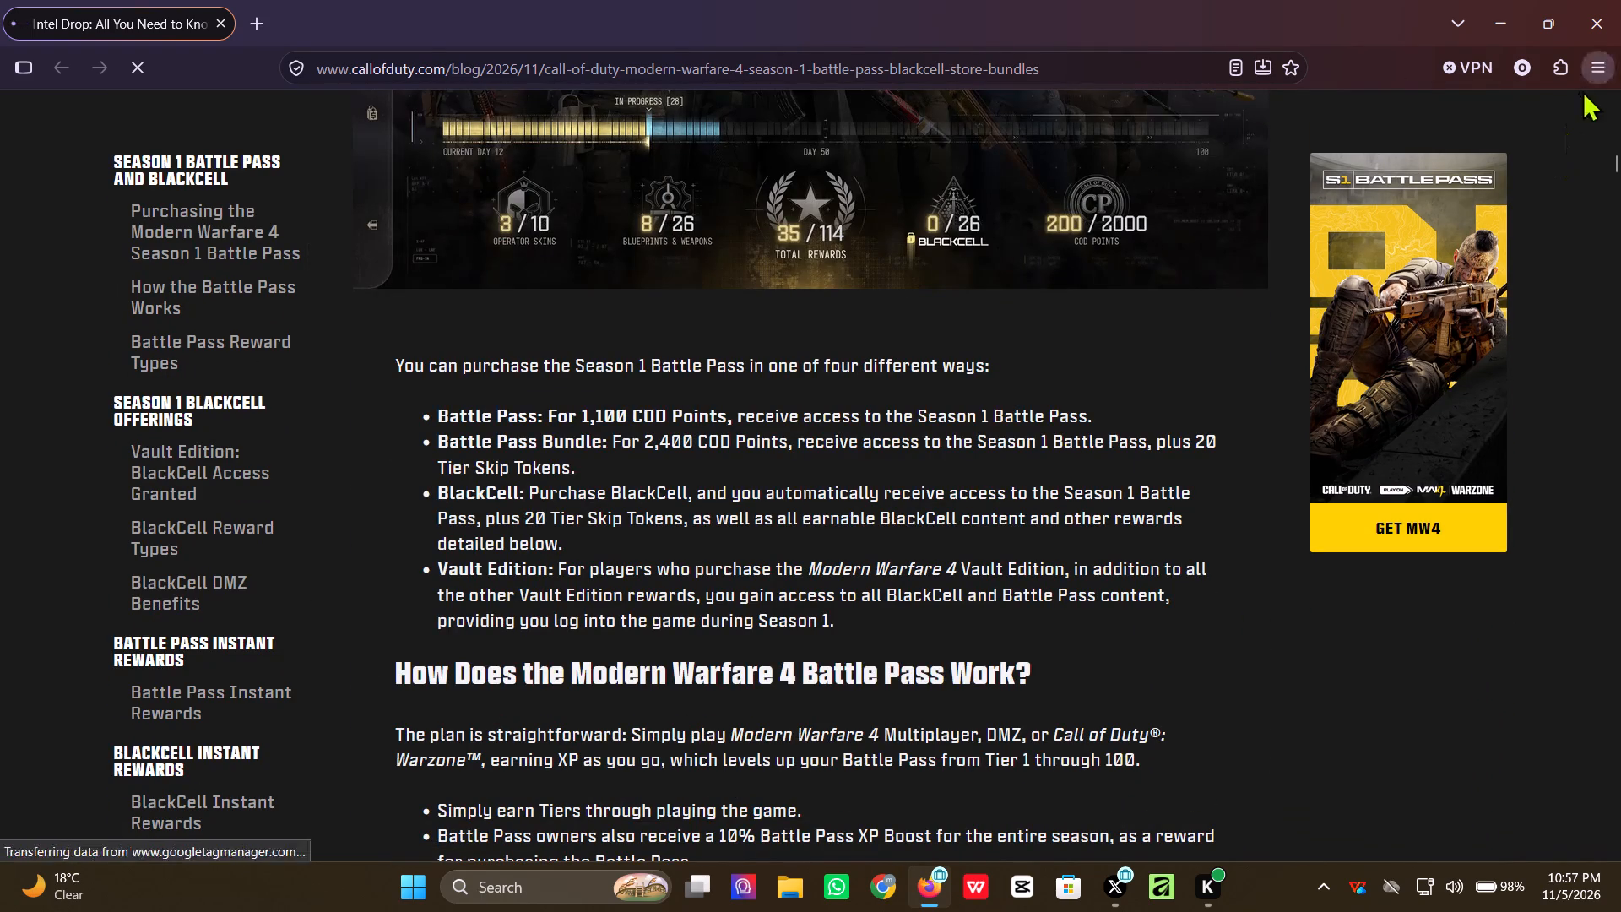
# Skim ahead through the article's later operator skins to the start of the weapon blueprints section.
pyautogui.moveTo(1613, 163); pyautogui.dragTo(1526, 726)
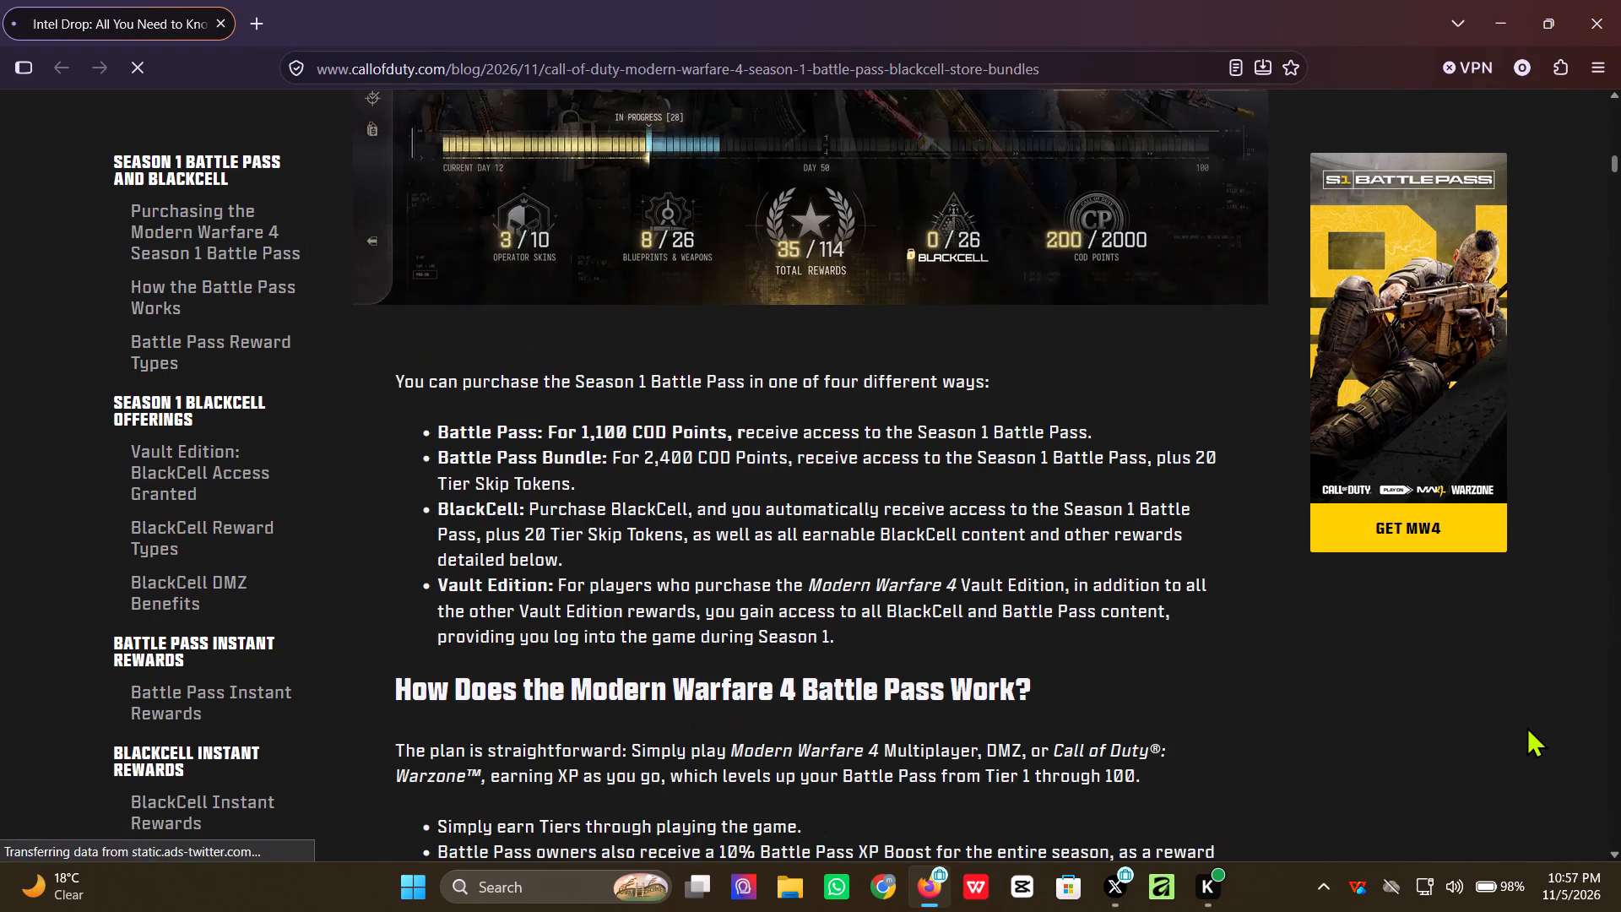
pyautogui.moveTo(1526, 726); pyautogui.dragTo(1559, 525)
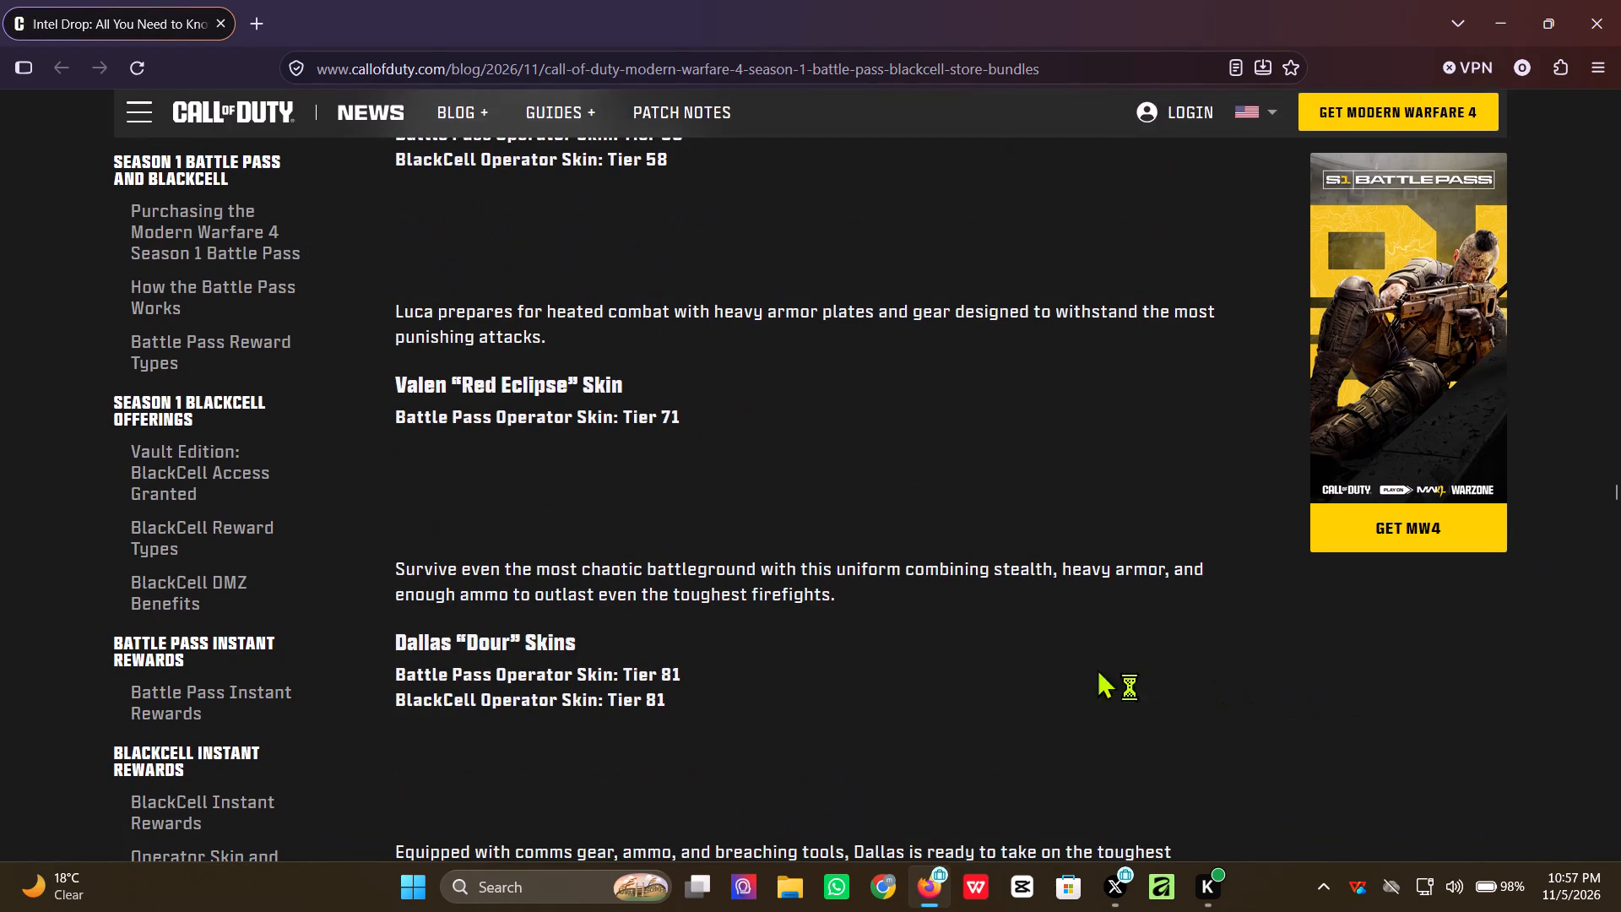
pyautogui.scroll(-3, 920, 643)
pyautogui.scroll(3, 919, 649)
pyautogui.scroll(-5, 917, 650)
pyautogui.scroll(1, 916, 652)
pyautogui.scroll(-1, 916, 652)
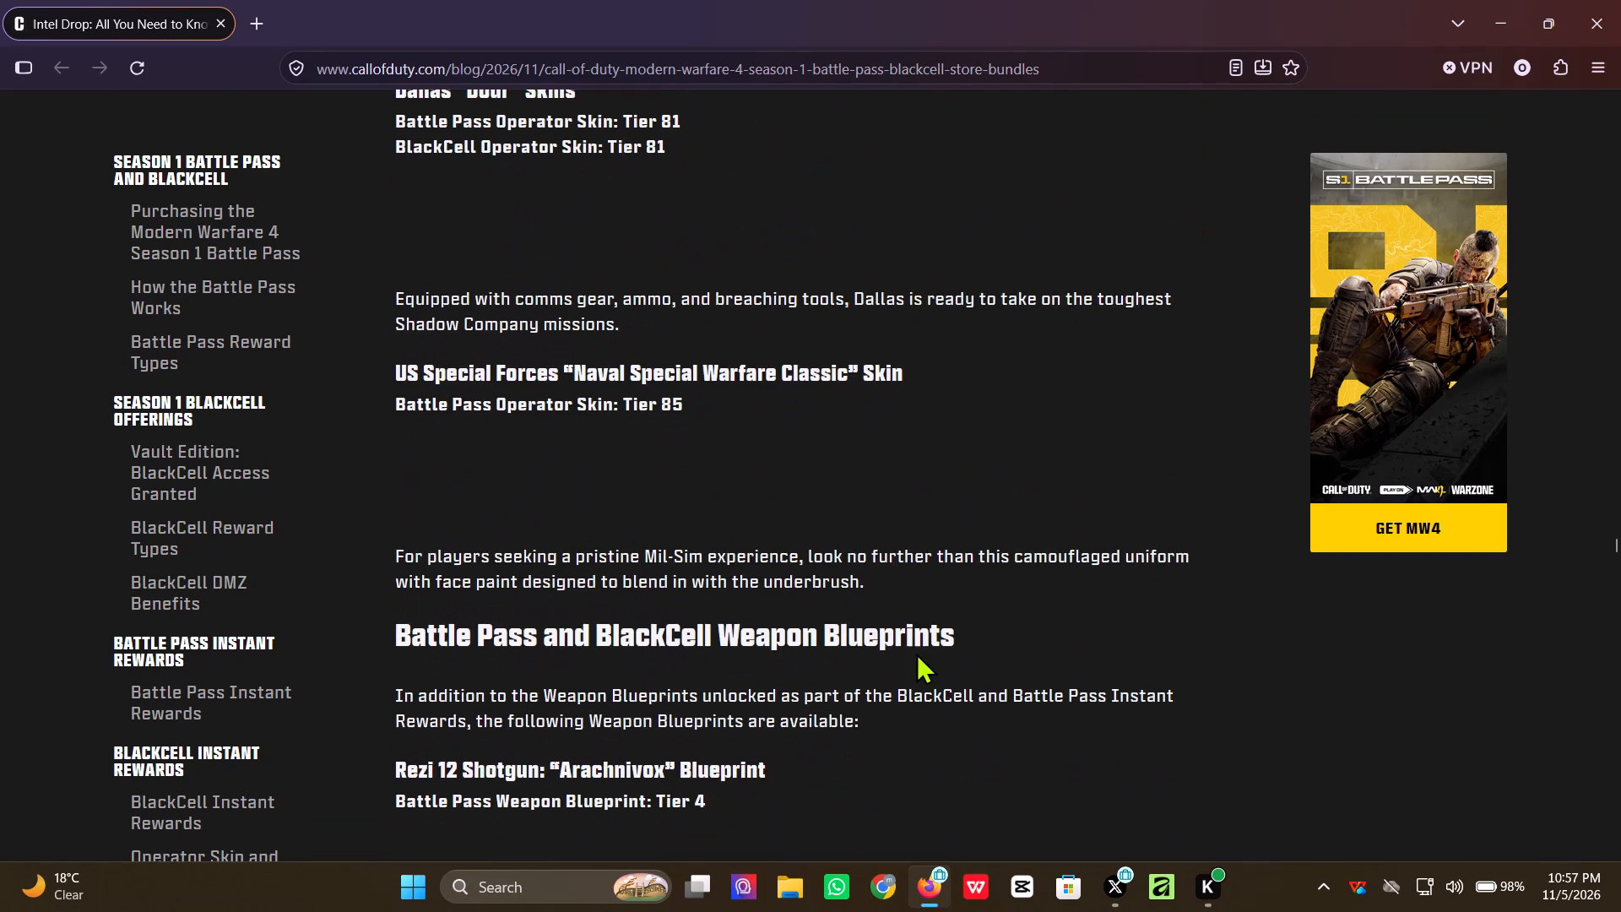
pyautogui.scroll(-2, 268, 524)
pyautogui.scroll(1, 268, 524)
pyautogui.scroll(-5, 268, 524)
pyautogui.scroll(1, 268, 524)
pyautogui.scroll(-3, 268, 524)
pyautogui.scroll(1, 263, 525)
pyautogui.scroll(-7, 262, 528)
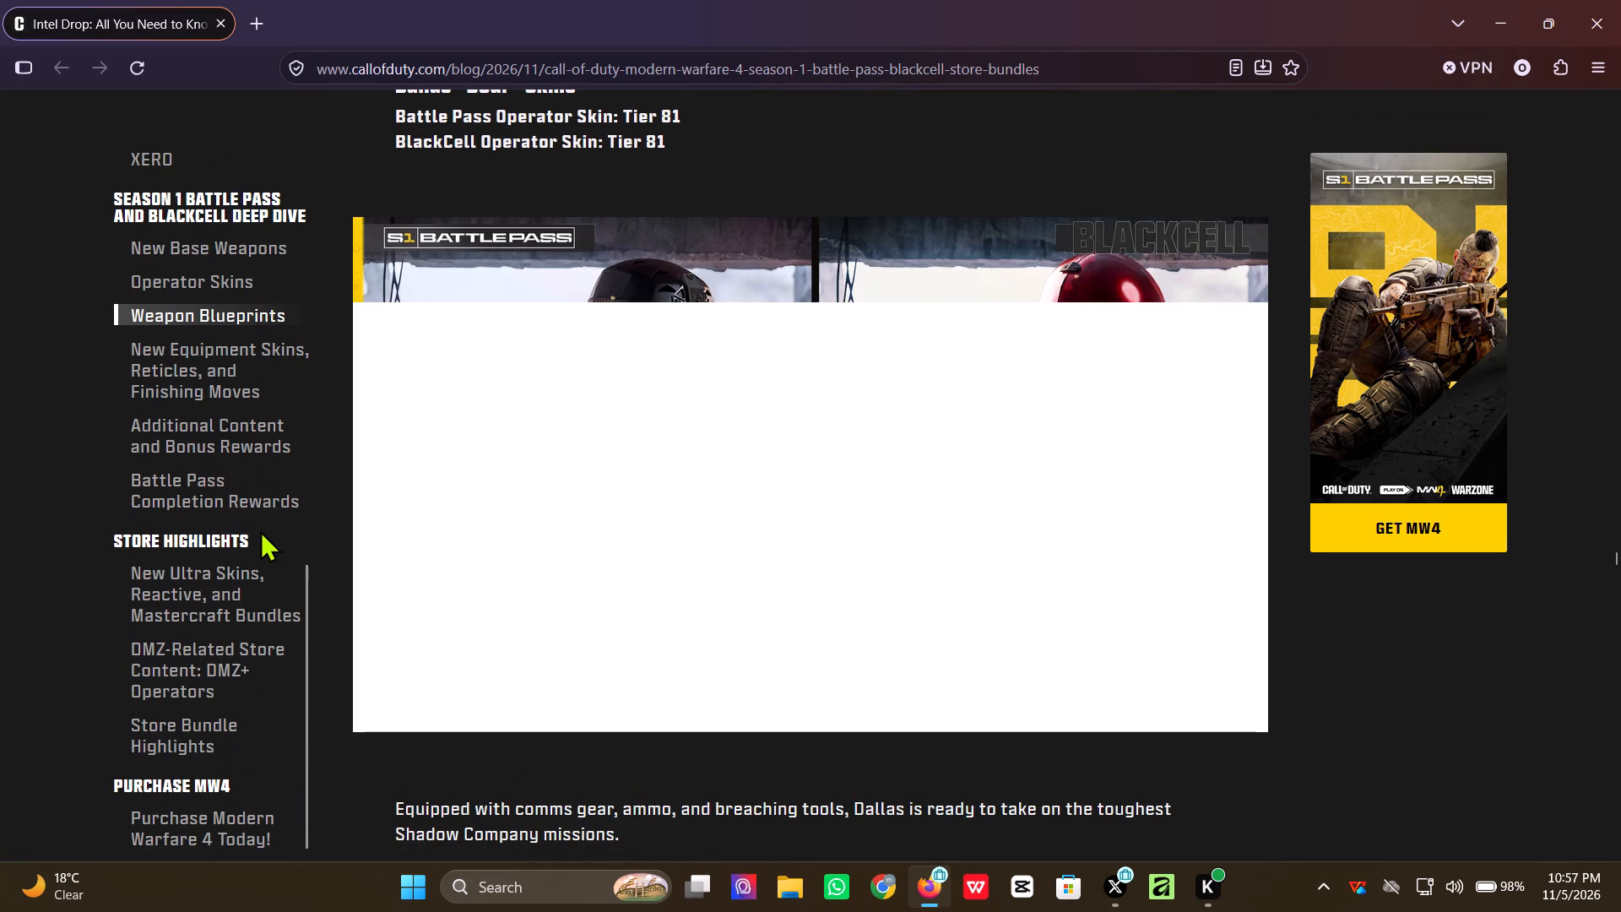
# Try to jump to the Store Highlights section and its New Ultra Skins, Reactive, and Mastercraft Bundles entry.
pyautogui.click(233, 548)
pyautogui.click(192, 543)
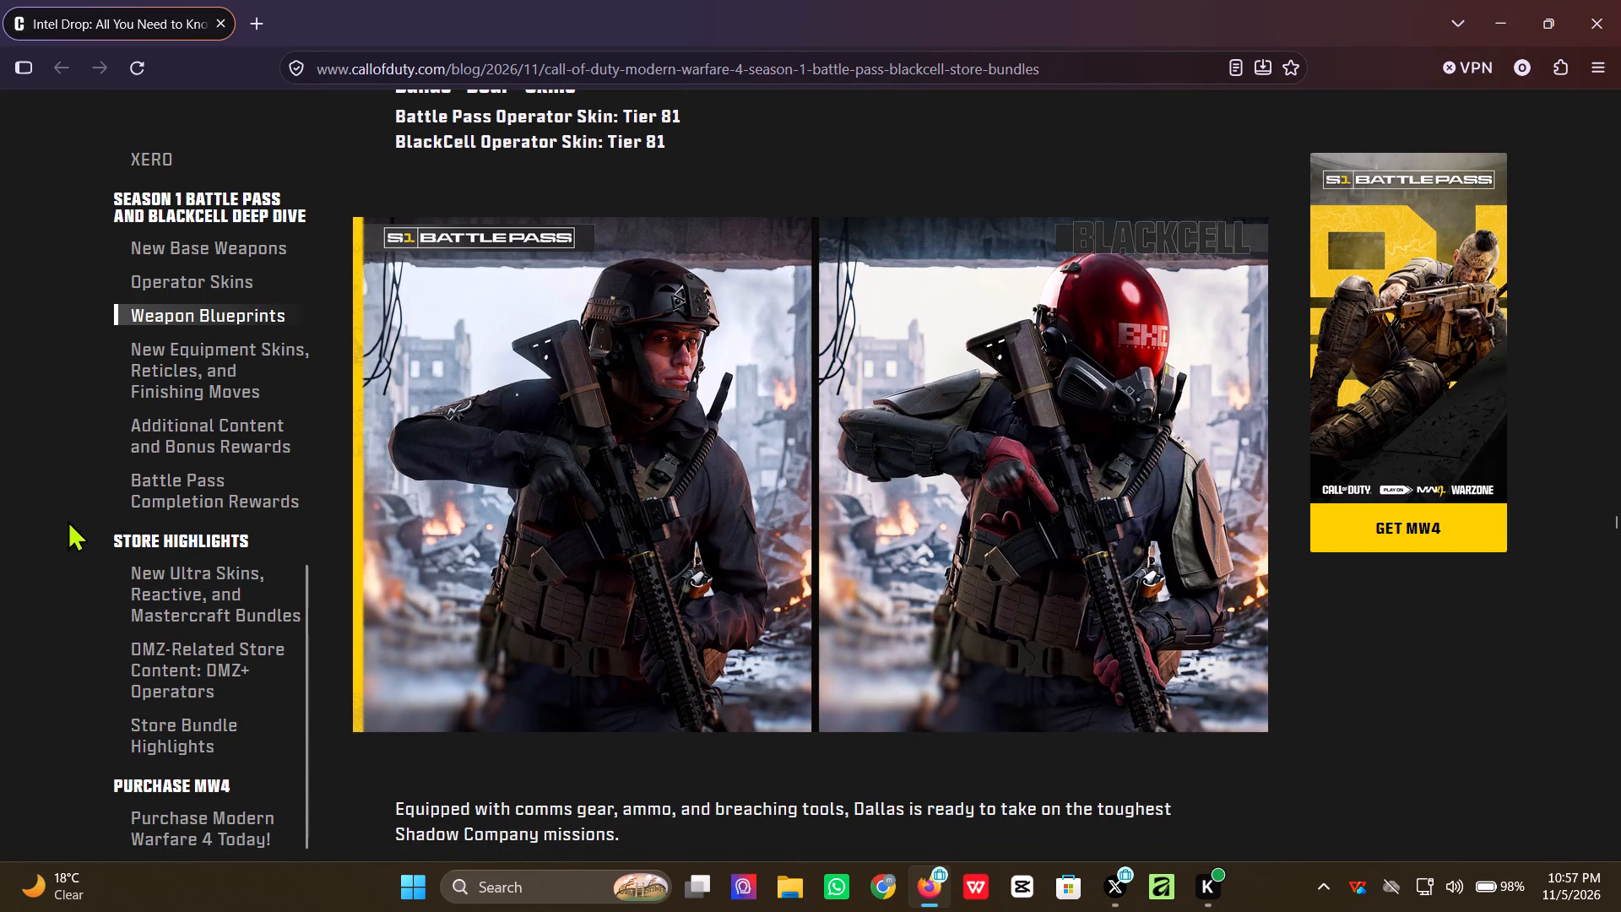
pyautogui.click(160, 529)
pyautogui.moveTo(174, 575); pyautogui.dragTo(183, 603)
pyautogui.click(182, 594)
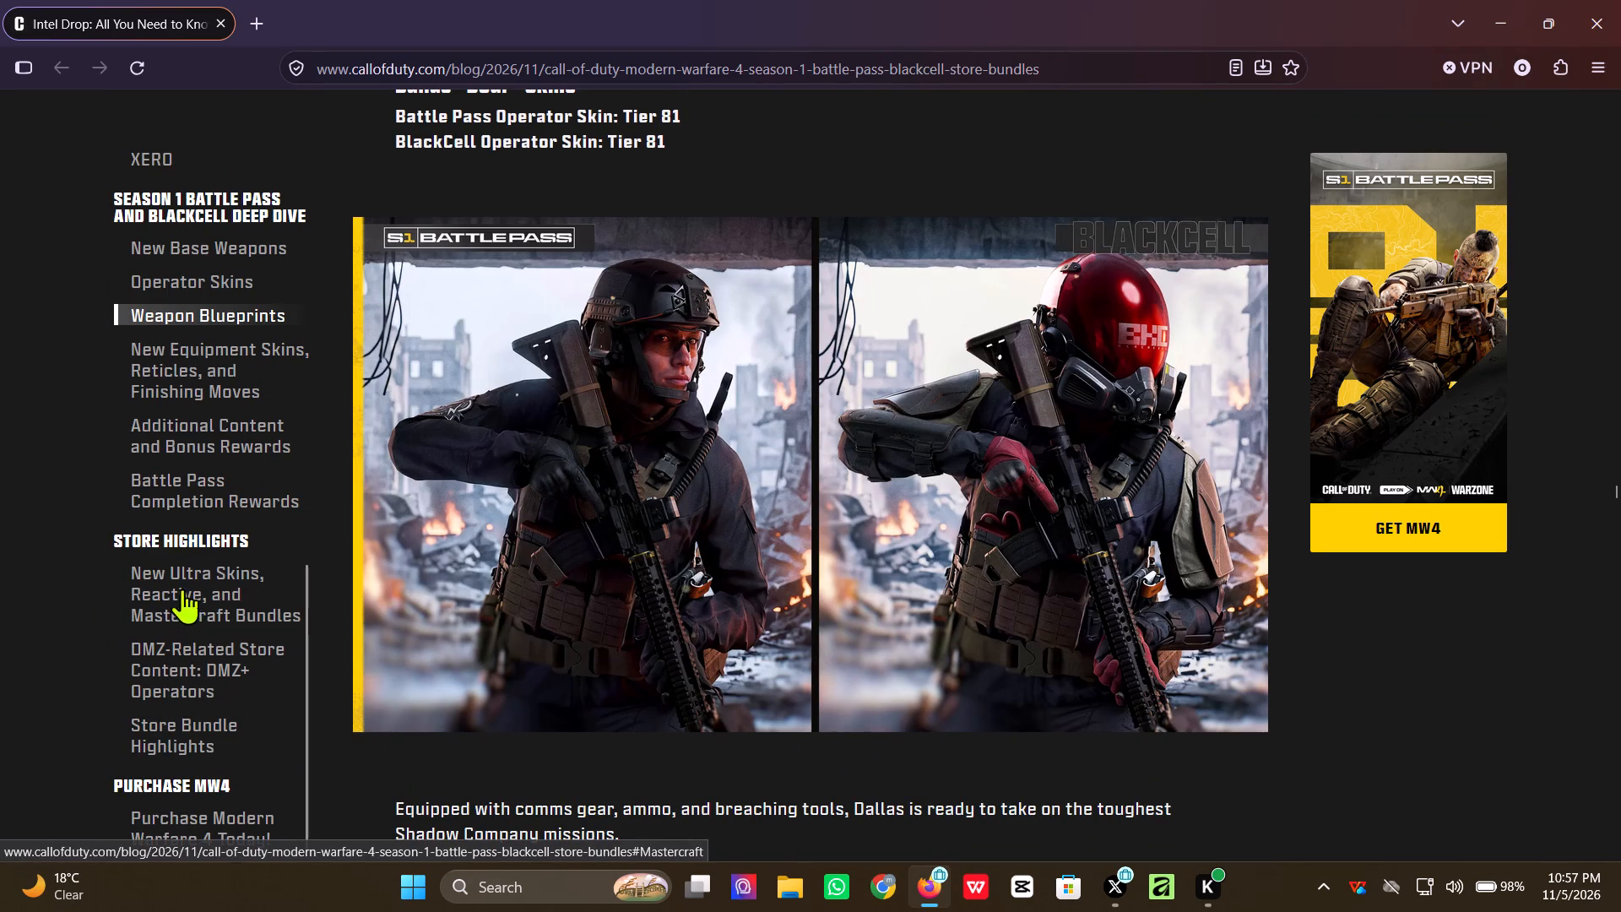
# Examine the Battle Pass and BlackCell operator skins, going back to Min-Hee "Patience" and on to Simone "Collision".
pyautogui.scroll(5, 1206, 610)
pyautogui.scroll(-1, 1206, 610)
pyautogui.scroll(6, 1206, 610)
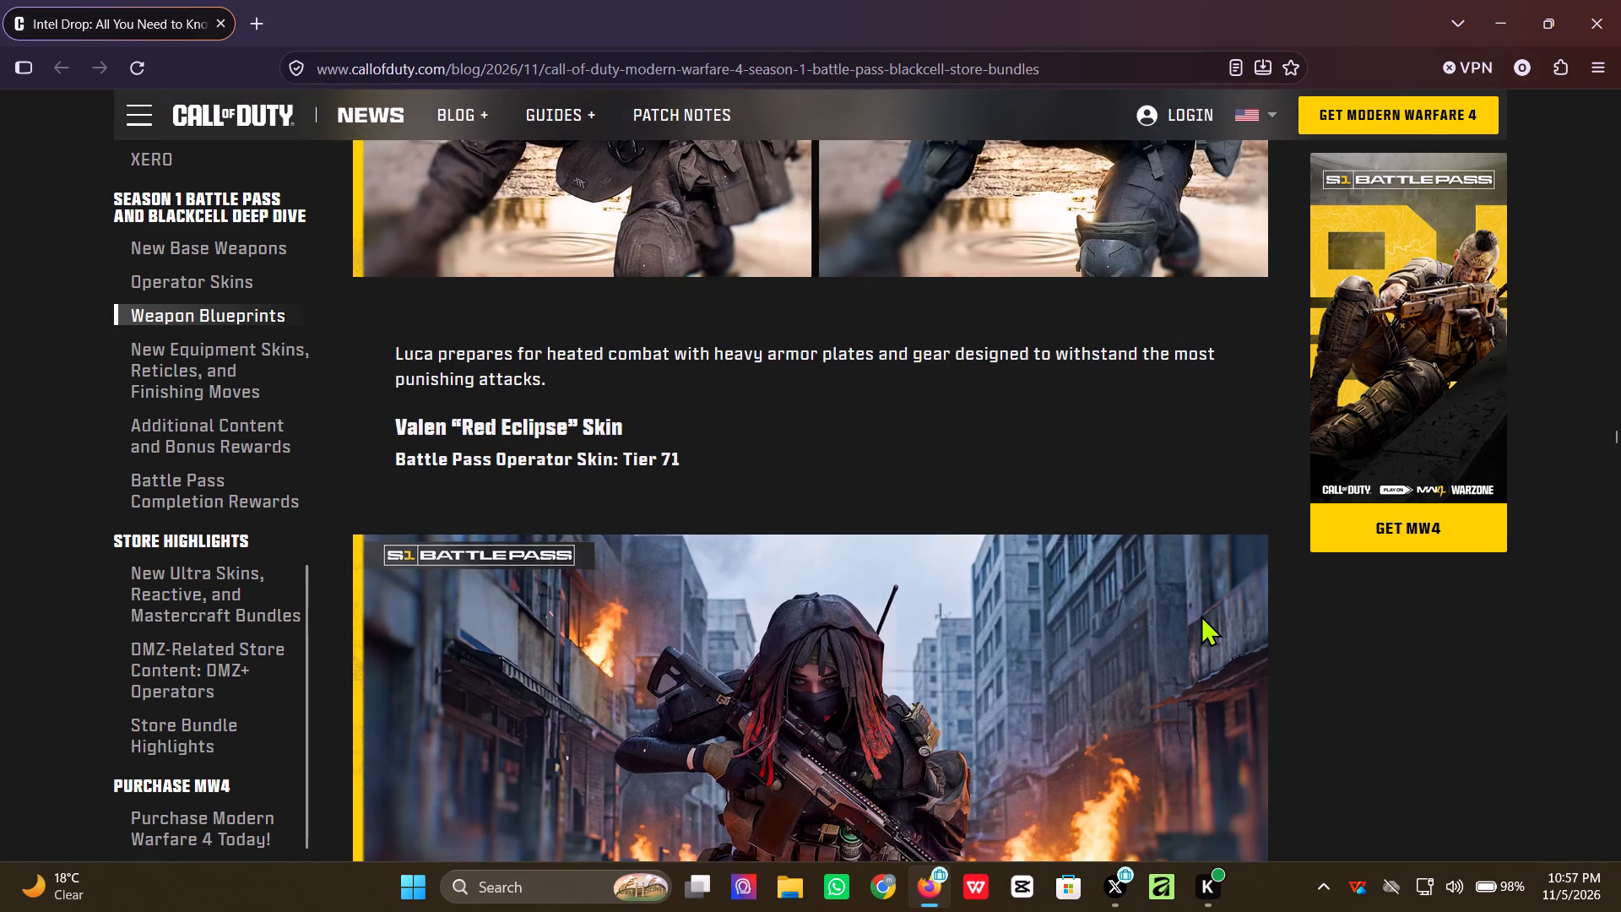
pyautogui.scroll(1, 1197, 619)
pyautogui.scroll(-2, 1197, 619)
pyautogui.scroll(6, 1197, 619)
pyautogui.scroll(-1, 1131, 622)
pyautogui.scroll(10, 1131, 622)
pyautogui.scroll(-2, 1097, 620)
pyautogui.scroll(4, 1097, 620)
pyautogui.scroll(-1, 1097, 620)
pyautogui.scroll(11, 1097, 620)
pyautogui.scroll(-1, 1097, 620)
pyautogui.scroll(1, 1097, 620)
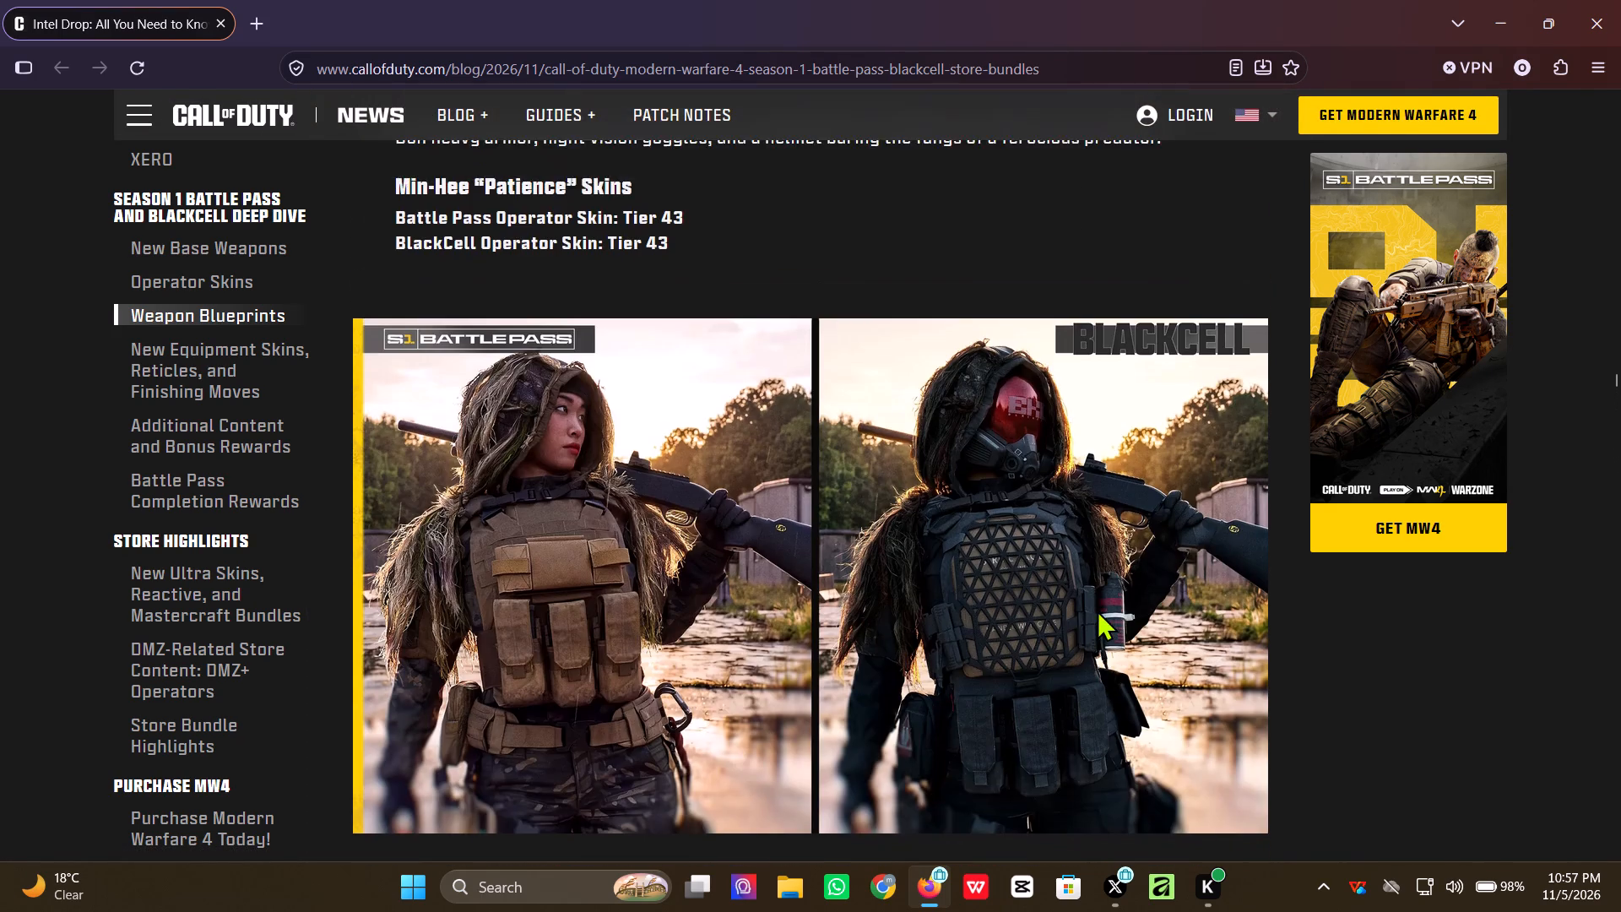
pyautogui.scroll(-9, 1097, 610)
pyautogui.scroll(1, 1110, 725)
pyautogui.scroll(-1, 1110, 725)
pyautogui.scroll(1, 1110, 725)
pyautogui.scroll(-1, 1109, 725)
pyautogui.scroll(1, 1109, 725)
pyautogui.scroll(-4, 1109, 632)
pyautogui.scroll(-2, 1010, 565)
pyautogui.scroll(1, 1012, 596)
pyautogui.scroll(-1, 1012, 602)
pyautogui.scroll(1, 1013, 604)
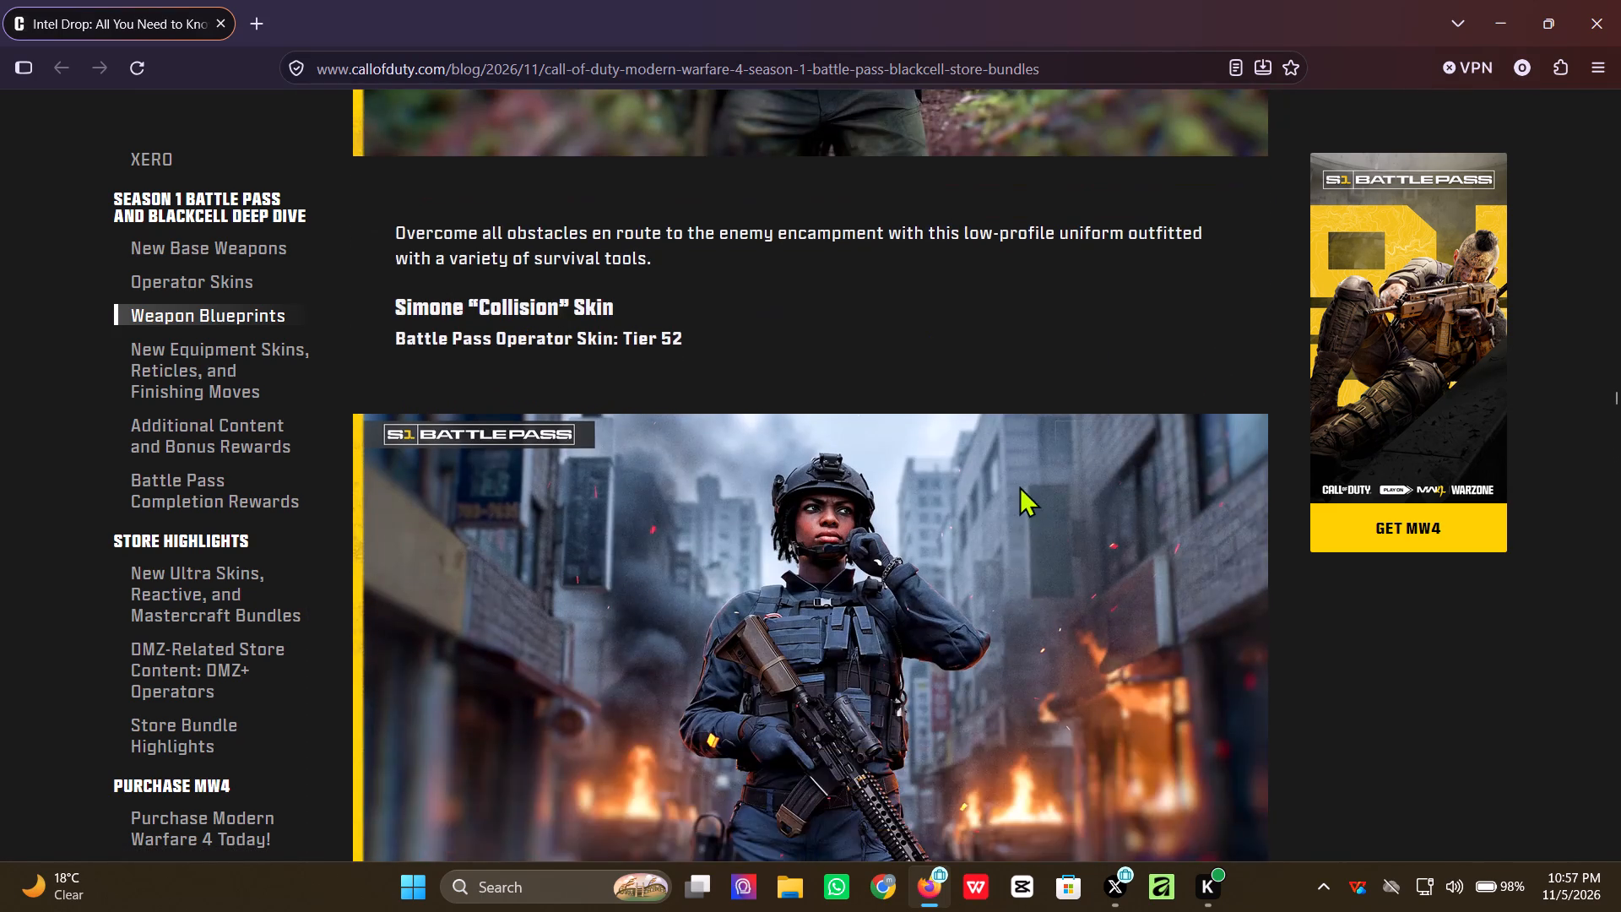
pyautogui.scroll(-1, 1014, 491)
pyautogui.scroll(1, 1008, 511)
pyautogui.scroll(-3, 1008, 529)
pyautogui.scroll(1, 1008, 546)
pyautogui.scroll(-1, 1008, 551)
pyautogui.scroll(1, 1008, 551)
pyautogui.scroll(-1, 1010, 555)
# Skim through the remaining operator skins and weapon blueprints to the Season 1 Battle Pass Completion Rewards.
pyautogui.moveTo(1613, 393); pyautogui.dragTo(1603, 452)
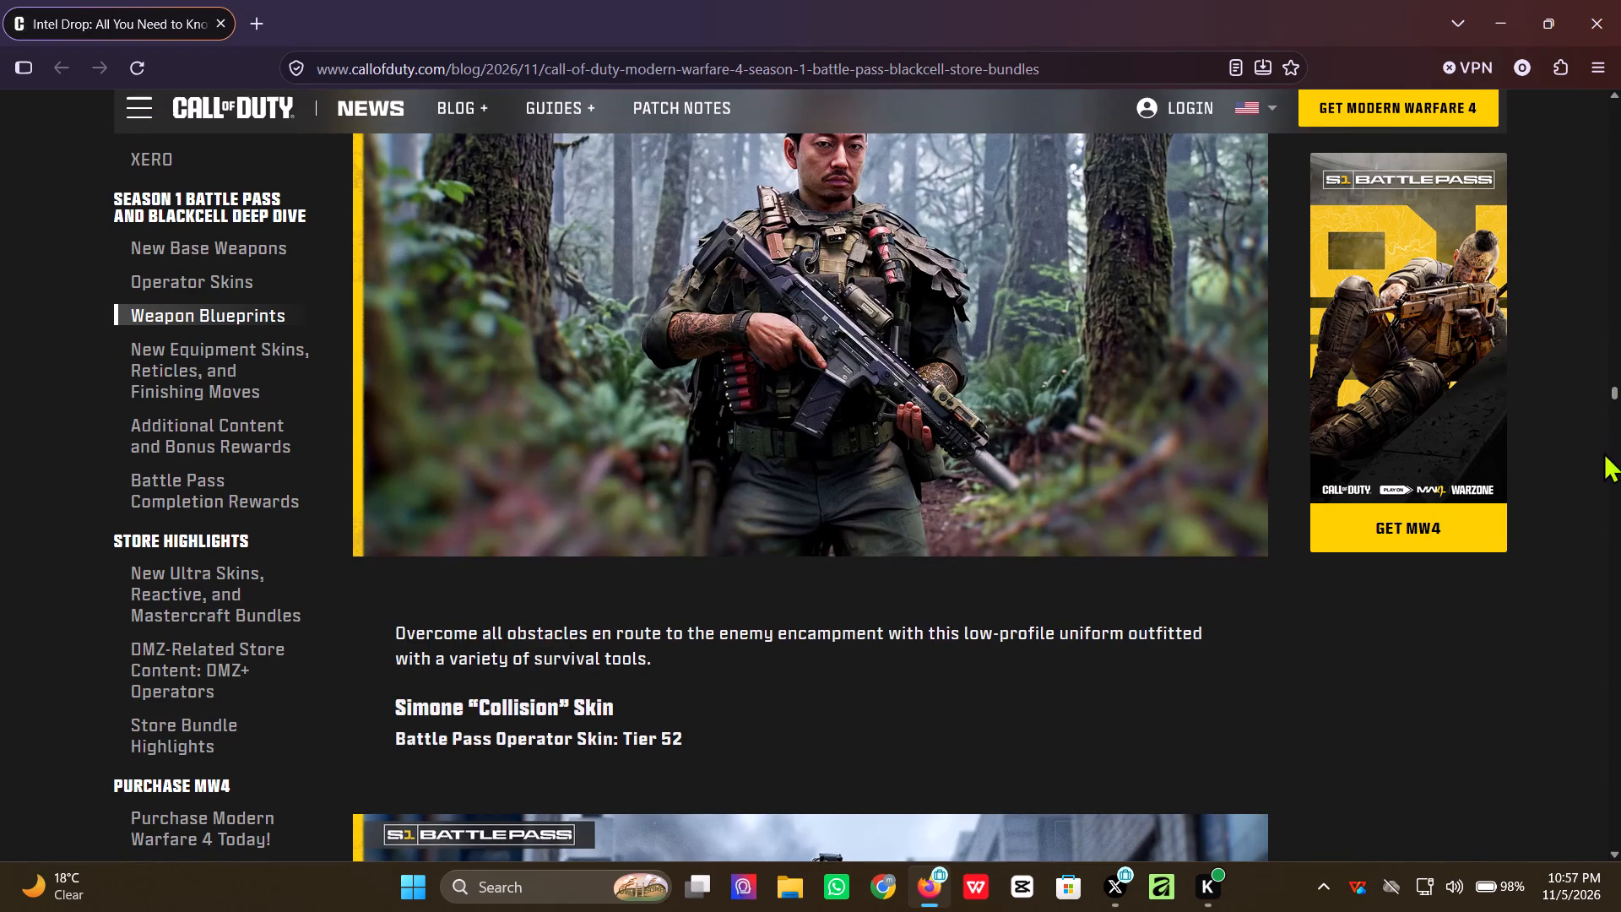
pyautogui.moveTo(1603, 452); pyautogui.dragTo(1608, 484)
pyautogui.moveTo(1607, 480); pyautogui.dragTo(1617, 522)
pyautogui.click(1617, 528)
pyautogui.moveTo(1619, 713); pyautogui.dragTo(1619, 727)
pyautogui.moveTo(1619, 727); pyautogui.dragTo(1617, 719)
pyautogui.tripleClick(1613, 710)
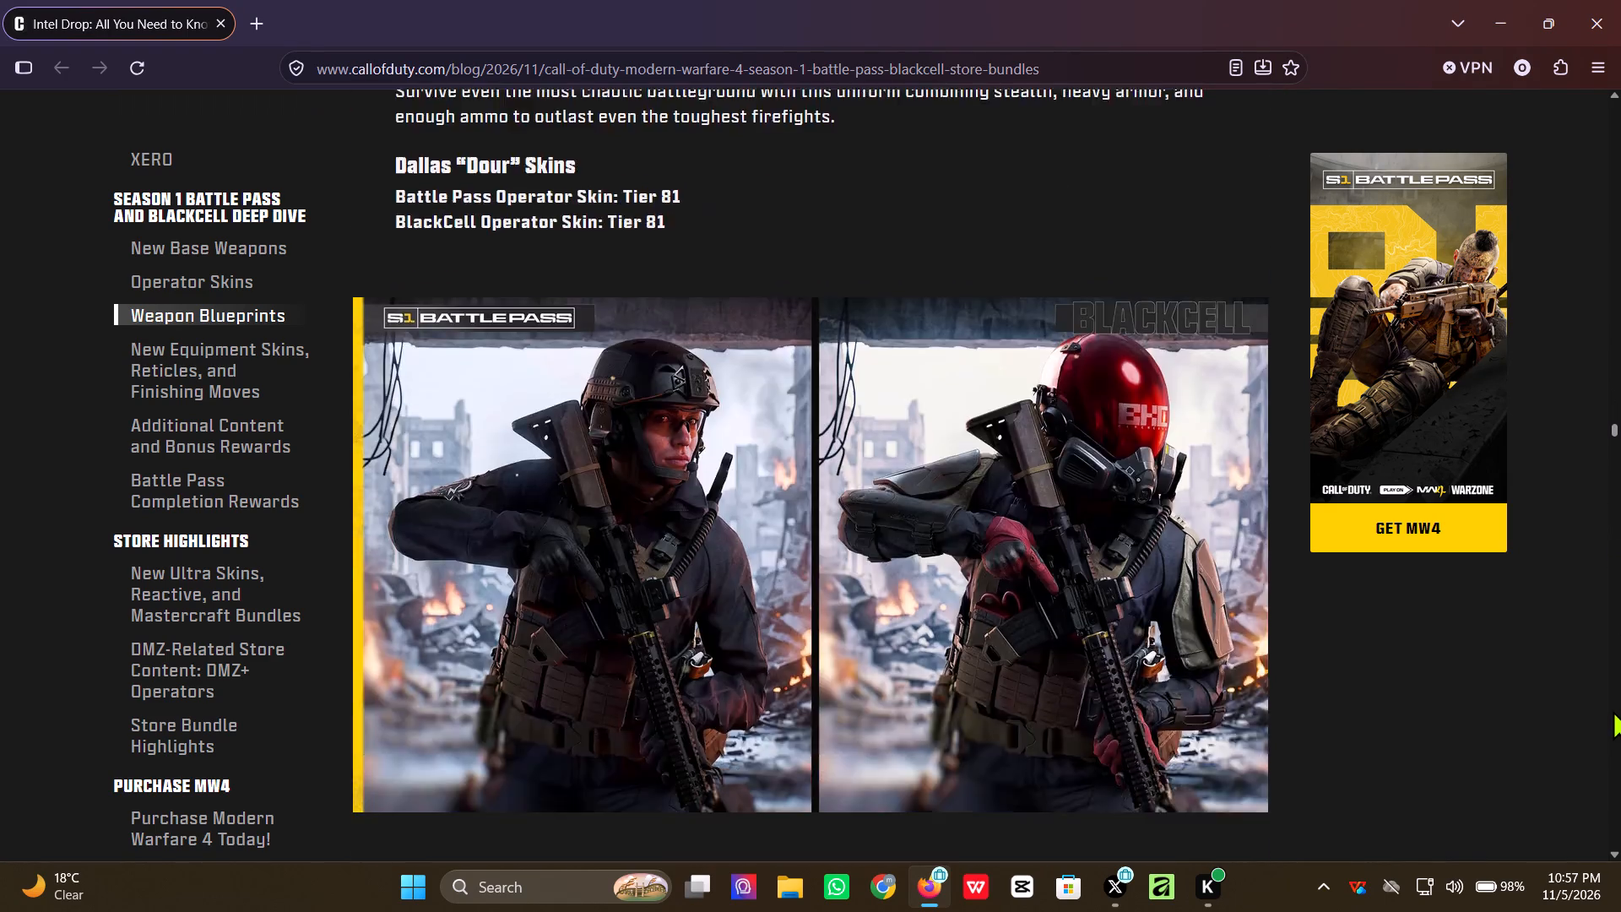
pyautogui.click(1613, 710)
pyautogui.tripleClick(1613, 710)
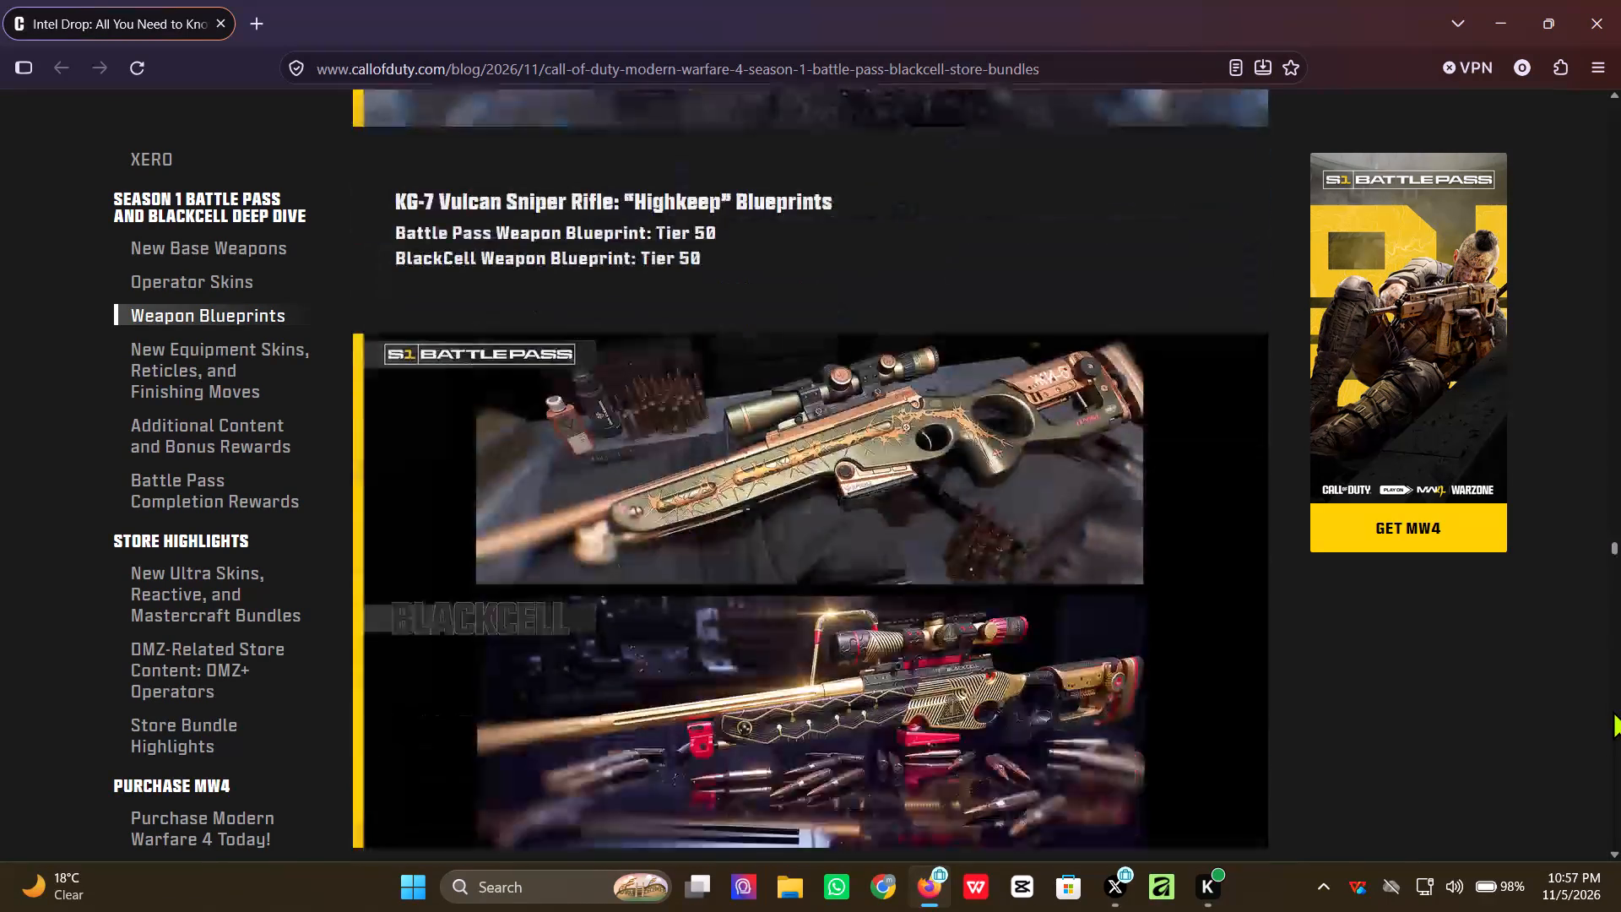
pyautogui.tripleClick(1613, 710)
pyautogui.tripleClick(1613, 710)
pyautogui.tripleClick(1613, 708)
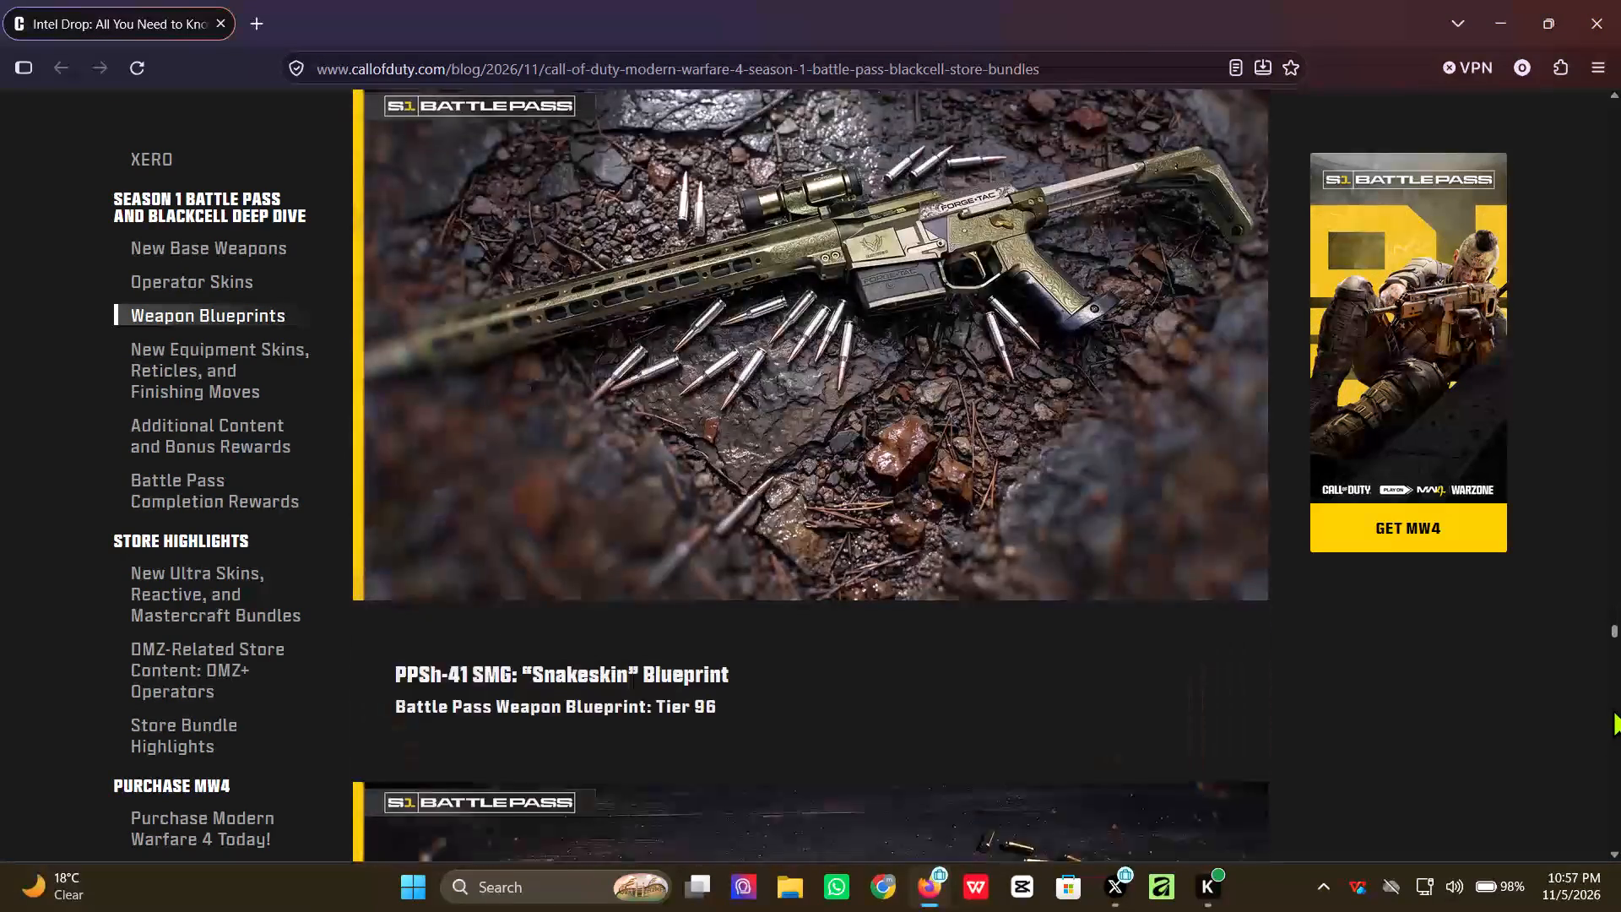
pyautogui.tripleClick(1613, 708)
pyautogui.tripleClick(1613, 708)
pyautogui.click(1613, 708)
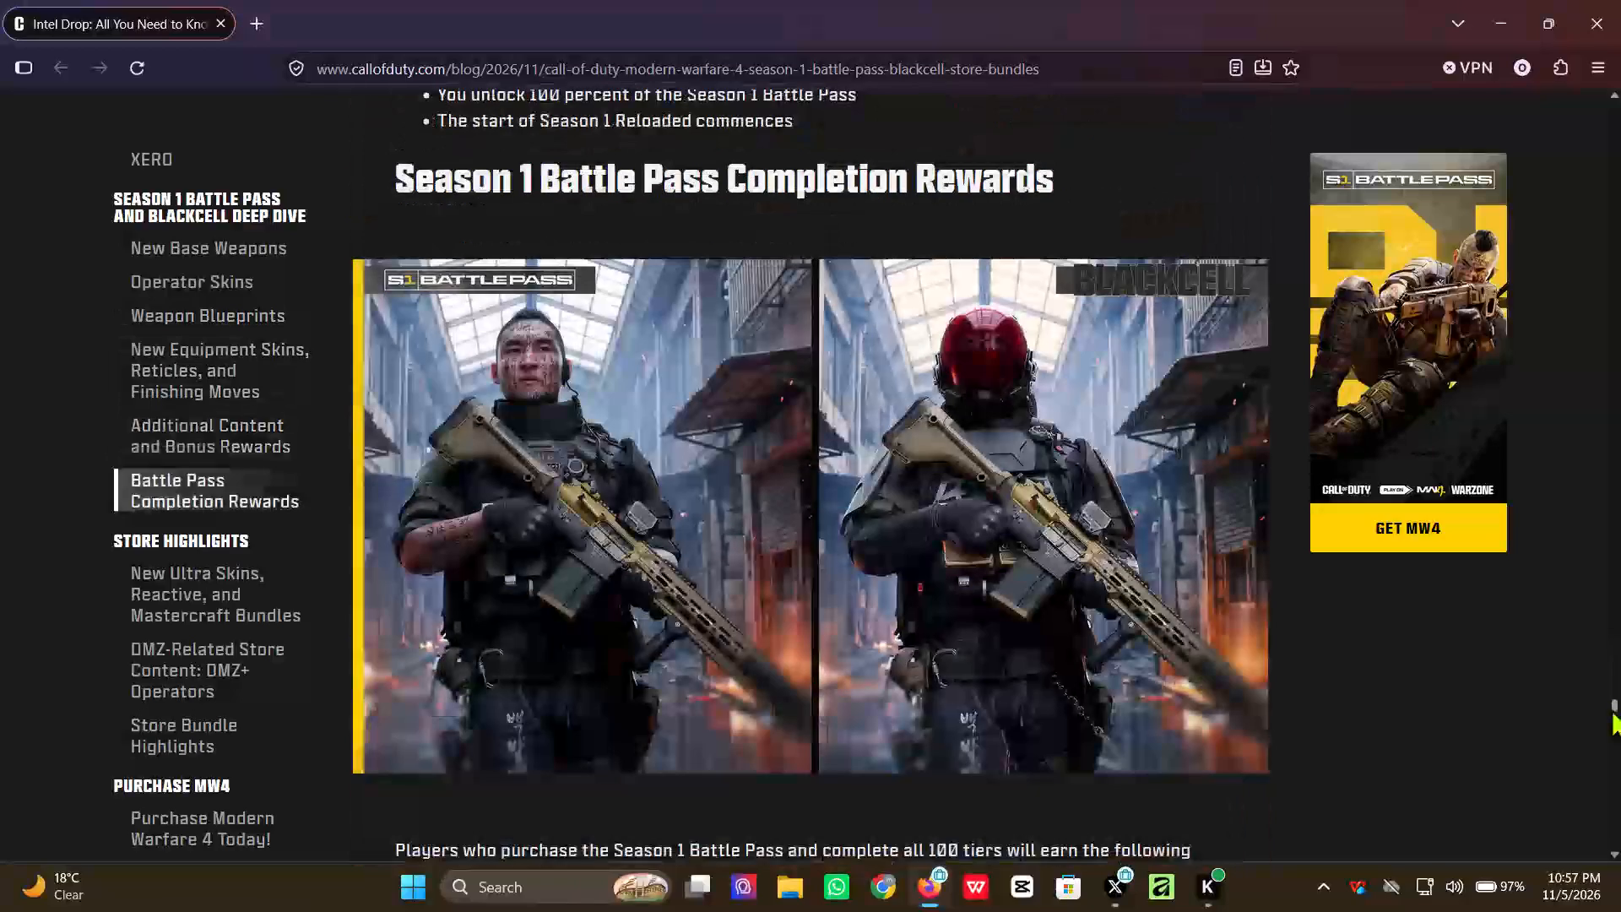
# Look through the Store Highlights and DMZ+ Operators content down to the Hollow Hunter Adaptive Camo Bundle.
pyautogui.tripleClick(1611, 708)
pyautogui.doubleClick(1610, 728)
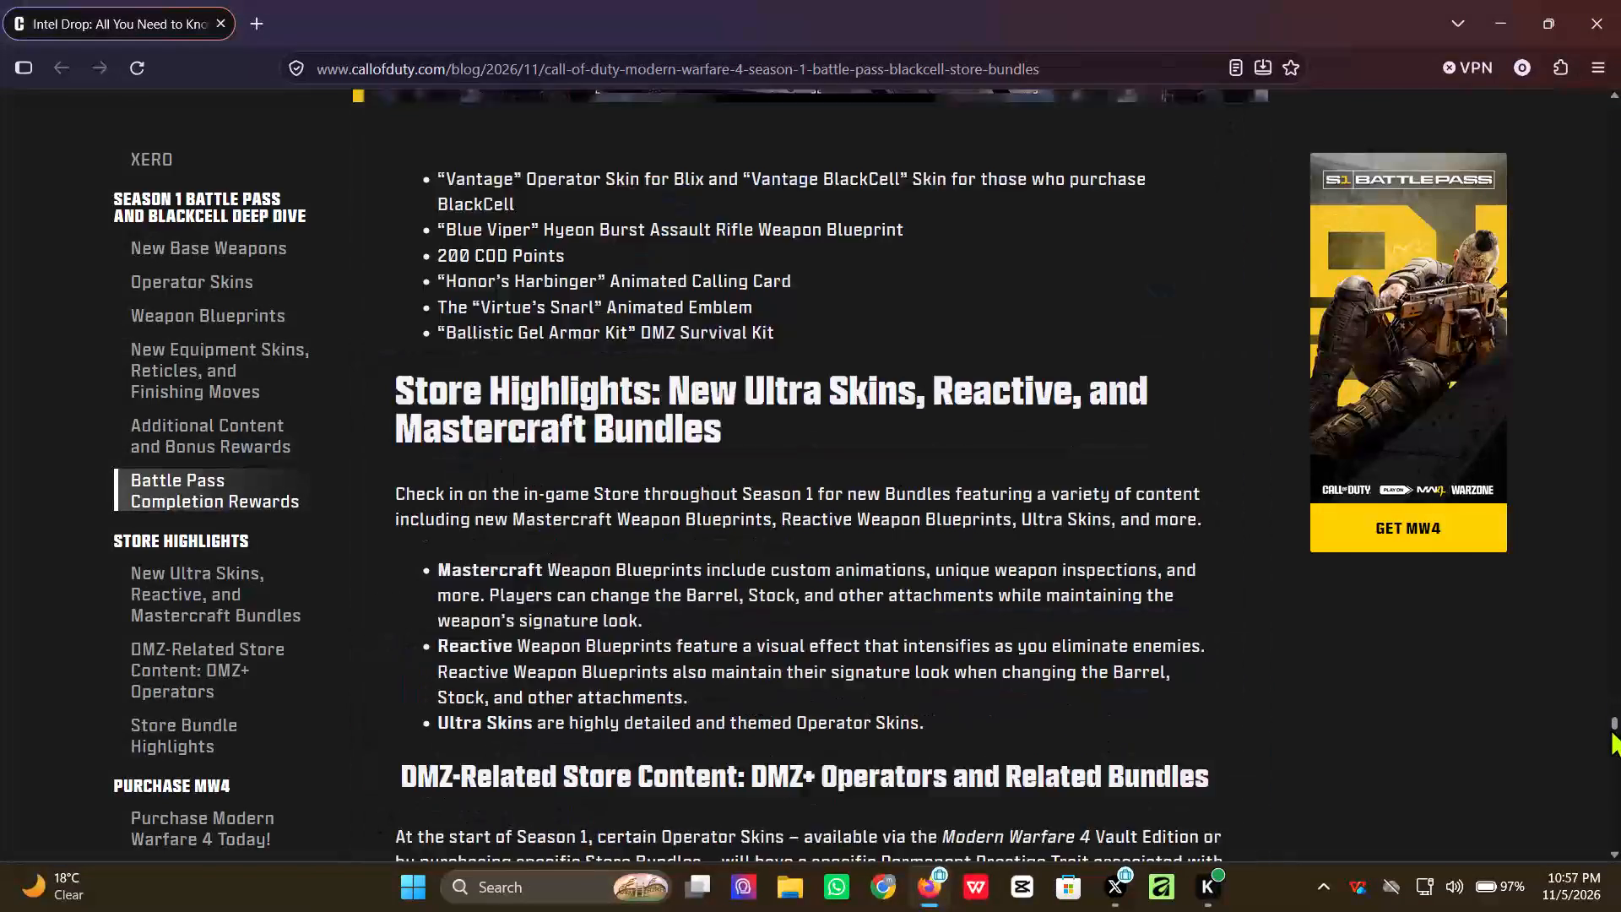
pyautogui.click(1615, 736)
pyautogui.click(1615, 736)
pyautogui.click(1620, 749)
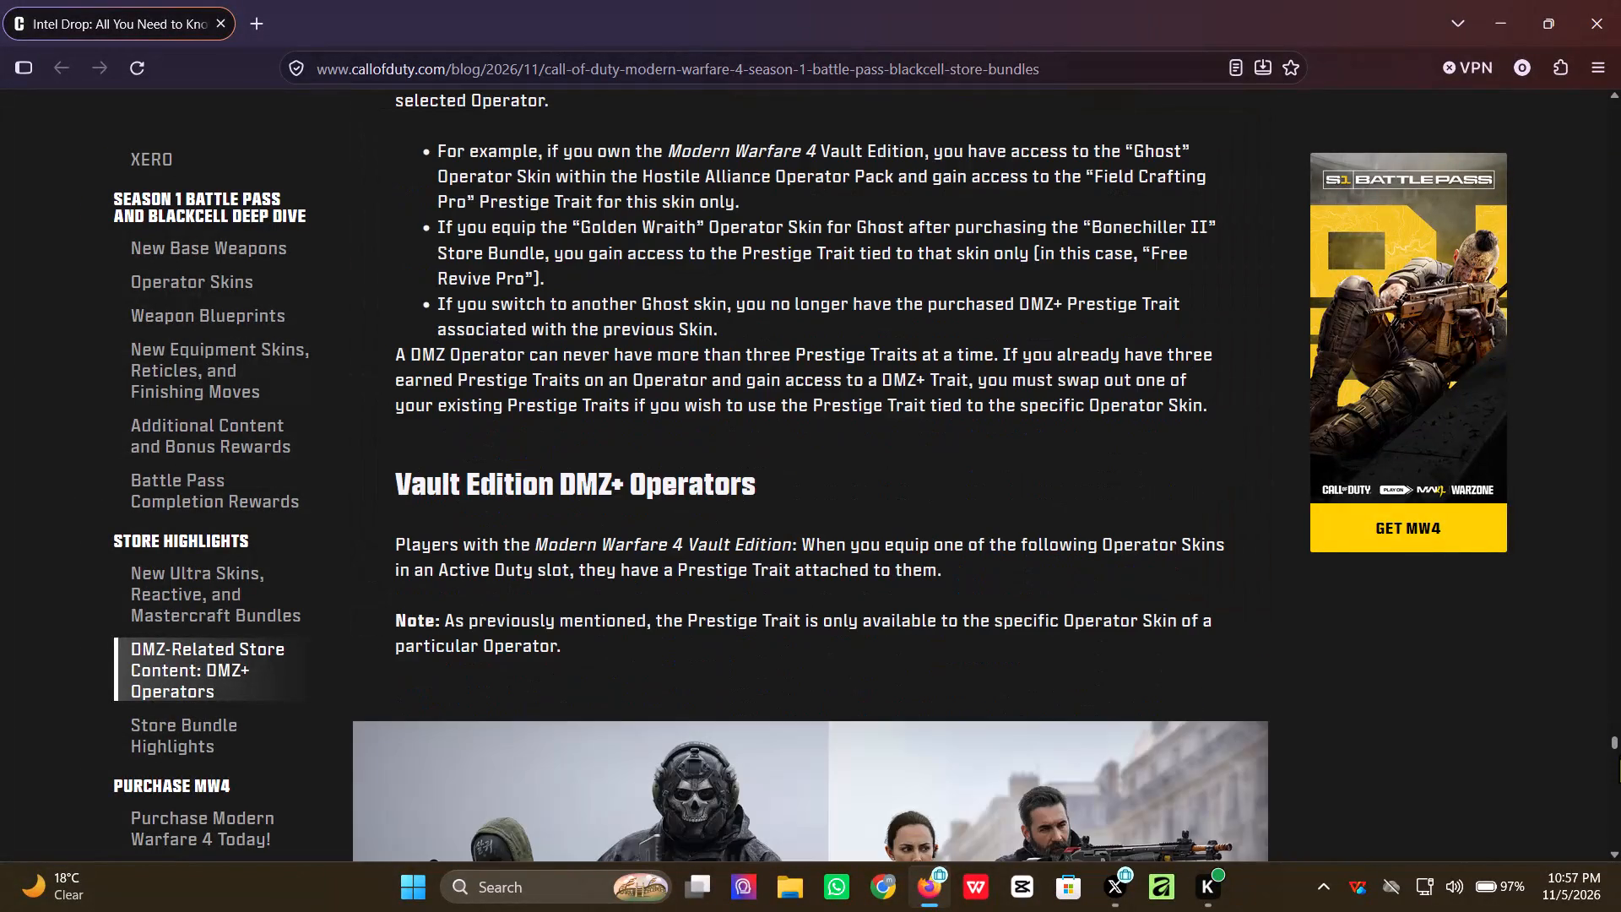
pyautogui.doubleClick(1617, 759)
pyautogui.doubleClick(1617, 762)
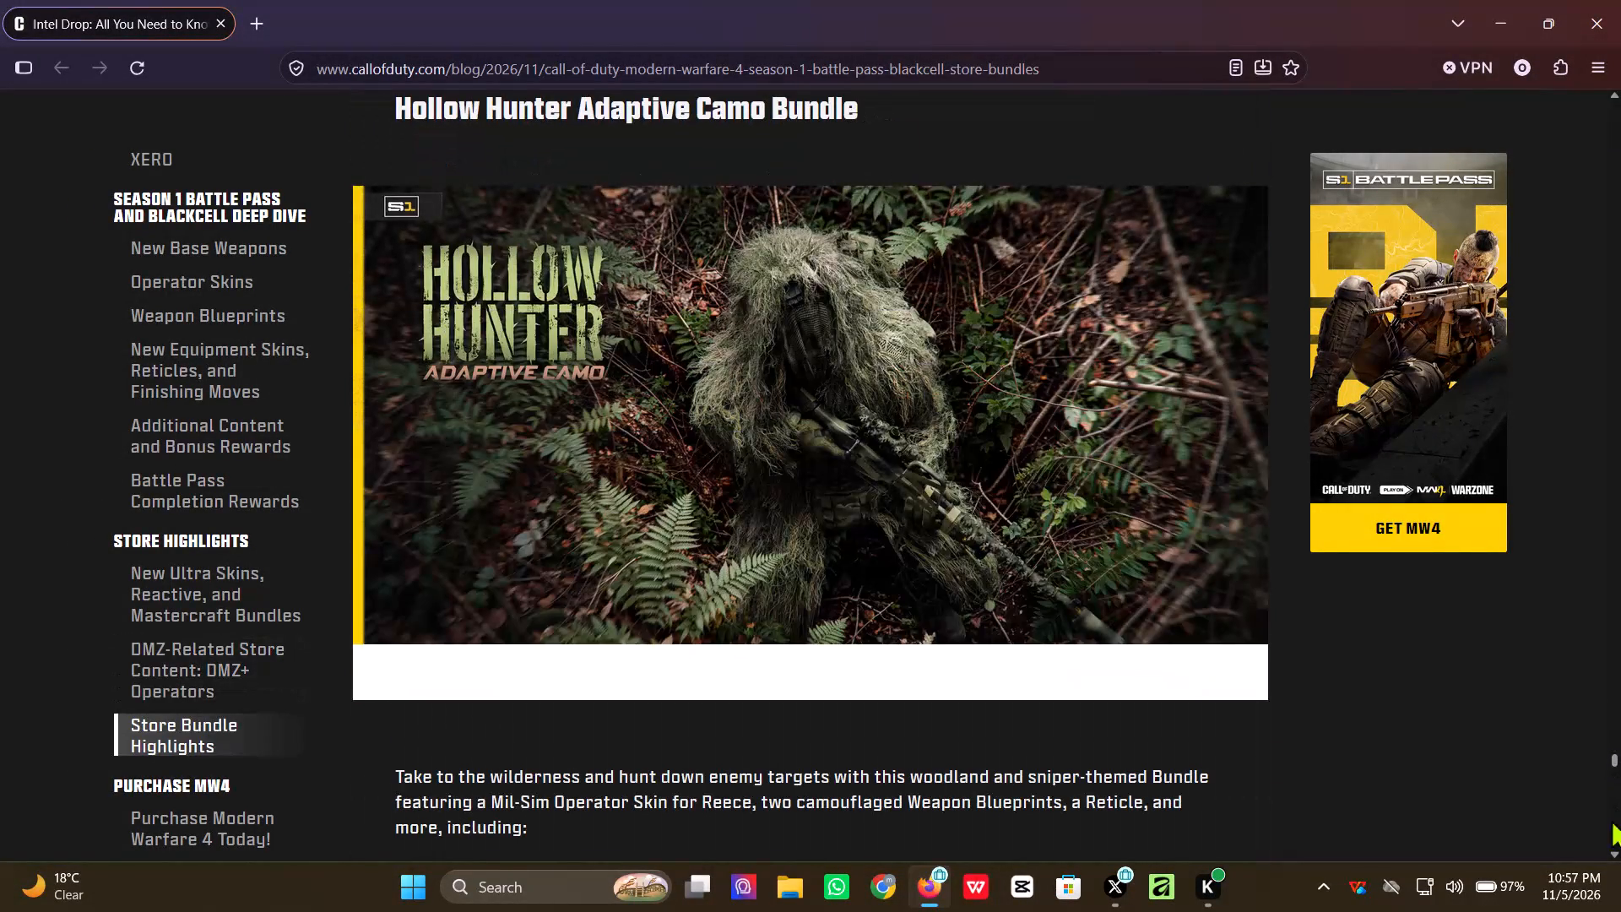
# Copy the words "Season 1 Store Bundle" from the heading above the Hollow Hunter Adaptive Camo Bundle.
pyautogui.scroll(4, 1326, 682)
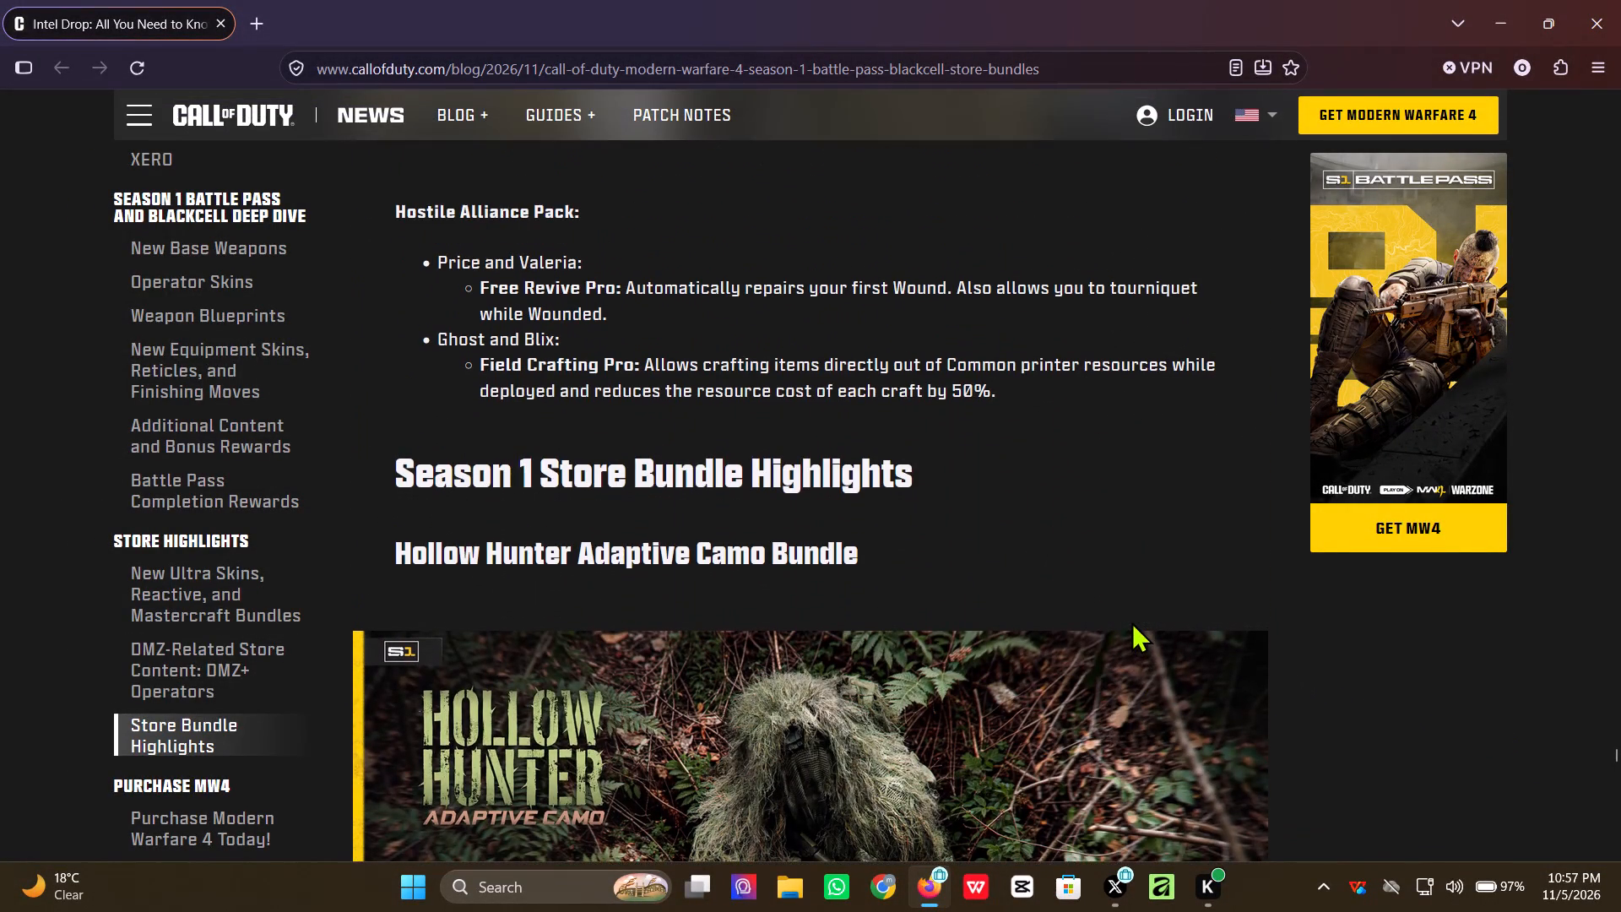
pyautogui.scroll(-1, 1131, 622)
pyautogui.scroll(1, 1131, 622)
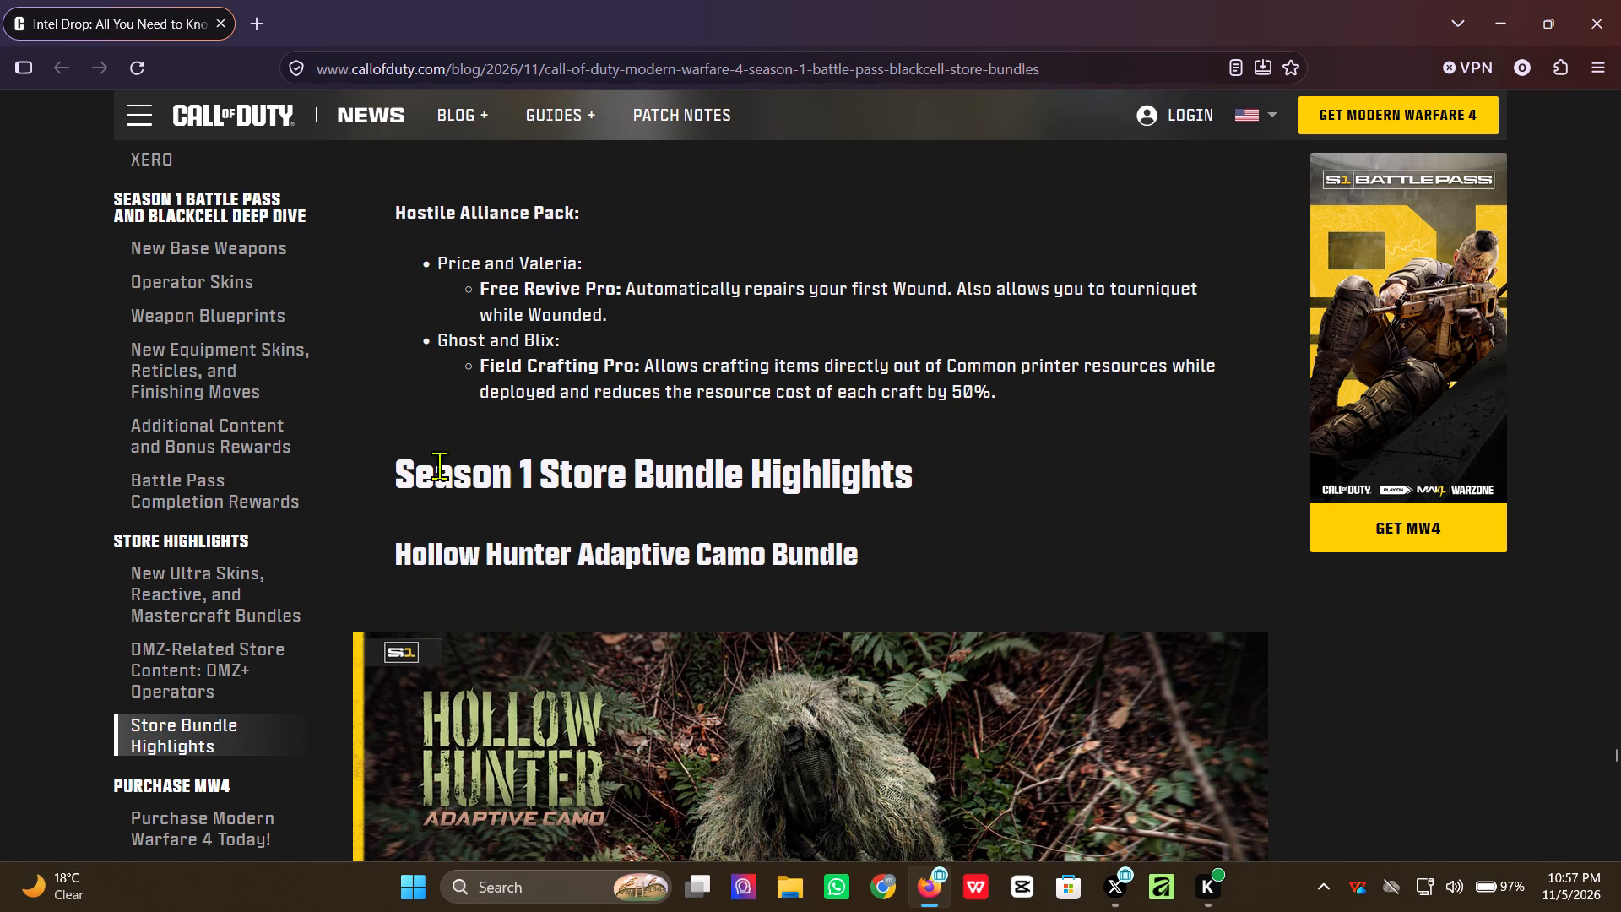
pyautogui.moveTo(397, 476); pyautogui.dragTo(599, 483)
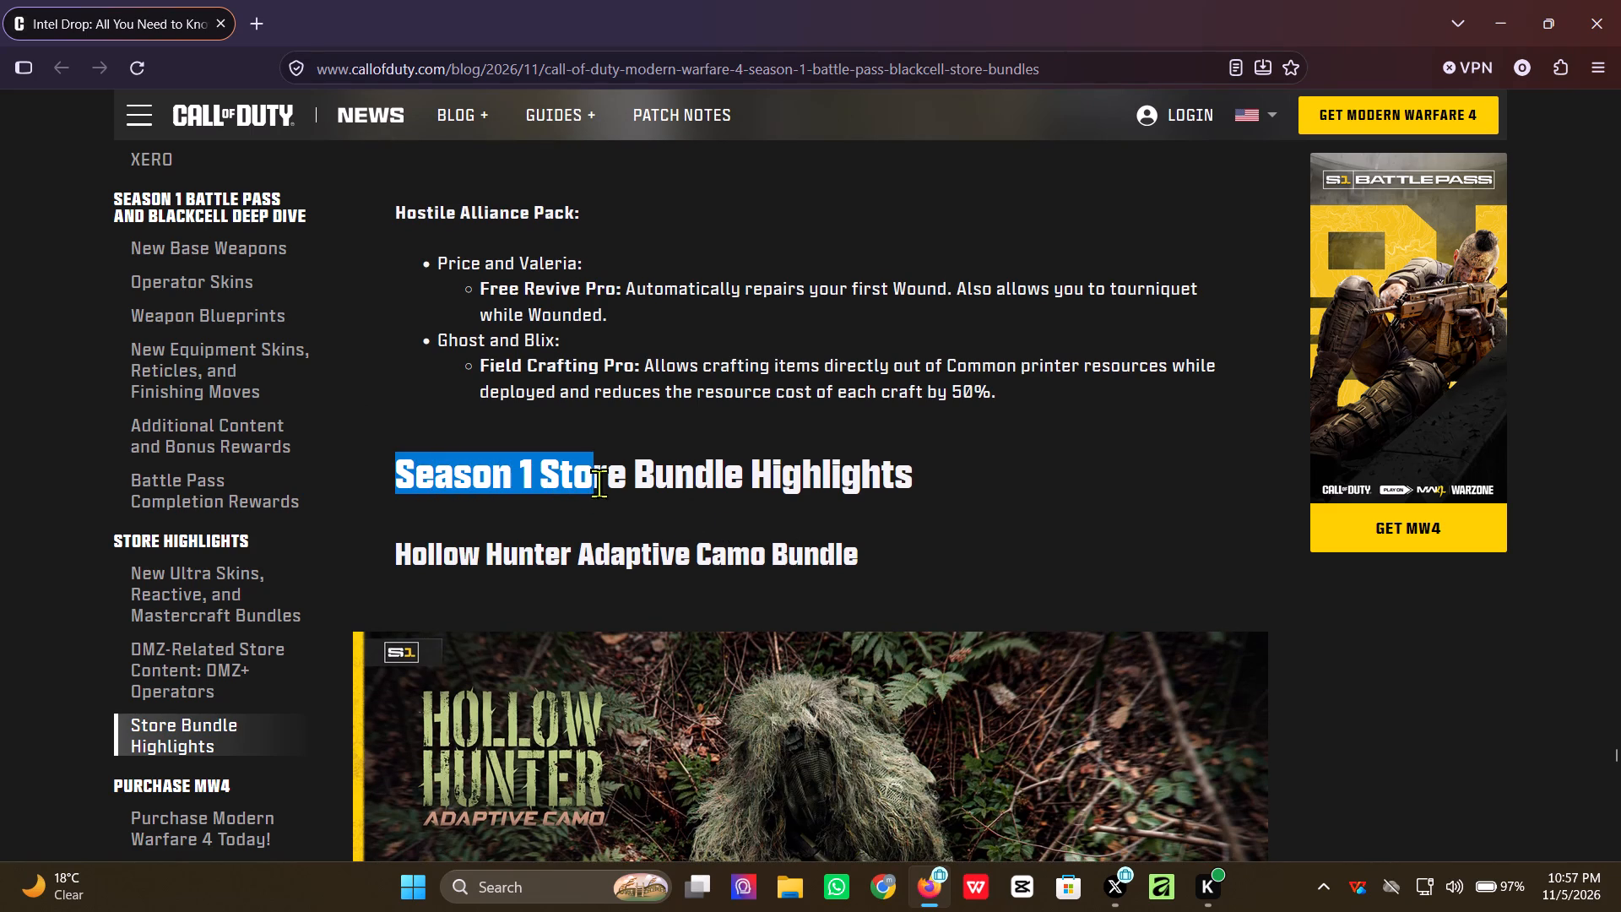
pyautogui.moveTo(599, 483); pyautogui.dragTo(742, 485)
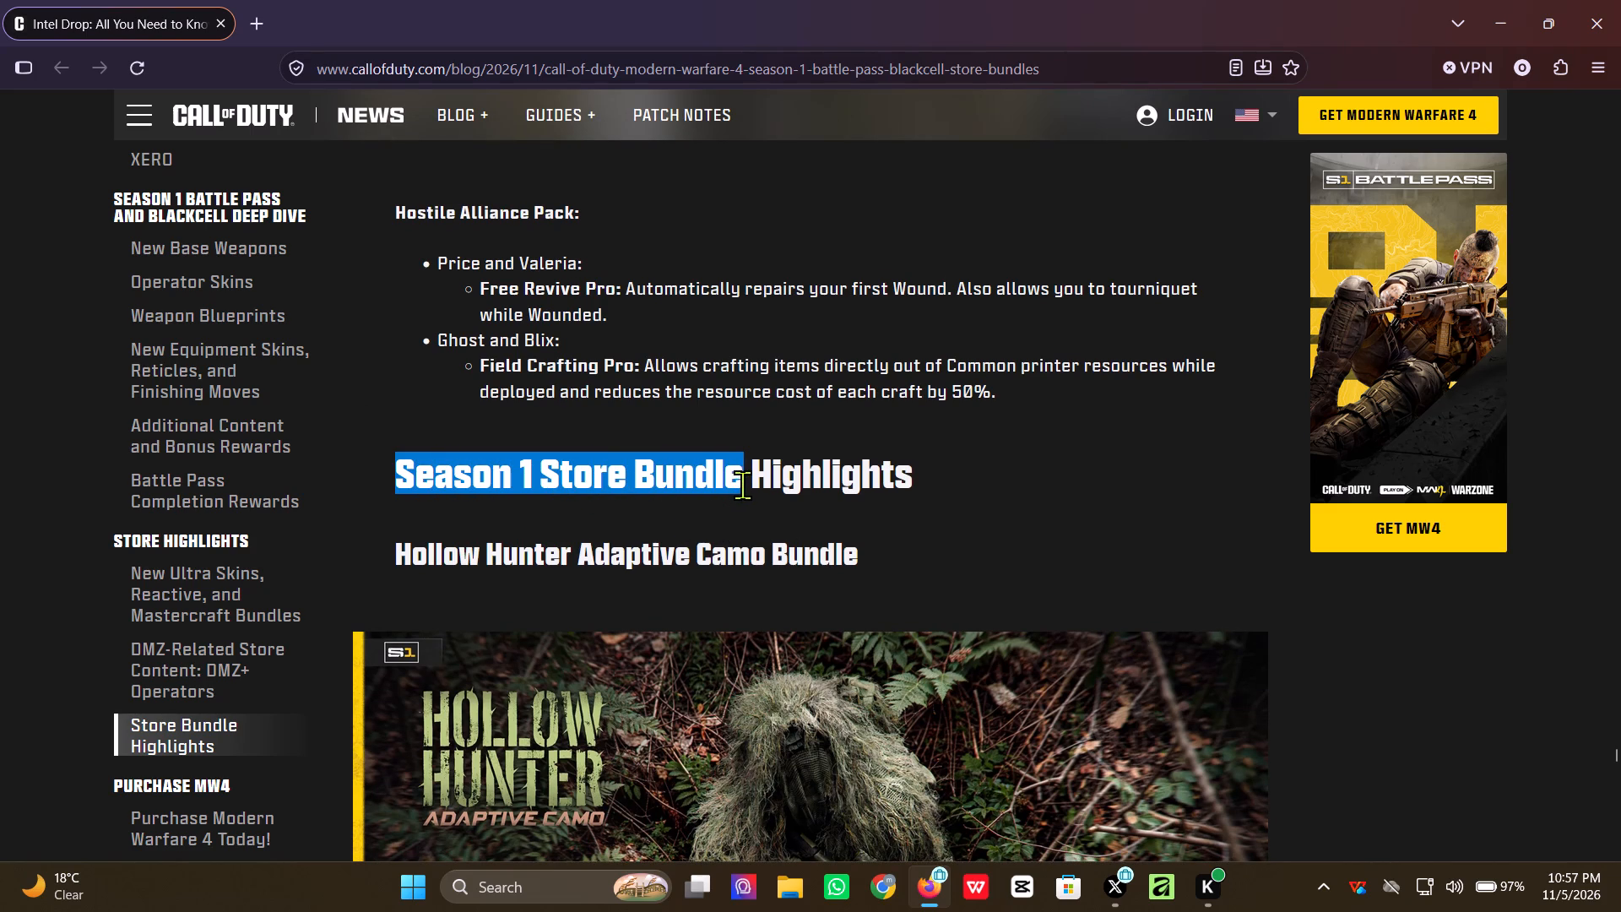
pyautogui.moveTo(742, 485); pyautogui.dragTo(743, 483)
pyautogui.rightClick(519, 442)
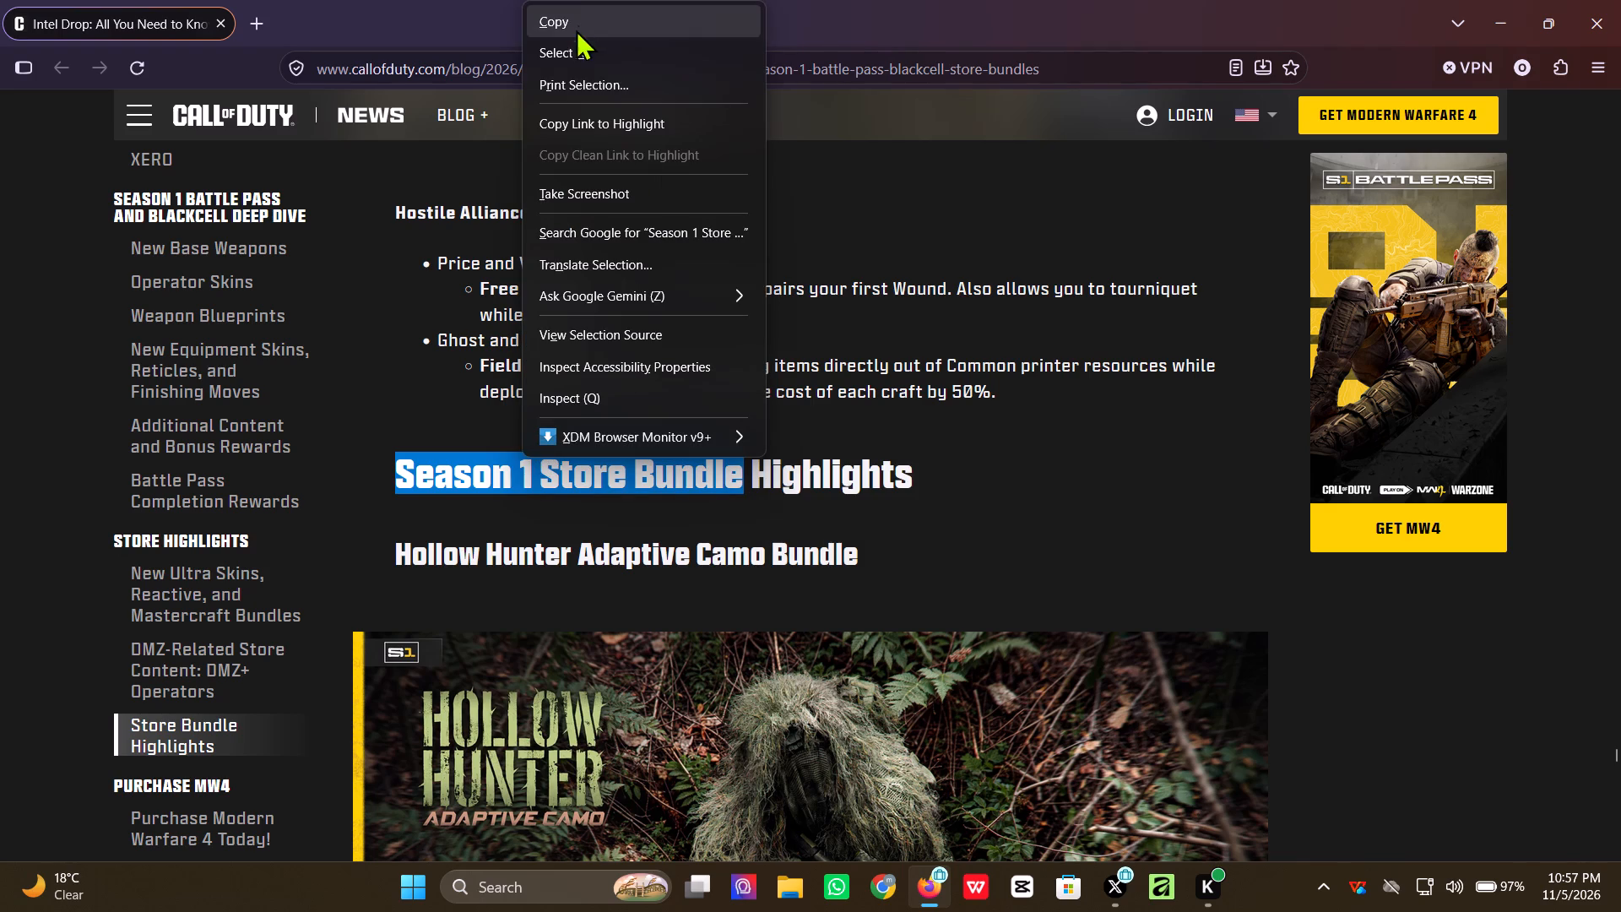
pyautogui.click(575, 19)
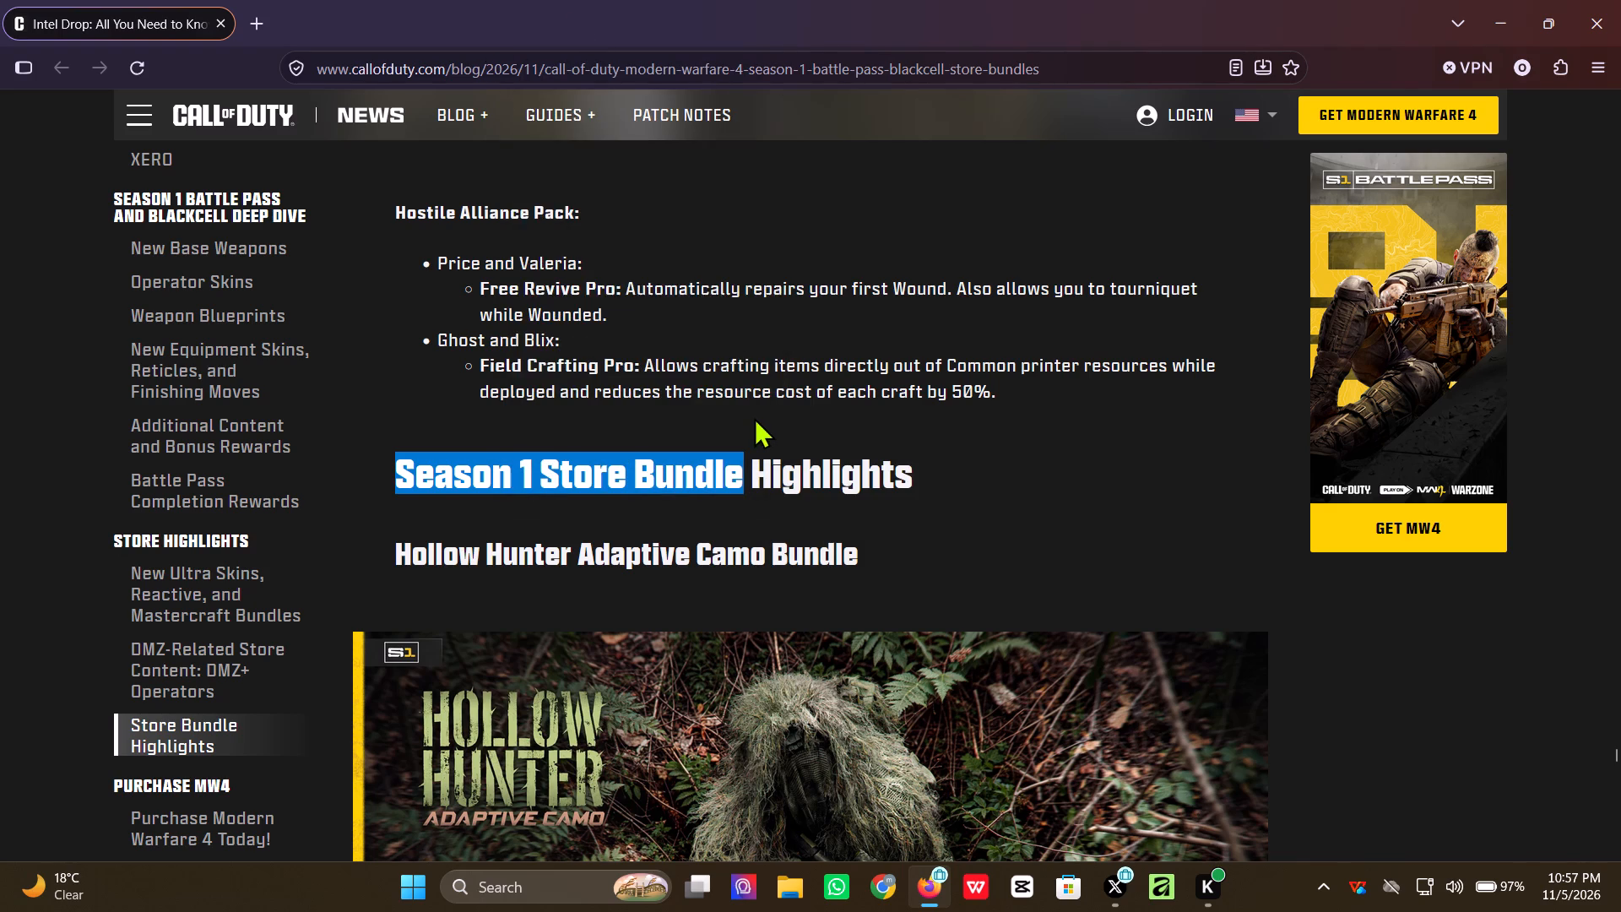
# Start saving the Hollow Hunter Adaptive Camo bundle image, with the Pictures folder as its destination.
pyautogui.scroll(-1, 754, 429)
pyautogui.scroll(1, 754, 429)
pyautogui.scroll(-6, 752, 440)
pyautogui.doubleClick(817, 322)
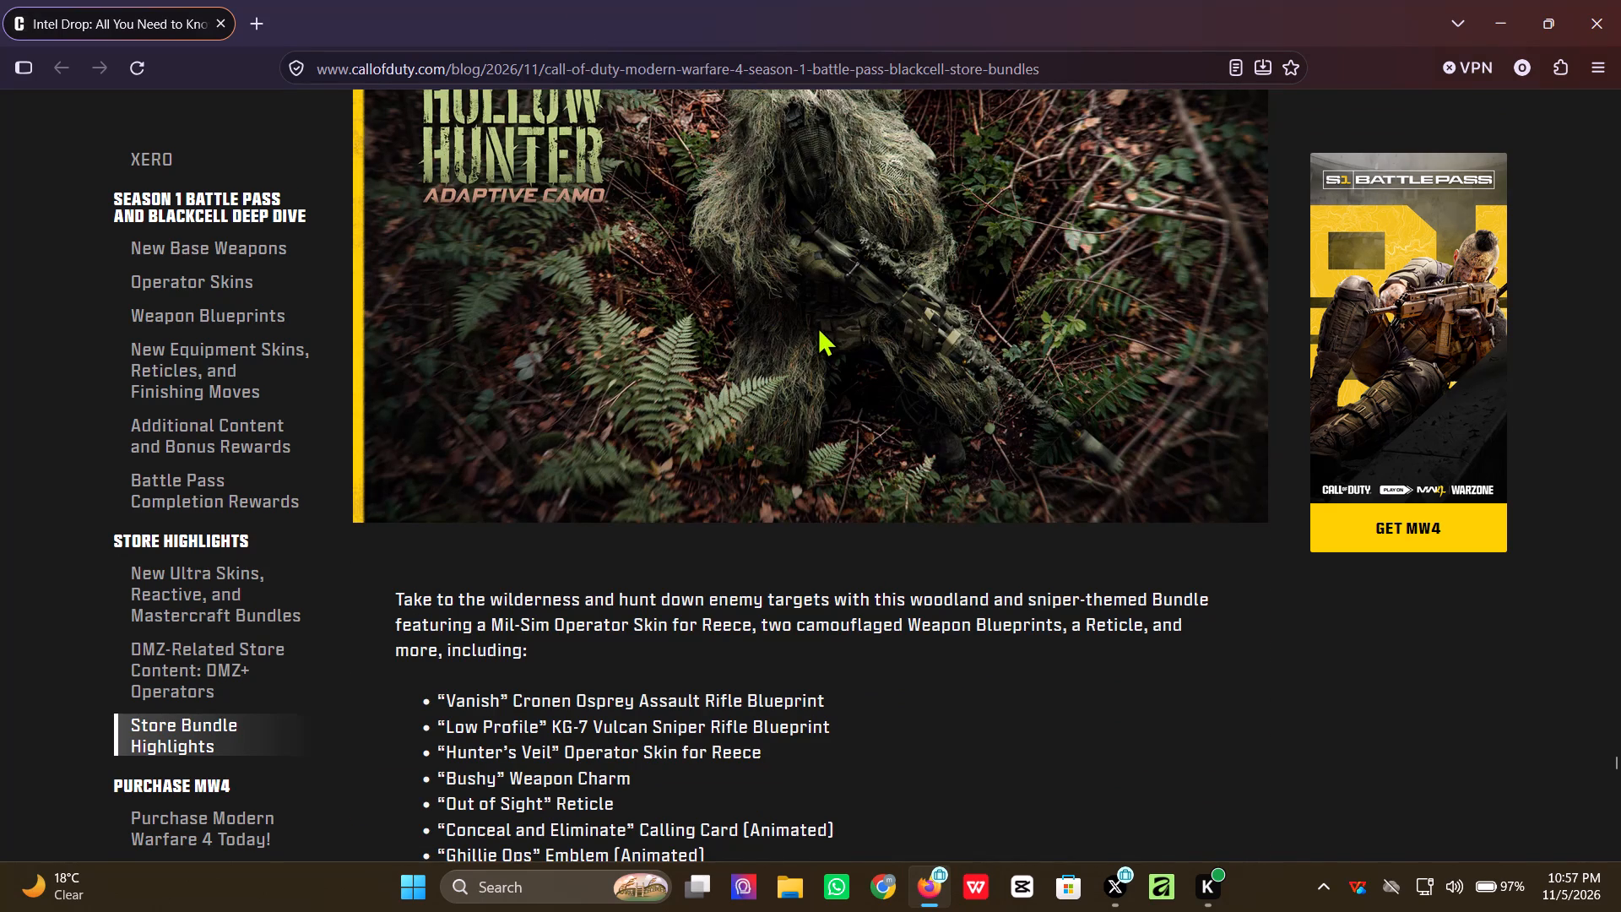
pyautogui.rightClick(817, 326)
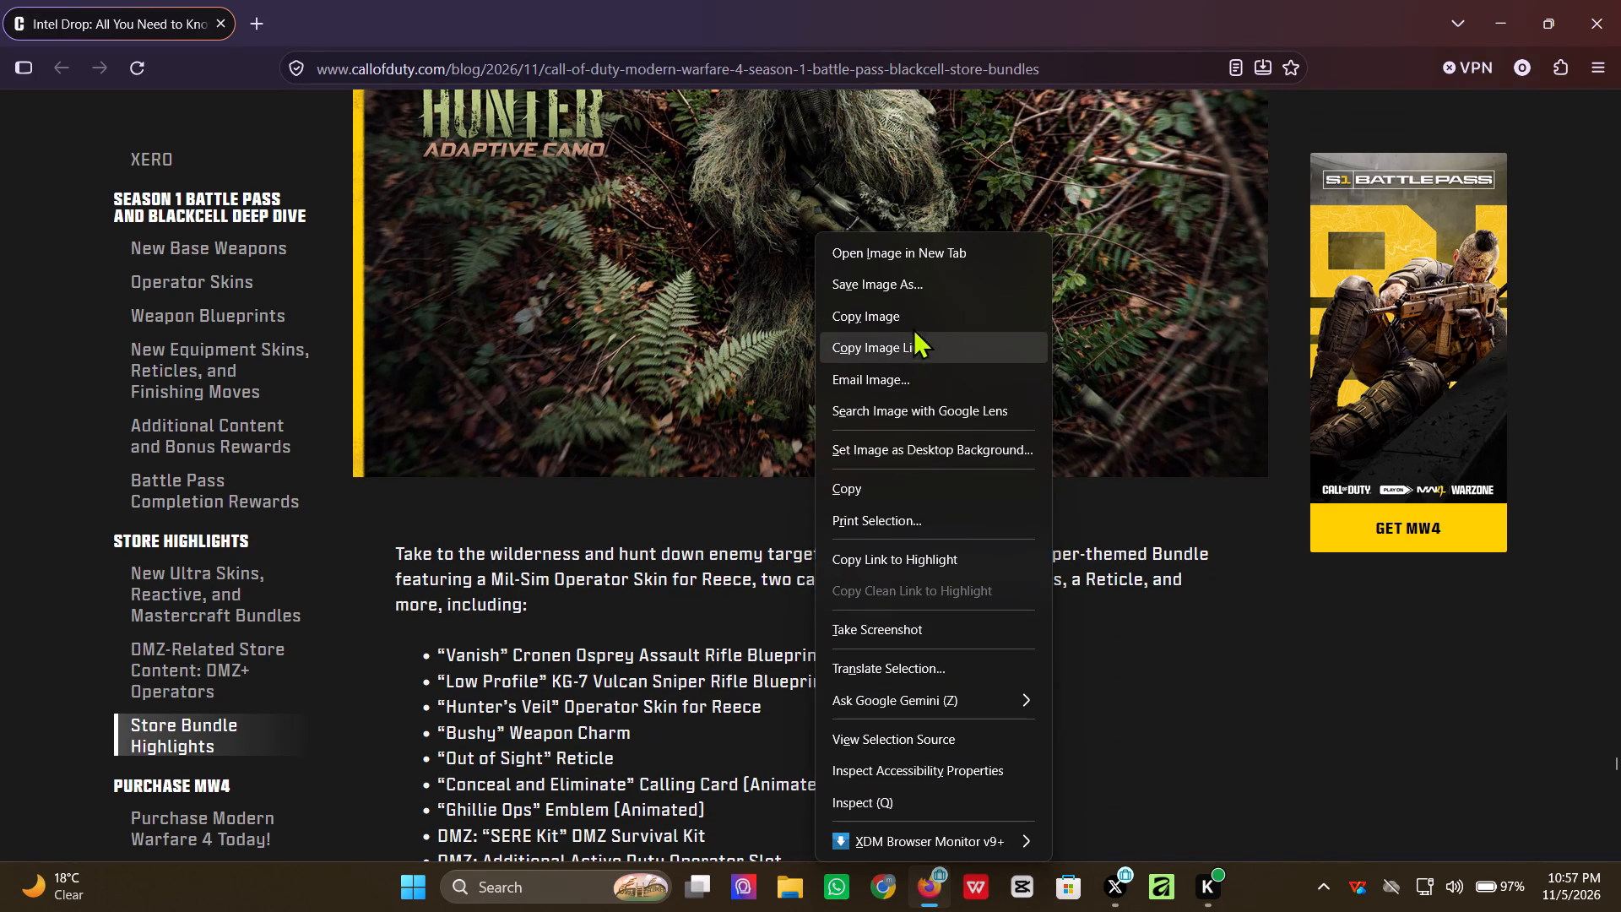
pyautogui.click(912, 280)
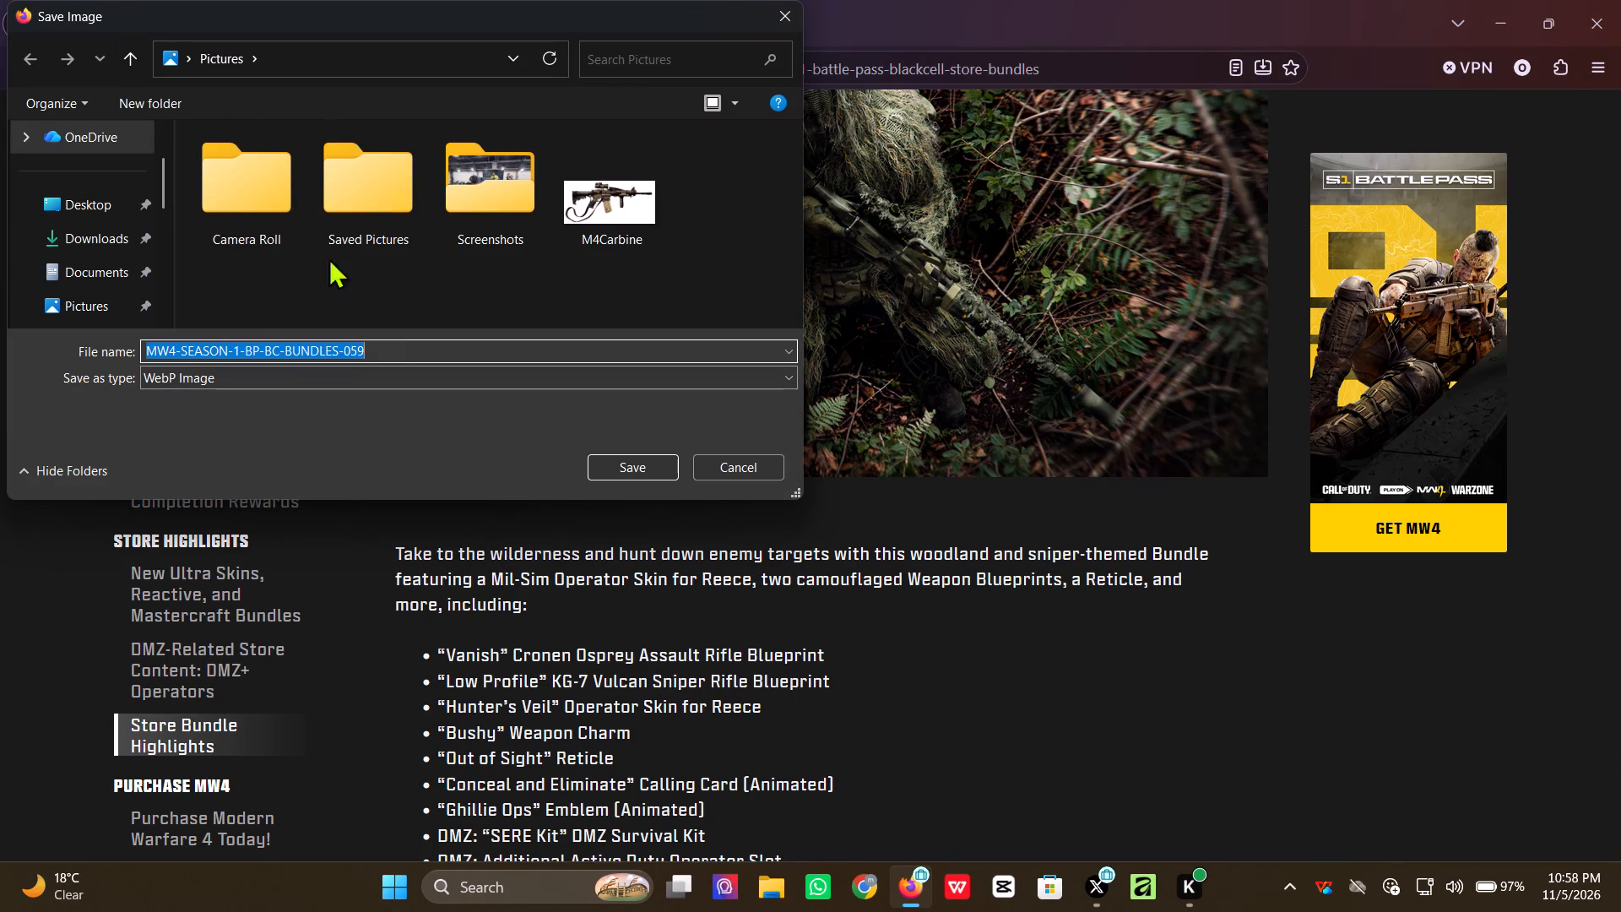
pyautogui.click(104, 301)
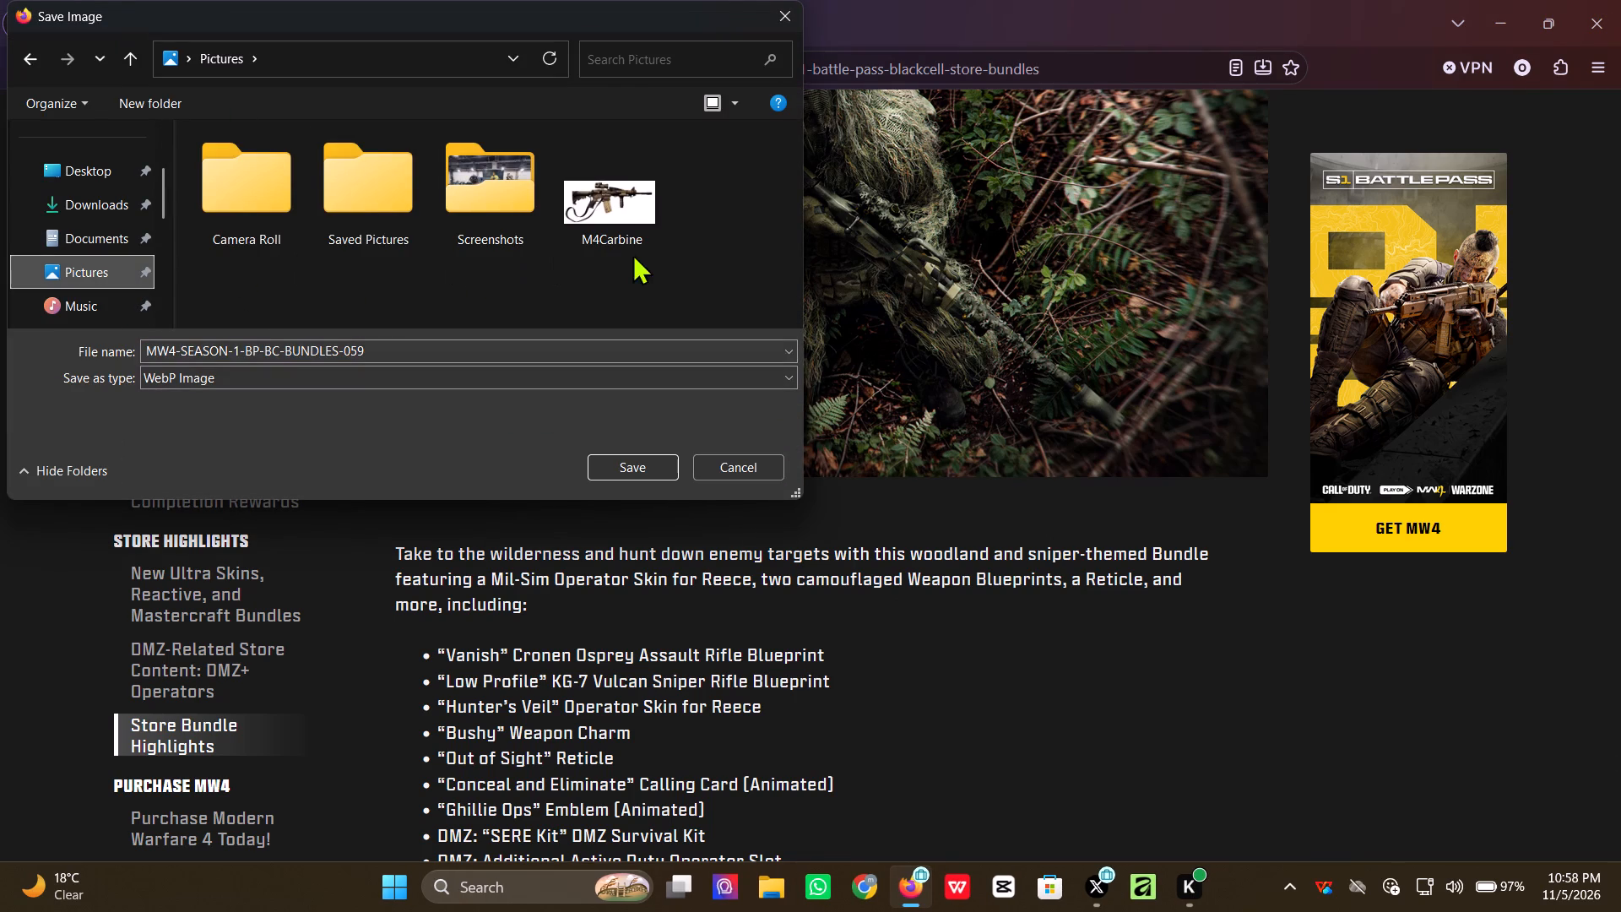
pyautogui.click(686, 250)
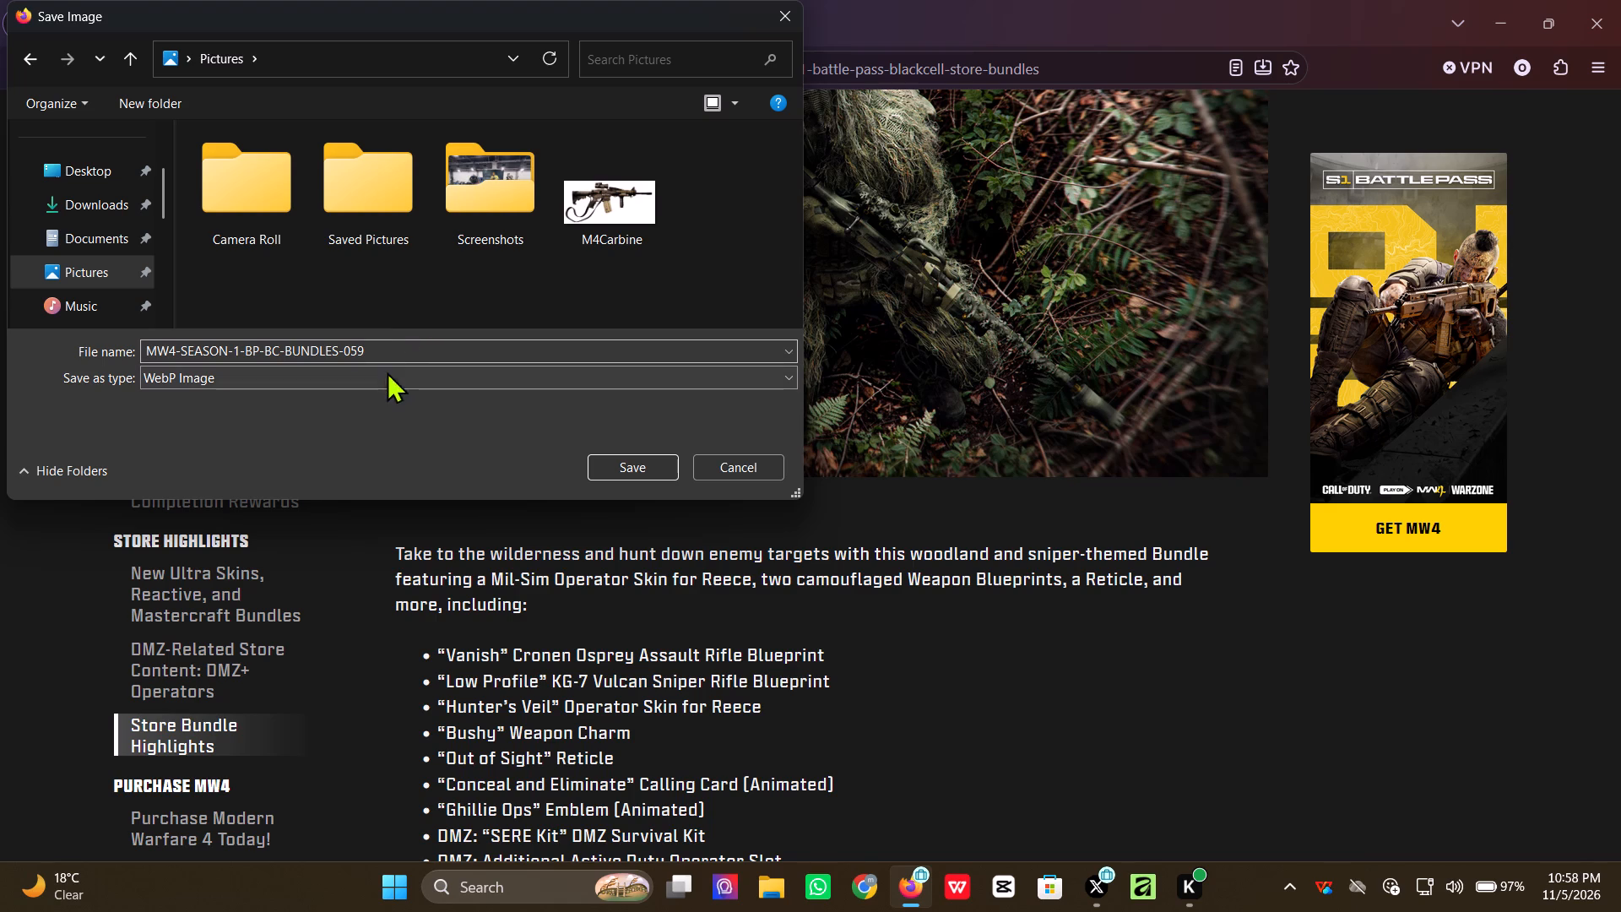
# Shorten the Hollow Hunter image's file name to "MW4-SEASON-1-BP 1" and save it as a WebP image.
pyautogui.click(384, 352)
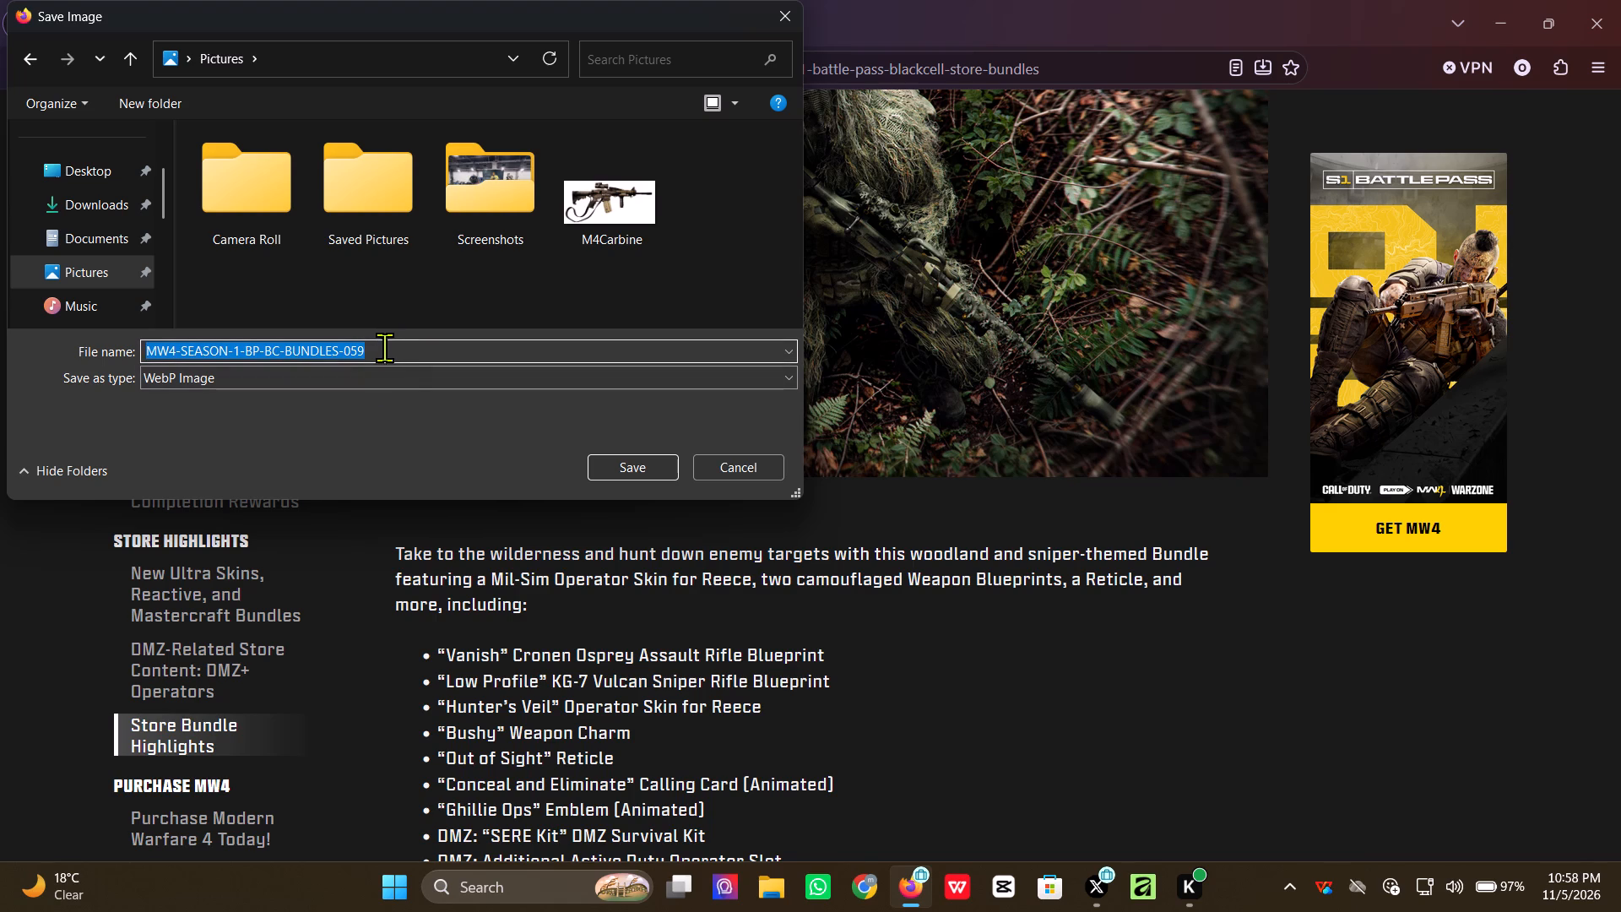
pyautogui.click(420, 350)
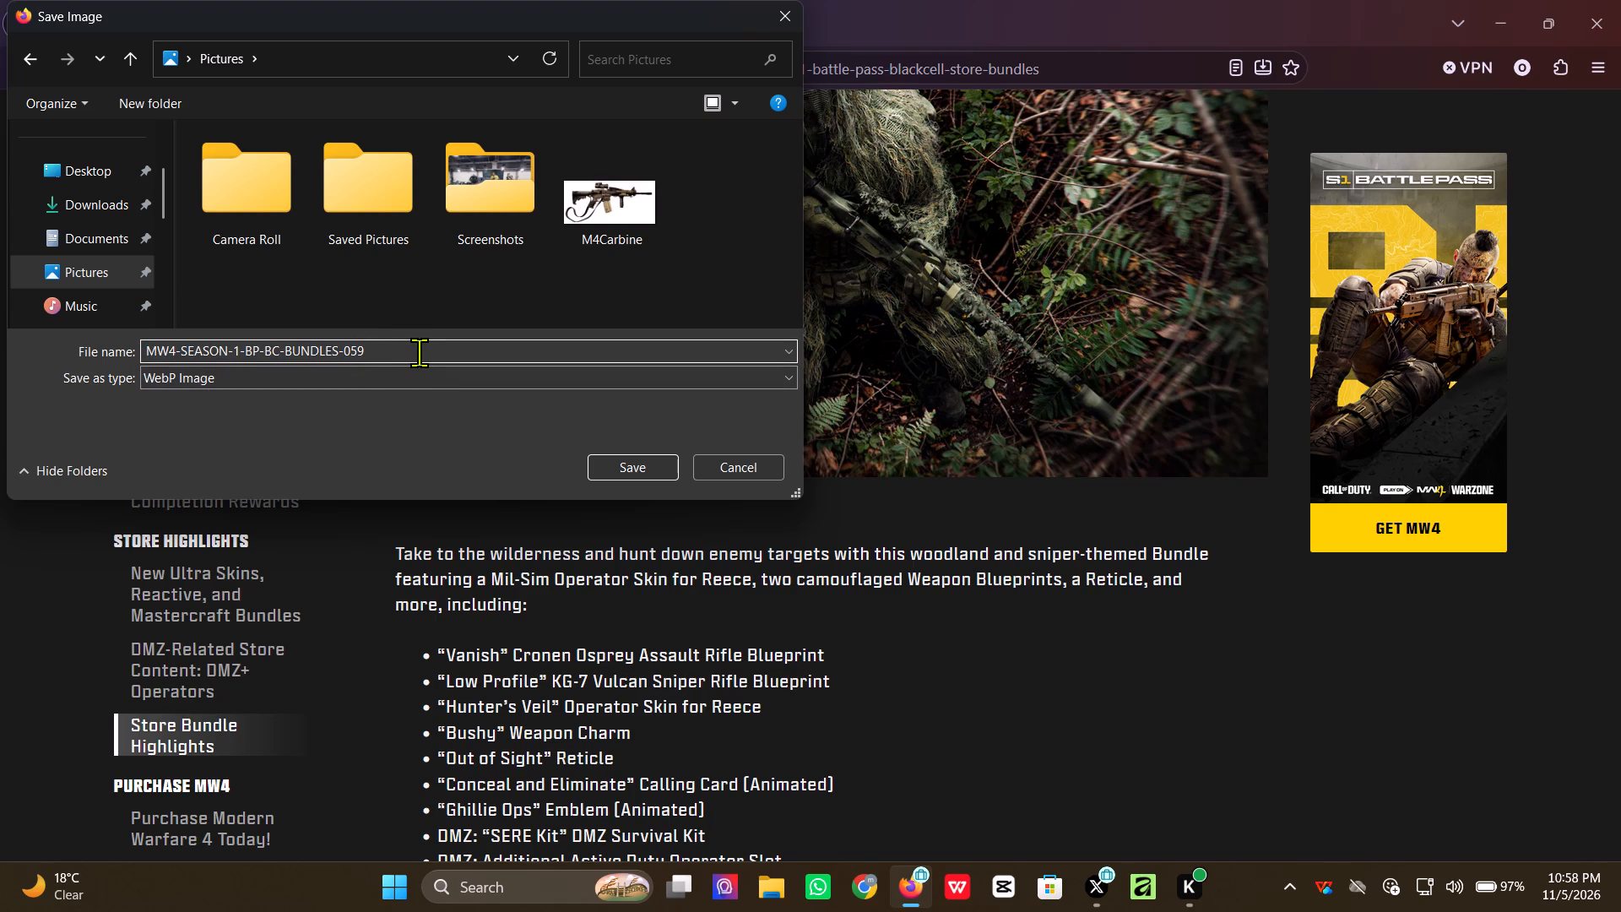
pyautogui.press('BackSpace')
pyautogui.press('BackSpace')
pyautogui.press('BackSpace')
pyautogui.press('BackSpace')
pyautogui.press('BackSpace')
pyautogui.press('BackSpace')
pyautogui.press('BackSpace')
pyautogui.press('BackSpace')
pyautogui.press('BackSpace')
pyautogui.press('BackSpace')
pyautogui.press('BackSpace')
pyautogui.press('BackSpace')
pyautogui.press('BackSpace')
pyautogui.press('BackSpace')
pyautogui.press('BackSpace')
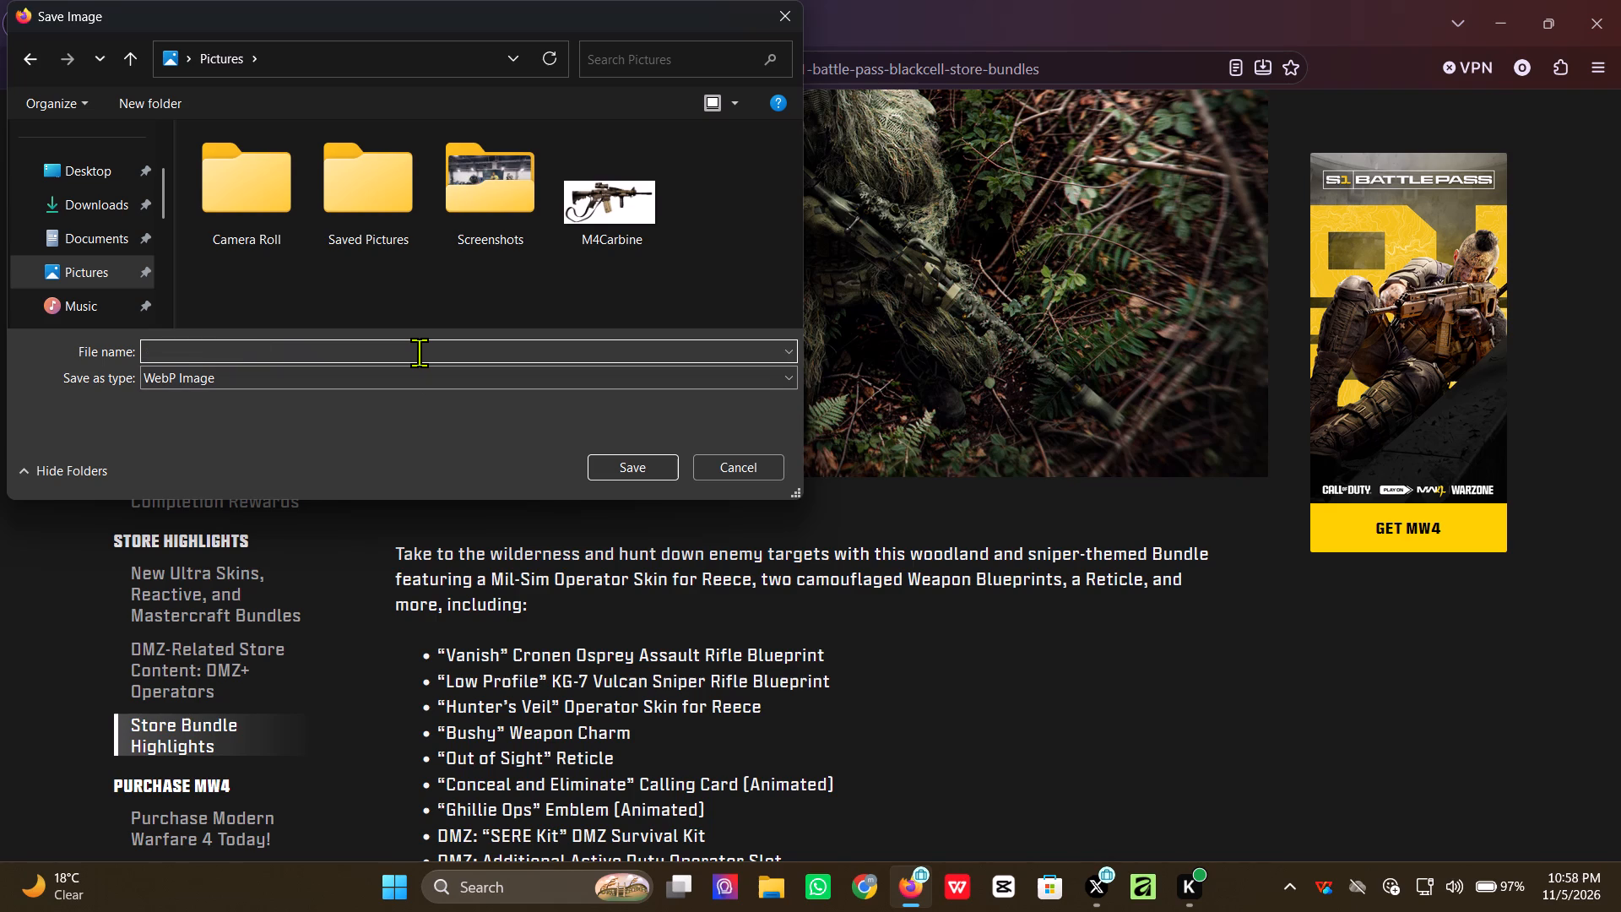
pyautogui.press('space')
pyautogui.write('1')
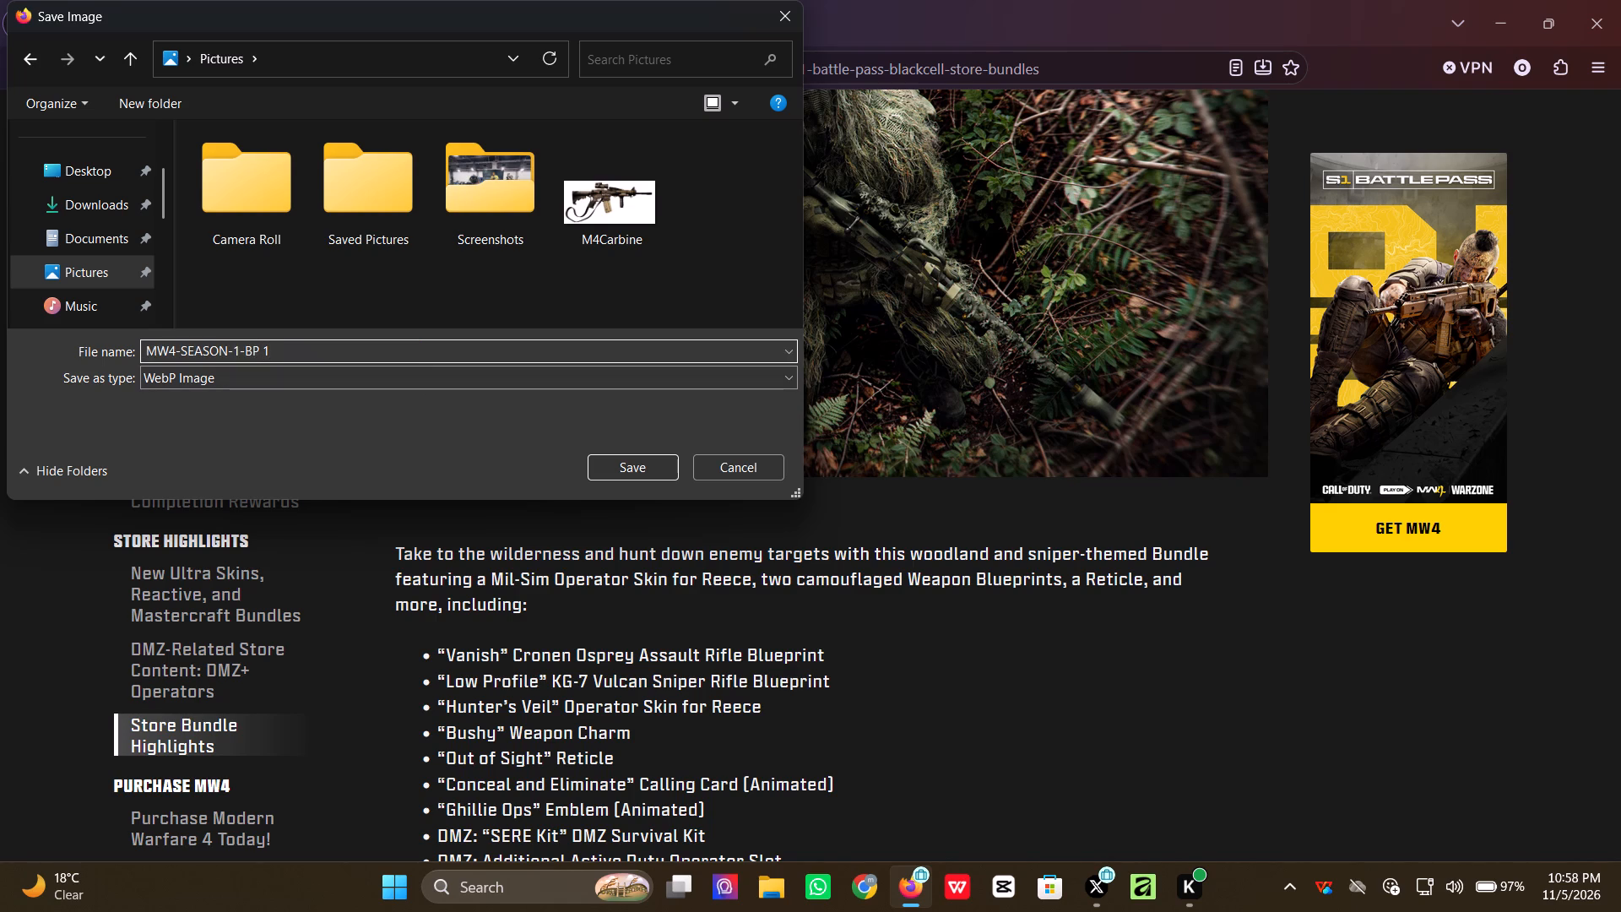
pyautogui.click(635, 460)
# Save the Tracer Pack: Bone Chiller II bundle image to the Pictures folder under its suggested file name.
pyautogui.scroll(-8, 865, 506)
pyautogui.rightClick(789, 448)
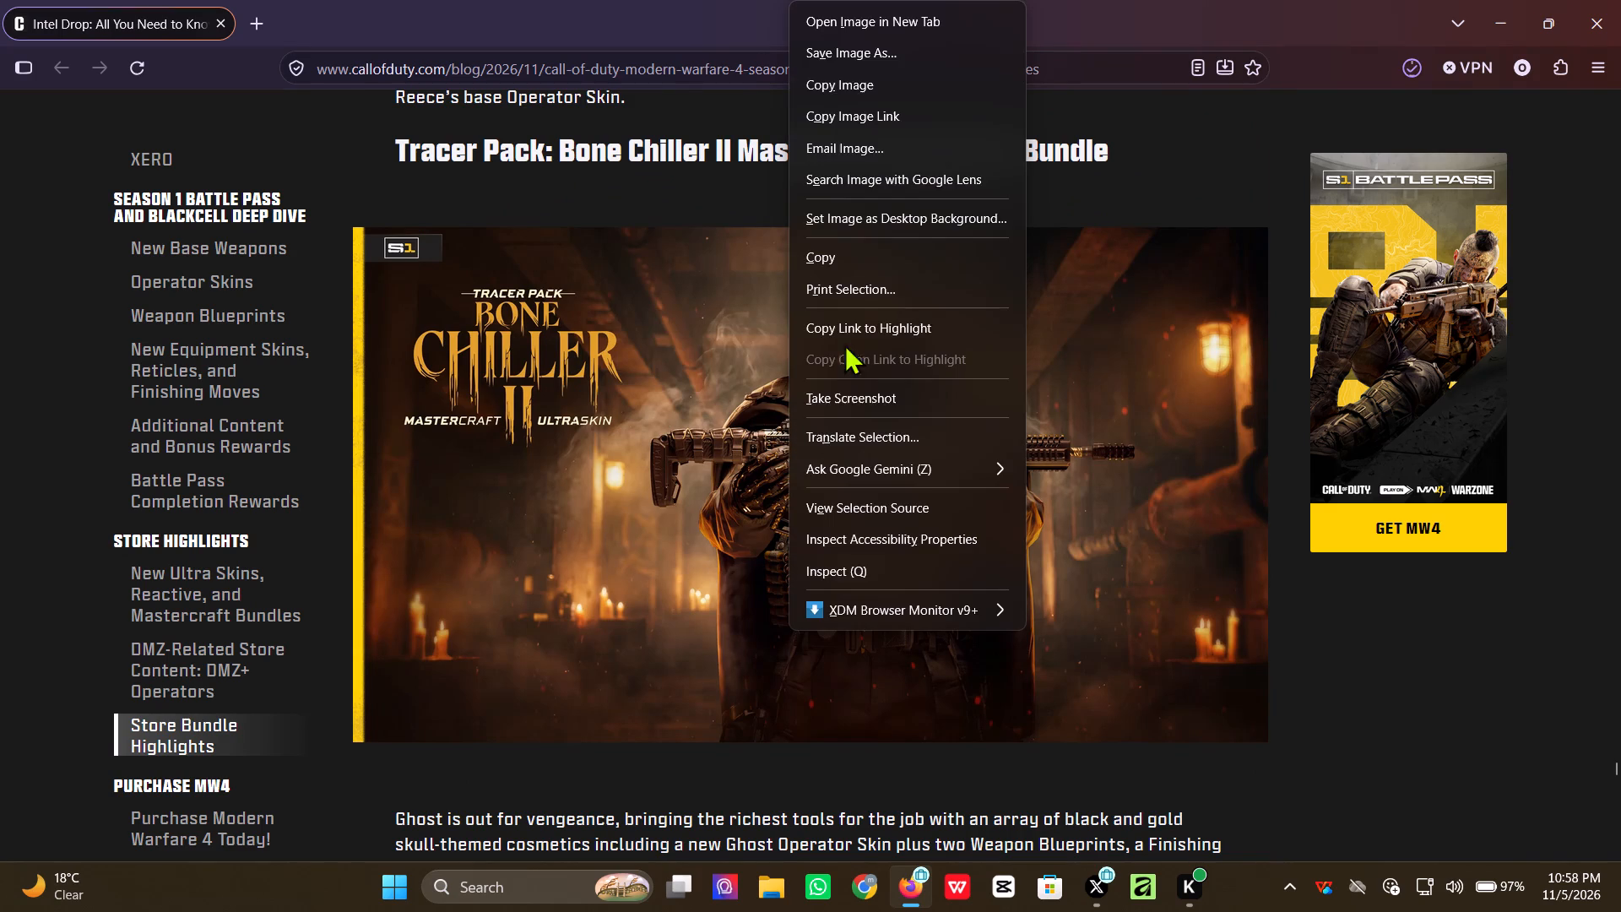
pyautogui.click(848, 53)
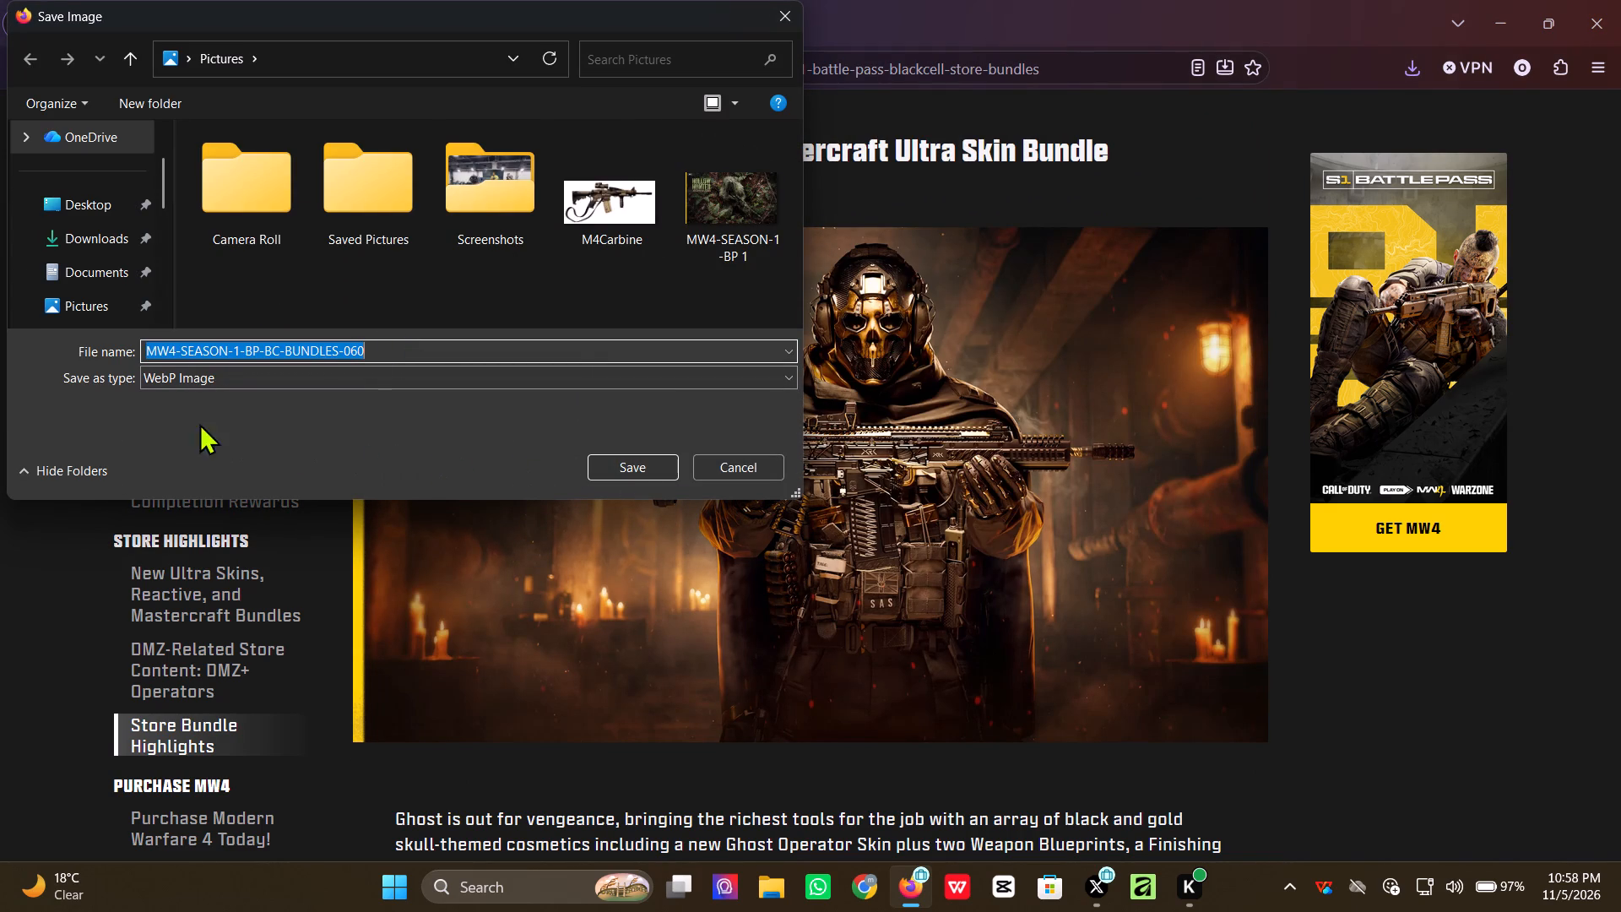
pyautogui.click(103, 299)
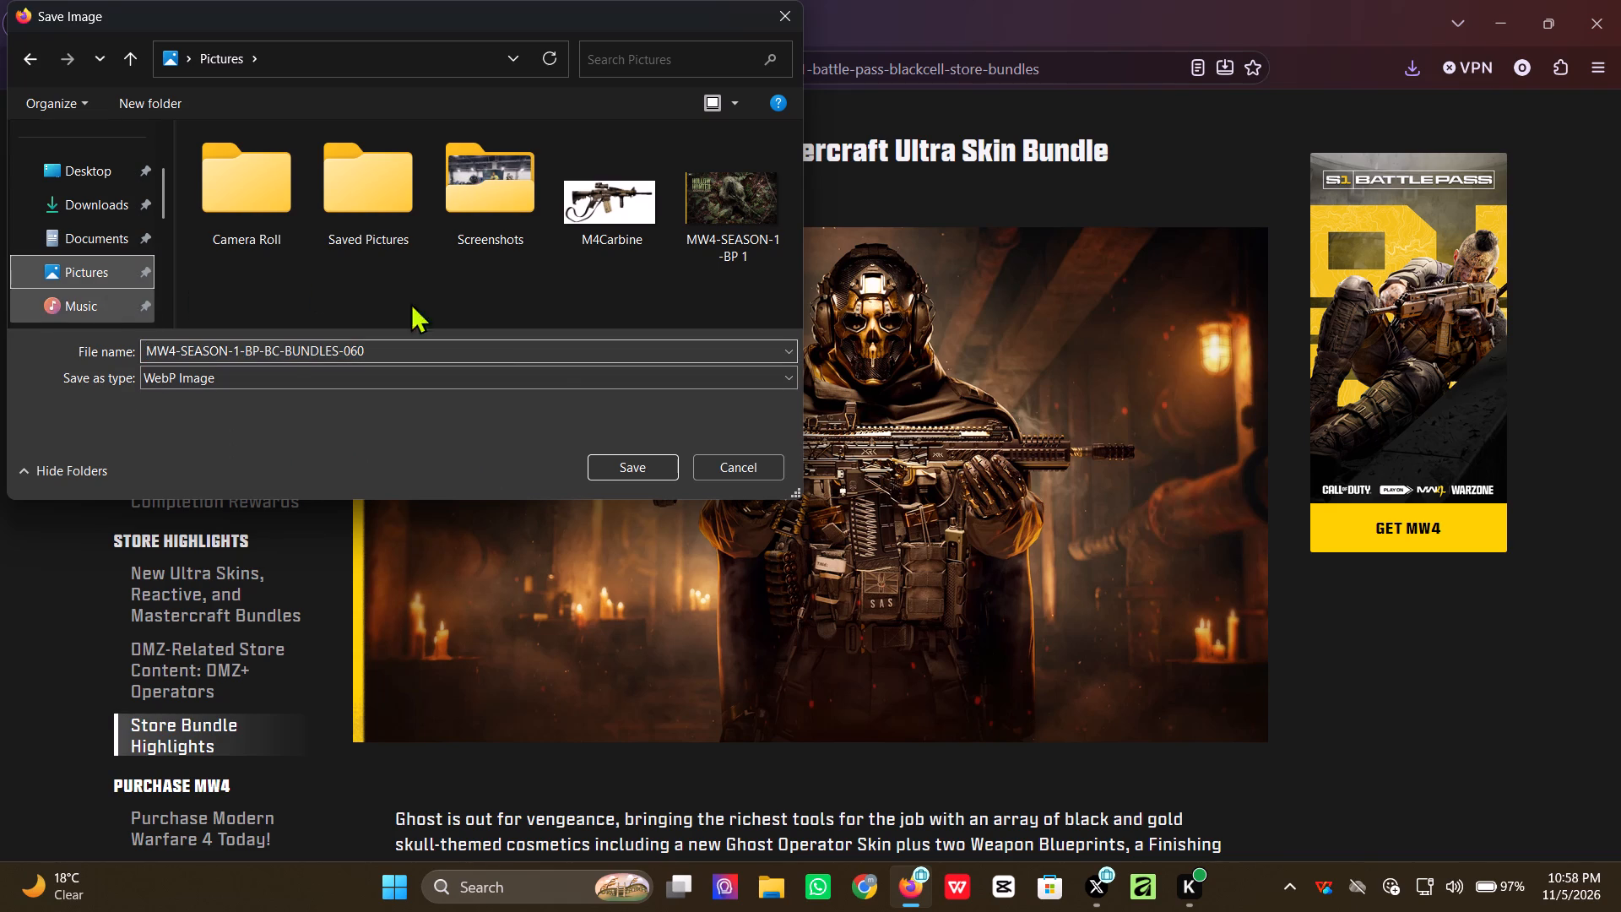
pyautogui.click(630, 457)
# Save The Valkyrie Mastercraft Bundle image to the Pictures folder under its suggested file name.
pyautogui.scroll(-1, 819, 373)
pyautogui.scroll(1, 819, 373)
pyautogui.scroll(-6, 819, 373)
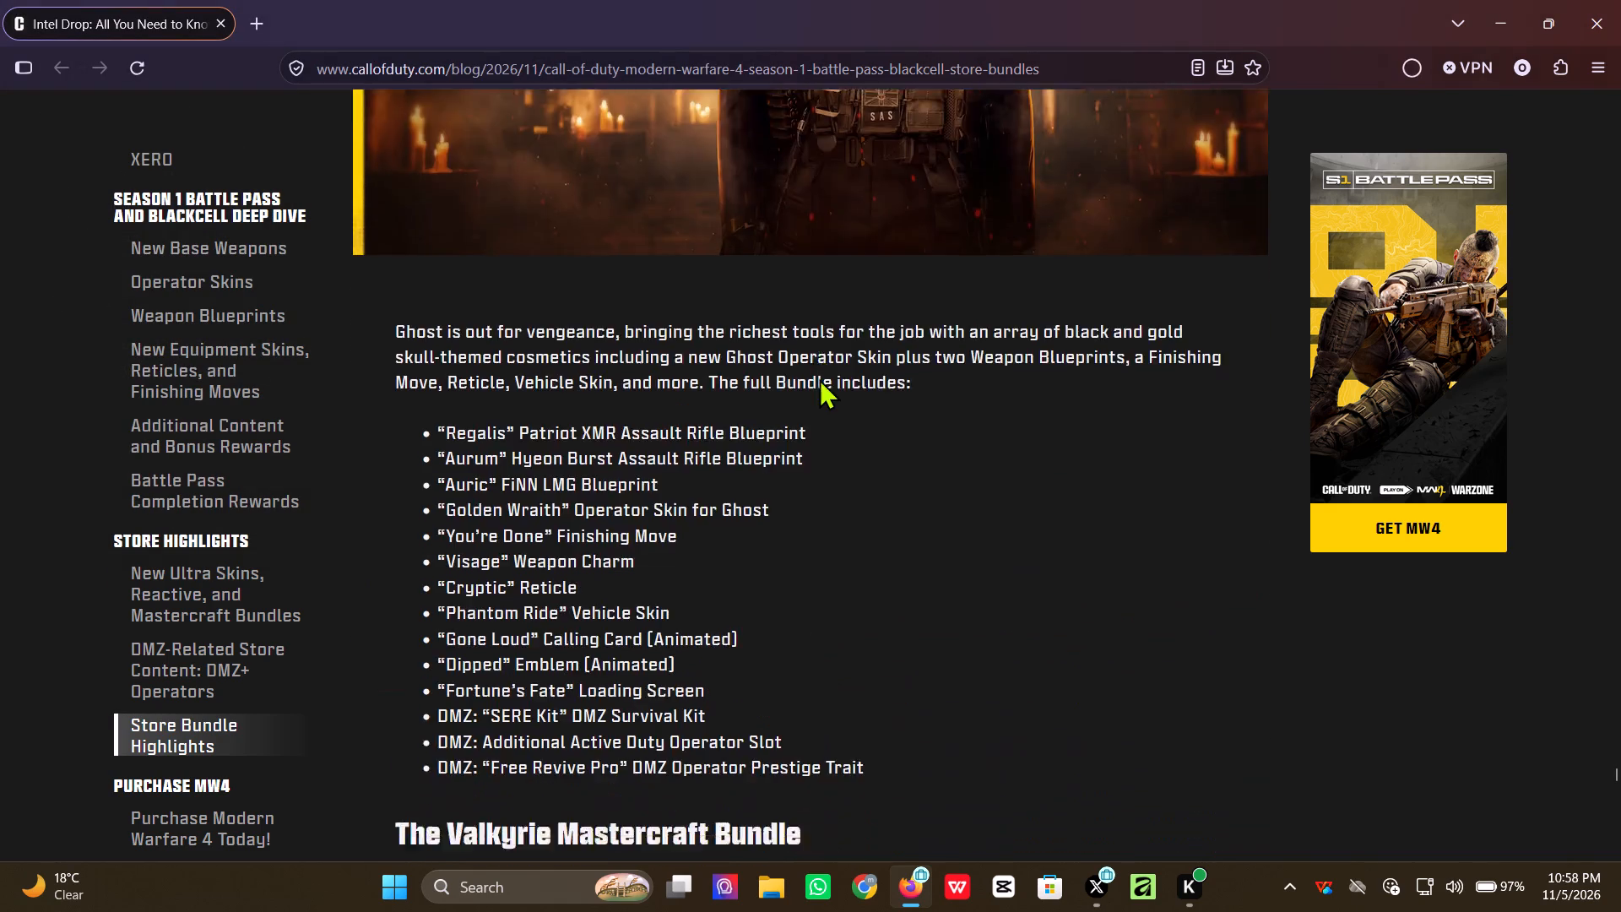
pyautogui.scroll(-1, 819, 378)
pyautogui.scroll(1, 819, 378)
pyautogui.scroll(-3, 819, 381)
pyautogui.scroll(1, 816, 377)
pyautogui.scroll(-2, 816, 378)
pyautogui.rightClick(718, 426)
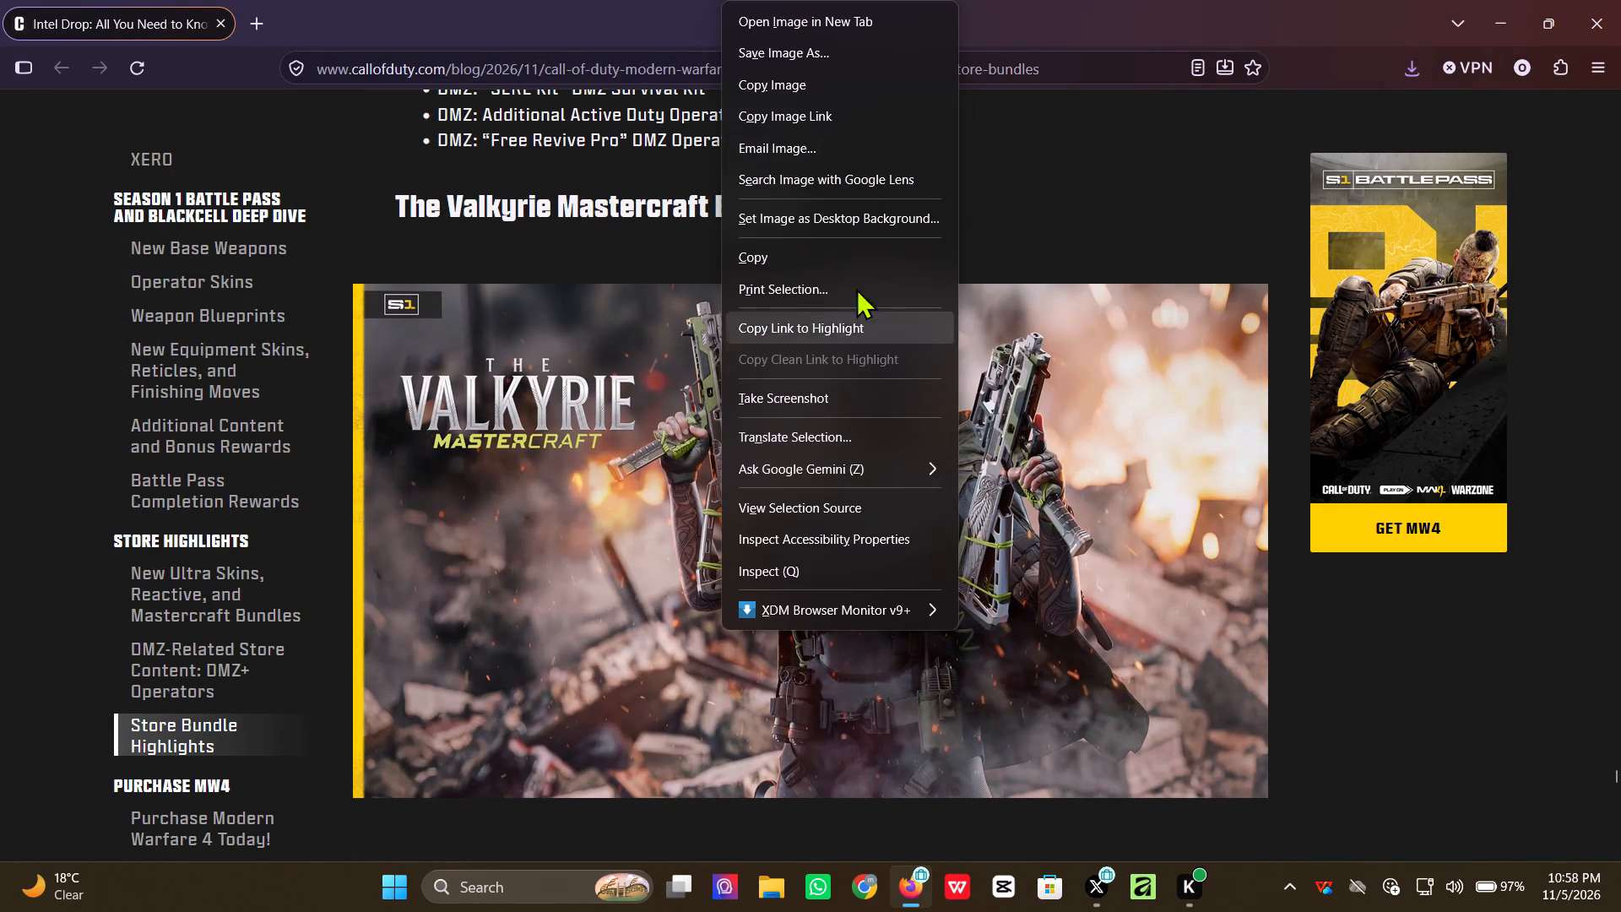
pyautogui.click(799, 56)
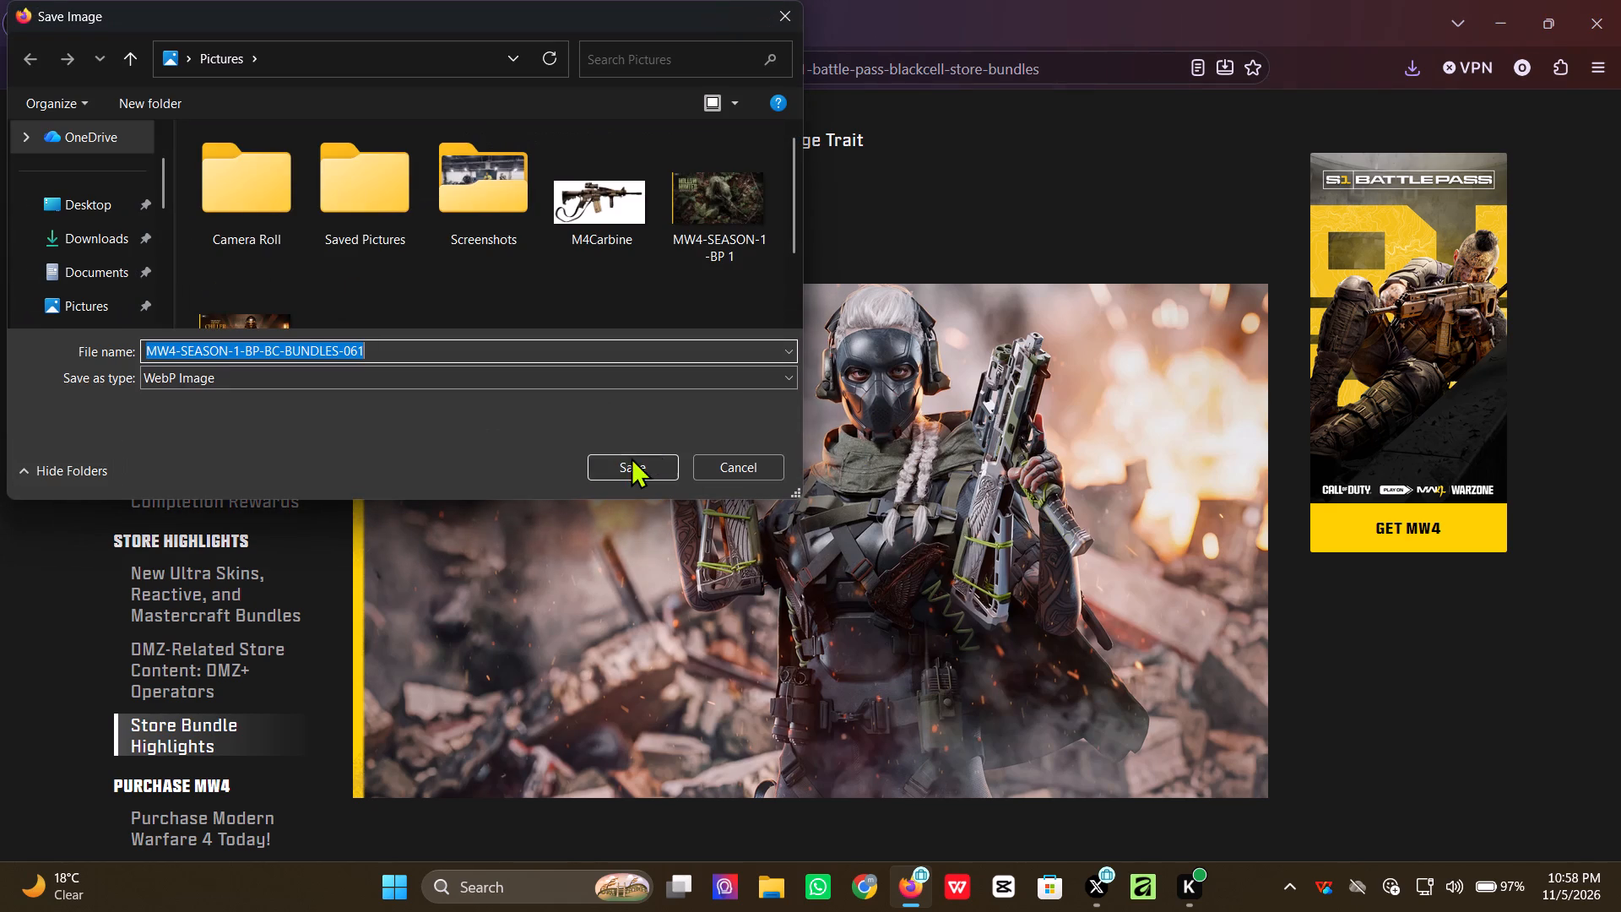
pyautogui.click(631, 457)
# Save the Tracer Pack: Glitched State Mastercraft Bundle image to the Pictures folder under its suggested file name.
pyautogui.scroll(-4, 730, 411)
pyautogui.scroll(2, 730, 411)
pyautogui.scroll(-4, 770, 517)
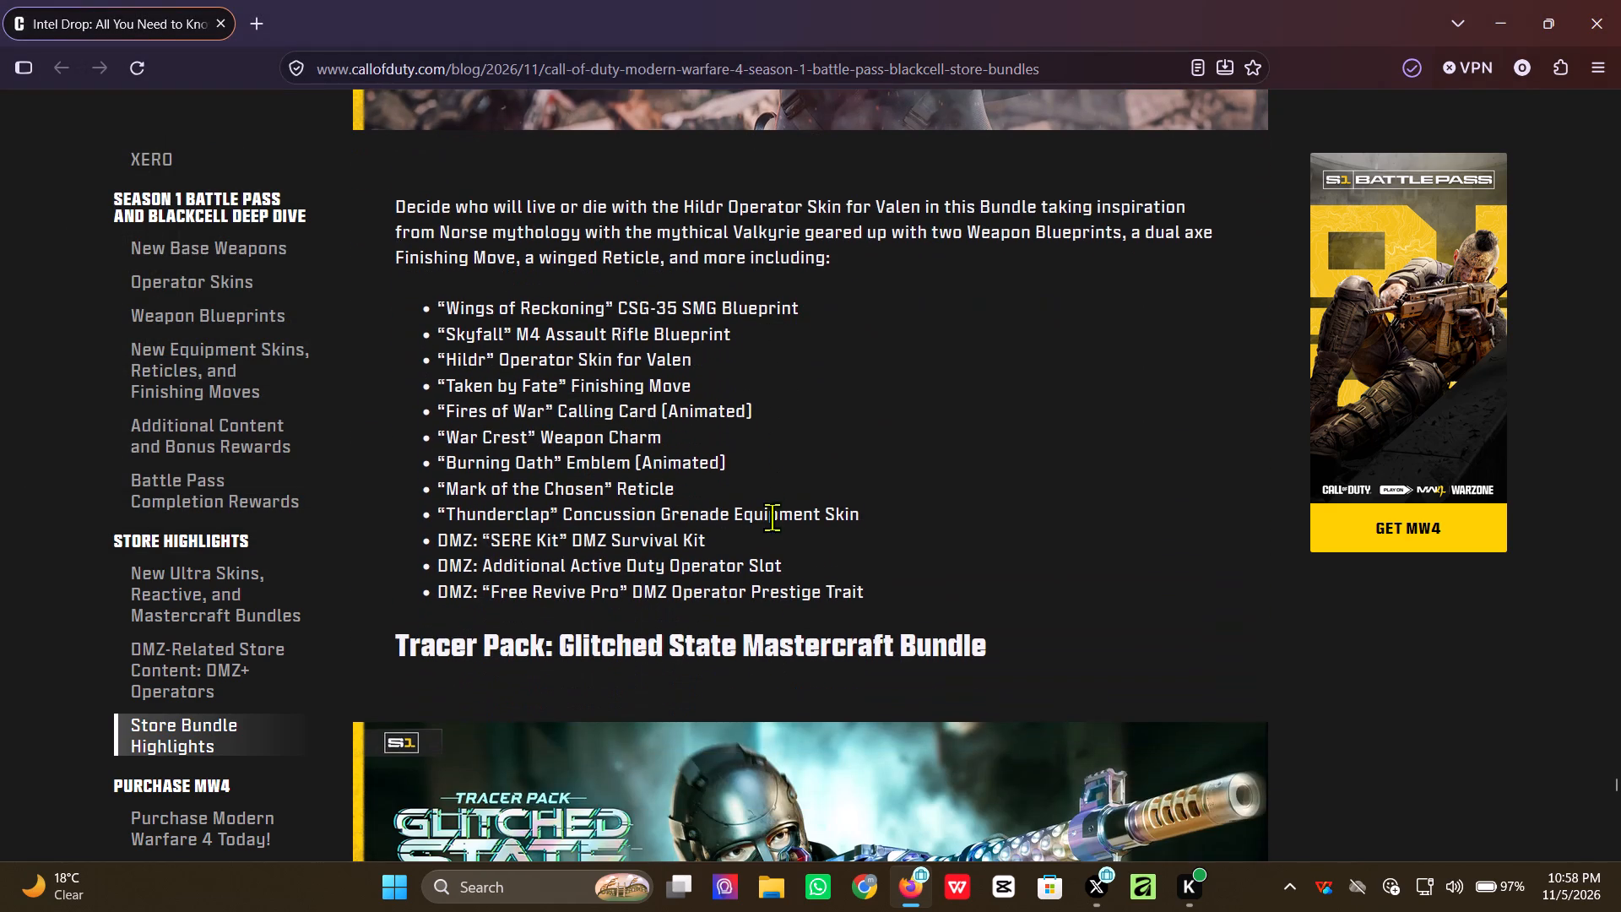
pyautogui.scroll(-2, 790, 514)
pyautogui.scroll(1, 792, 514)
pyautogui.scroll(-2, 794, 513)
pyautogui.scroll(3, 794, 513)
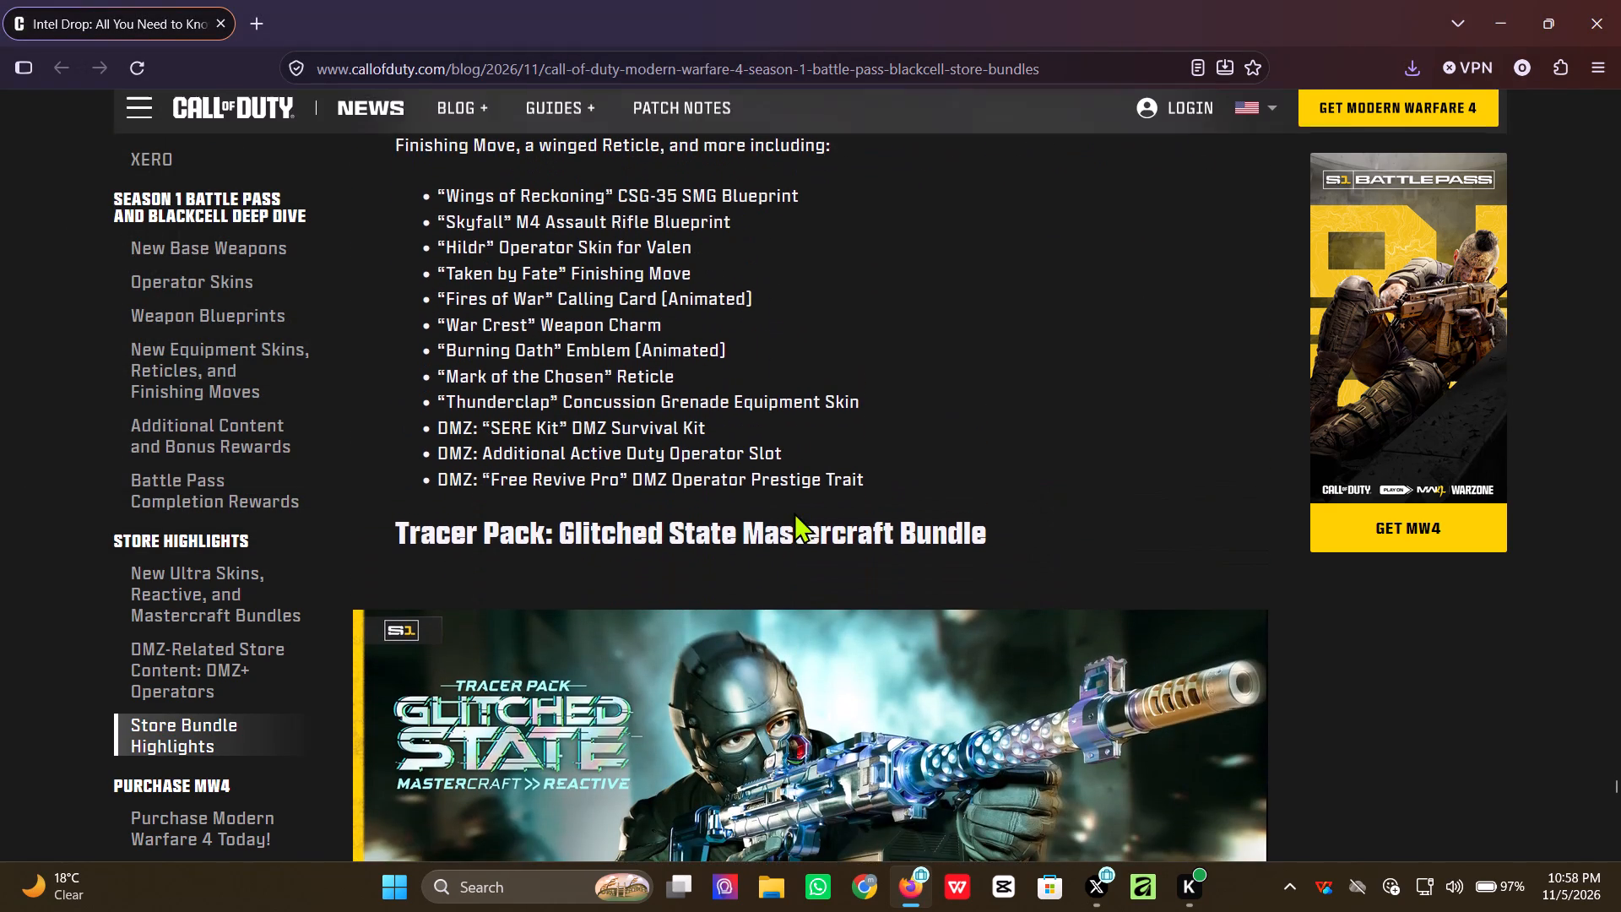
pyautogui.scroll(-4, 791, 514)
pyautogui.scroll(2, 791, 517)
pyautogui.scroll(-1, 790, 517)
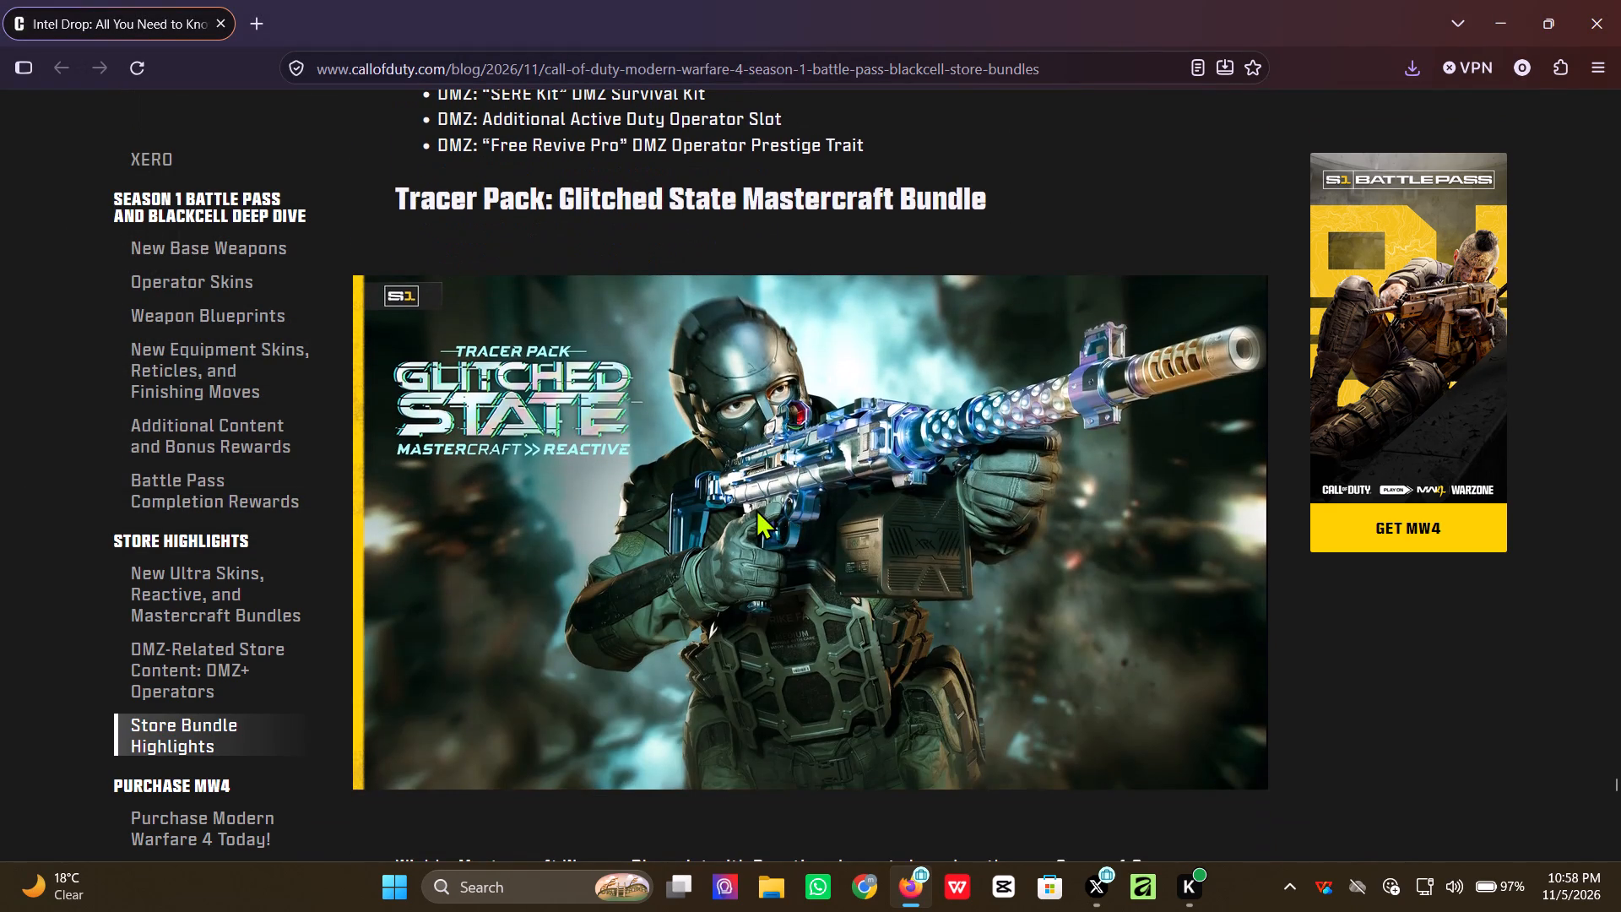
pyautogui.rightClick(756, 508)
pyautogui.click(837, 57)
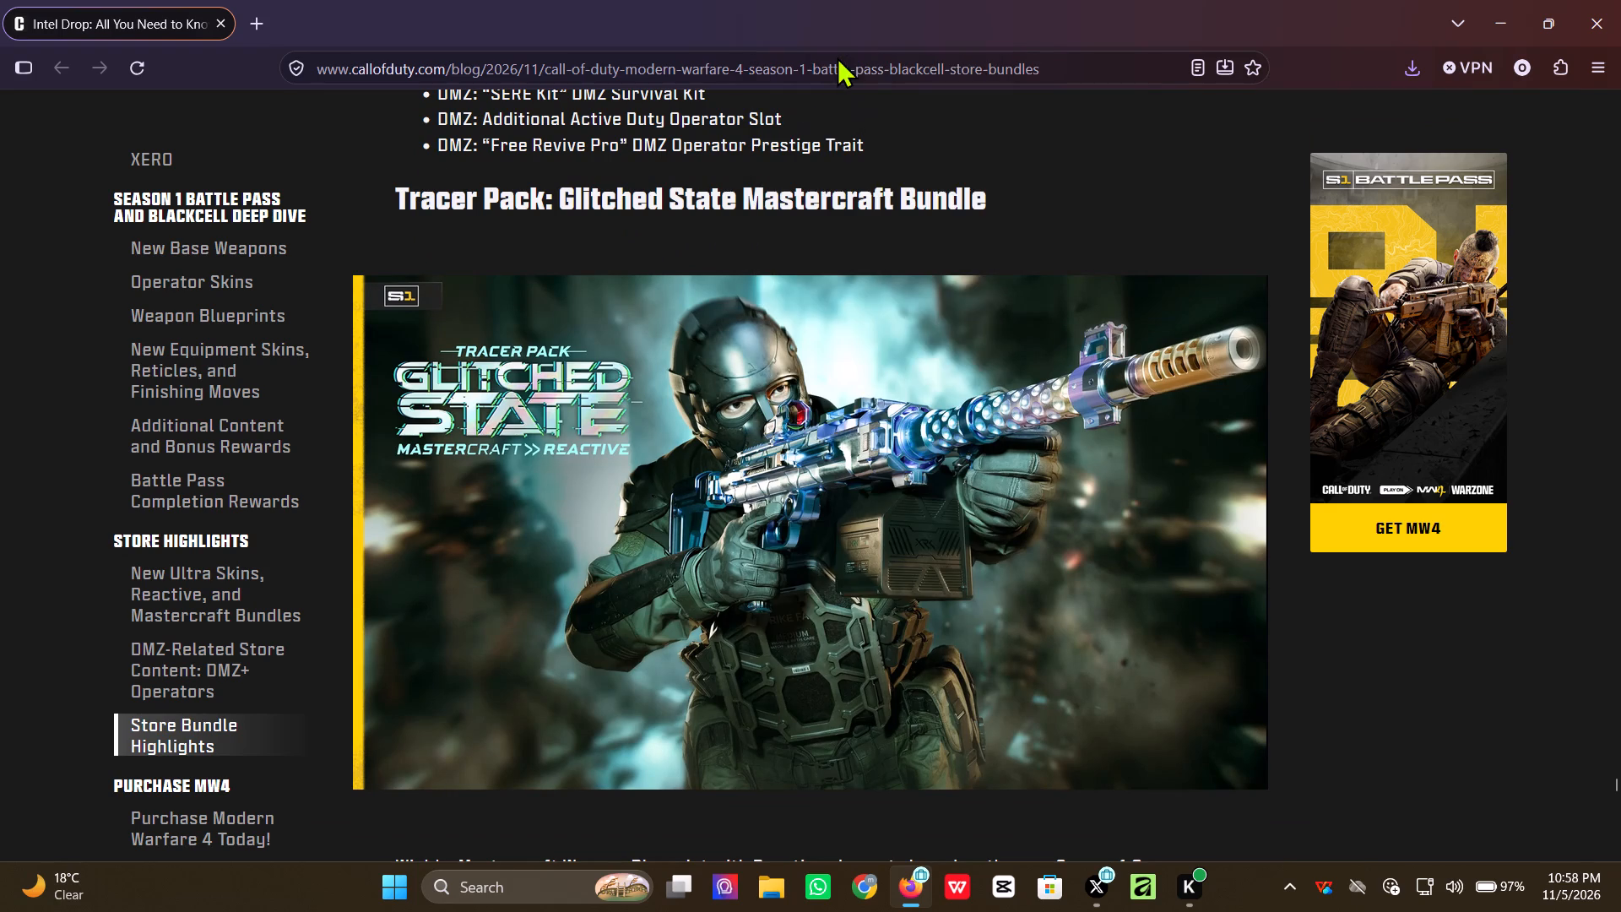
pyautogui.scroll(-5, 886, 250)
pyautogui.scroll(1, 892, 273)
pyautogui.scroll(-3, 892, 273)
pyautogui.scroll(1, 889, 285)
pyautogui.scroll(-3, 888, 290)
pyautogui.scroll(1, 886, 296)
pyautogui.scroll(-2, 886, 296)
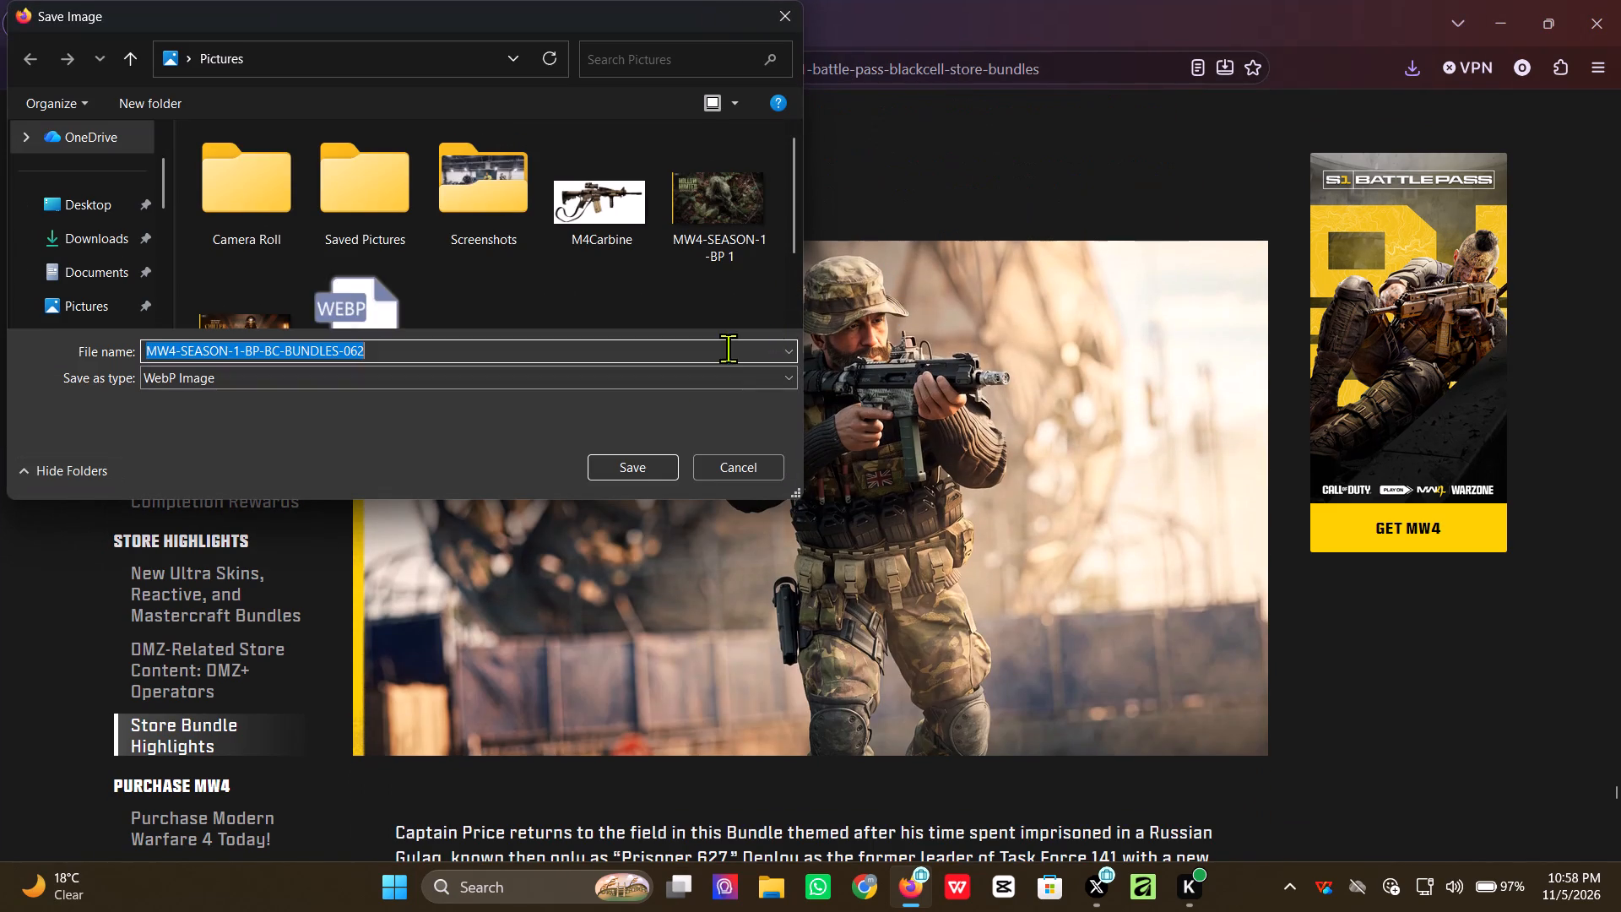
pyautogui.click(633, 458)
# Save The Captain Bundle image under its suggested file name.
pyautogui.rightClick(953, 366)
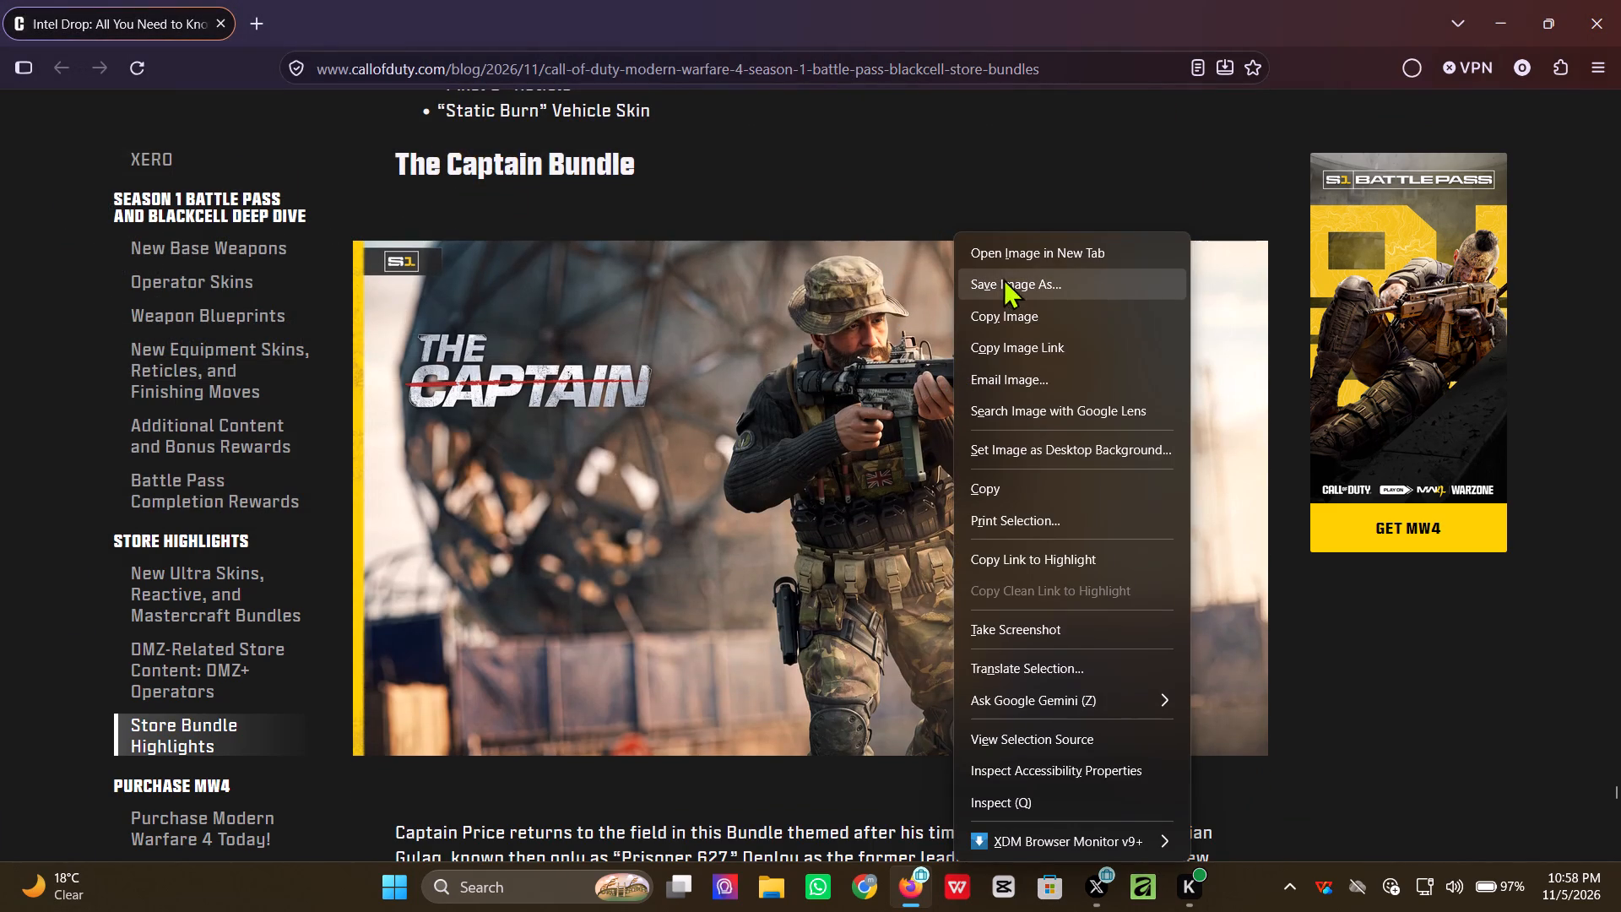
pyautogui.click(1018, 280)
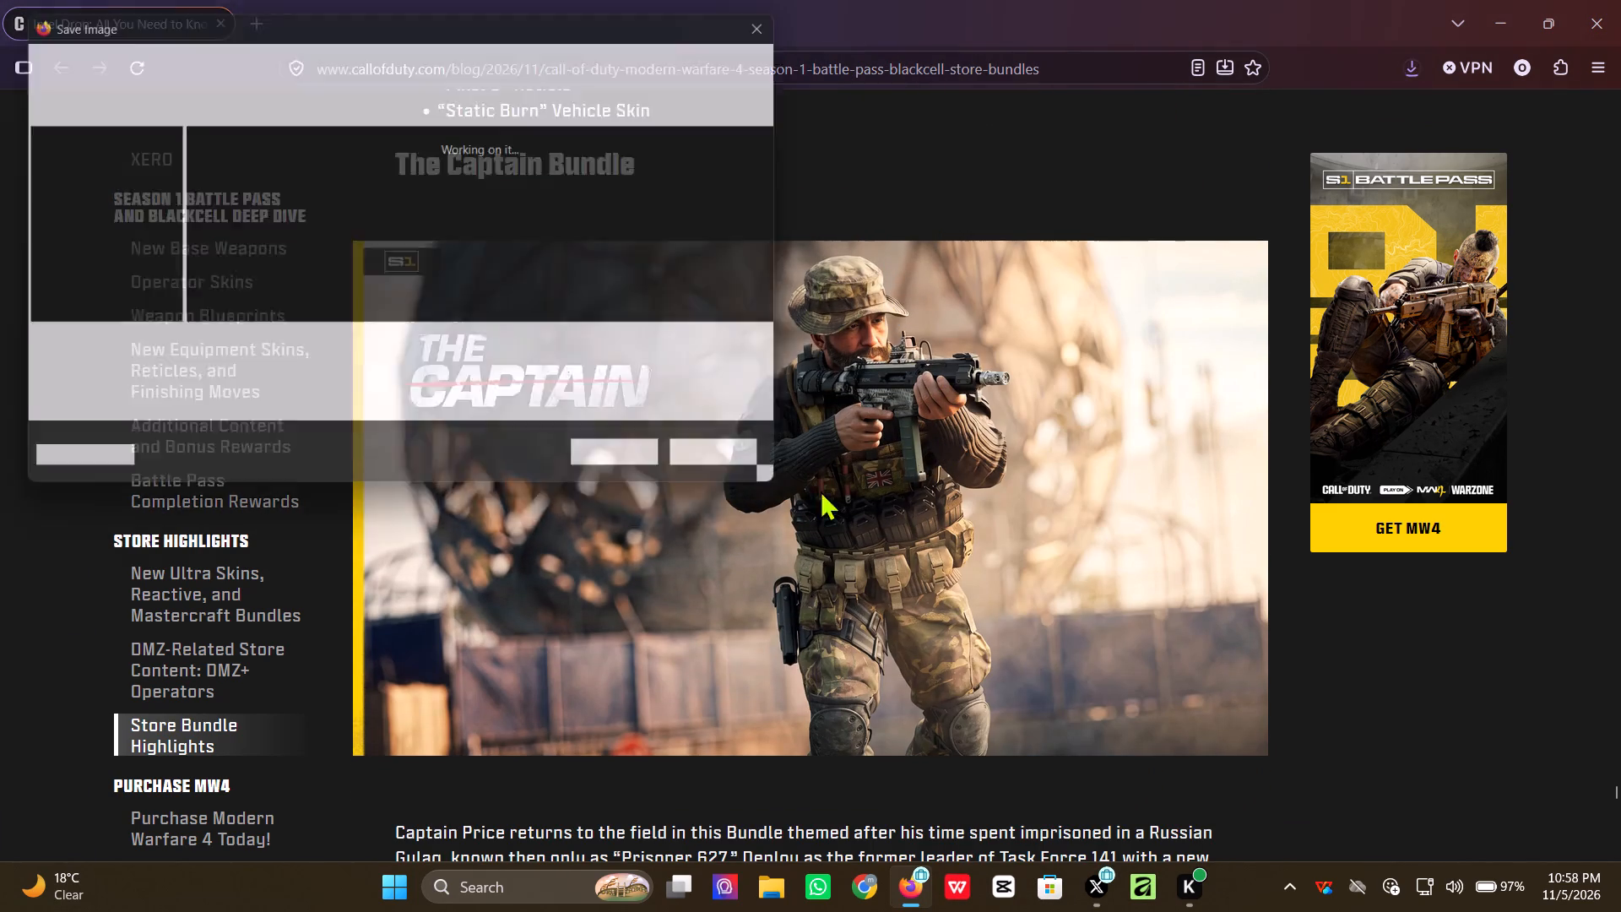
pyautogui.click(632, 457)
# Save the Into the Fight Bundle image under its suggested file name.
pyautogui.scroll(-2, 887, 394)
pyautogui.scroll(2, 887, 394)
pyautogui.scroll(-3, 887, 394)
pyautogui.scroll(1, 887, 394)
pyautogui.scroll(-4, 887, 394)
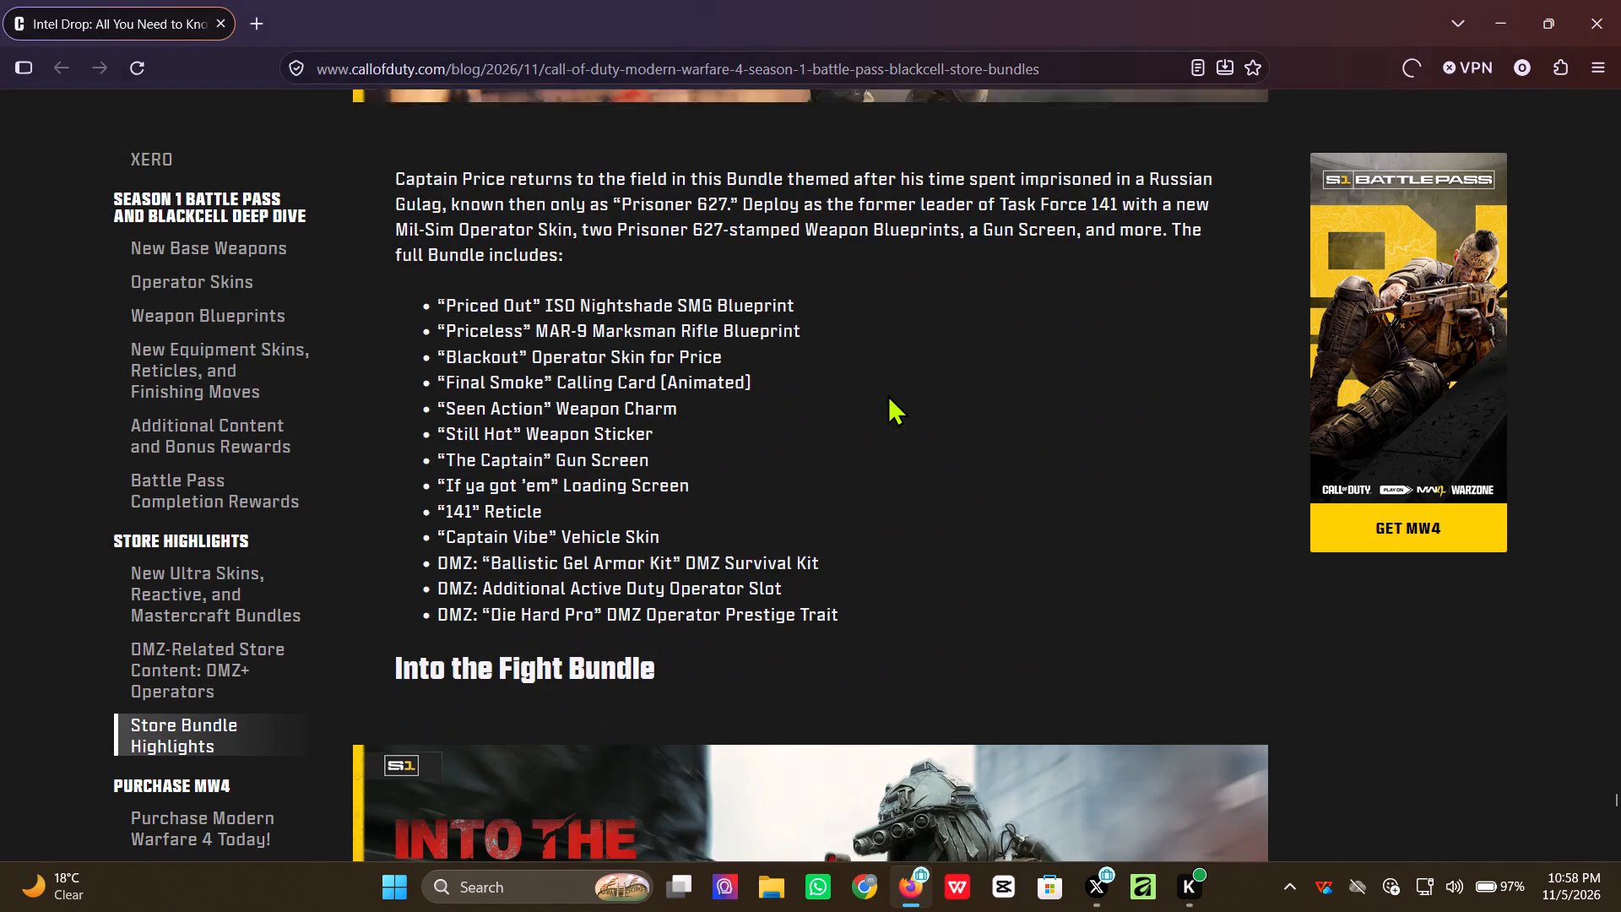
pyautogui.scroll(-2, 891, 394)
pyautogui.scroll(1, 891, 394)
pyautogui.scroll(-3, 891, 394)
pyautogui.rightClick(865, 408)
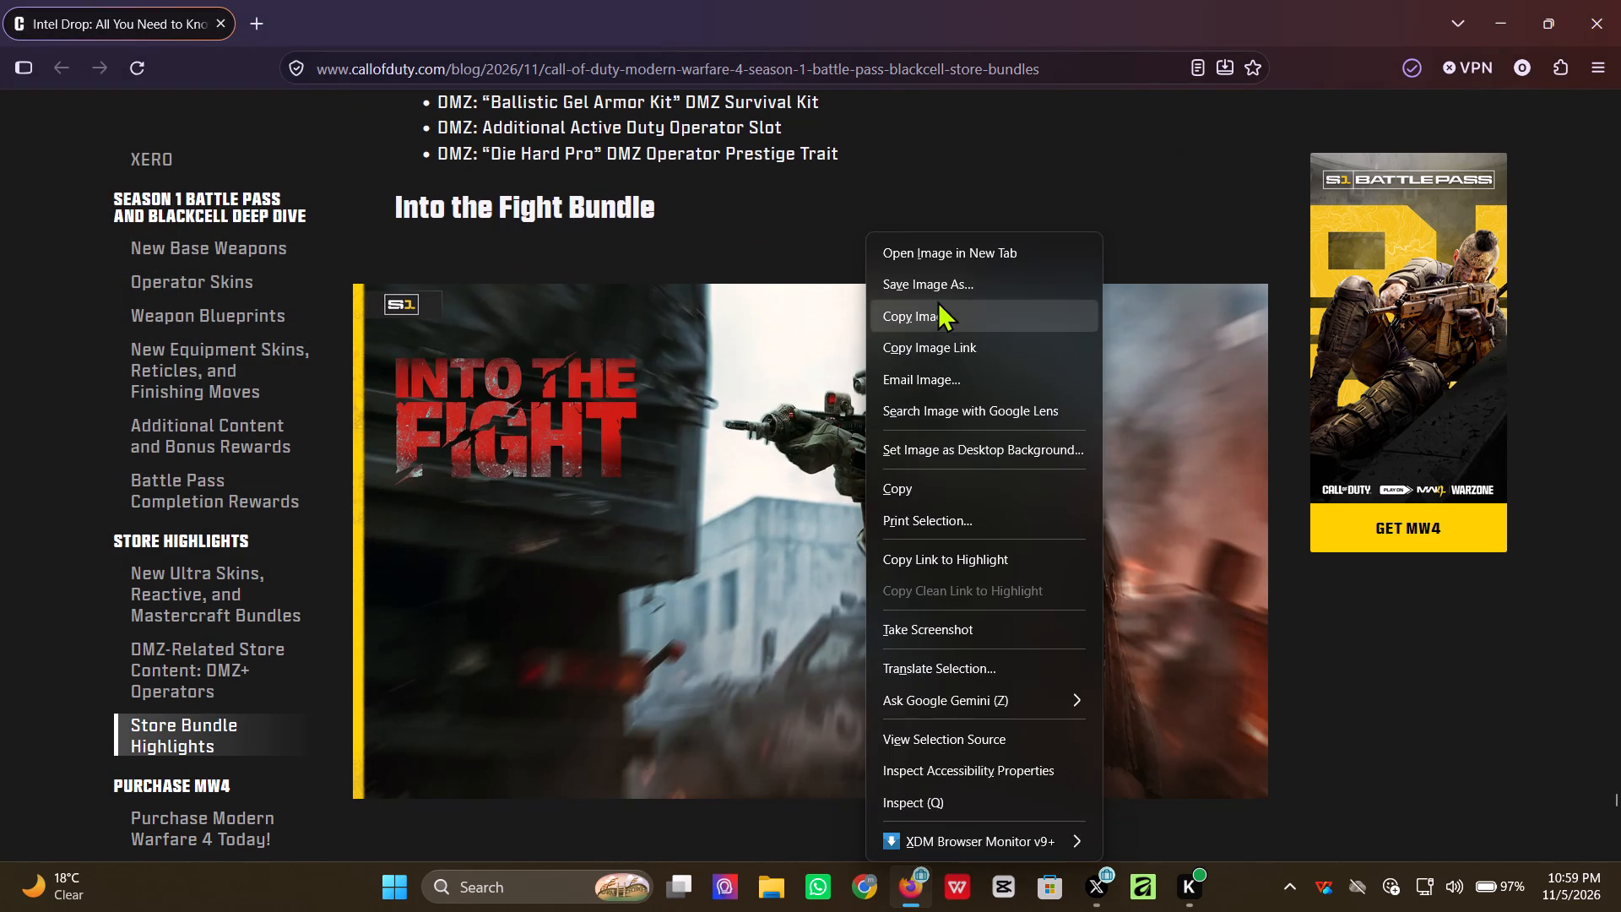
pyautogui.click(935, 286)
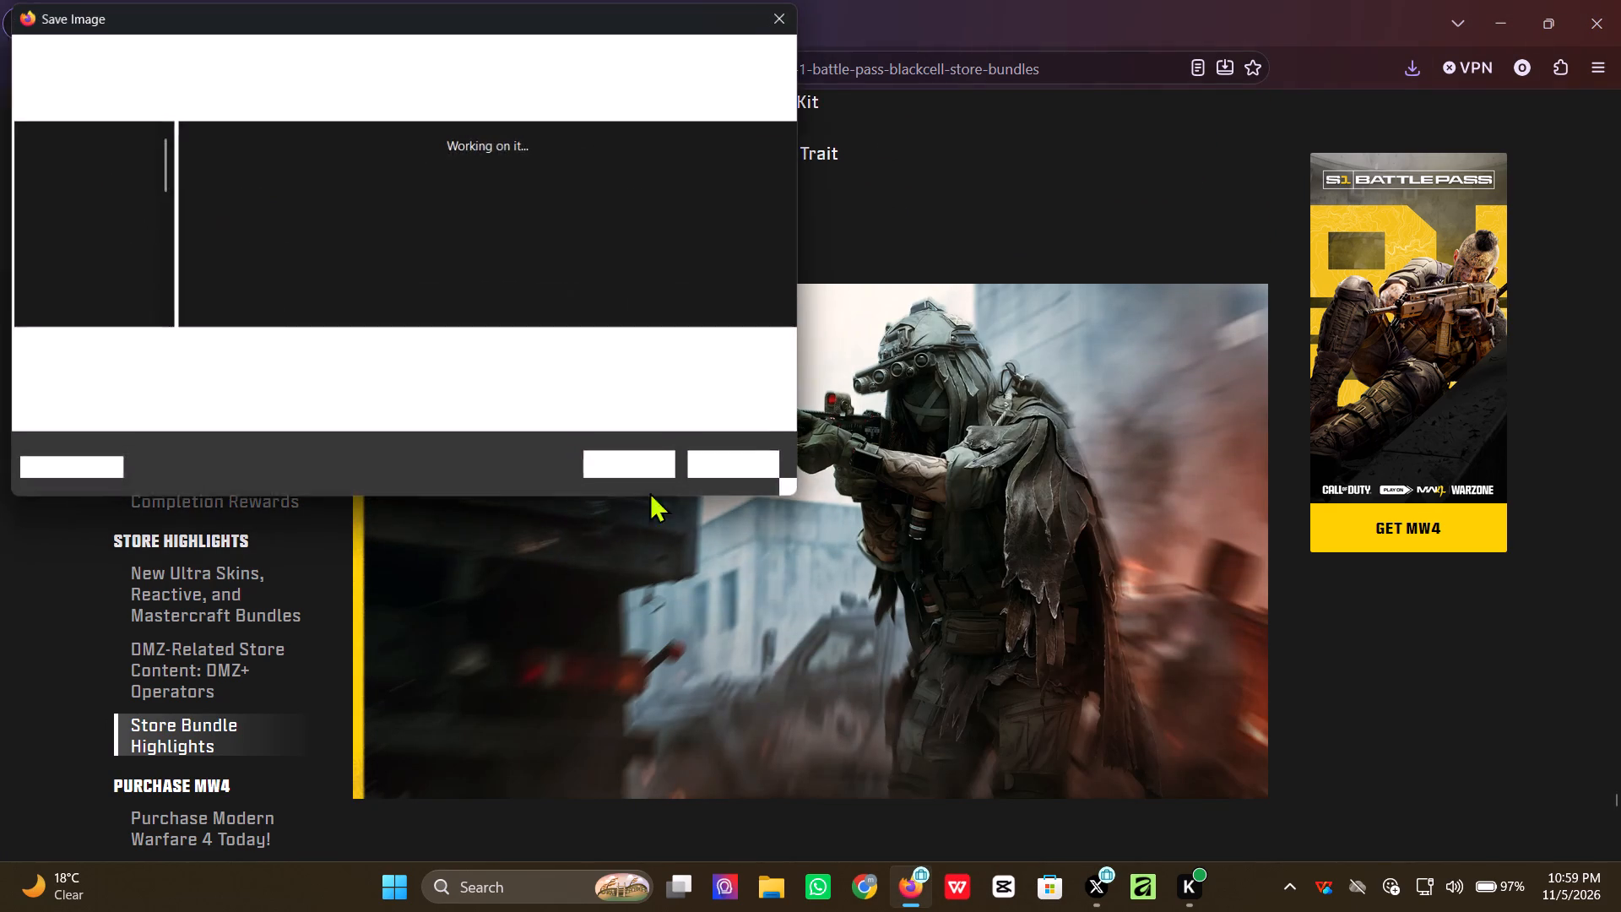
pyautogui.click(628, 459)
# Save the Deltabeast Bundle image under its suggested file name.
pyautogui.scroll(-5, 1087, 494)
pyautogui.scroll(1, 1085, 496)
pyautogui.scroll(-4, 1085, 496)
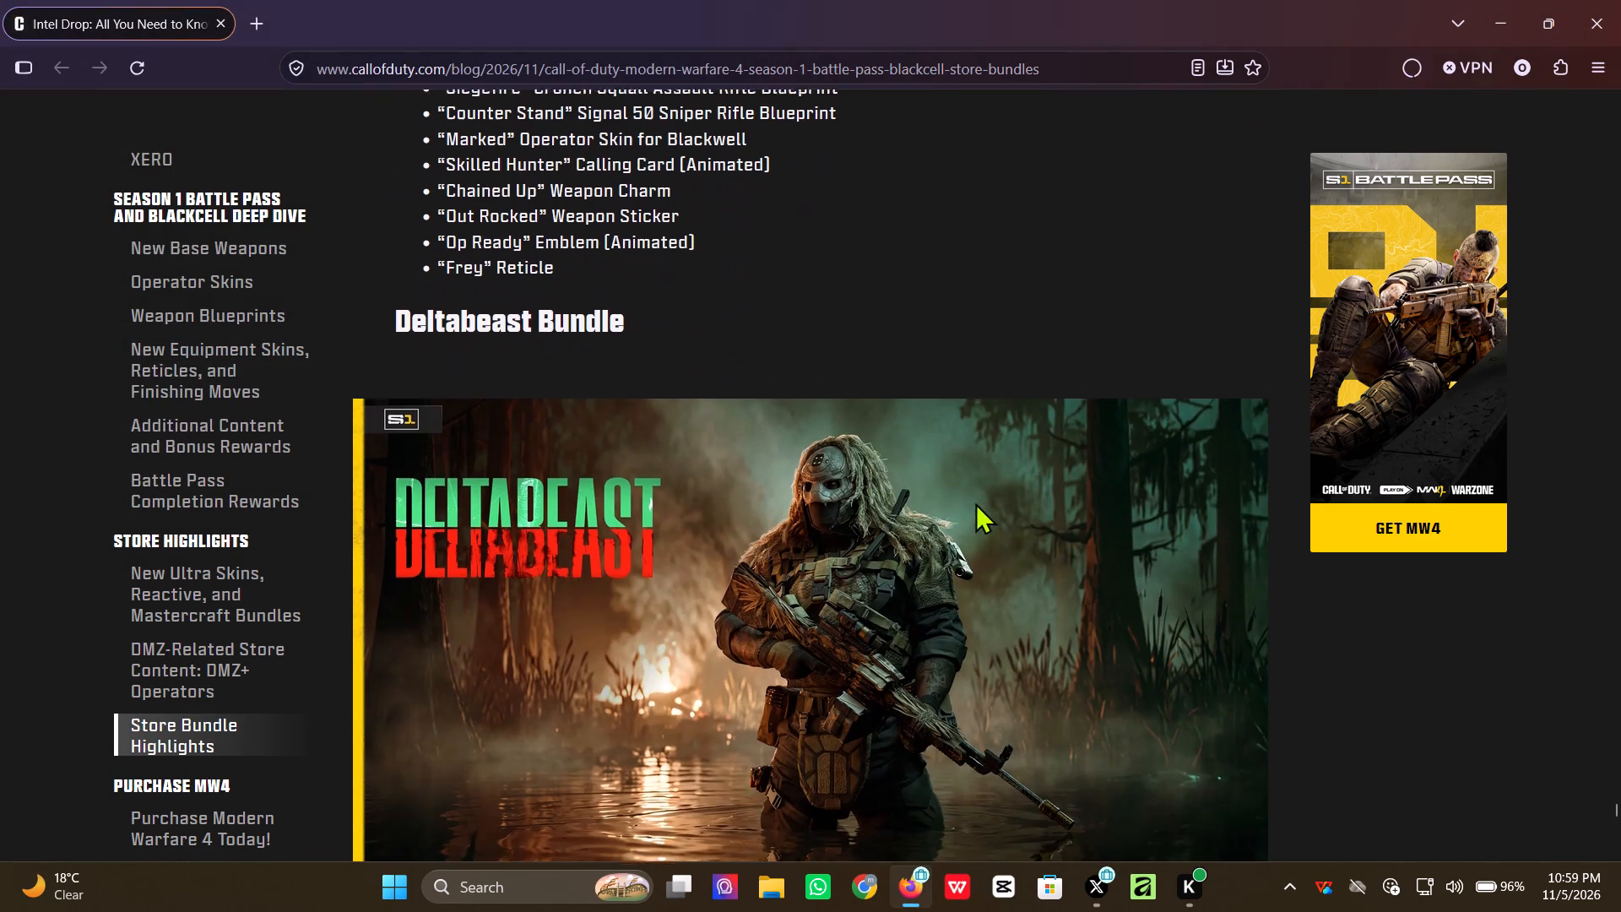
pyautogui.scroll(-3, 955, 497)
pyautogui.rightClick(855, 453)
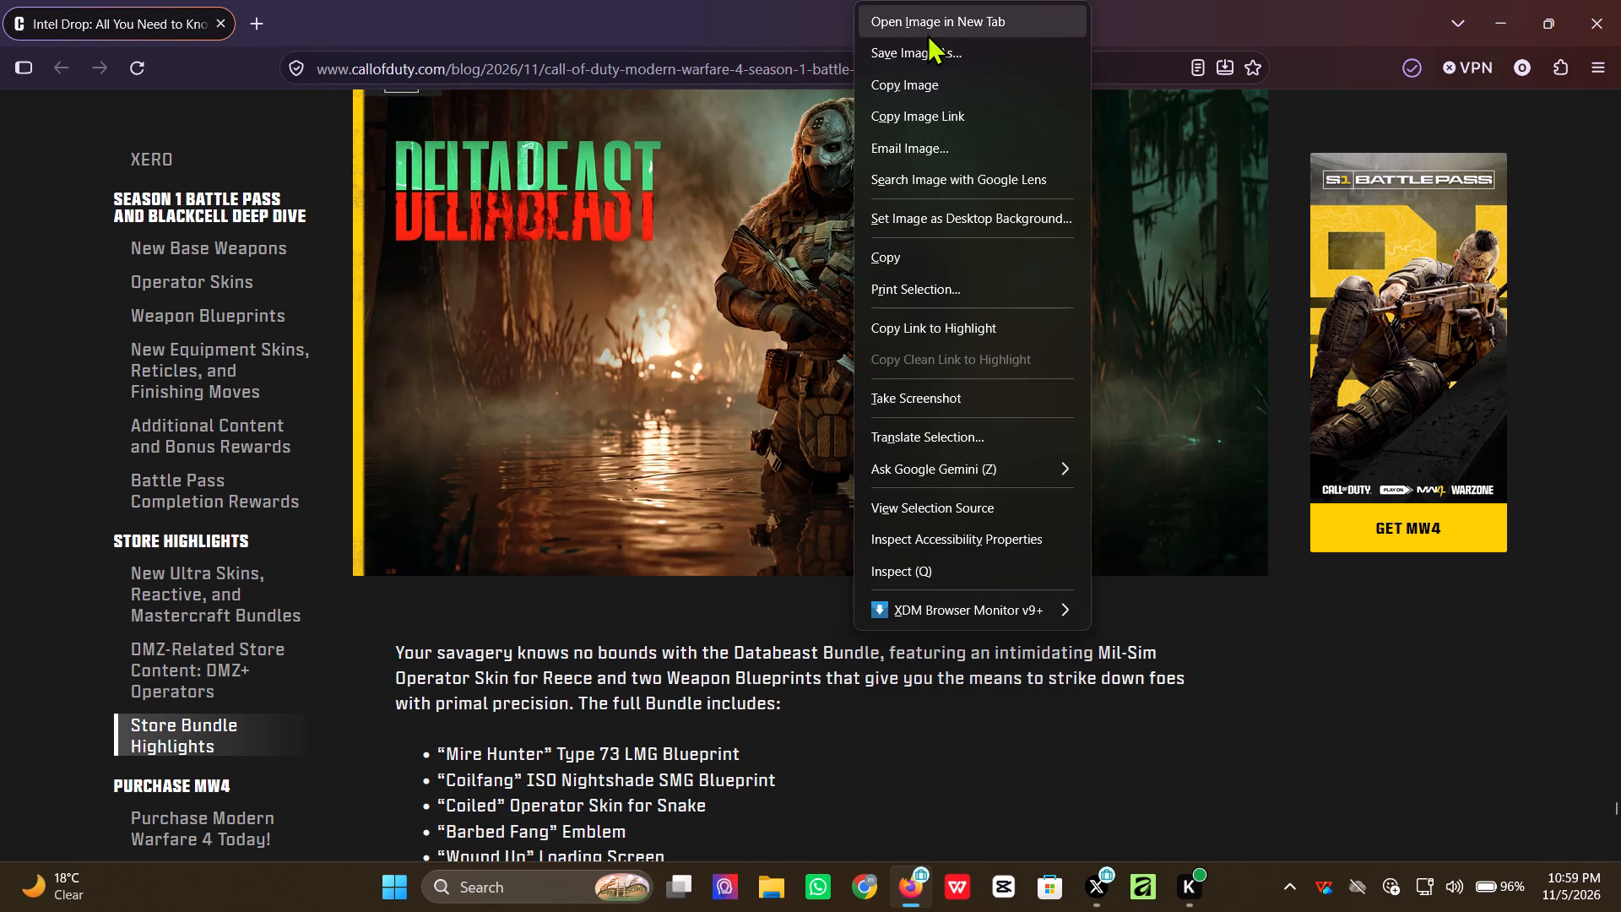
pyautogui.click(920, 51)
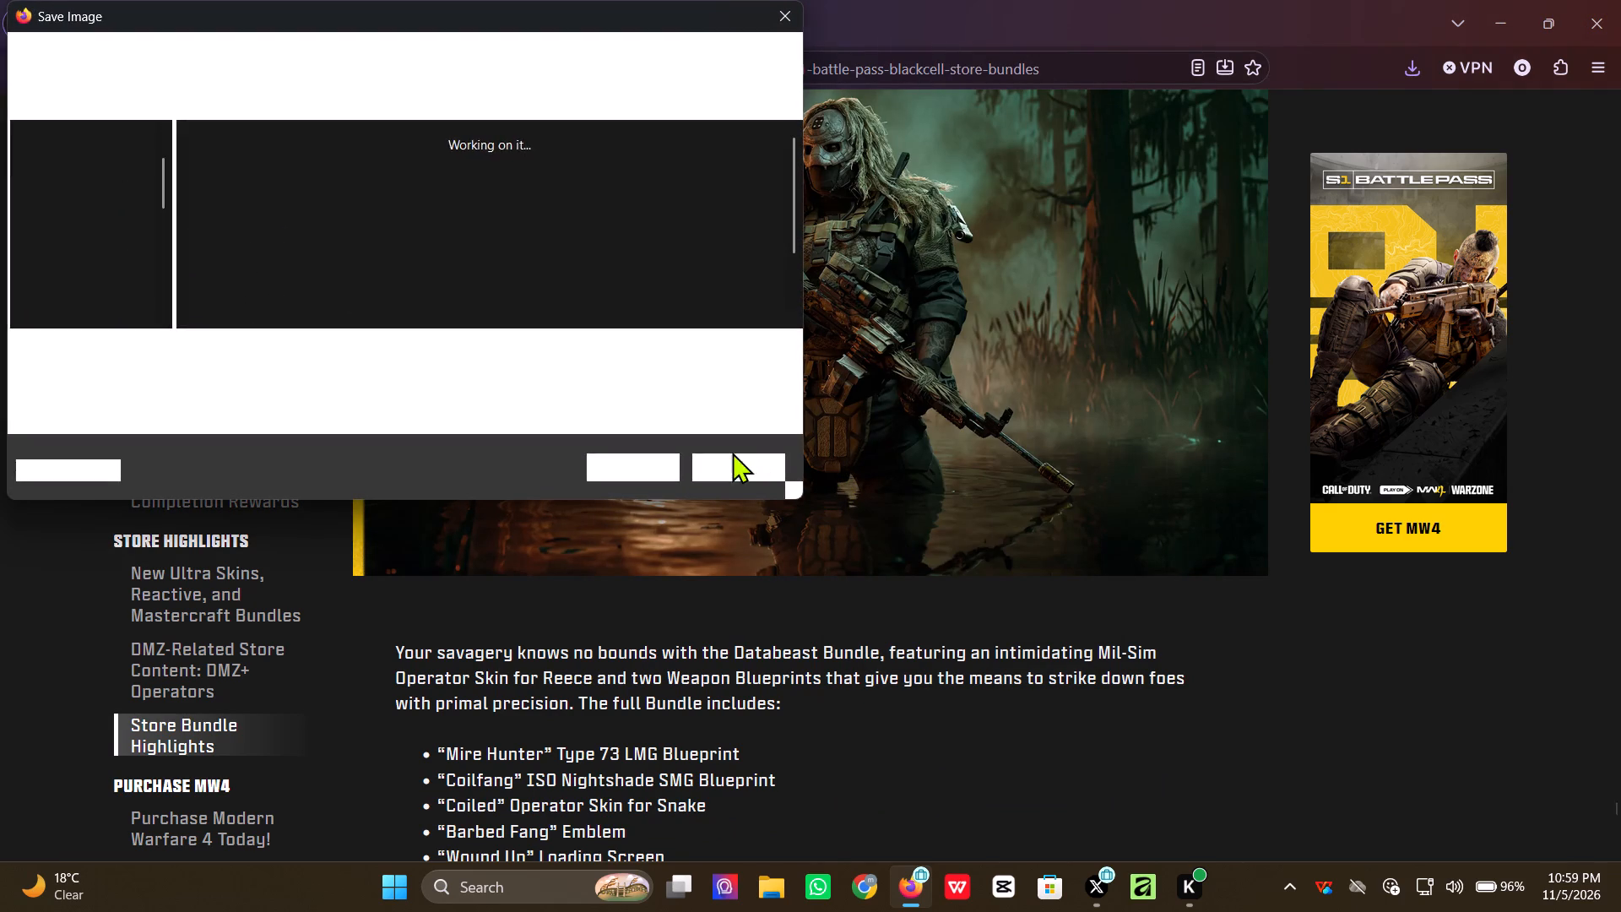
pyautogui.click(634, 464)
# Save the Elite Squad: Gaksuli Bundle image to the Pictures folder as MW4-SEASON-1-BP-BC-BUNDLES-066.
pyautogui.scroll(-2, 810, 356)
pyautogui.scroll(1, 810, 356)
pyautogui.scroll(-6, 810, 356)
pyautogui.scroll(1, 810, 356)
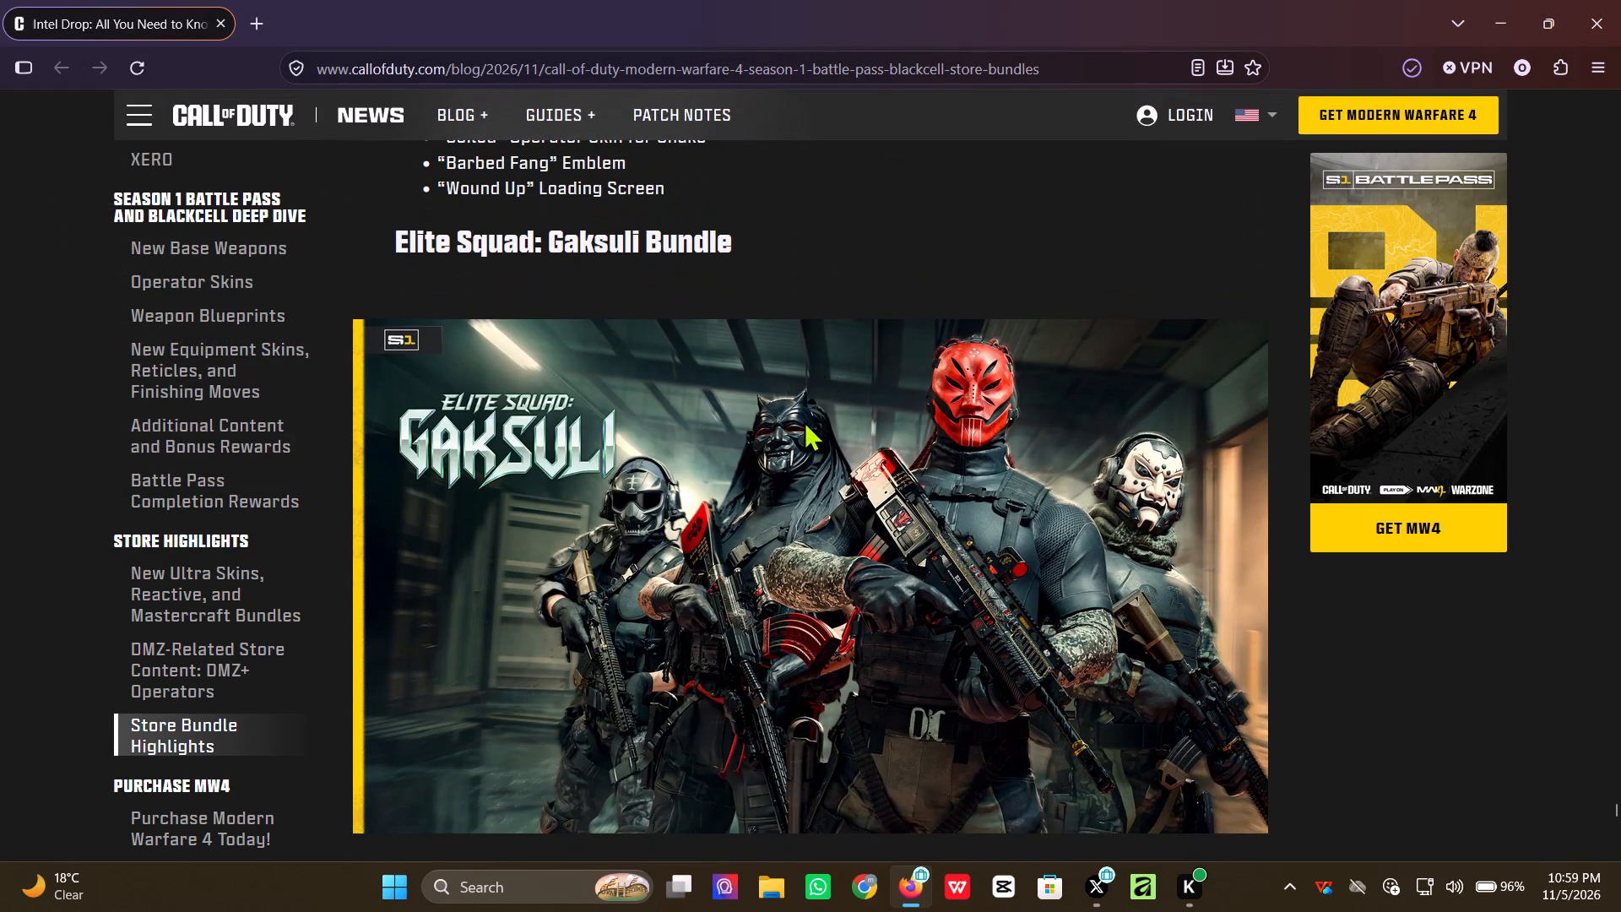
pyautogui.rightClick(804, 421)
pyautogui.click(879, 290)
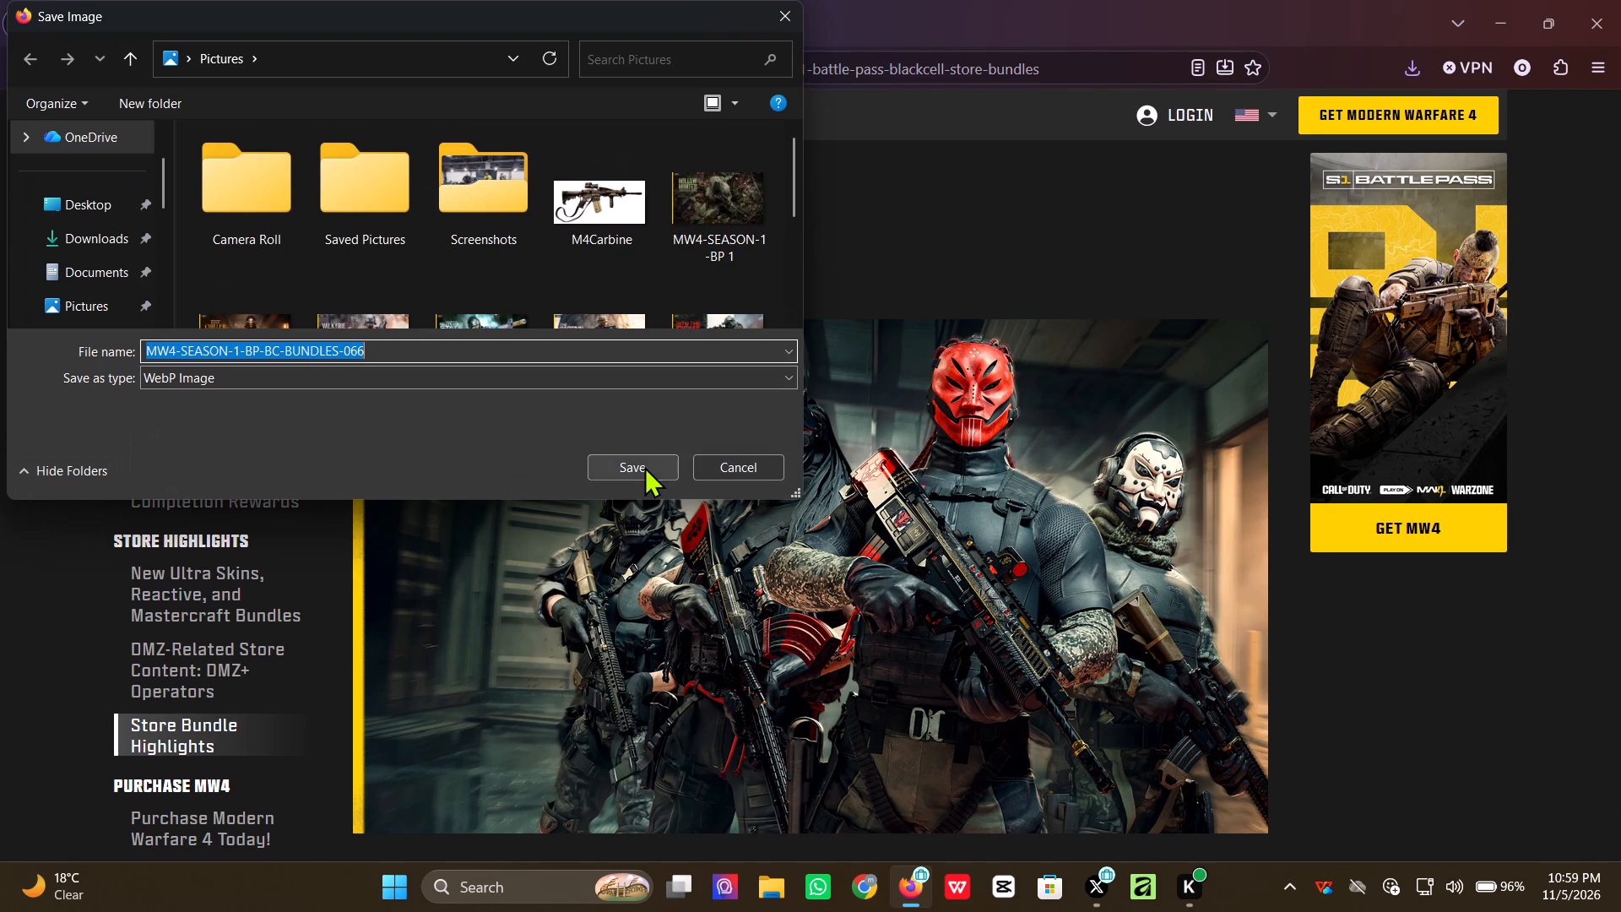
pyautogui.click(644, 466)
# Check the rest of the article below the Gaksuli bundle, through the Purchase Modern Warfare 4 Today! section.
pyautogui.scroll(1, 788, 424)
pyautogui.scroll(-7, 788, 424)
pyautogui.scroll(1, 794, 419)
pyautogui.scroll(-4, 794, 419)
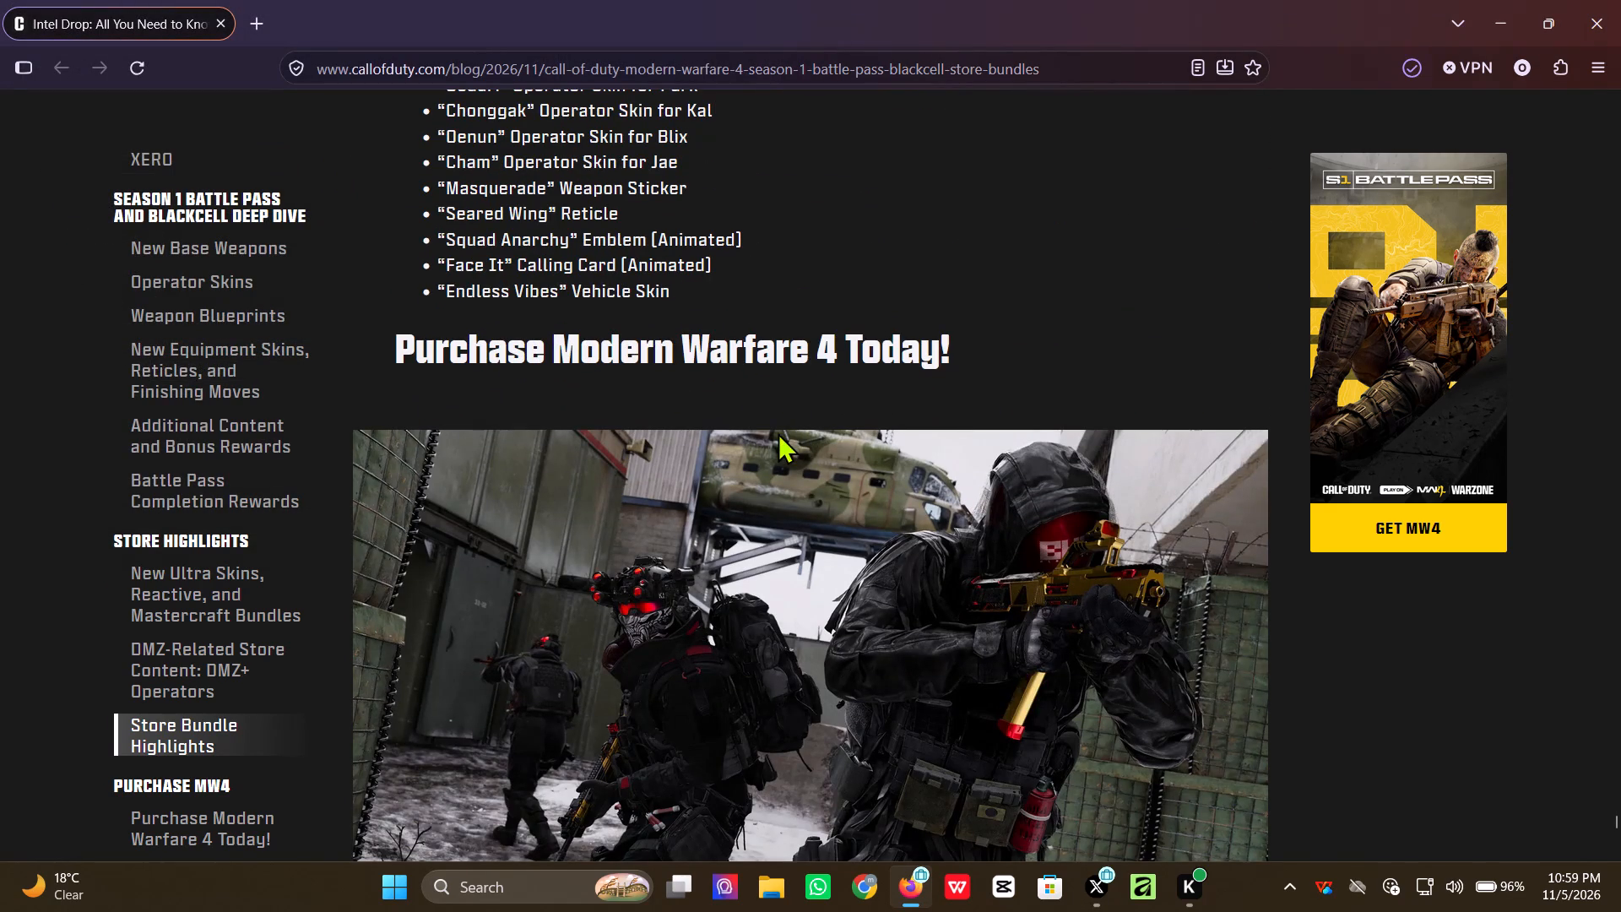
pyautogui.scroll(-2, 809, 434)
pyautogui.scroll(1, 809, 434)
pyautogui.scroll(-3, 809, 434)
pyautogui.scroll(1, 809, 434)
pyautogui.scroll(-1, 809, 434)
# Look back up the article through the store bundles, DMZ+ Operators and completion rewards to the additional Battle Pass content.
pyautogui.scroll(19, 809, 432)
pyautogui.scroll(-1, 809, 434)
pyautogui.scroll(8, 809, 434)
pyautogui.scroll(-2, 809, 434)
pyautogui.scroll(1, 809, 434)
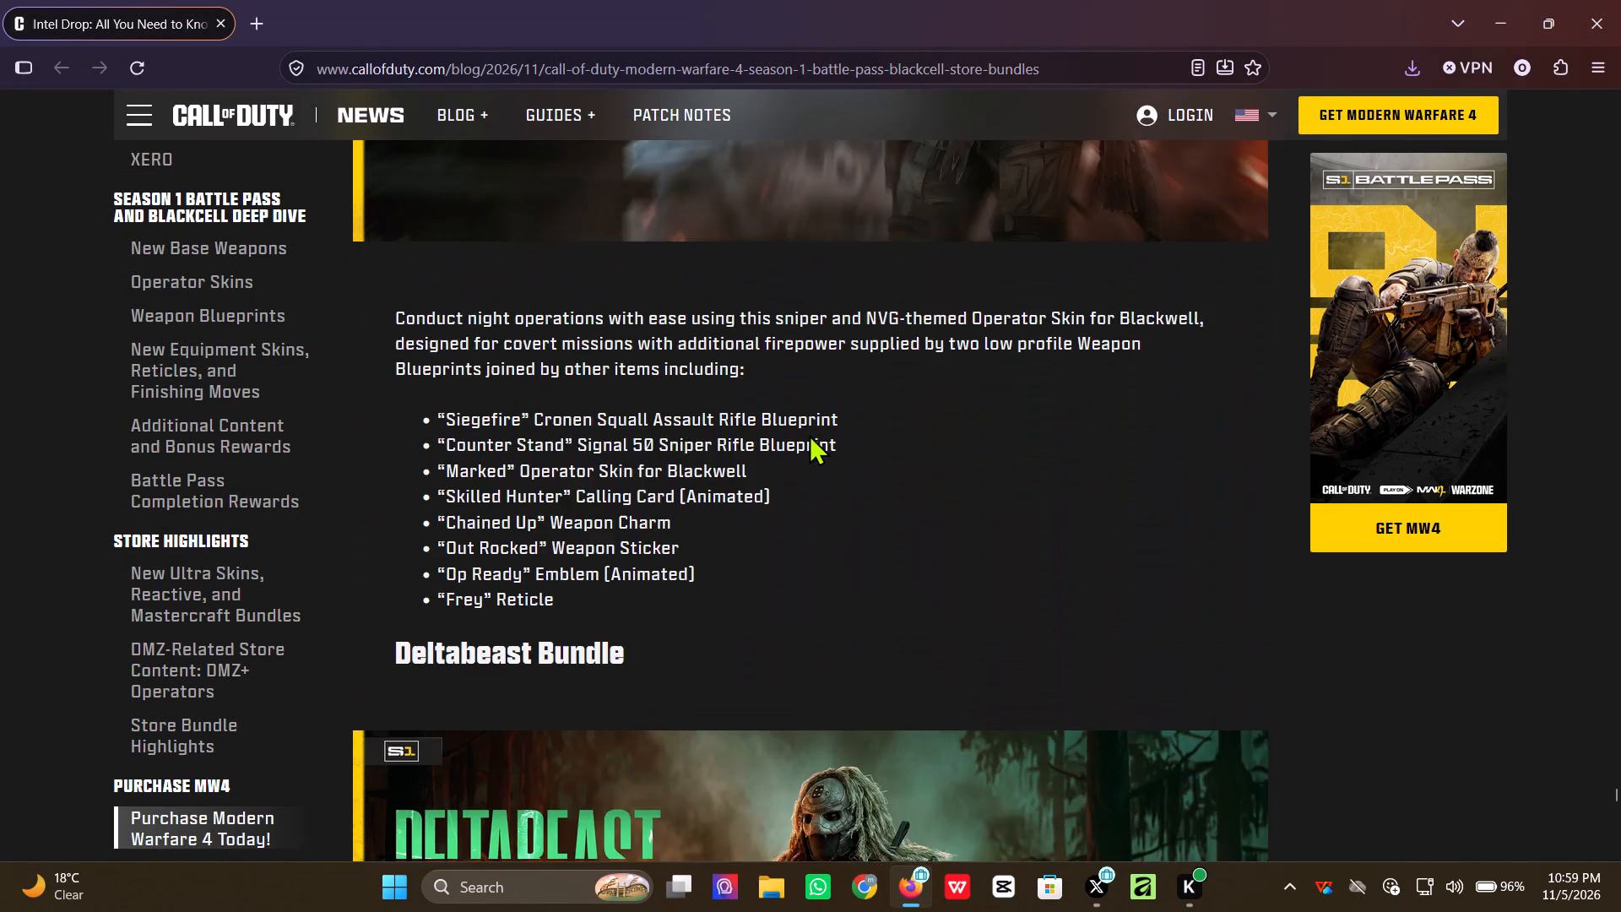
pyautogui.scroll(5, 809, 434)
pyautogui.scroll(-1, 809, 434)
pyautogui.scroll(13, 809, 434)
pyautogui.scroll(-1, 809, 434)
pyautogui.scroll(5, 809, 434)
pyautogui.scroll(-1, 809, 436)
pyautogui.scroll(1, 809, 436)
pyautogui.scroll(-1, 809, 436)
pyautogui.scroll(14, 809, 436)
pyautogui.scroll(-1, 809, 436)
pyautogui.scroll(3, 809, 436)
pyautogui.scroll(7, 914, 467)
pyautogui.scroll(5, 1008, 480)
pyautogui.scroll(-1, 1010, 480)
pyautogui.scroll(14, 1010, 480)
pyautogui.scroll(-1, 1016, 492)
pyautogui.scroll(6, 1016, 492)
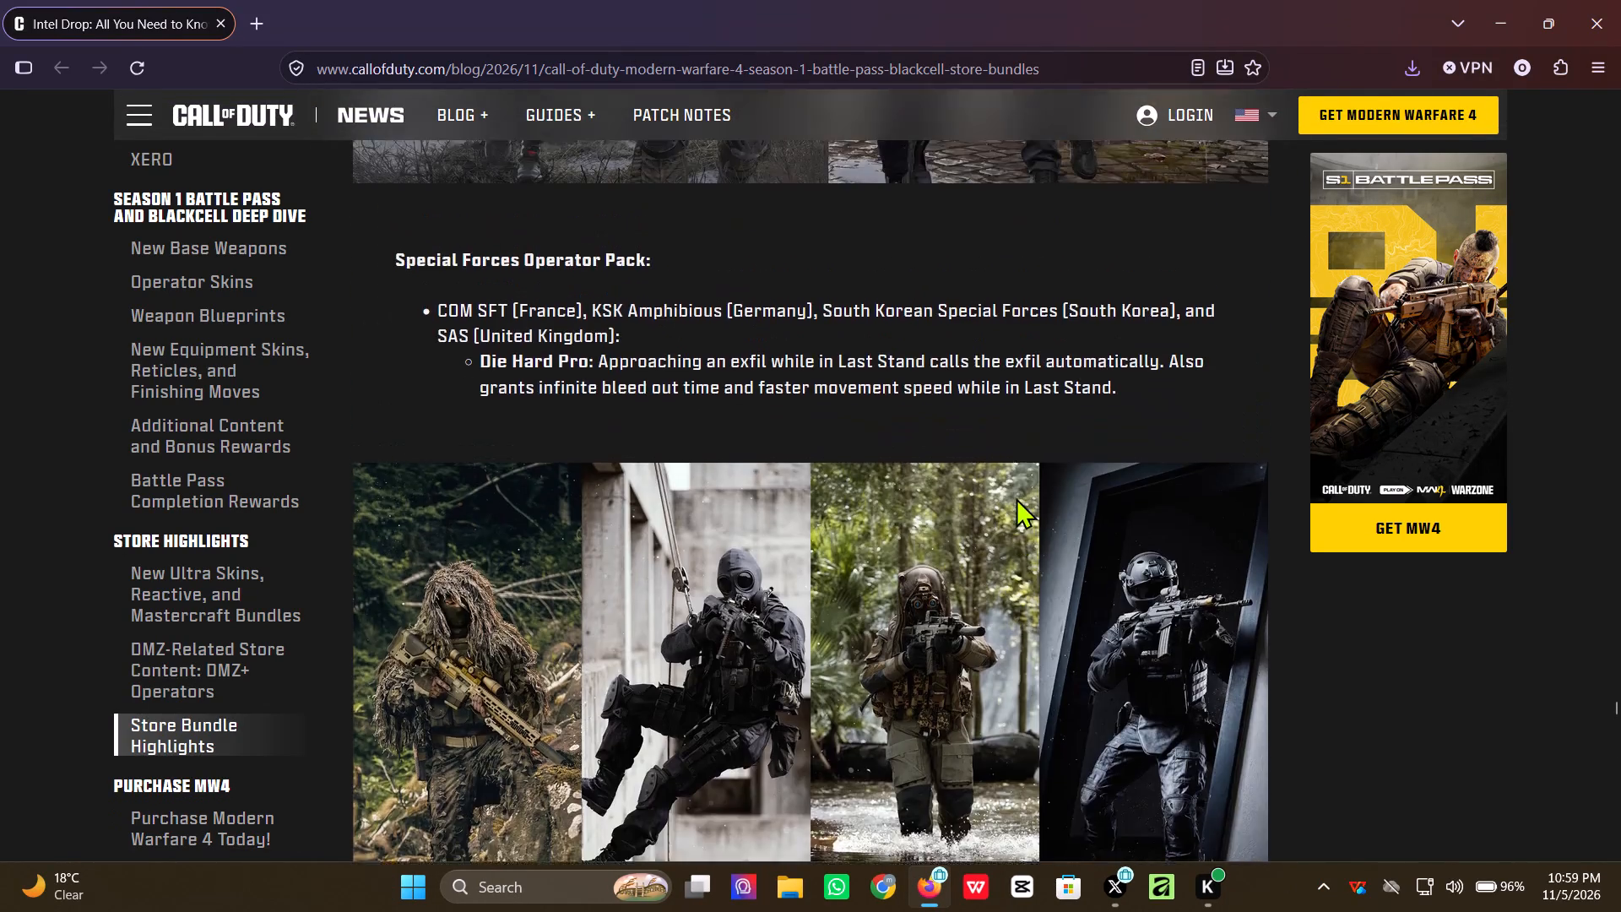
pyautogui.scroll(4, 1016, 497)
pyautogui.scroll(-1, 1016, 497)
pyautogui.scroll(14, 1016, 497)
pyautogui.scroll(-1, 1013, 502)
pyautogui.scroll(1, 1013, 502)
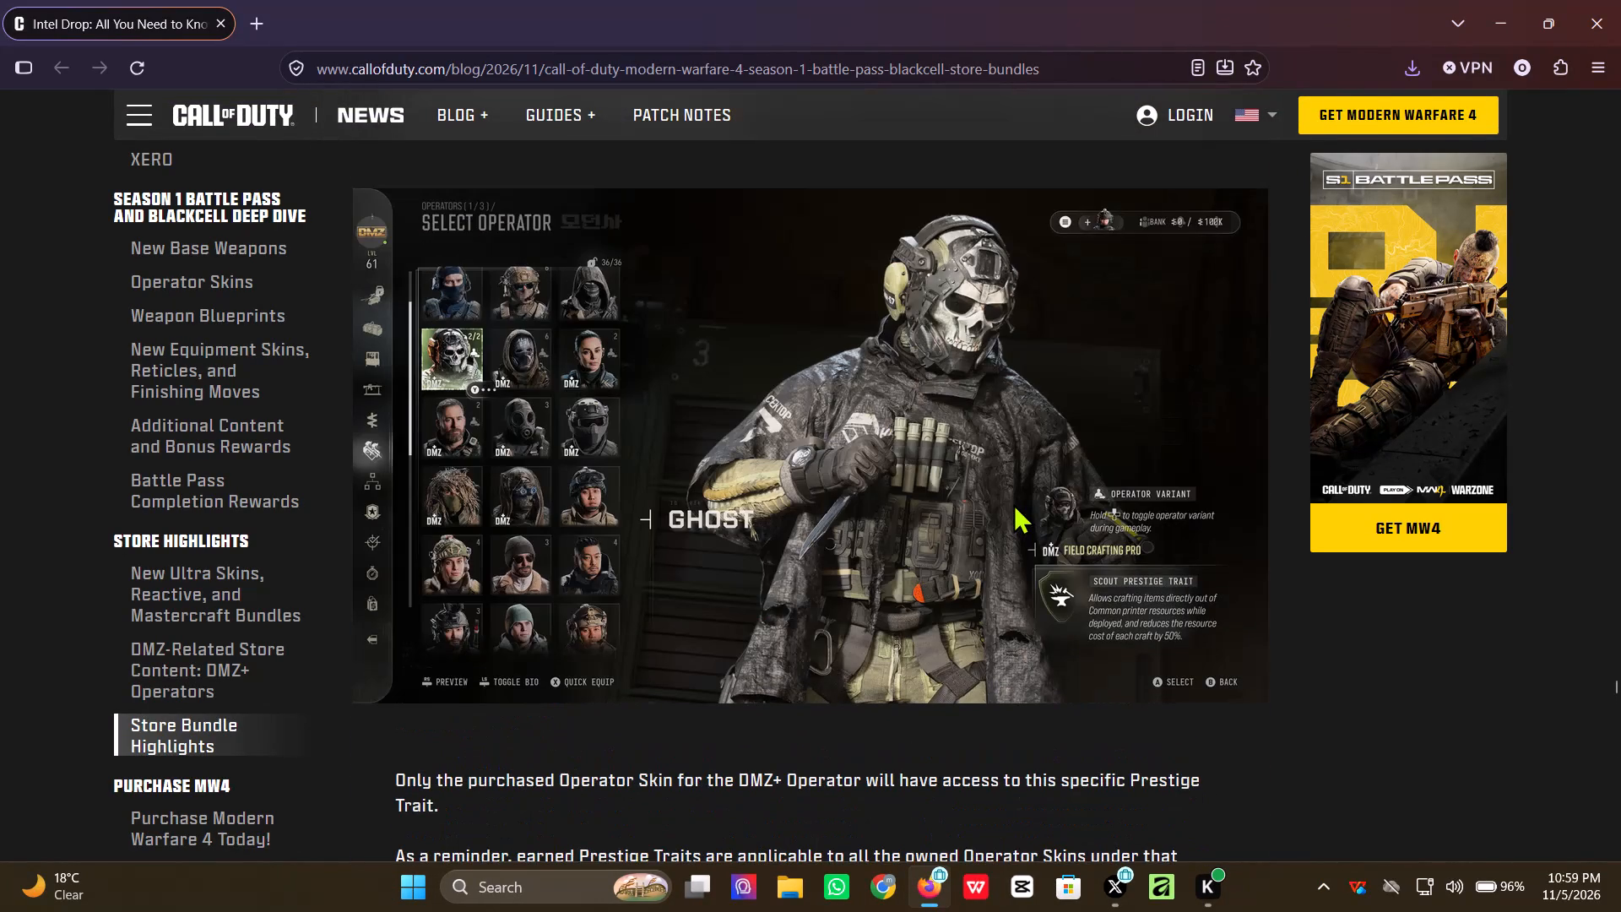
pyautogui.scroll(5, 1013, 503)
pyautogui.scroll(-2, 1013, 504)
pyautogui.scroll(2, 1011, 507)
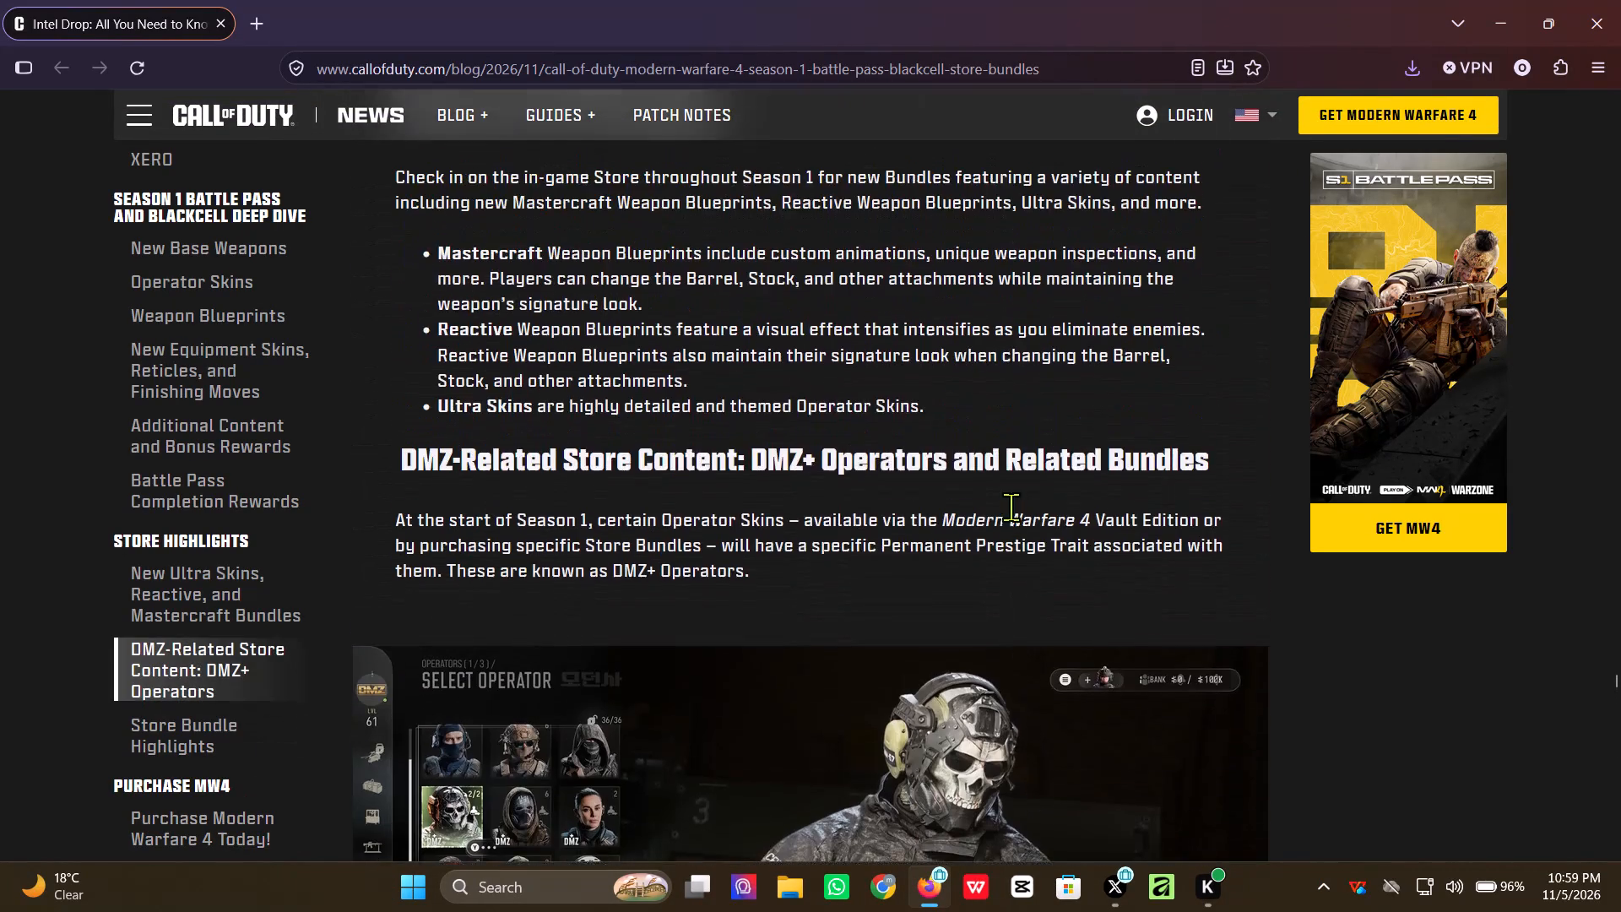
pyautogui.scroll(15, 1011, 507)
pyautogui.scroll(-1, 1008, 508)
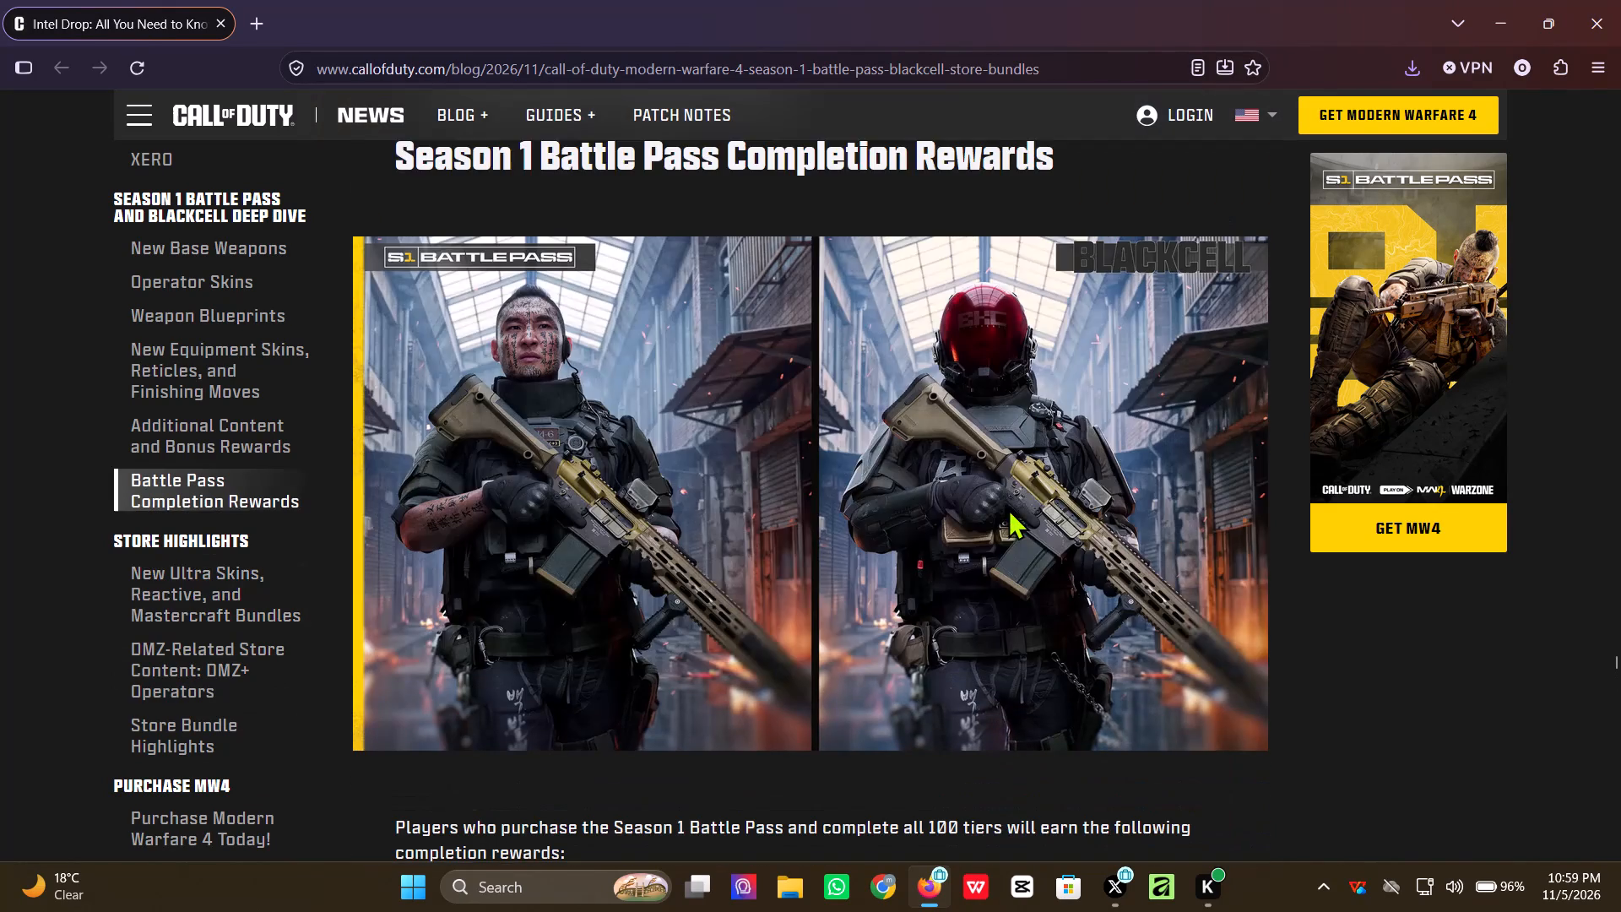
pyautogui.scroll(12, 1008, 508)
pyautogui.scroll(-2, 1005, 513)
pyautogui.scroll(4, 1005, 513)
pyautogui.scroll(-1, 1005, 513)
pyautogui.scroll(4, 1005, 513)
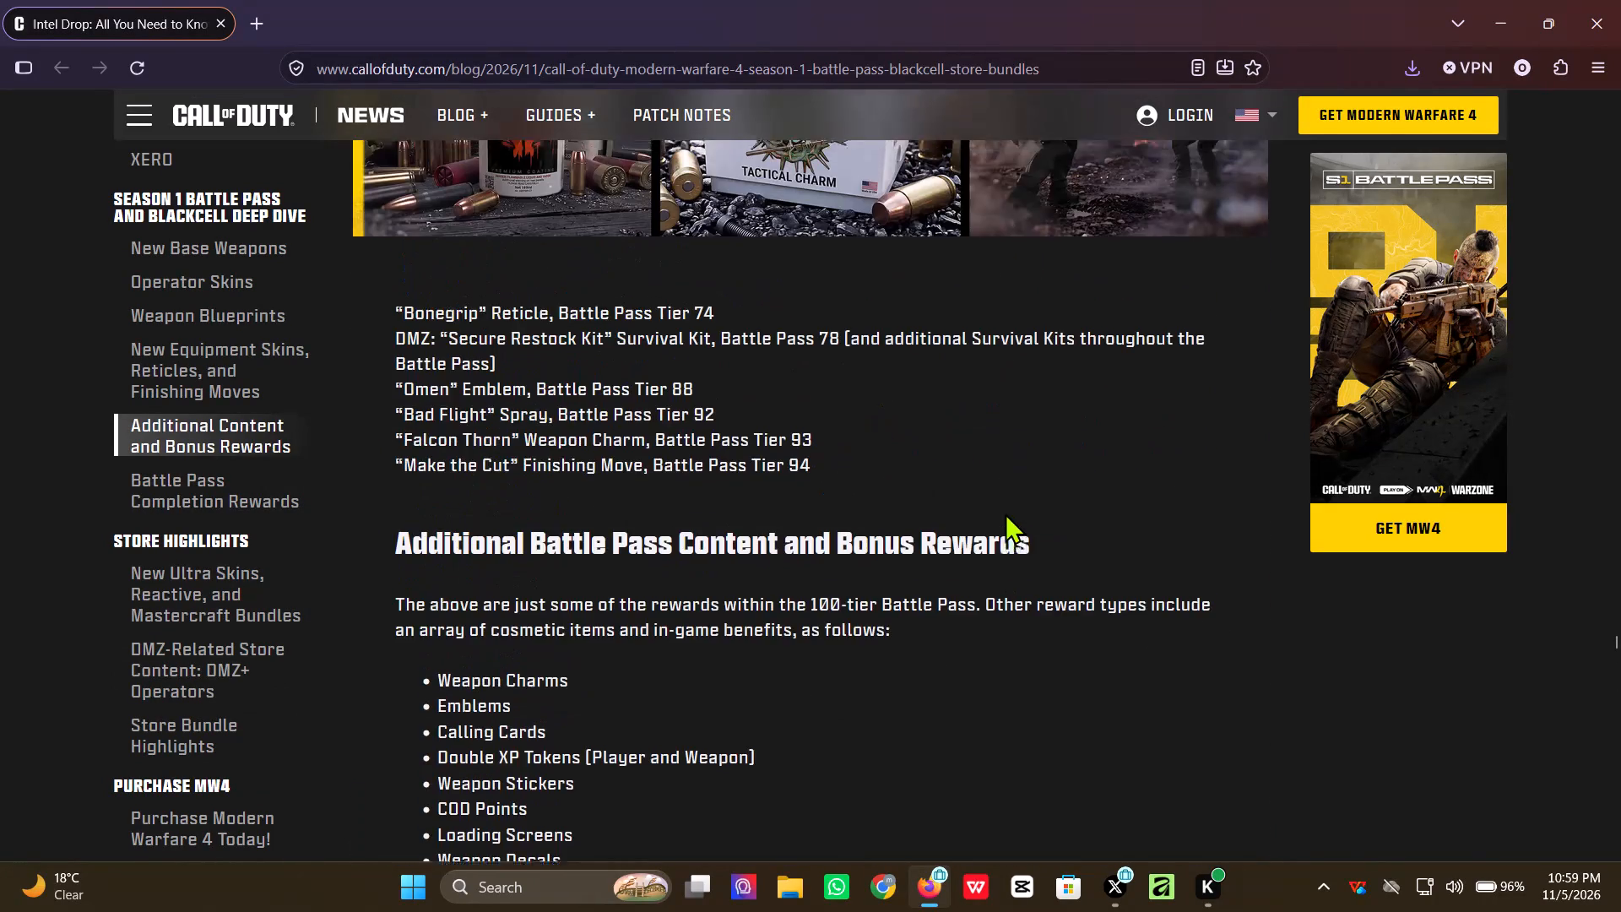
pyautogui.scroll(2, 1005, 513)
pyautogui.scroll(-5, 1004, 515)
pyautogui.scroll(1, 1004, 517)
pyautogui.scroll(-1, 1004, 517)
pyautogui.scroll(1, 1004, 517)
# Review the article from the Battle Pass completion rewards down to the Season 1 Store Bundle Highlights heading.
pyautogui.scroll(-9, 777, 524)
pyautogui.scroll(-6, 657, 518)
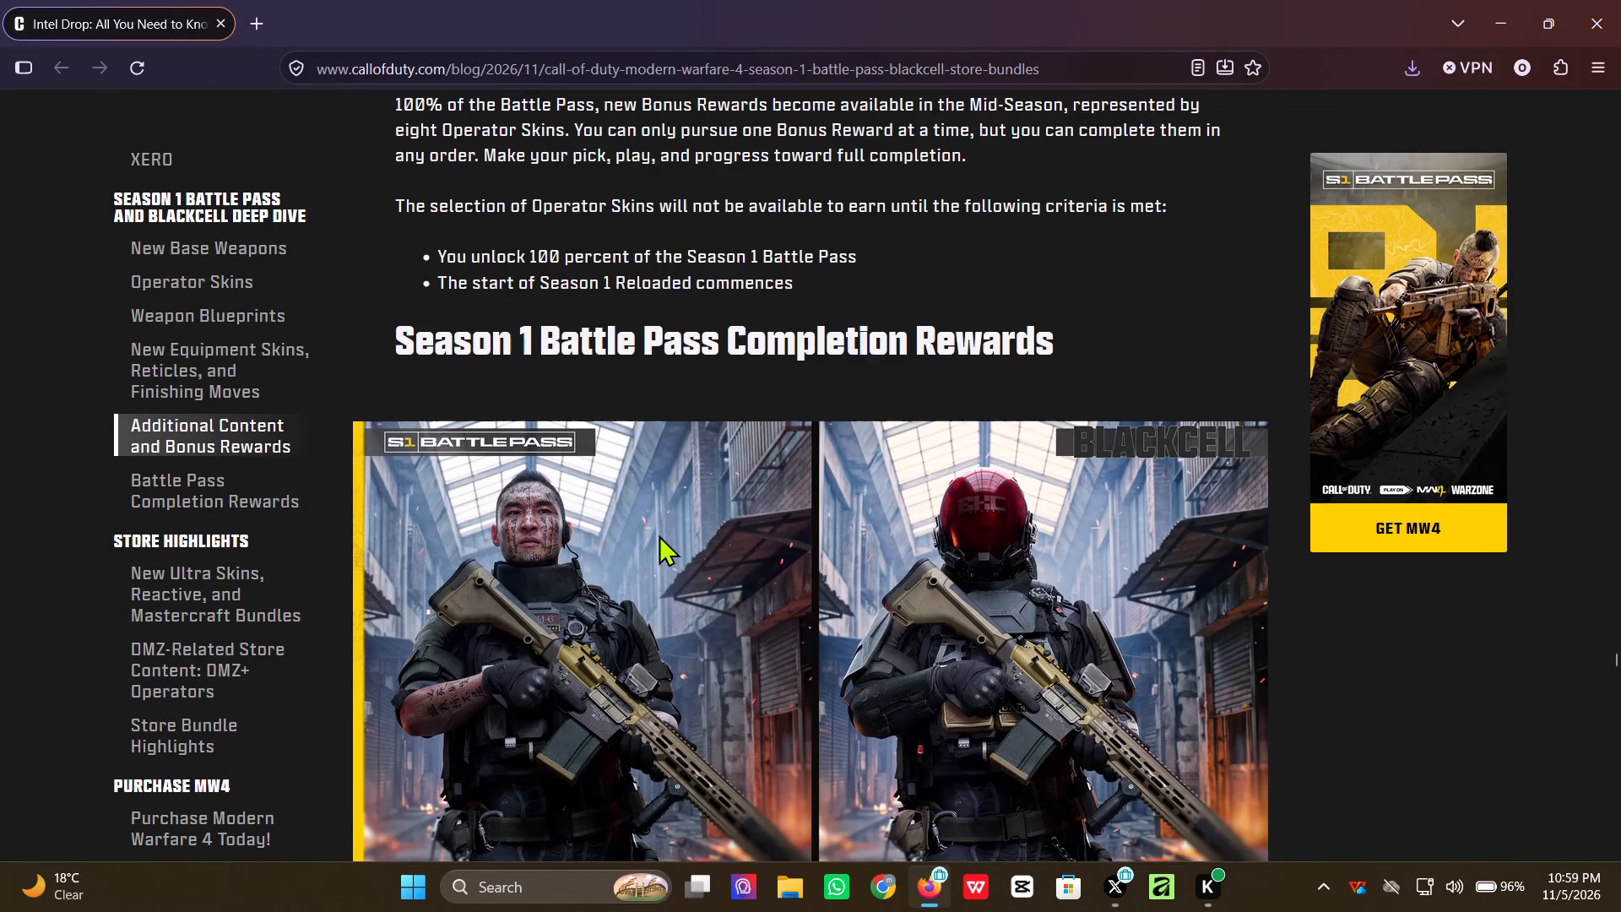
pyautogui.scroll(-1, 660, 524)
pyautogui.scroll(3, 660, 524)
pyautogui.scroll(-3, 660, 524)
pyautogui.scroll(1, 660, 524)
pyautogui.scroll(-1, 660, 524)
pyautogui.scroll(1, 660, 524)
pyautogui.scroll(-4, 660, 524)
pyautogui.scroll(1, 662, 524)
pyautogui.scroll(-2, 662, 526)
pyautogui.scroll(1, 663, 529)
pyautogui.scroll(-3, 664, 534)
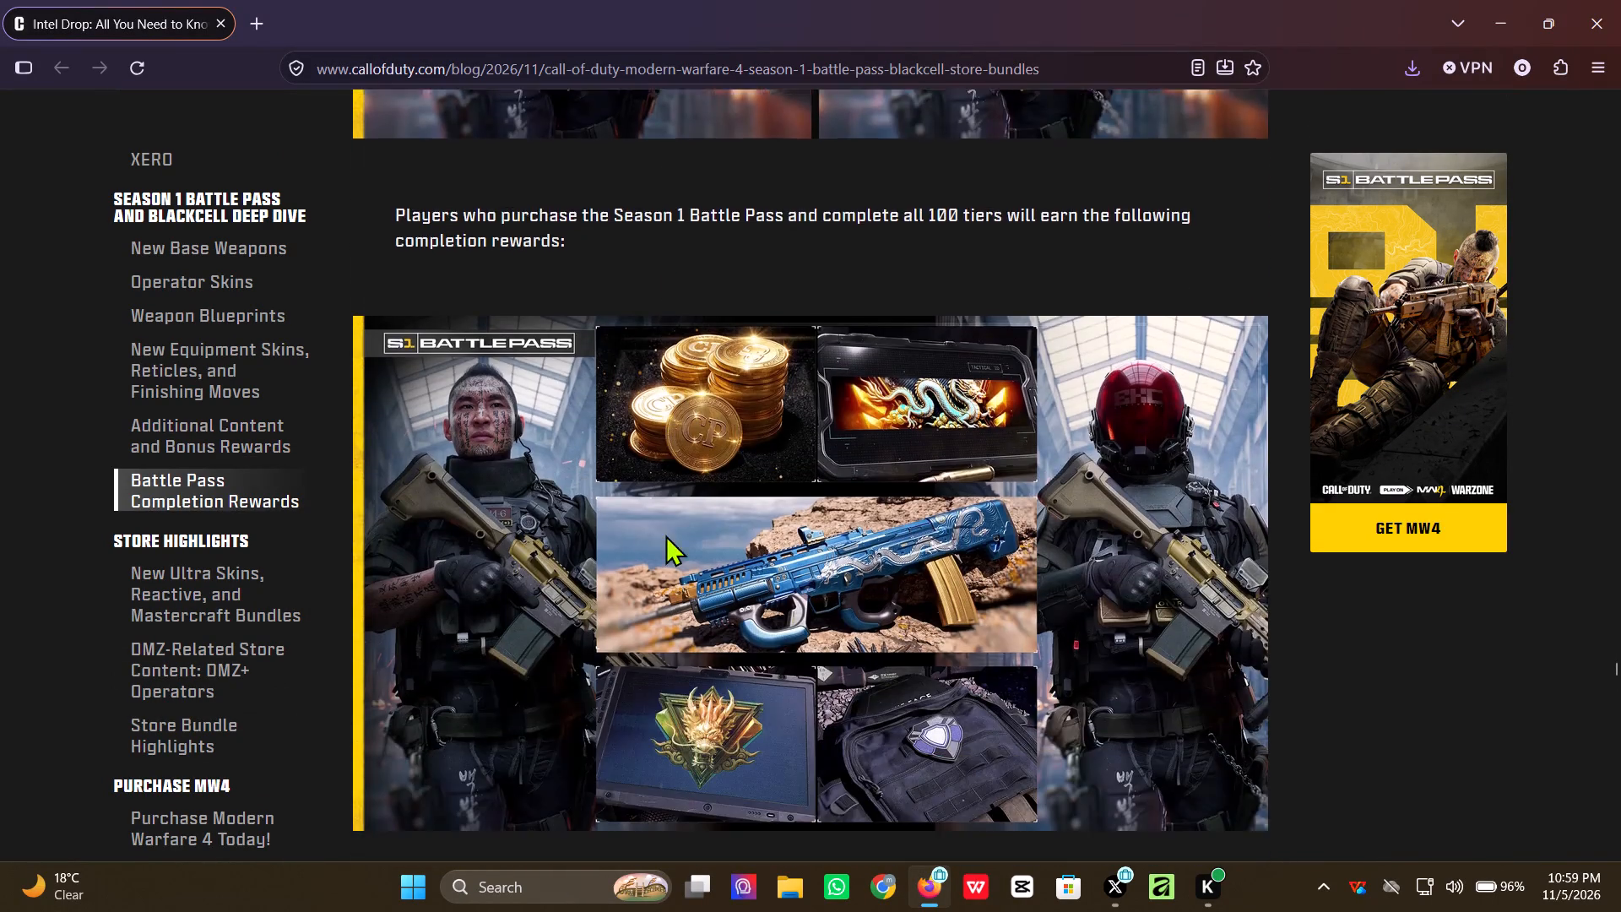
pyautogui.scroll(-20, 665, 540)
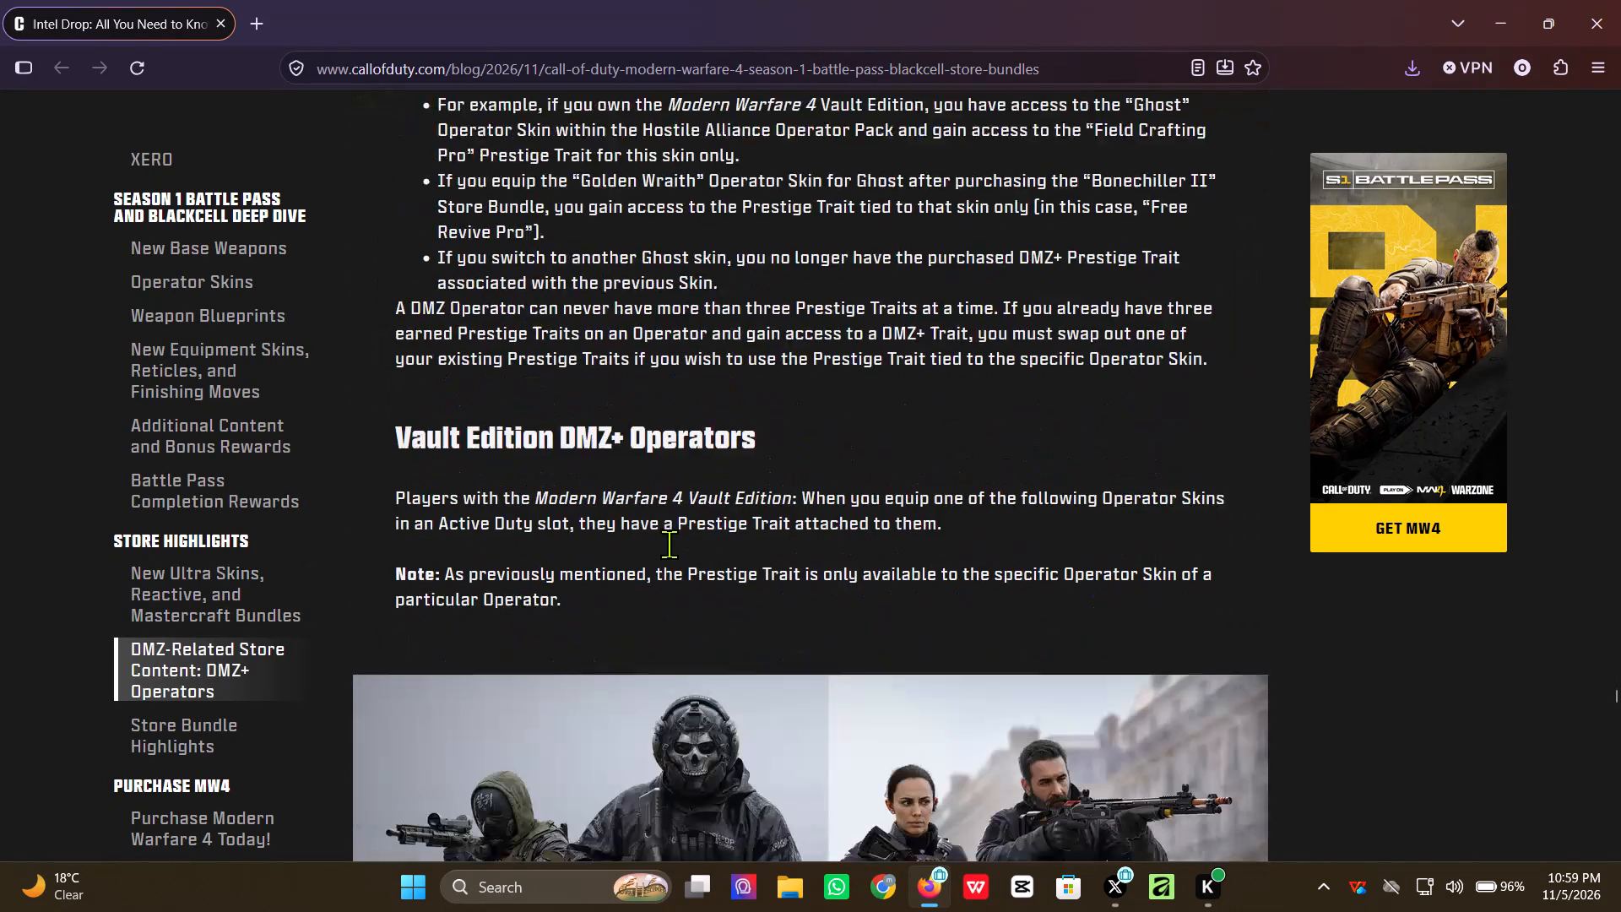
pyautogui.scroll(-13, 669, 544)
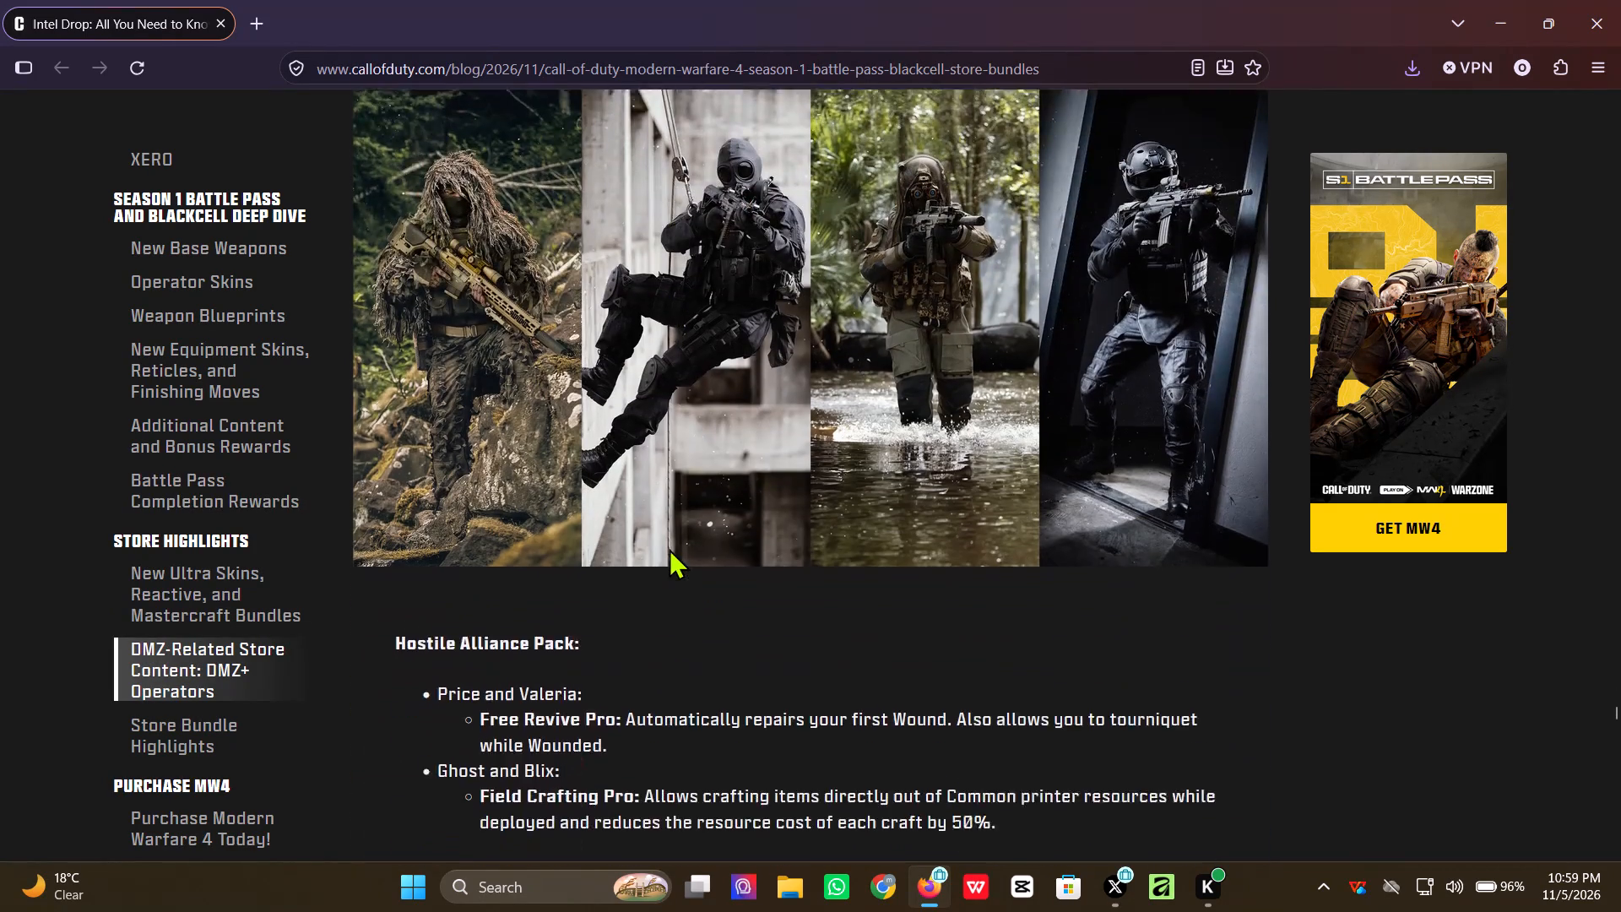
pyautogui.scroll(-5, 669, 548)
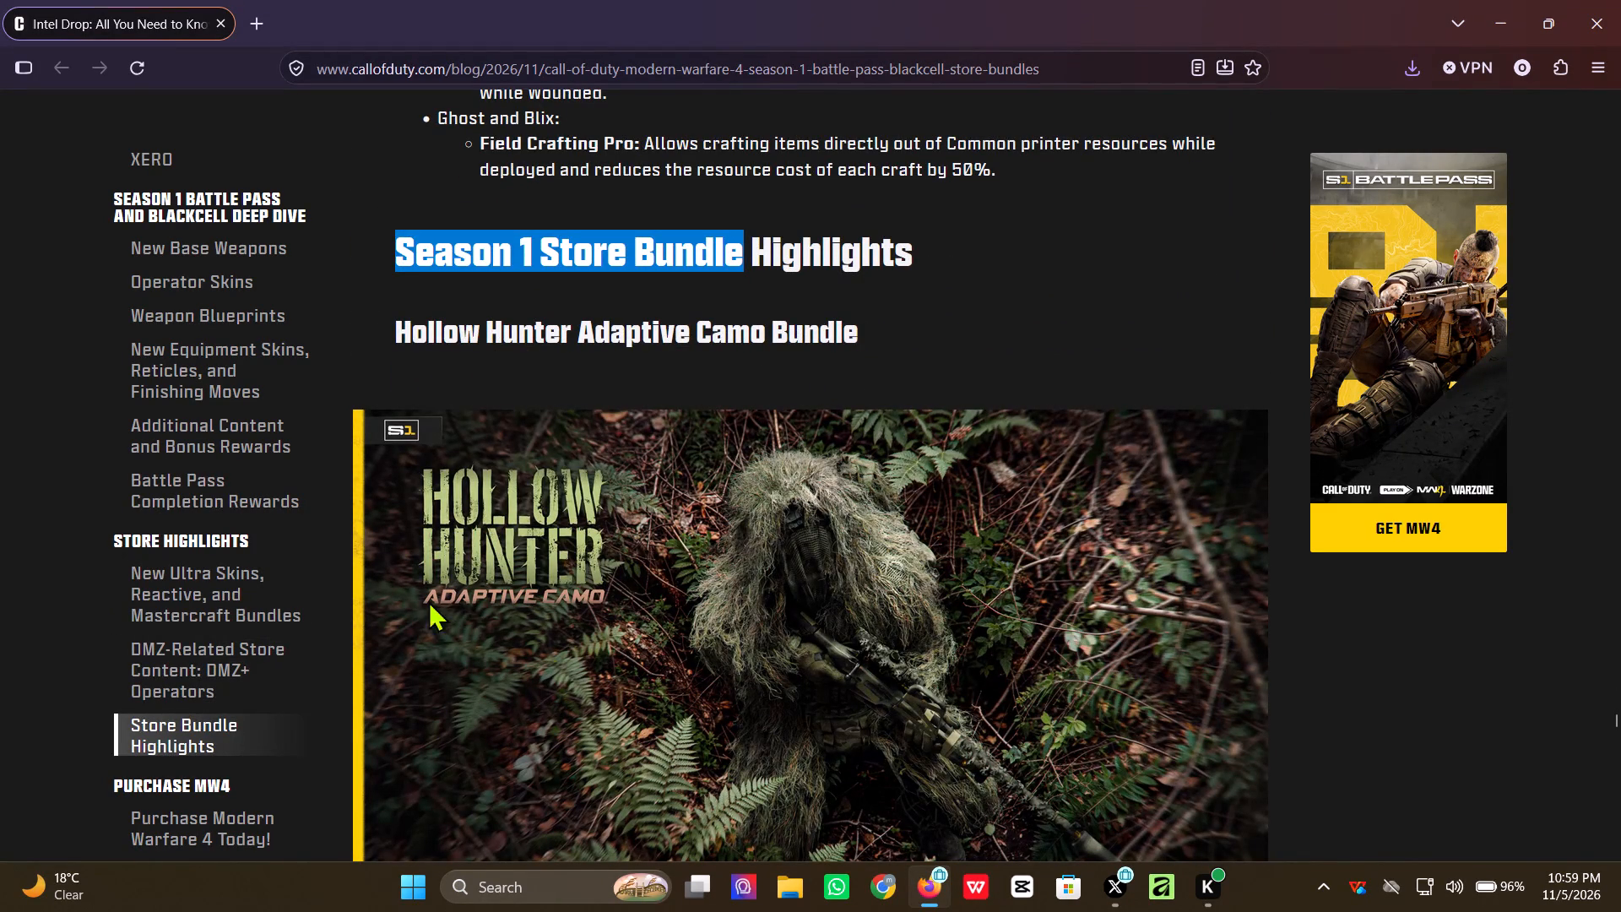
# Check the article's DMZ-related store content and New Base Weapons sections, continuing up to XERO (BlackCell, Launch).
pyautogui.click(216, 670)
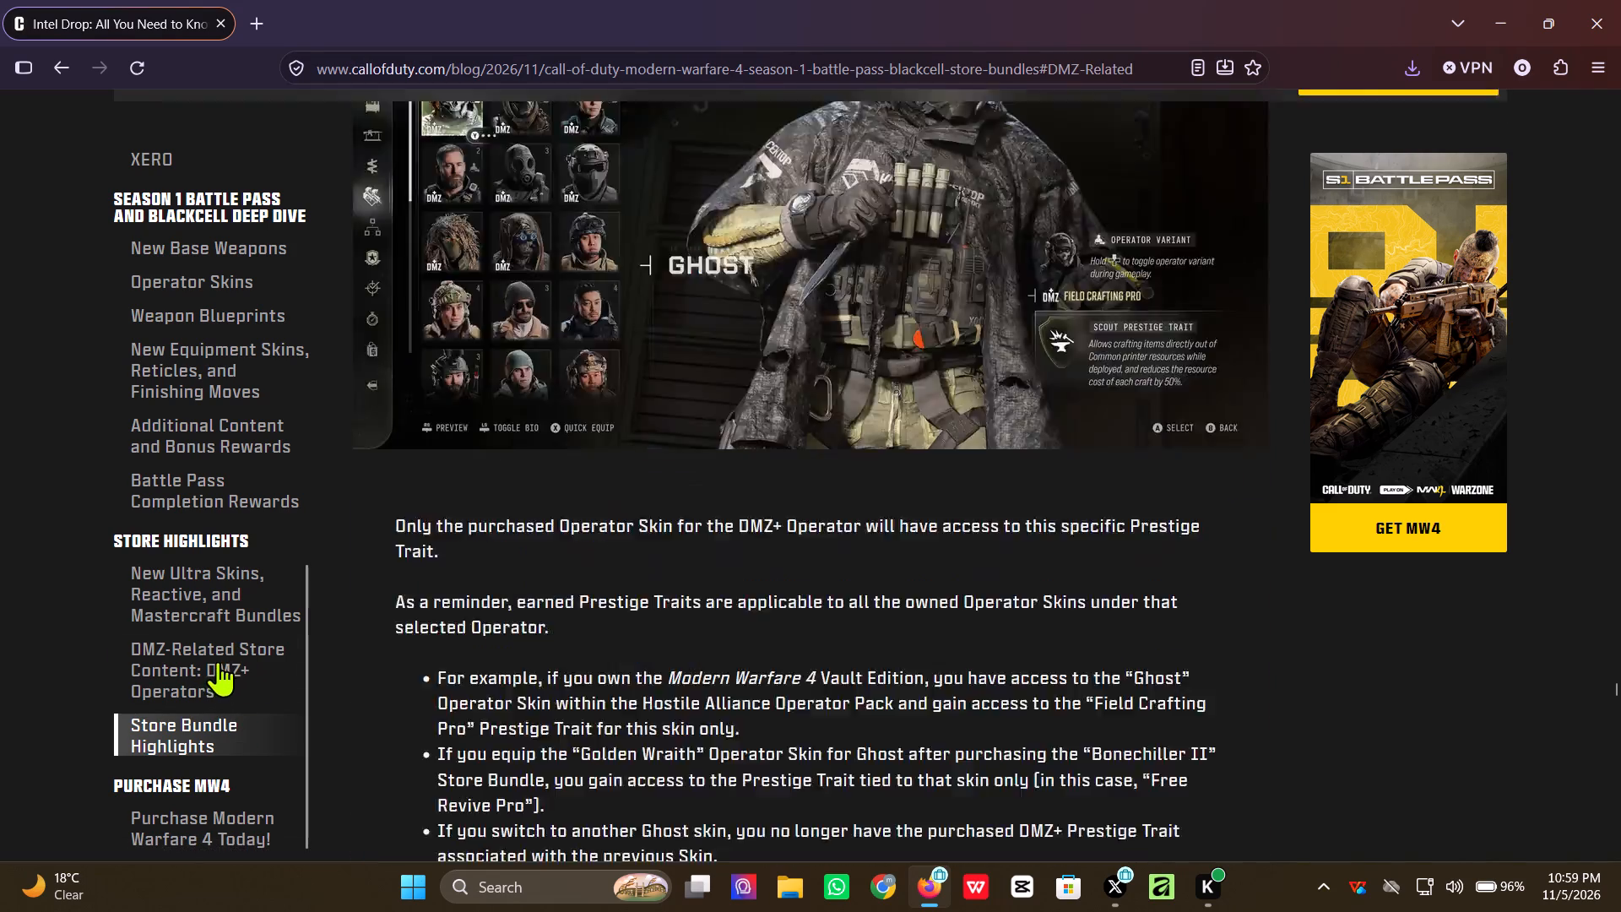
pyautogui.click(263, 253)
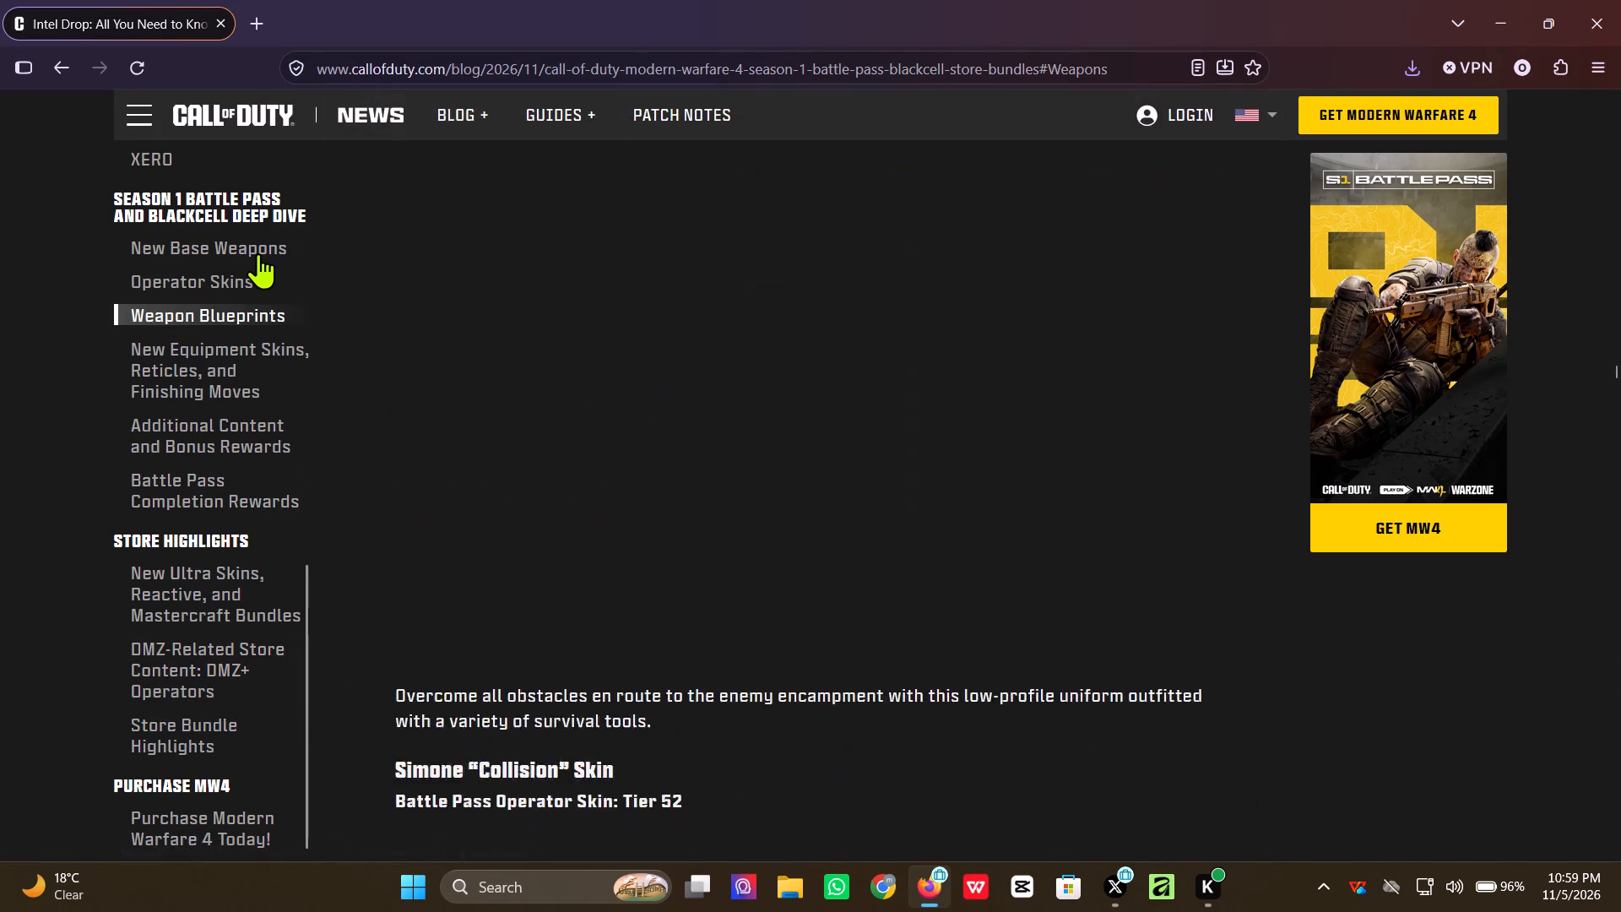
pyautogui.click(207, 214)
pyautogui.click(222, 262)
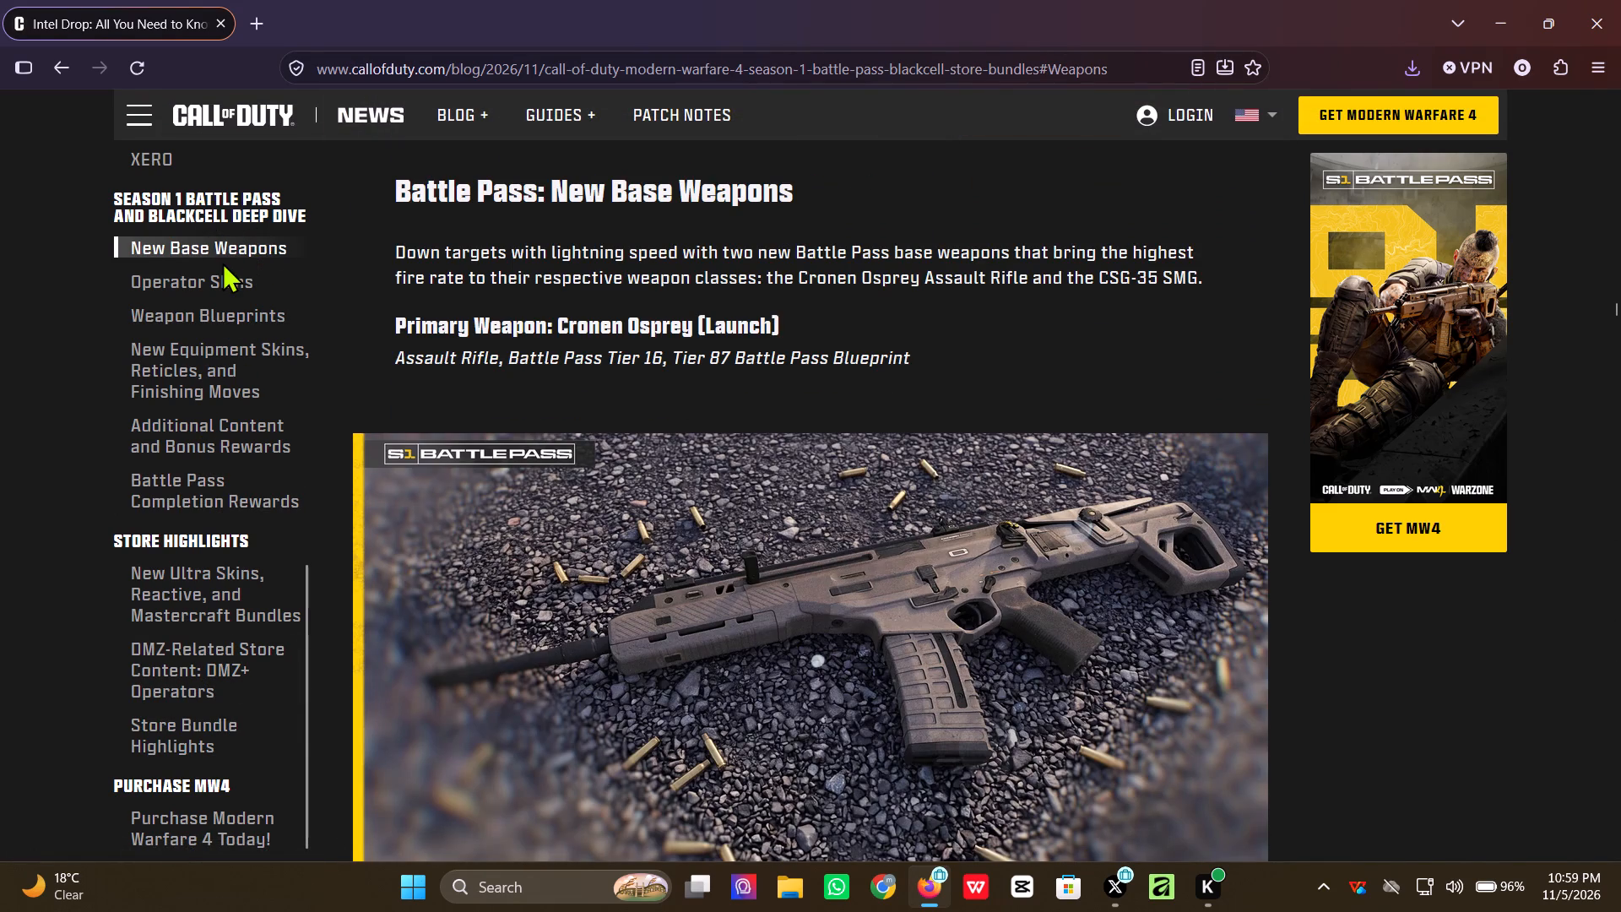
pyautogui.scroll(8, 930, 397)
pyautogui.scroll(10, 445, 328)
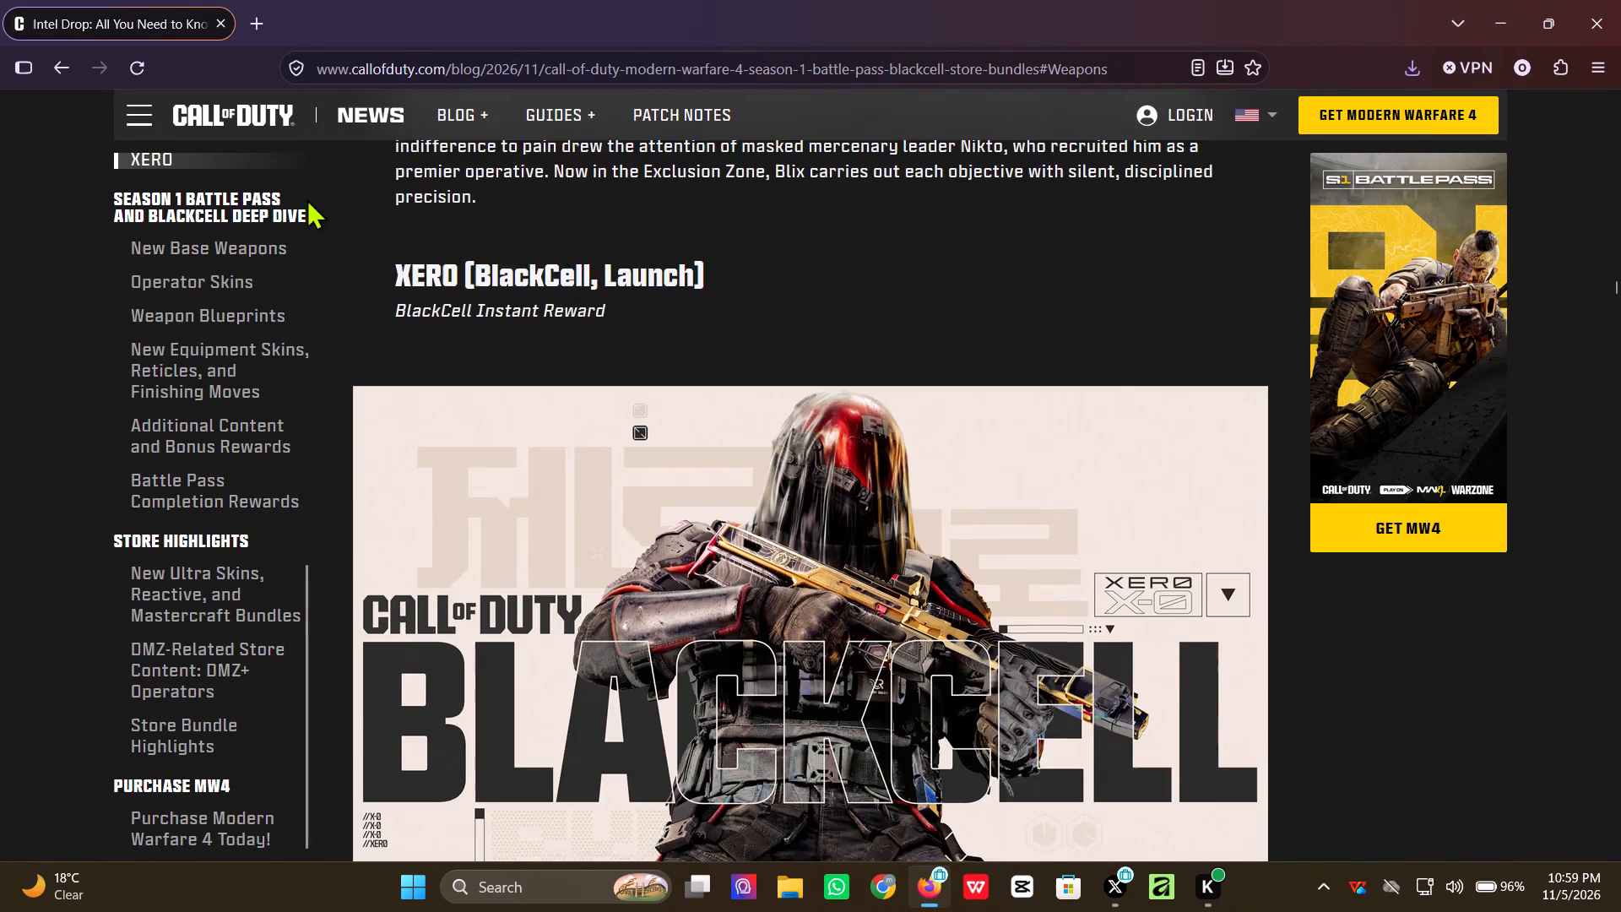
# Save the S1 Battle Pass header image from the top of the article to Pictures as MW4-SEASON-1-BP-BC-BUNDLES-TOUT.
pyautogui.click(305, 160)
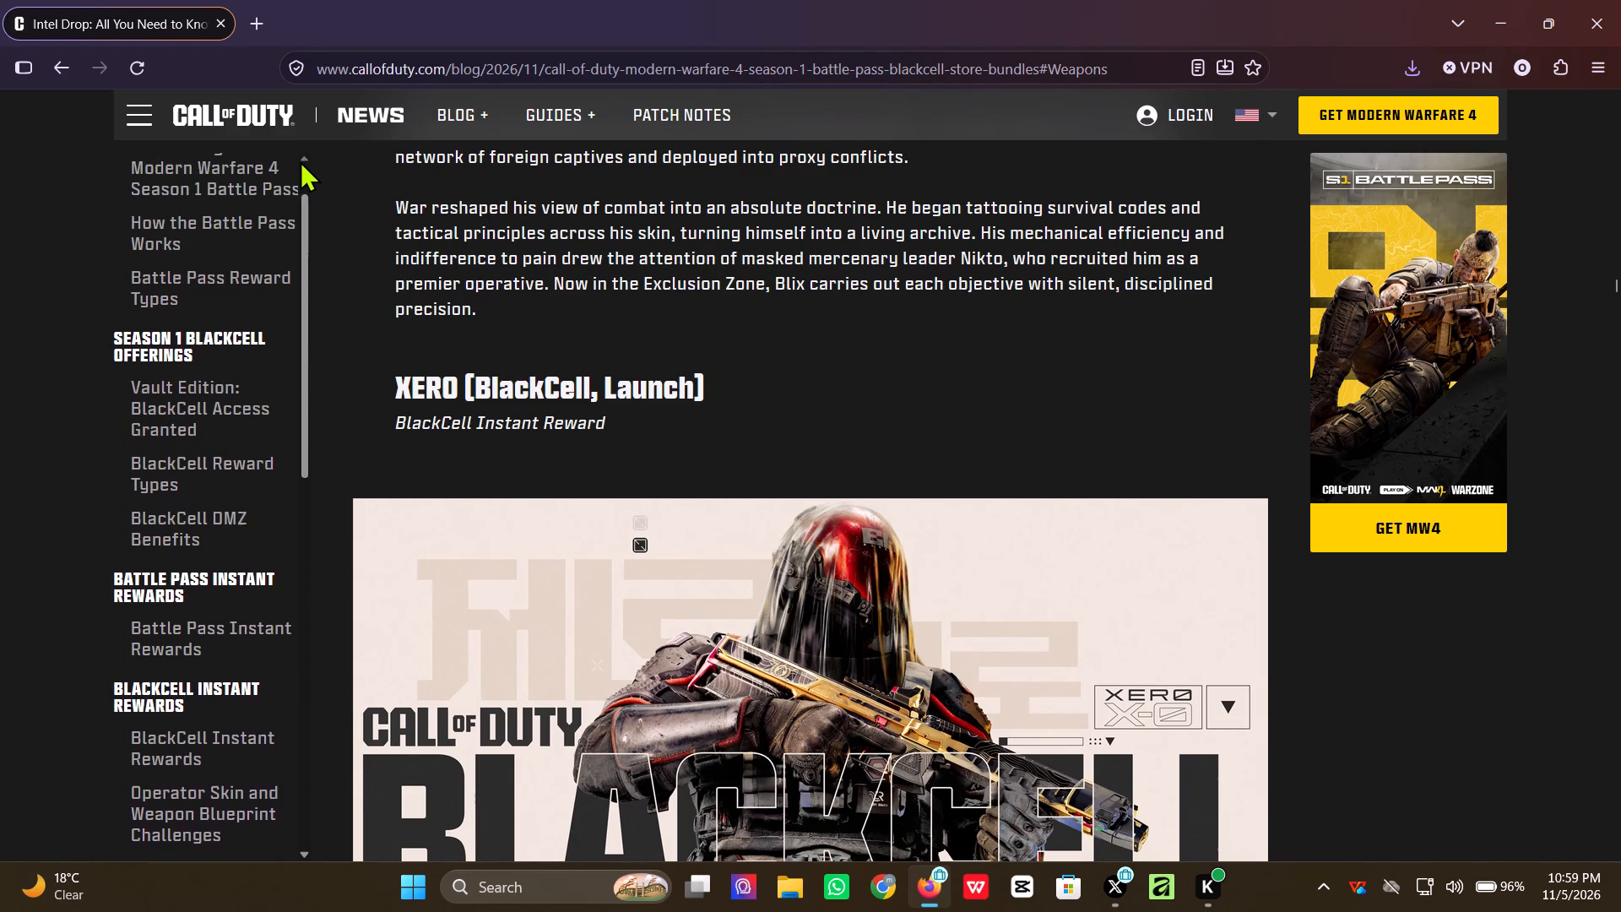
pyautogui.click(300, 164)
pyautogui.click(232, 221)
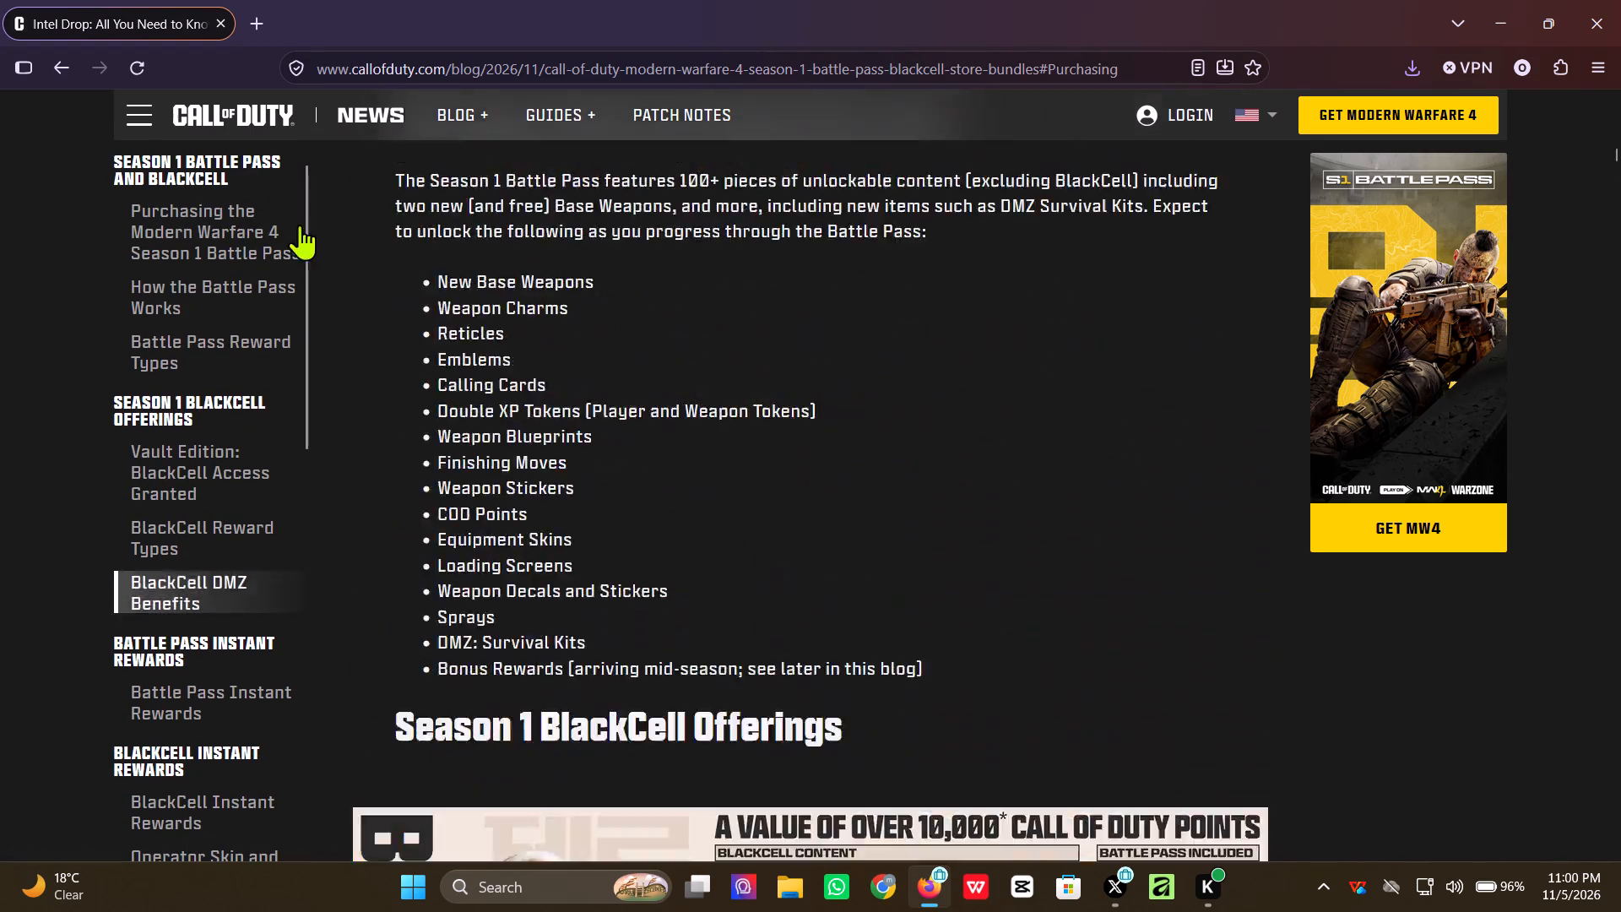
pyautogui.scroll(4, 696, 288)
pyautogui.scroll(-1, 740, 300)
pyautogui.scroll(1, 745, 300)
pyautogui.scroll(3, 900, 321)
pyautogui.scroll(-1, 920, 328)
pyautogui.scroll(3, 923, 328)
pyautogui.scroll(5, 696, 345)
pyautogui.scroll(-1, 333, 277)
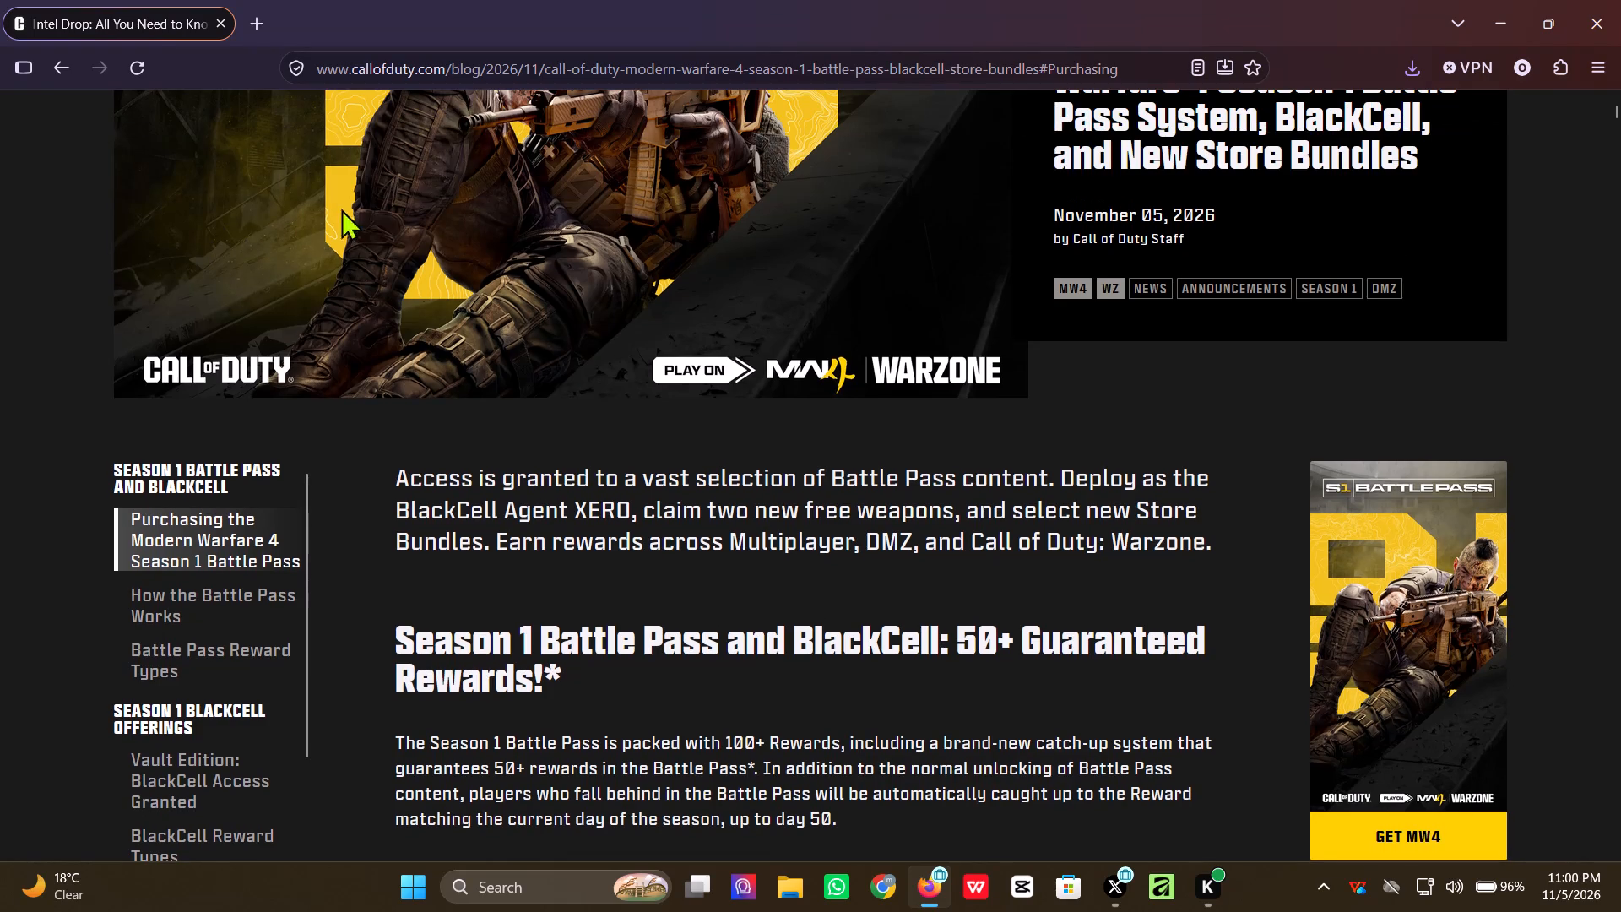
pyautogui.scroll(11, 782, 264)
pyautogui.rightClick(573, 387)
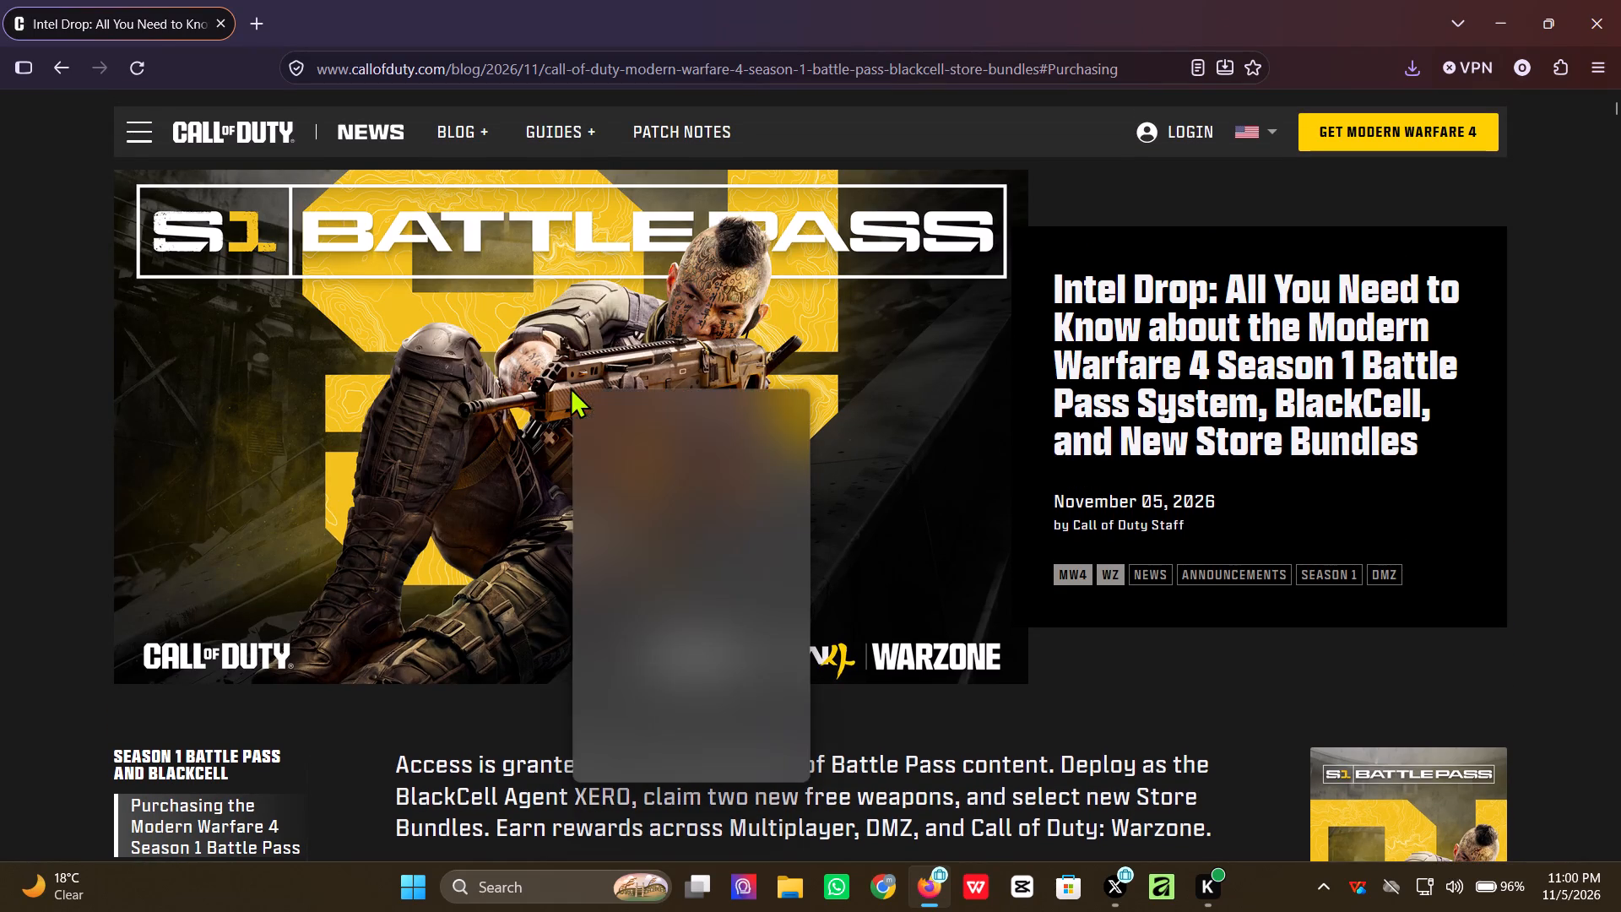
pyautogui.click(643, 447)
pyautogui.scroll(-7, 963, 352)
pyautogui.click(617, 458)
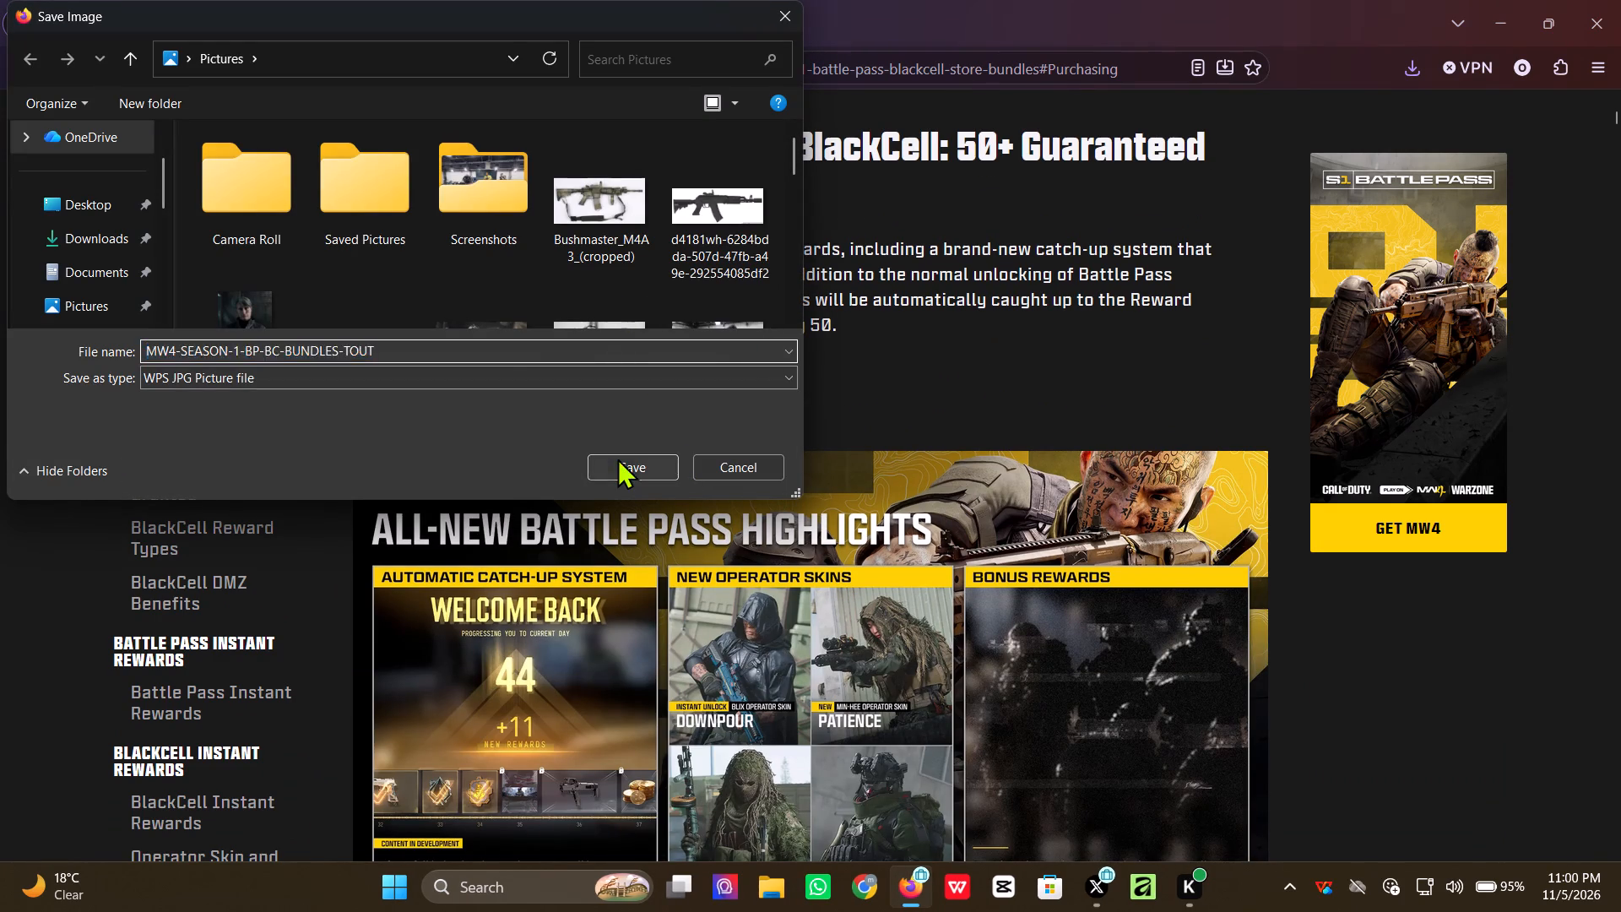
# Save the All-New Battle Pass Highlights image to the Pictures folder as MW4-SEASON-1-BP-BC-BUNDLES-001.
pyautogui.scroll(-1, 953, 312)
pyautogui.scroll(1, 953, 312)
pyautogui.scroll(-2, 953, 312)
pyautogui.scroll(1, 956, 318)
pyautogui.scroll(-2, 952, 327)
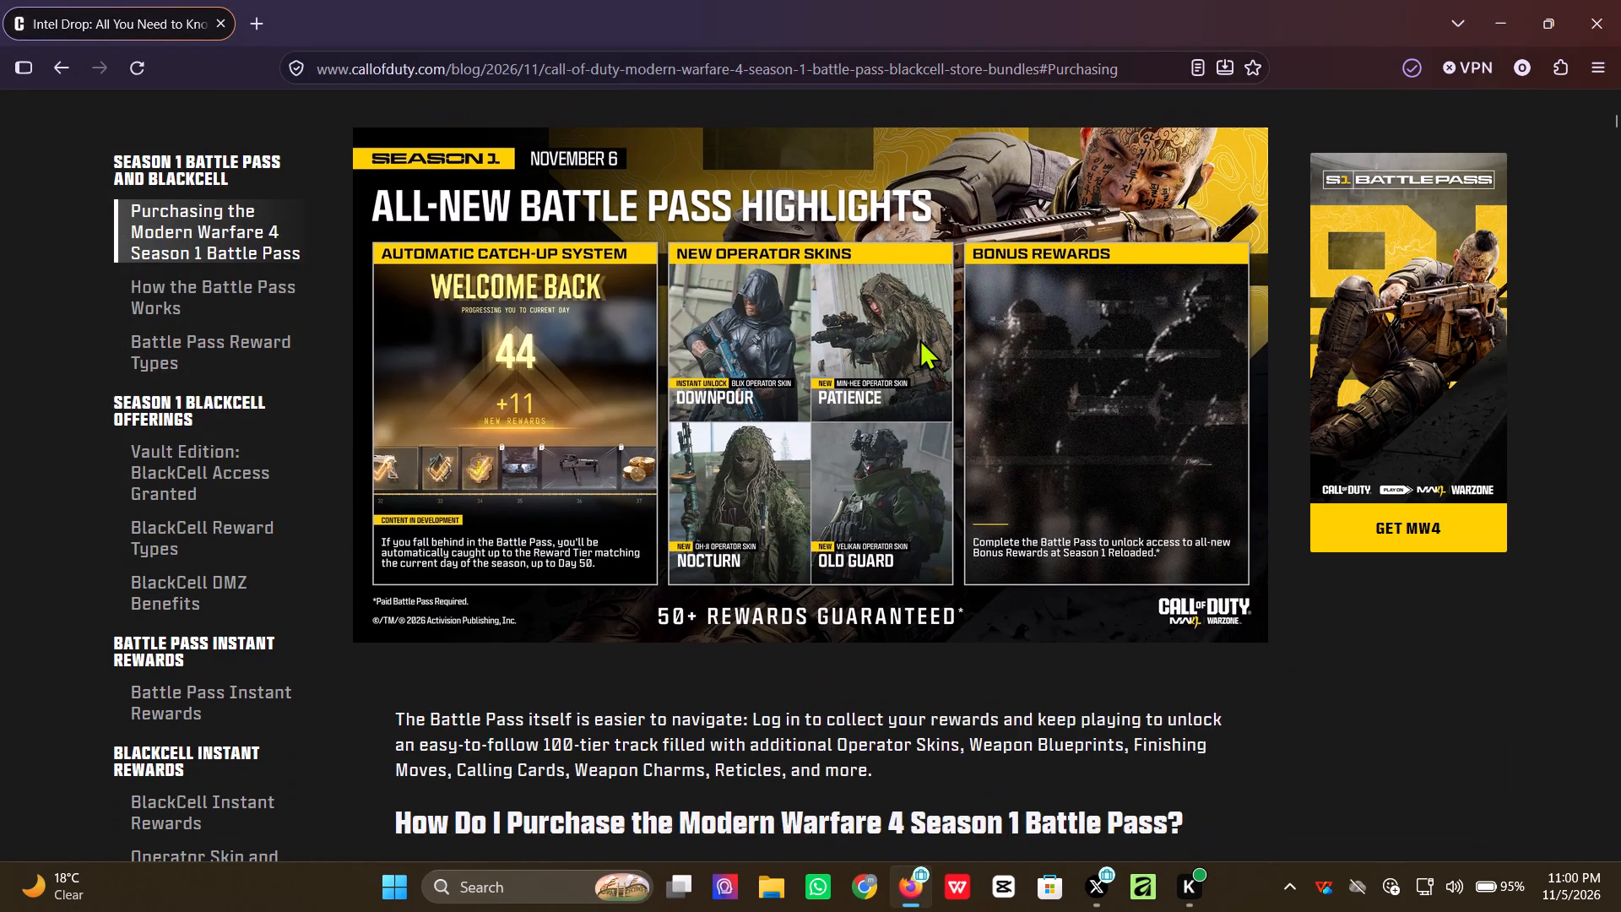
pyautogui.rightClick(839, 338)
pyautogui.click(935, 382)
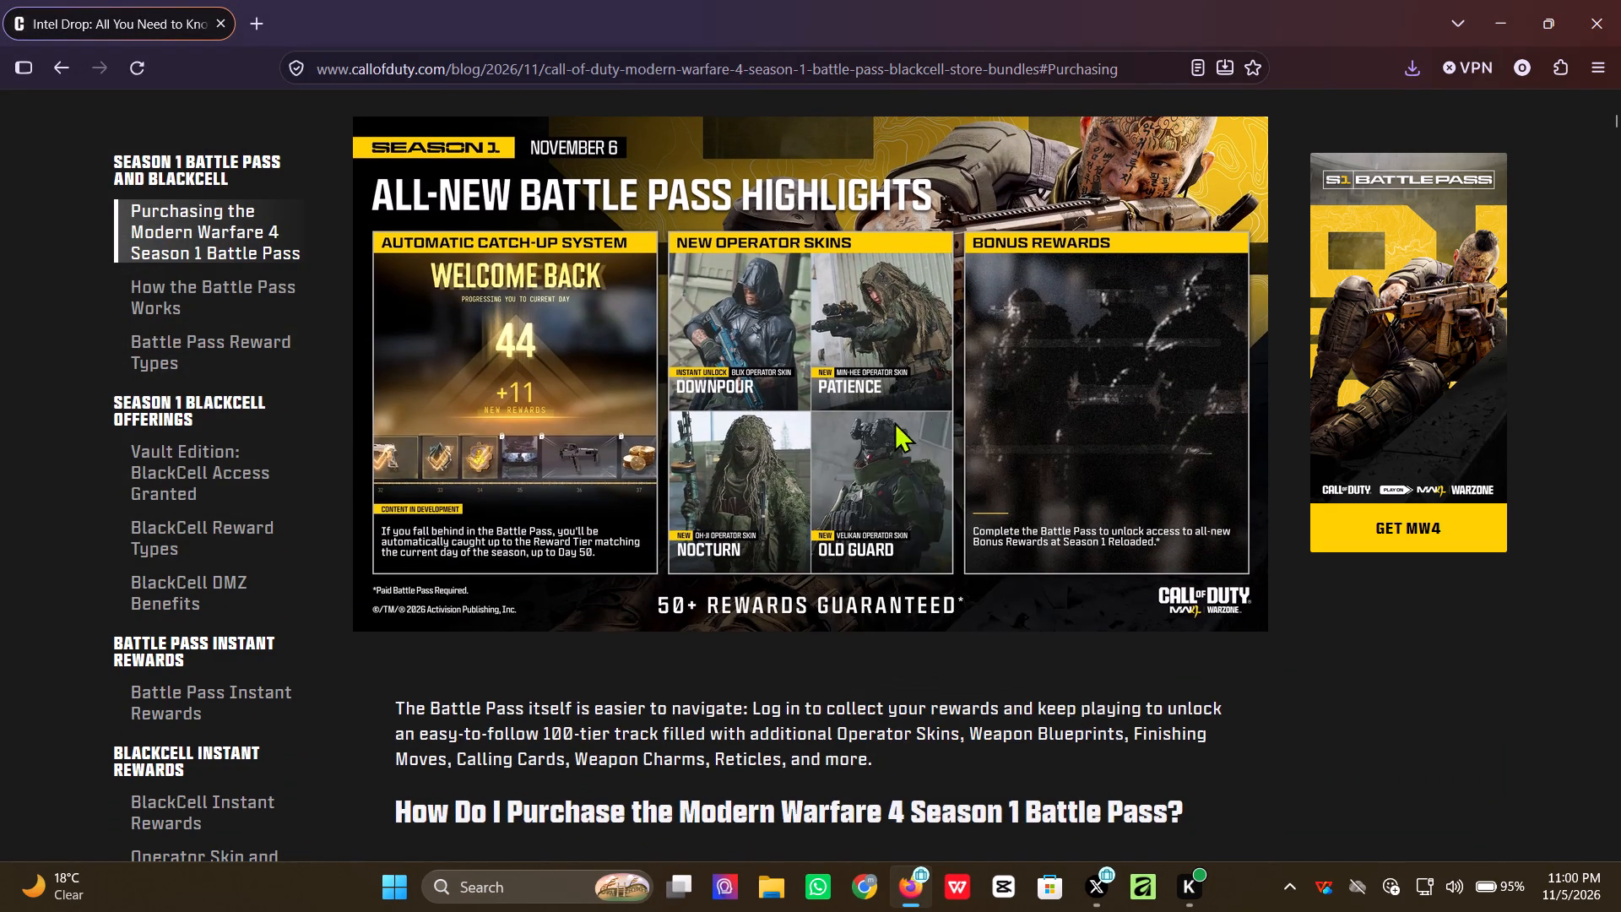
pyautogui.scroll(-1, 941, 325)
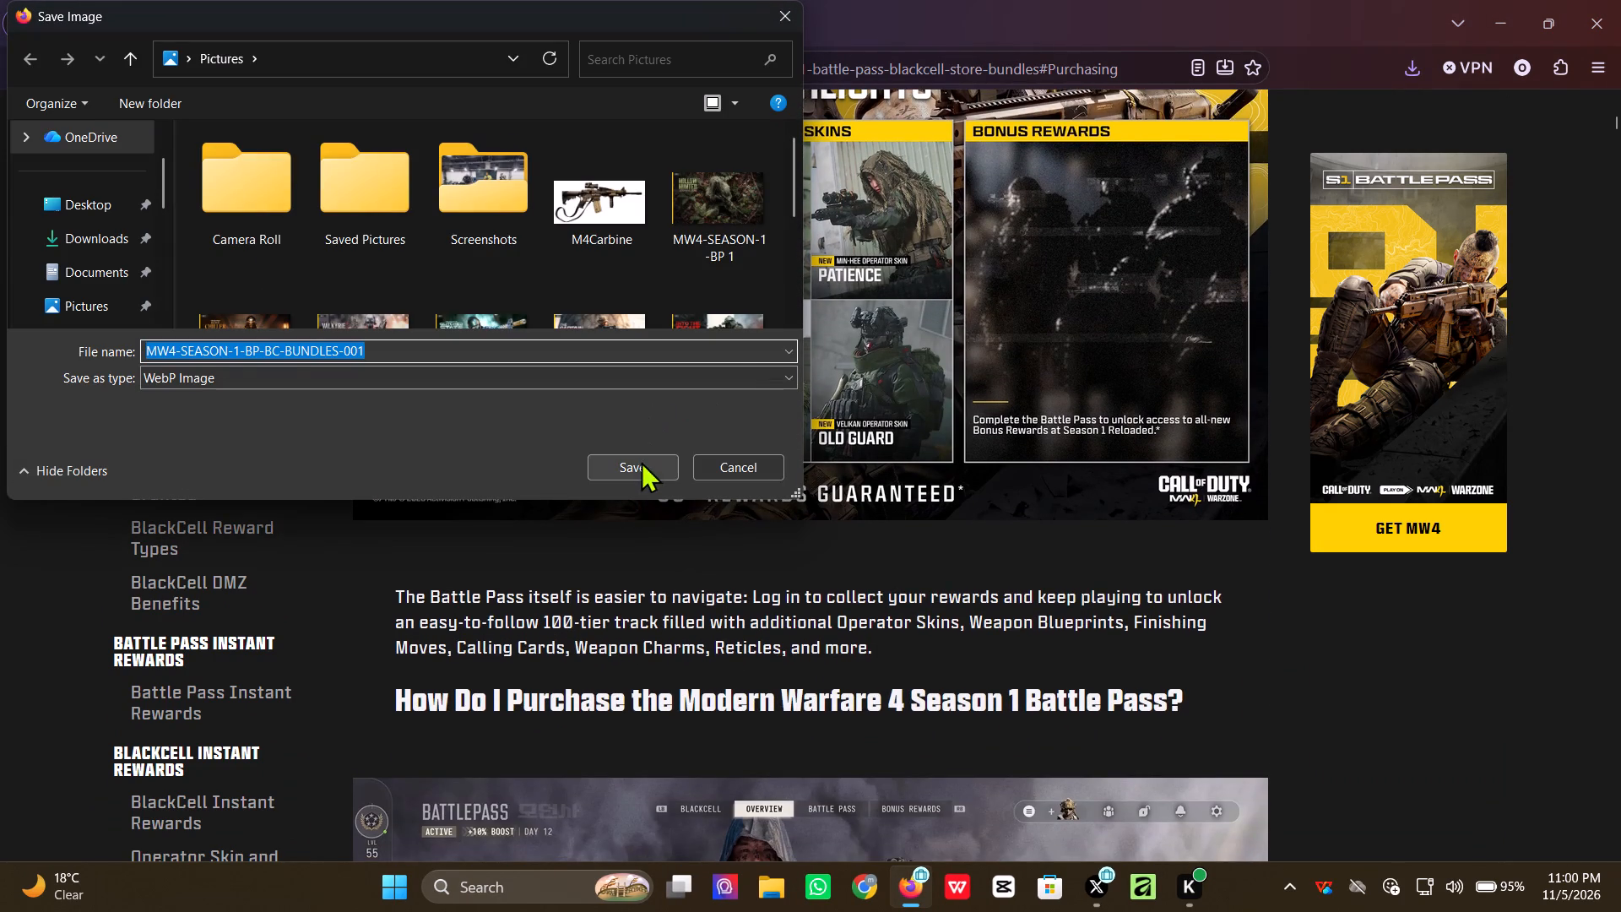
pyautogui.click(641, 461)
# Save the Battle Pass overview image from the section on purchasing the Season 1 Battle Pass under its suggested file name.
pyautogui.scroll(-3, 844, 336)
pyautogui.scroll(1, 861, 350)
pyautogui.scroll(-2, 865, 352)
pyautogui.scroll(-3, 967, 347)
pyautogui.moveTo(854, 299); pyautogui.dragTo(847, 295, button='right')
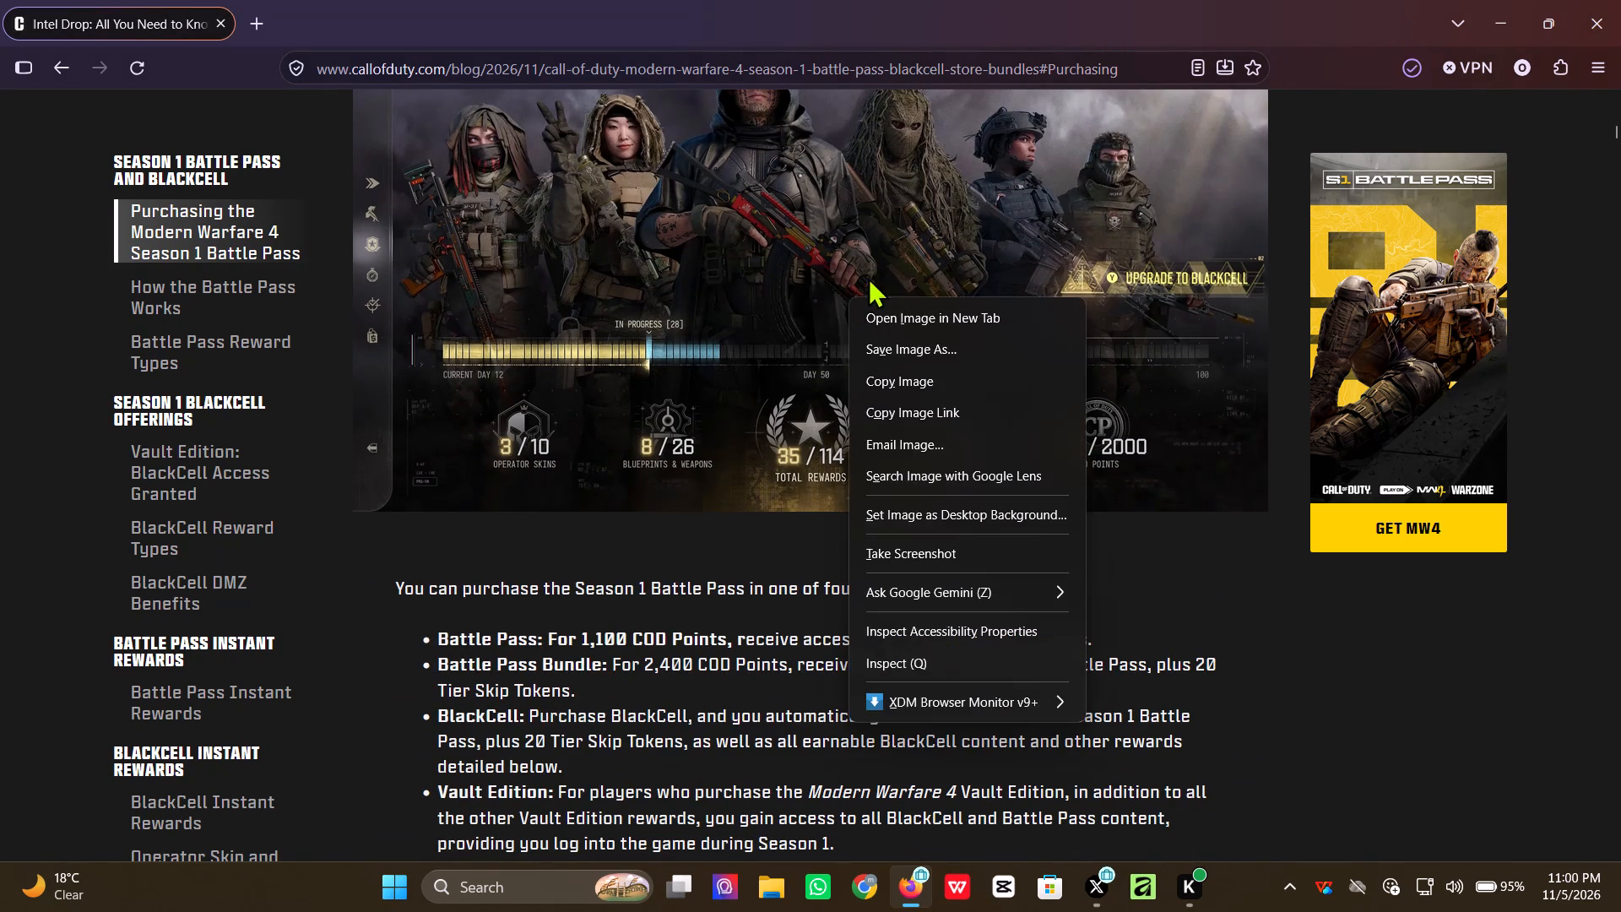
pyautogui.click(920, 345)
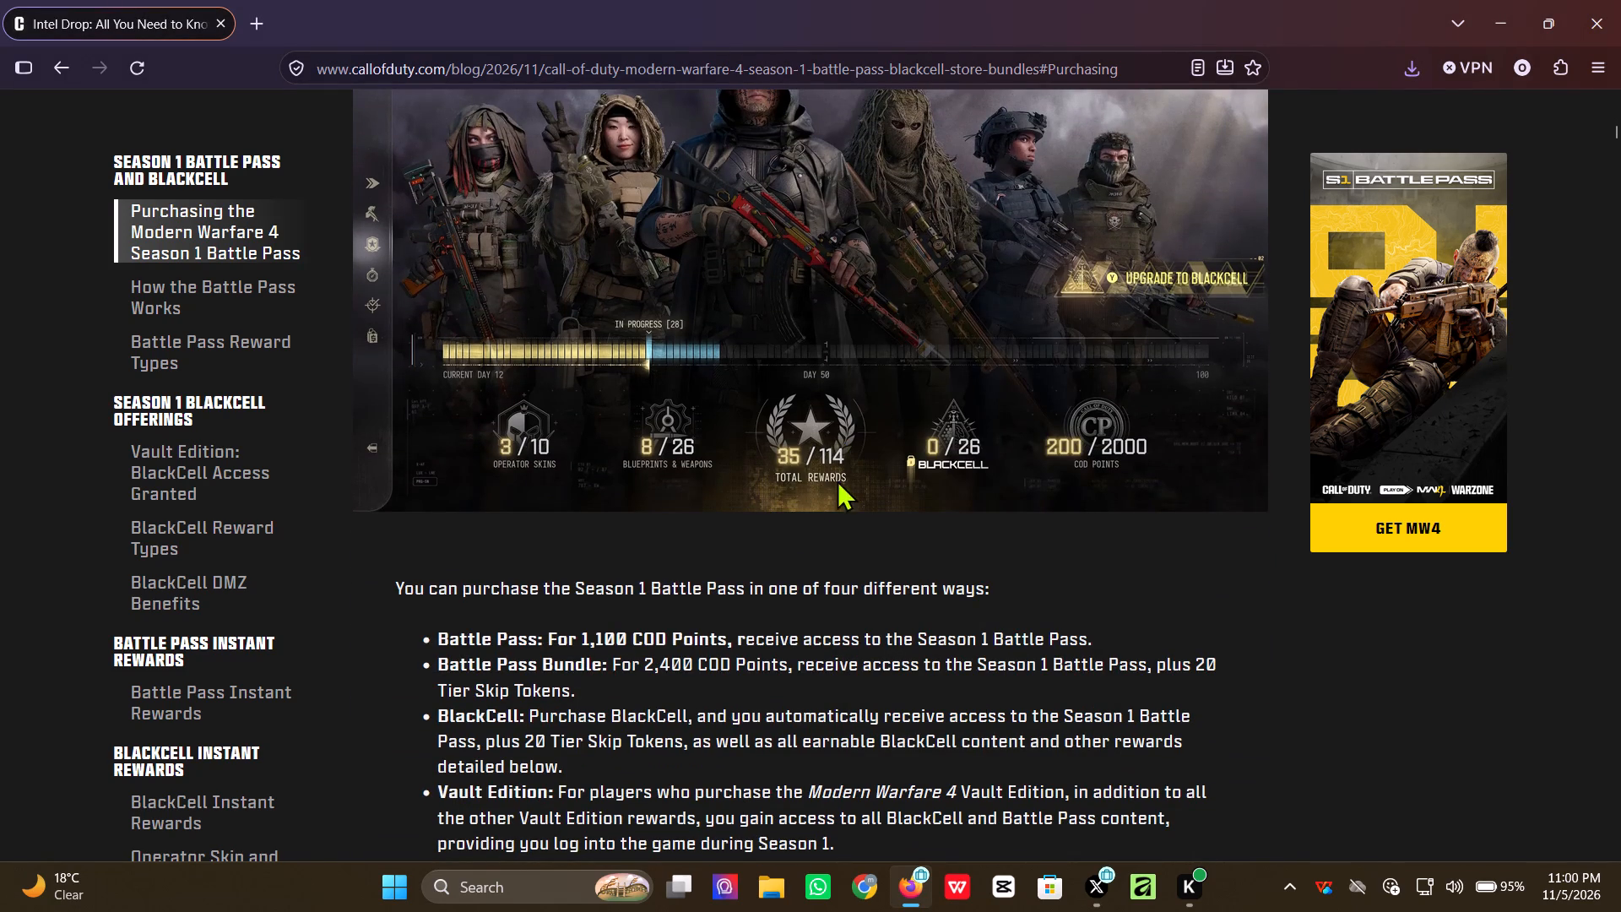
pyautogui.click(647, 459)
# Save the Battle Pass reward tier track image above the Tier Skip Tokens paragraph under its suggested file name.
pyautogui.scroll(-4, 878, 312)
pyautogui.scroll(1, 881, 314)
pyautogui.scroll(-1, 883, 317)
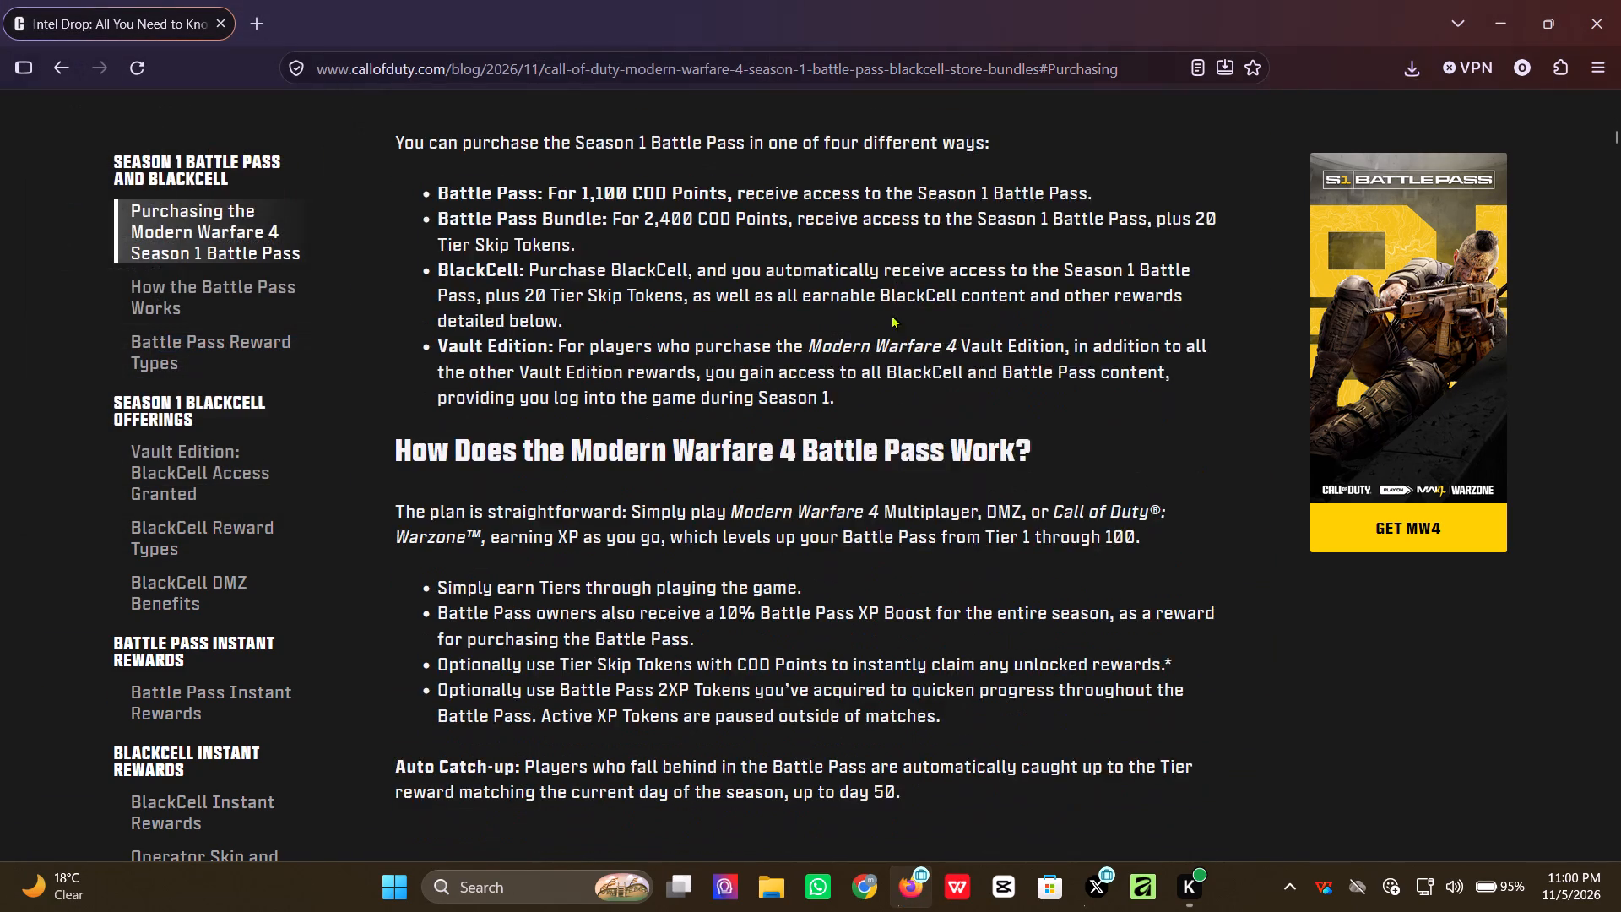
pyautogui.scroll(-5, 892, 314)
pyautogui.scroll(1, 892, 320)
pyautogui.scroll(-4, 894, 328)
pyautogui.moveTo(812, 314); pyautogui.dragTo(805, 308, button='right')
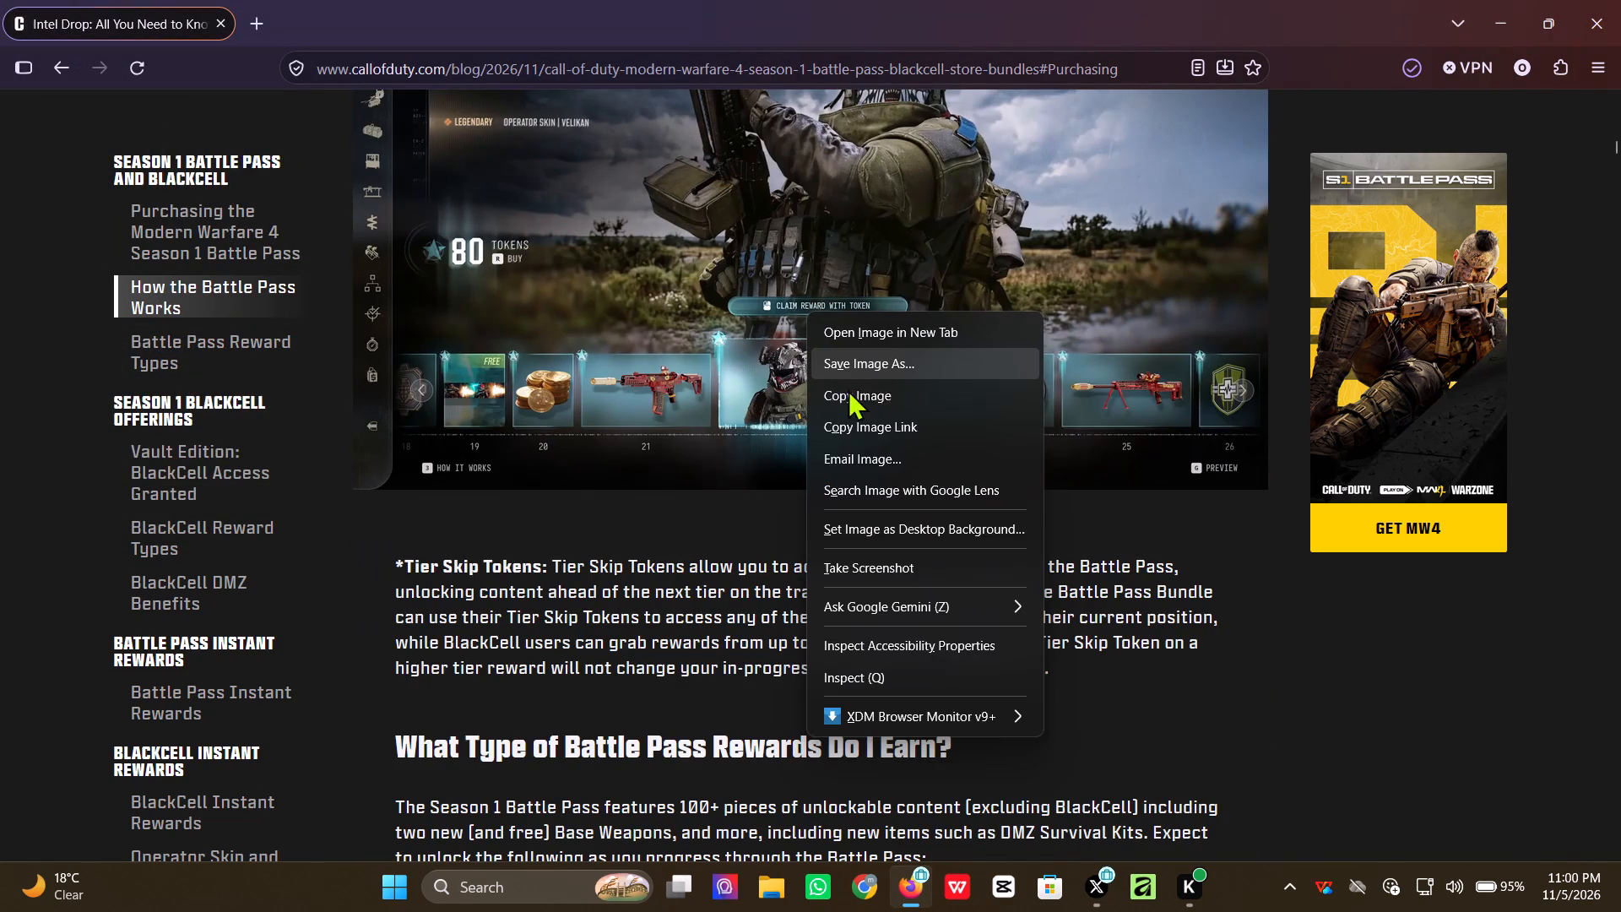
pyautogui.click(875, 371)
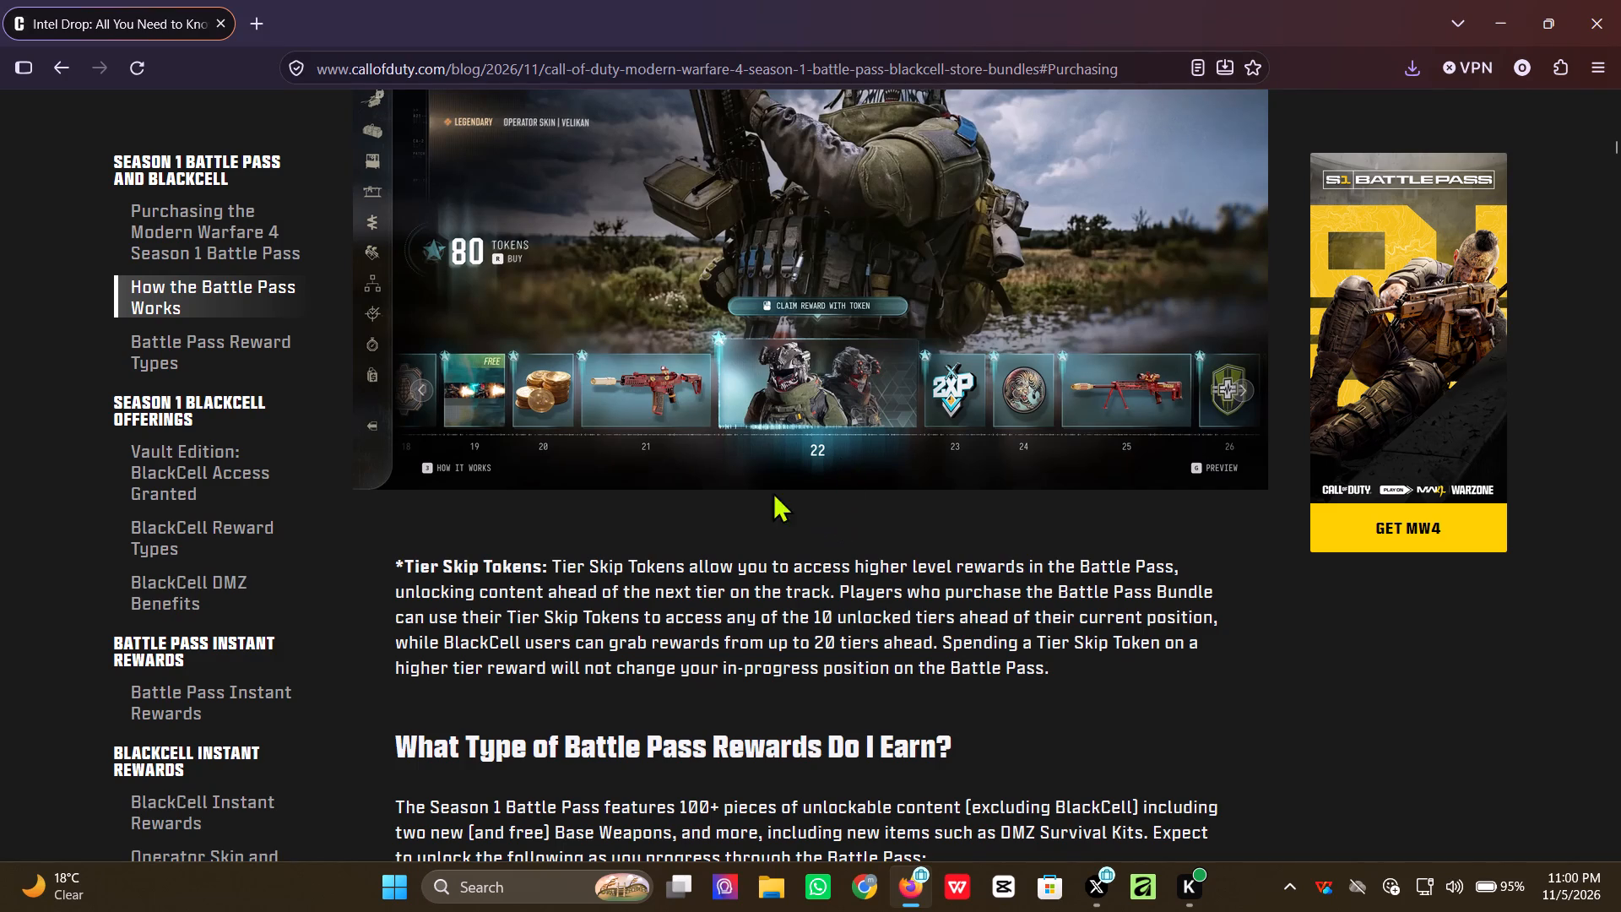
pyautogui.click(632, 459)
pyautogui.scroll(-5, 943, 292)
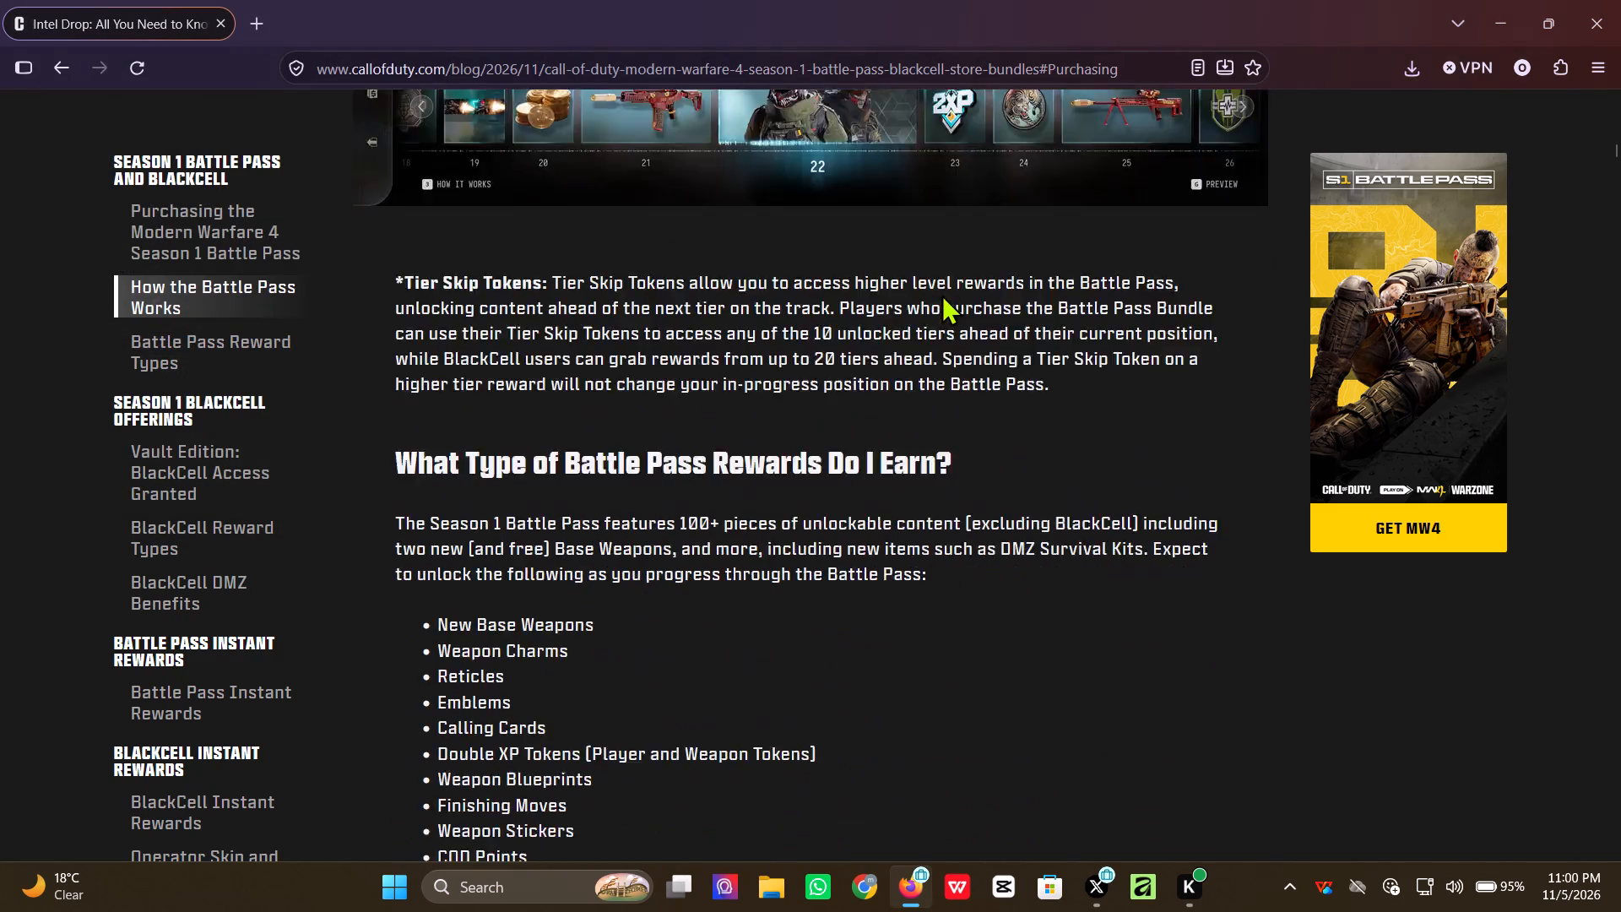
# Save the BlackCell overview image above the Vault Edition Owners section under its suggested file name.
pyautogui.scroll(-4, 941, 295)
pyautogui.scroll(2, 941, 296)
pyautogui.scroll(-6, 942, 297)
pyautogui.moveTo(876, 252); pyautogui.dragTo(867, 253, button='right')
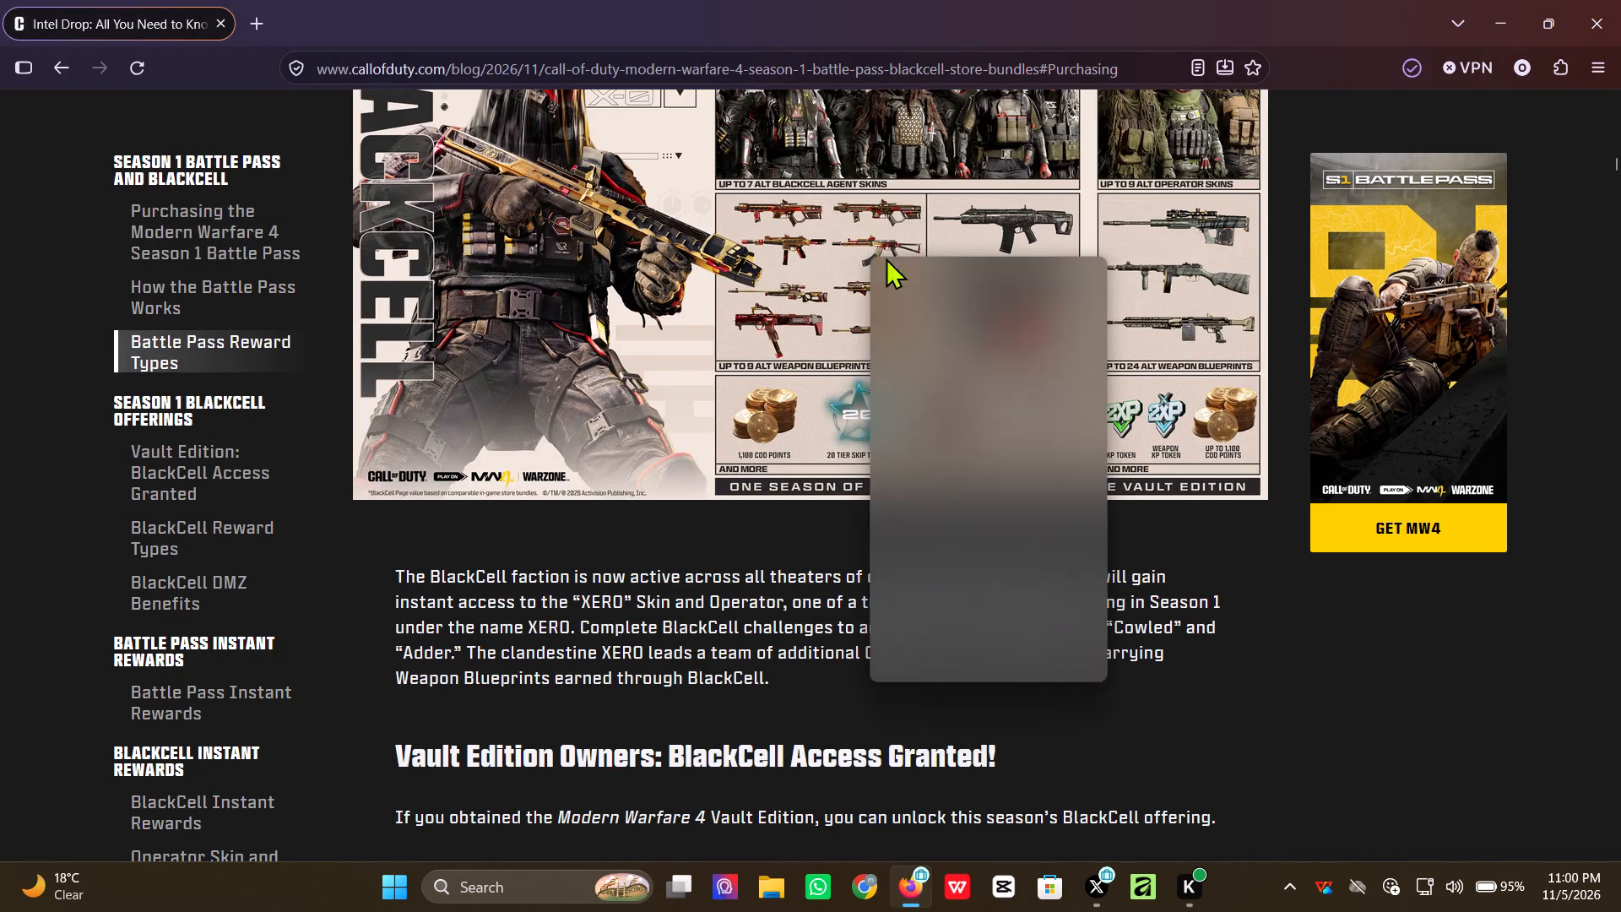
pyautogui.click(952, 313)
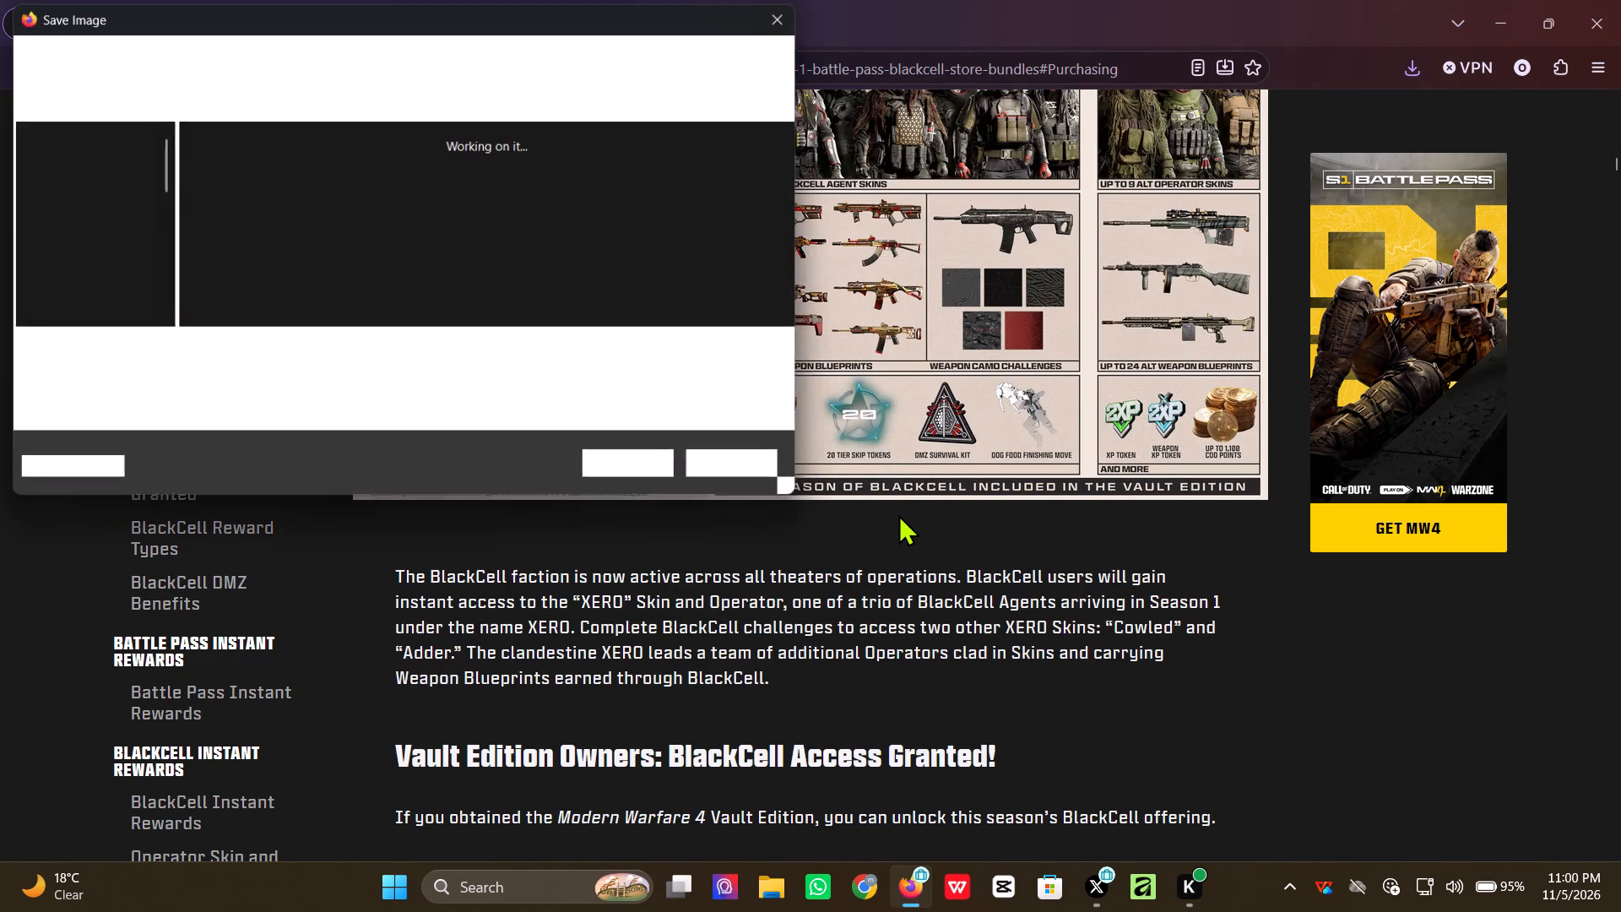
pyautogui.click(638, 459)
# Save the two-panel operator image under Battle Pass Initial Access: Instant Rewards under its suggested file name.
pyautogui.scroll(-10, 932, 370)
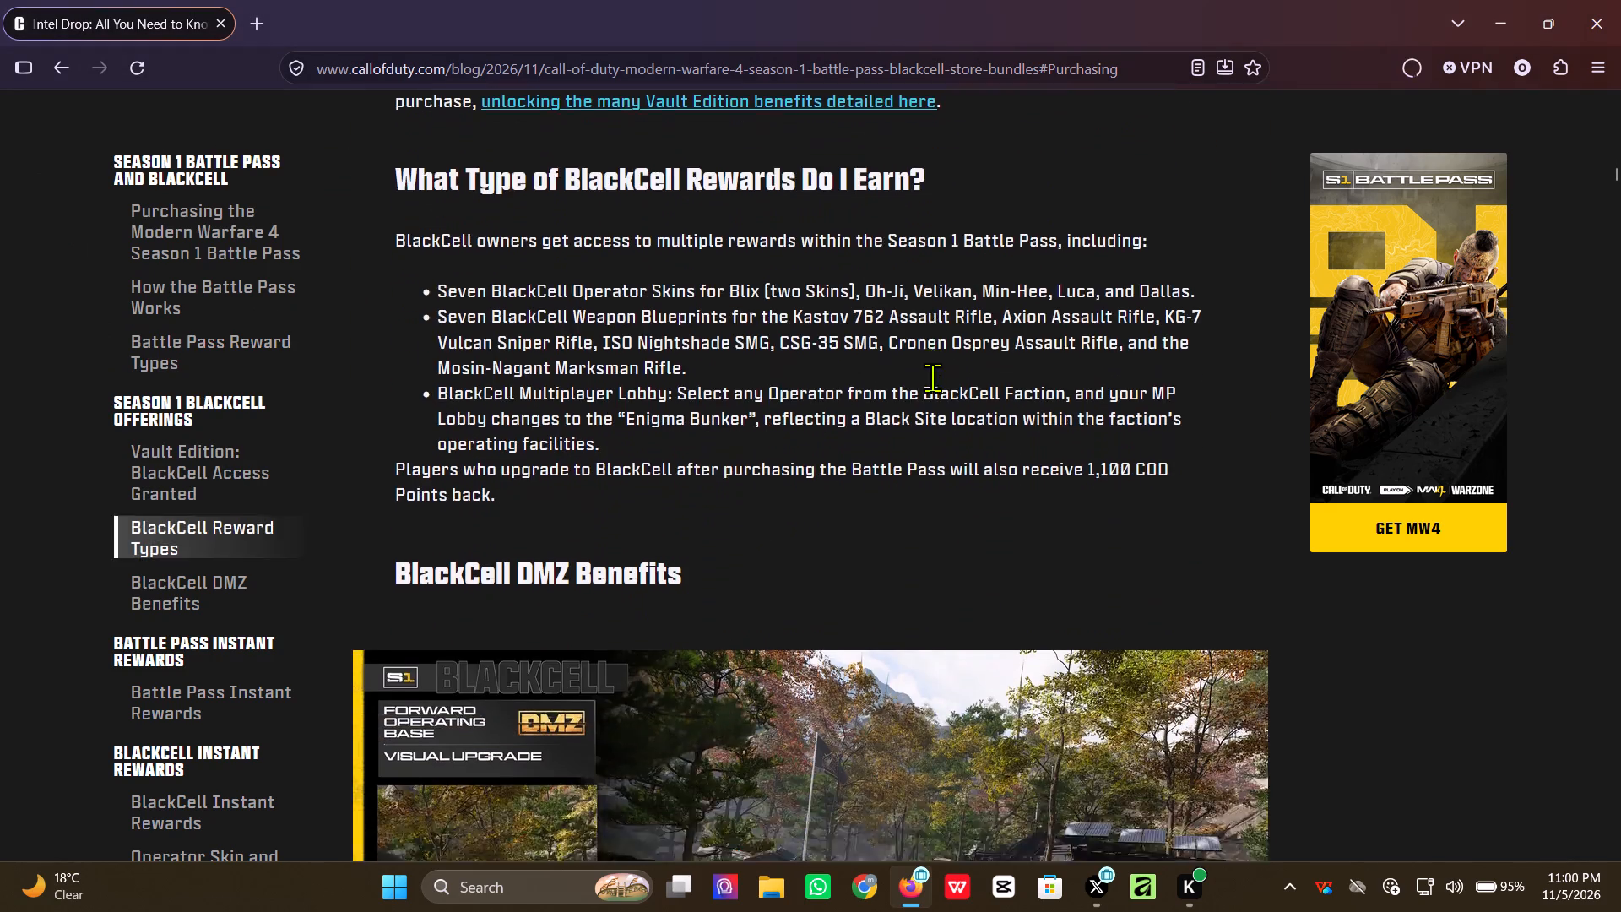
pyautogui.scroll(-1, 932, 377)
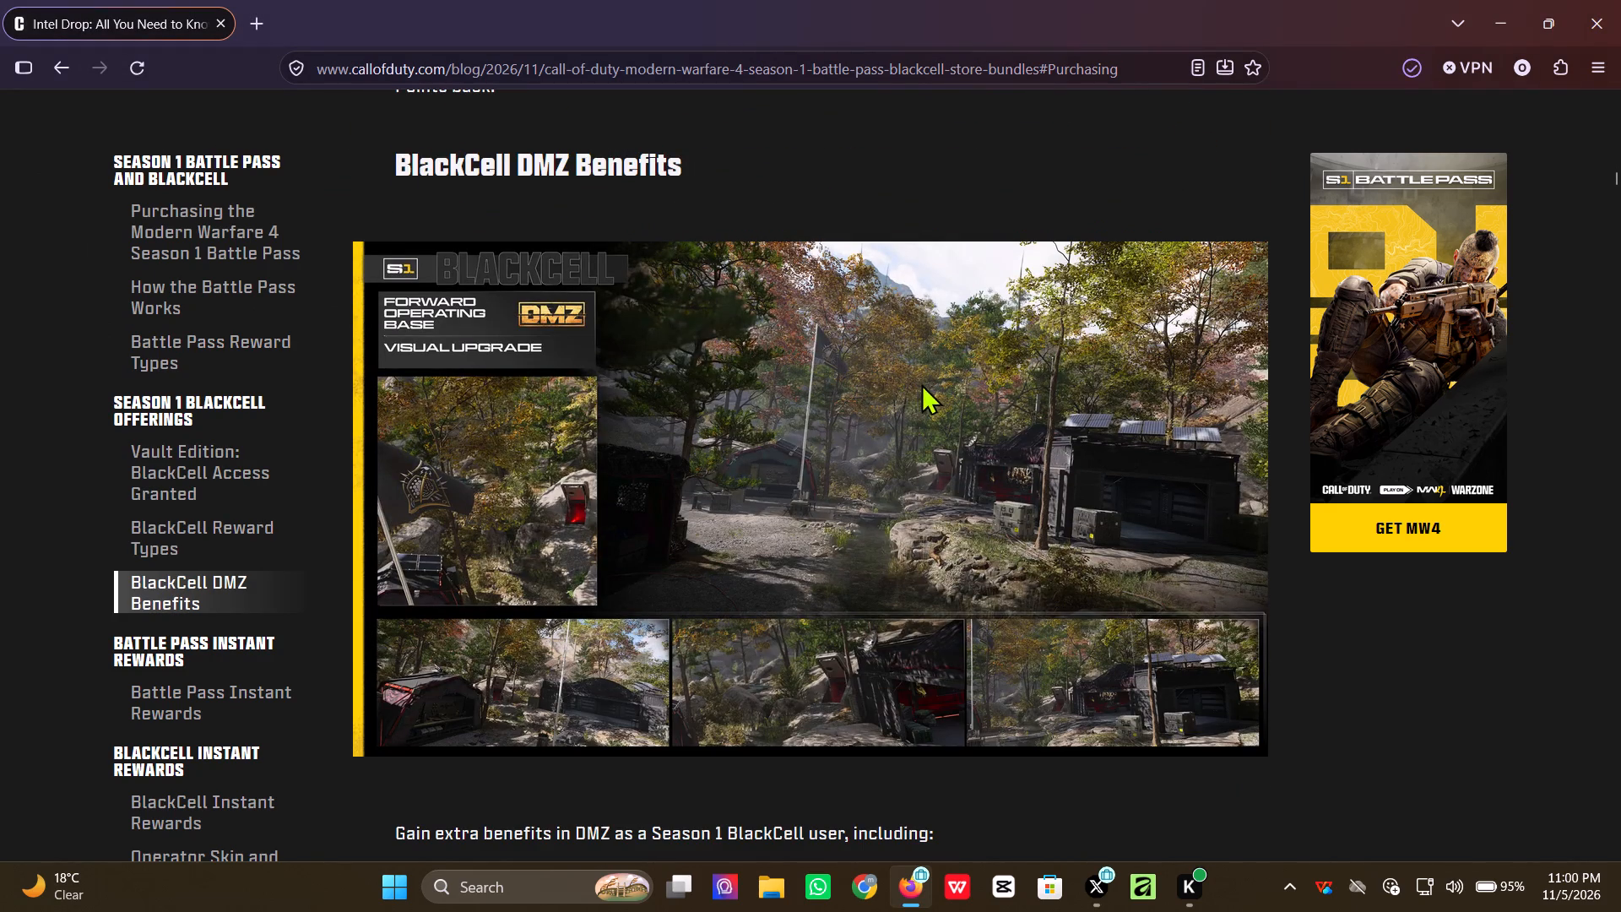
pyautogui.scroll(-5, 909, 404)
pyautogui.scroll(1, 904, 421)
pyautogui.scroll(-7, 904, 422)
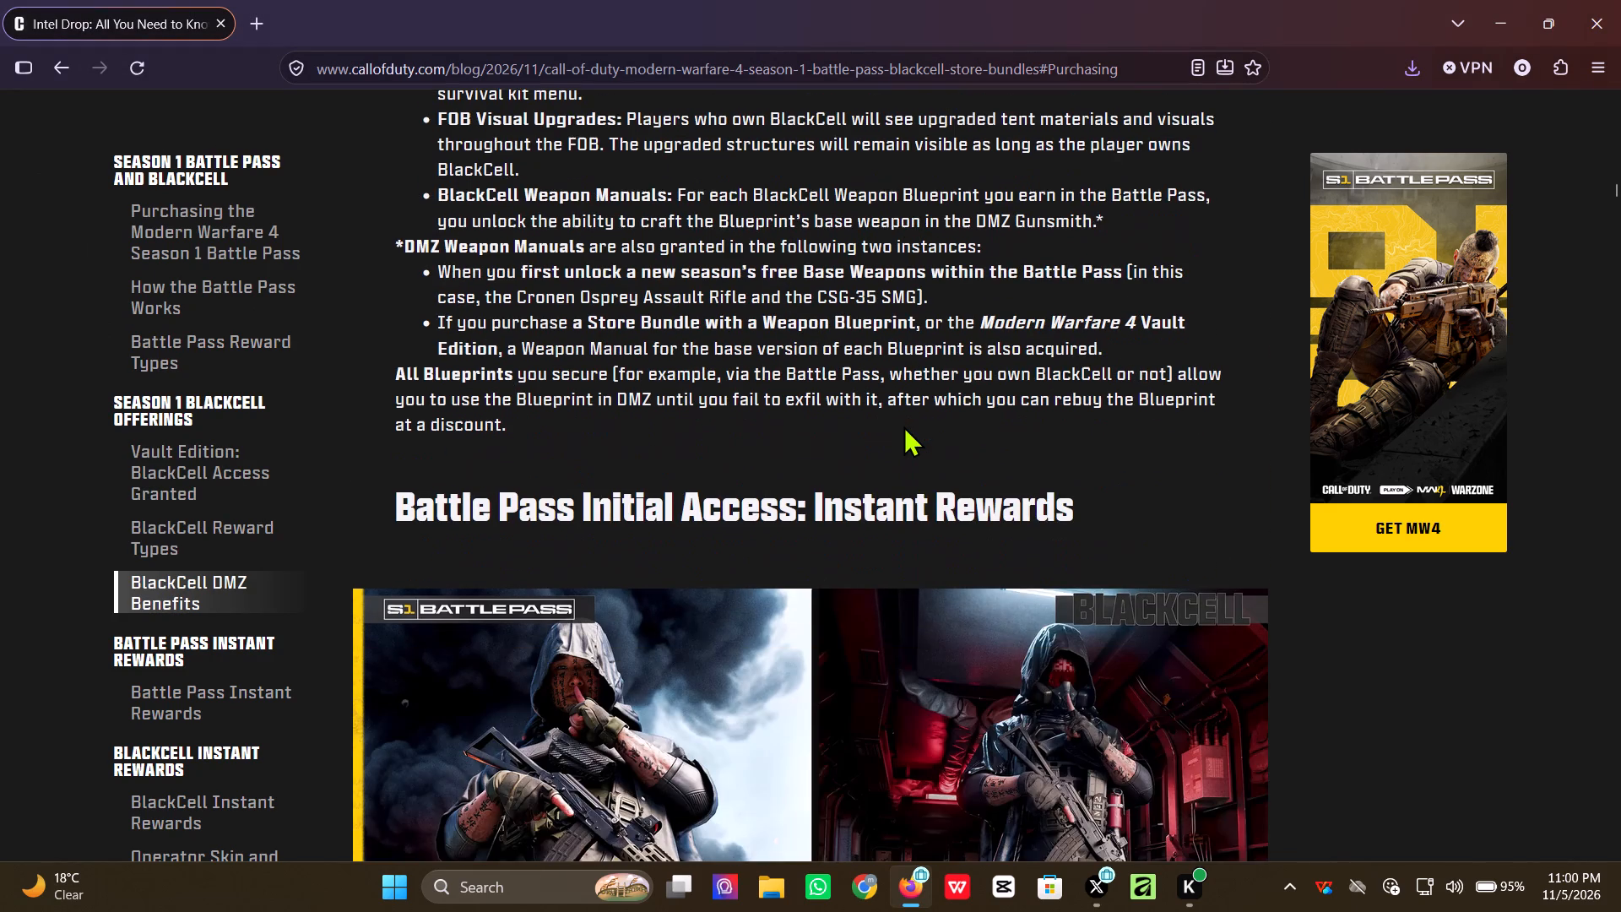
pyautogui.scroll(2, 903, 426)
pyautogui.scroll(-1, 903, 426)
pyautogui.scroll(-4, 872, 336)
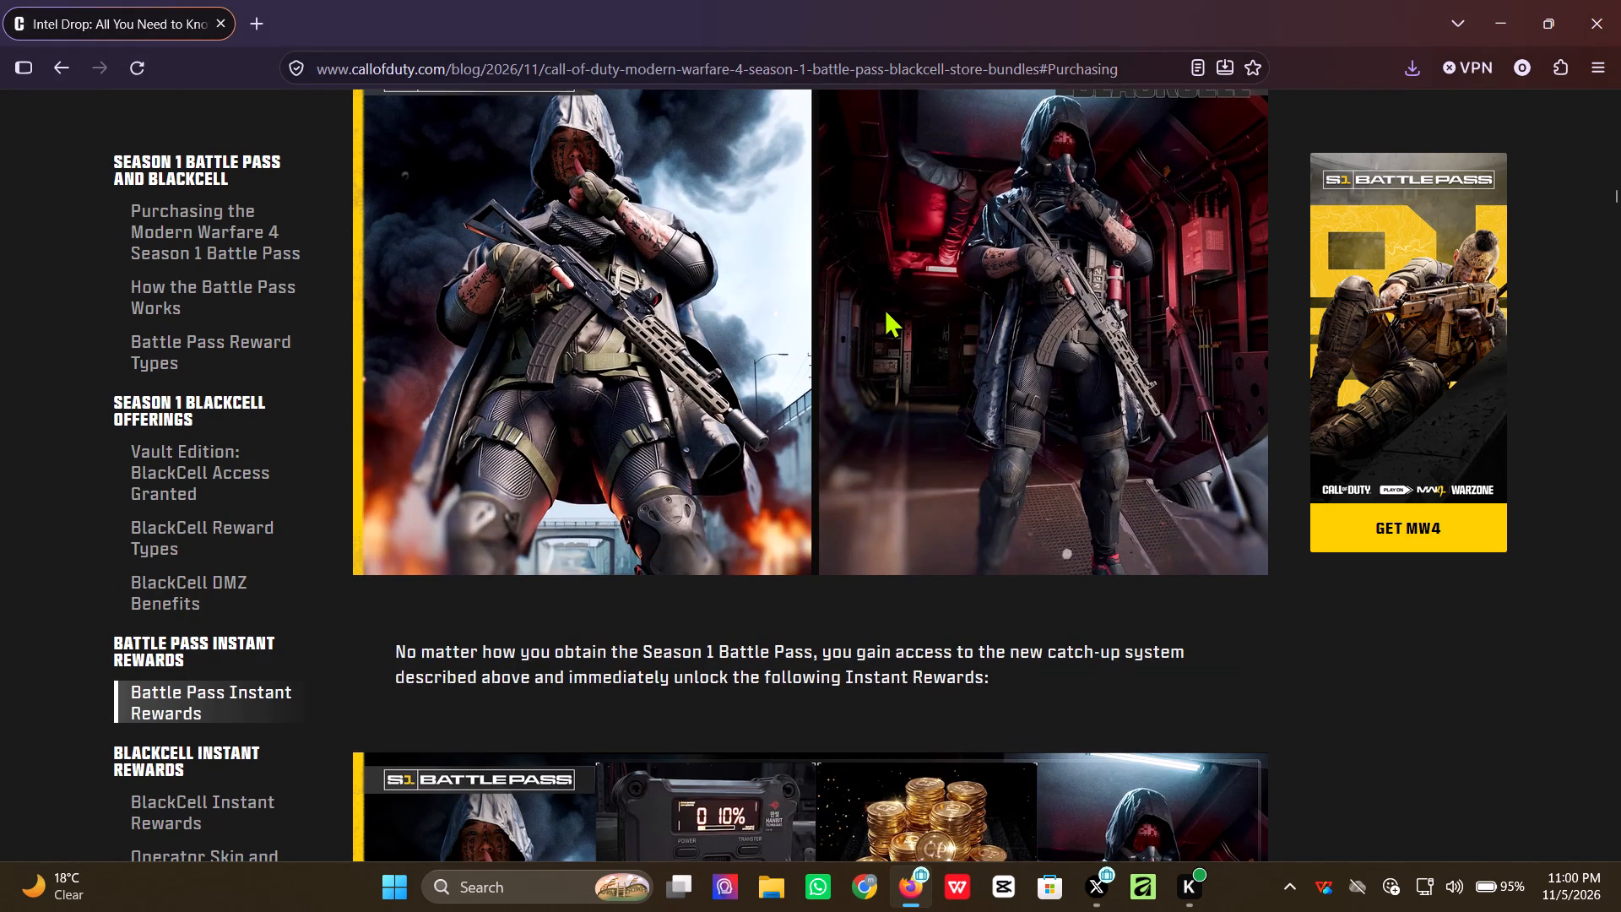
pyautogui.rightClick(884, 307)
pyautogui.click(951, 356)
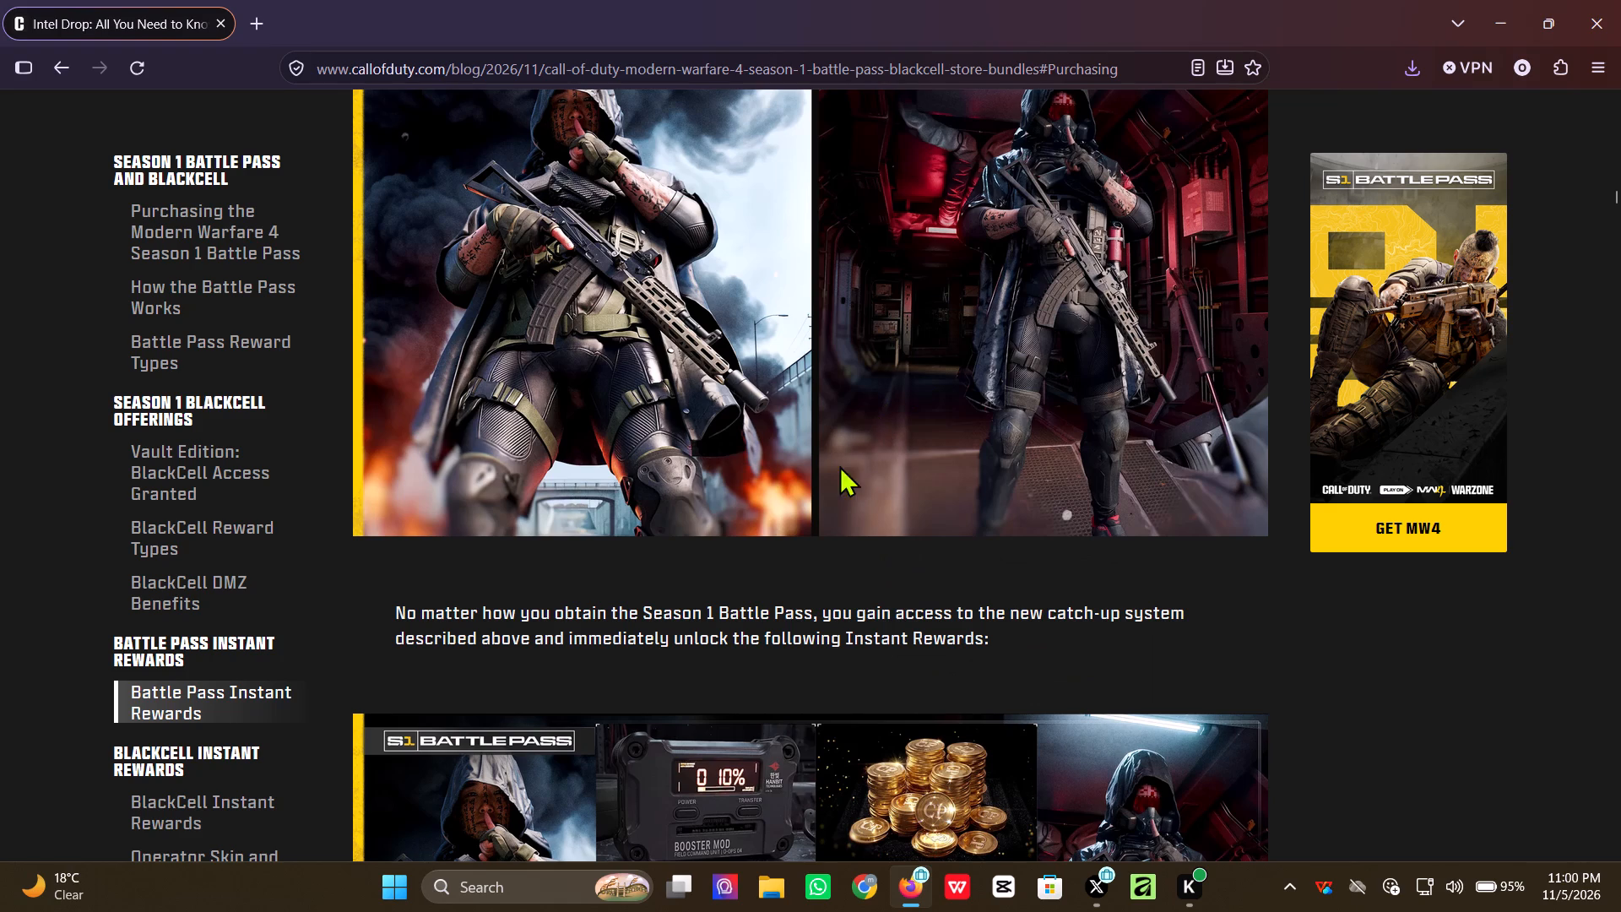
pyautogui.click(630, 462)
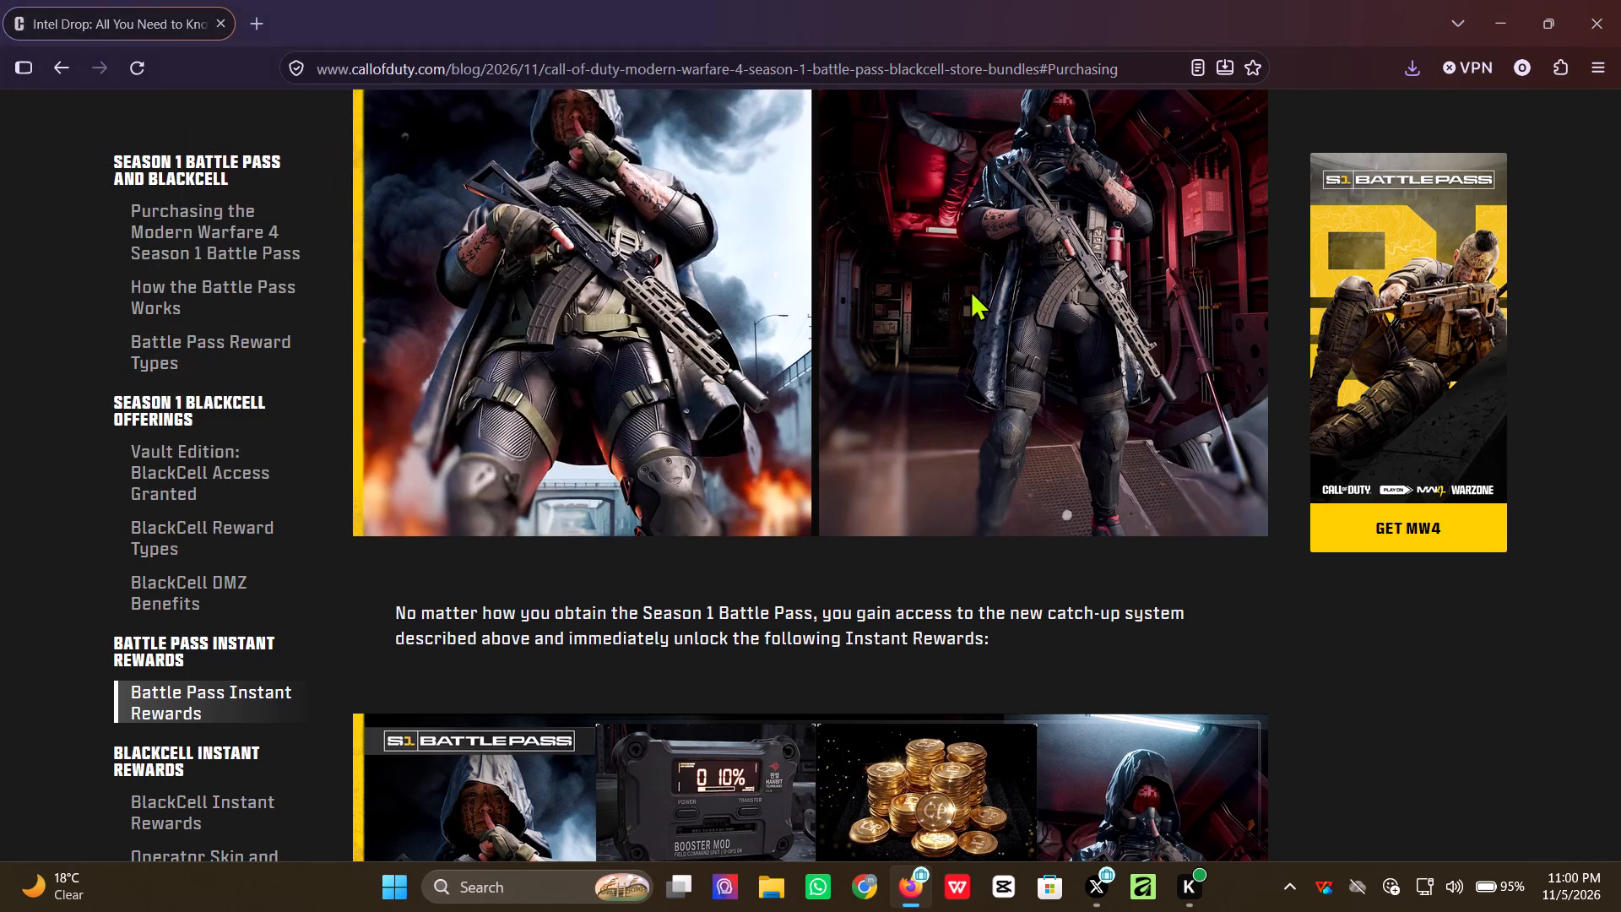
# Save the Battle Pass Instant Rewards collage with the Booster Mod and COD Points under its suggested file name.
pyautogui.scroll(-4, 970, 290)
pyautogui.rightClick(847, 430)
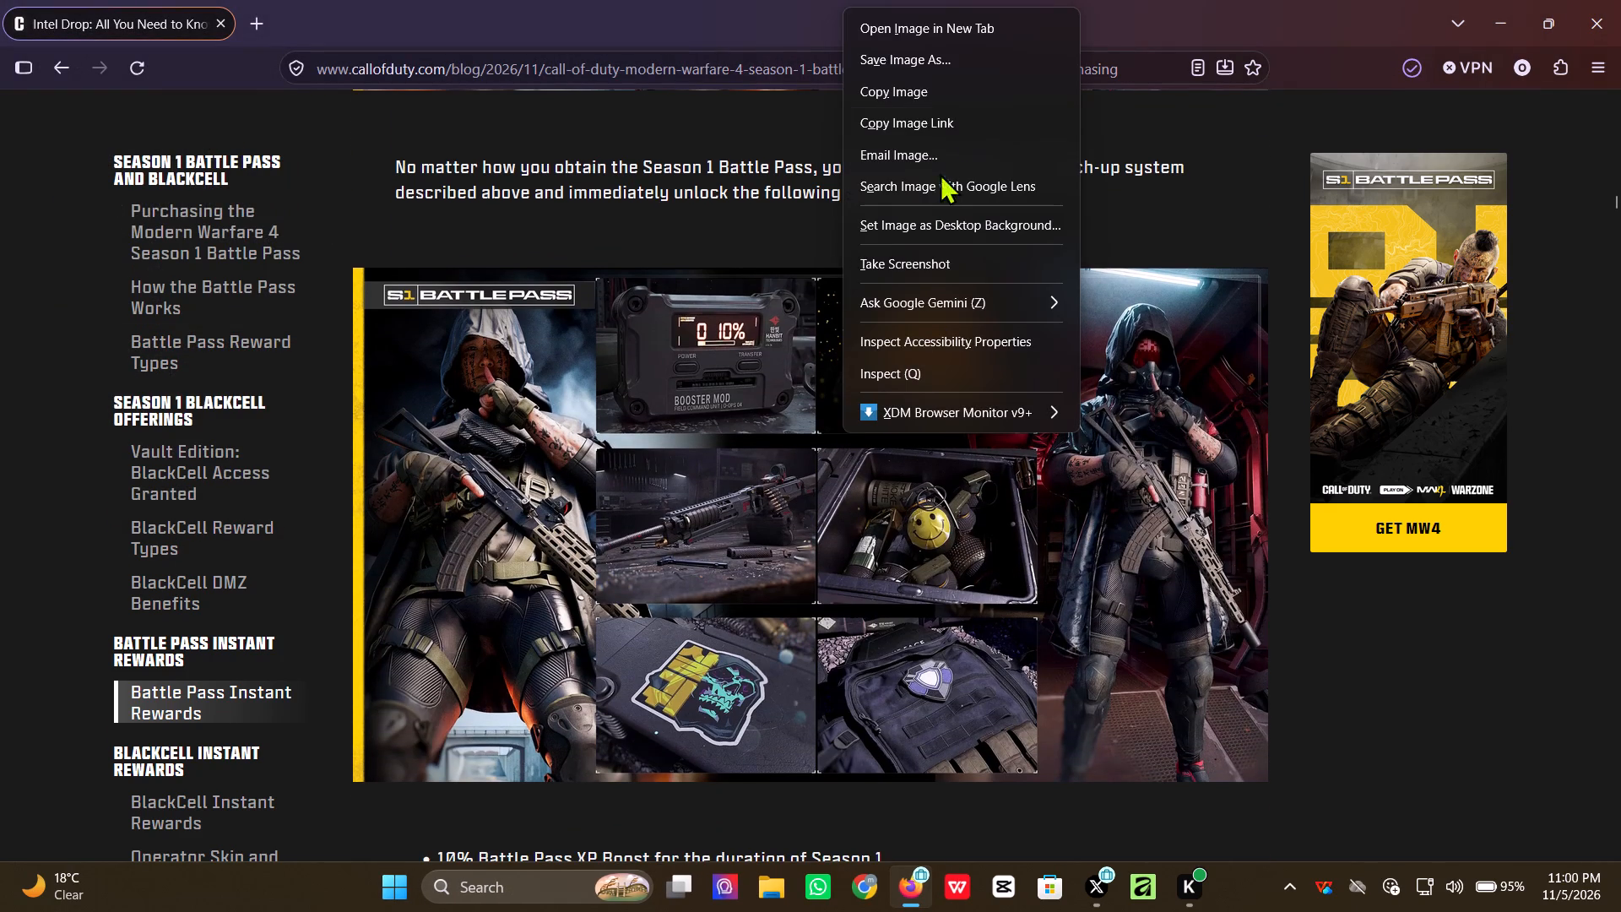
pyautogui.click(930, 61)
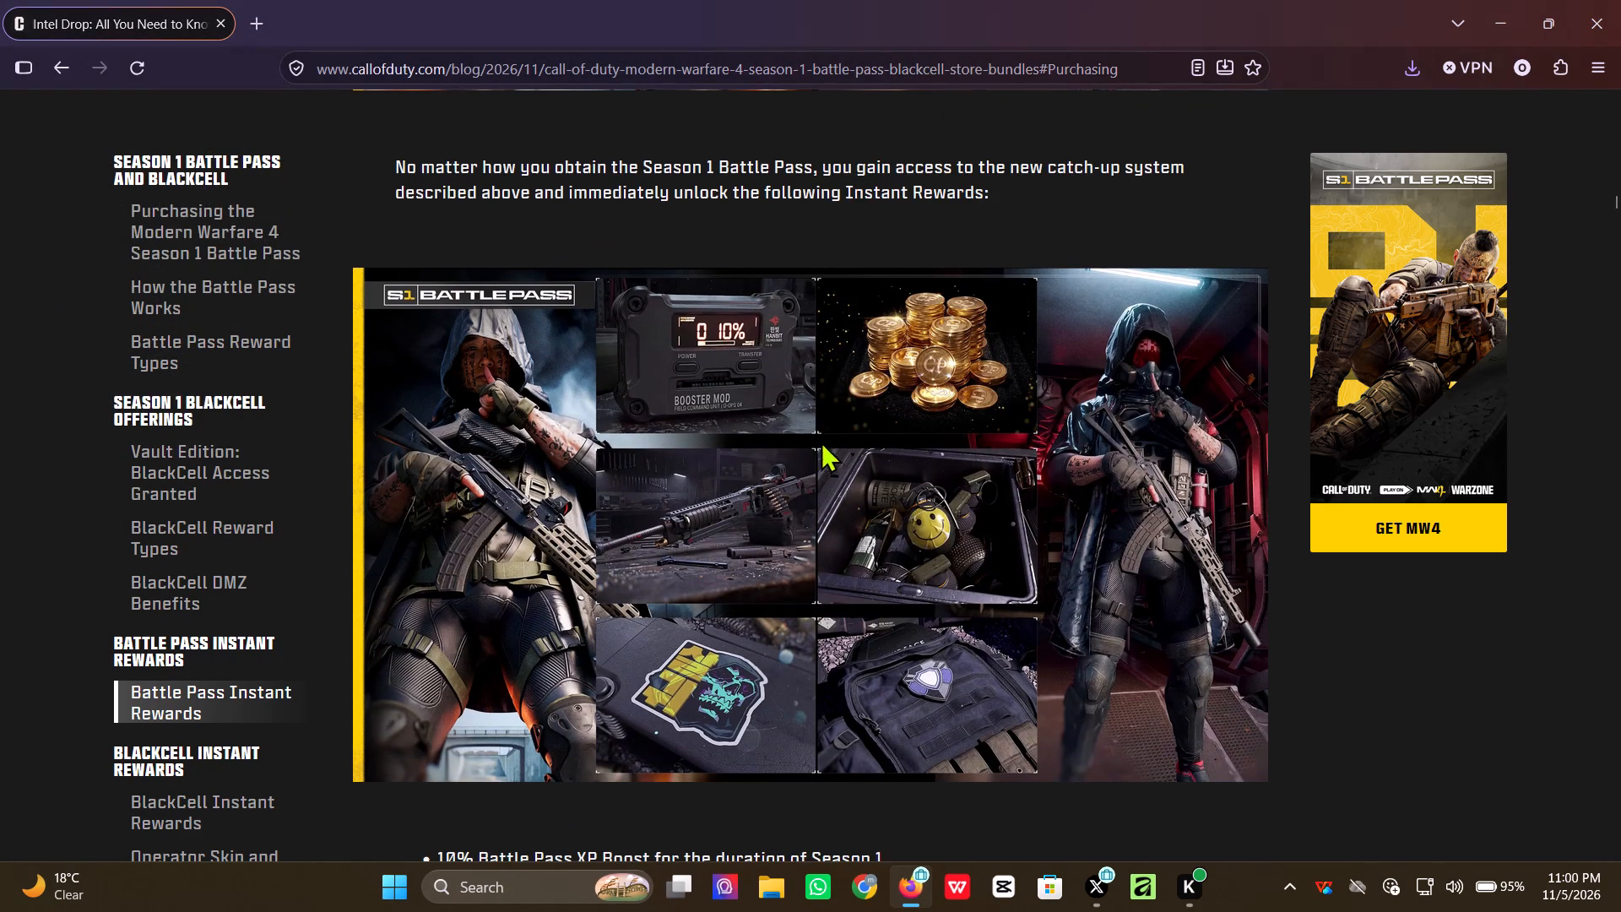
pyautogui.click(645, 464)
# Save the three-operator image under BlackCell Initial Access: Instant Rewards to Pictures as MW4-SEASON-1-BP-BC-BUNDLES-008.
pyautogui.scroll(-2, 1017, 358)
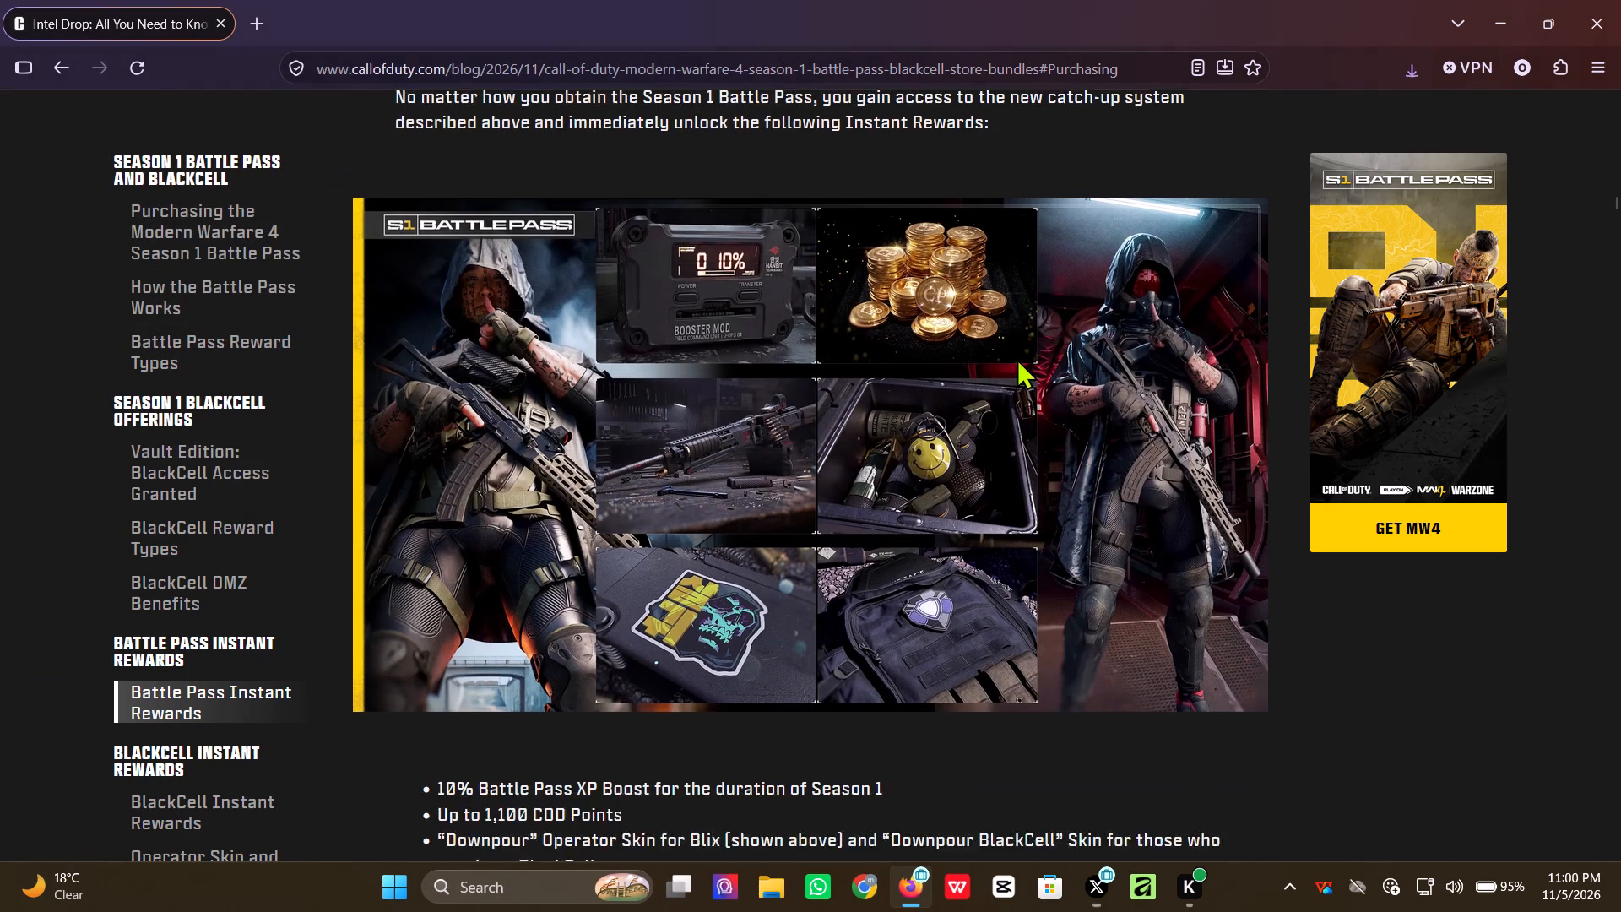
pyautogui.scroll(1, 1017, 358)
pyautogui.scroll(-7, 1017, 358)
pyautogui.scroll(2, 988, 372)
pyautogui.scroll(-1, 988, 372)
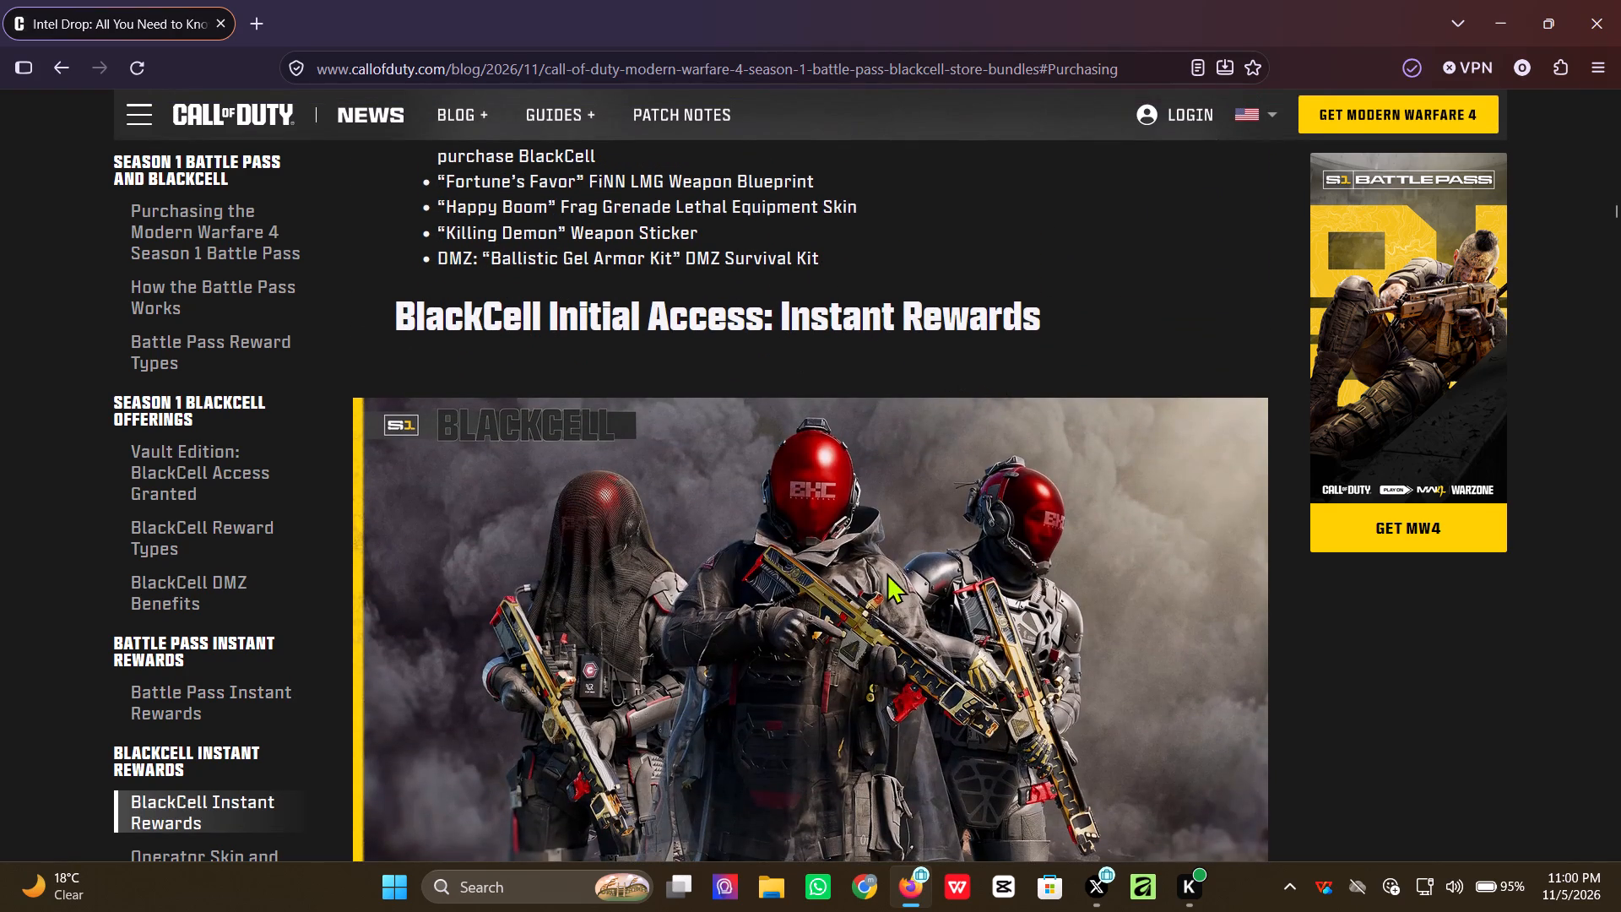
pyautogui.rightClick(897, 570)
pyautogui.click(984, 191)
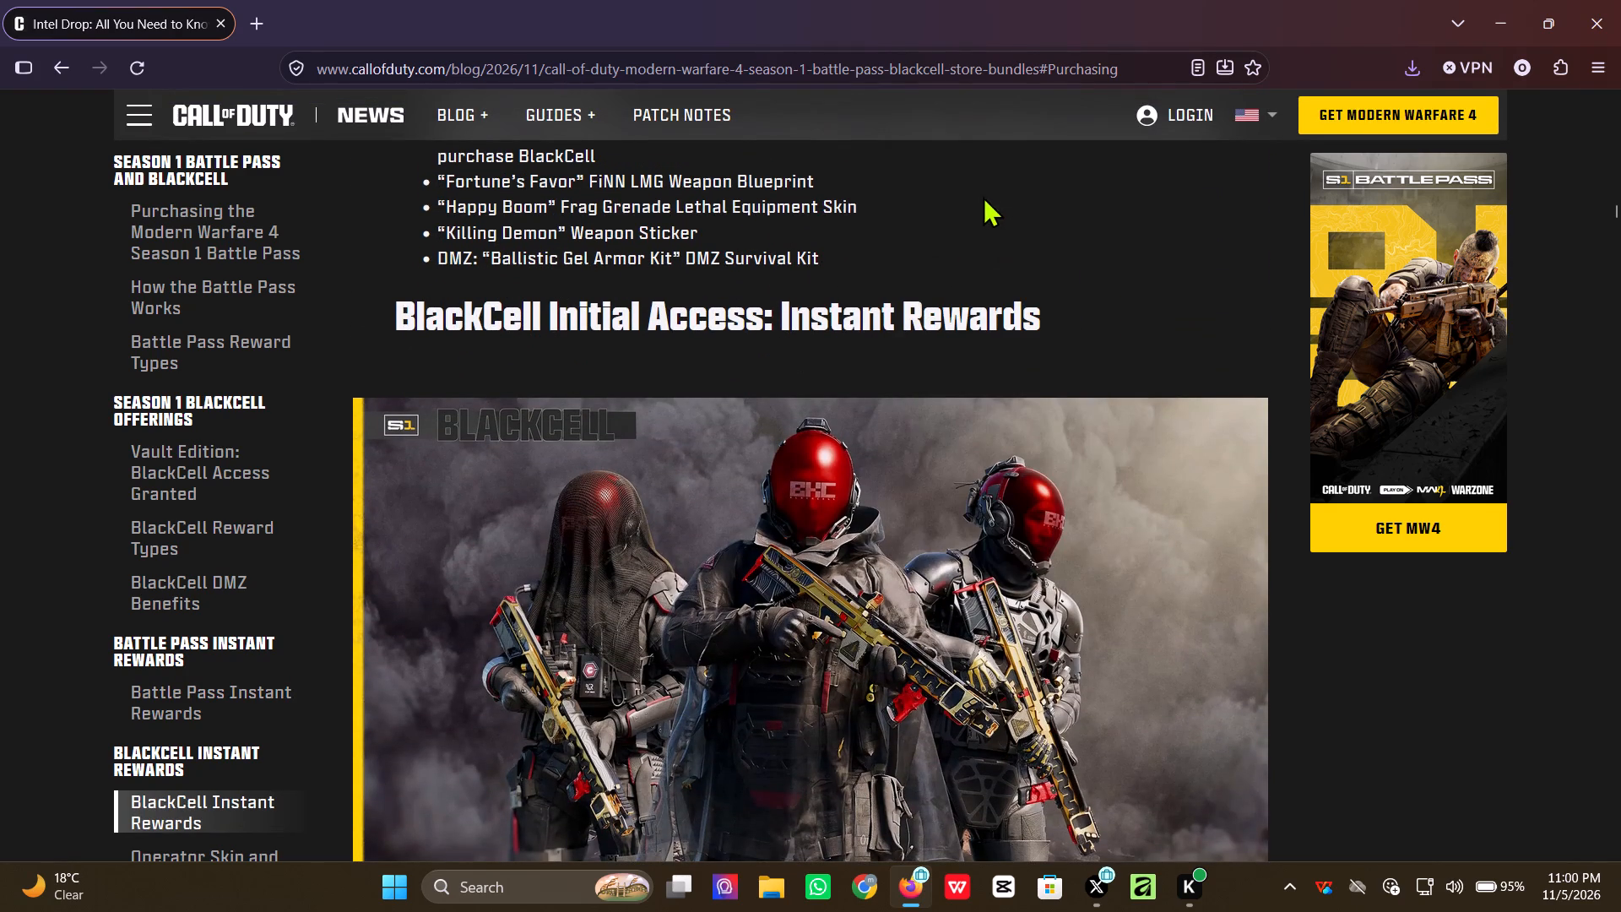
pyautogui.scroll(-2, 998, 210)
pyautogui.scroll(1, 977, 215)
pyautogui.scroll(-6, 973, 219)
pyautogui.scroll(1, 946, 231)
pyautogui.scroll(-1, 945, 233)
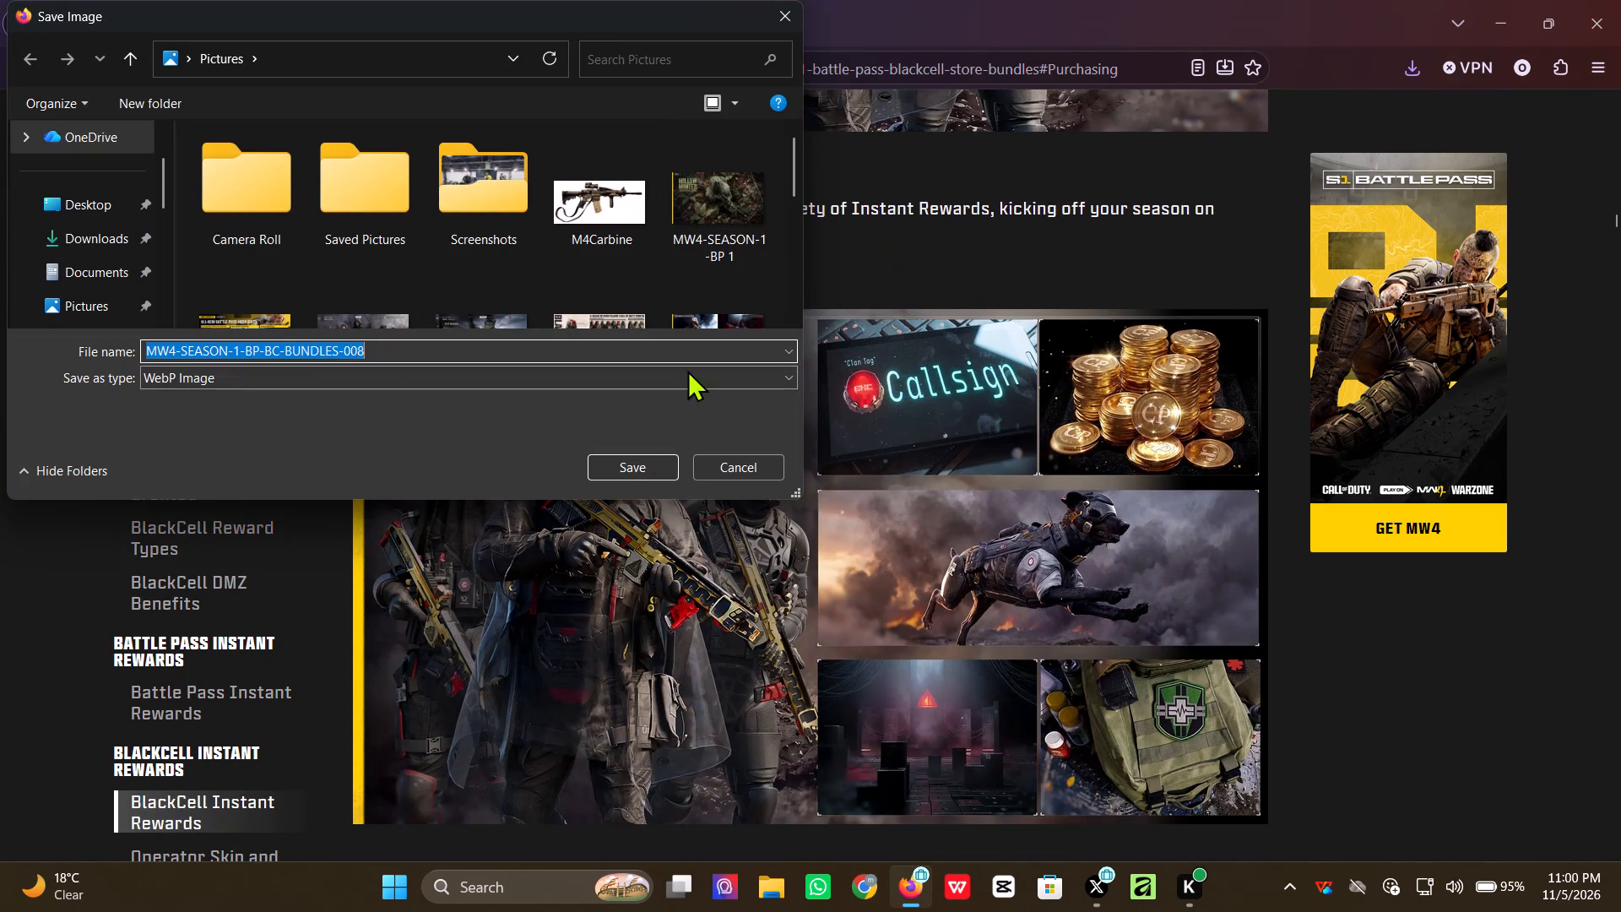
pyautogui.click(619, 464)
# Save the BlackCell Instant Rewards collage with the Callsign panel to Pictures as MW4-SEASON-1-BP-BC-BUNDLES-009.
pyautogui.rightClick(861, 407)
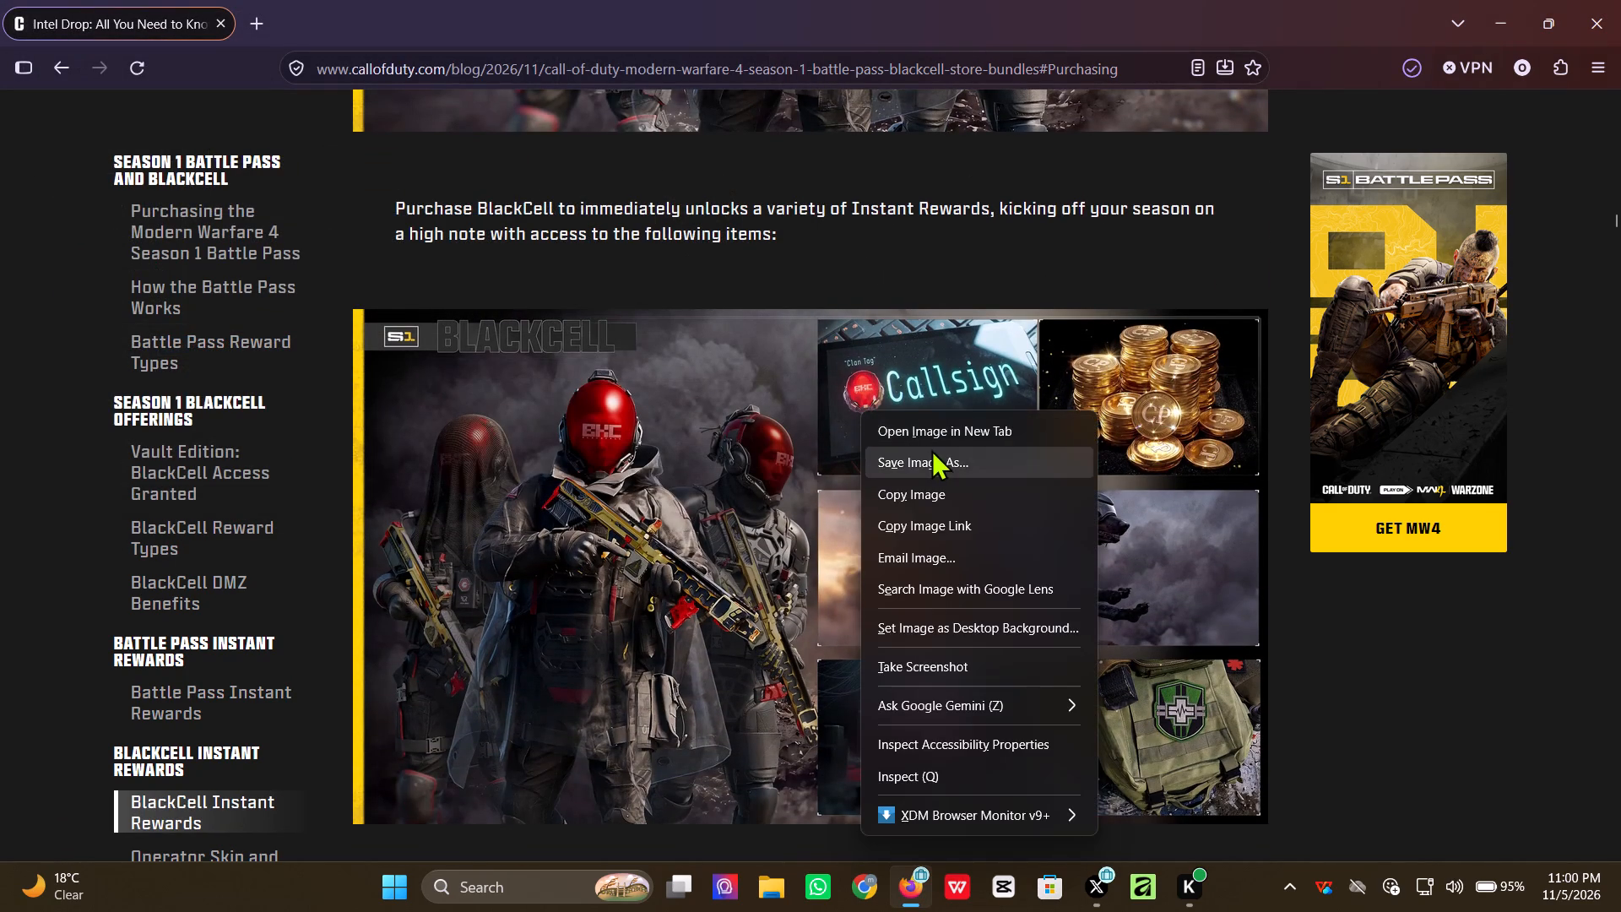
pyautogui.click(931, 450)
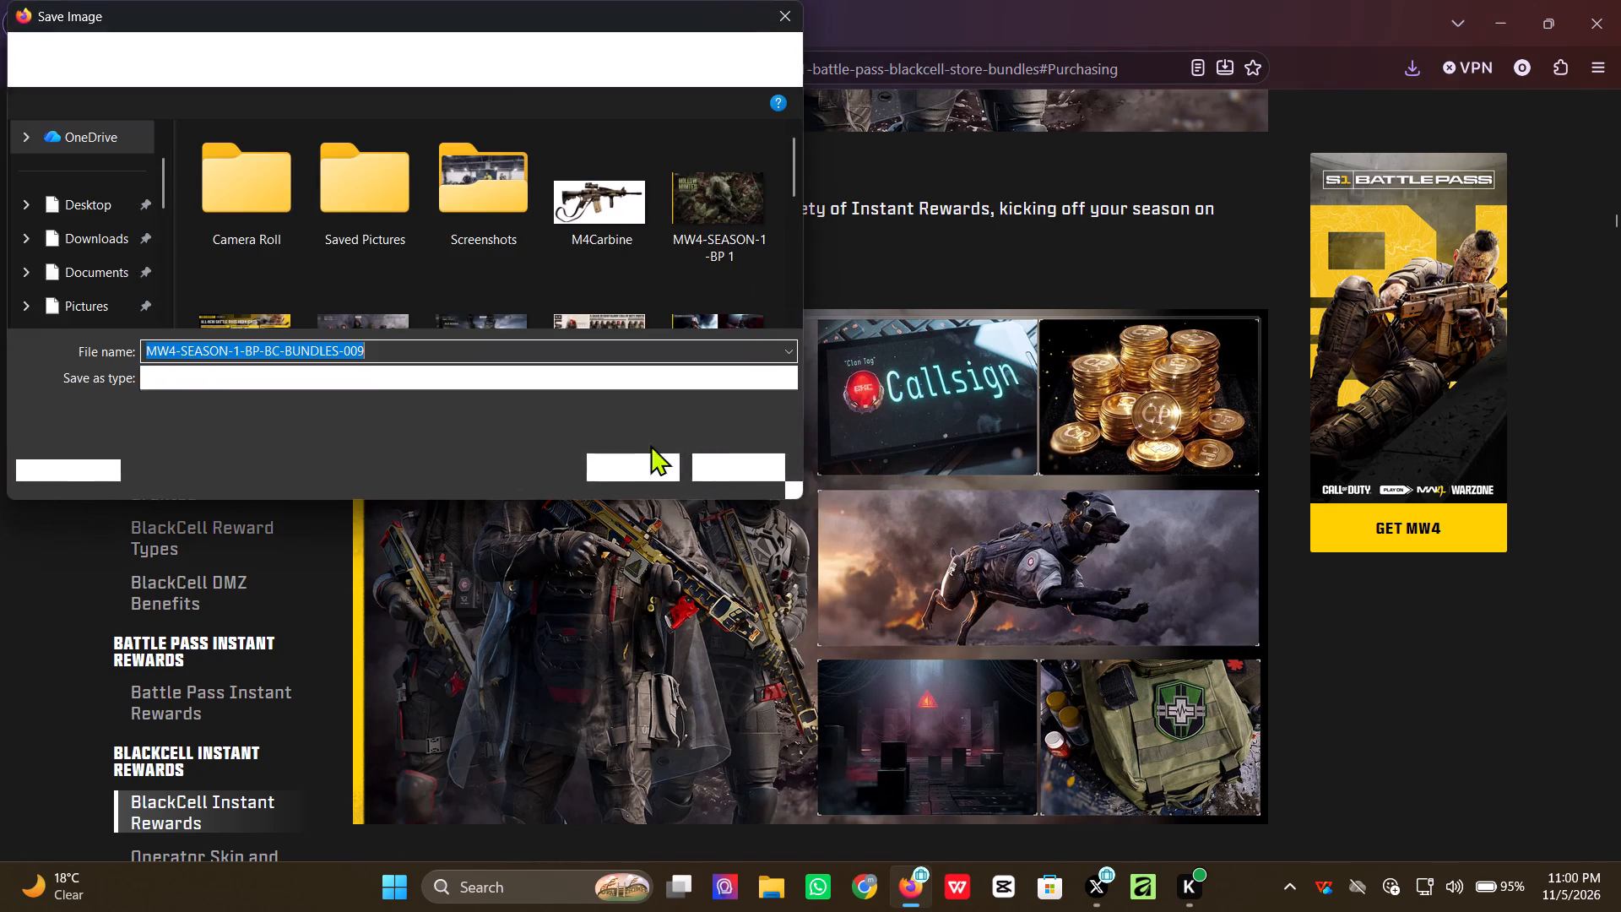
pyautogui.click(631, 461)
# Save the BlackCell challenge screen image under Operator Skin and Weapon Blueprint Challenges under its suggested file name.
pyautogui.scroll(-11, 874, 269)
pyautogui.scroll(1, 870, 282)
pyautogui.rightClick(876, 482)
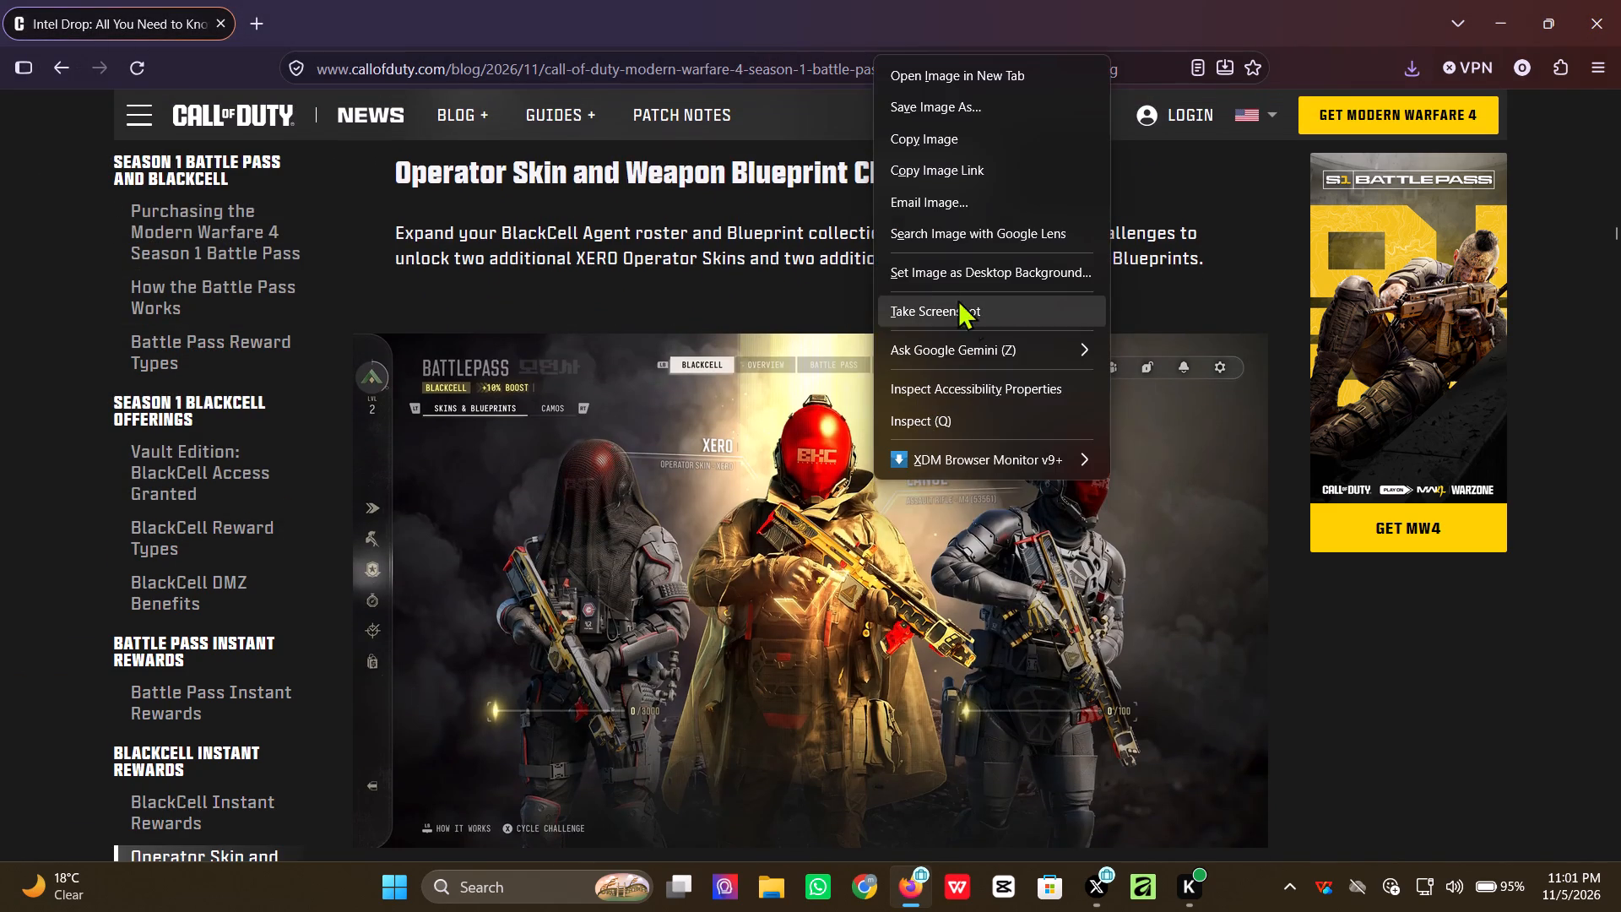
pyautogui.click(941, 107)
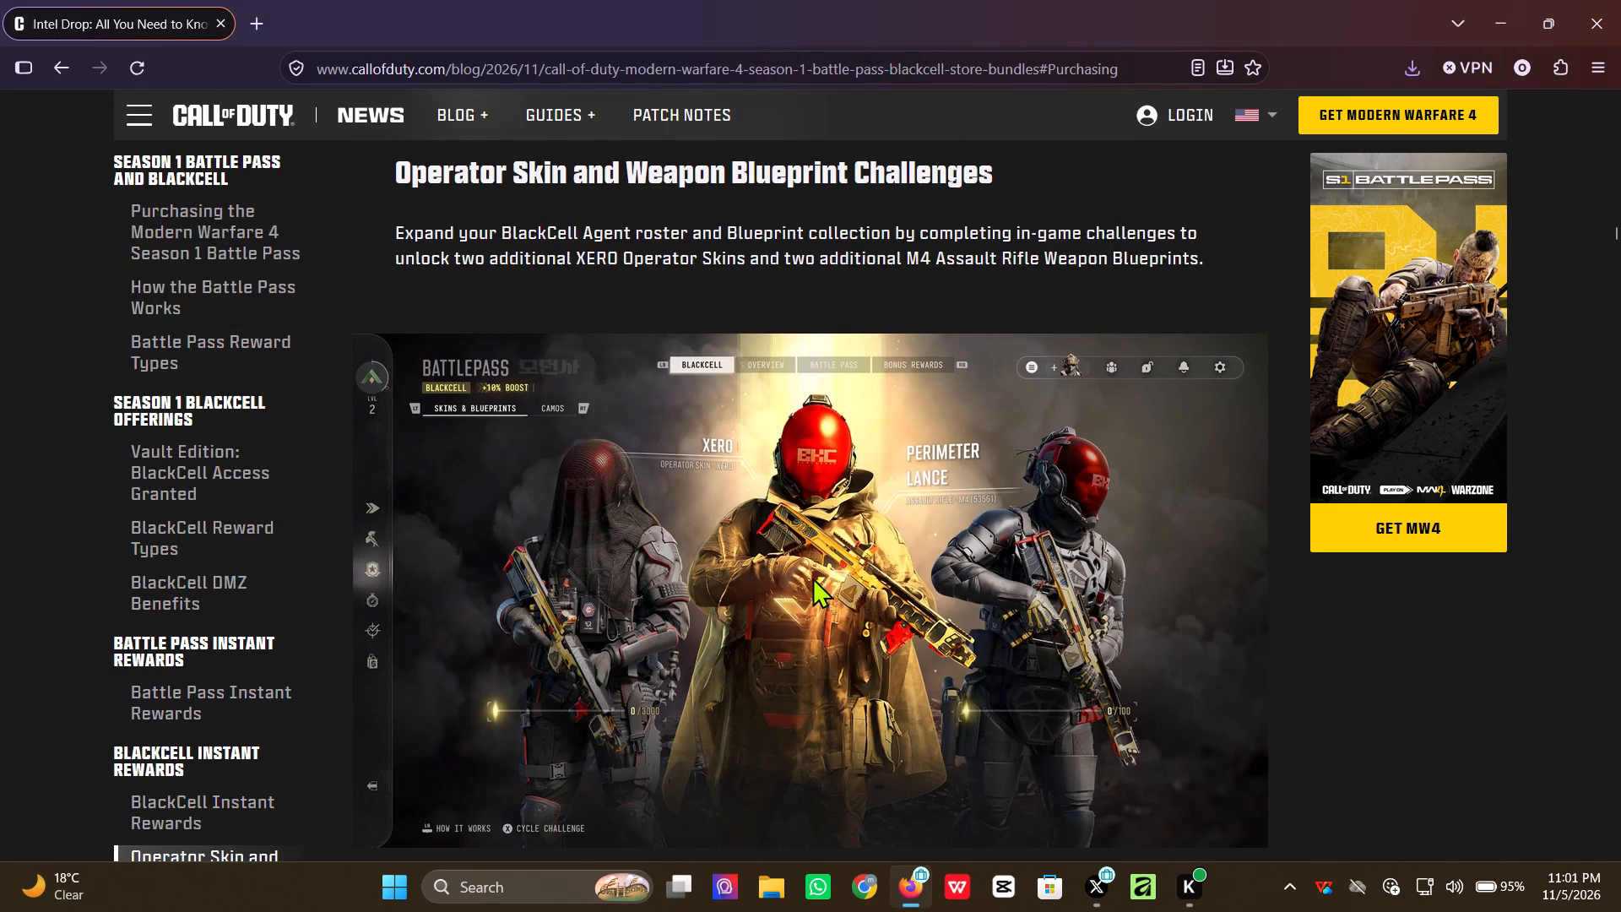
pyautogui.click(648, 462)
# Save the six-weapon camo grid image above the BlackCell Camo Track paragraph under its suggested file name.
pyautogui.scroll(-3, 919, 335)
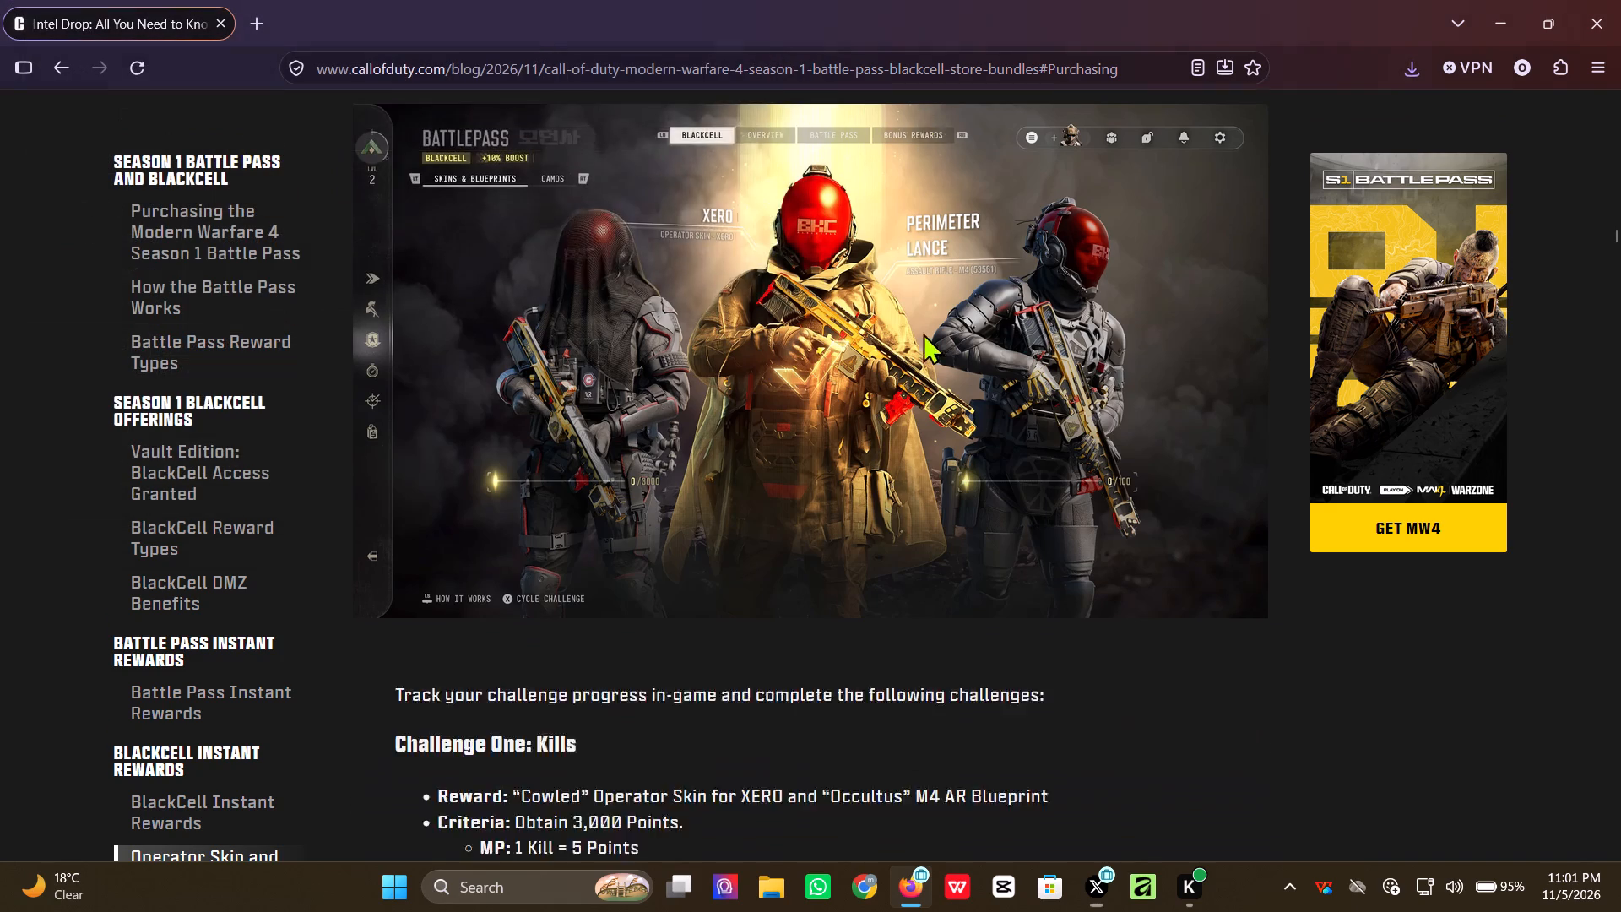
pyautogui.scroll(-3, 923, 333)
pyautogui.scroll(1, 968, 317)
pyautogui.scroll(-2, 968, 317)
pyautogui.scroll(1, 968, 317)
pyautogui.scroll(-6, 970, 313)
pyautogui.rightClick(920, 332)
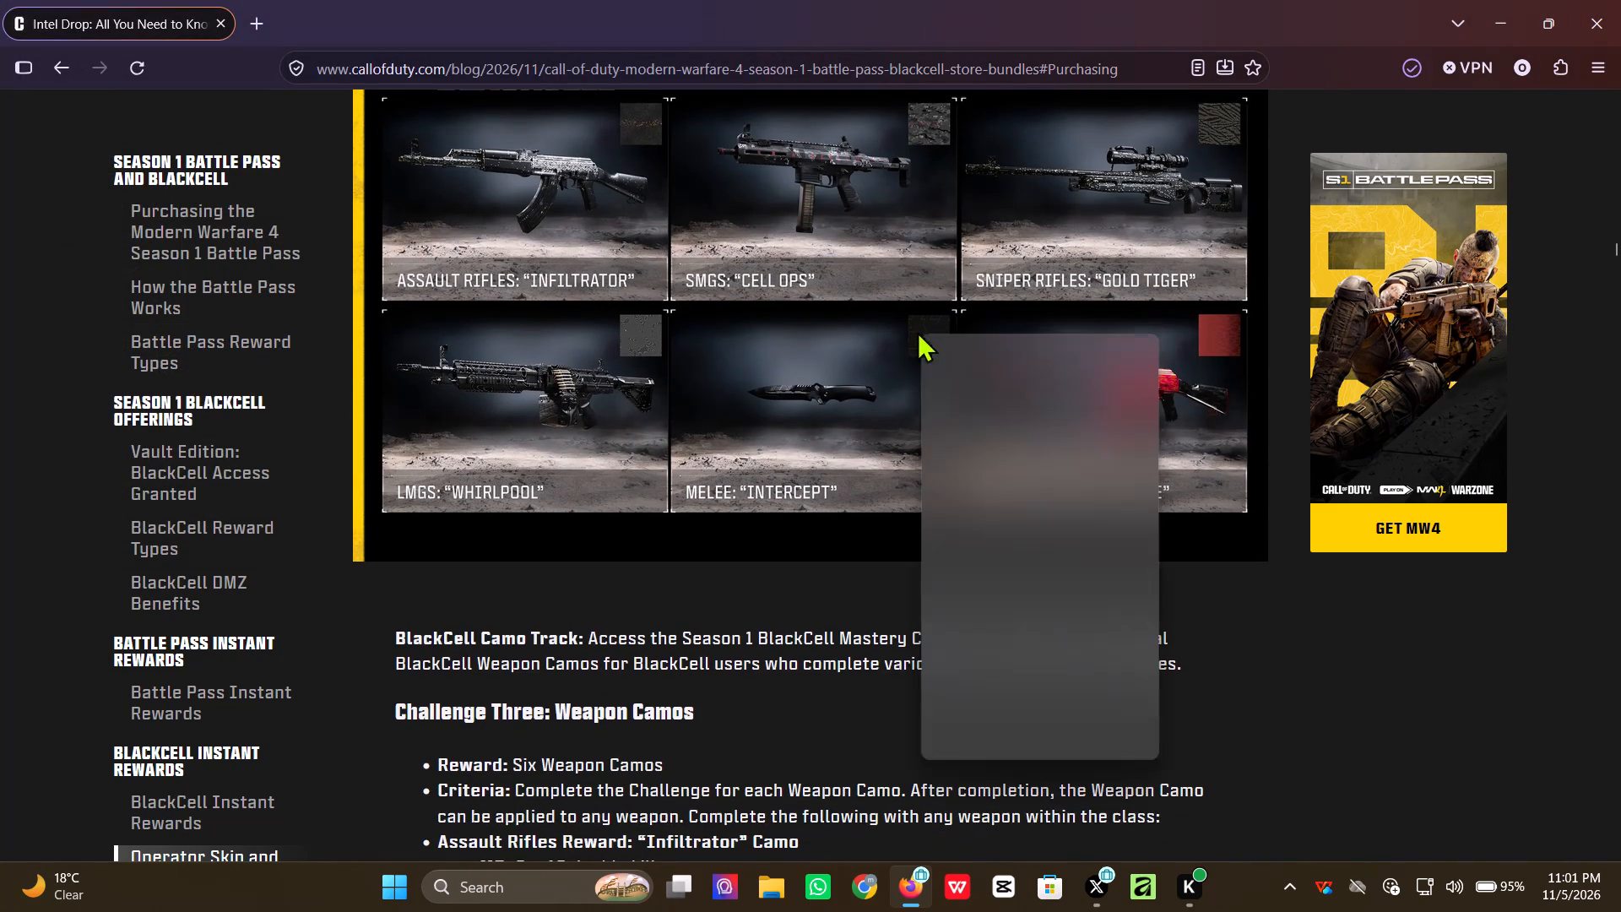
pyautogui.click(1016, 387)
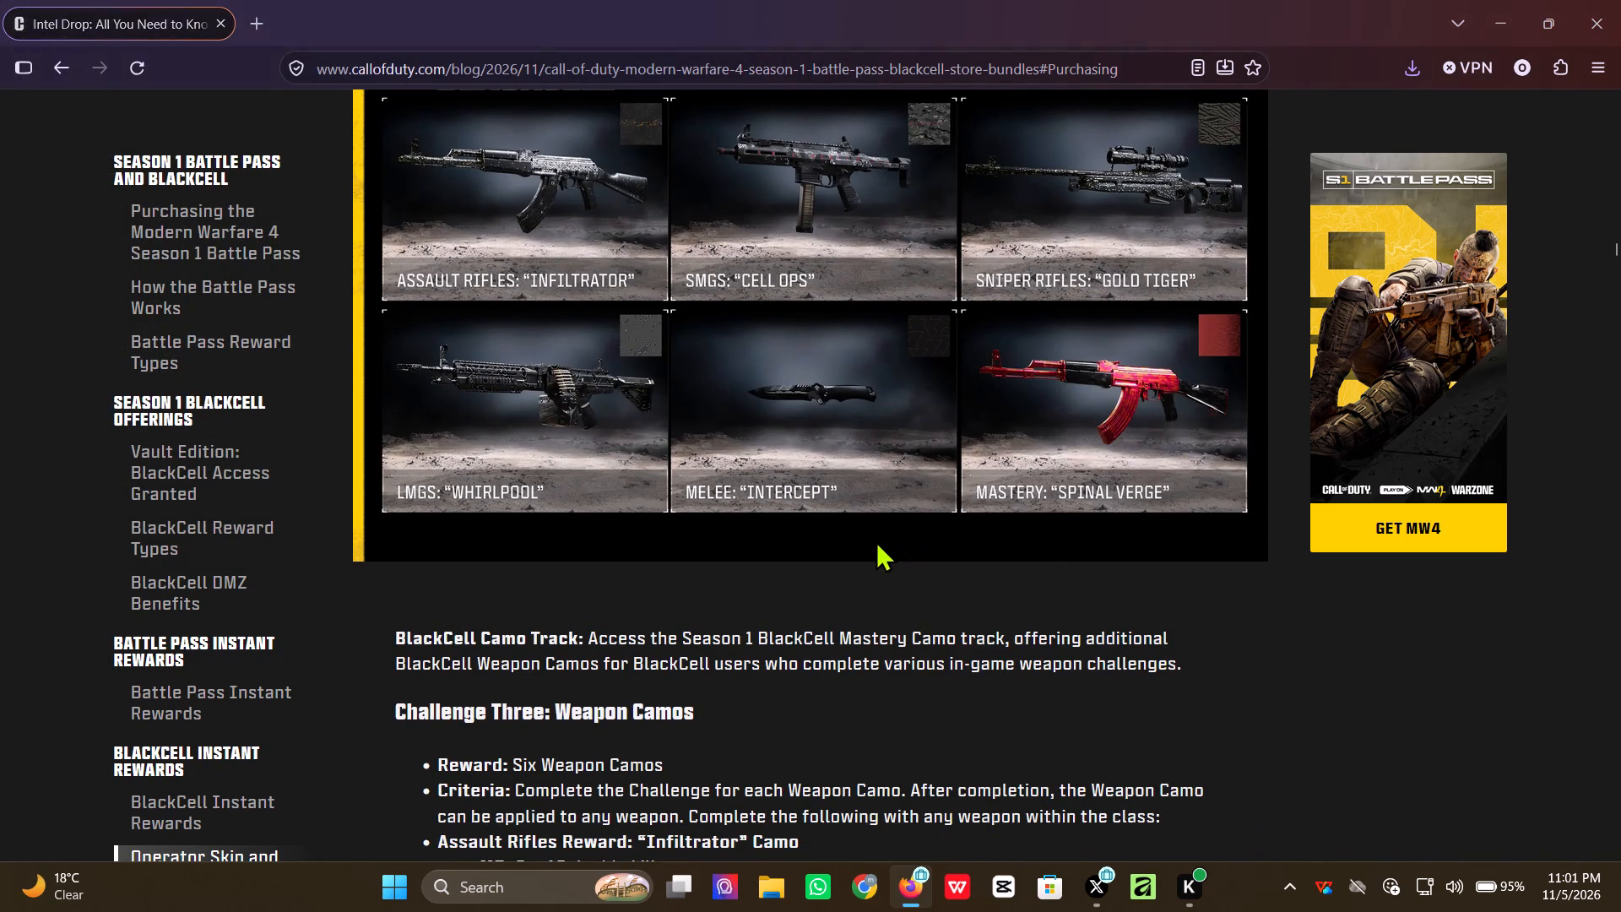
pyautogui.click(627, 464)
# Save the Enigma Bunker Multiplayer Lobby image above the Extra Daily Challenges paragraph to Pictures as MW4-SEASON-1-BP-BC-BUNDLES-012.
pyautogui.scroll(-5, 832, 283)
pyautogui.scroll(1, 832, 284)
pyautogui.scroll(-3, 832, 284)
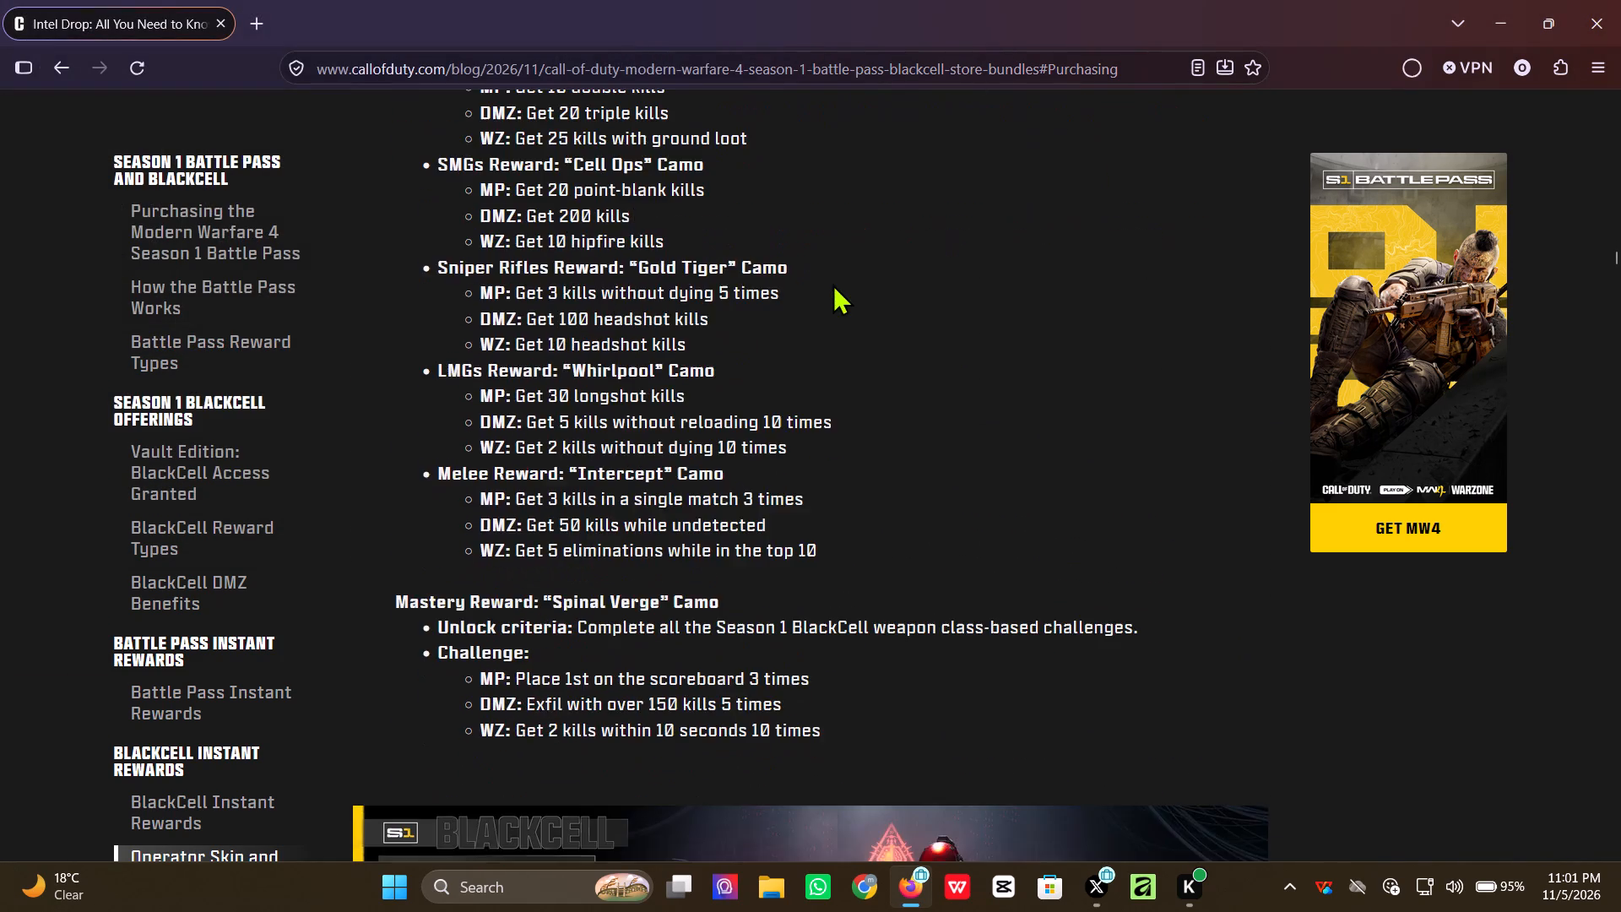
pyautogui.scroll(-7, 834, 282)
pyautogui.moveTo(813, 259); pyautogui.dragTo(796, 263, button='right')
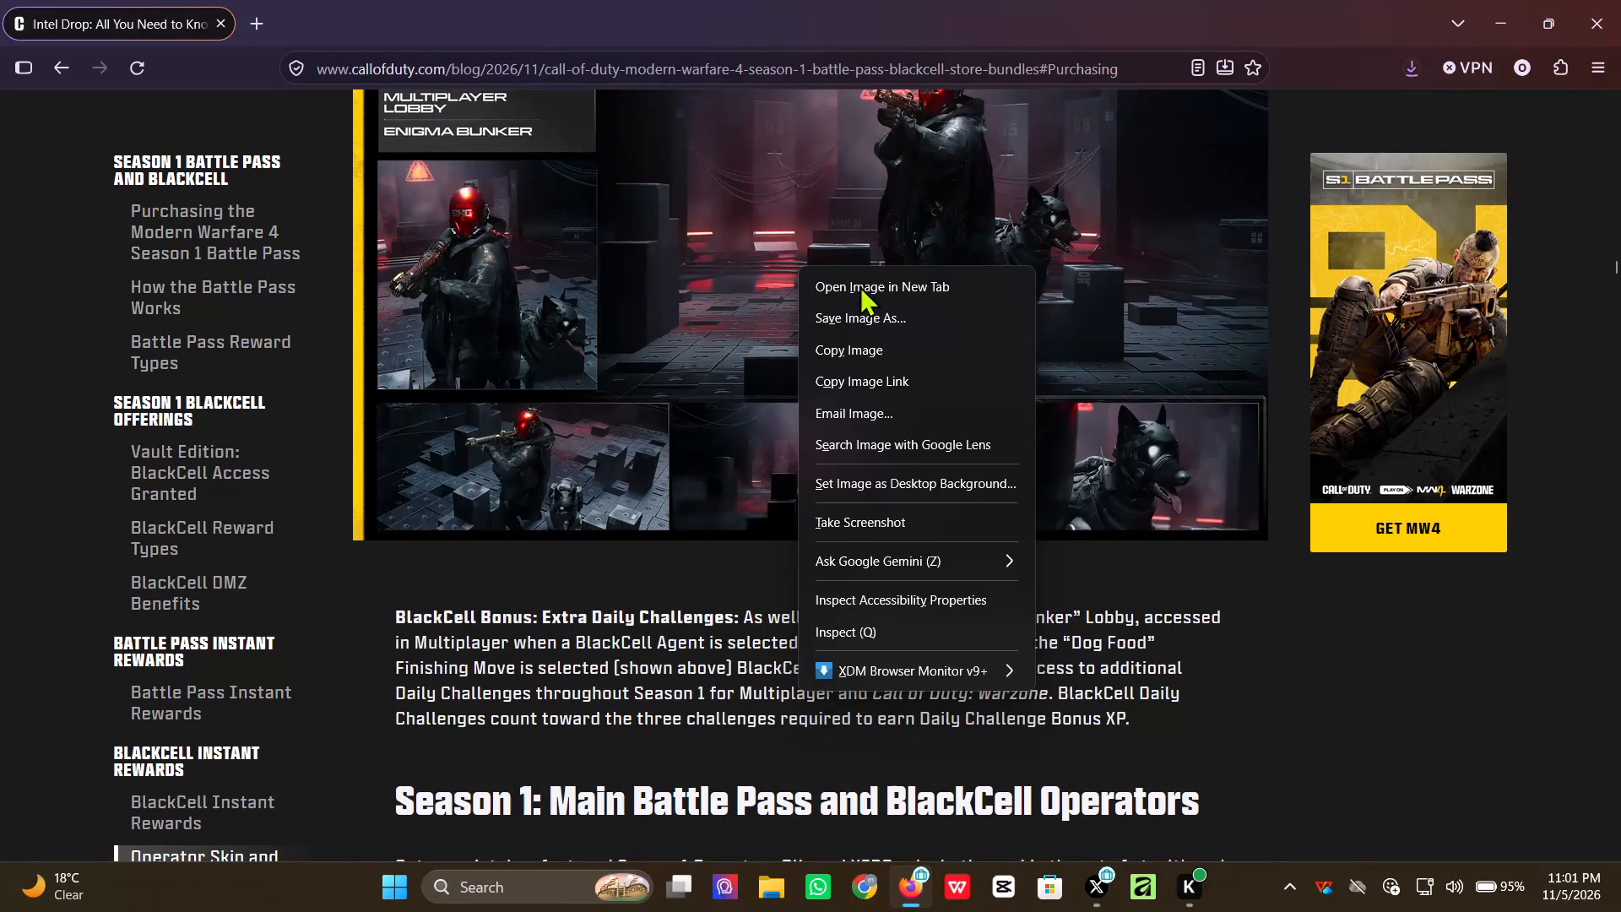
pyautogui.click(883, 318)
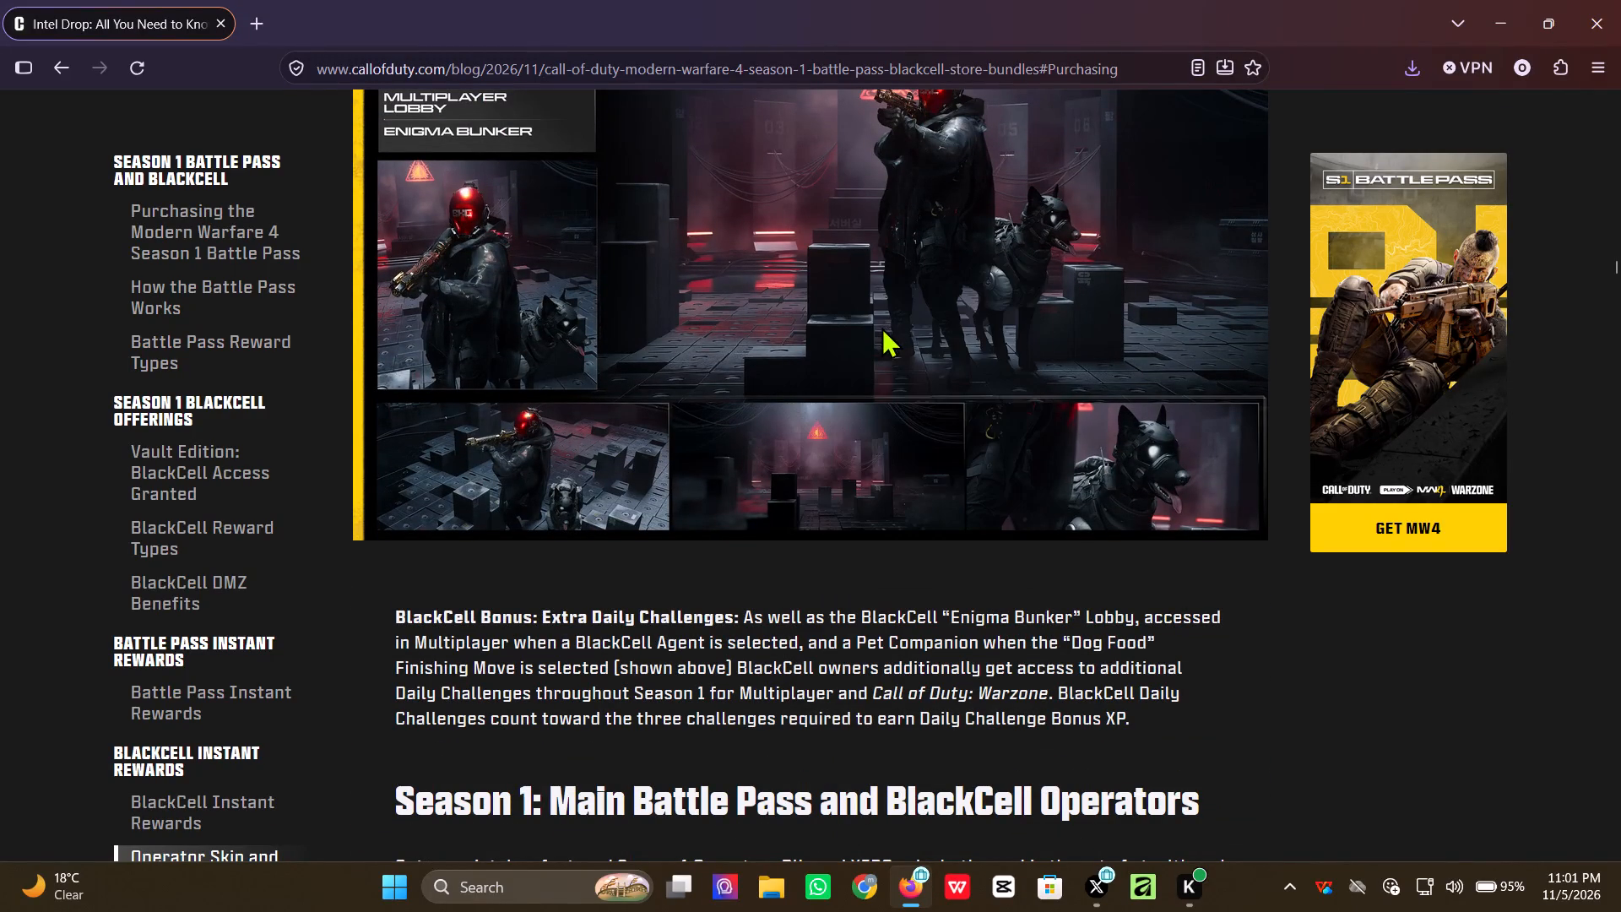
pyautogui.click(631, 469)
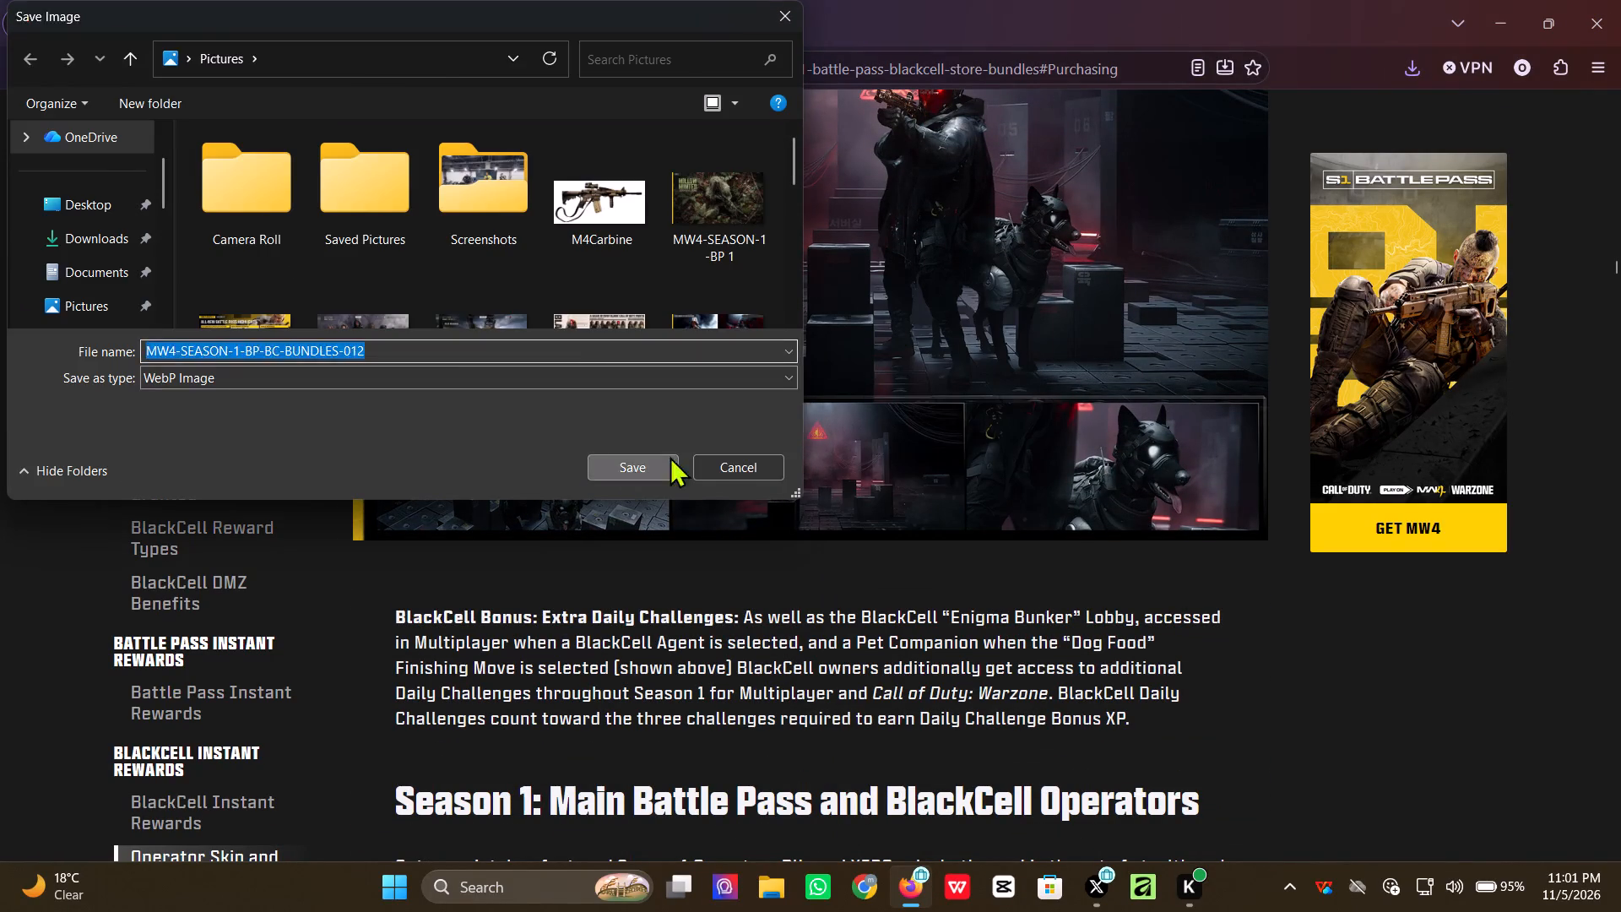
# Save the four-panel Blix operator image to the Pictures folder as MW4-SEASON-1-BP-BC-BUNDLES-013.
pyautogui.scroll(-2, 911, 289)
pyautogui.scroll(1, 911, 289)
pyautogui.scroll(-8, 911, 289)
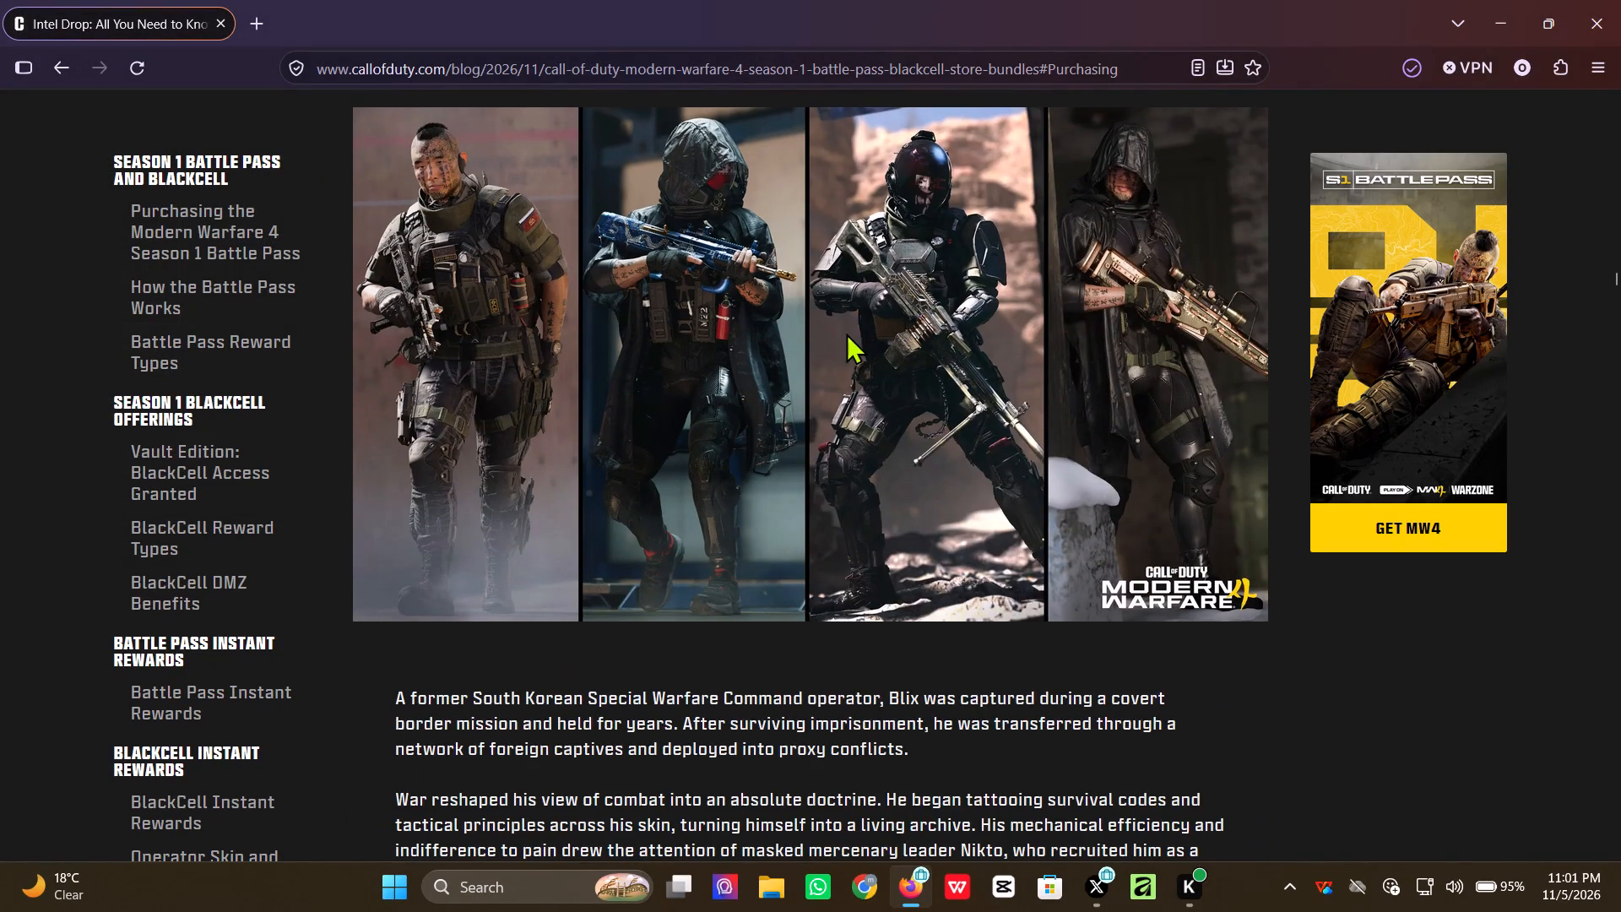
pyautogui.moveTo(841, 333); pyautogui.dragTo(830, 329, button='right')
pyautogui.click(917, 378)
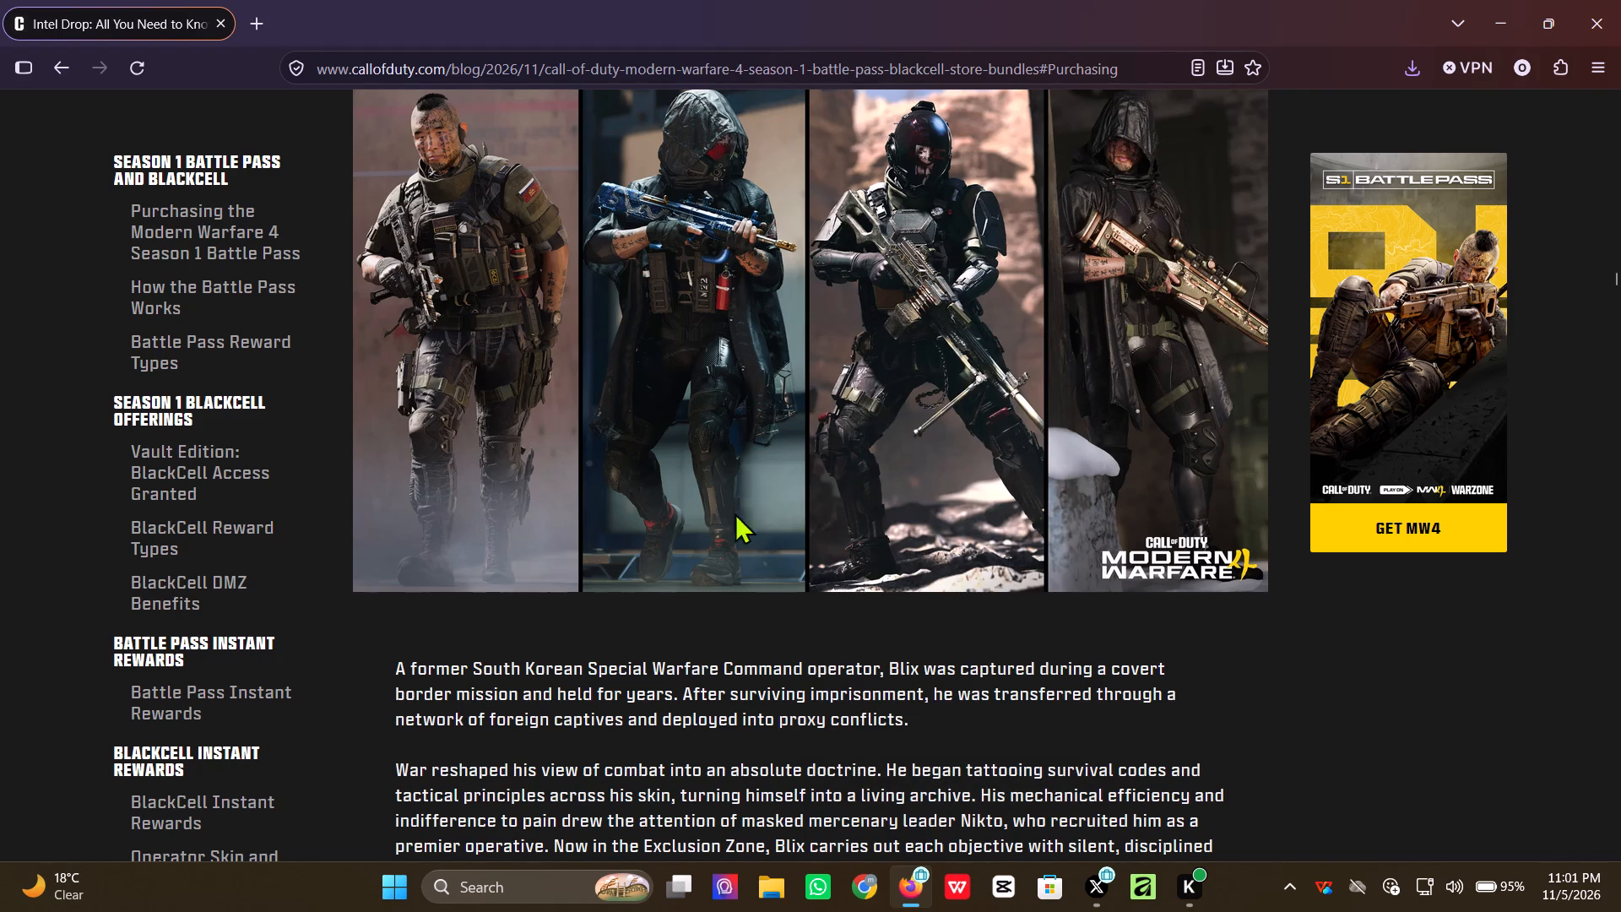
pyautogui.click(627, 452)
pyautogui.scroll(-1, 1027, 215)
pyautogui.scroll(3, 1027, 215)
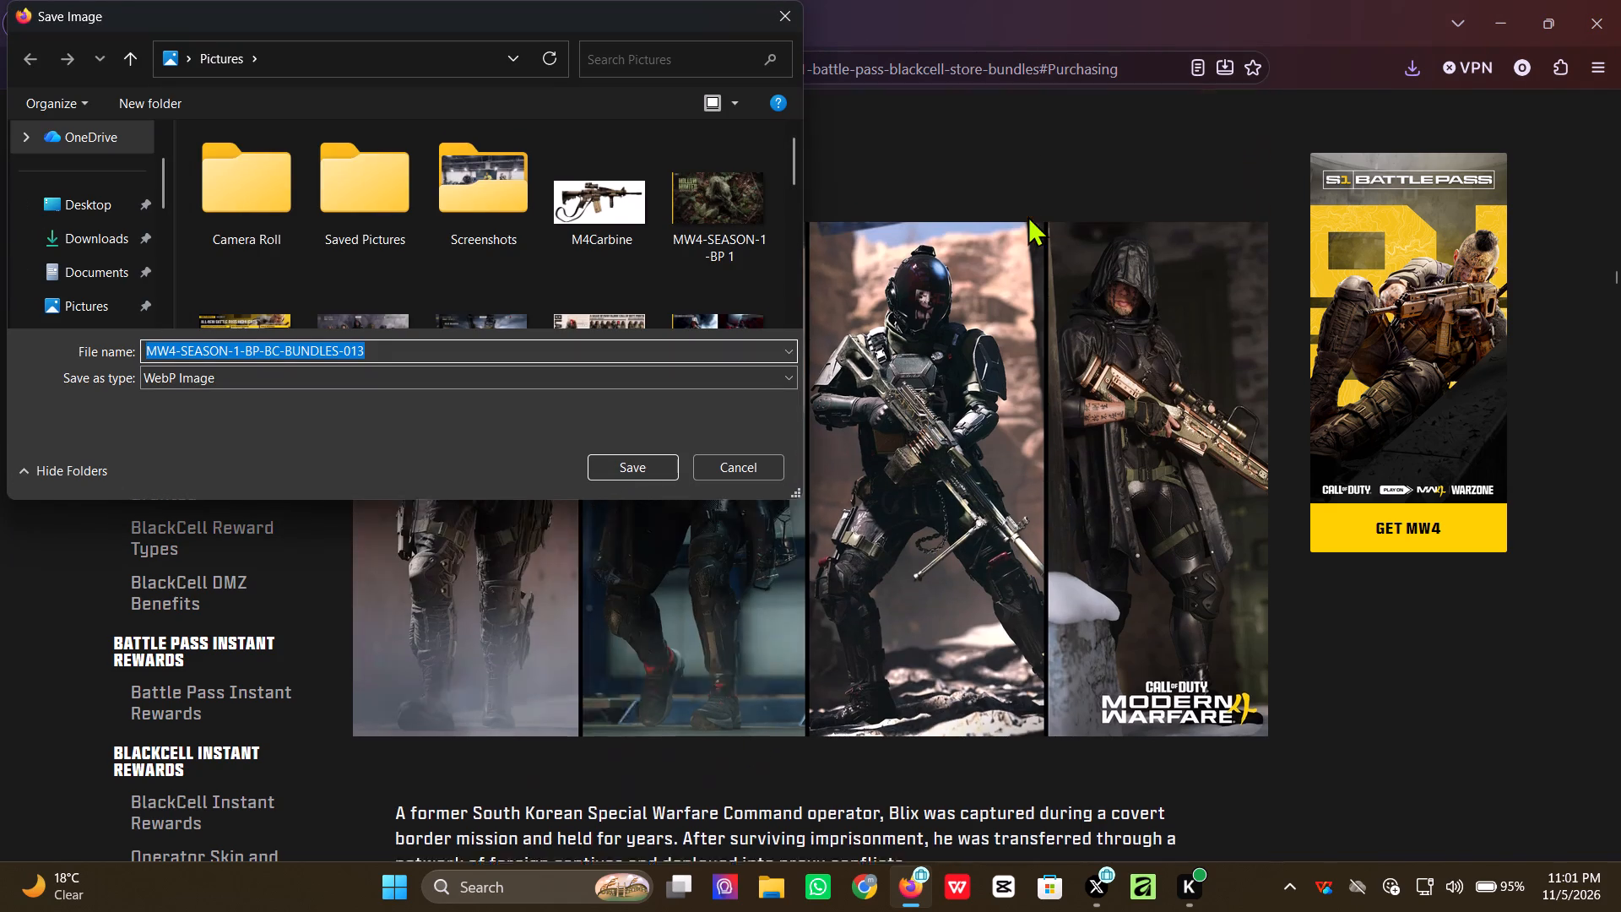
pyautogui.click(624, 460)
# Save the Cronen Osprey Battle Pass tier image above the New Base Weapons heading to Pictures as MW4-SEASON-1-BP-BC-BUNDLES-015.
pyautogui.scroll(5, 1022, 236)
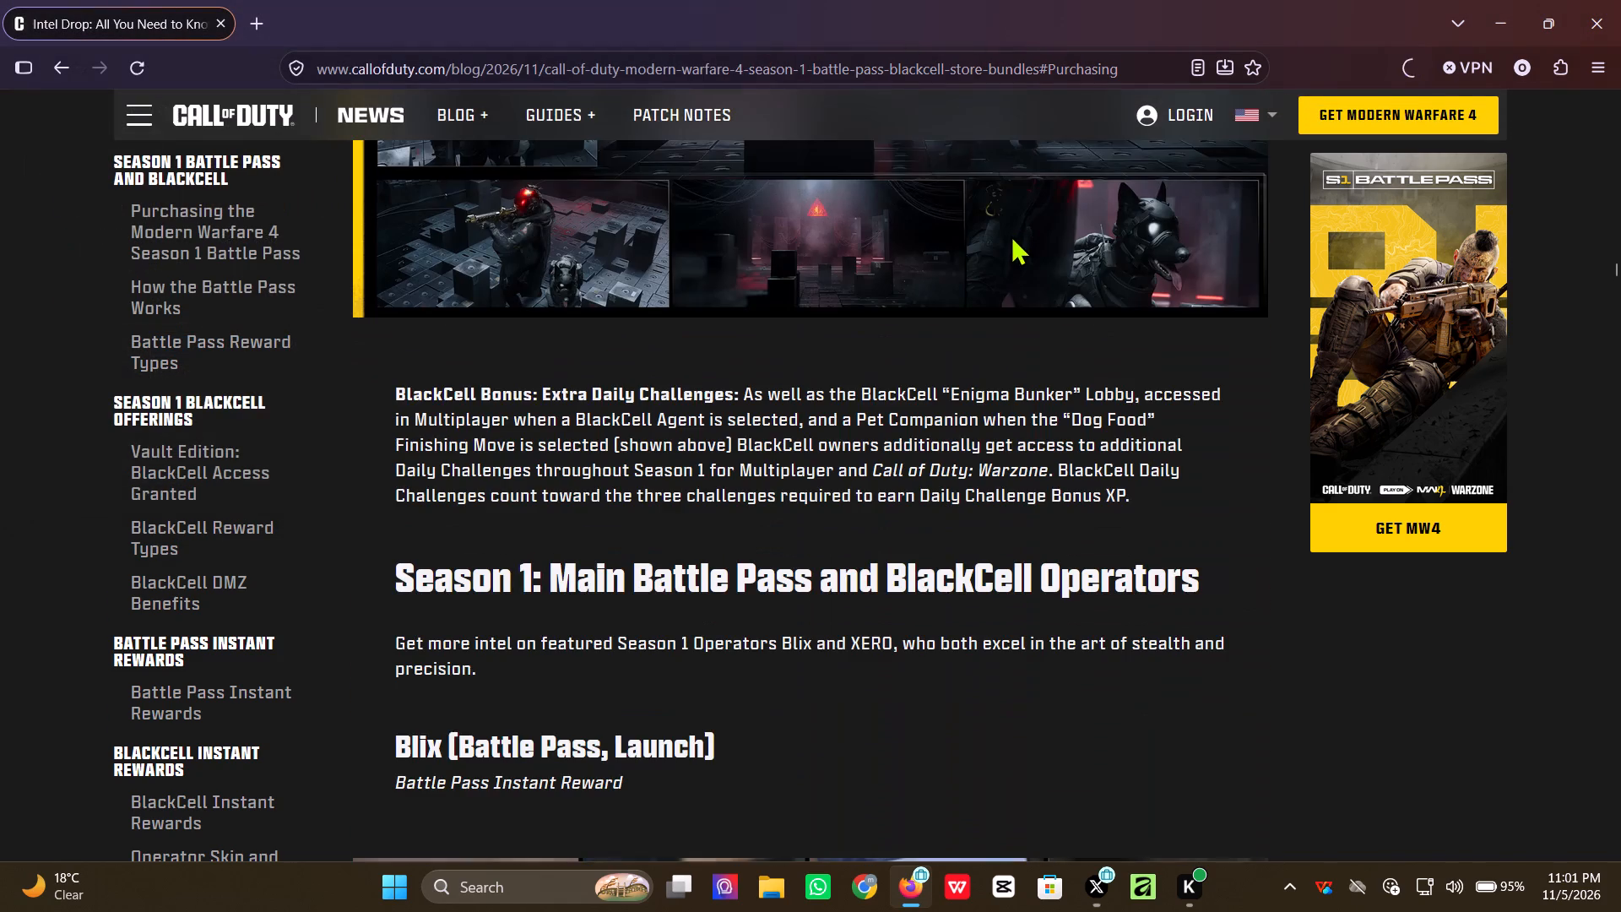
pyautogui.scroll(-5, 1011, 235)
pyautogui.scroll(1, 957, 259)
pyautogui.scroll(-3, 957, 259)
pyautogui.scroll(1, 957, 259)
pyautogui.scroll(-4, 960, 273)
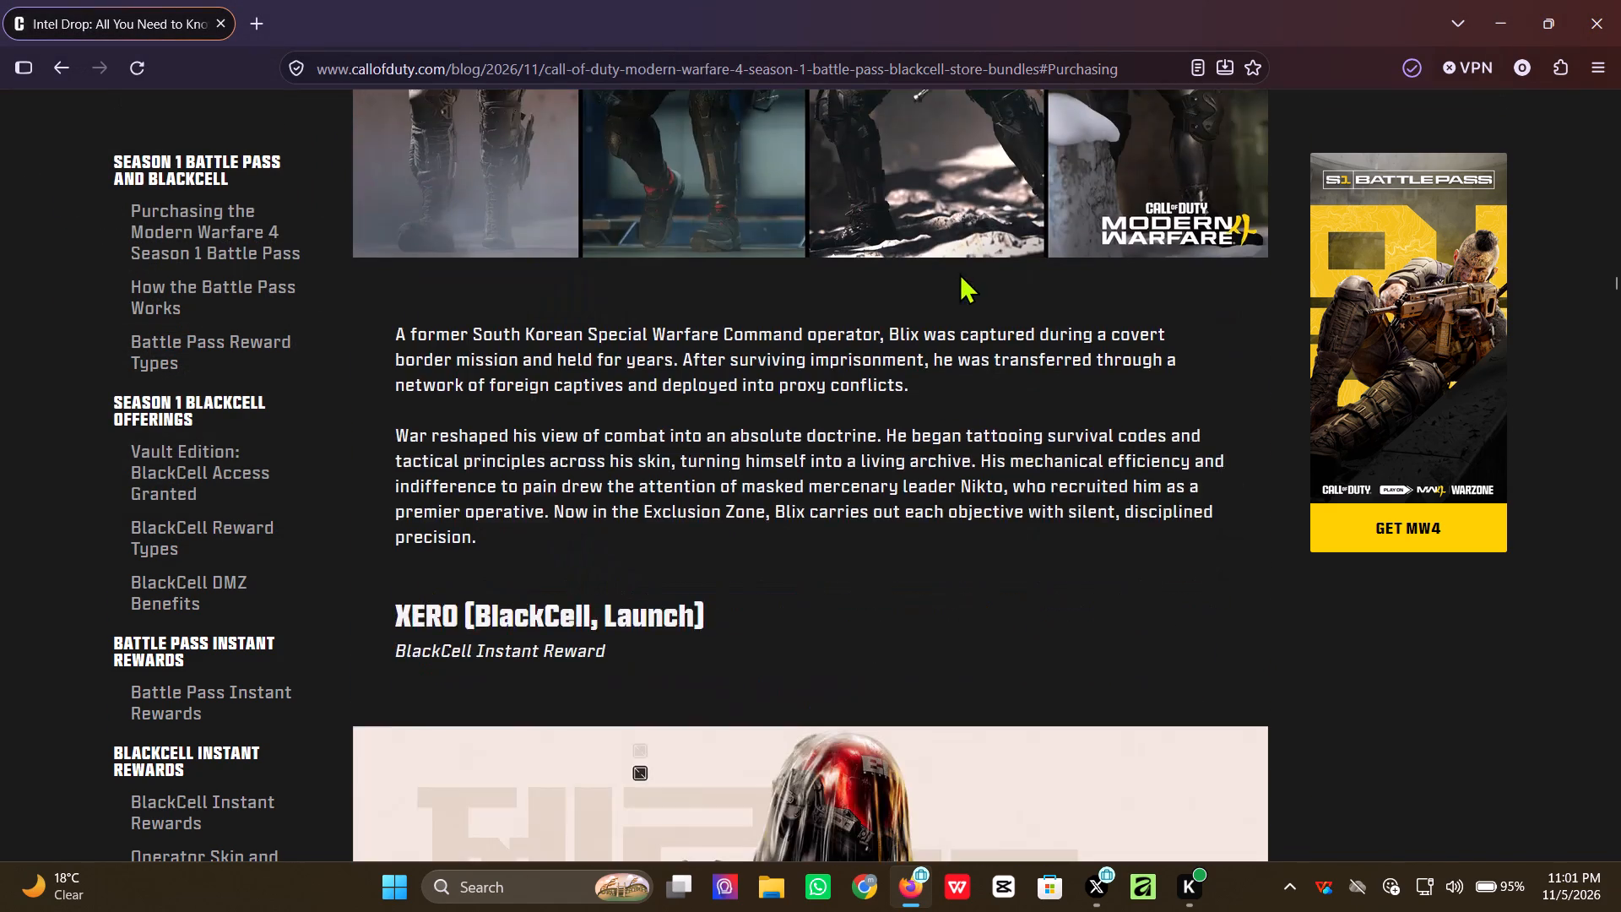
pyautogui.scroll(-6, 962, 274)
pyautogui.scroll(1, 966, 278)
pyautogui.scroll(-2, 966, 278)
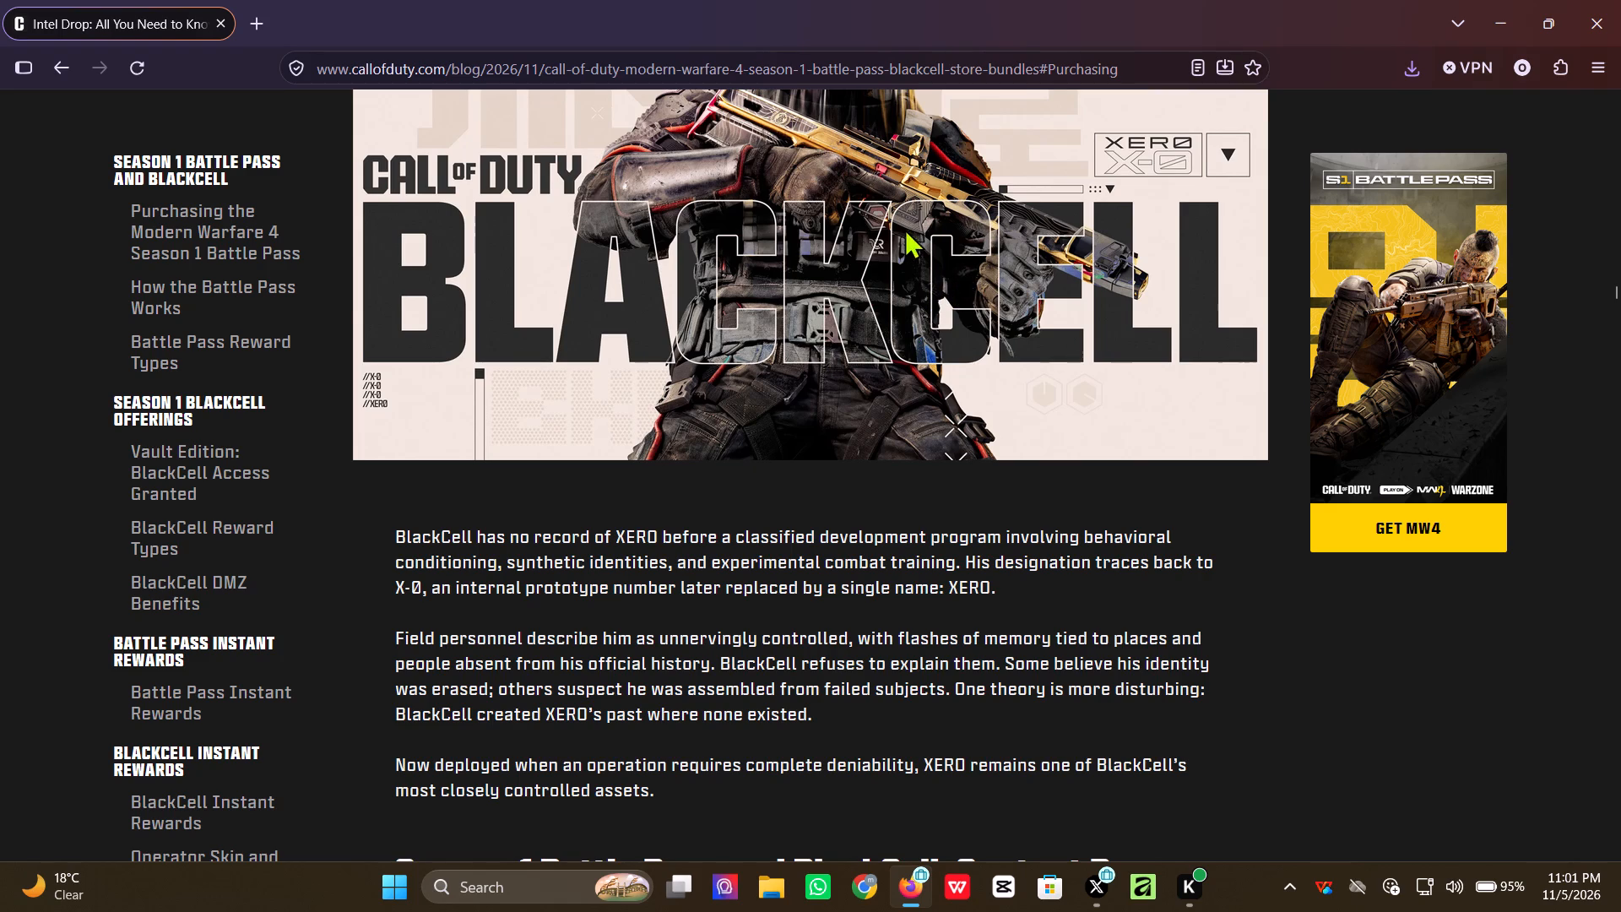
pyautogui.scroll(-9, 901, 235)
pyautogui.moveTo(849, 274); pyautogui.dragTo(838, 276, button='right')
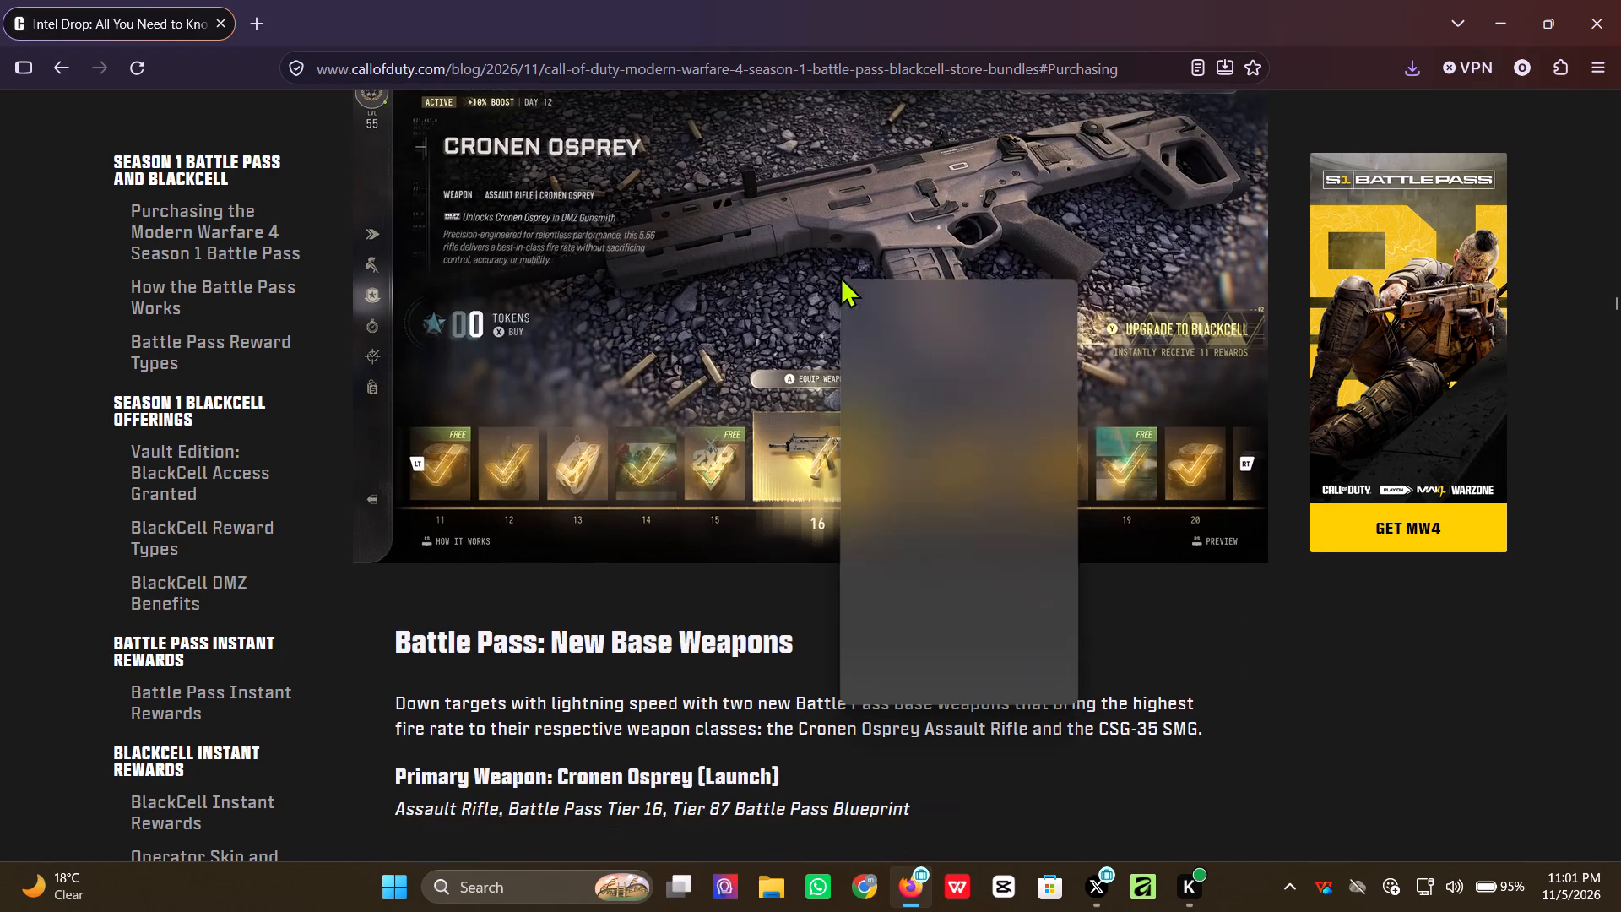
pyautogui.click(918, 333)
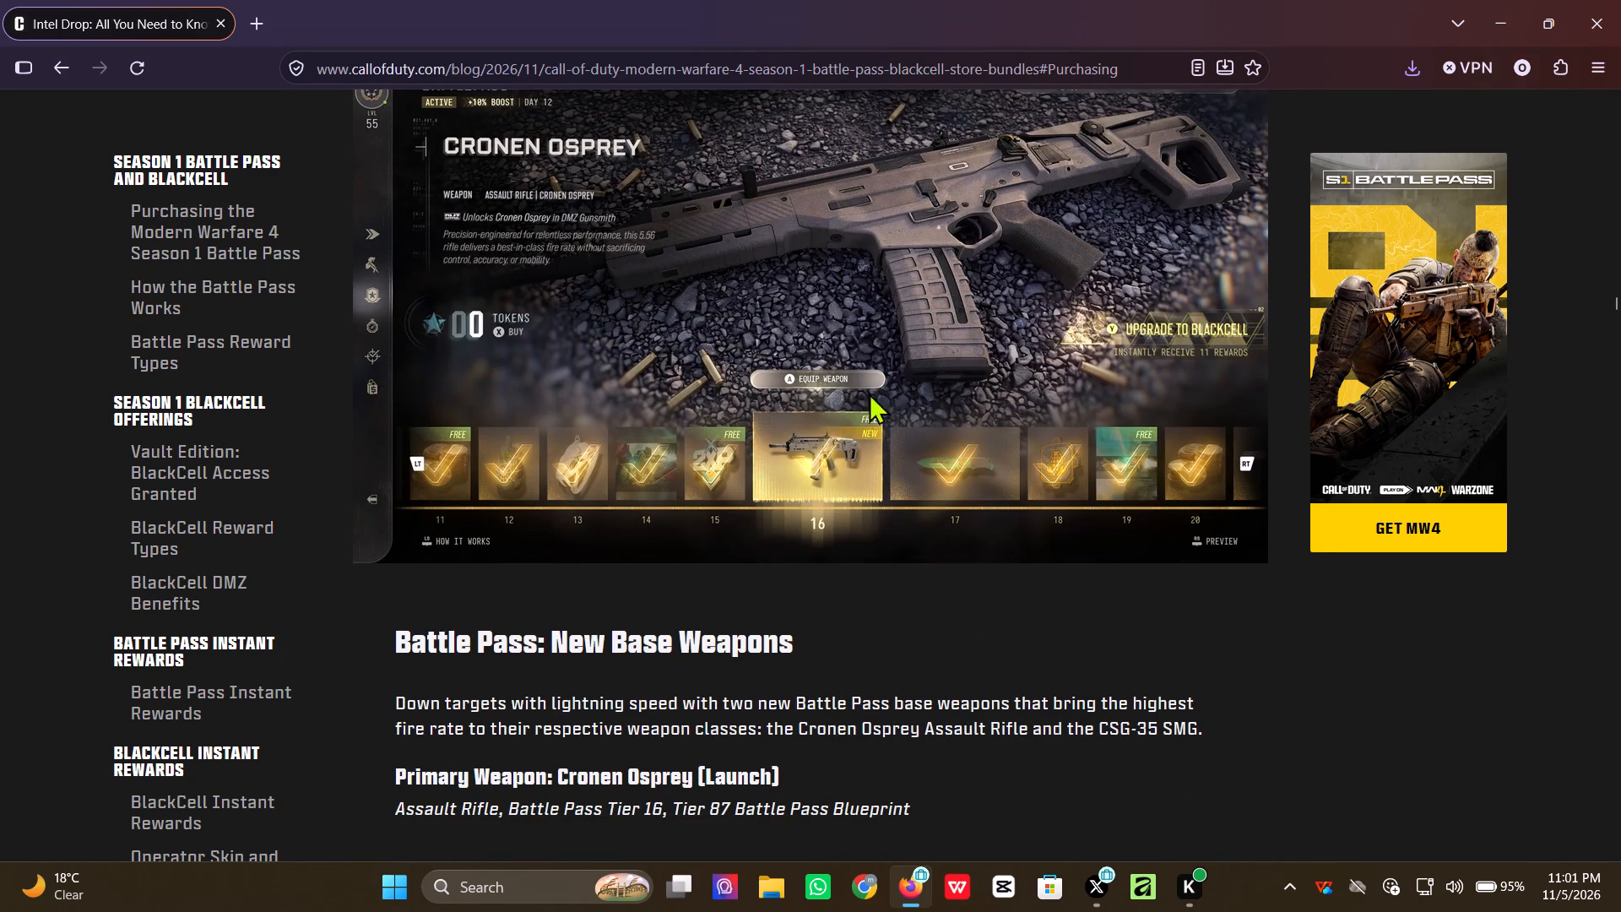
pyautogui.click(649, 459)
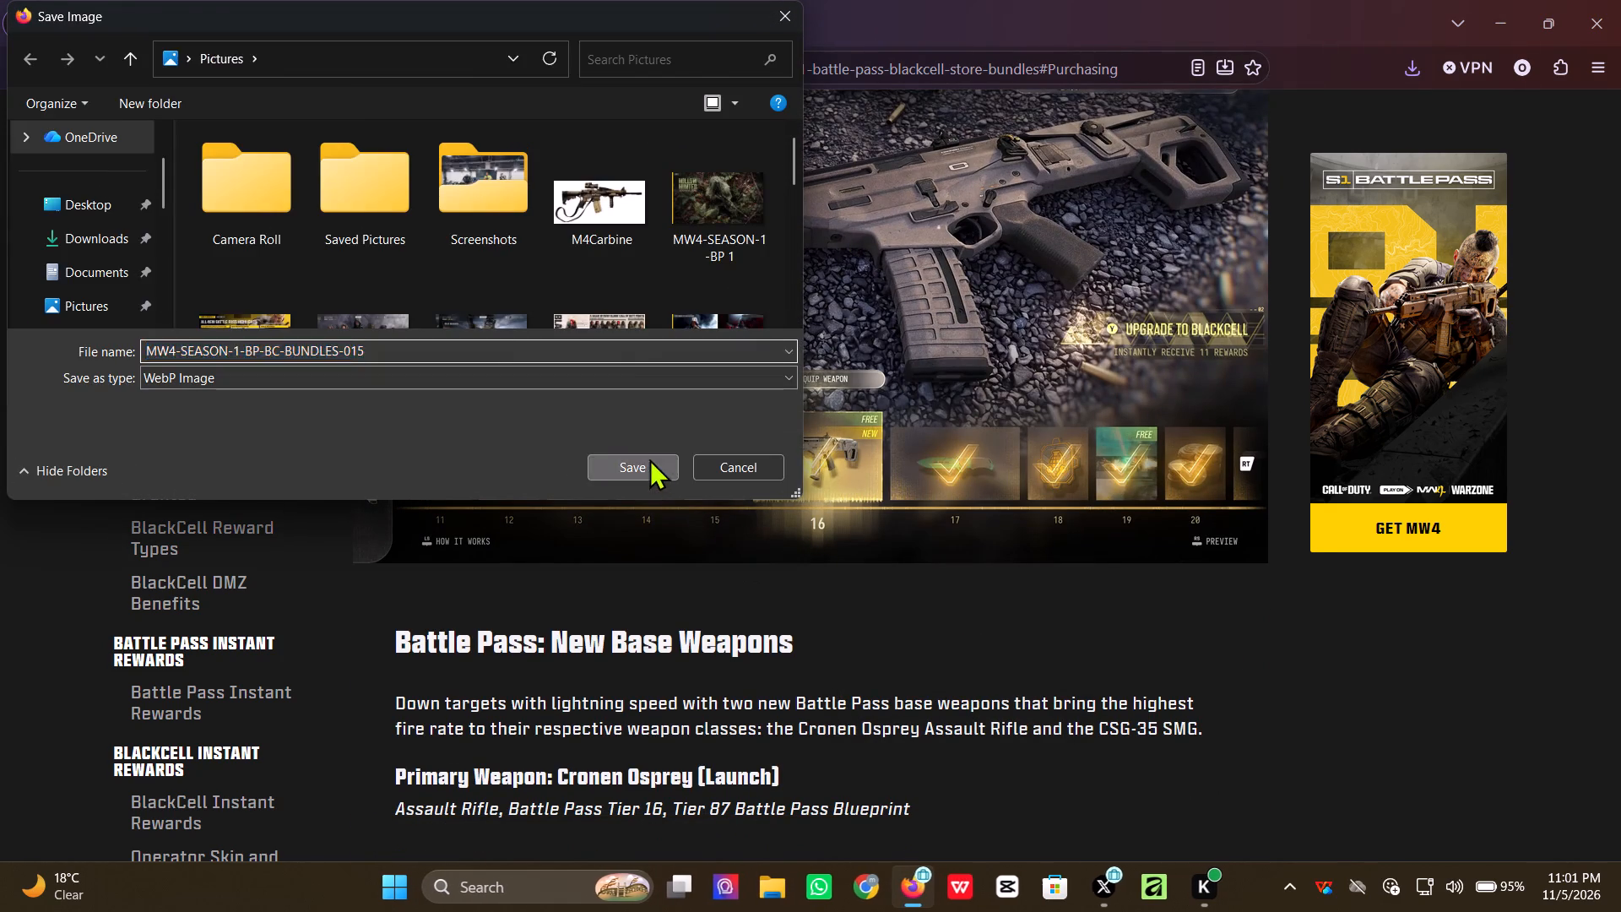
# Save the Cronen Osprey assault rifle image above its weapon stats to Pictures as MW4-SEASON-1-BP-BC-BUNDLES-016.
pyautogui.scroll(-8, 1162, 263)
pyautogui.scroll(2, 1103, 311)
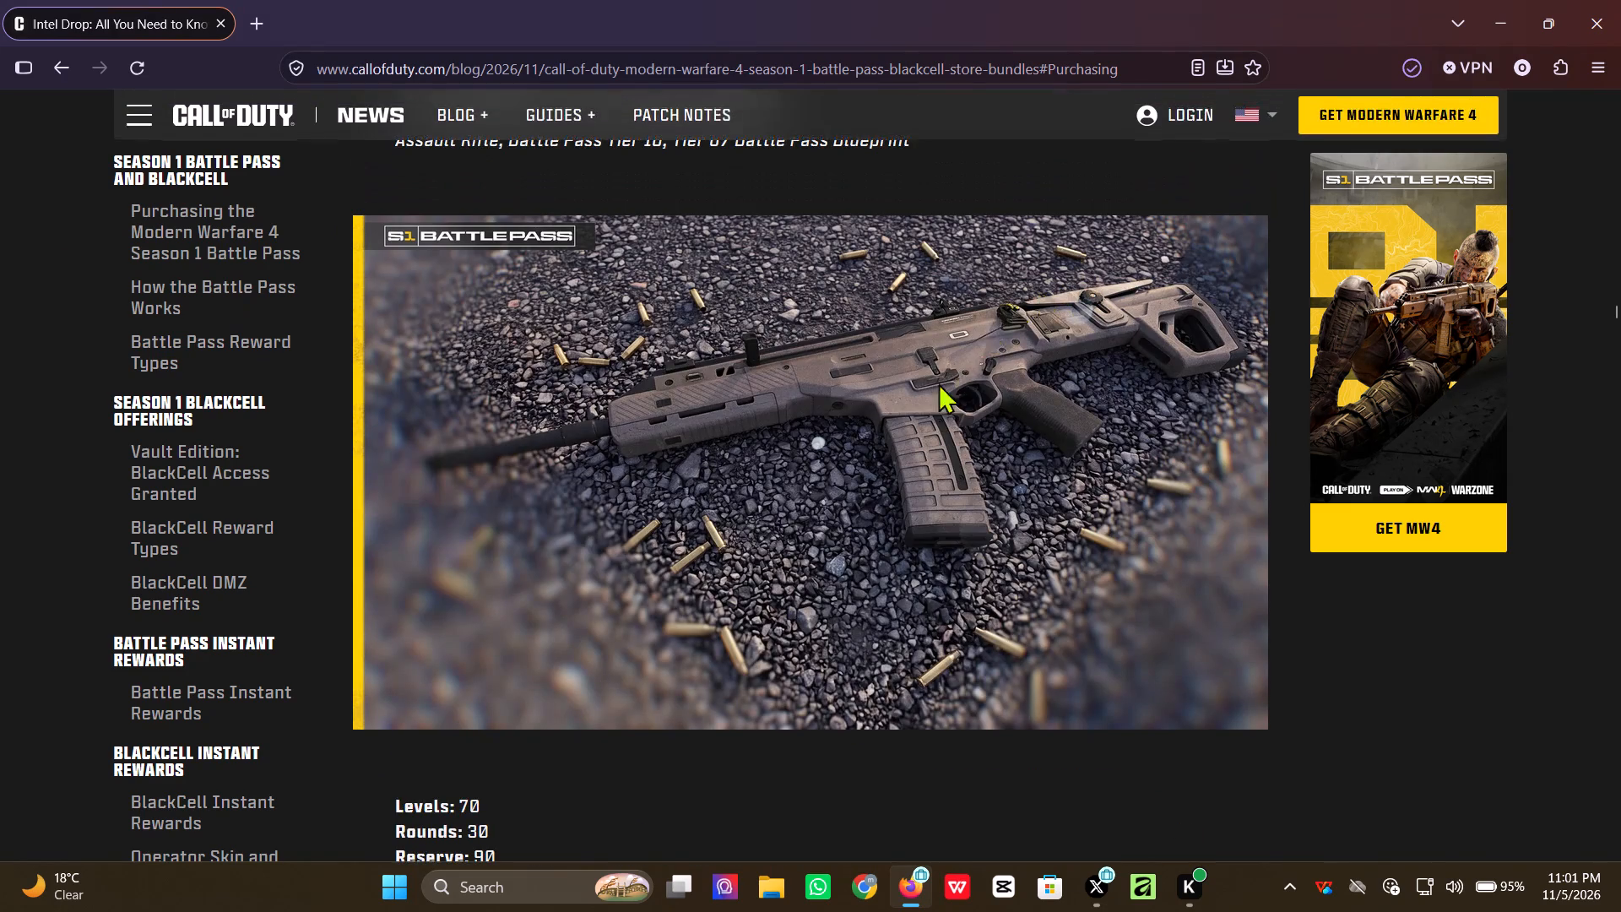
pyautogui.moveTo(904, 421); pyautogui.dragTo(895, 421, button='right')
pyautogui.click(1000, 473)
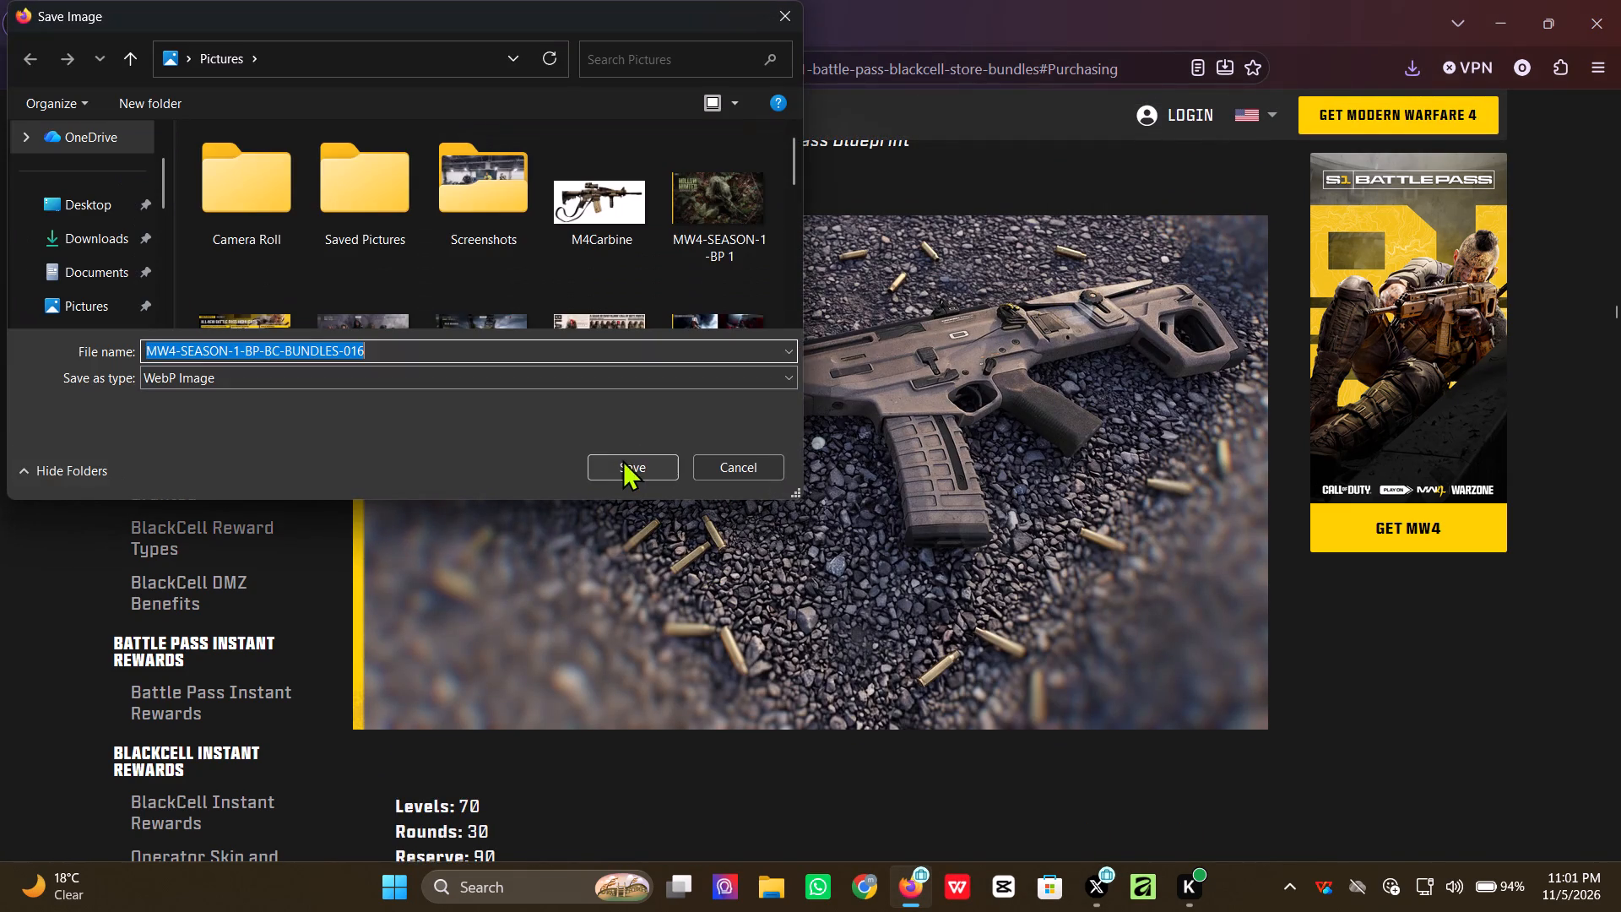
pyautogui.click(622, 459)
# Save the CSG-35 SMG image under its Primary Weapon heading to Pictures as MW4-SEASON-1-BP-BC-BUNDLES-017.
pyautogui.scroll(1, 658, 512)
pyautogui.scroll(-11, 661, 513)
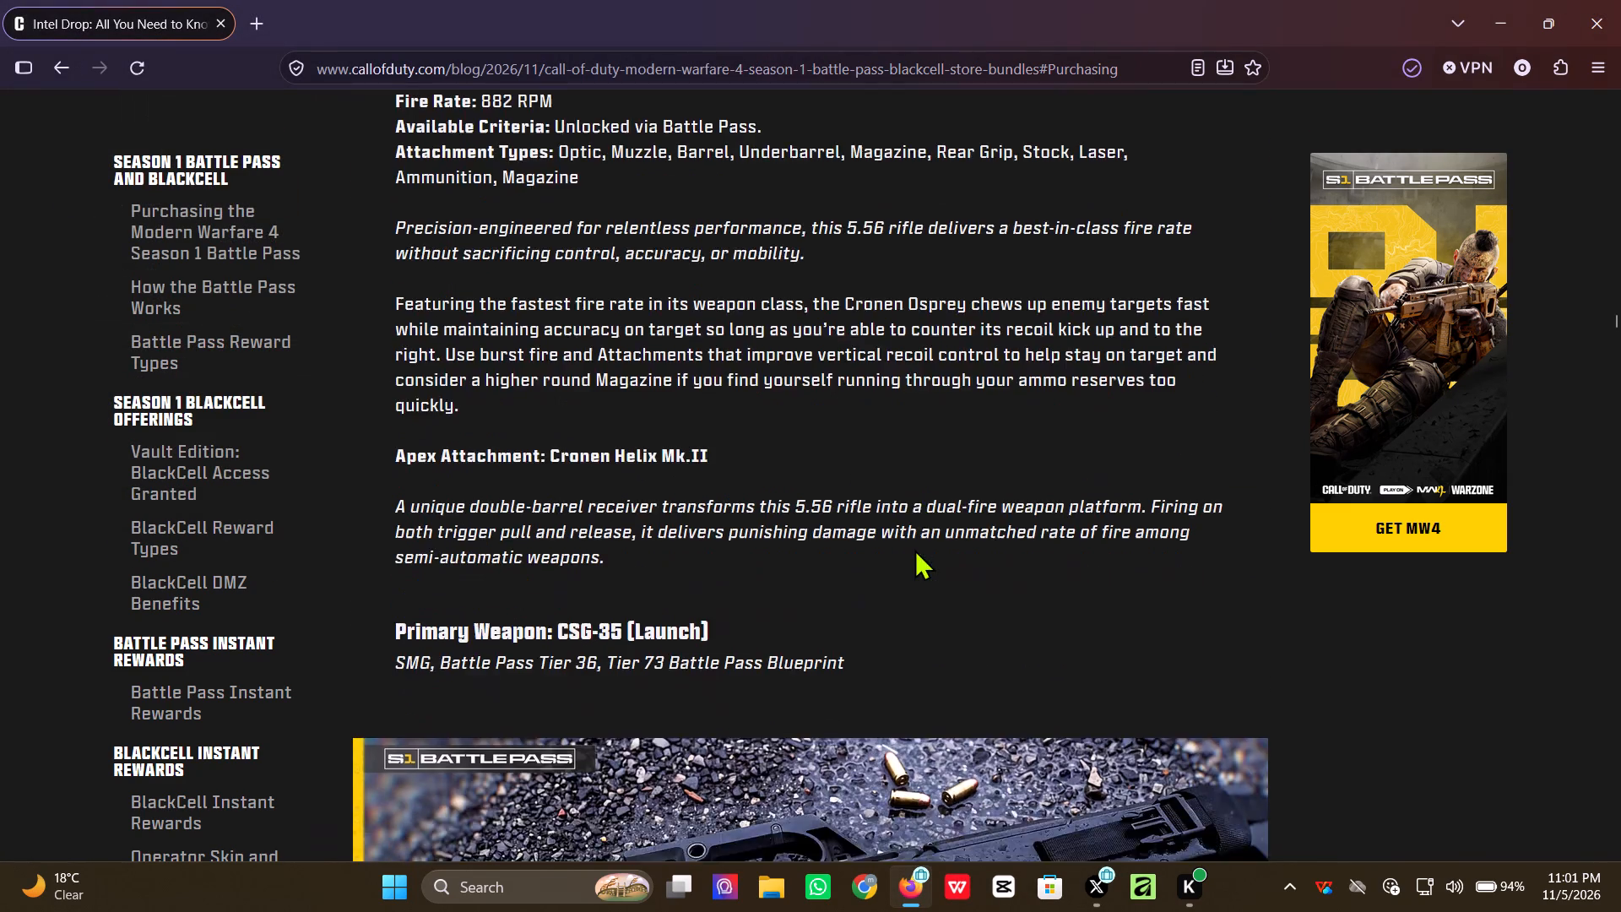
pyautogui.scroll(-4, 914, 549)
pyautogui.scroll(3, 884, 497)
pyautogui.rightClick(761, 533)
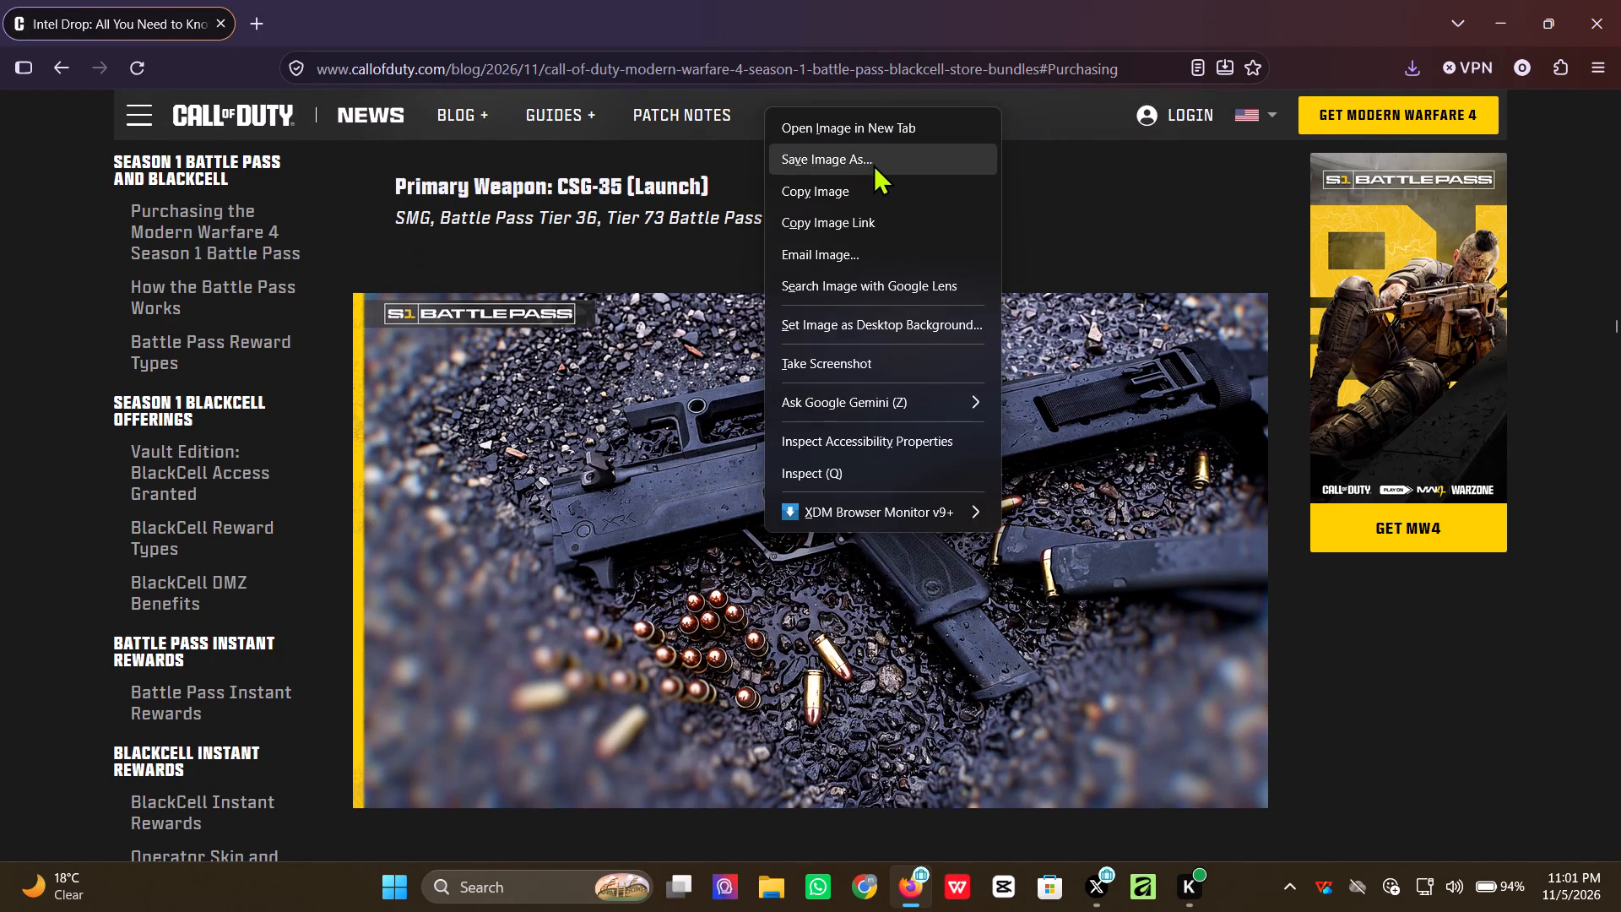
pyautogui.click(877, 161)
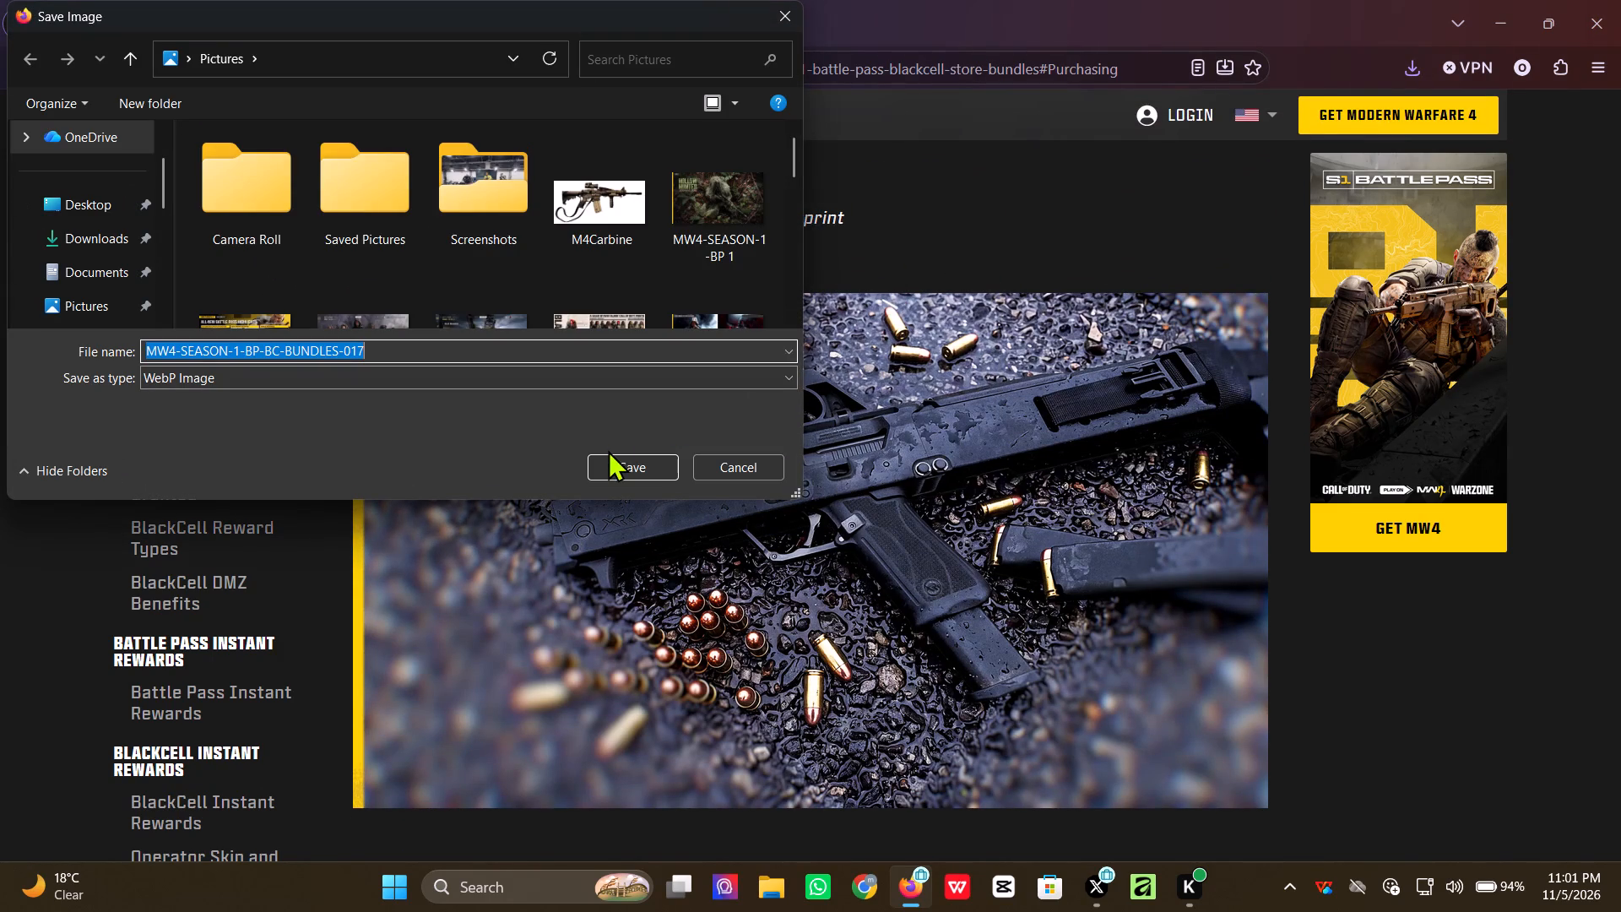
pyautogui.click(608, 451)
pyautogui.click(623, 465)
# Save the Oh-Ji "Nocturn" Skins image to the Pictures folder as MW4-SEASON-1-BP-BC-BUNDLES-018.
pyautogui.scroll(-6, 854, 342)
pyautogui.scroll(1, 971, 371)
pyautogui.scroll(-2, 971, 371)
pyautogui.scroll(1, 971, 372)
pyautogui.scroll(-1, 971, 374)
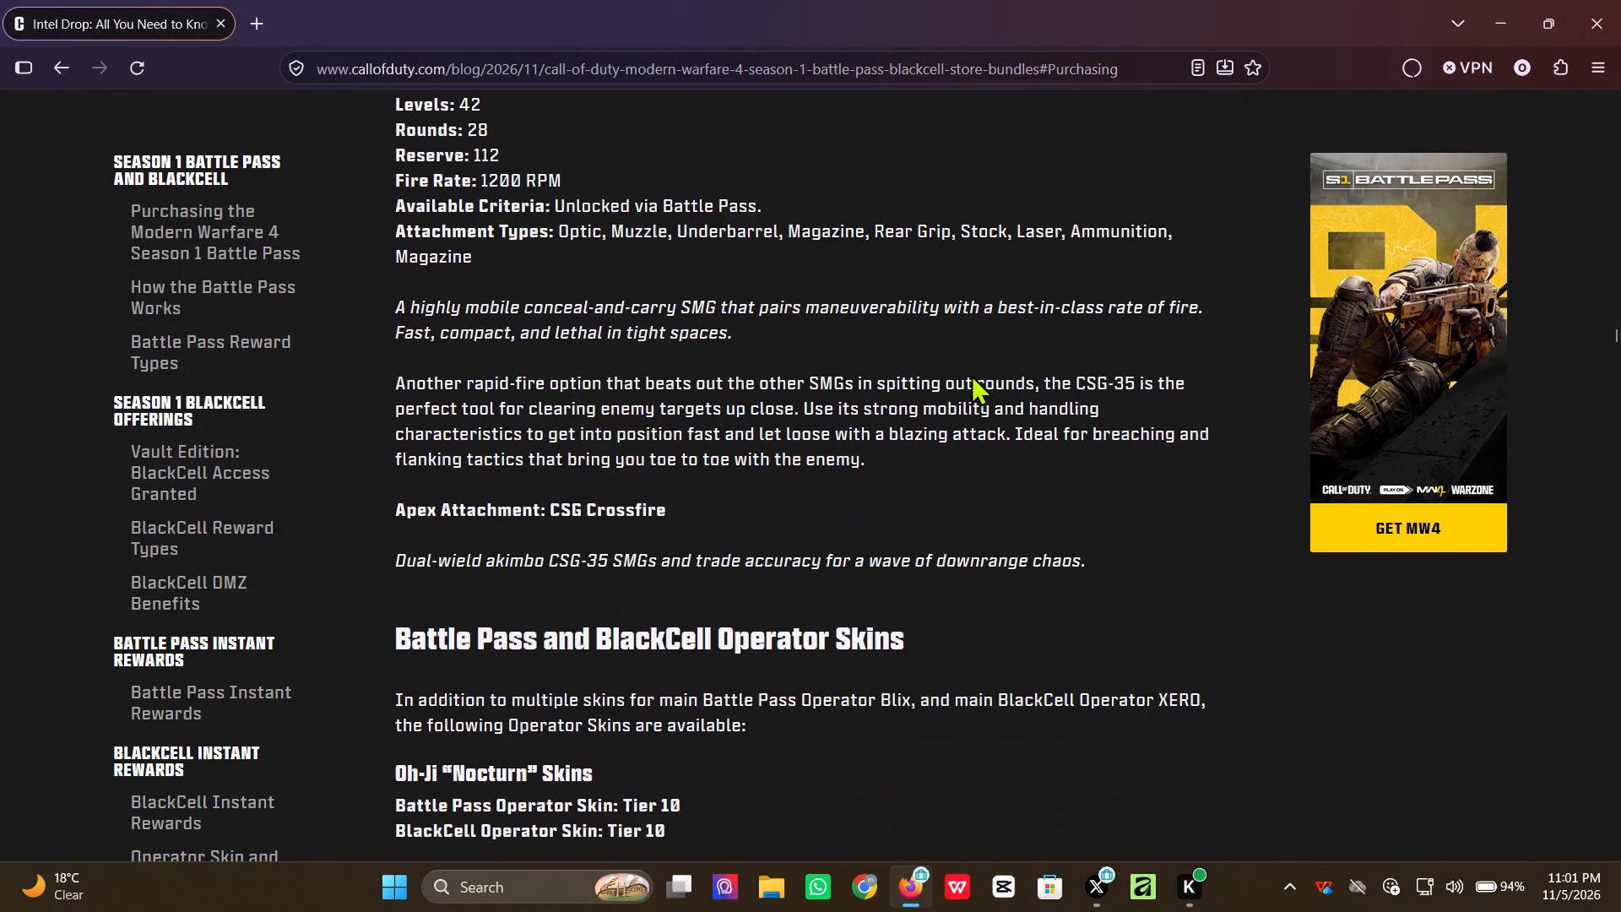
pyautogui.scroll(-8, 969, 377)
pyautogui.moveTo(853, 302); pyautogui.dragTo(838, 302, button='right')
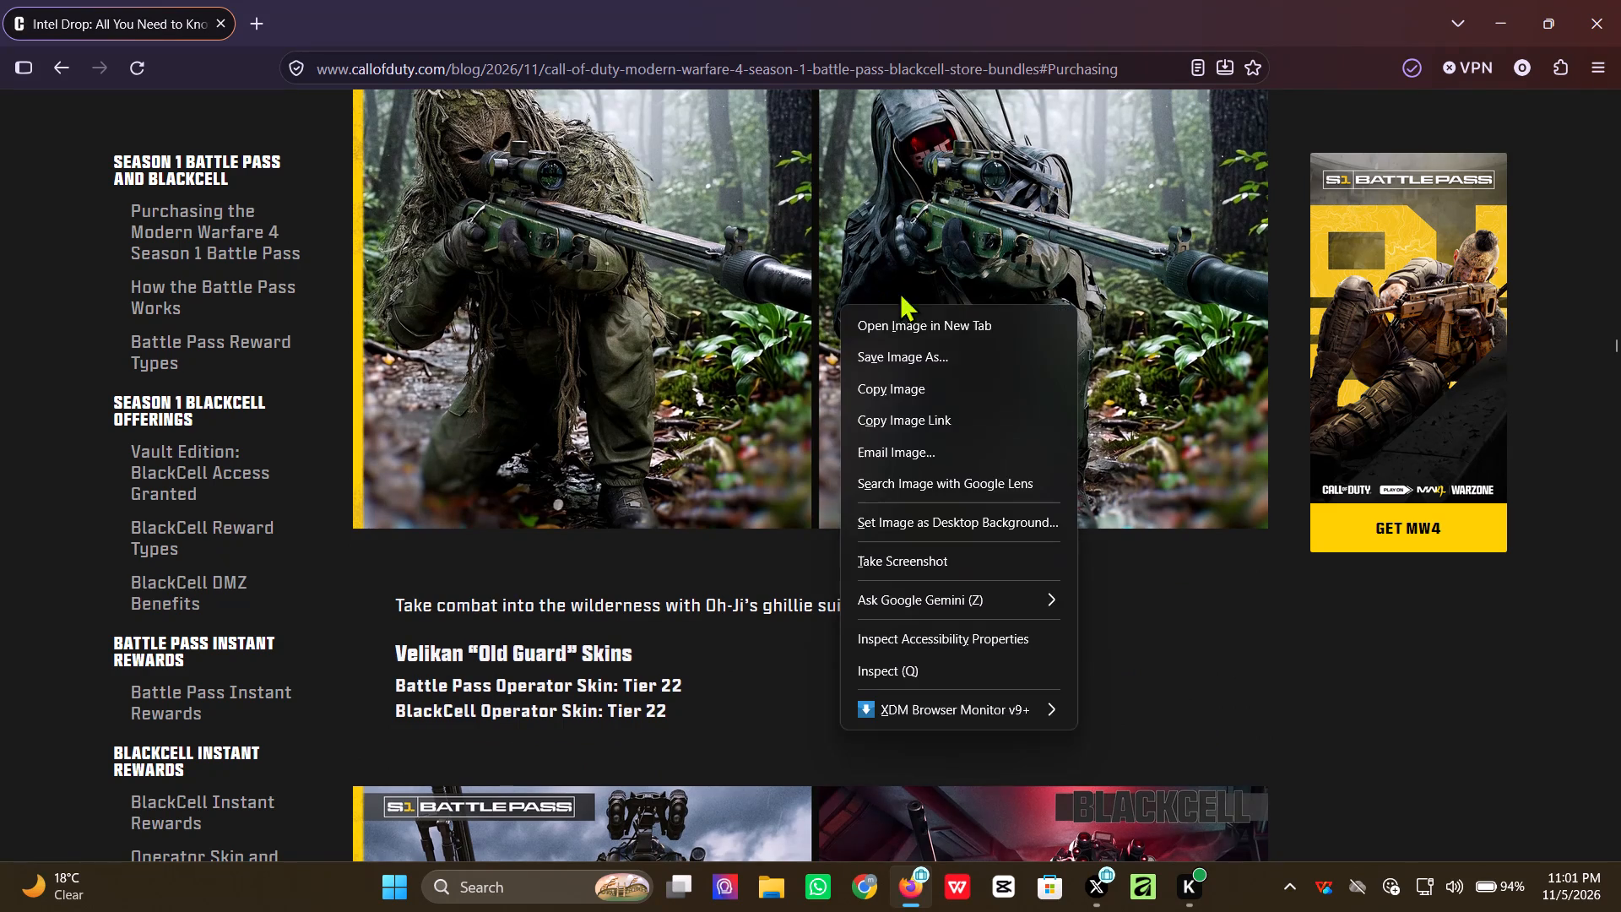
pyautogui.click(924, 351)
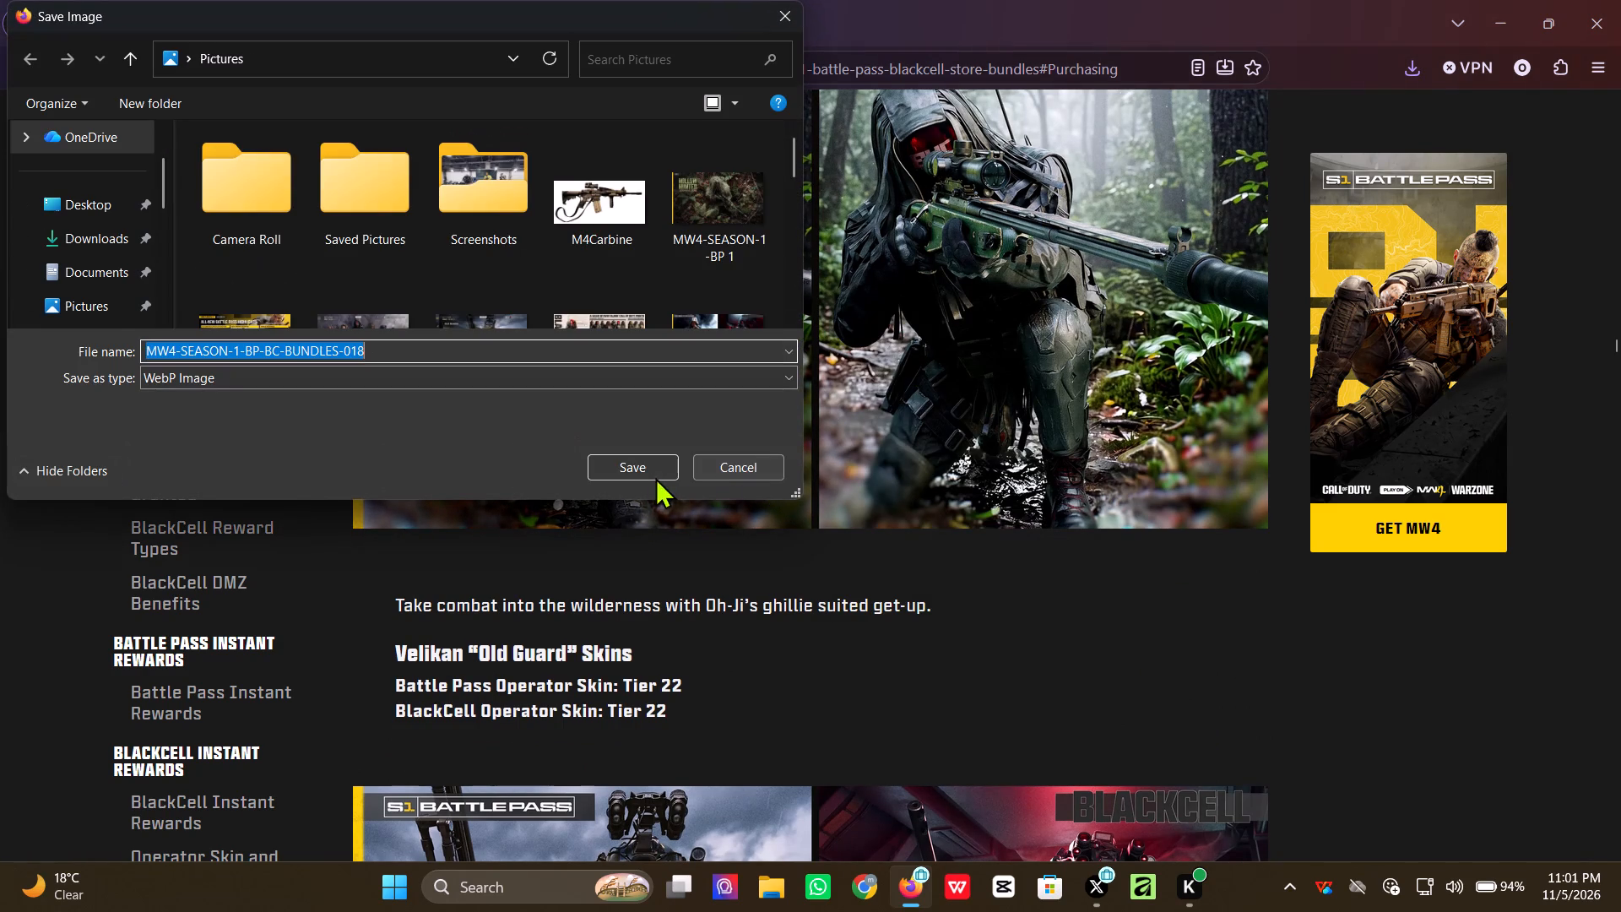
pyautogui.click(631, 466)
# Save the Velikan "Old Guard" Skins image to the Pictures folder as MW4-SEASON-1-BP-BC-BUNDLES-019.
pyautogui.scroll(-4, 1044, 276)
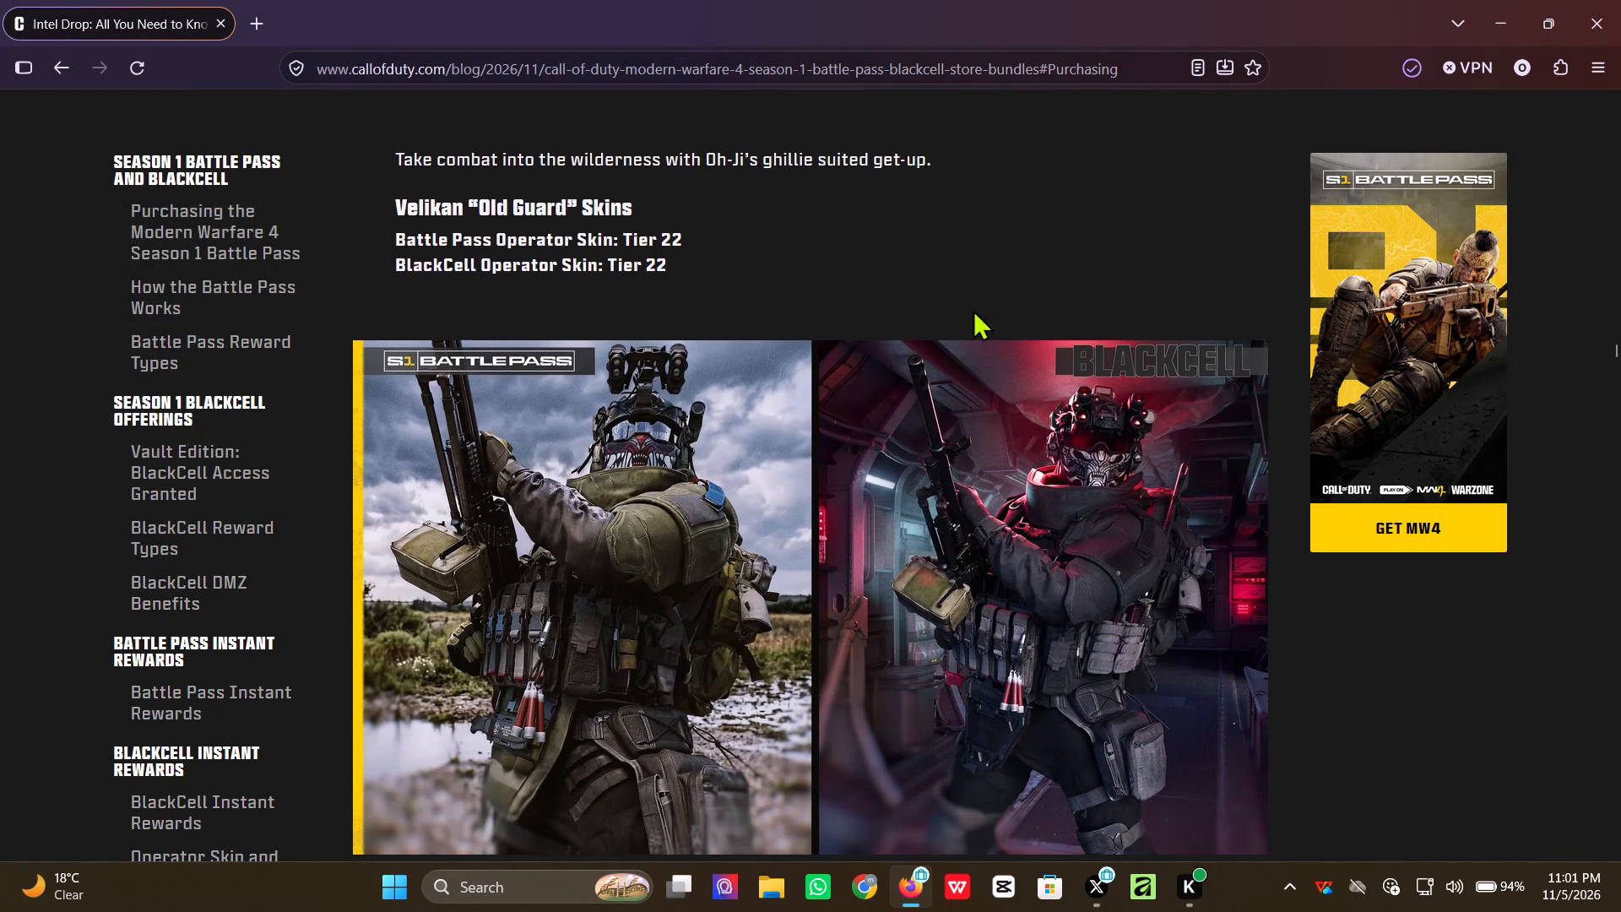
pyautogui.scroll(-1, 990, 401)
pyautogui.rightClick(842, 441)
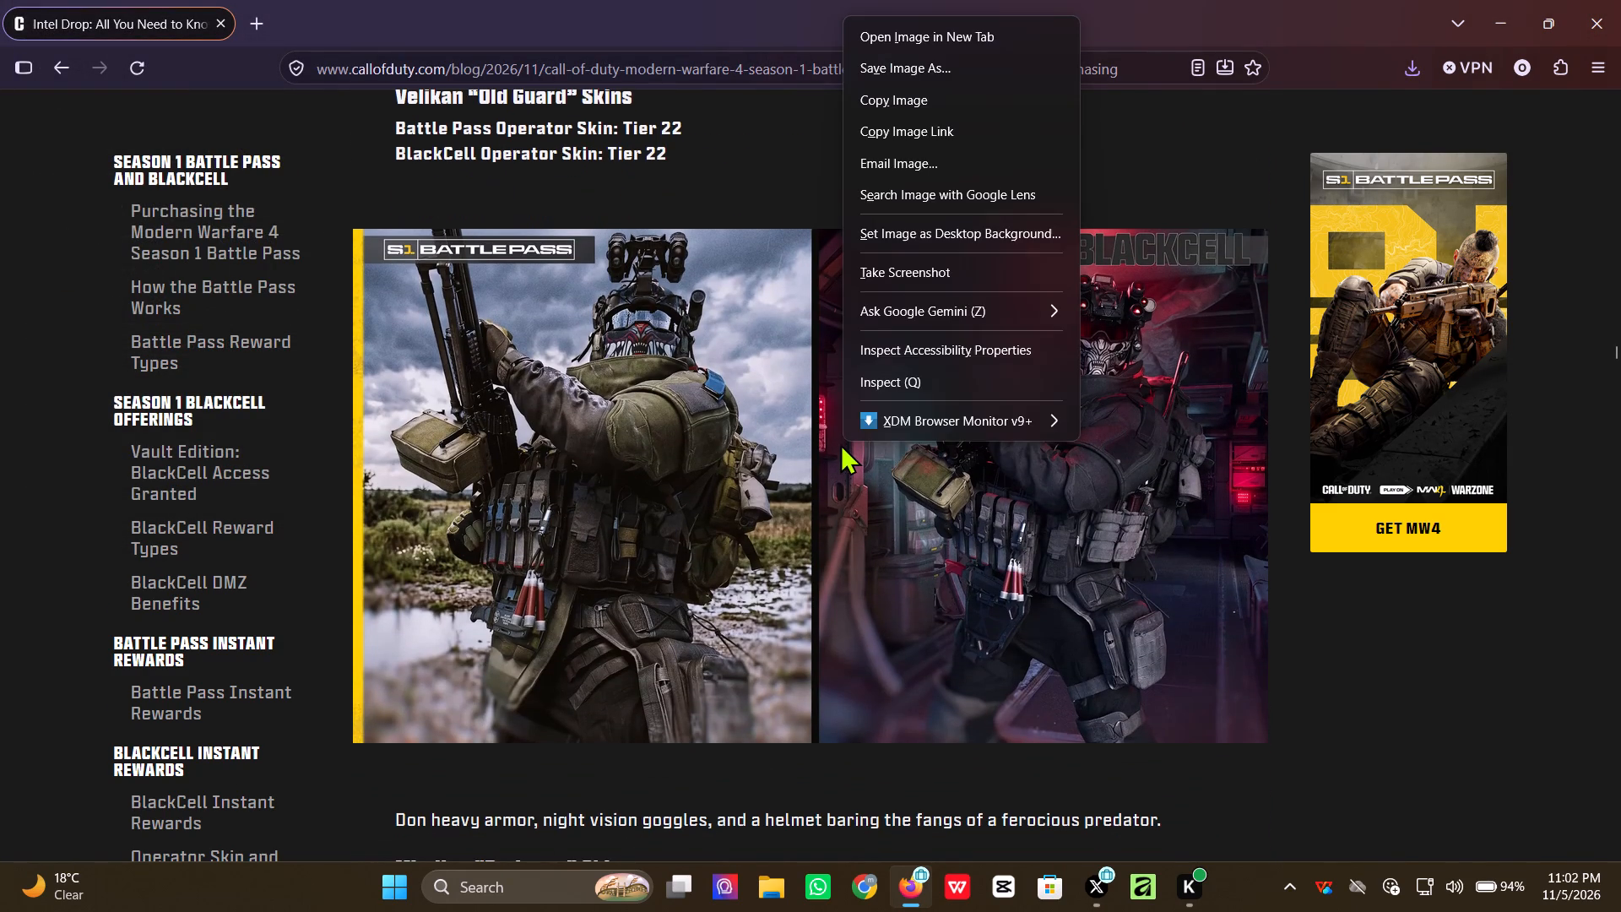
pyautogui.click(876, 74)
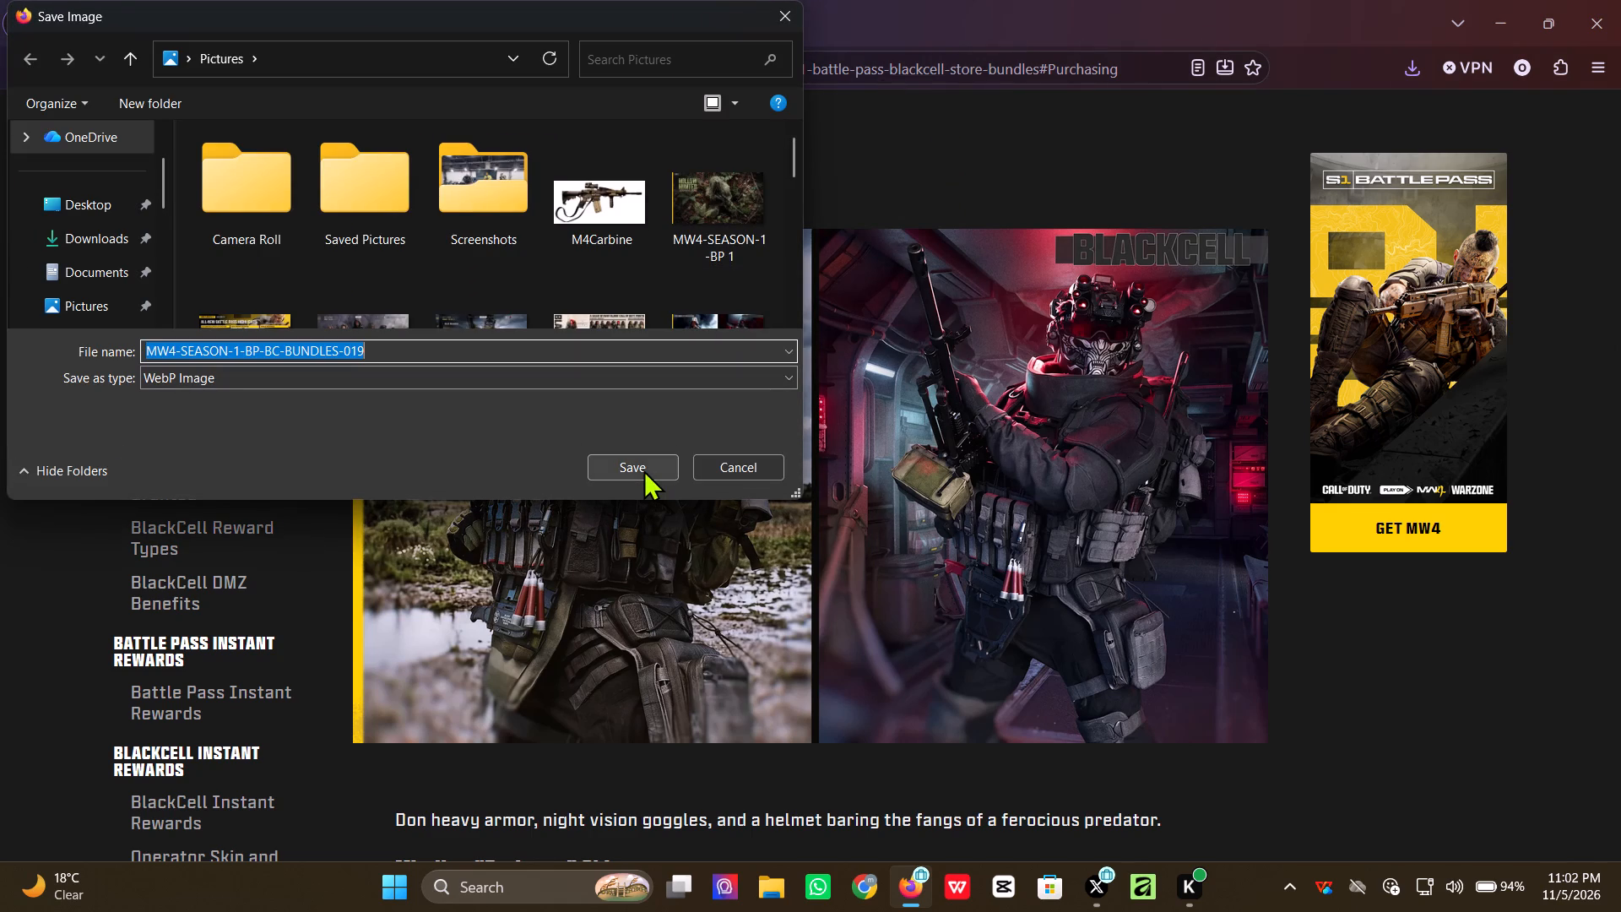
pyautogui.click(643, 470)
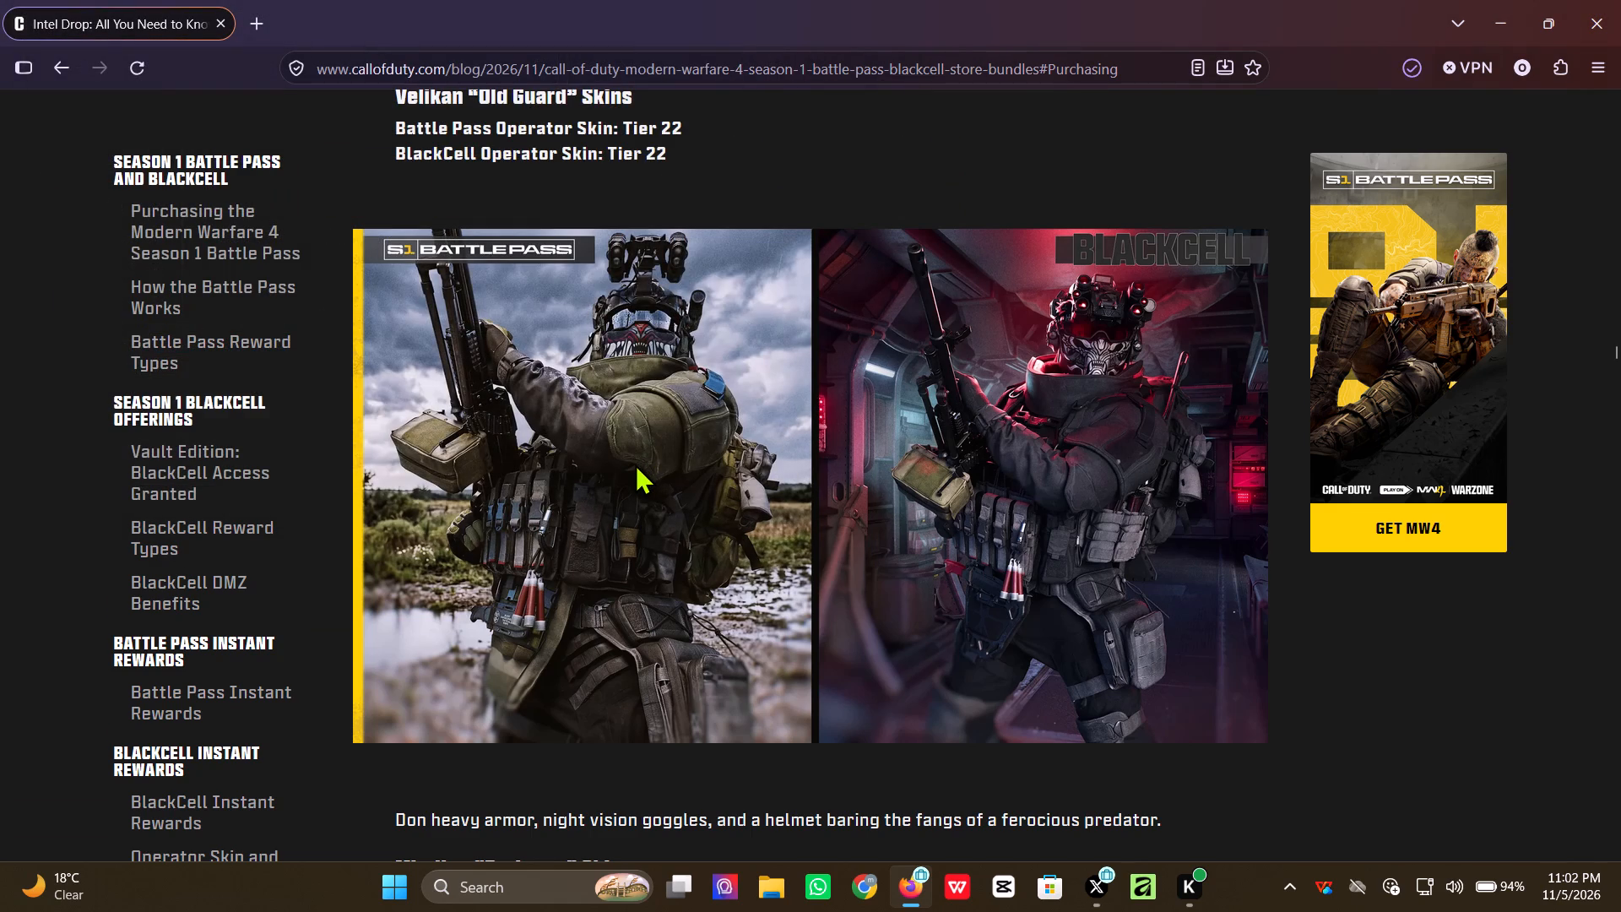
# Save the Min-Hee "Patience" Skins image to the Pictures folder under its suggested file name.
pyautogui.scroll(-5, 742, 370)
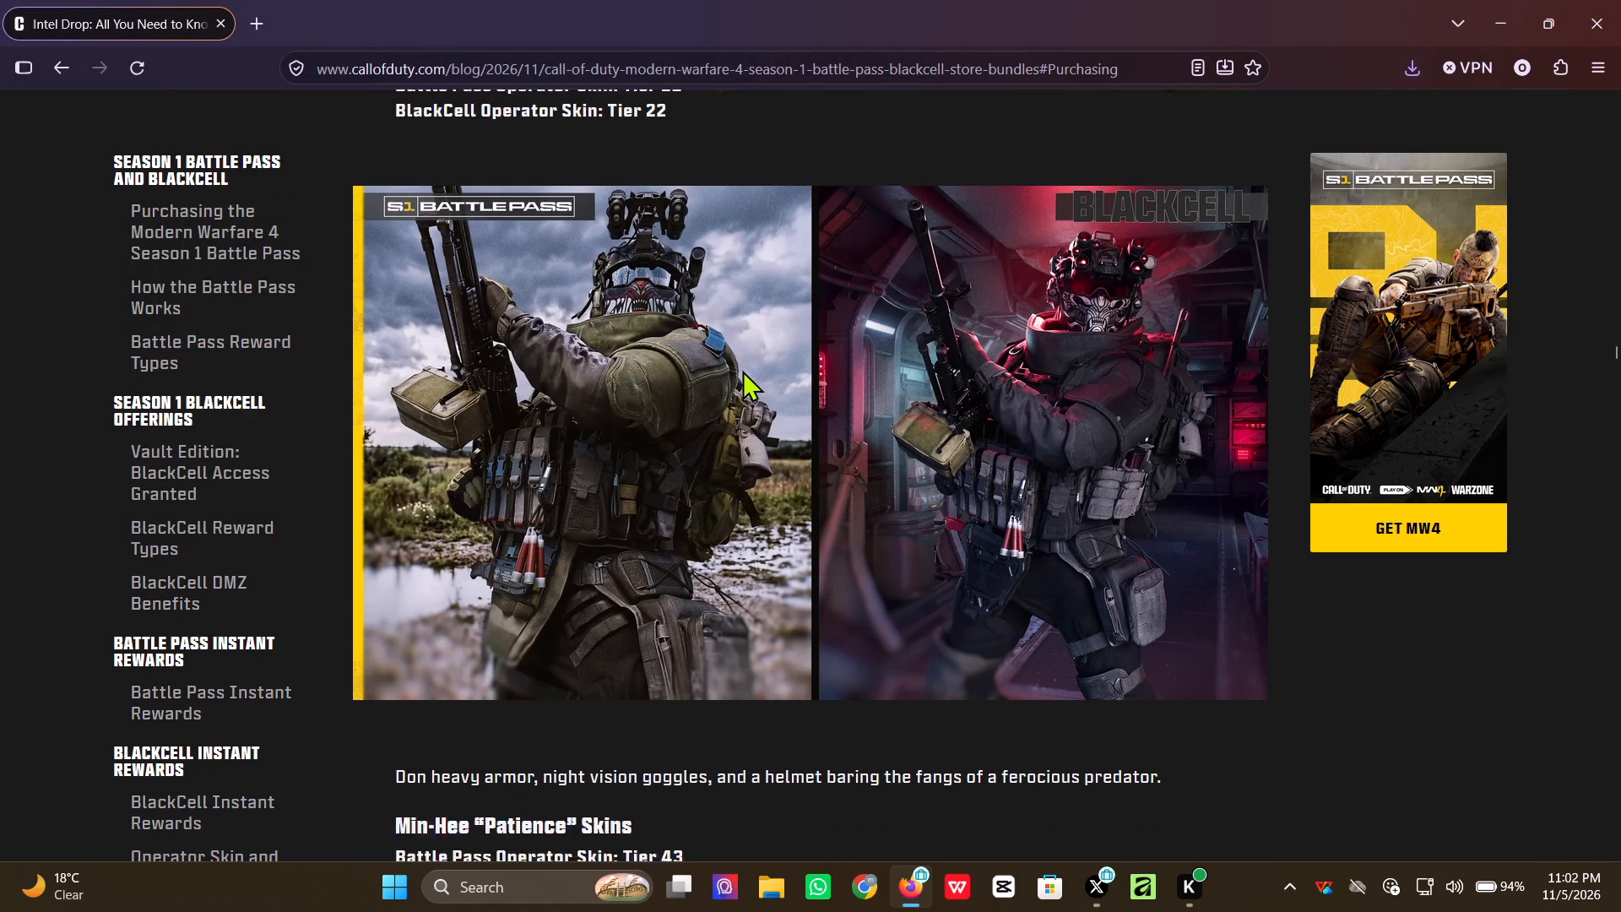
pyautogui.scroll(-3, 754, 353)
pyautogui.scroll(1, 754, 353)
pyautogui.rightClick(848, 338)
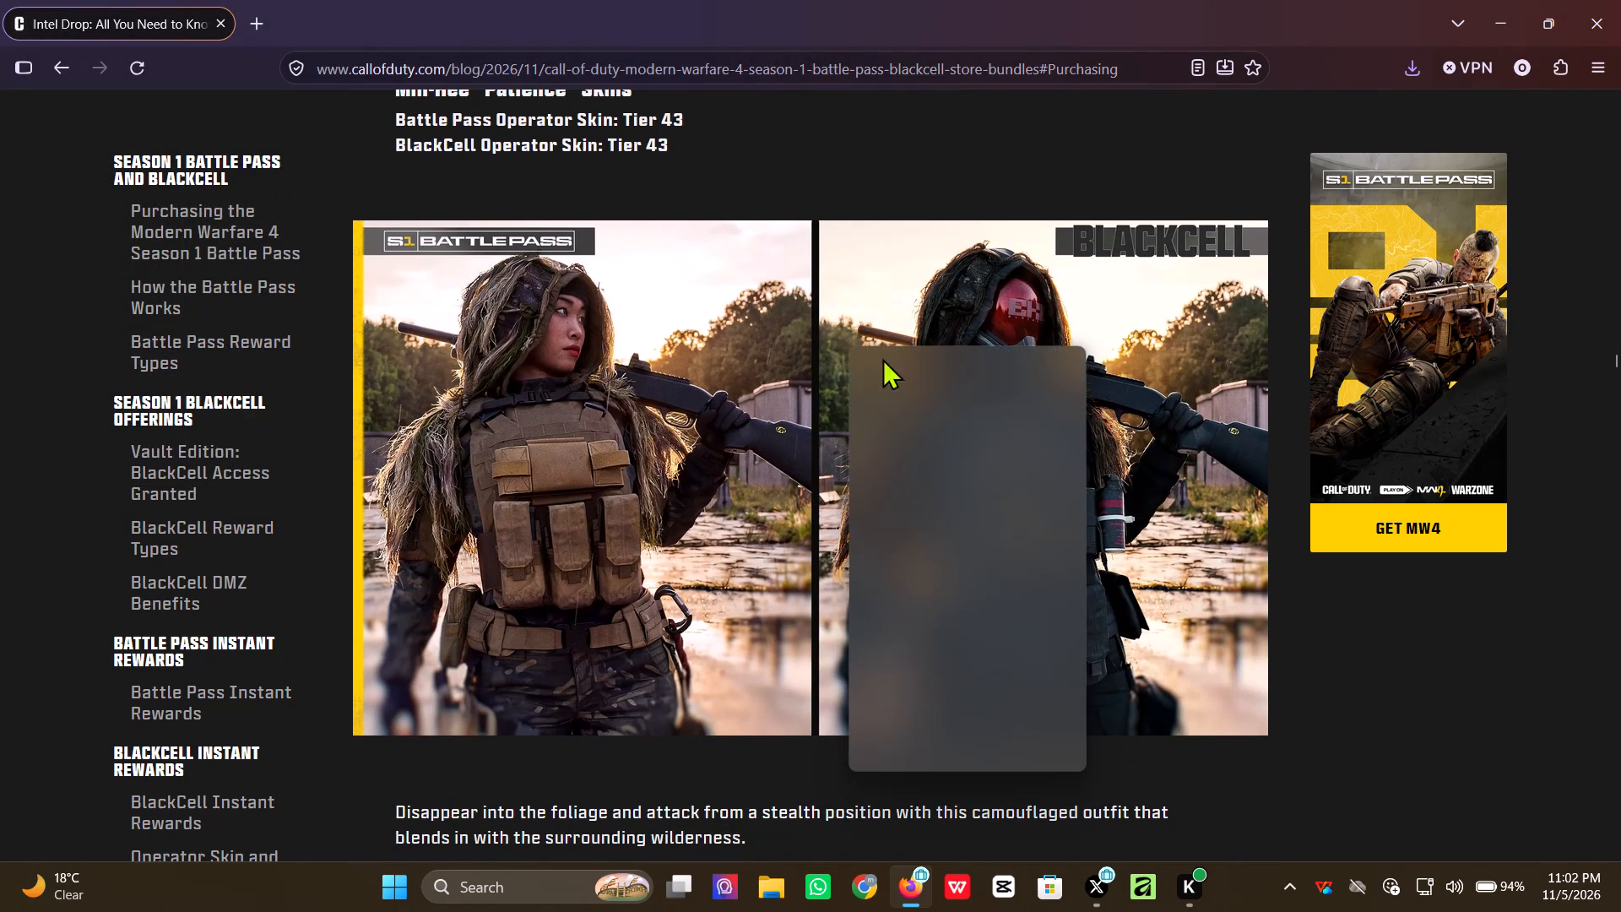
pyautogui.click(937, 397)
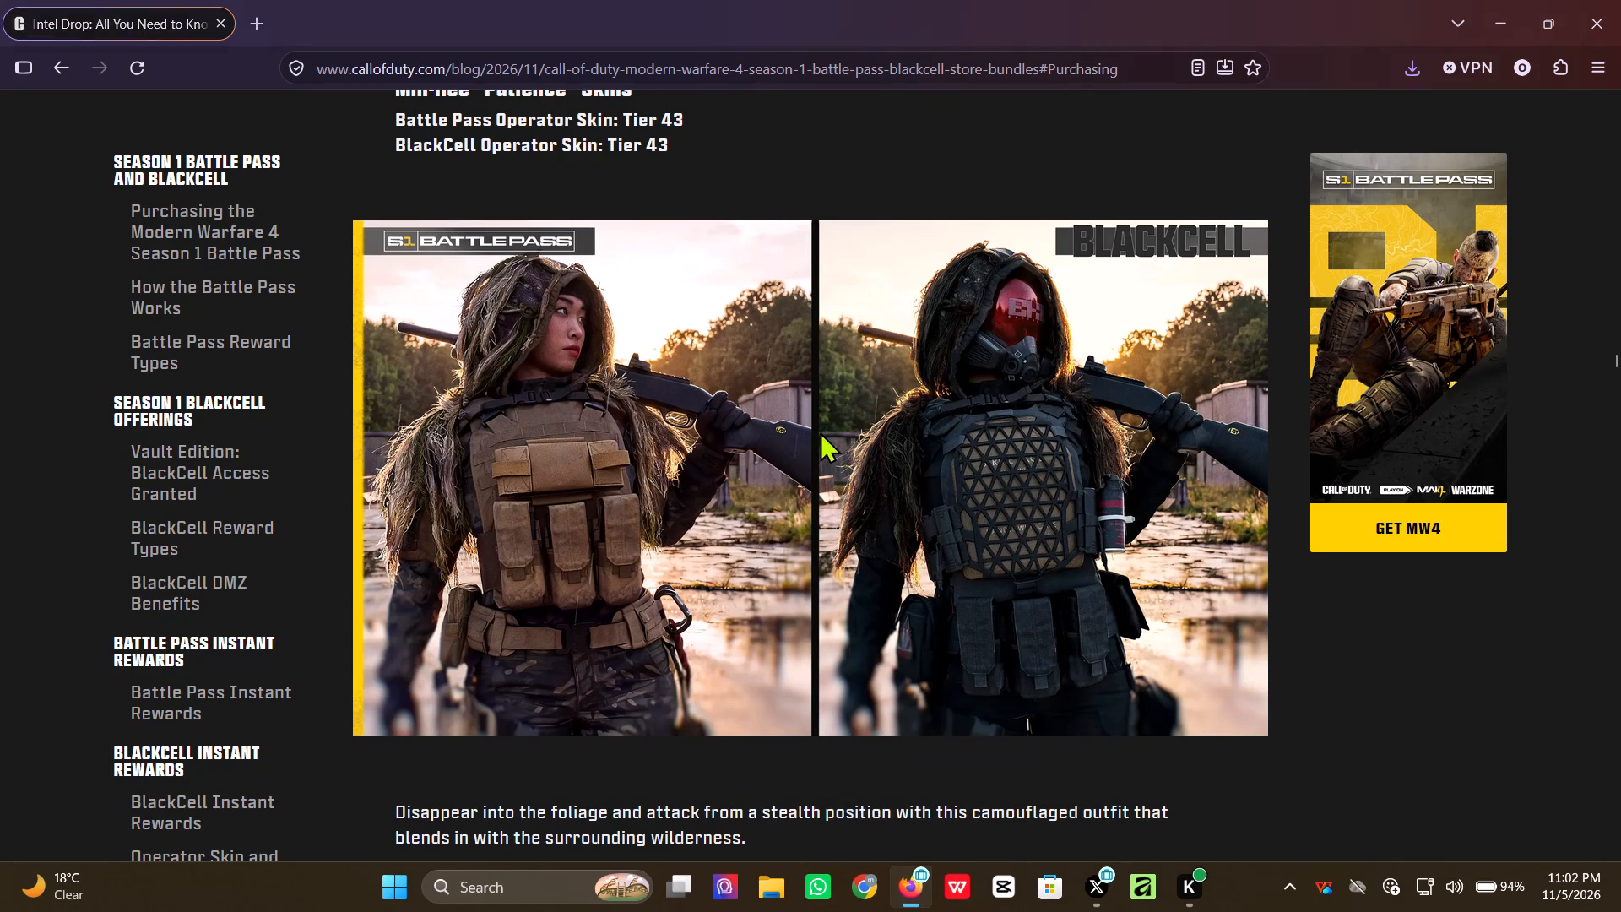
pyautogui.click(641, 463)
# Save the Oh-Ji "Shizen" Skin image to the Pictures folder as MW4-SEASON-1-BP-BC-BUNDLES-021.
pyautogui.scroll(-6, 1054, 366)
pyautogui.scroll(1, 1051, 377)
pyautogui.scroll(-2, 1050, 380)
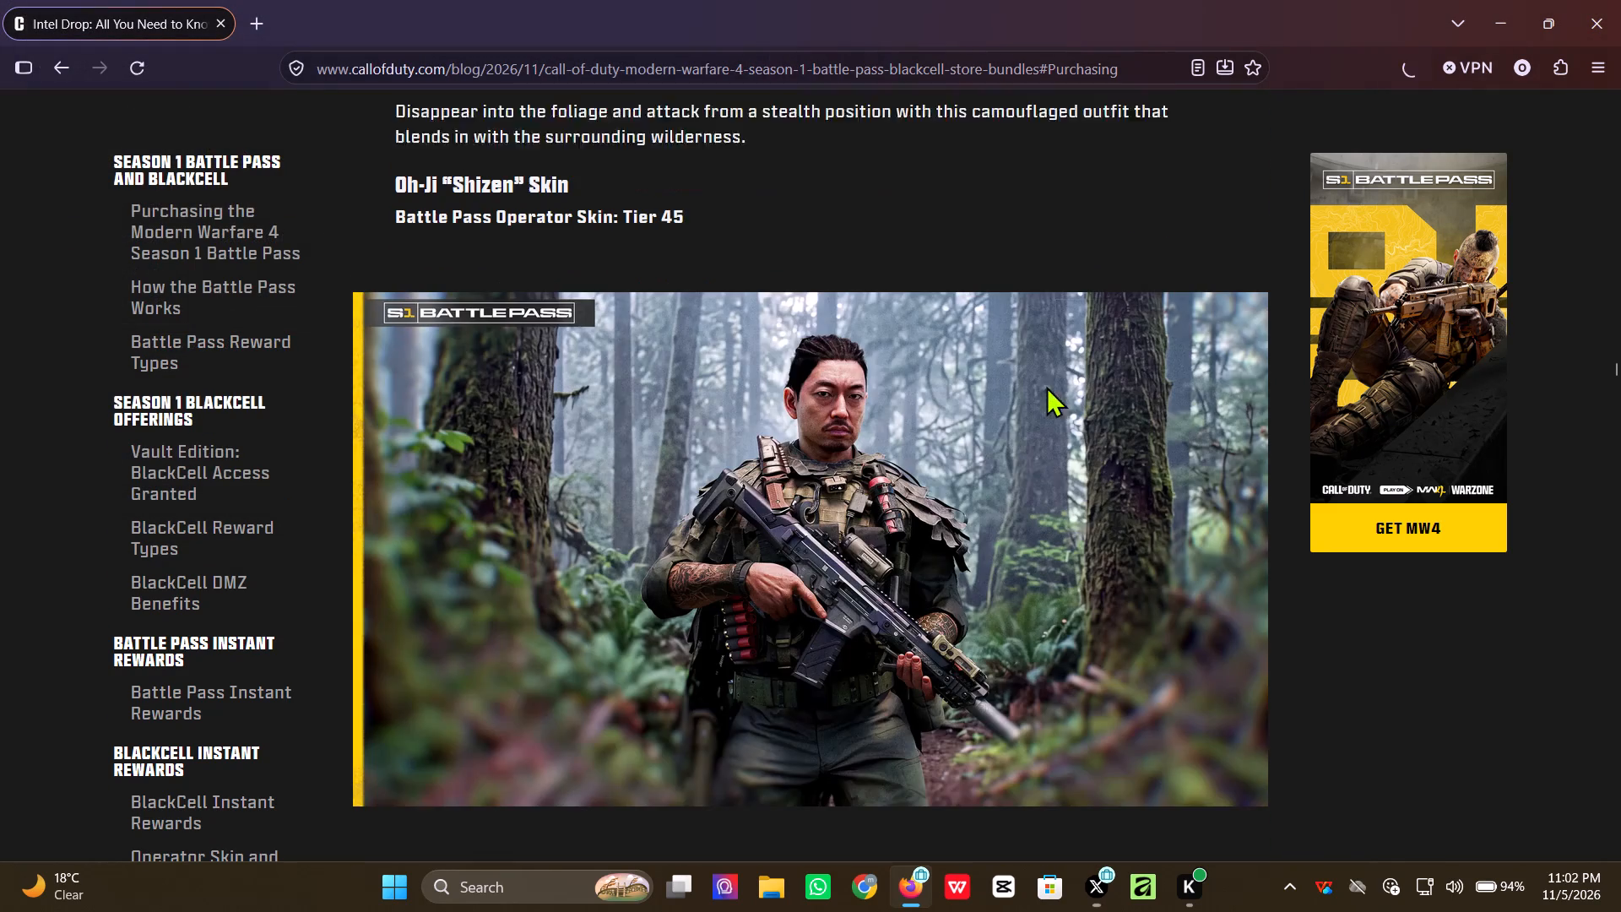
pyautogui.rightClick(889, 363)
pyautogui.click(977, 411)
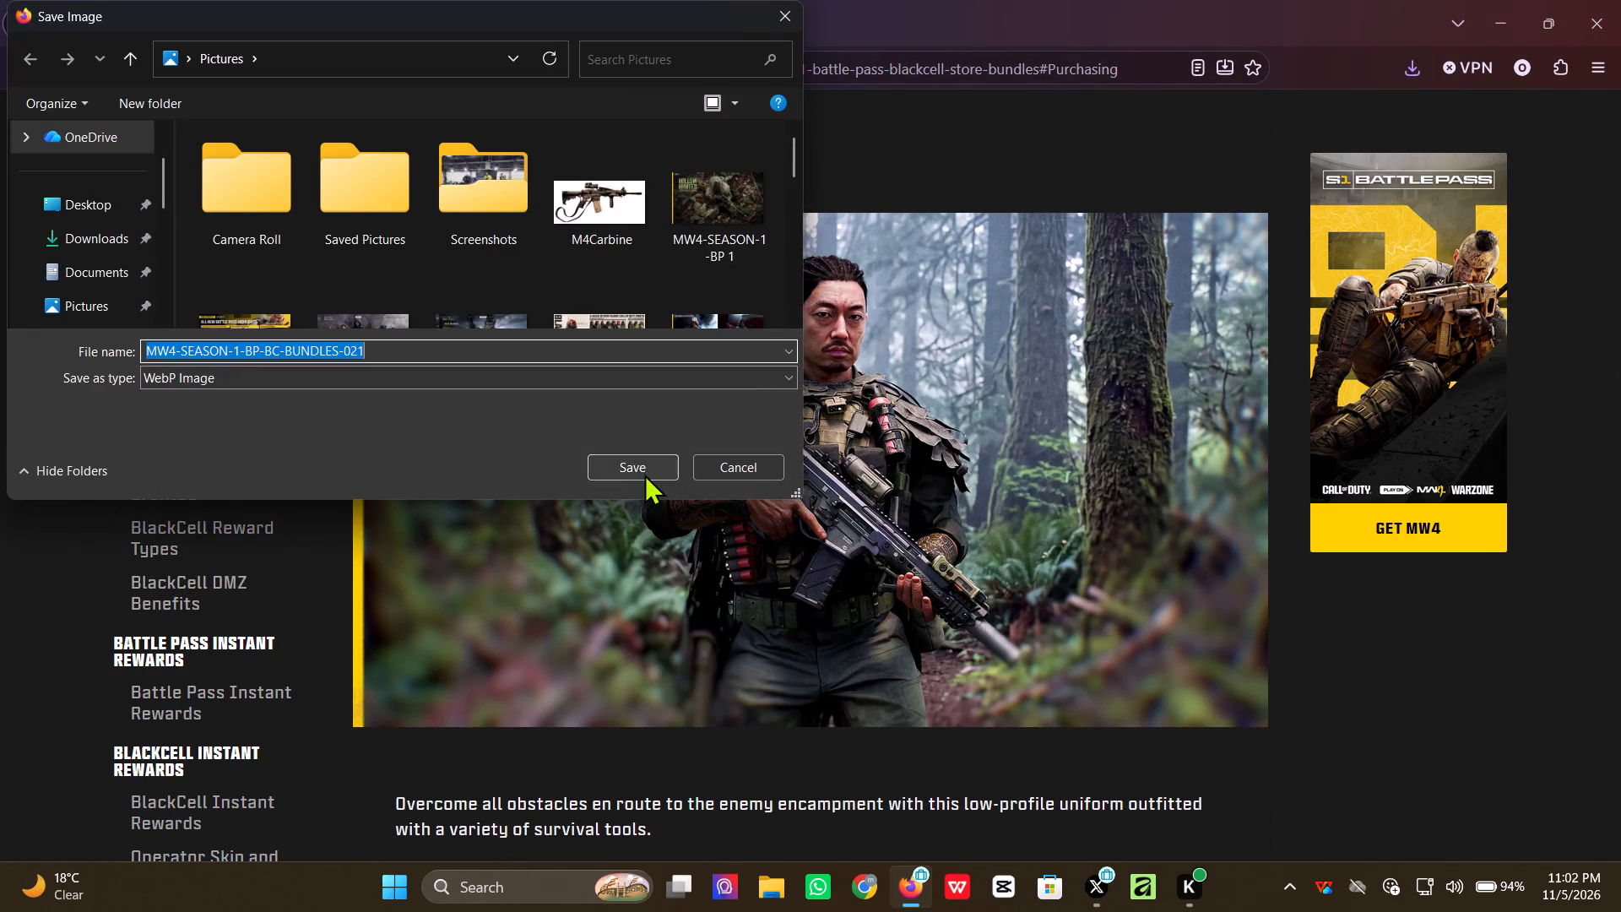
pyautogui.click(647, 467)
# Save the Simone "Collision" Skin image to the Pictures folder as MW4-SEASON-1-BP-BC-BUNDLES-022.
pyautogui.scroll(1, 1075, 392)
pyautogui.scroll(-9, 1075, 392)
pyautogui.scroll(1, 1078, 394)
pyautogui.moveTo(939, 457); pyautogui.dragTo(929, 465, button='right')
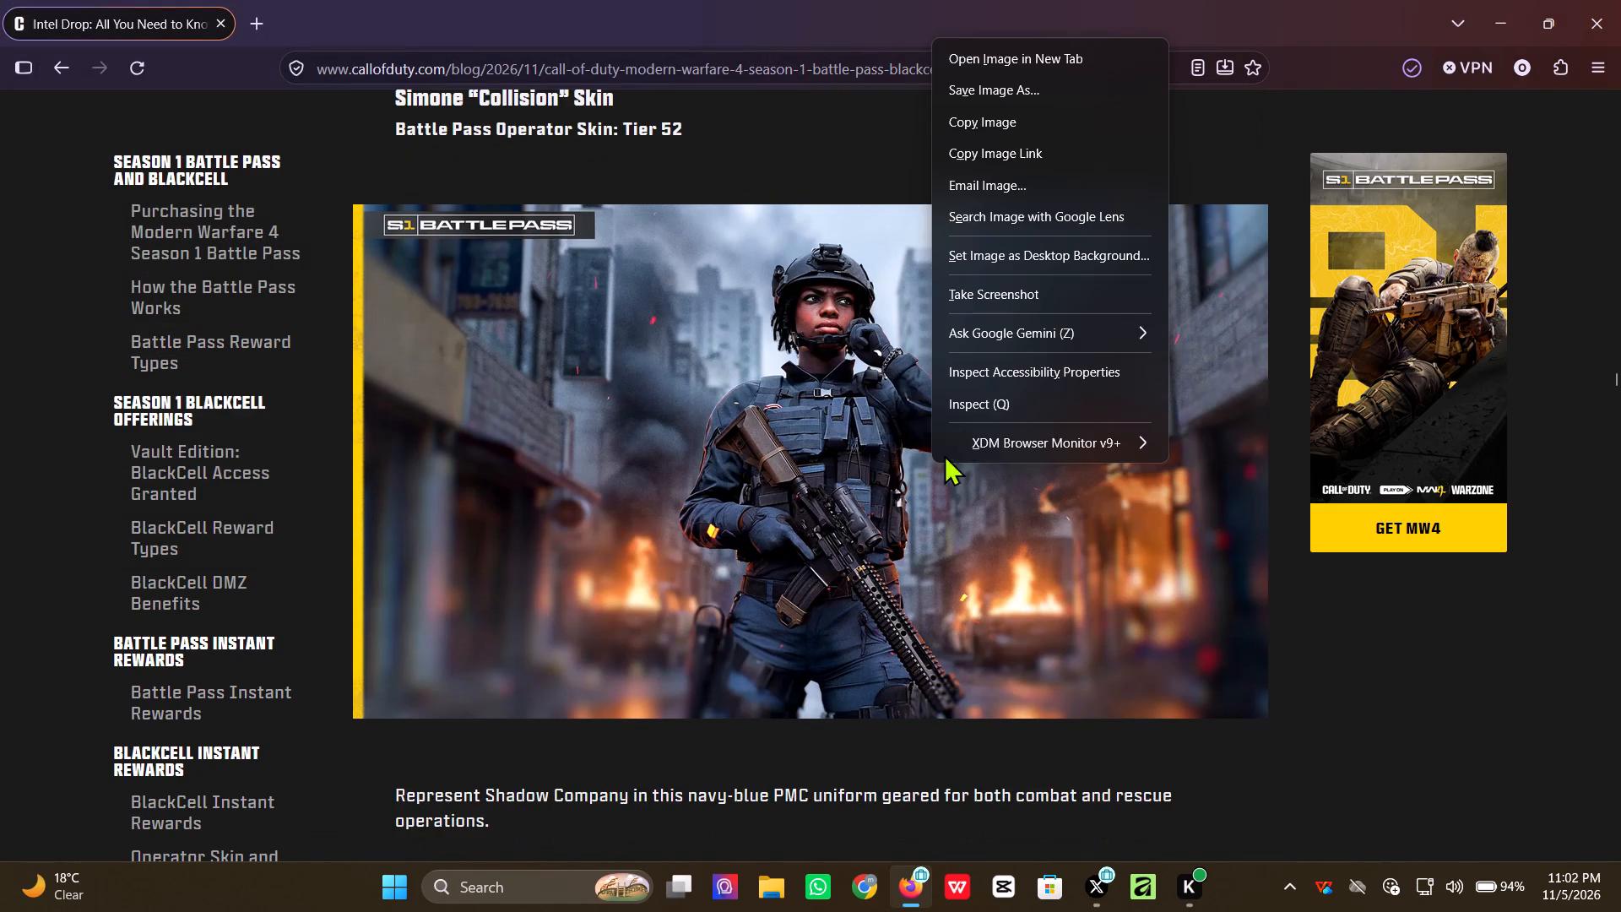
pyautogui.click(993, 88)
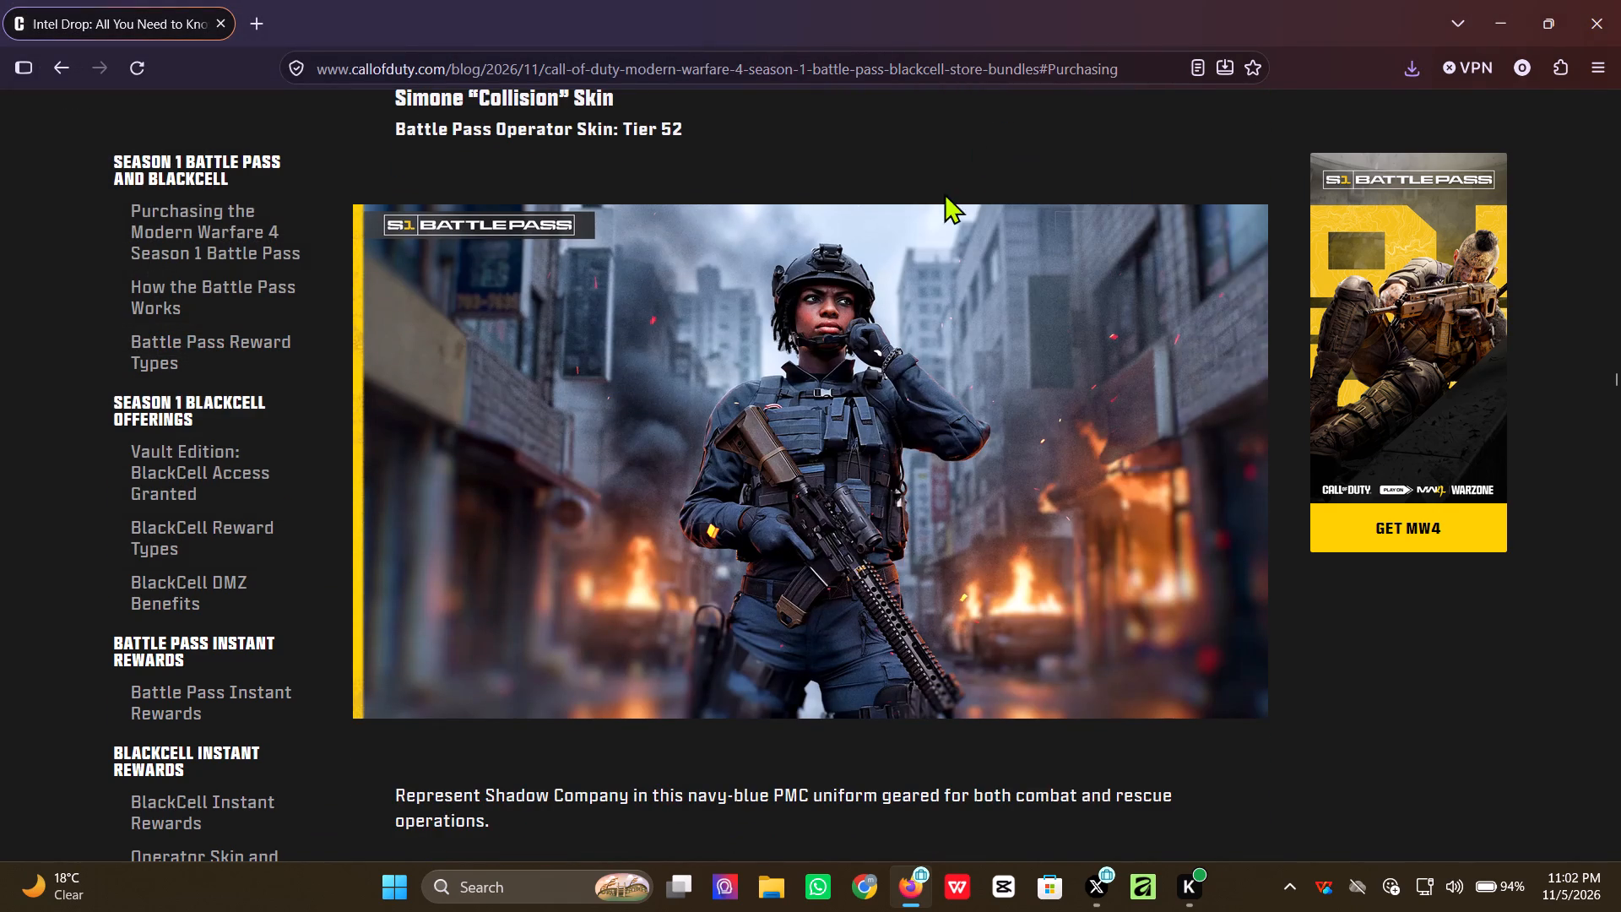
pyautogui.click(642, 463)
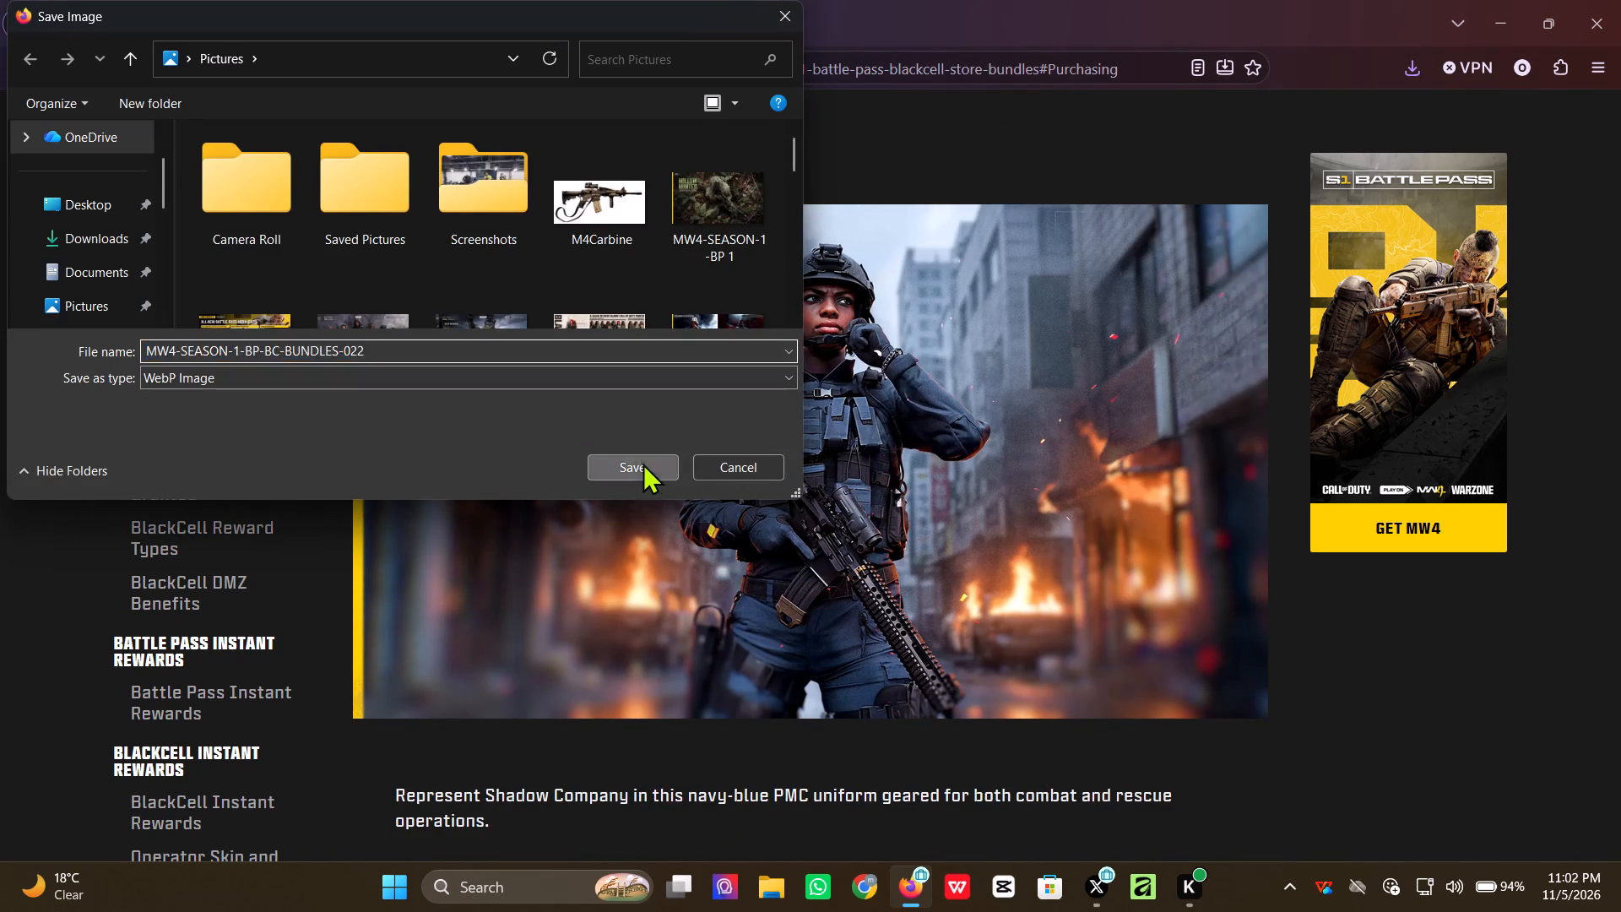
# Save the Luca "Feral Bite" Skins image to the Pictures folder under its suggested file name.
pyautogui.scroll(1, 1006, 323)
pyautogui.scroll(-8, 1006, 323)
pyautogui.rightClick(844, 411)
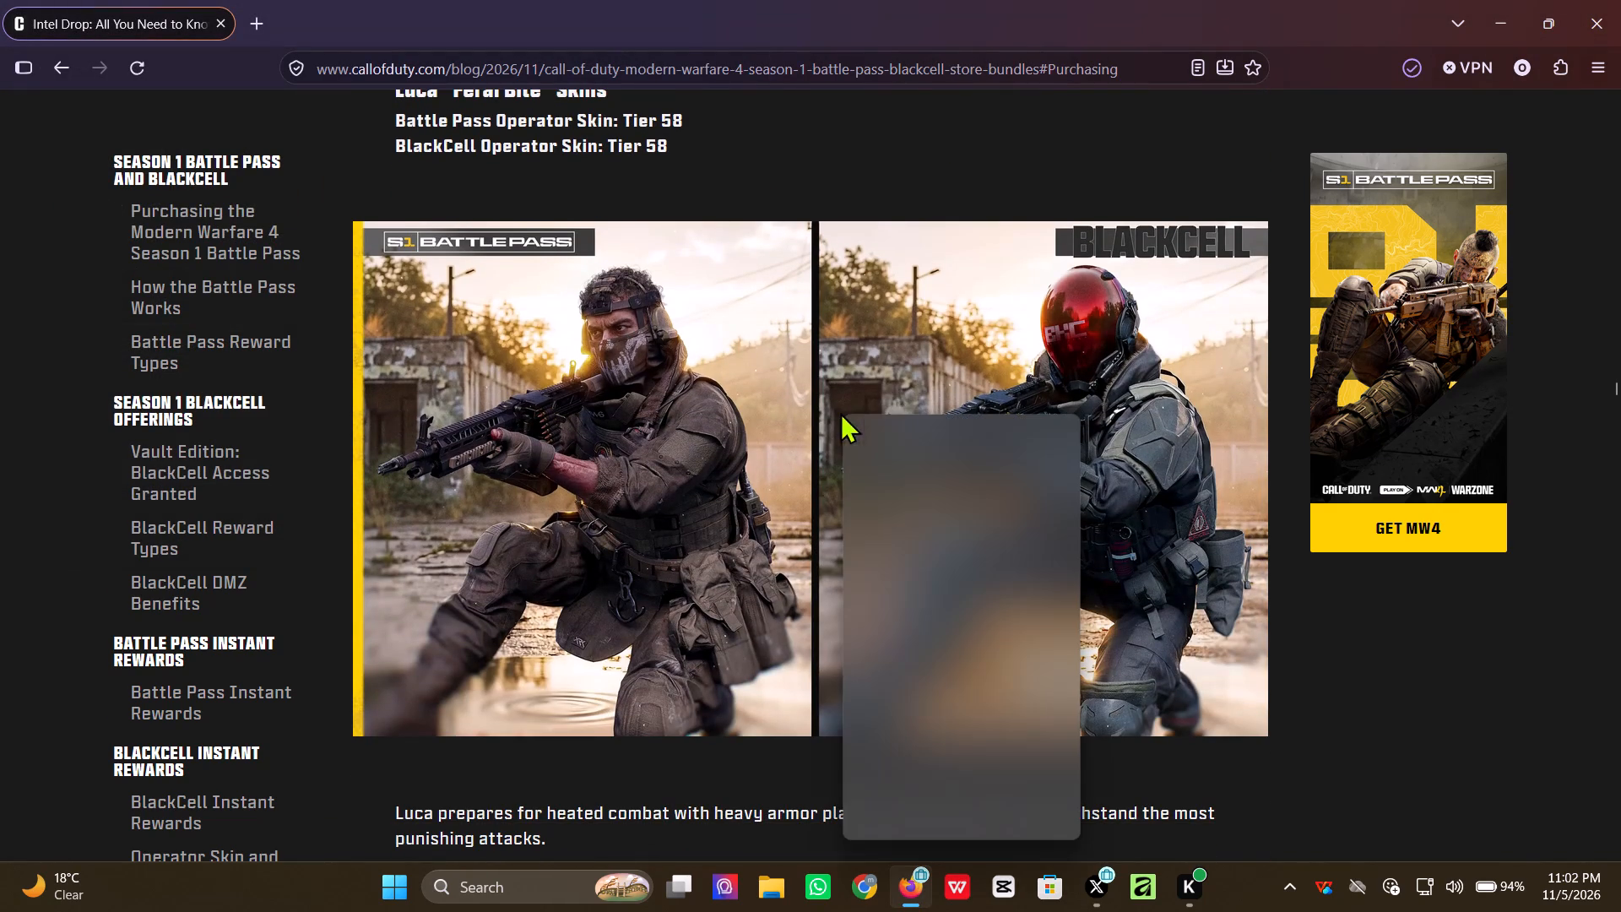
pyautogui.click(916, 454)
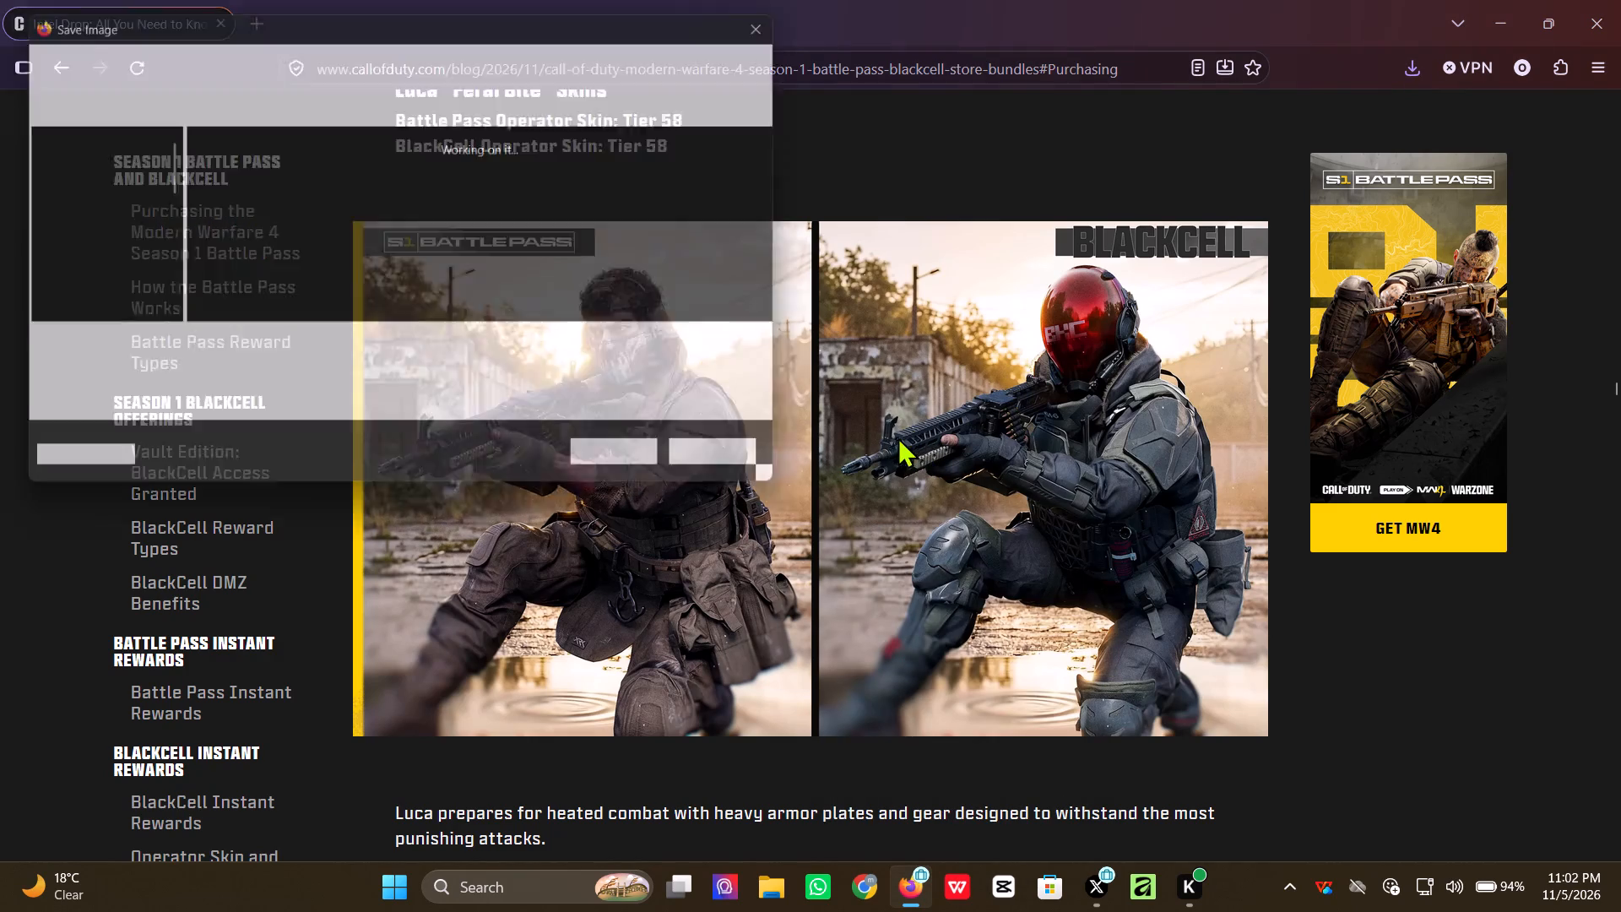
pyautogui.click(632, 466)
# Save the Valen "Red Eclipse" Skin image to the Pictures folder under its suggested file name.
pyautogui.scroll(-7, 930, 320)
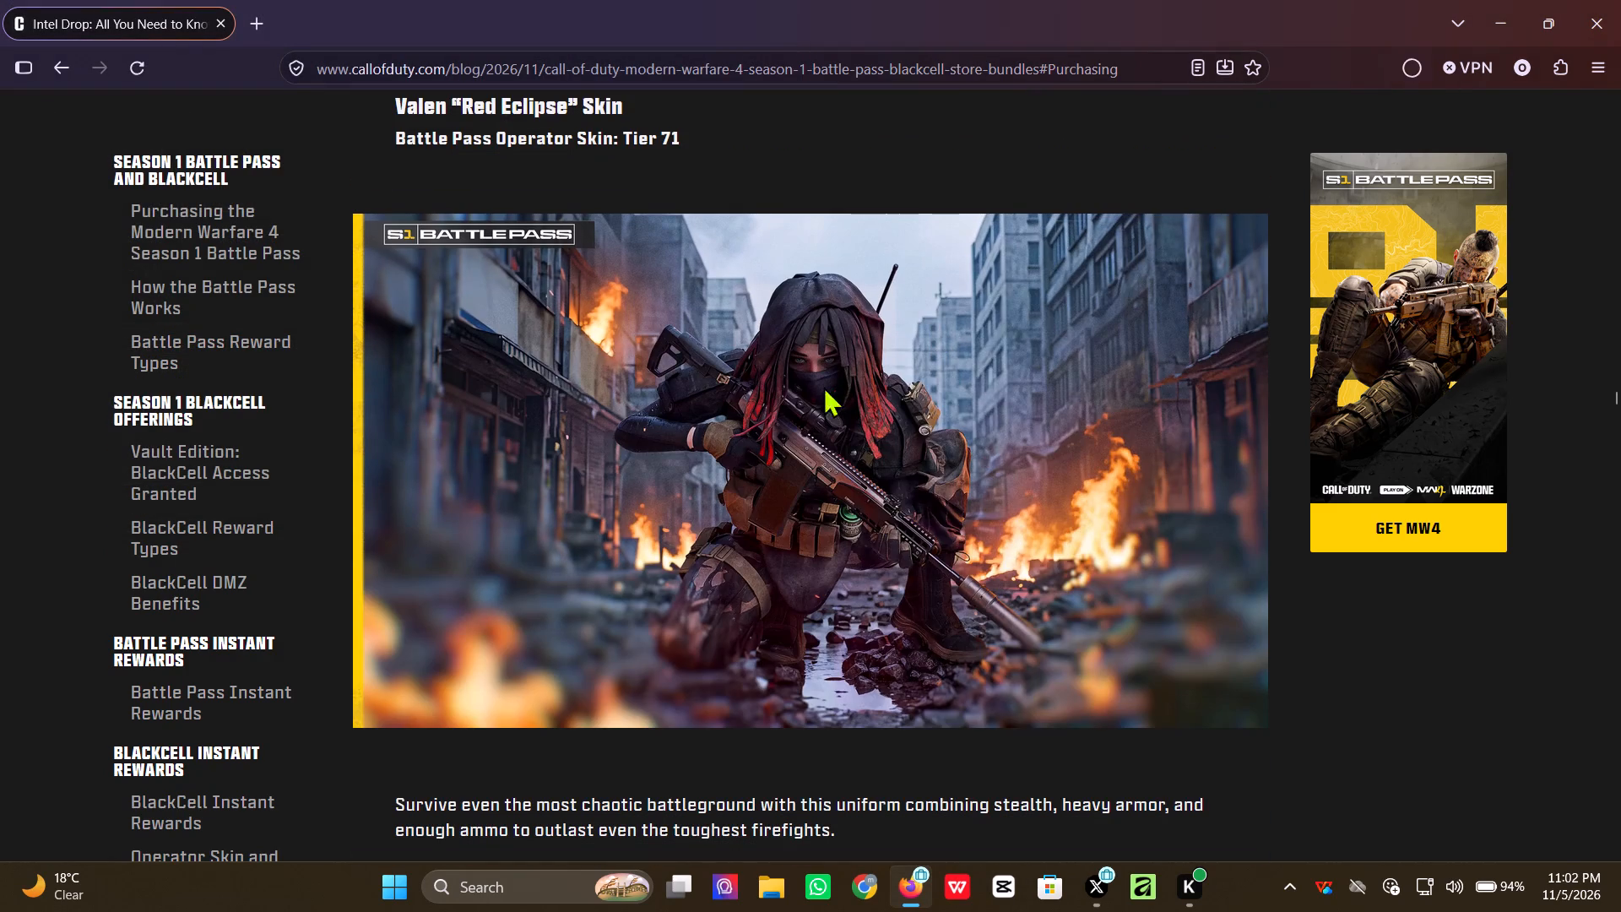
pyautogui.rightClick(820, 388)
pyautogui.click(908, 437)
pyautogui.click(621, 464)
pyautogui.scroll(-1, 944, 323)
pyautogui.scroll(1, 944, 323)
pyautogui.scroll(-6, 944, 326)
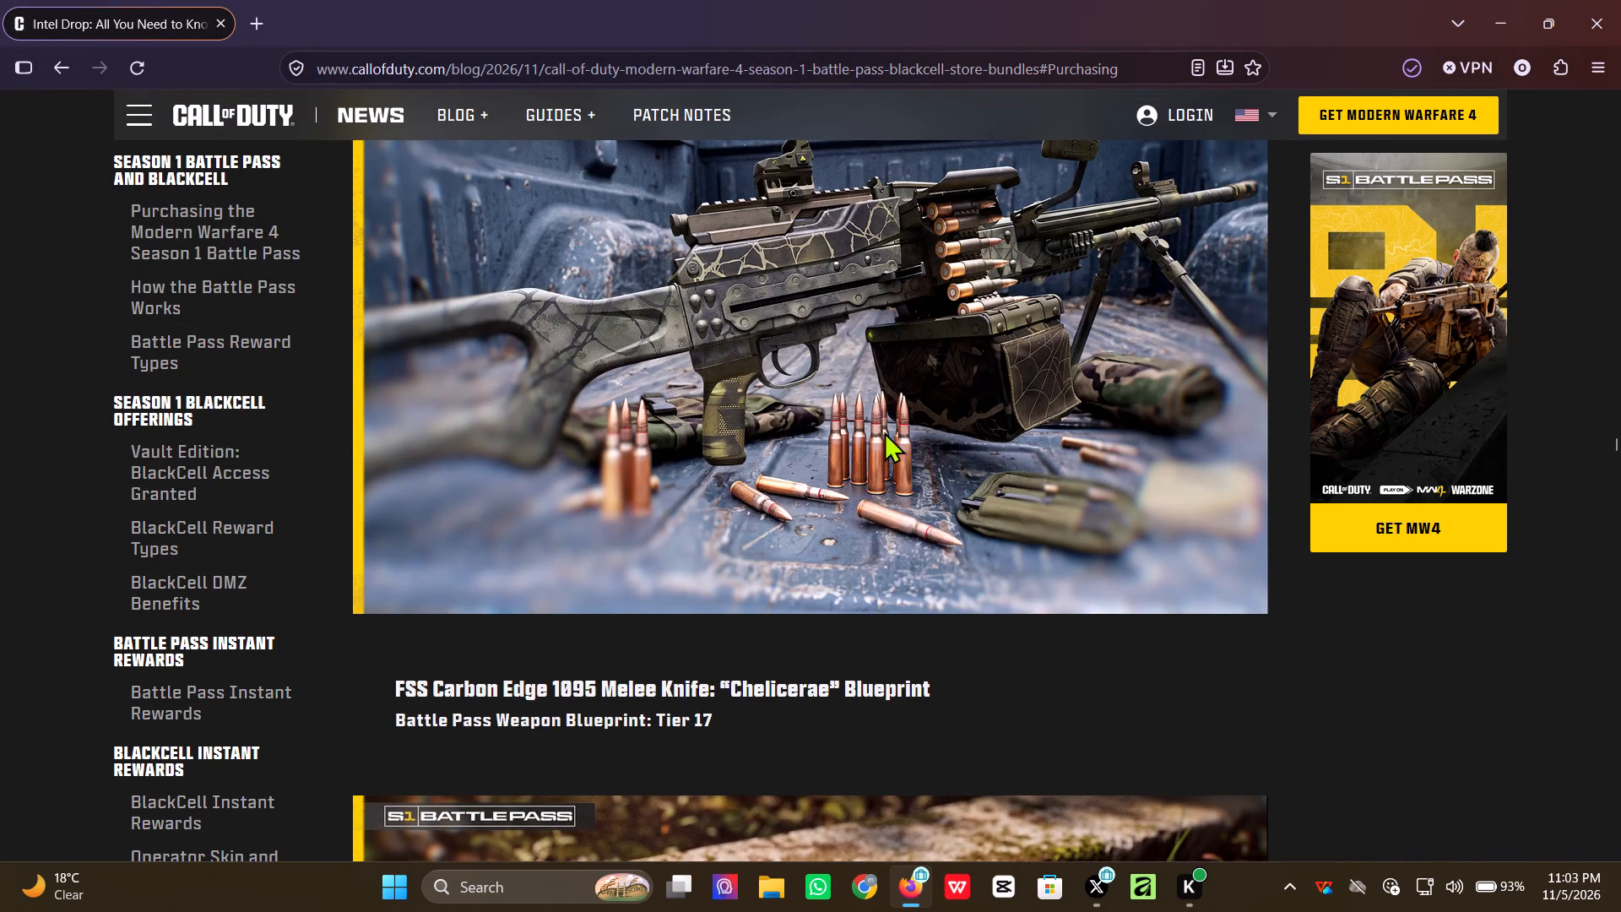
pyautogui.scroll(-6, 838, 405)
pyautogui.scroll(1, 816, 399)
pyautogui.scroll(-8, 821, 394)
pyautogui.scroll(1, 821, 392)
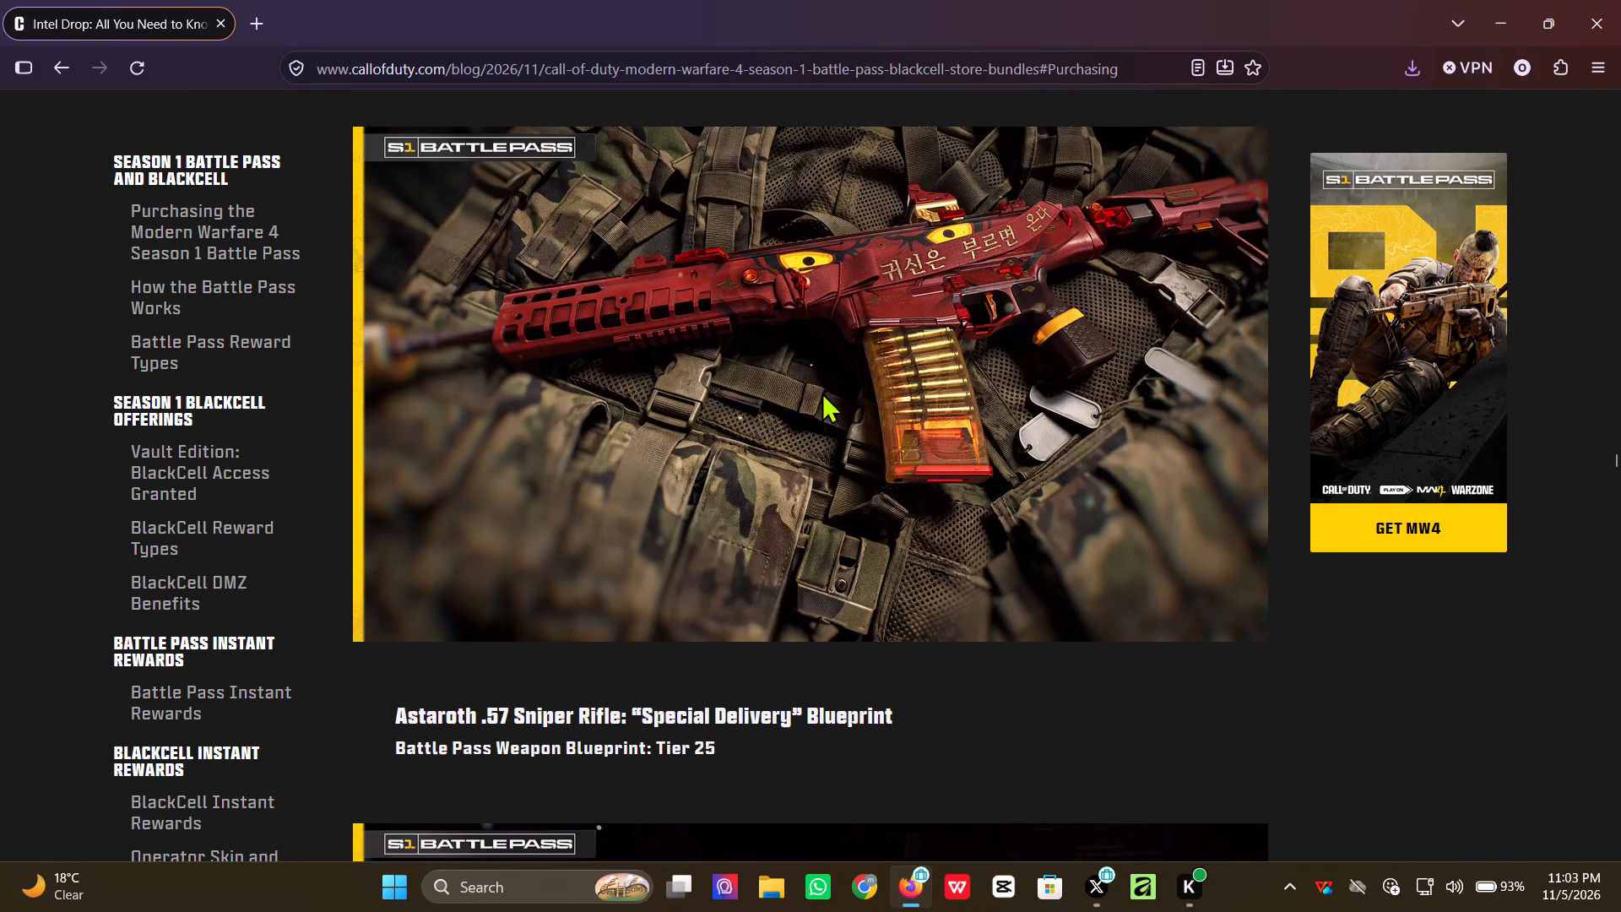
pyautogui.rightClick(800, 391)
pyautogui.click(871, 448)
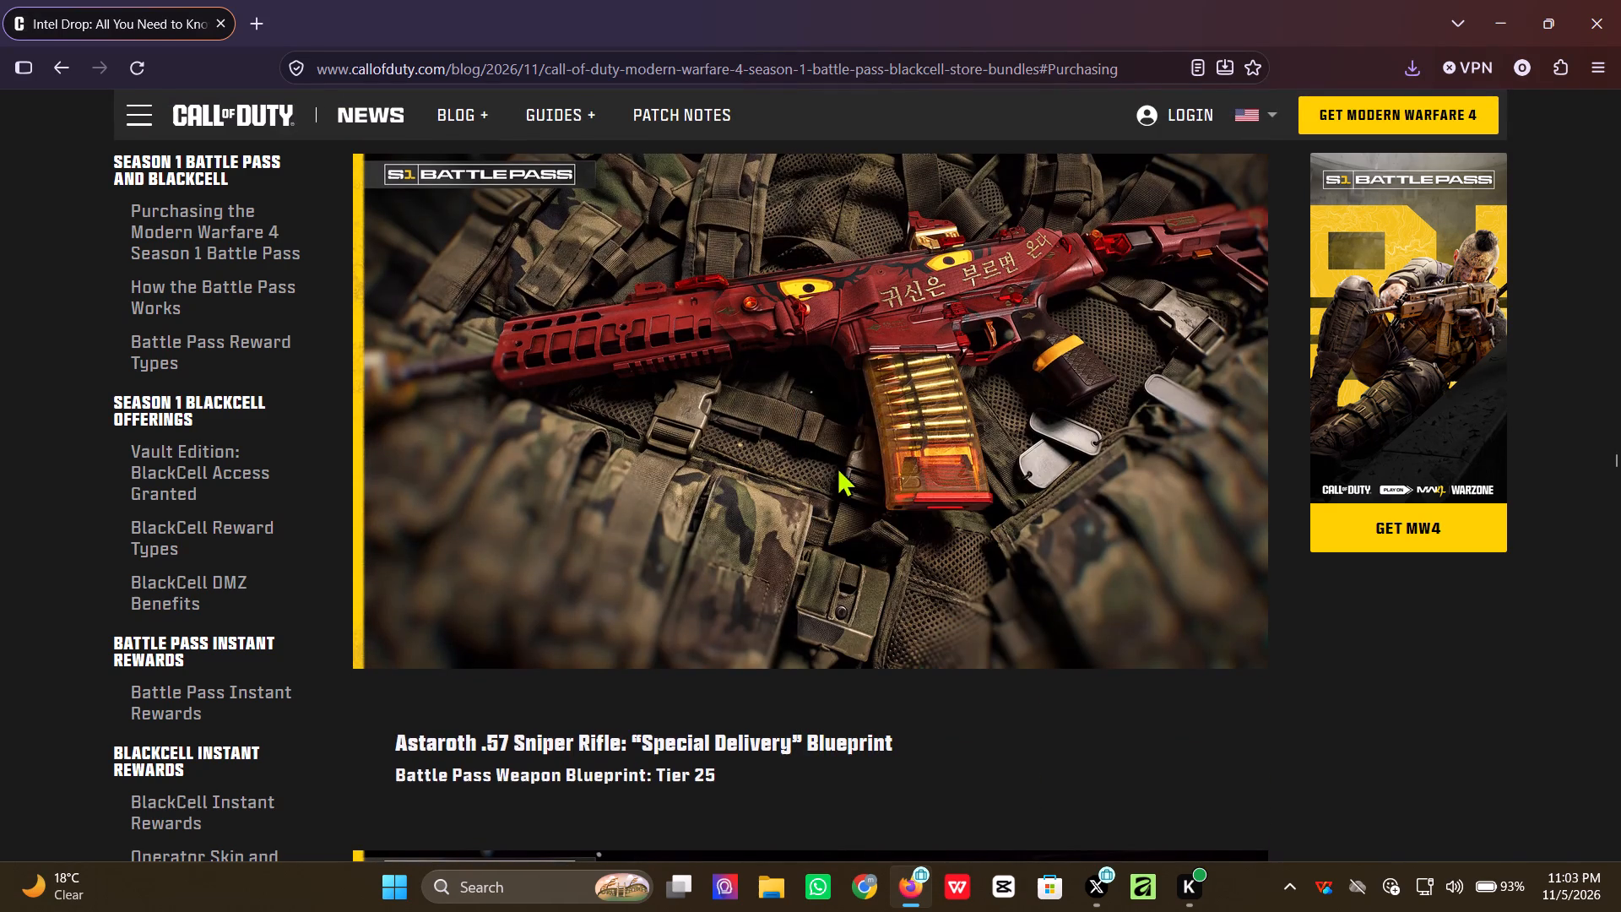
pyautogui.click(630, 470)
# Save the Astaroth .57 Sniper Rifle "Special Delivery" Blueprint image to the Pictures folder as MW4-SEASON-1-BP-BC-BUNDLES-032.
pyautogui.scroll(-6, 810, 333)
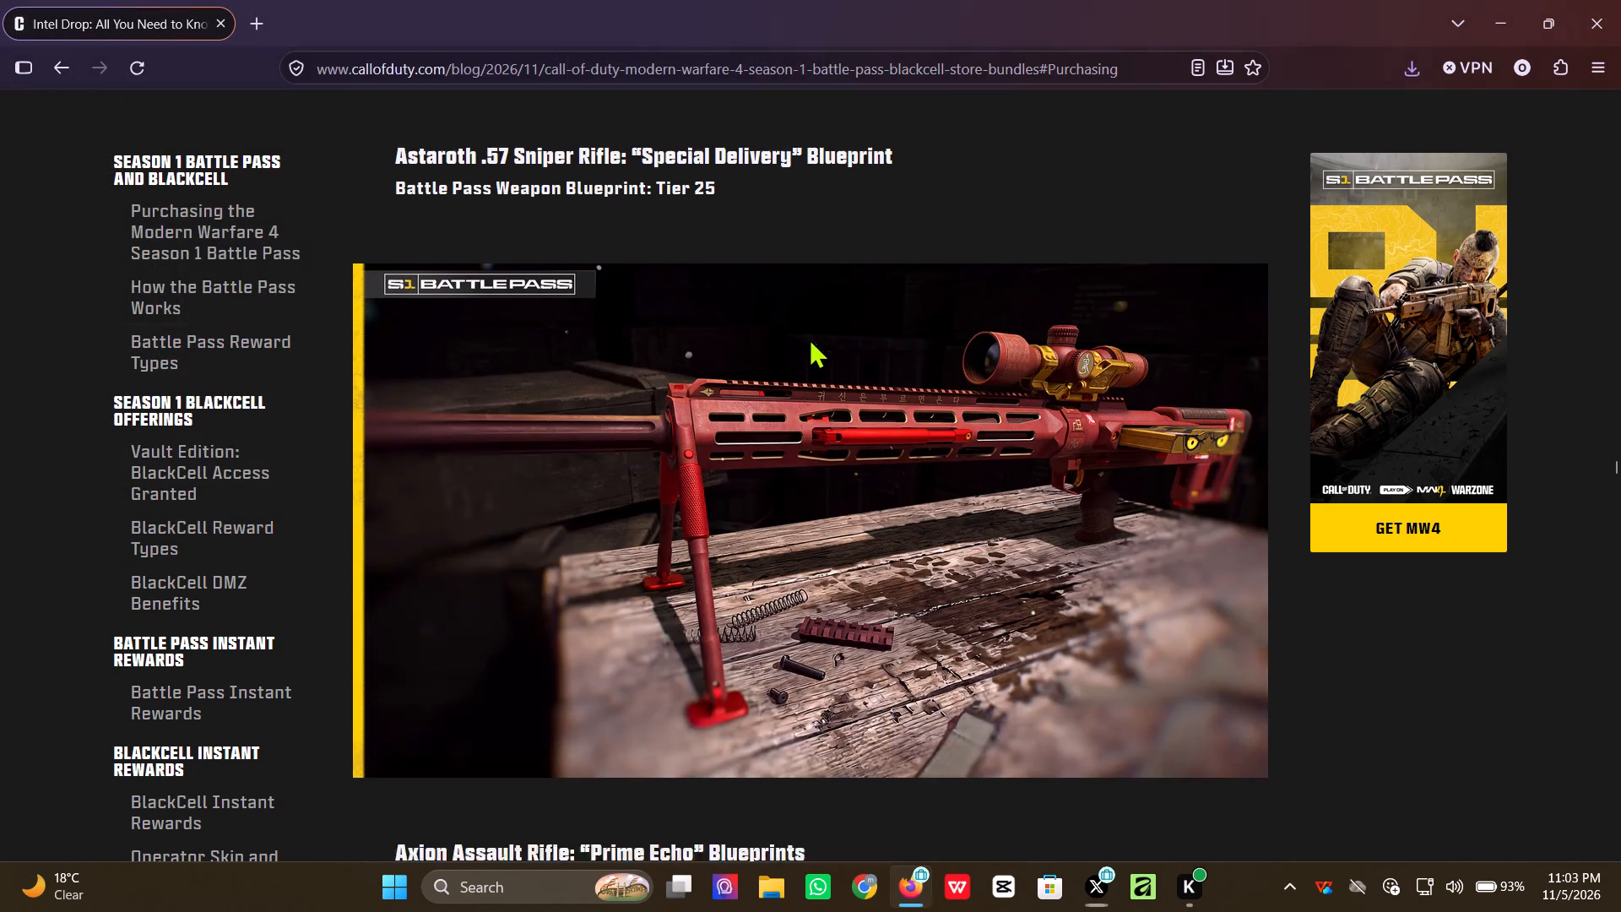
pyautogui.rightClick(794, 372)
pyautogui.click(848, 421)
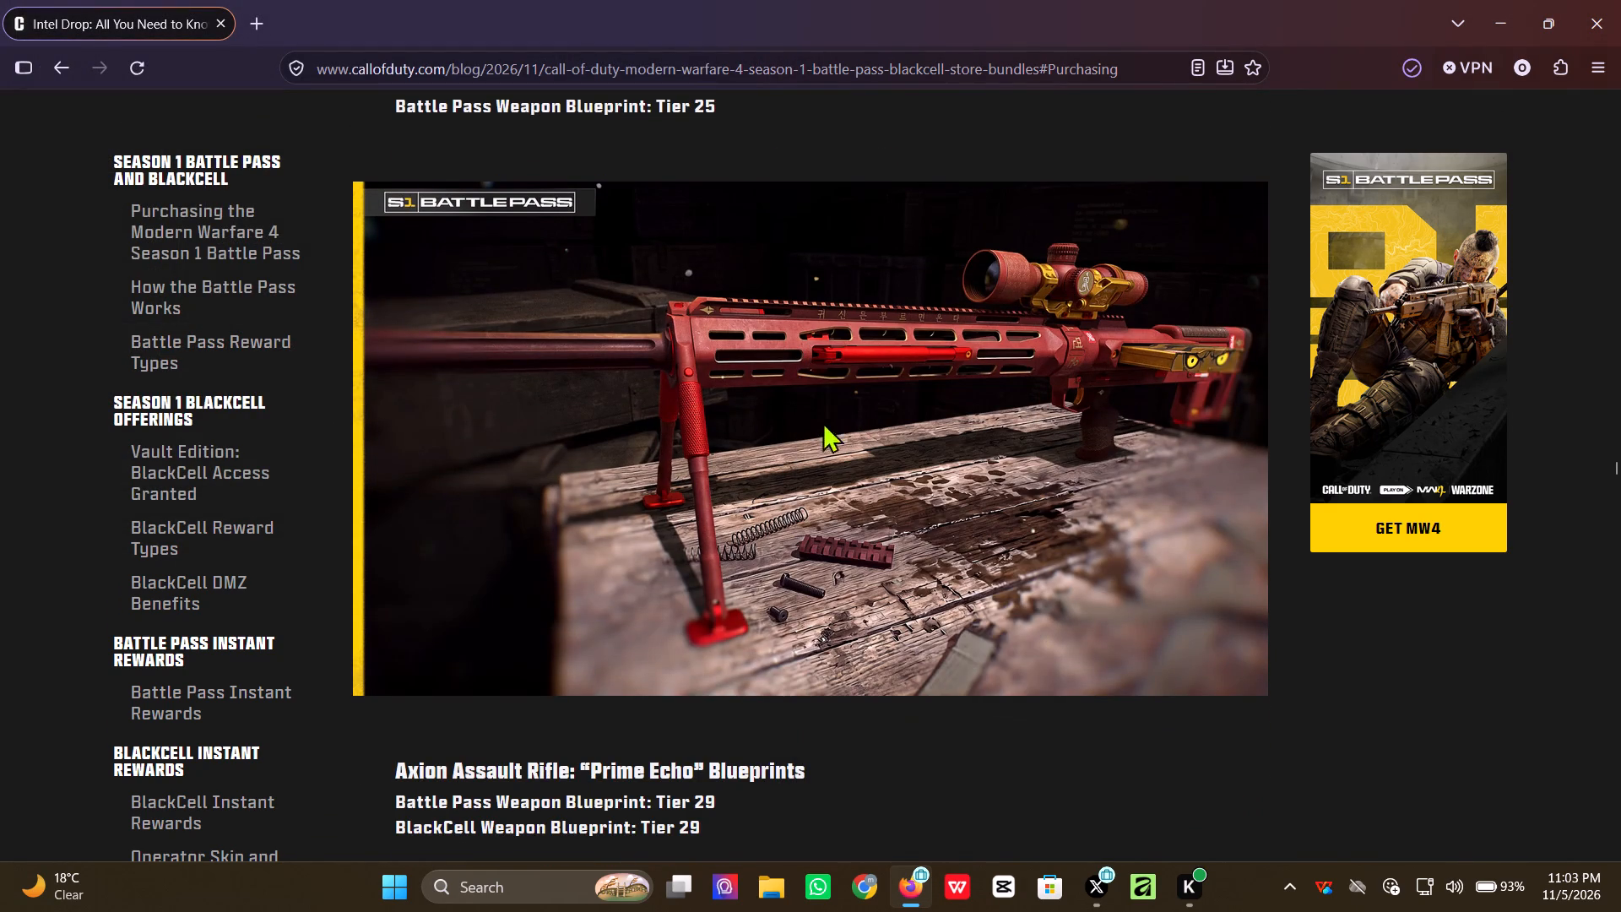
pyautogui.click(643, 464)
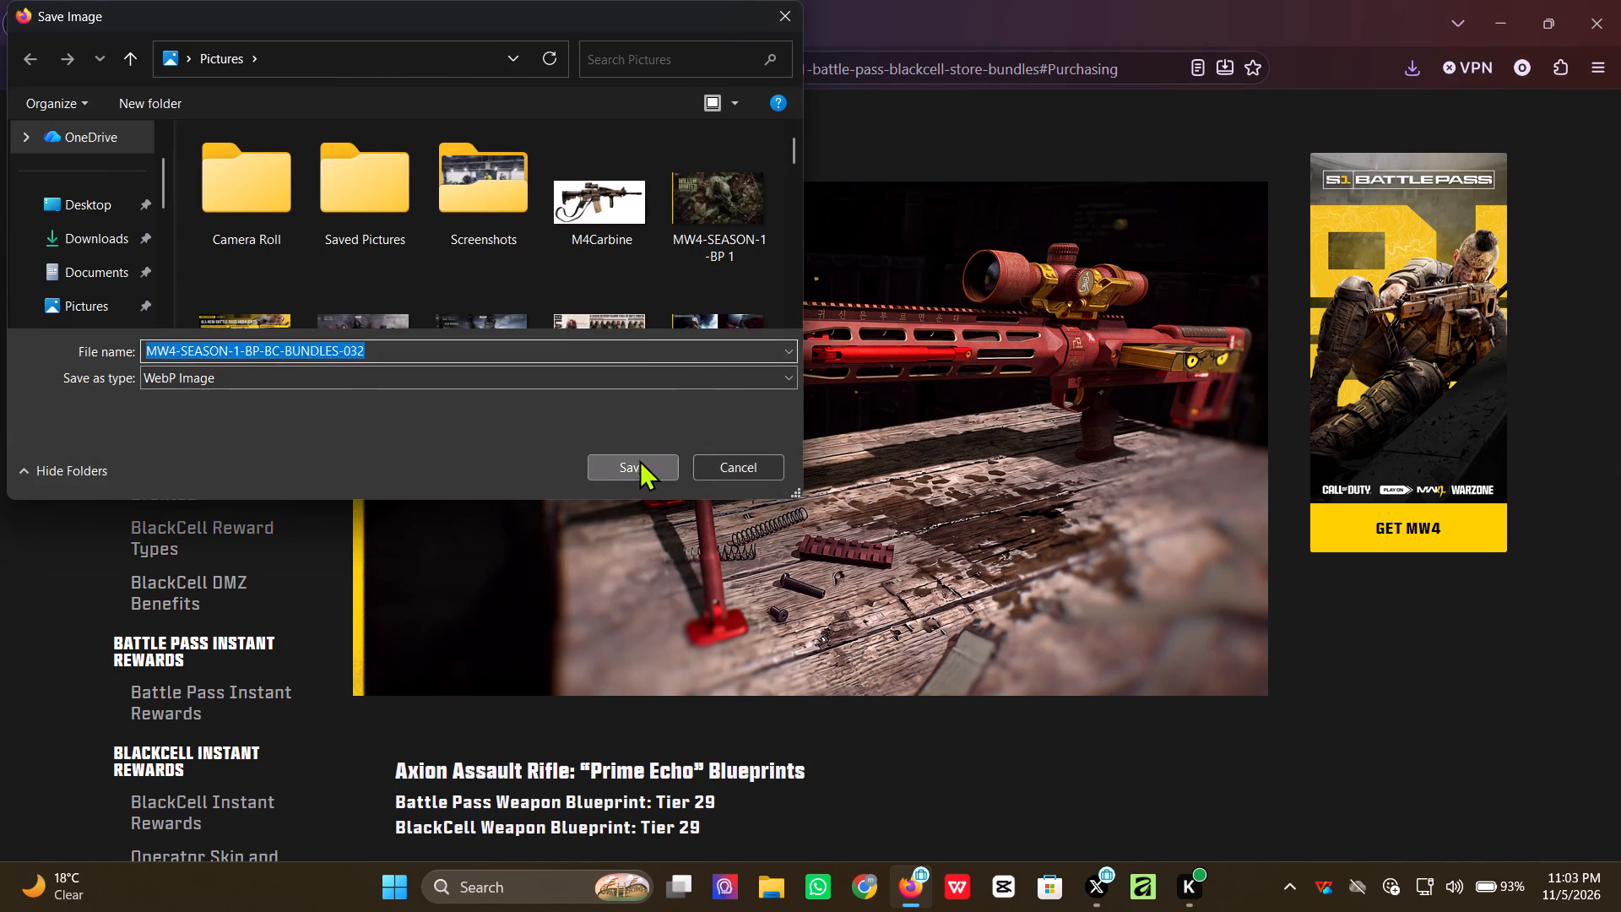
# Save the Axion Assault Rifle "Prime Echo" Blueprints image to the Pictures folder under its suggested file name.
pyautogui.scroll(-2, 965, 313)
pyautogui.scroll(1, 915, 336)
pyautogui.scroll(-5, 857, 350)
pyautogui.scroll(1, 797, 375)
pyautogui.scroll(-4, 789, 362)
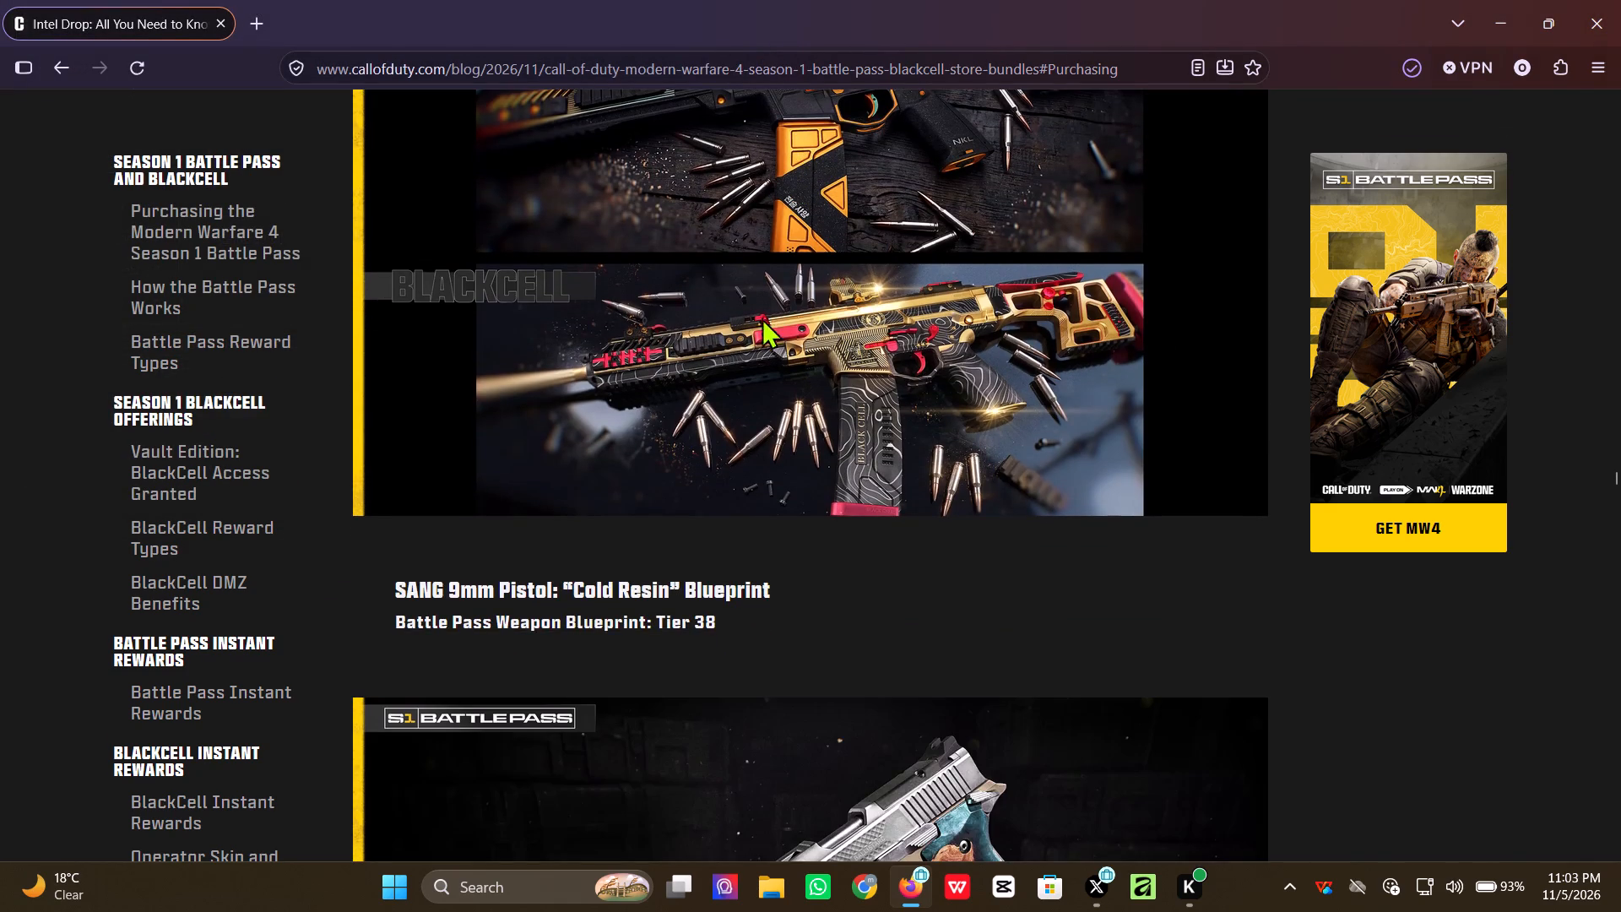
pyautogui.moveTo(793, 276); pyautogui.dragTo(784, 274, button='right')
pyautogui.click(839, 326)
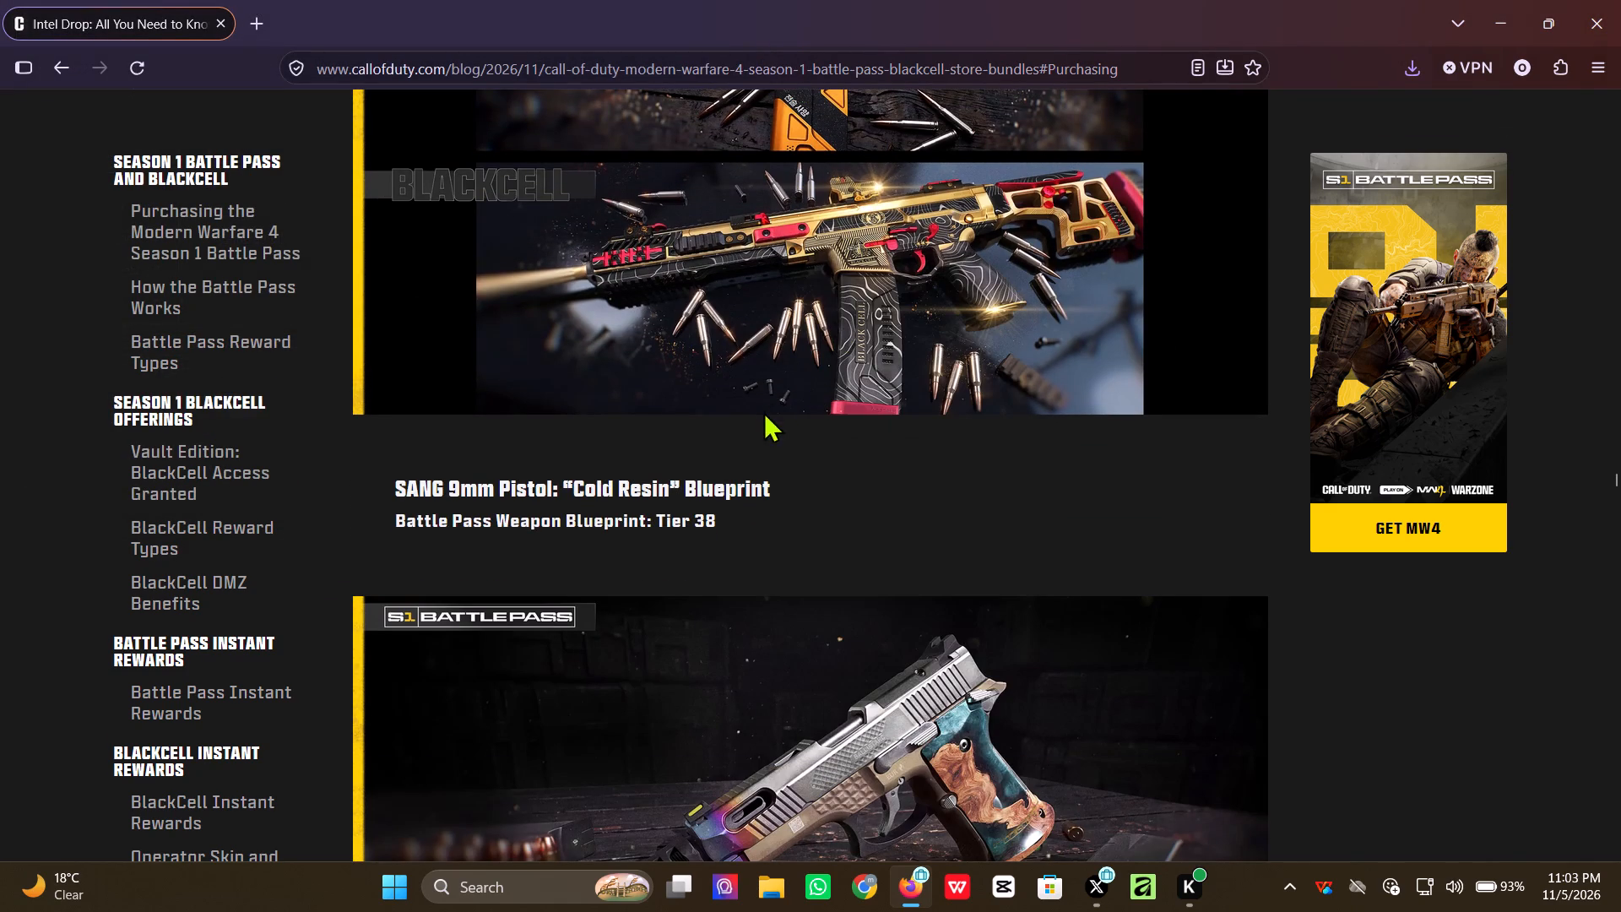
pyautogui.click(635, 466)
# Save the SANG 9mm Pistol "Cold Resin" Blueprint image to the Pictures folder under its suggested file name.
pyautogui.scroll(-4, 951, 314)
pyautogui.moveTo(642, 285); pyautogui.dragTo(614, 317, button='right')
pyautogui.click(707, 370)
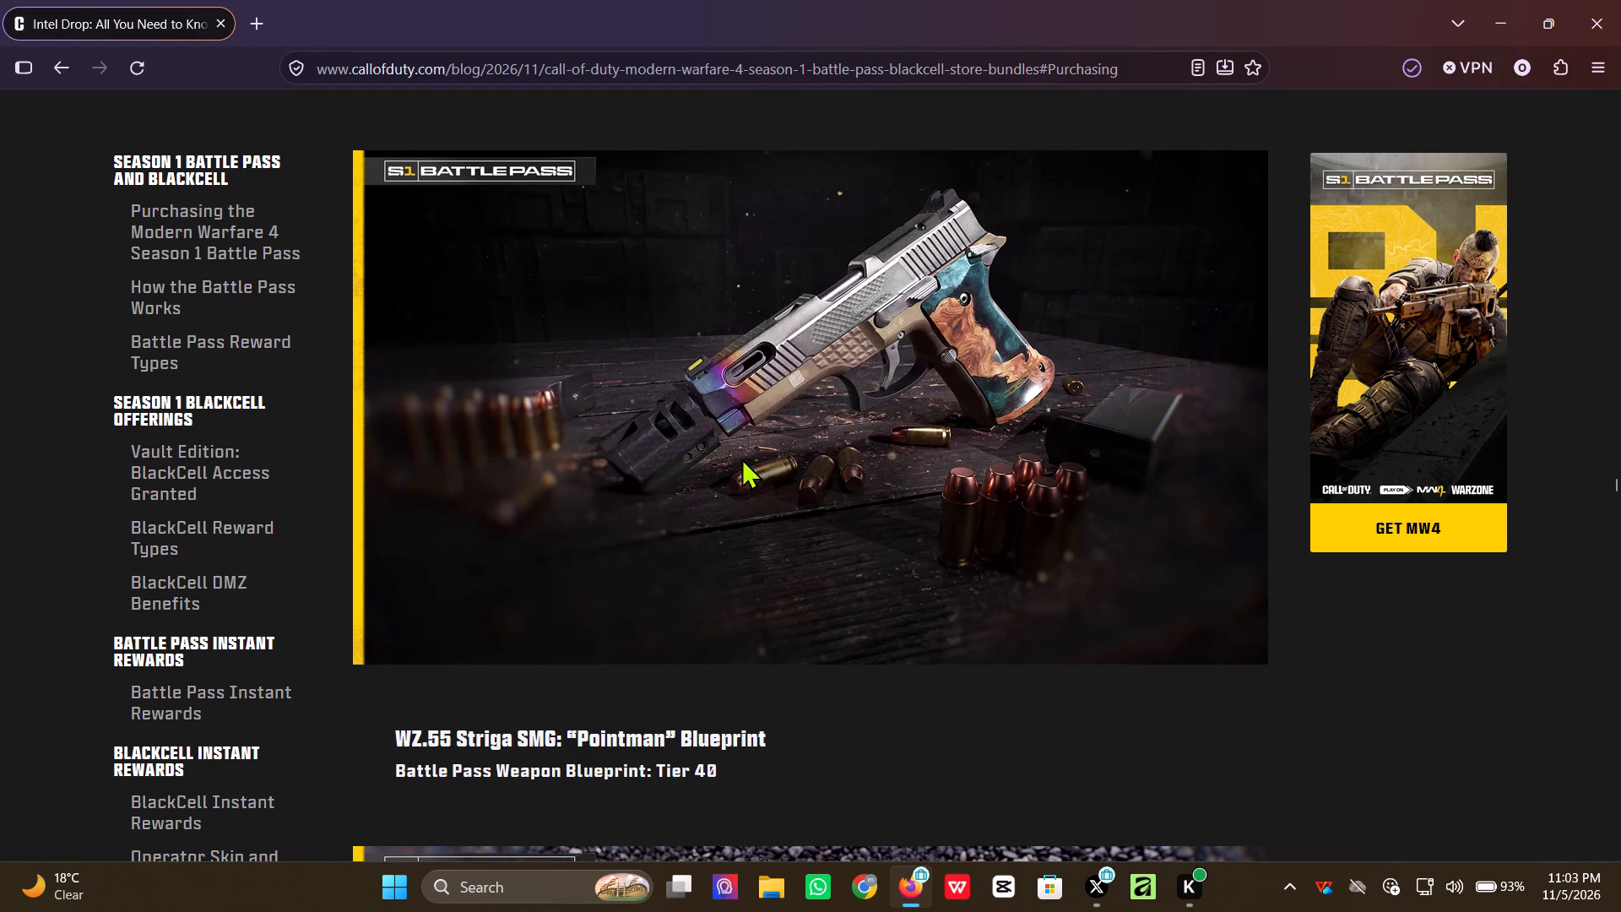
pyautogui.click(627, 467)
# Save the WZ.55 Striga SMG "Pointman" Blueprint image to the Pictures folder as MW4-SEASON-1-BP-BC-BUNDLES-035.
pyautogui.scroll(-2, 764, 414)
pyautogui.scroll(1, 764, 414)
pyautogui.scroll(-3, 764, 414)
pyautogui.scroll(1, 764, 416)
pyautogui.scroll(-1, 764, 419)
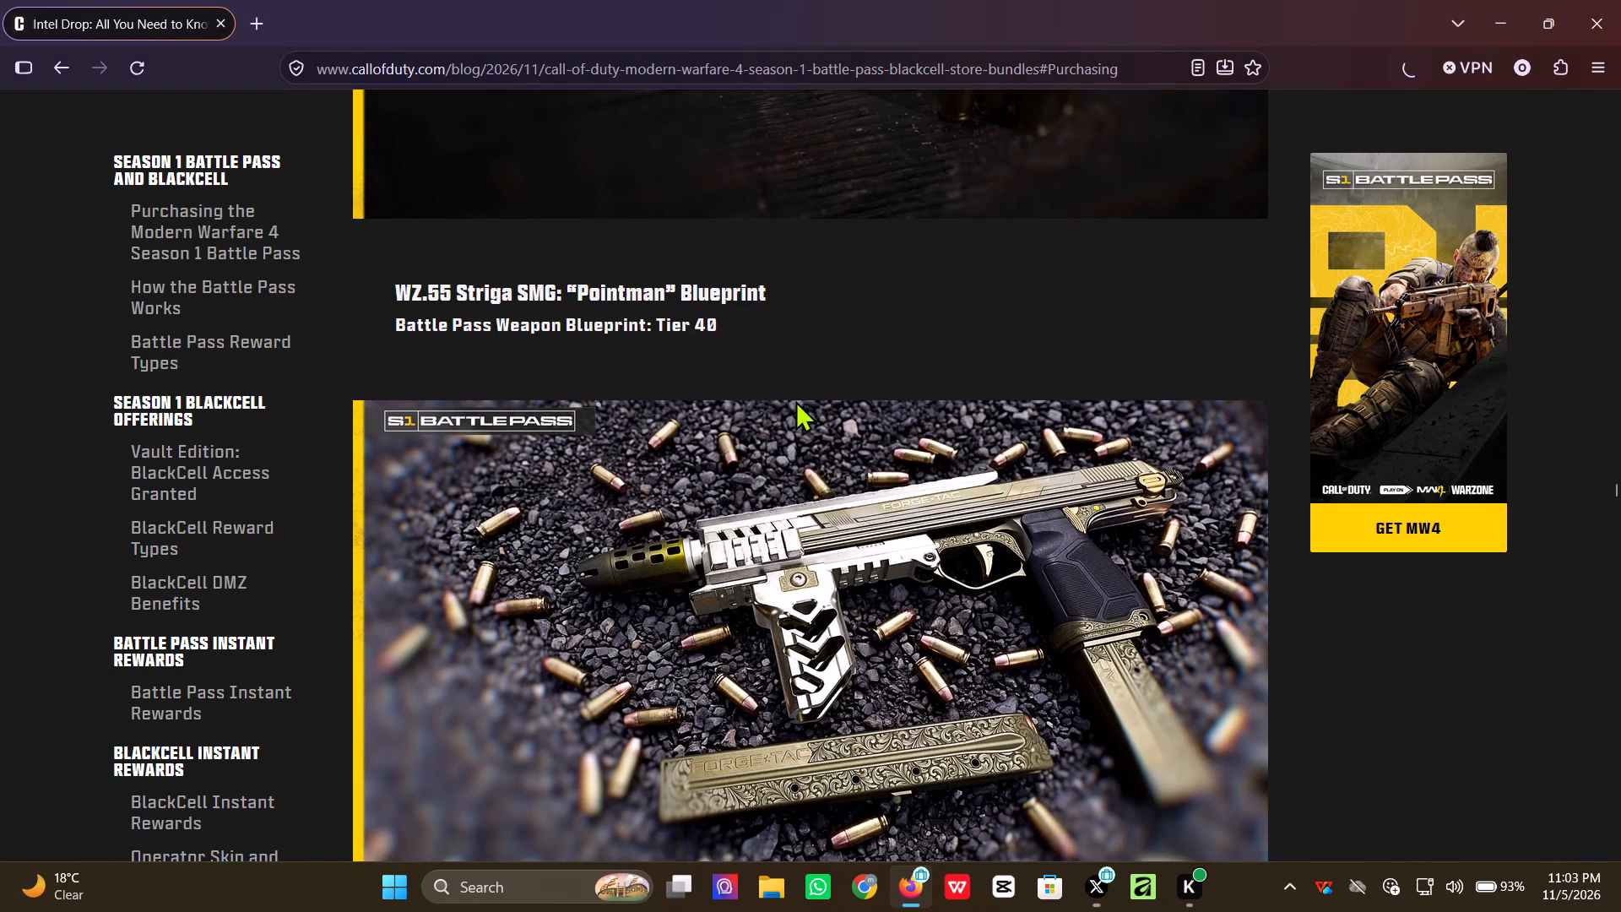
pyautogui.scroll(-1, 797, 401)
pyautogui.scroll(1, 797, 401)
pyautogui.scroll(-2, 797, 401)
pyautogui.moveTo(772, 424); pyautogui.dragTo(761, 425, button='right')
pyautogui.click(821, 473)
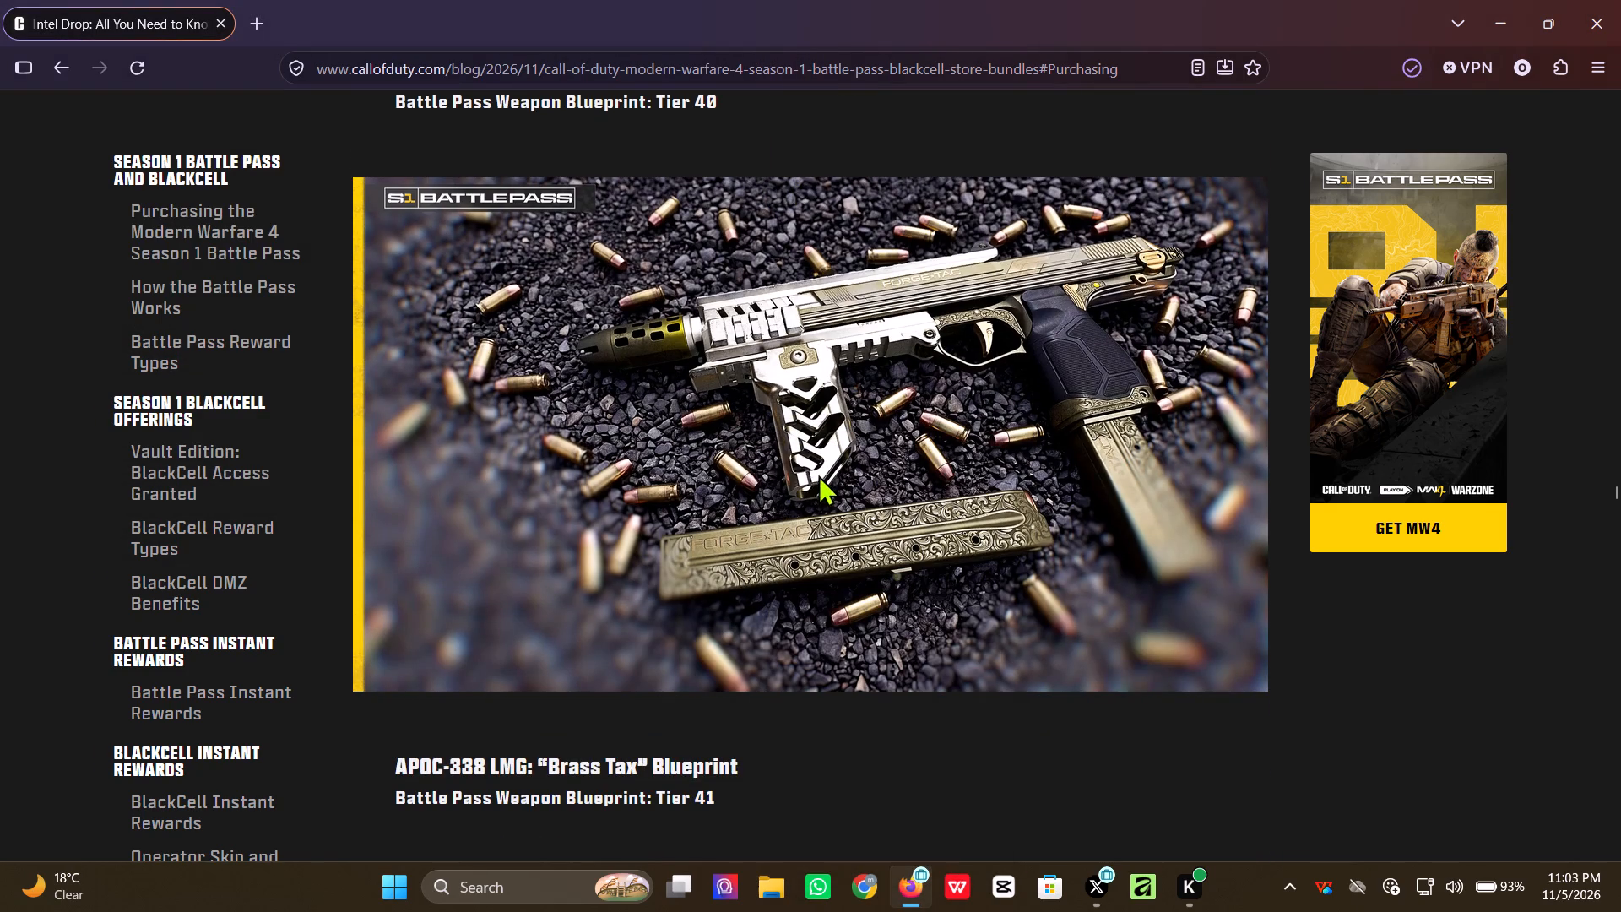
pyautogui.click(645, 467)
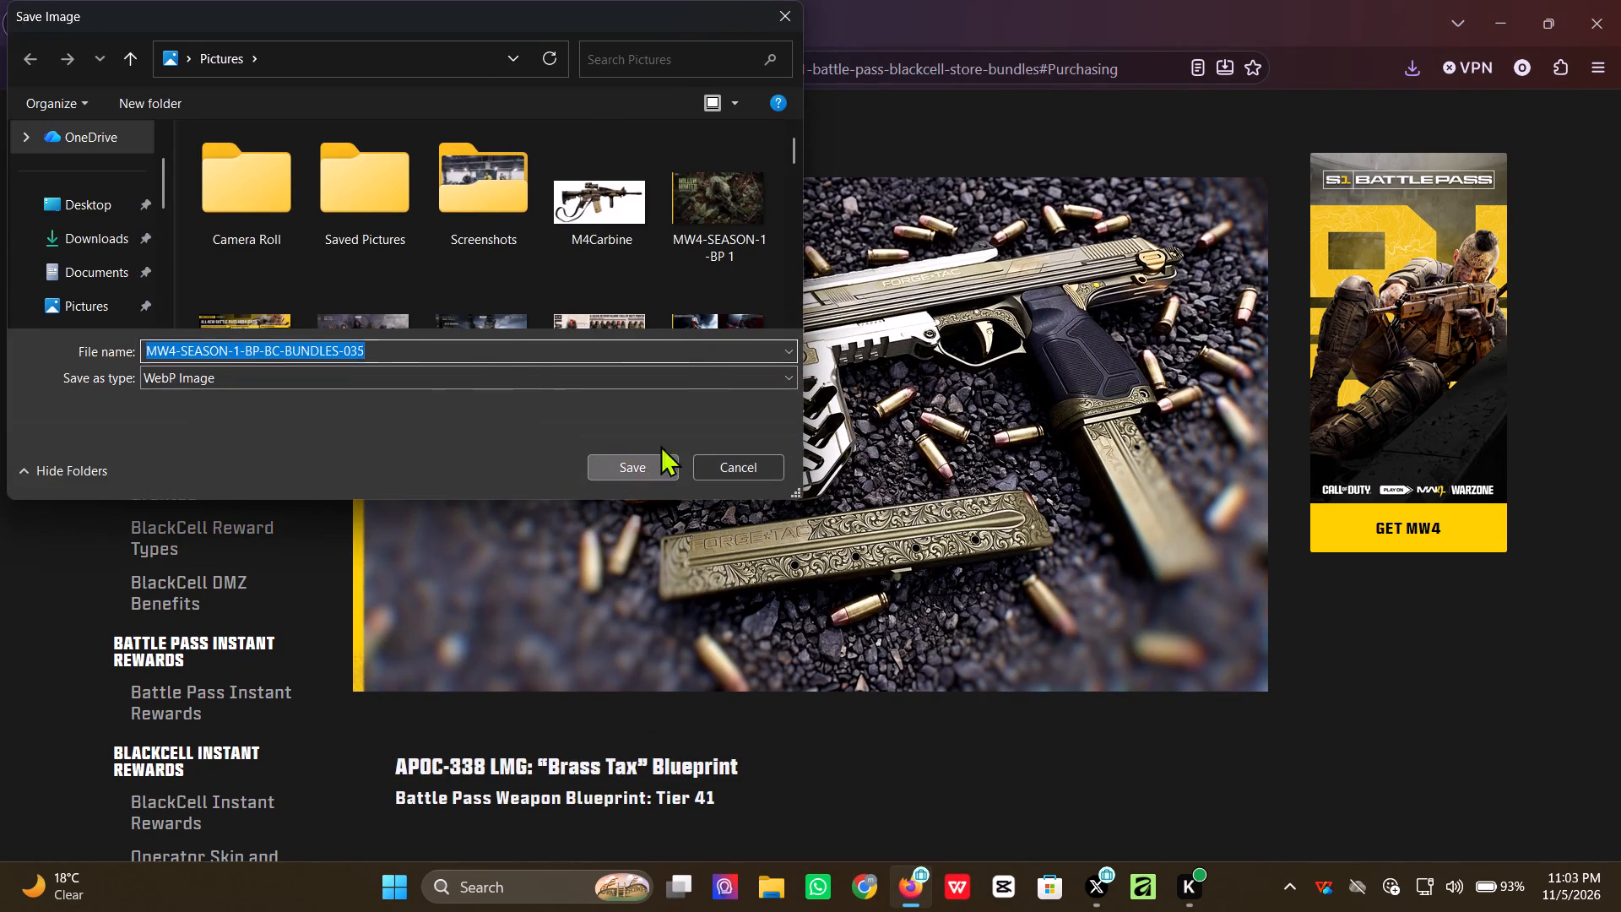
# Save the APOC-338 LMG "Brass Tax" Blueprint image to the Pictures folder under its suggested file name.
pyautogui.scroll(-5, 848, 326)
pyautogui.scroll(1, 848, 335)
pyautogui.scroll(-1, 849, 464)
pyautogui.rightClick(768, 470)
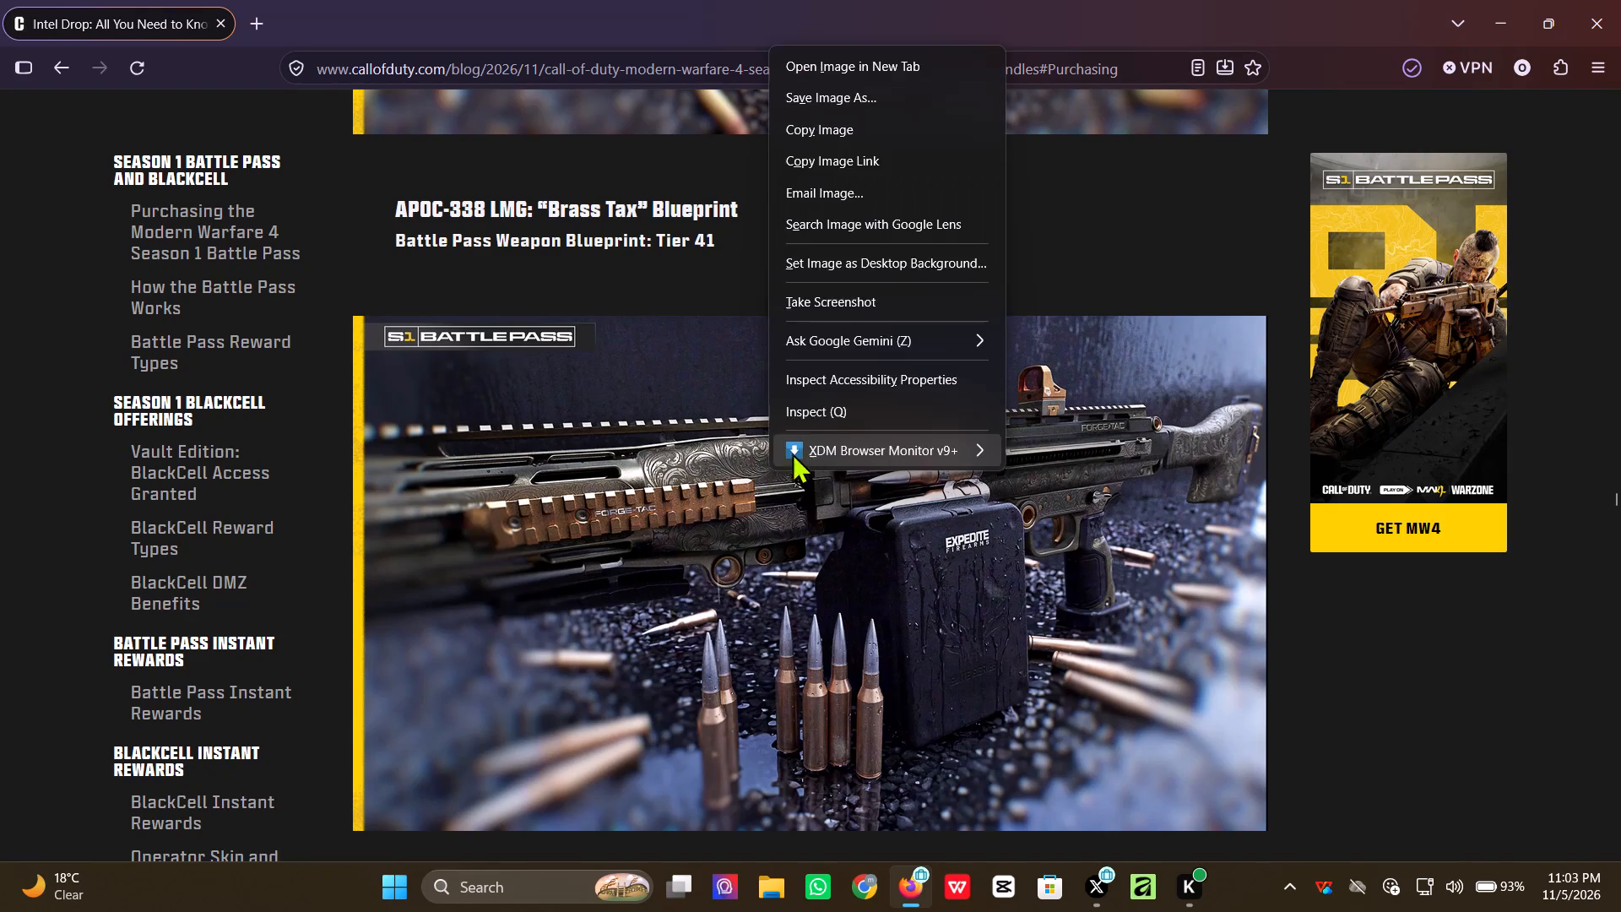
pyautogui.click(842, 89)
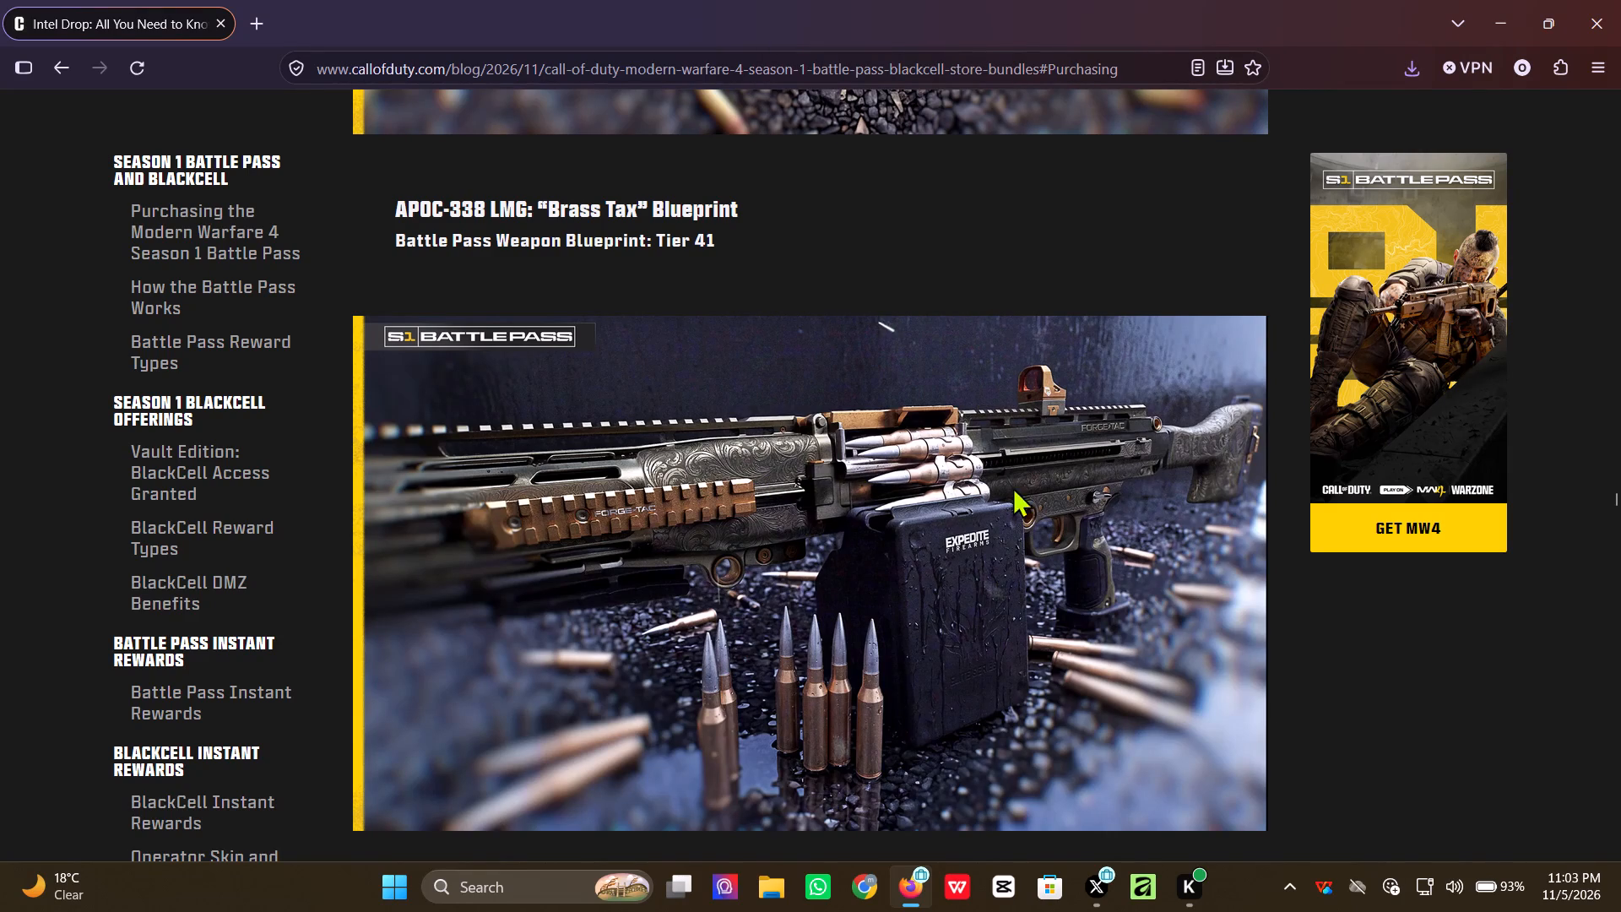
pyautogui.click(646, 470)
# Save the Signal 50 Sniper Rifle "Vengeance" Blueprint image to the Pictures folder as MW4-SEASON-1-BP-BC-BUNDLES-037.
pyautogui.scroll(-3, 891, 414)
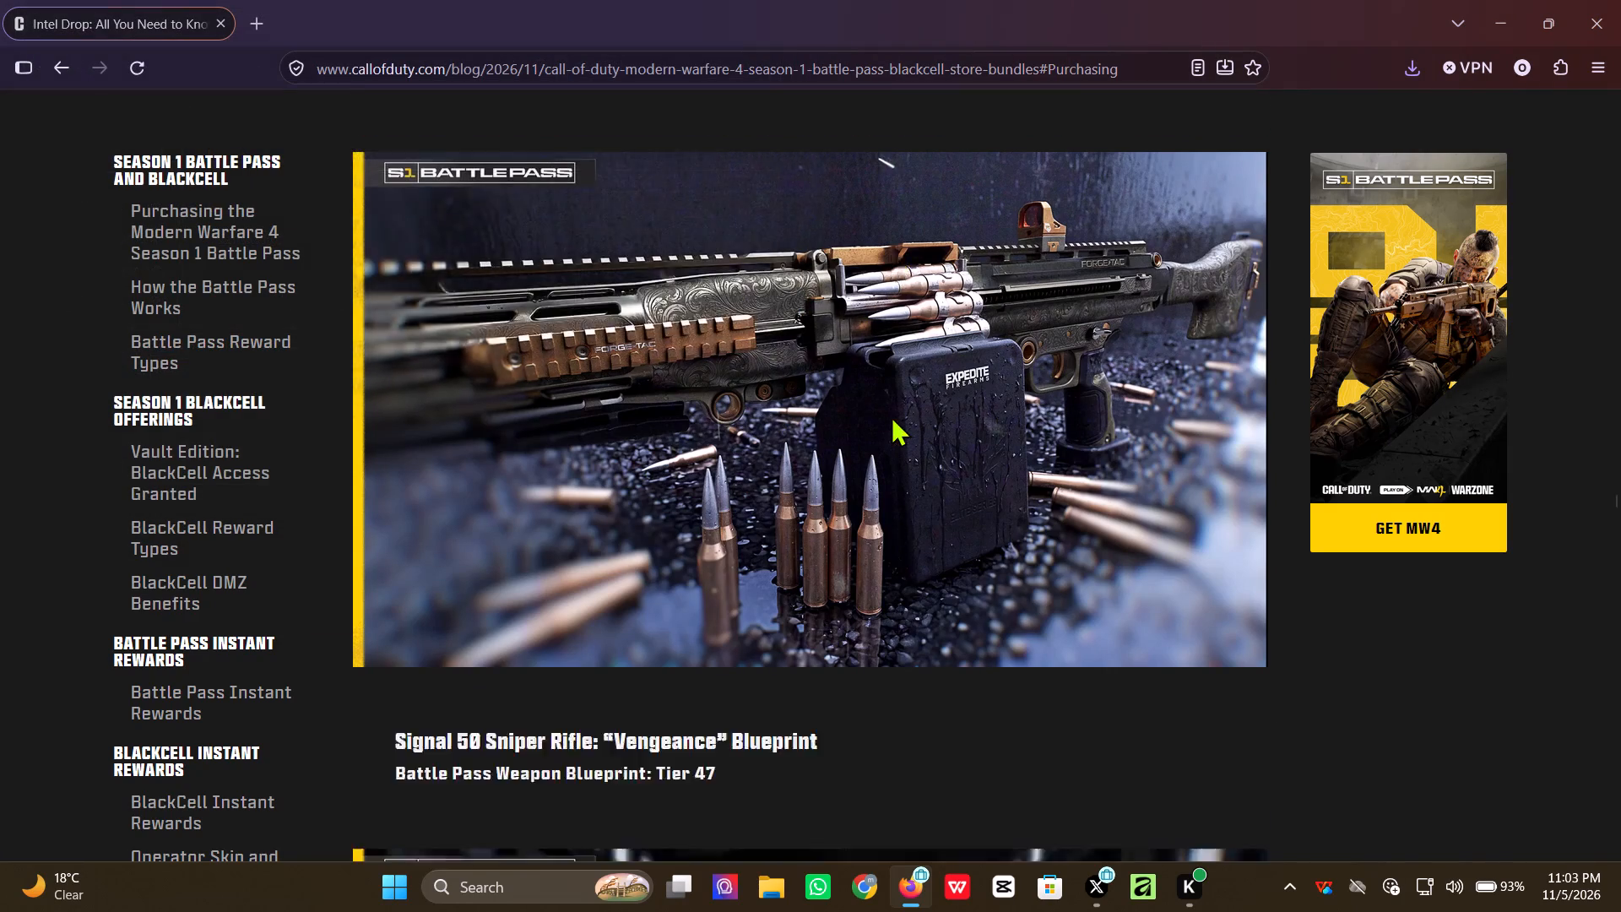
pyautogui.scroll(-4, 891, 415)
pyautogui.rightClick(710, 484)
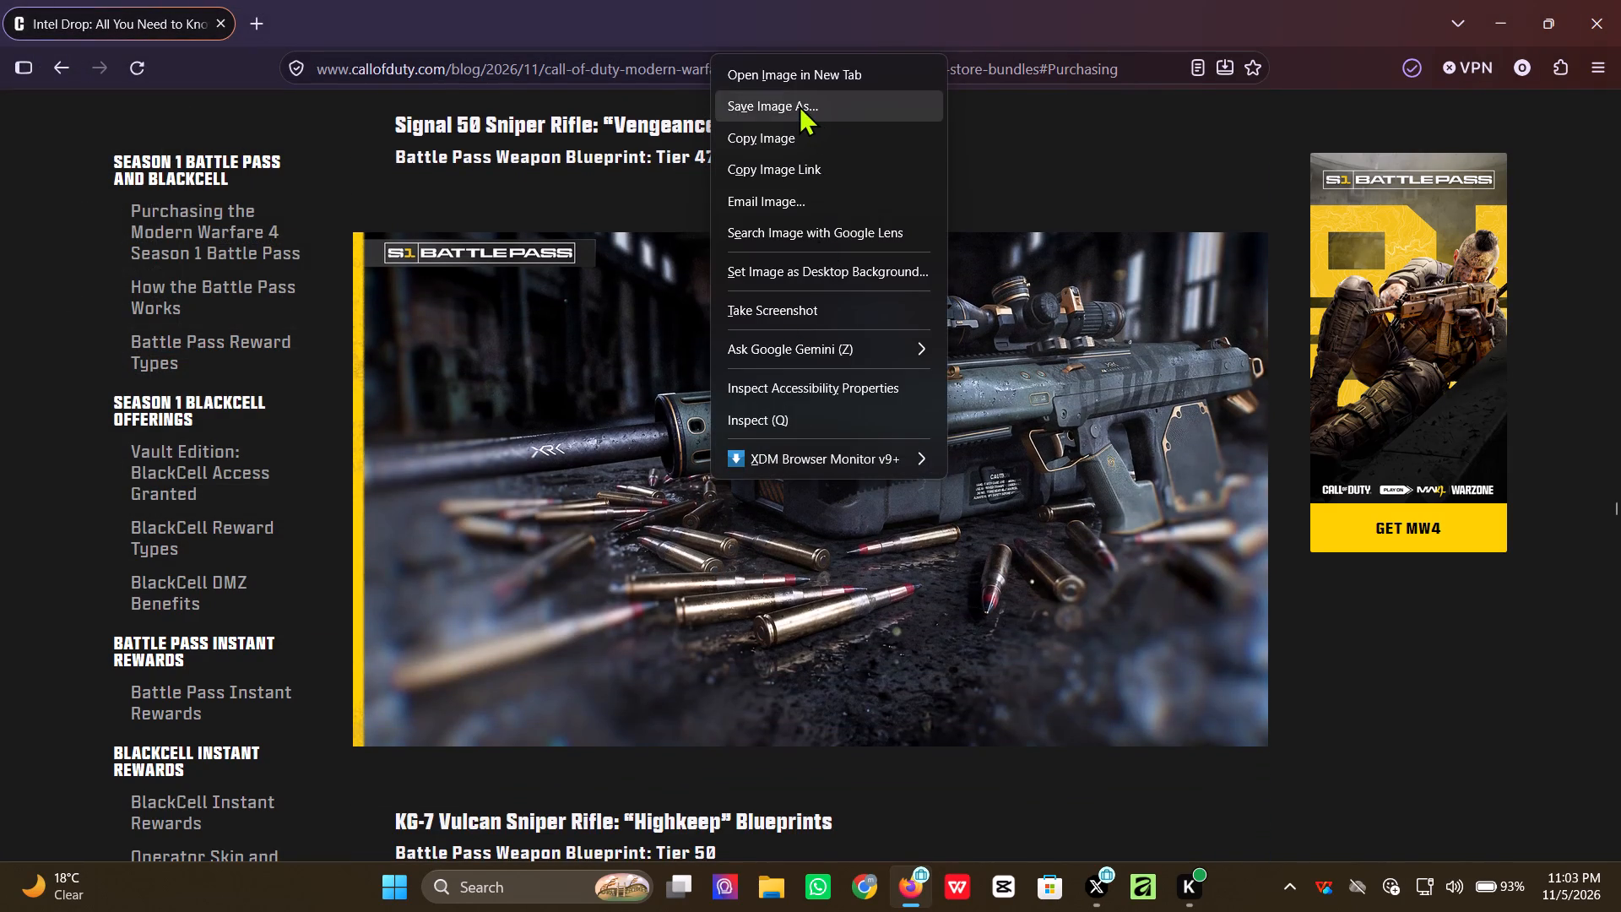
pyautogui.click(799, 105)
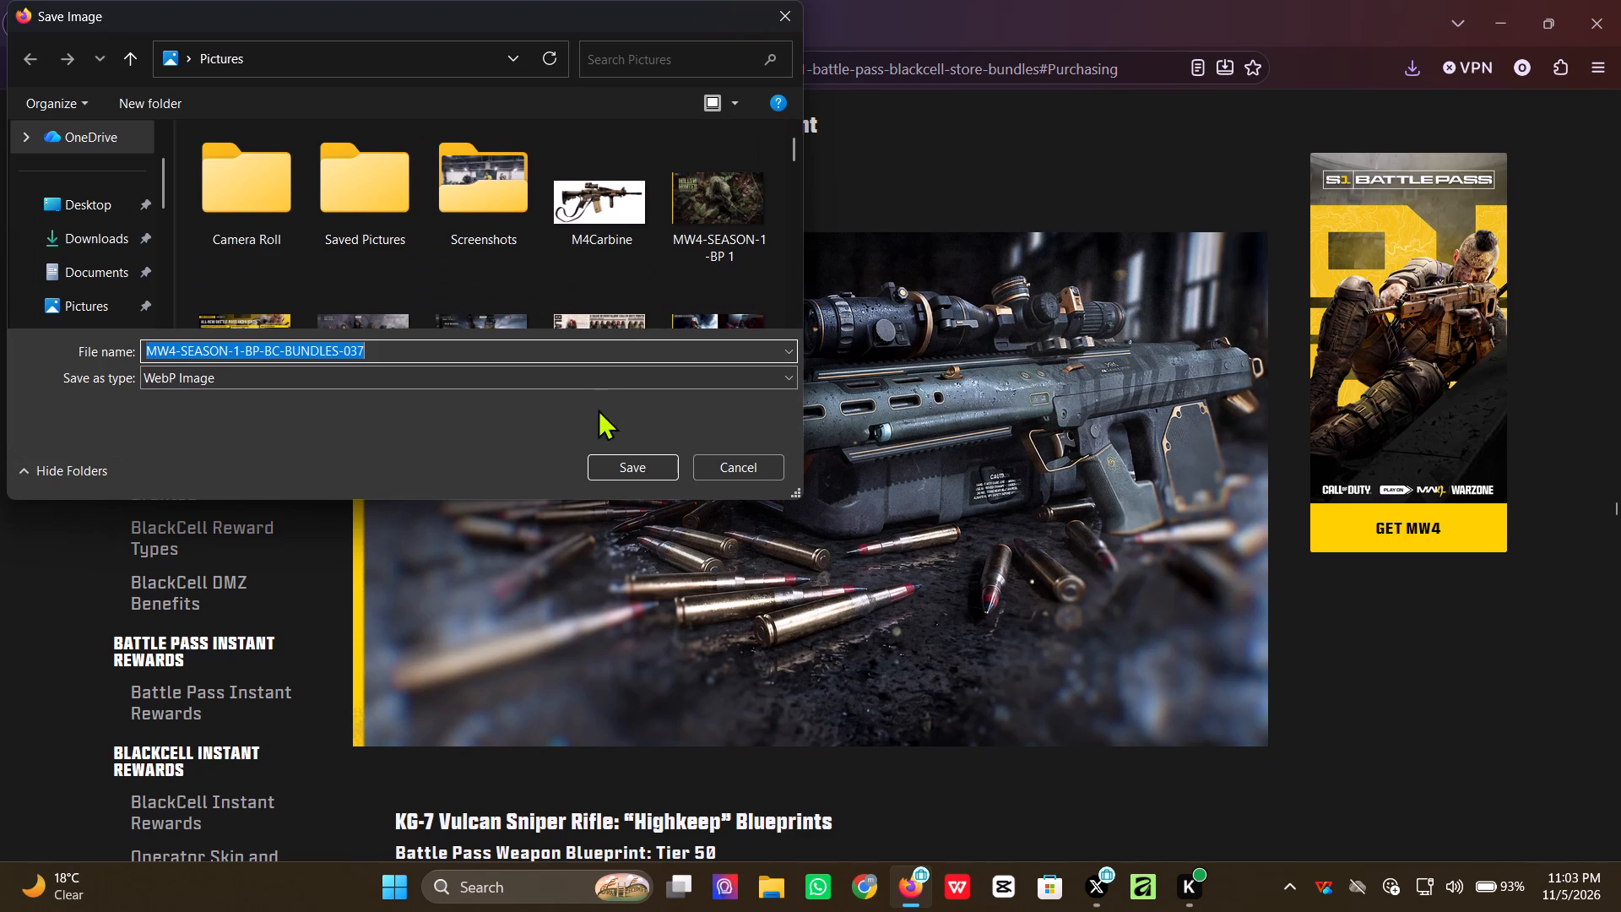
pyautogui.click(637, 454)
# Save the KG-7 Vulcan Sniper Rifle "Highkeep" Blueprints image to the Pictures folder under its suggested file name.
pyautogui.scroll(-7, 781, 342)
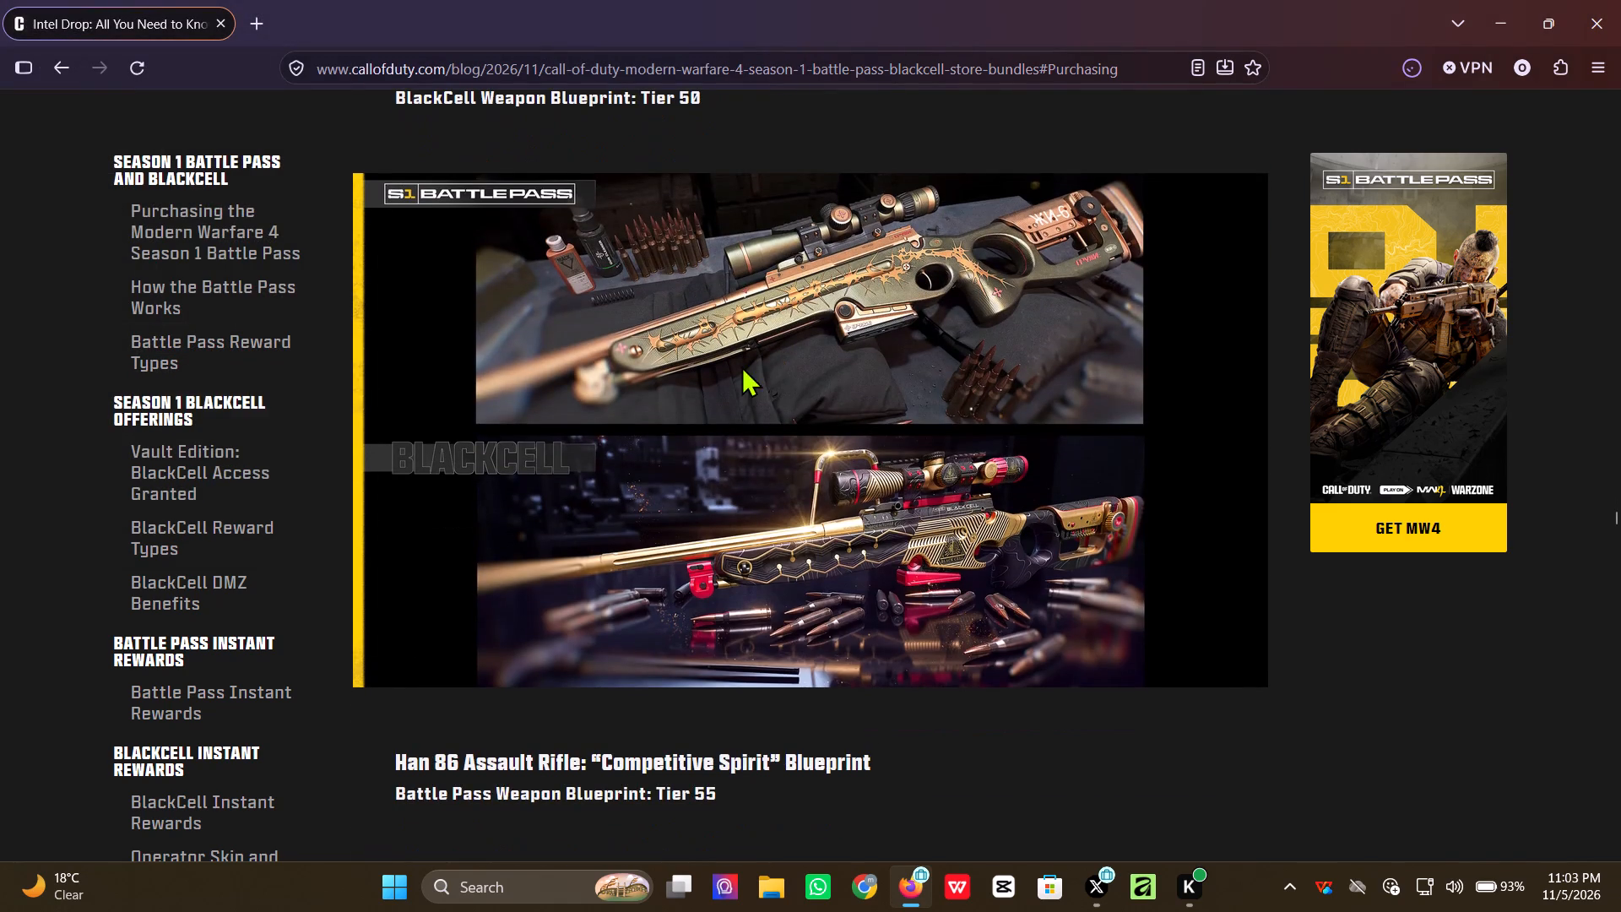
pyautogui.rightClick(741, 366)
pyautogui.click(812, 418)
pyautogui.scroll(-2, 681, 441)
pyautogui.scroll(1, 681, 442)
pyautogui.click(629, 473)
# Save the Han 86 Assault Rifle "Competitive Spirit" Blueprint image to the Pictures folder under its suggested file name.
pyautogui.scroll(-3, 710, 421)
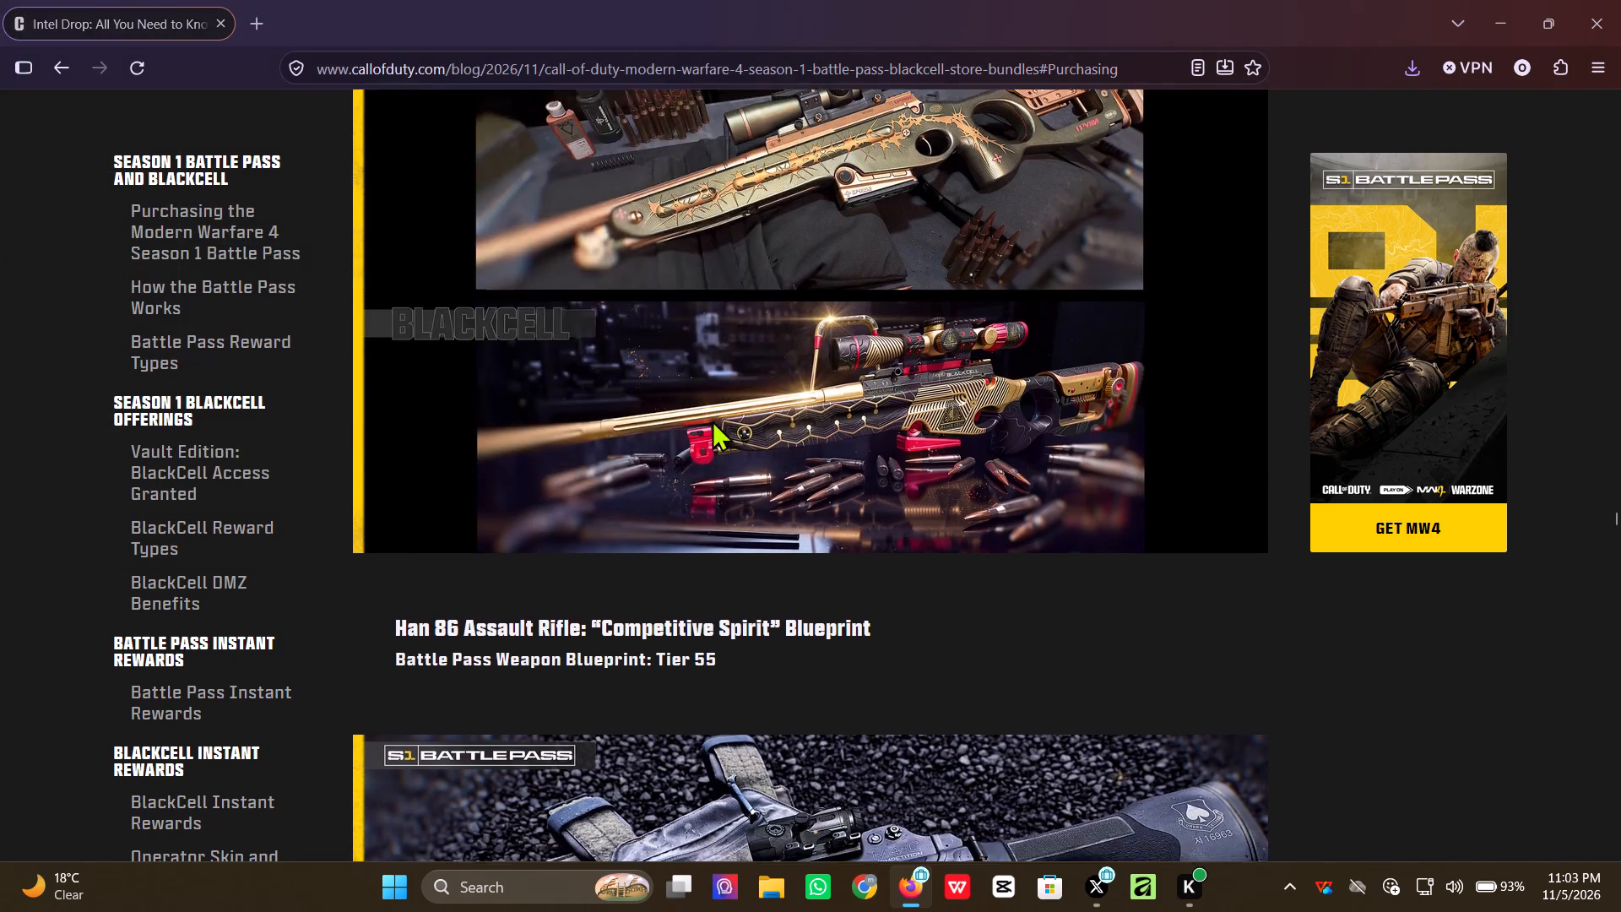
pyautogui.scroll(-3, 712, 420)
pyautogui.rightClick(735, 403)
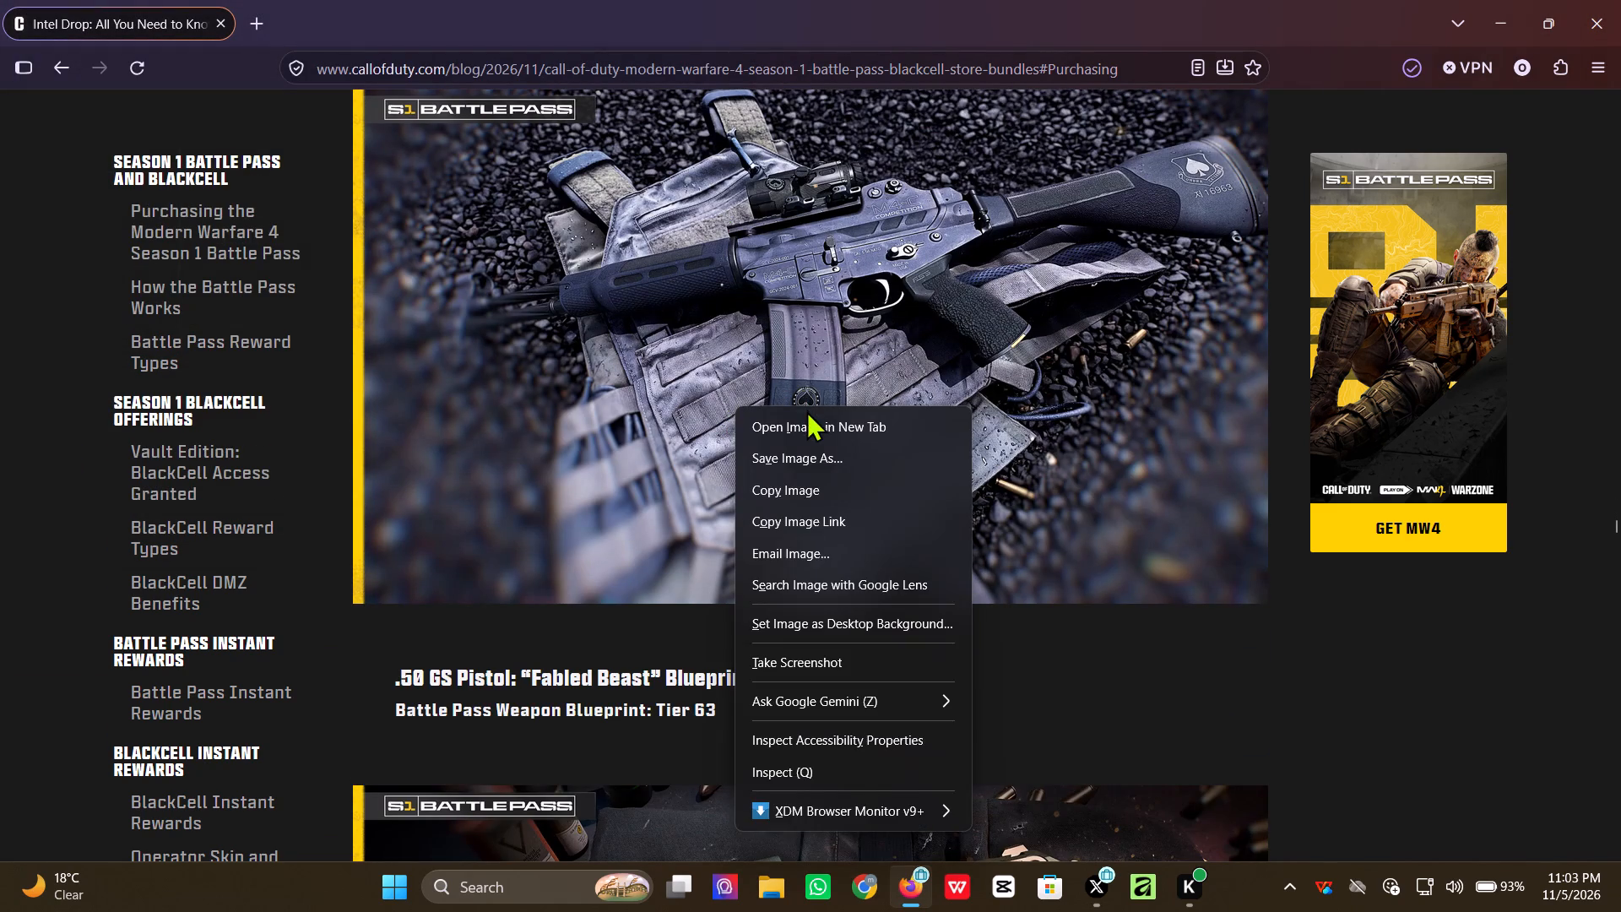
pyautogui.click(795, 464)
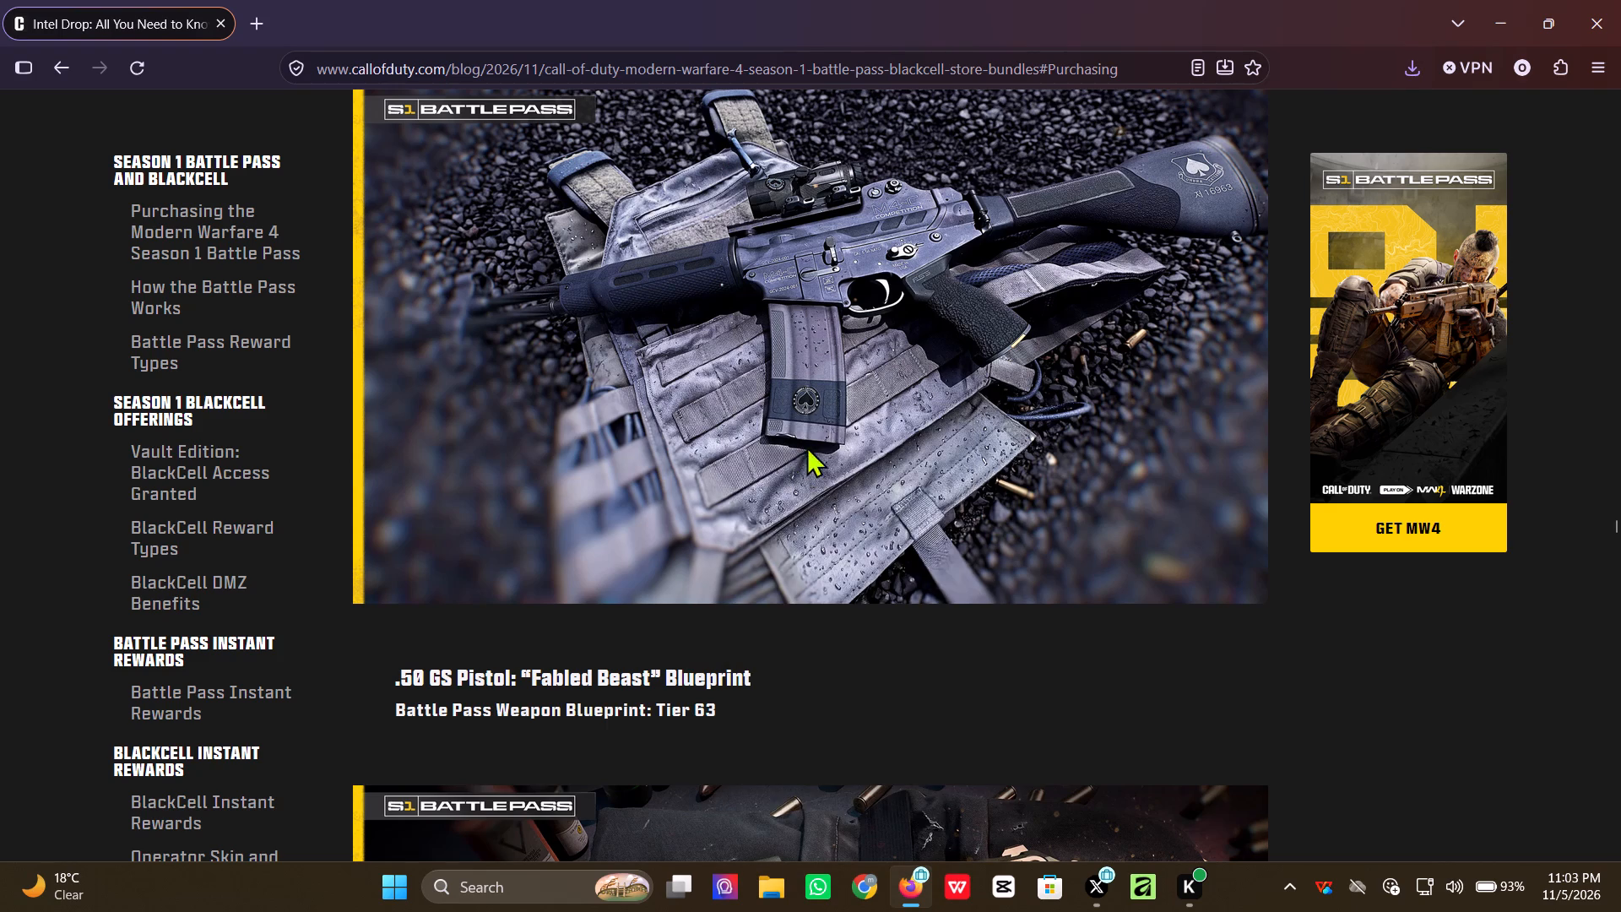
pyautogui.click(616, 462)
# Save the .50 GS Pistol "Fabled Beast" Blueprint image to the Pictures folder under its suggested file name.
pyautogui.scroll(1, 775, 408)
pyautogui.scroll(-2, 776, 409)
pyautogui.scroll(1, 776, 410)
pyautogui.scroll(-2, 776, 410)
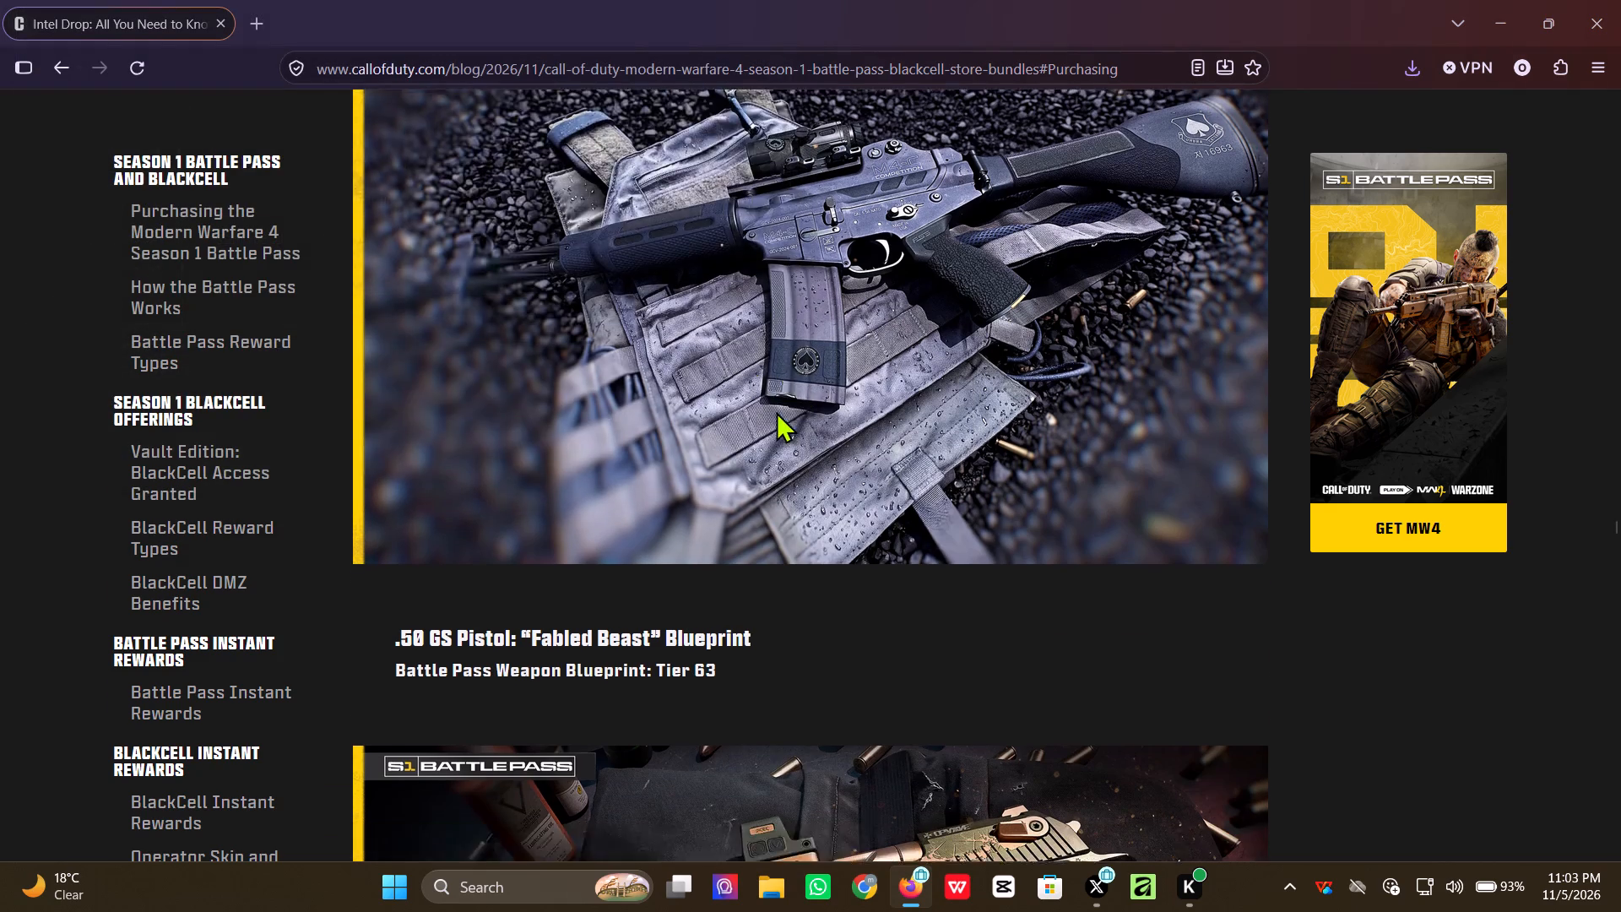
pyautogui.scroll(-2, 776, 411)
pyautogui.rightClick(728, 440)
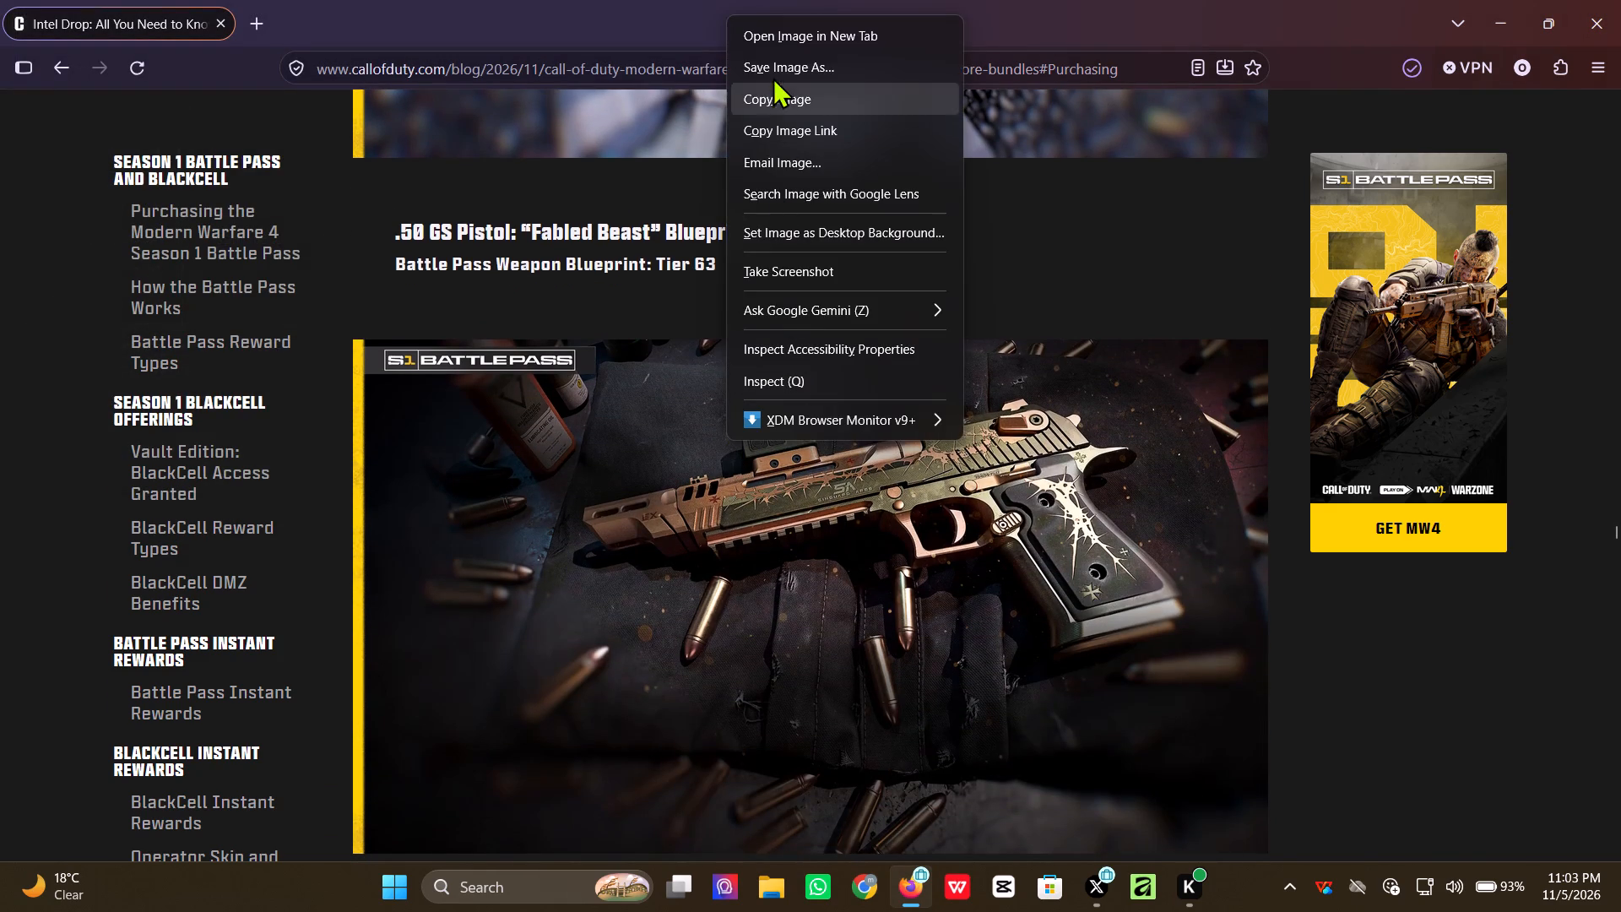
pyautogui.click(773, 62)
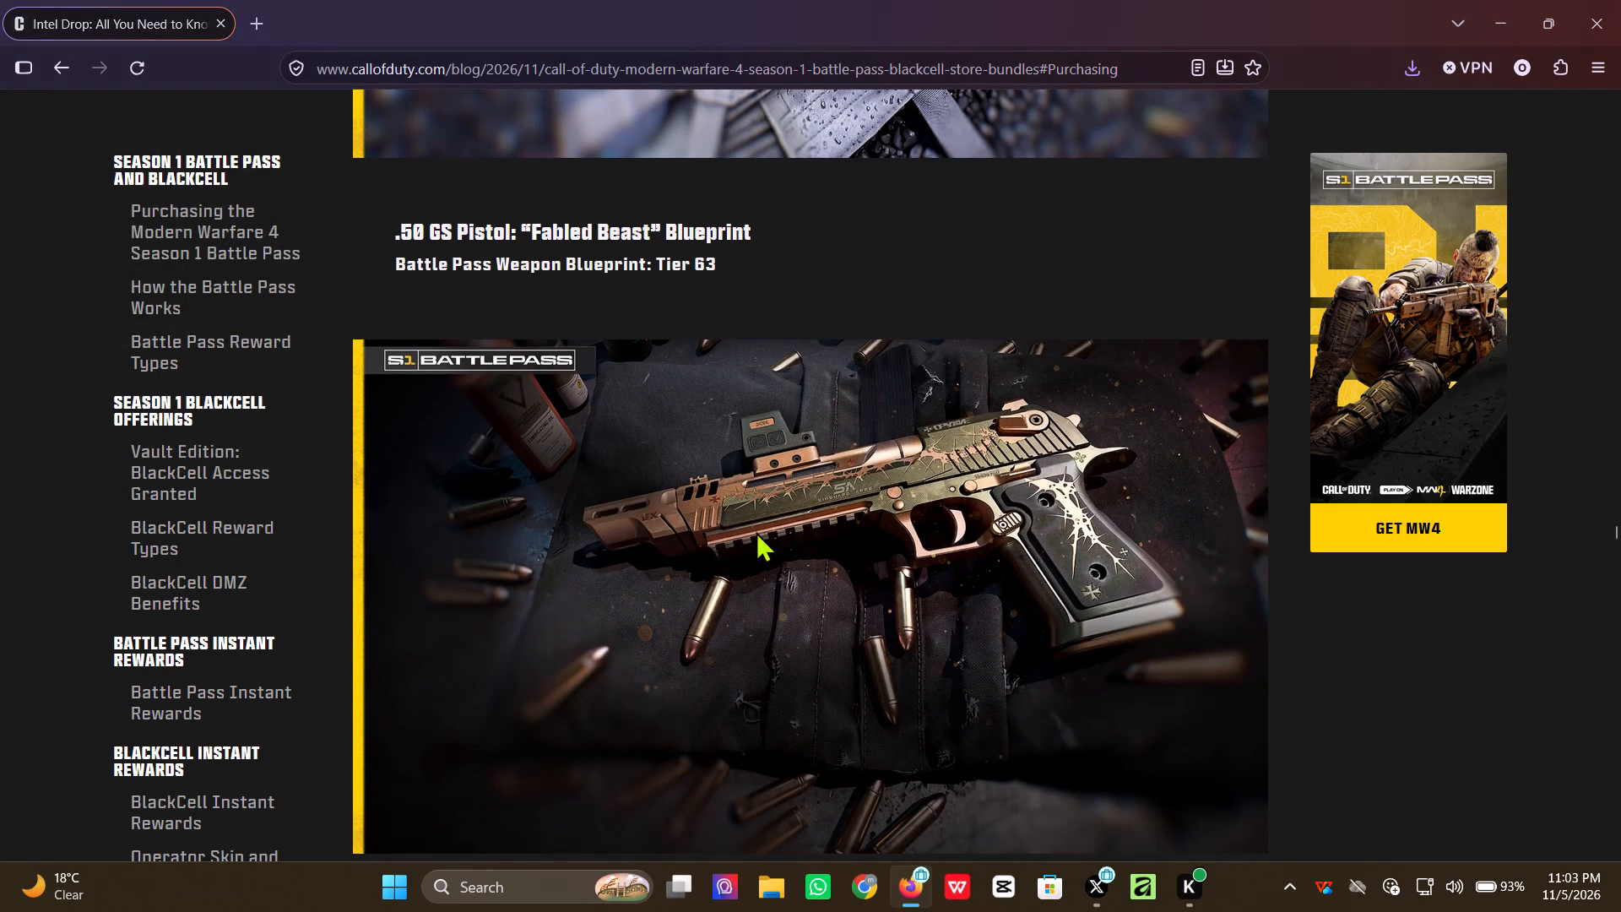
pyautogui.click(620, 465)
# Save the ISO Nightshade SMG "Ruin Fang" Blueprints image to the Pictures folder as MW4-SEASON-1-BP-BC-BUNDLES-041.
pyautogui.scroll(-4, 764, 429)
pyautogui.scroll(1, 764, 432)
pyautogui.scroll(-1, 764, 432)
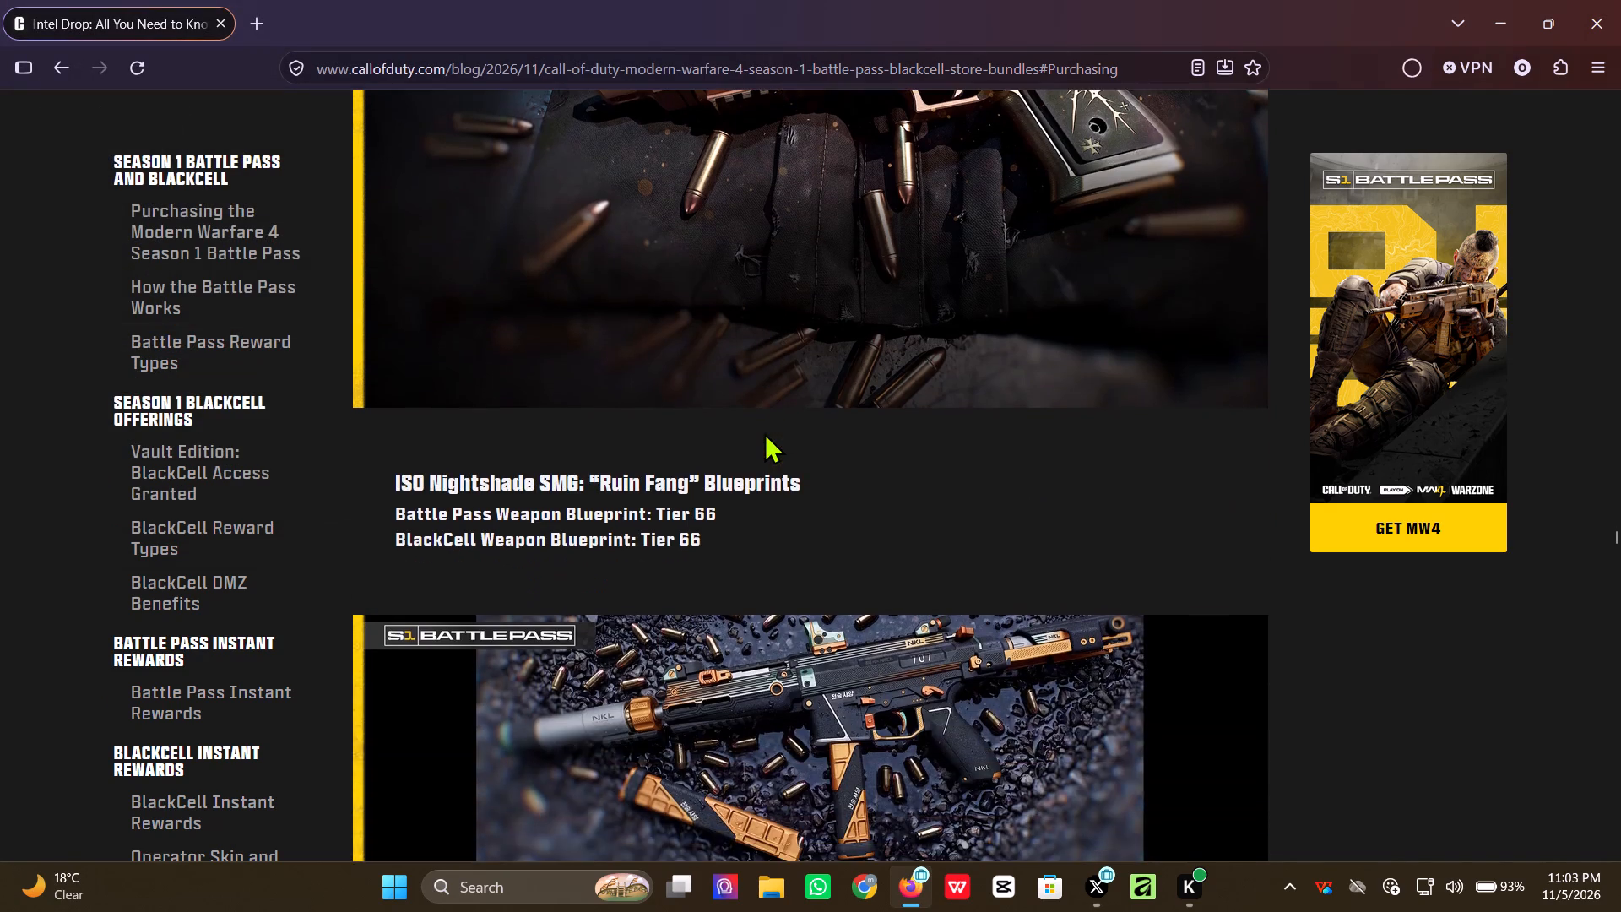
pyautogui.scroll(-3, 764, 432)
pyautogui.rightClick(698, 487)
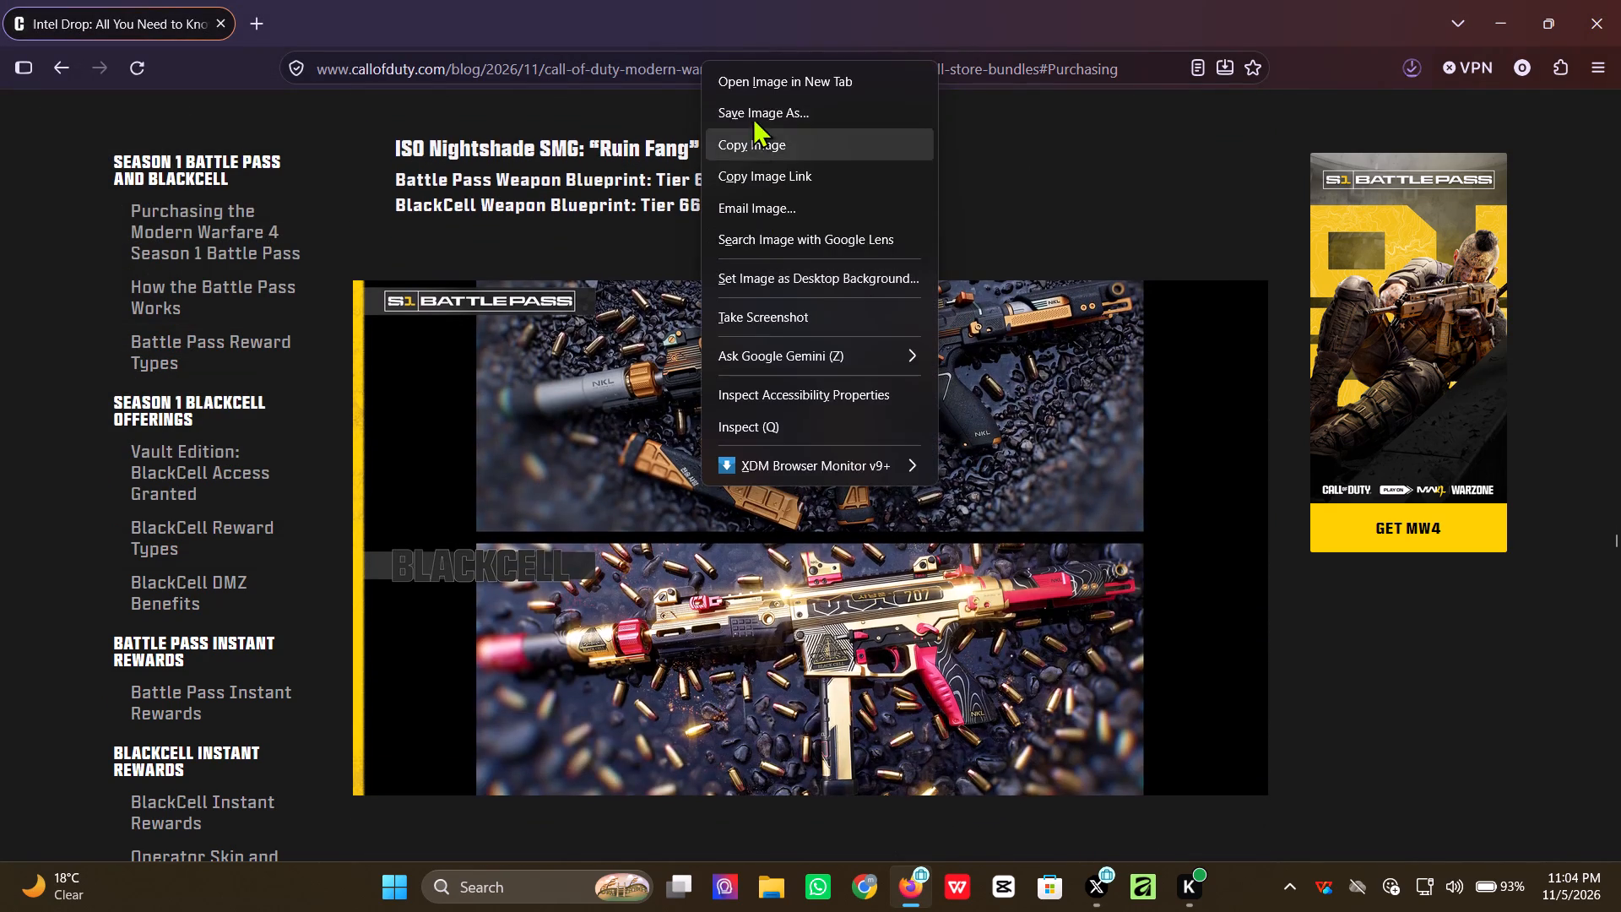
pyautogui.click(752, 117)
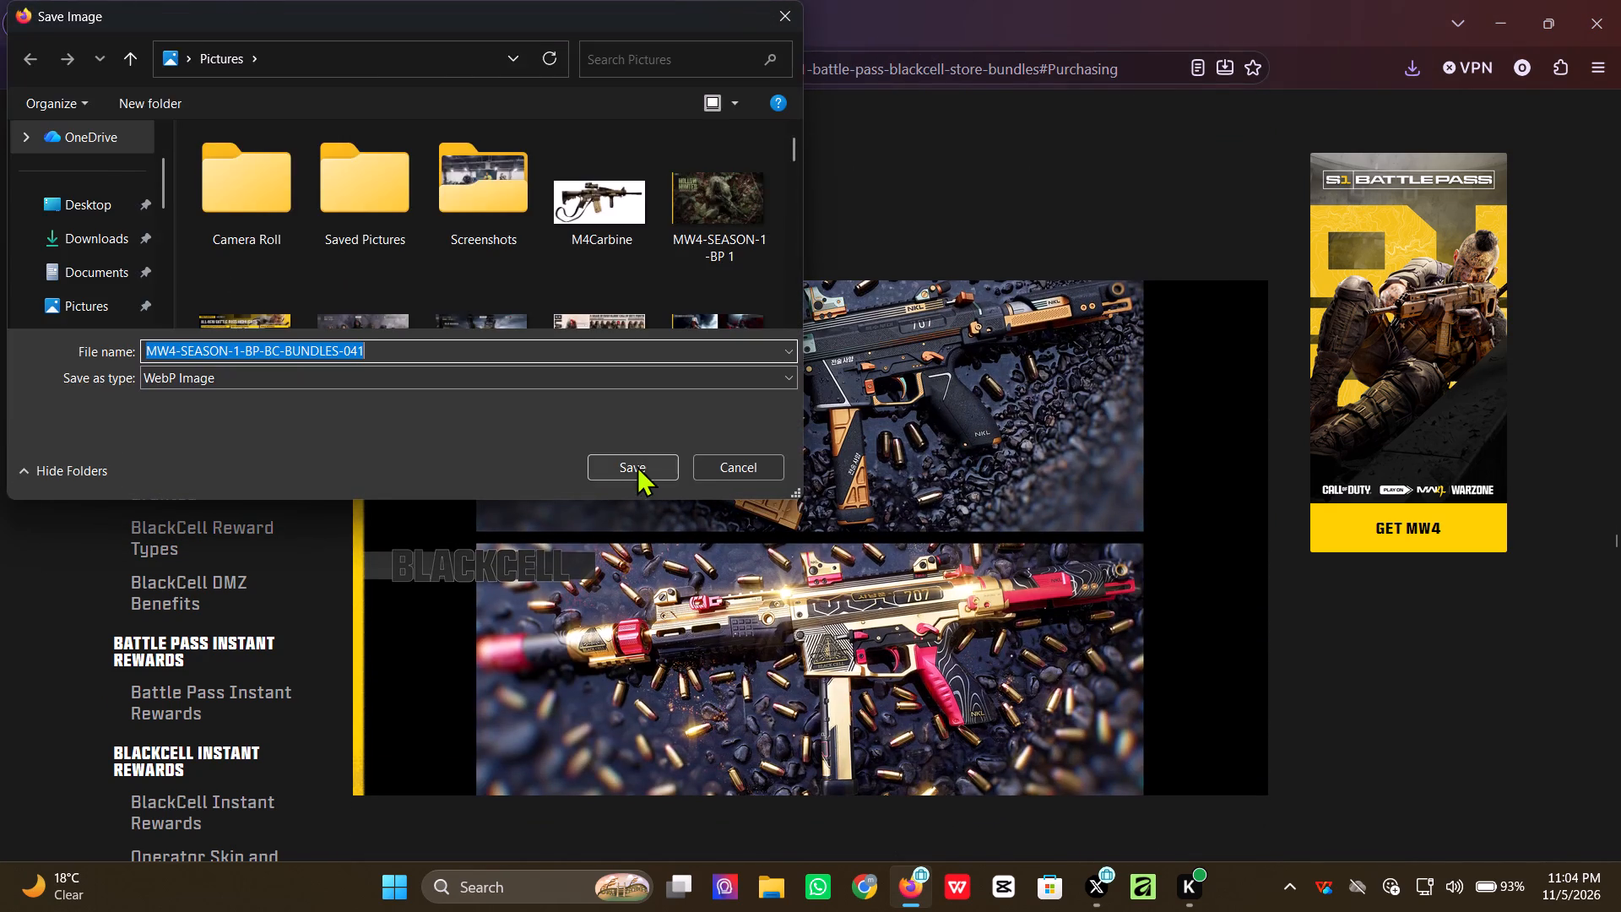
pyautogui.click(637, 465)
# Save the red shotgun blueprint image above the CSG-35 SMG section to the Pictures folder under its suggested file name.
pyautogui.scroll(-9, 719, 376)
pyautogui.rightClick(729, 275)
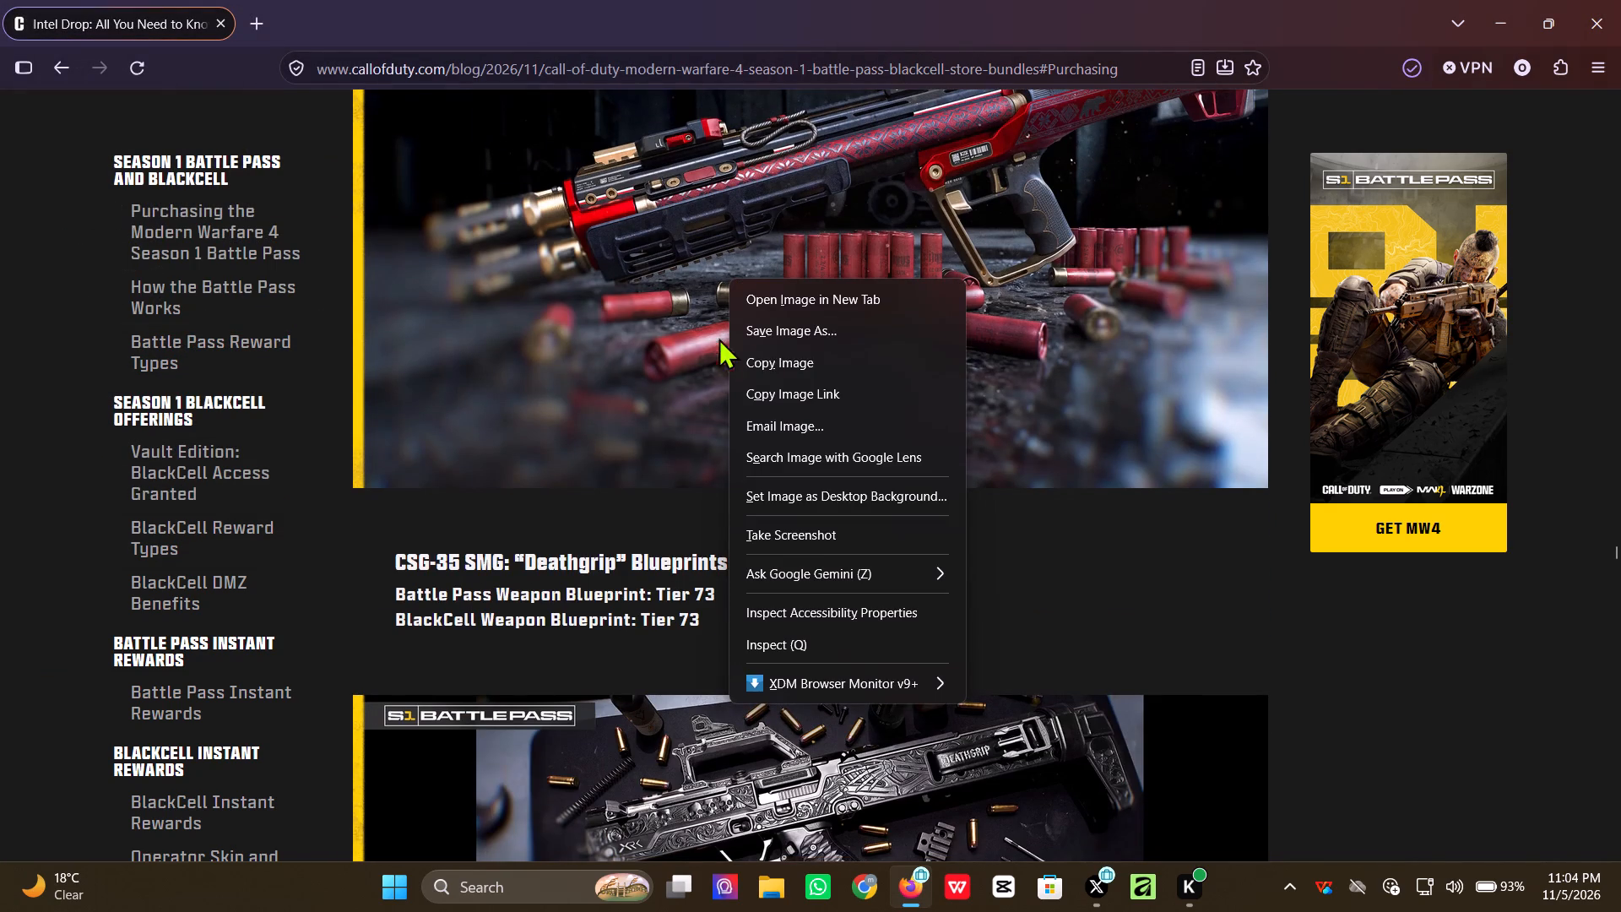
pyautogui.click(767, 340)
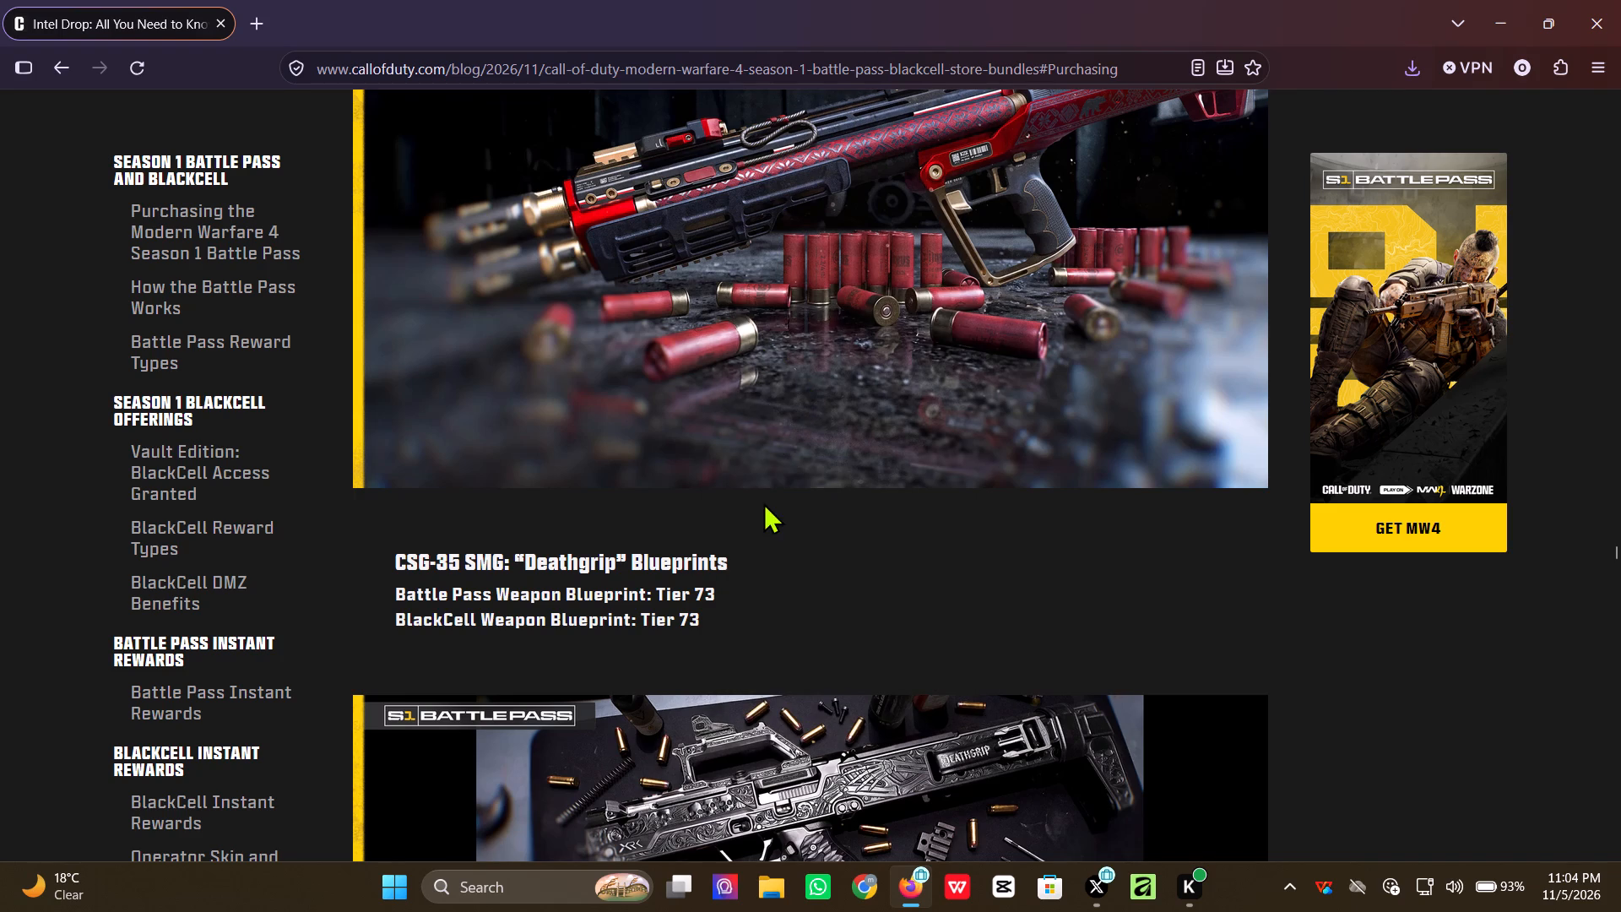
pyautogui.click(634, 459)
# Save the CSG-35 SMG "Deathgrip" Blueprints image to the Pictures folder as MW4-SEASON-1-BP-BC-BUNDLES-043.
pyautogui.scroll(-2, 753, 417)
pyautogui.scroll(1, 753, 423)
pyautogui.scroll(-2, 753, 423)
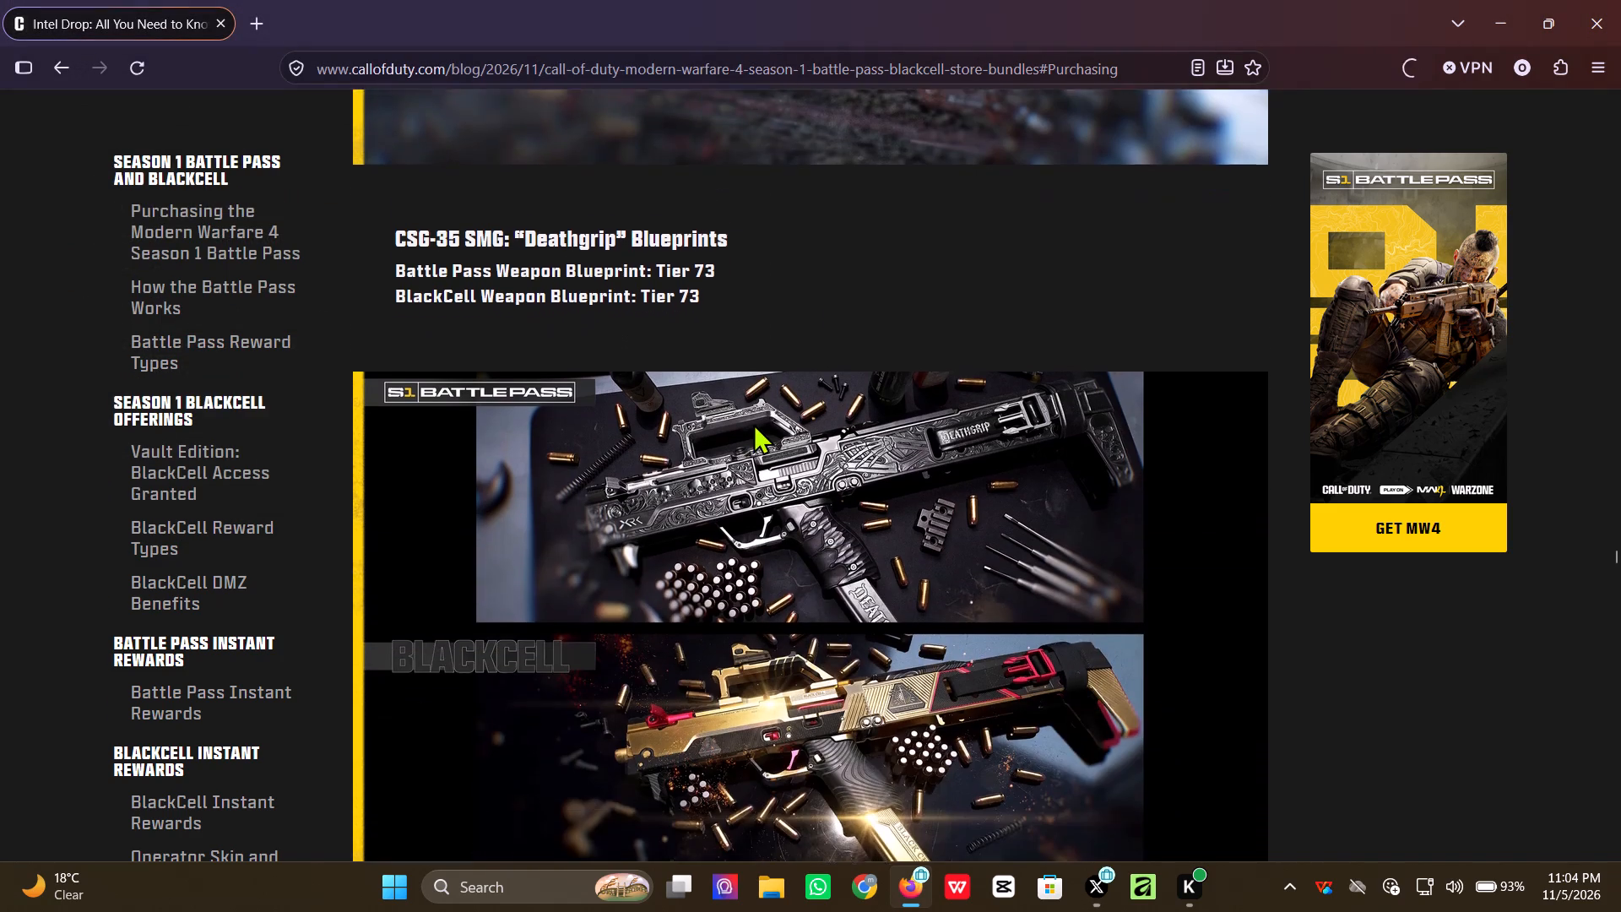
pyautogui.scroll(-1, 753, 423)
pyautogui.rightClick(724, 431)
pyautogui.click(814, 482)
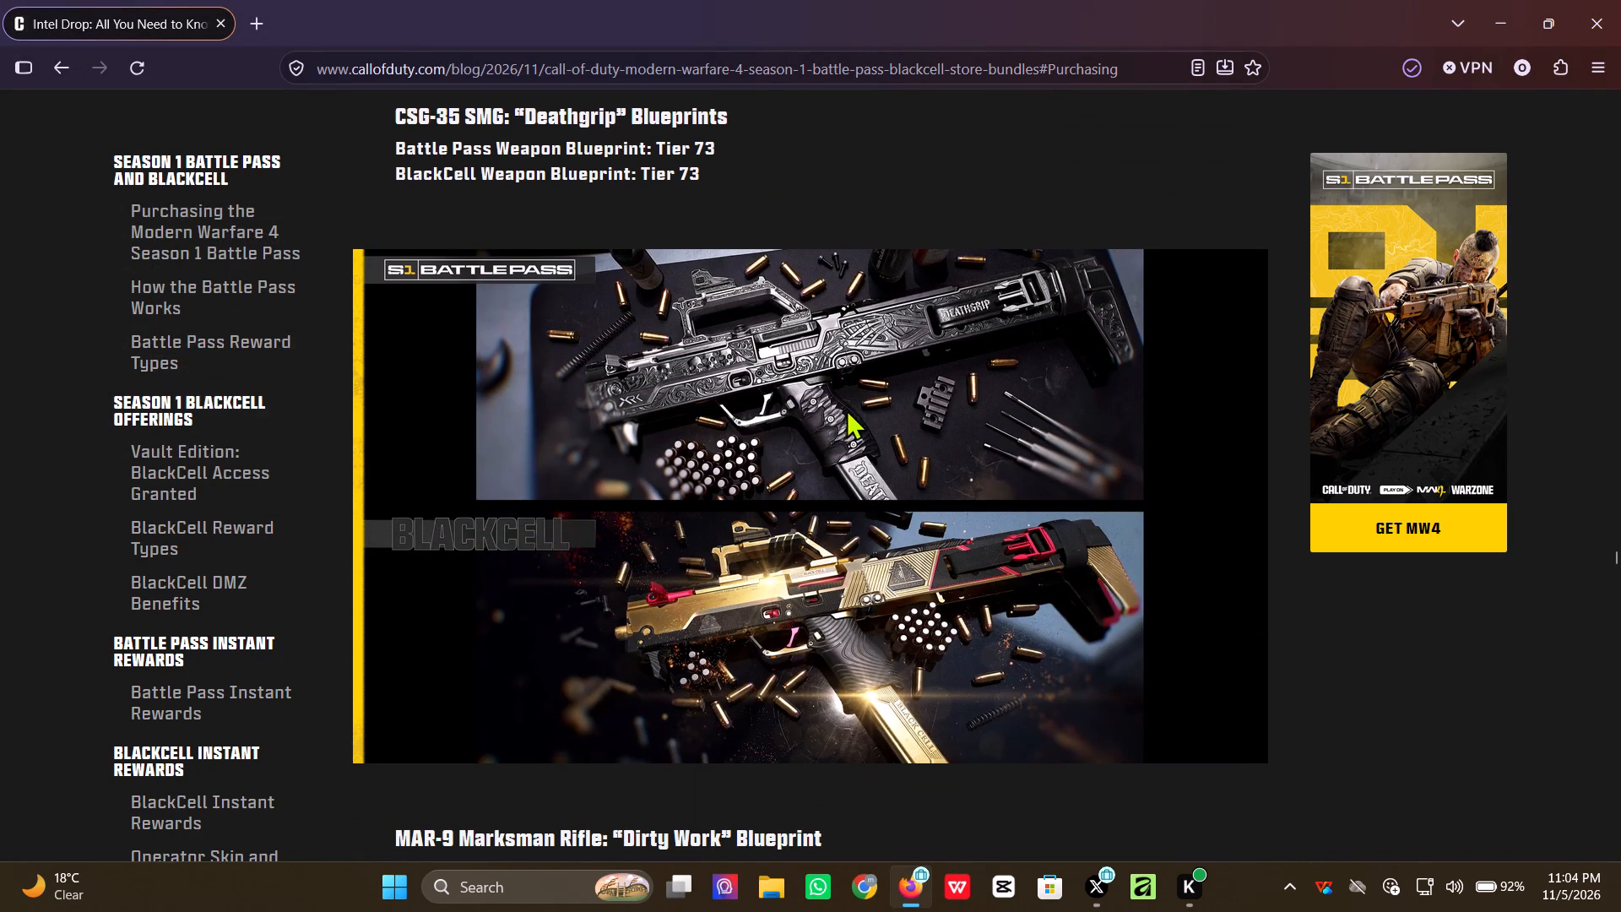
pyautogui.click(643, 460)
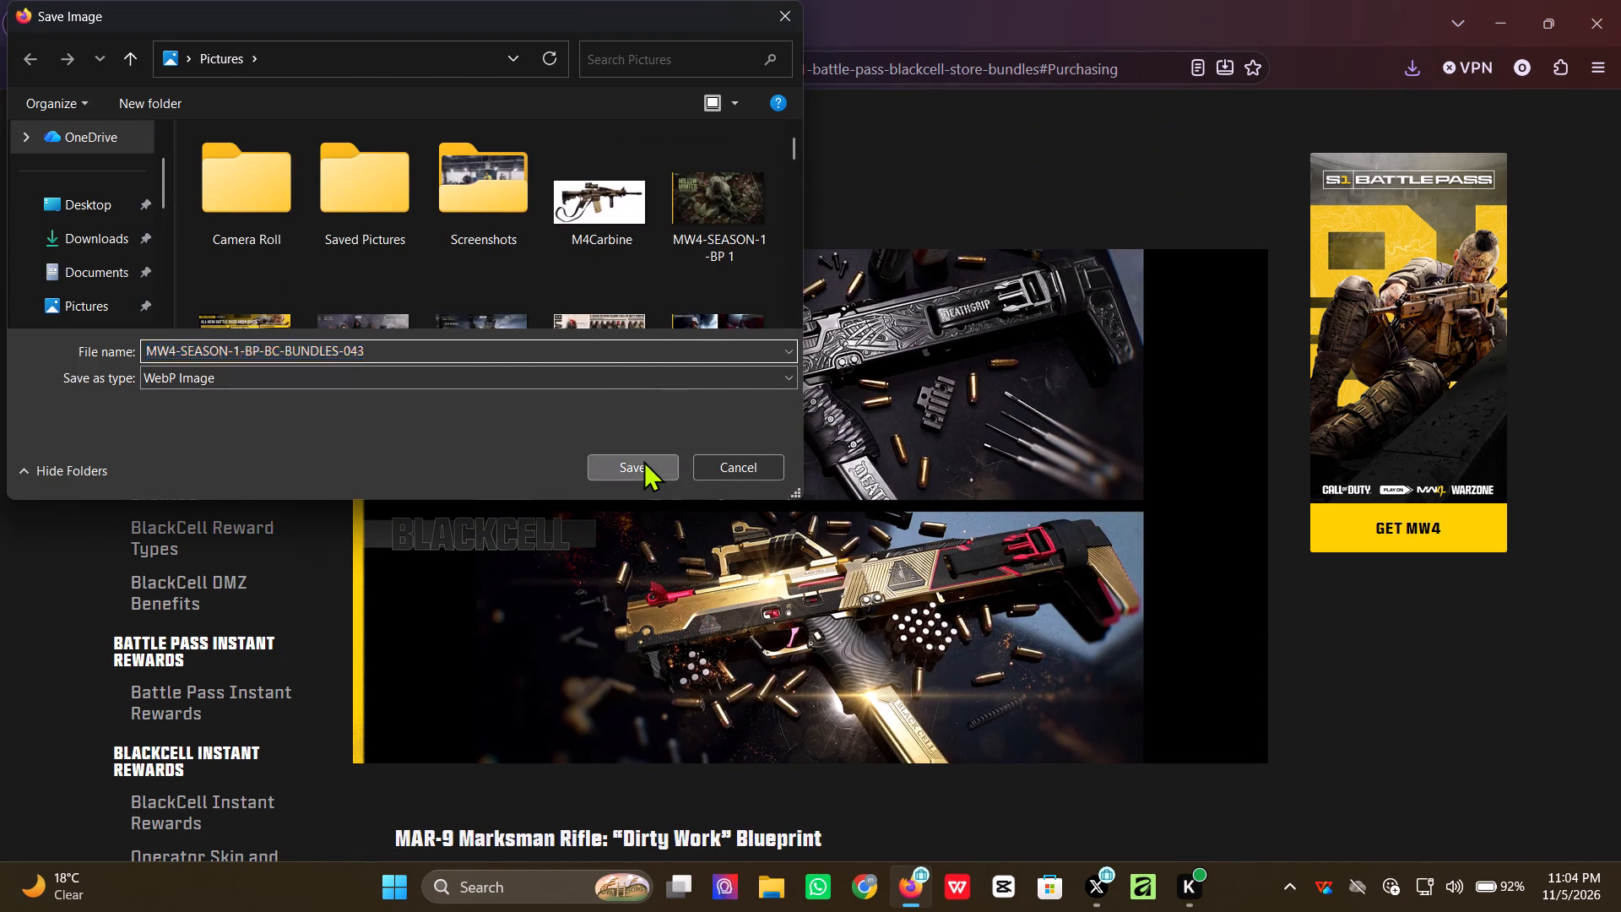
# Save the MAR-9 Marksman Rifle "Dirty Work" Blueprint image to the Pictures folder under its suggested file name.
pyautogui.scroll(-6, 759, 462)
pyautogui.moveTo(689, 511); pyautogui.dragTo(680, 514, button='right')
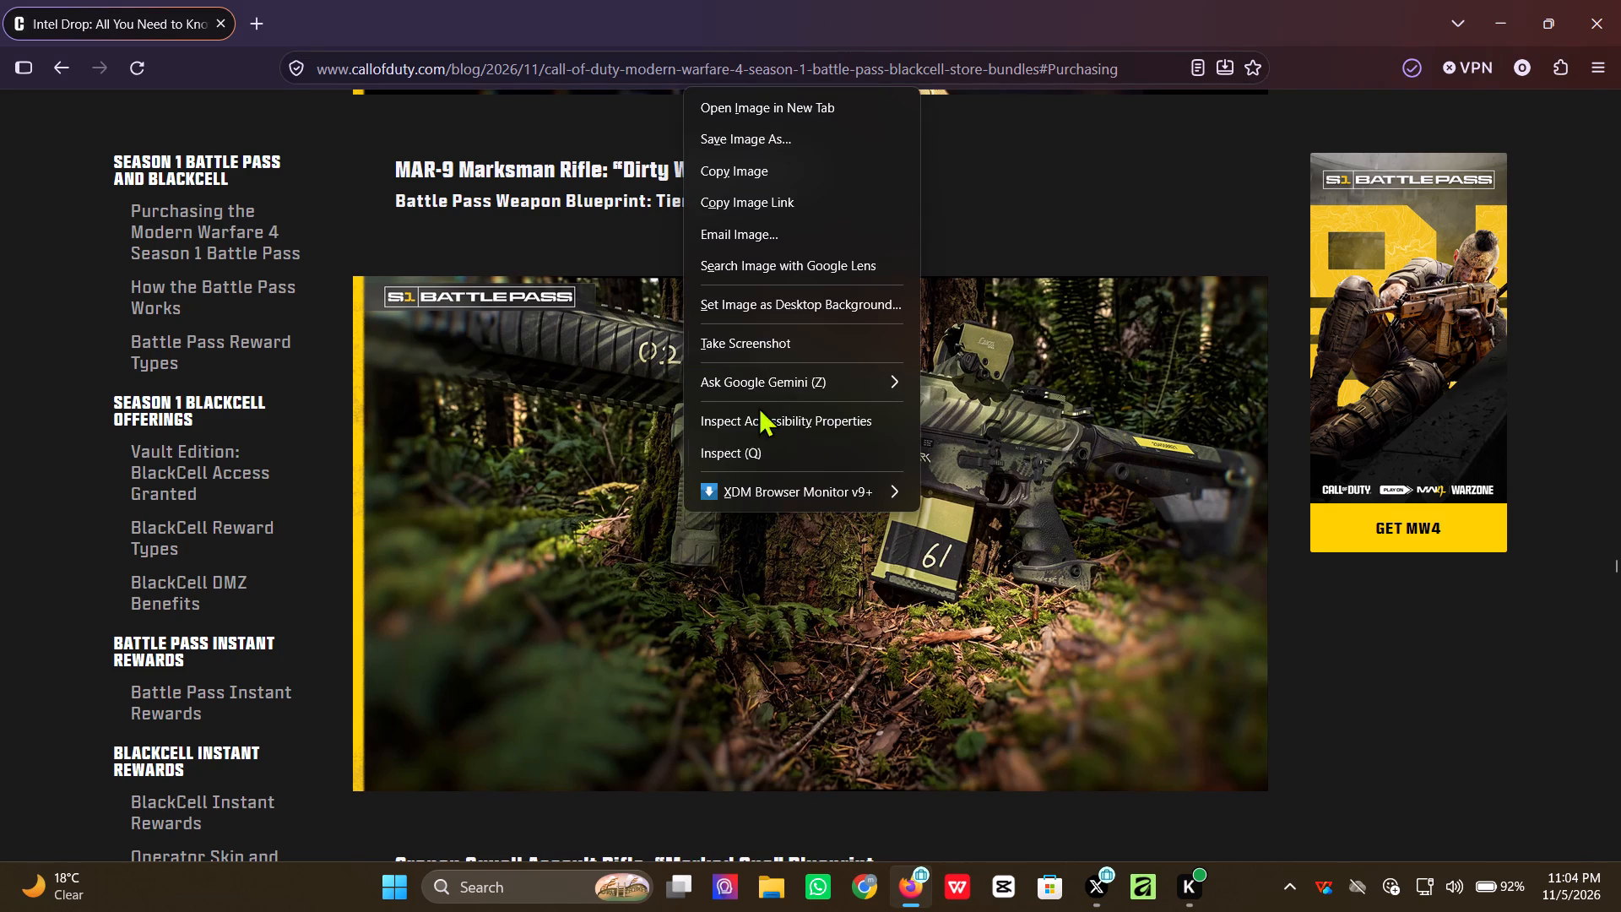
pyautogui.click(707, 136)
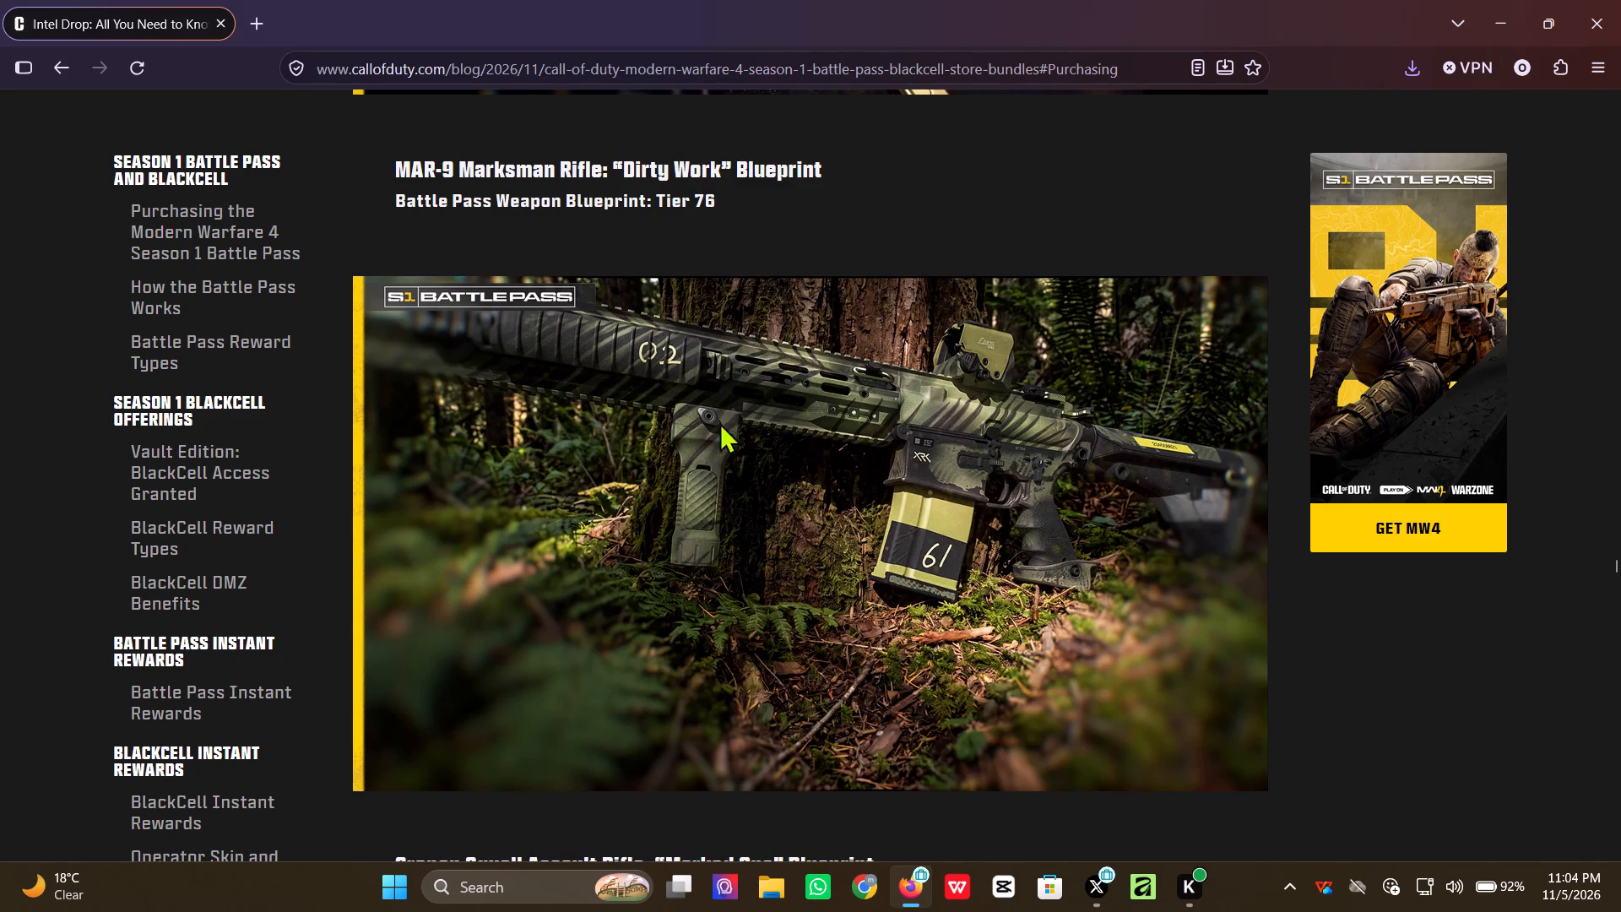
pyautogui.click(635, 470)
# Save the Cronen Squall Assault Rifle "Marked Ops" Blueprint image to the Pictures folder under its suggested file name.
pyautogui.scroll(-2, 768, 407)
pyautogui.scroll(1, 768, 407)
pyautogui.scroll(-3, 768, 407)
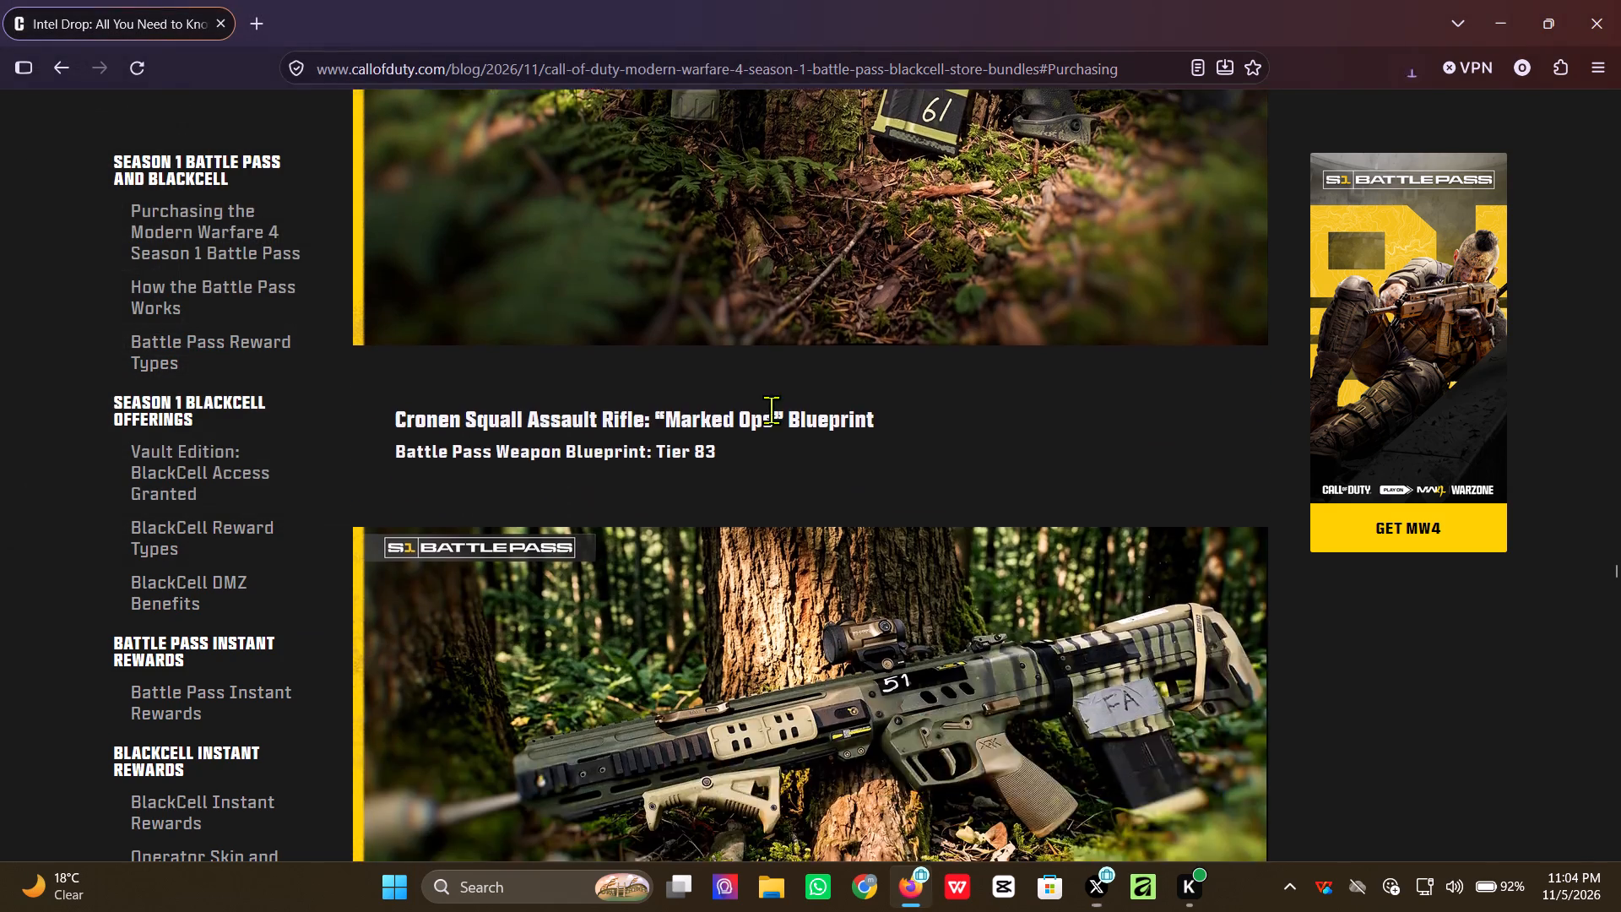
pyautogui.scroll(-3, 771, 410)
pyautogui.rightClick(712, 418)
pyautogui.click(797, 467)
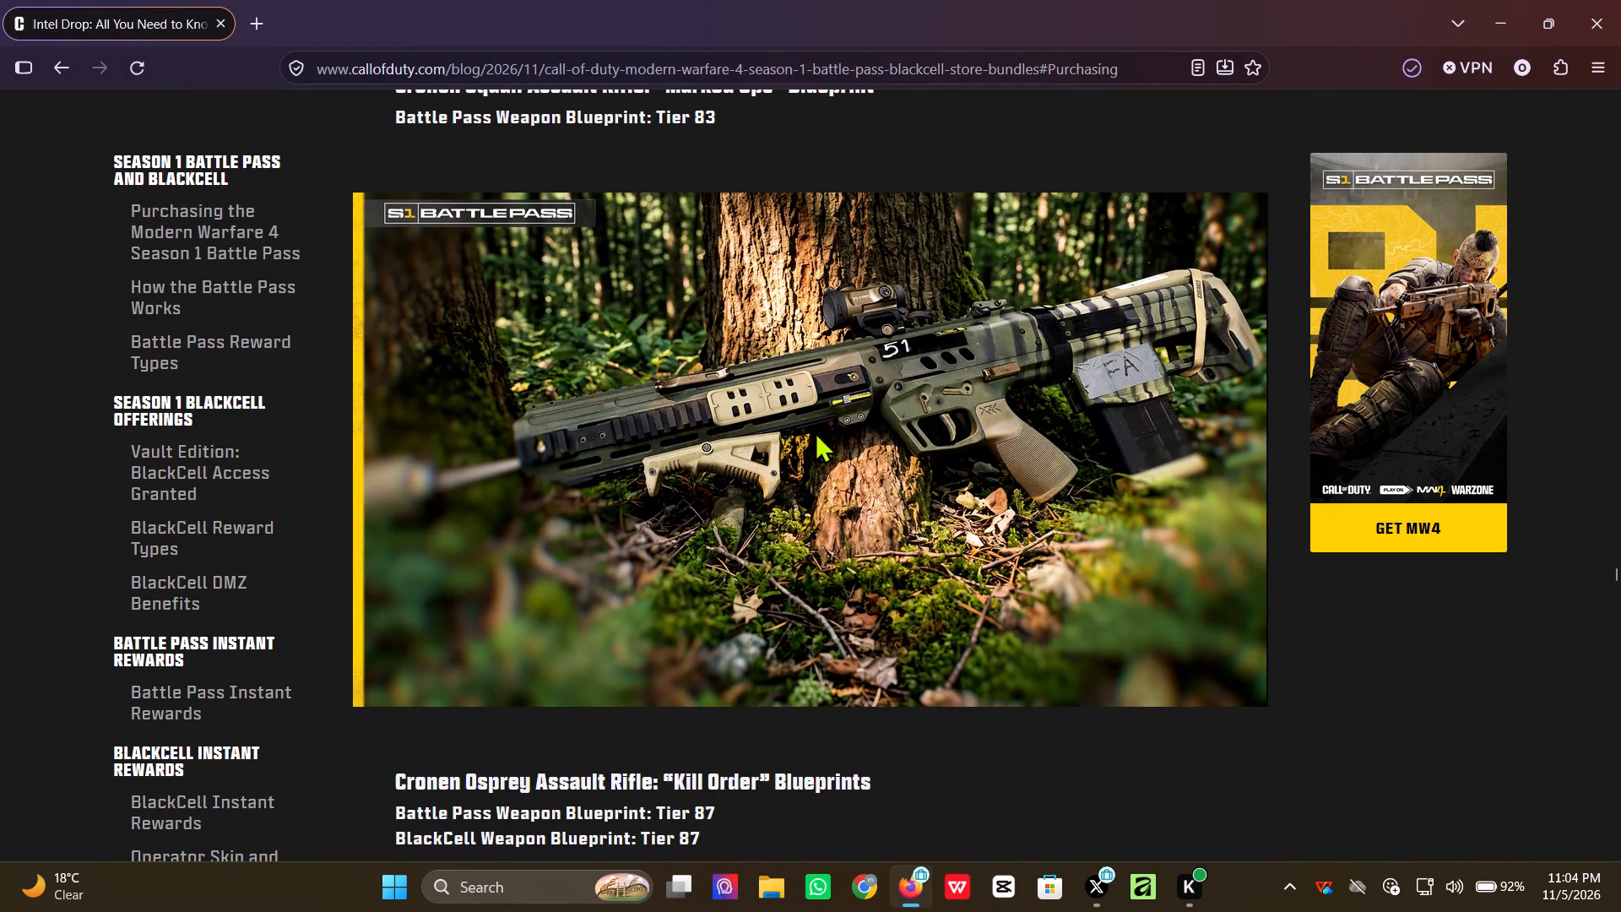
pyautogui.click(610, 460)
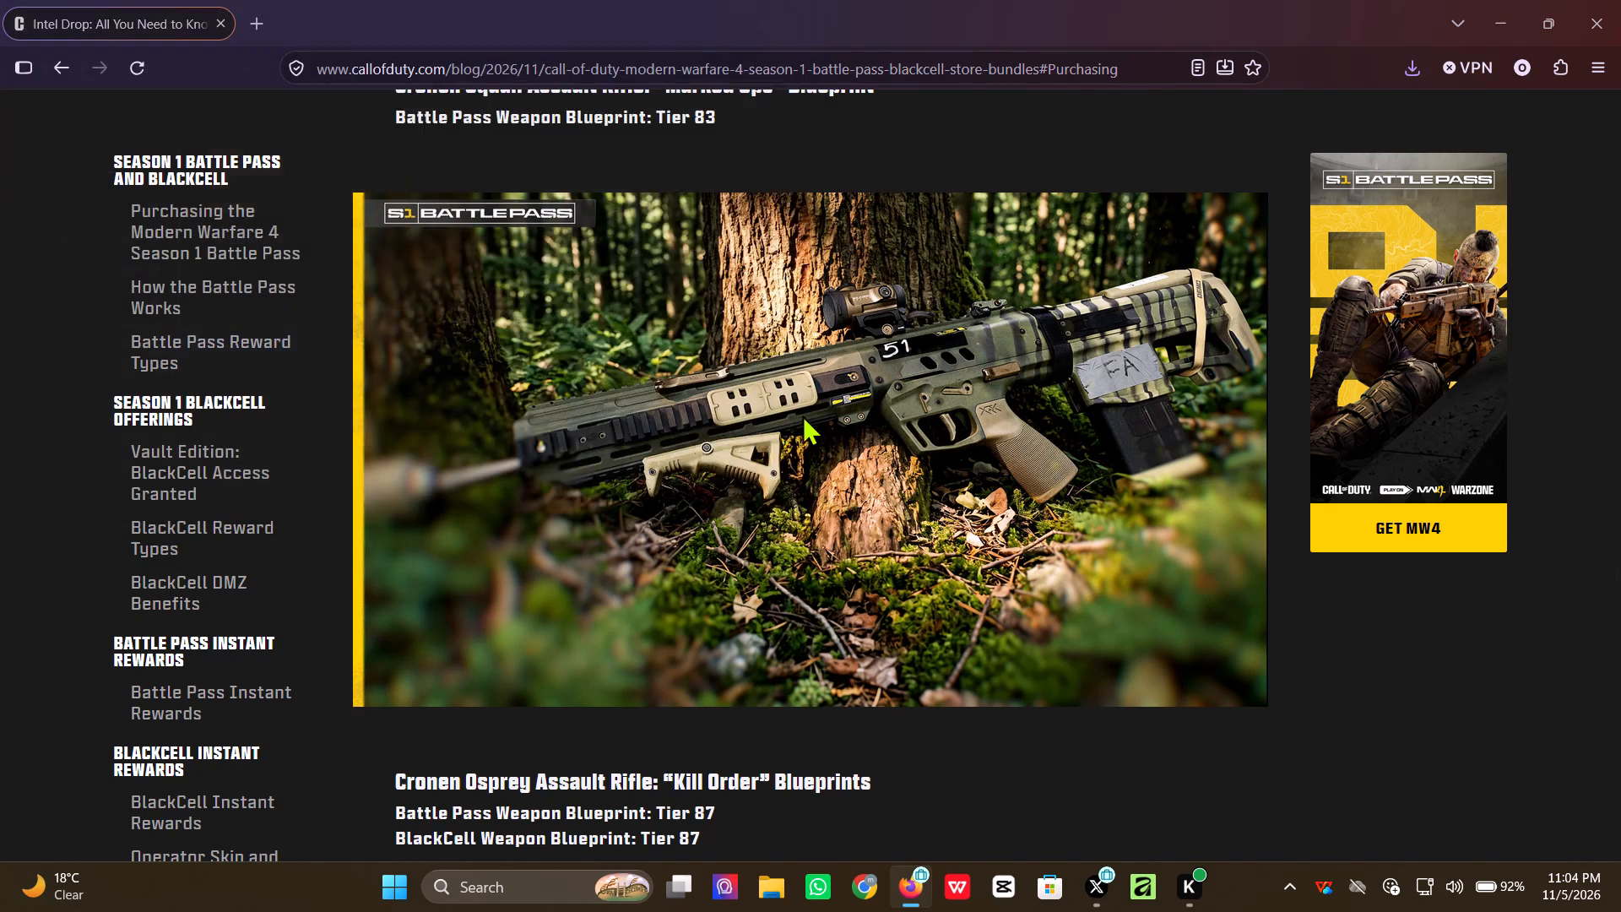
# Save the Cronen Osprey Assault Rifle "Kill Order" Blueprints image to the Pictures folder under its suggested file name.
pyautogui.scroll(-5, 814, 410)
pyautogui.scroll(1, 814, 411)
pyautogui.scroll(-3, 814, 412)
pyautogui.rightClick(700, 428)
pyautogui.click(766, 482)
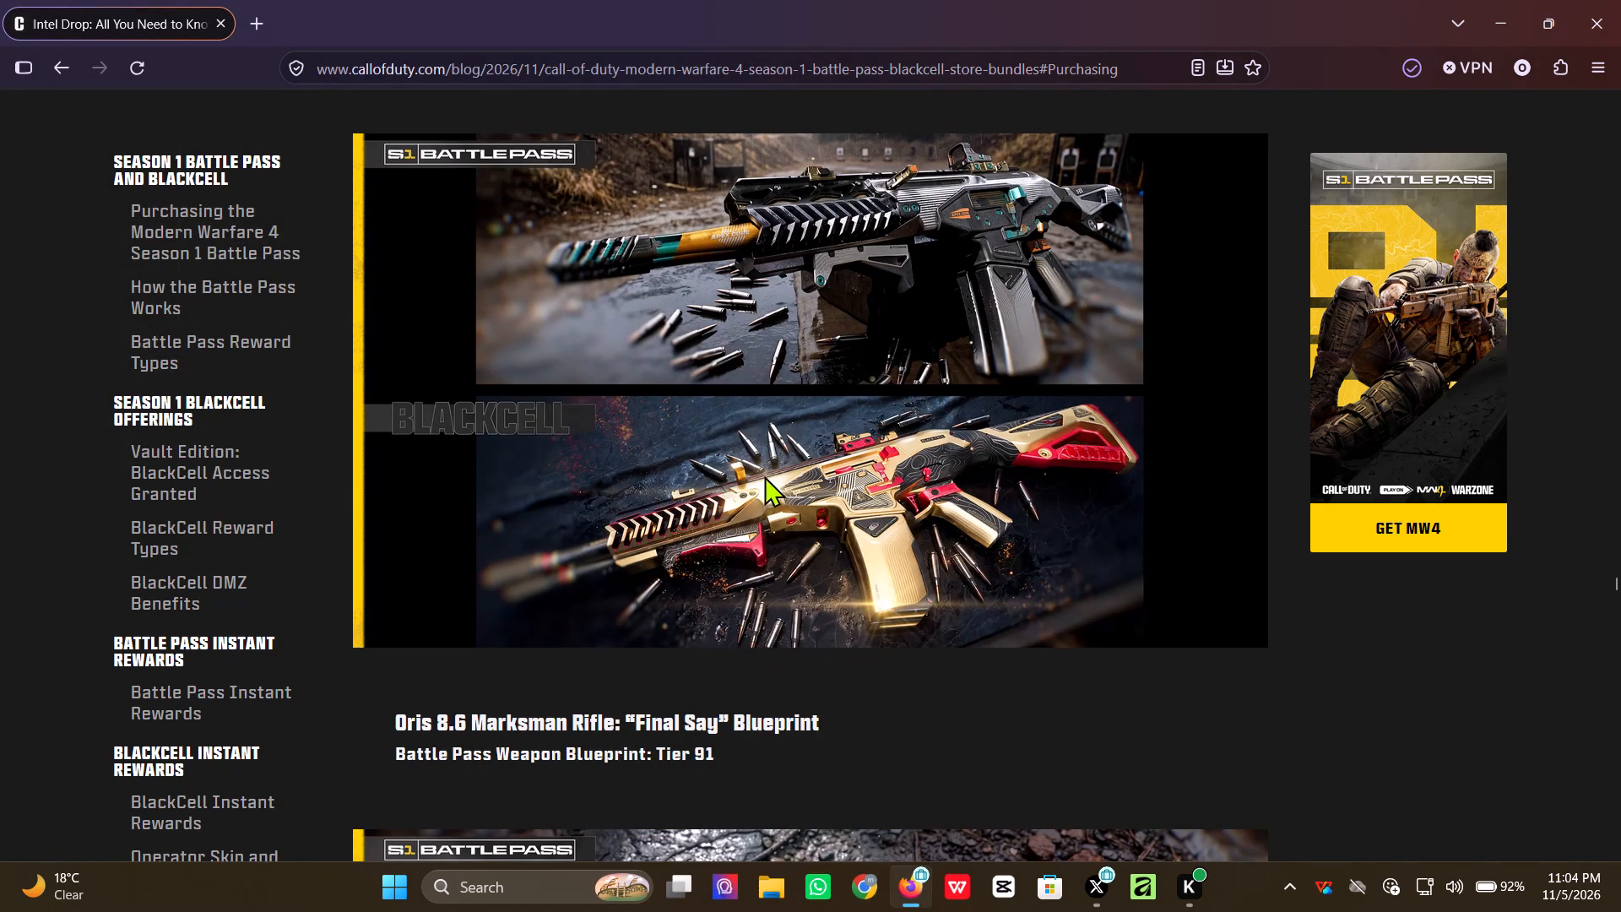
pyautogui.click(629, 463)
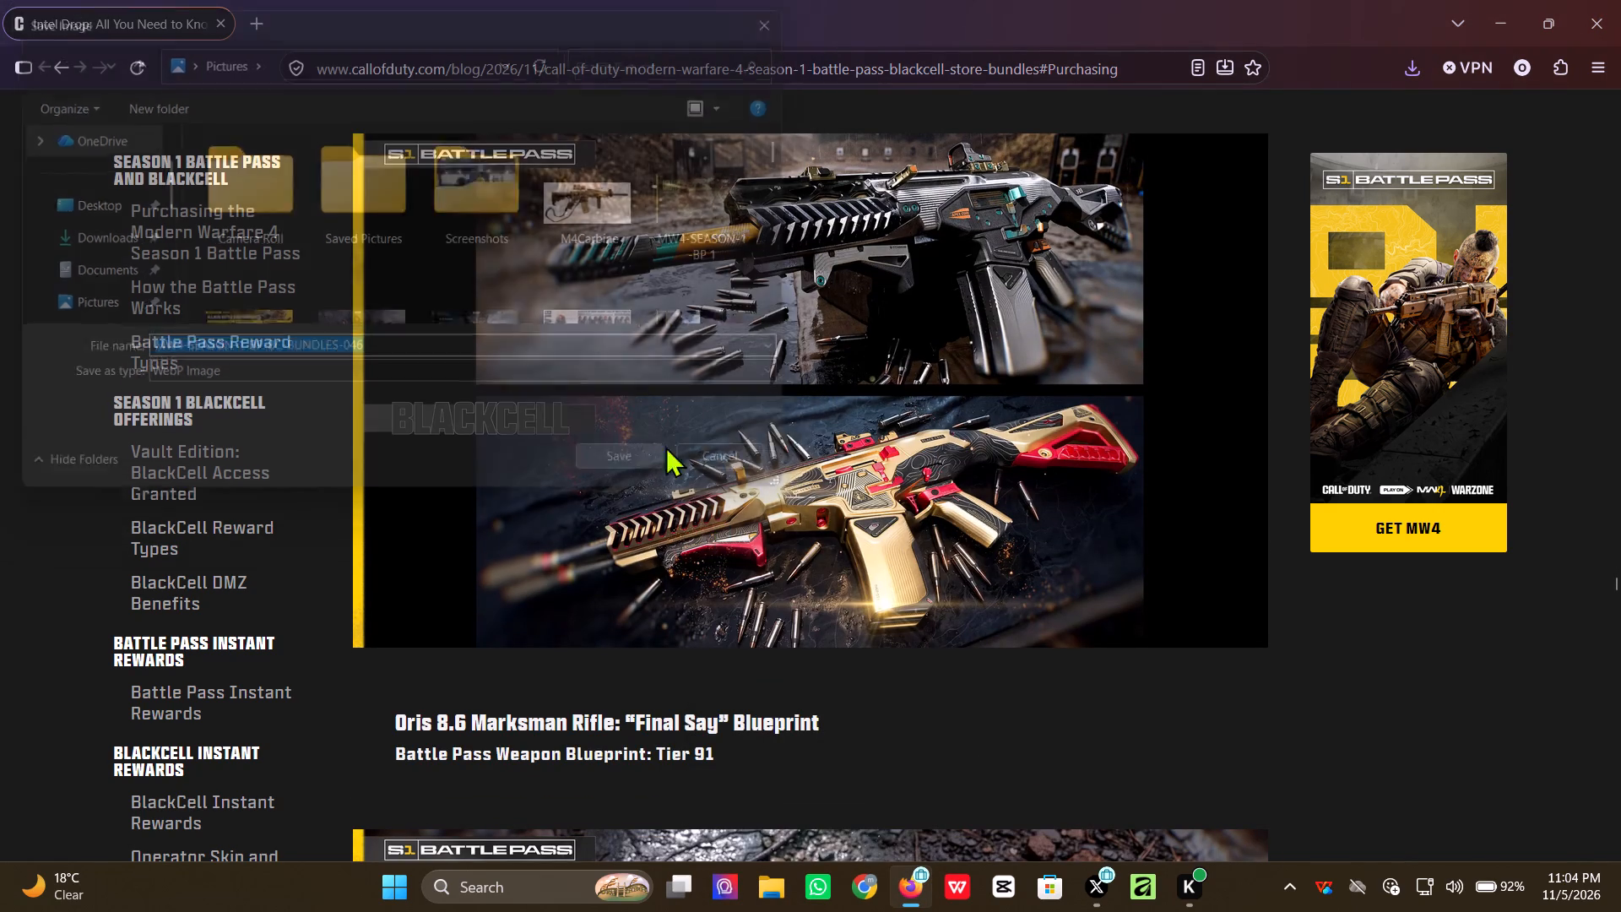
# Save the Oris 8.6 Marksman Rifle "Final Say" Blueprint image to the Pictures folder under its suggested file name.
pyautogui.scroll(-5, 776, 426)
pyautogui.rightClick(634, 503)
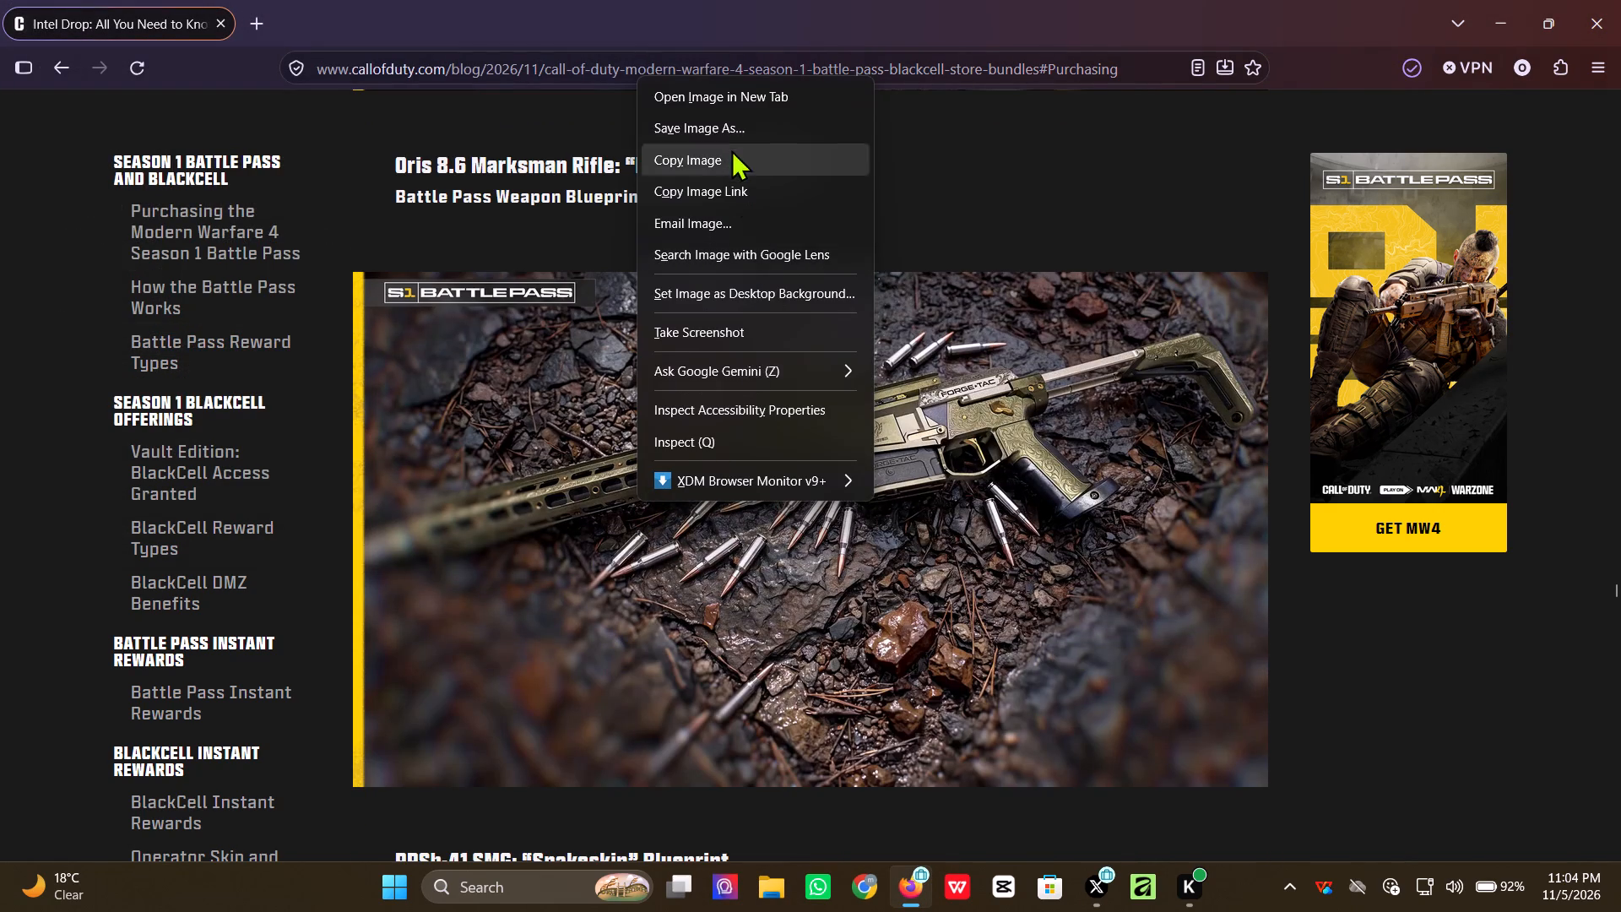
pyautogui.click(717, 124)
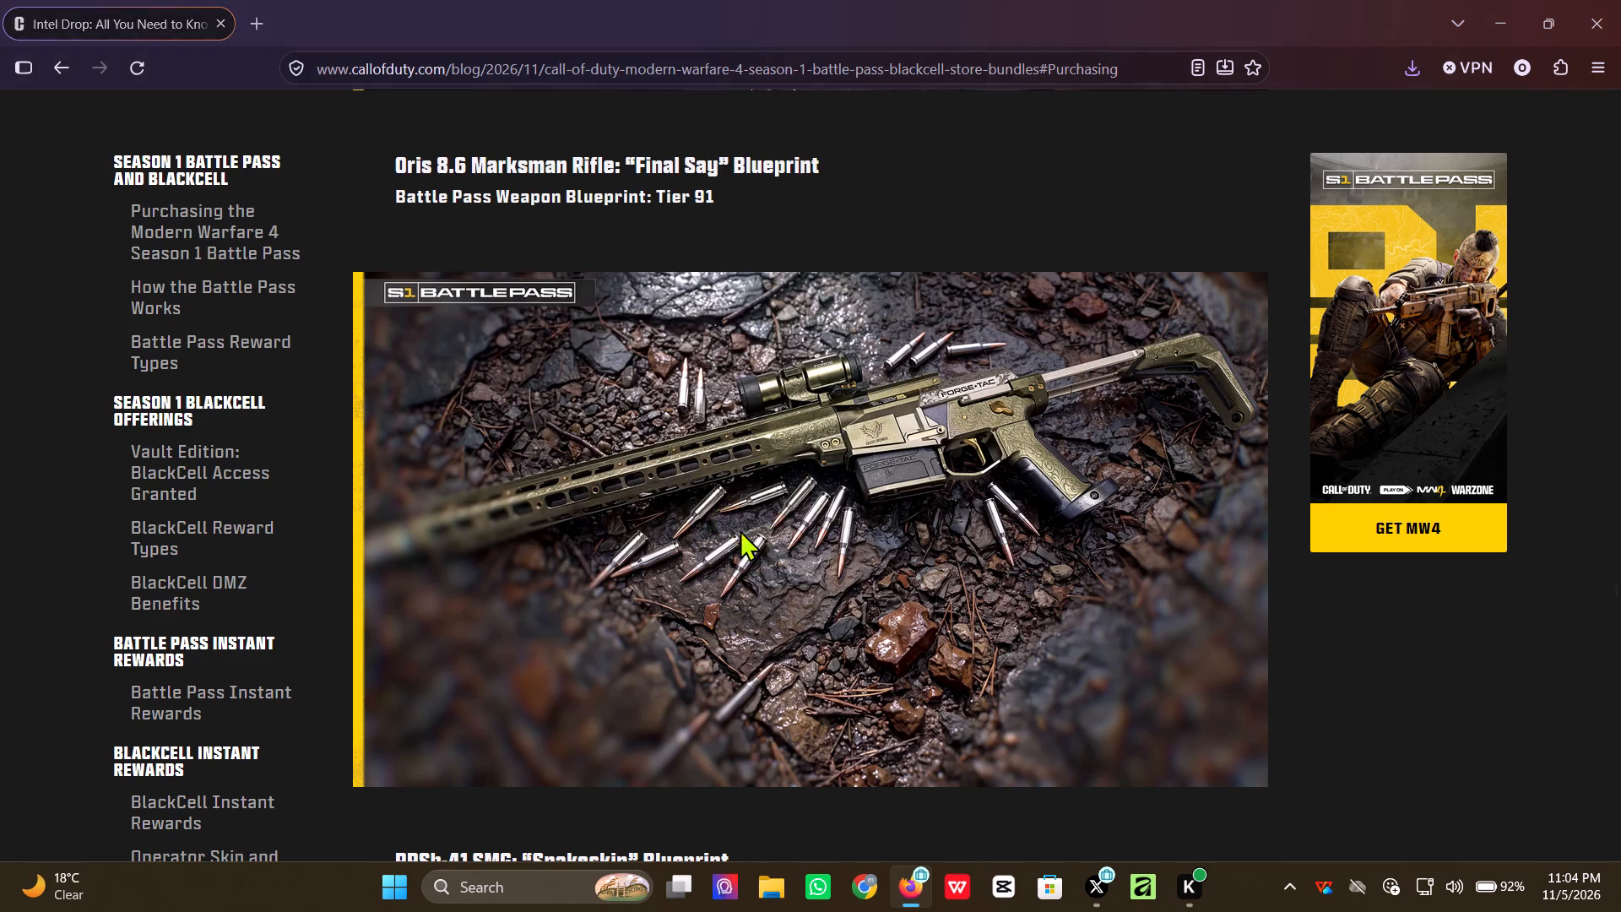
pyautogui.click(654, 468)
# Save the PPSh-41 SMG "Snakeskin" Blueprint image to the Pictures folder under its suggested file name.
pyautogui.scroll(1, 739, 415)
pyautogui.scroll(-3, 739, 415)
pyautogui.scroll(1, 739, 415)
pyautogui.scroll(-3, 740, 415)
pyautogui.scroll(1, 740, 415)
pyautogui.scroll(-4, 806, 419)
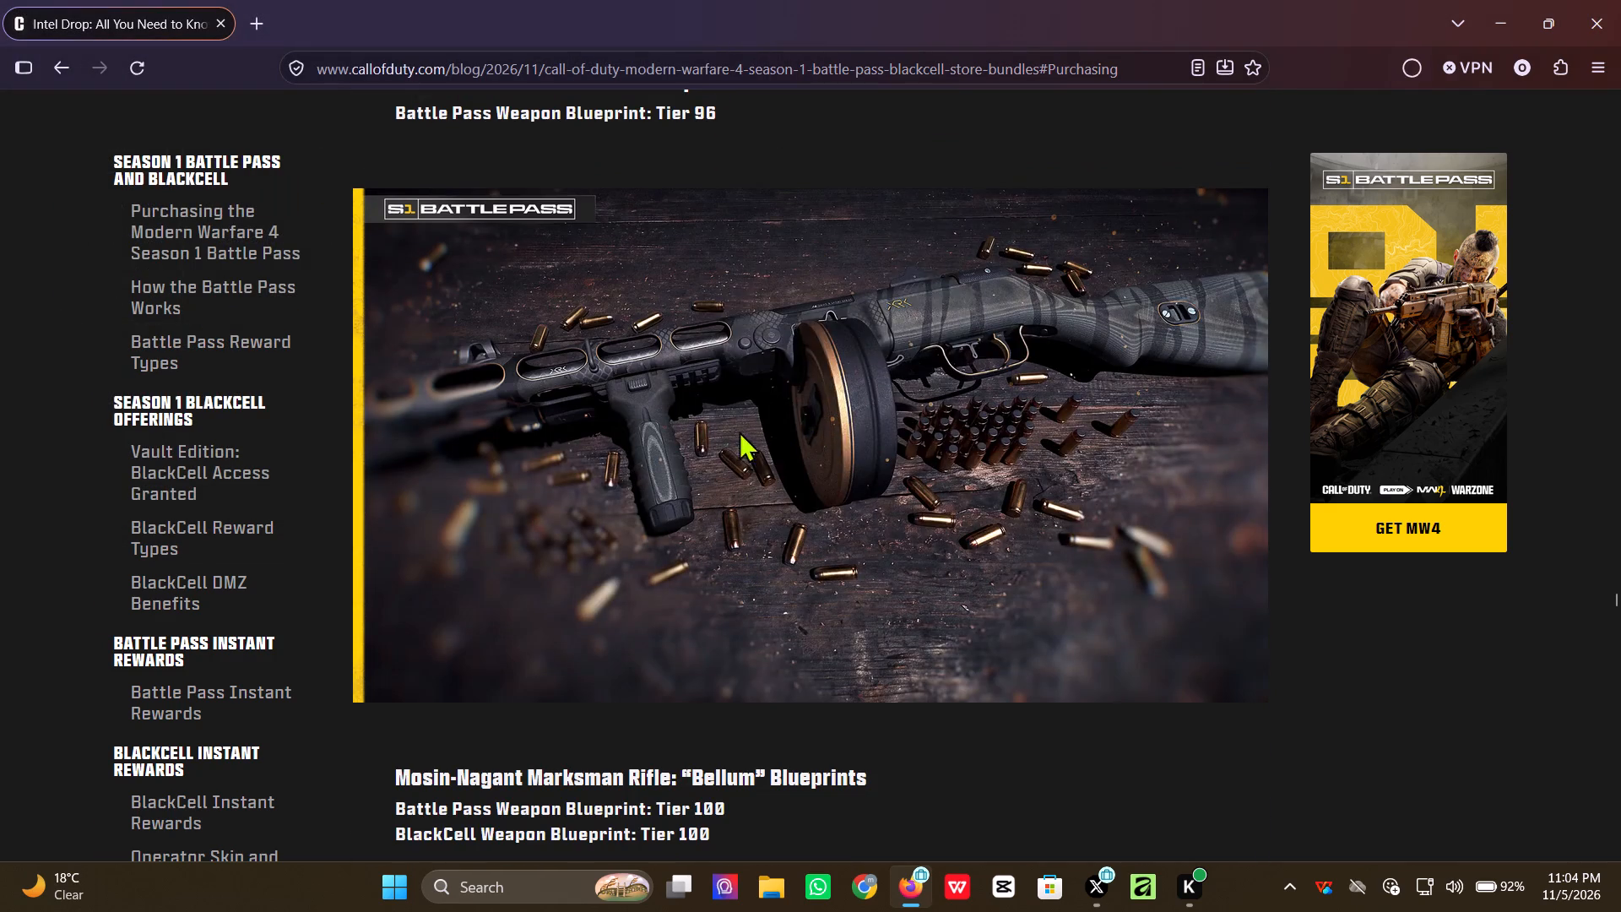
pyautogui.moveTo(722, 429); pyautogui.dragTo(709, 438, button='right')
pyautogui.click(754, 73)
pyautogui.click(632, 461)
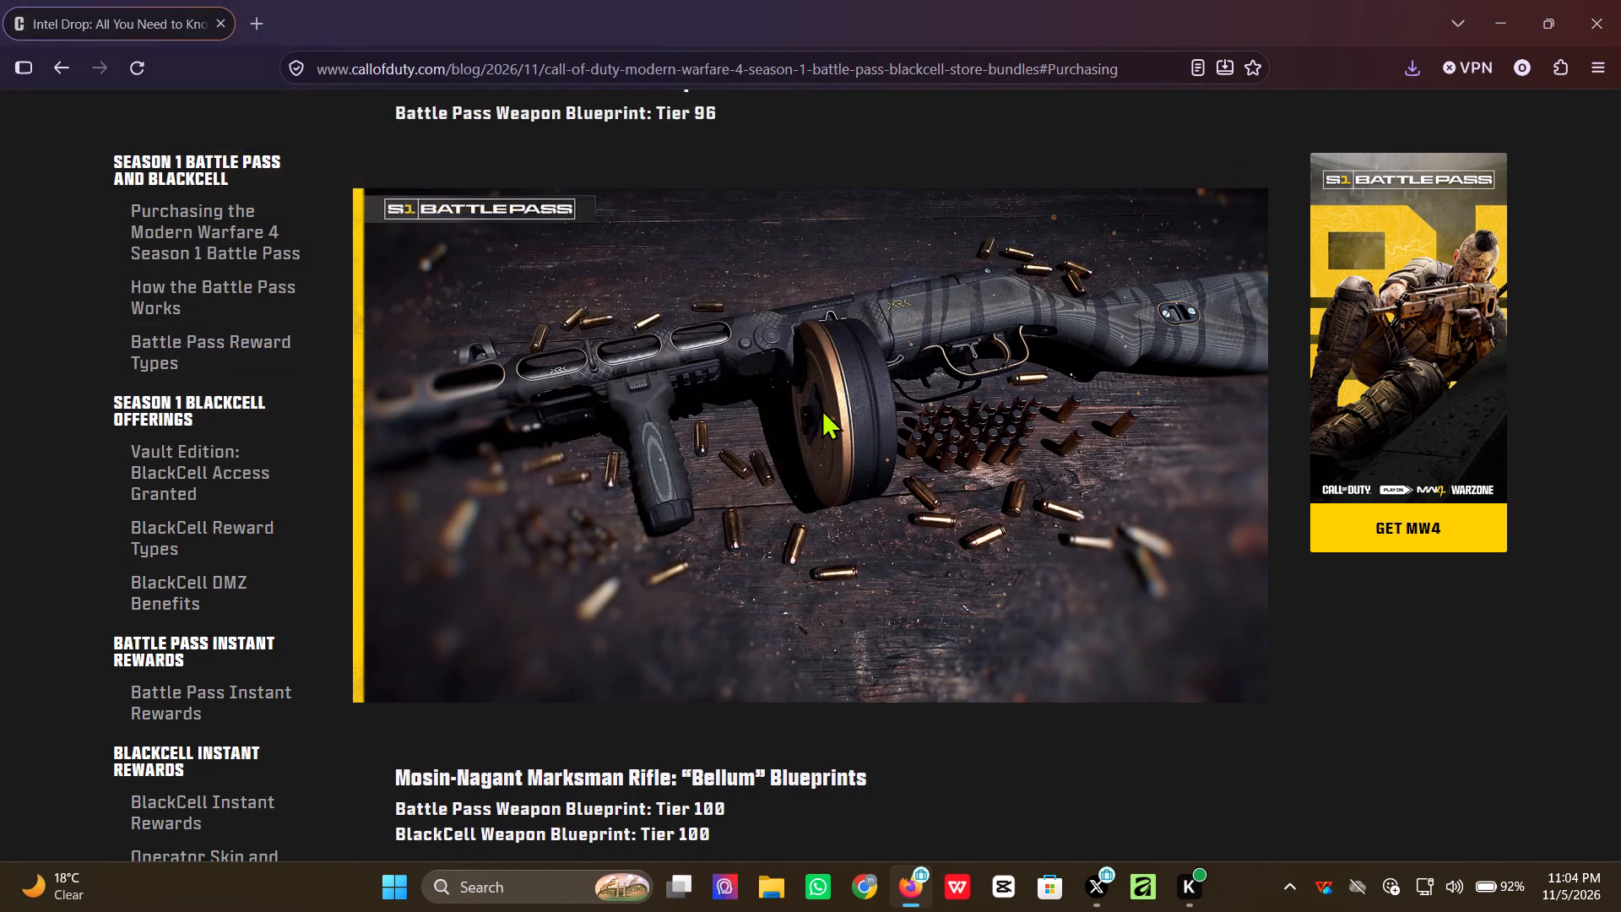
# Save the Mosin-Nagant Marksman Rifle "Bellum" Blueprints image to the Pictures folder under its suggested file name.
pyautogui.scroll(-2, 821, 410)
pyautogui.scroll(1, 822, 414)
pyautogui.scroll(-1, 824, 419)
pyautogui.scroll(1, 824, 419)
pyautogui.scroll(-5, 824, 419)
pyautogui.rightClick(681, 467)
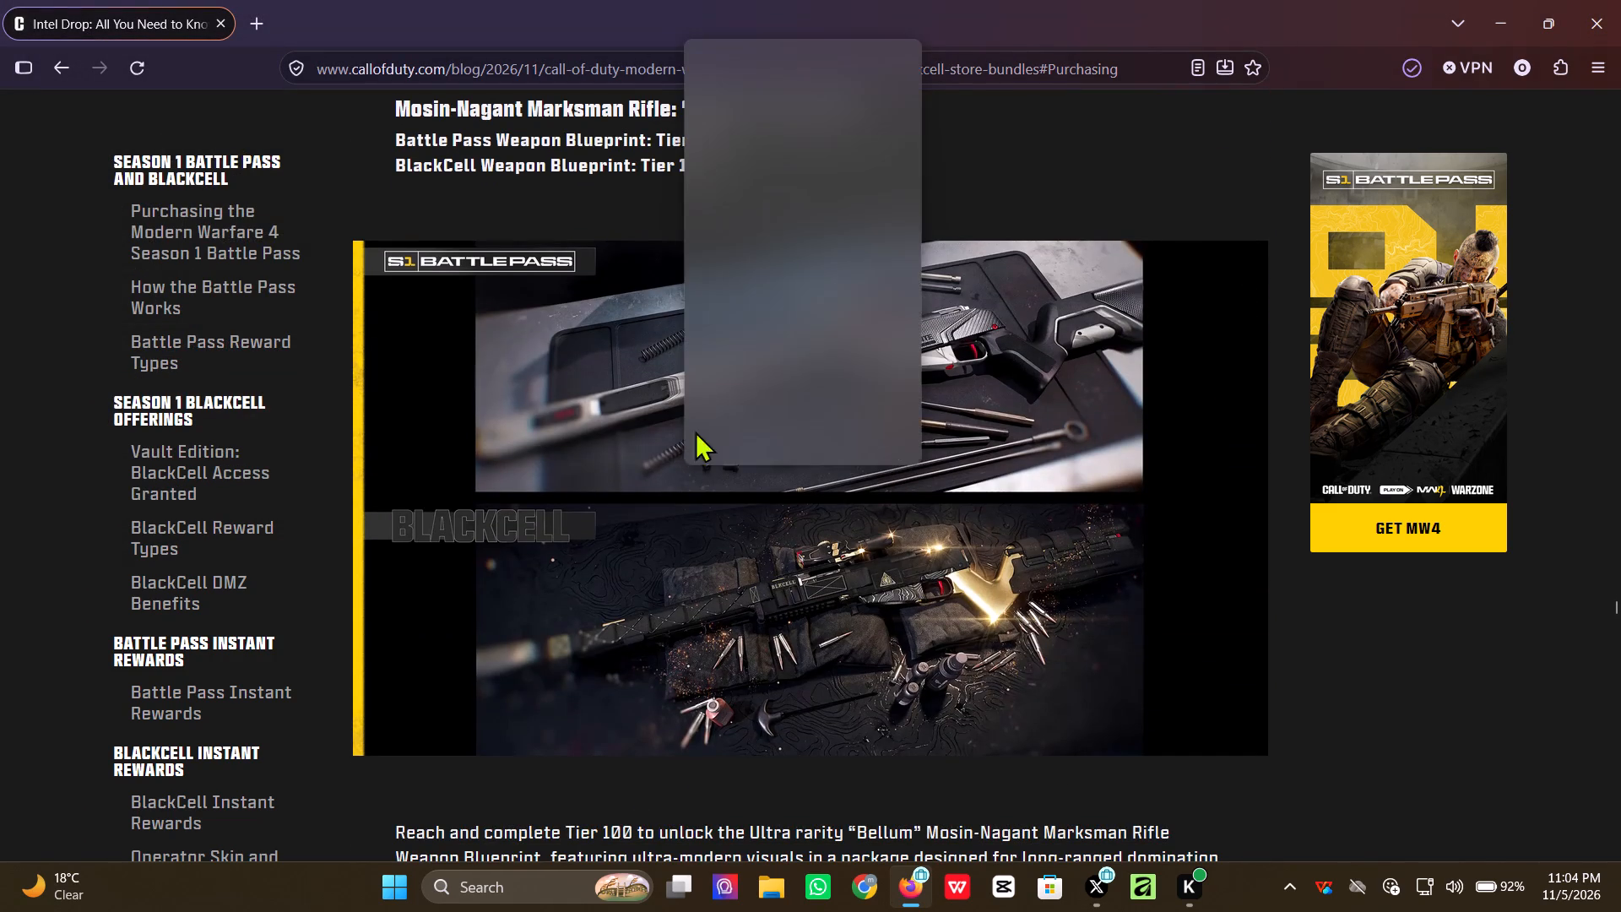
pyautogui.click(734, 95)
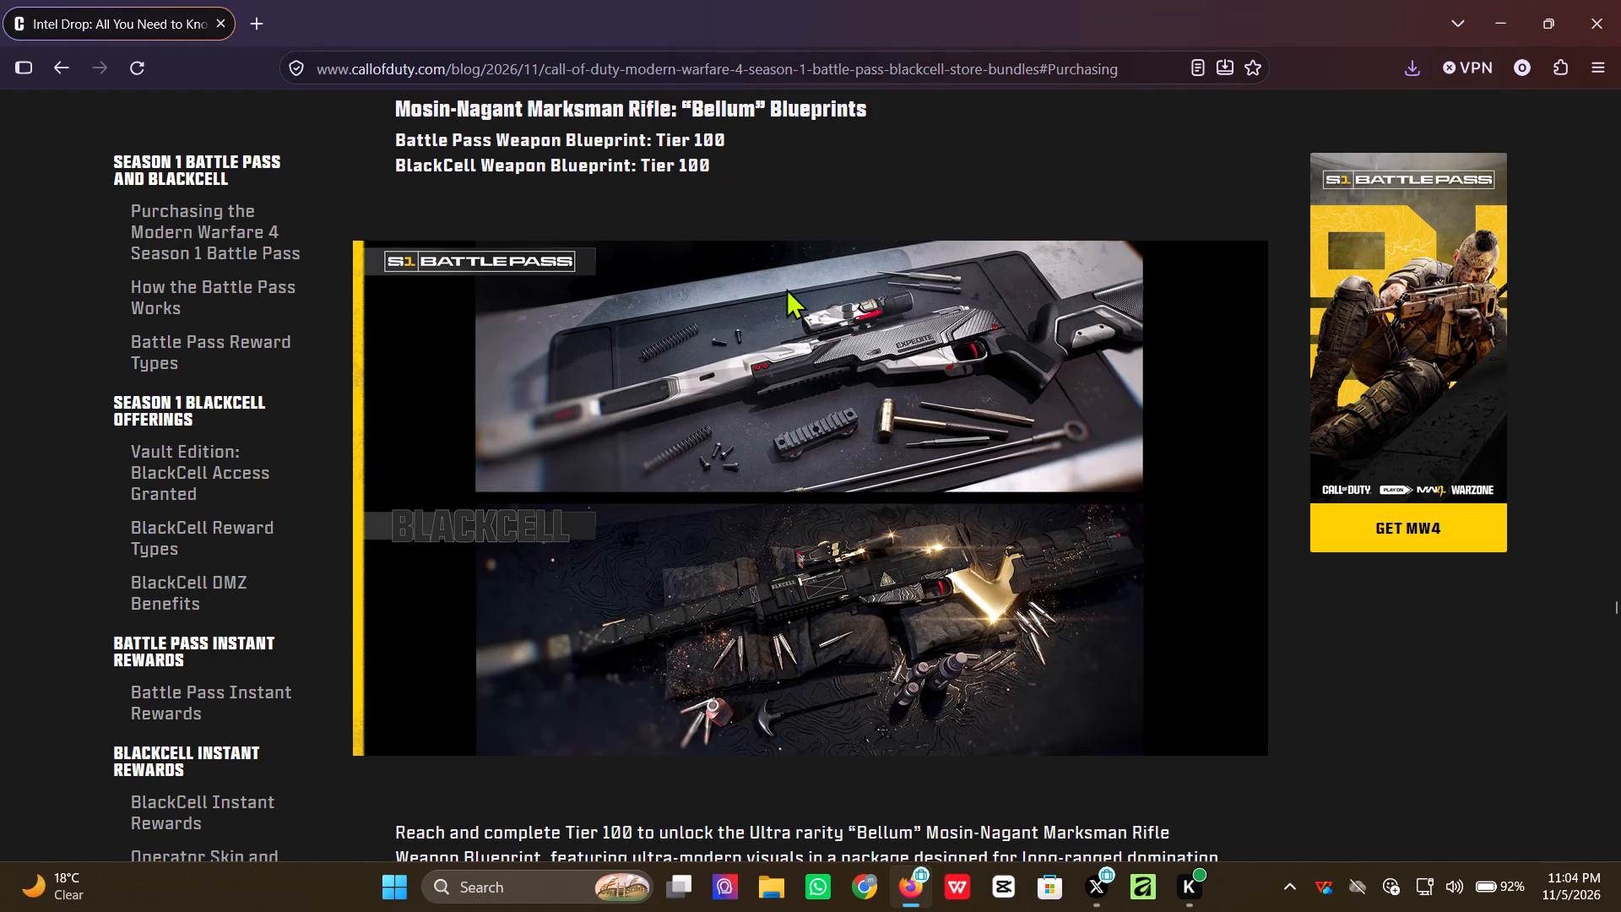
pyautogui.click(626, 457)
# Look through the "Bellum" Custom Weapon Inspect and the New Equipment Skins, Reticles, and Finishing Moves section of the article.
pyautogui.scroll(-2, 797, 418)
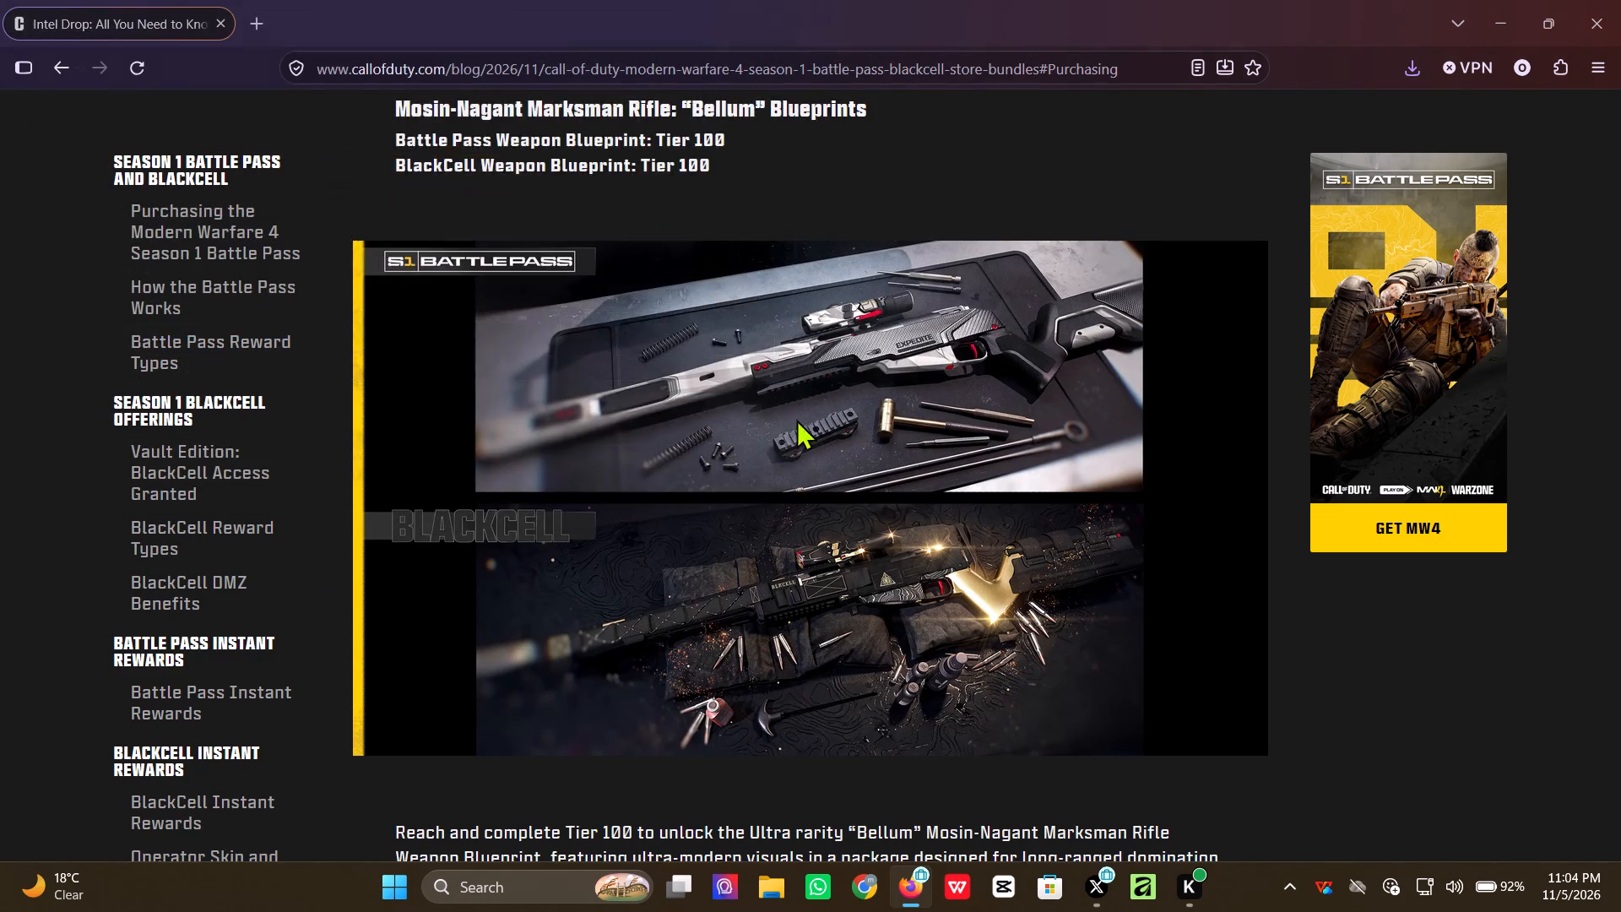
pyautogui.scroll(-3, 796, 419)
pyautogui.scroll(1, 781, 431)
pyautogui.scroll(-4, 780, 433)
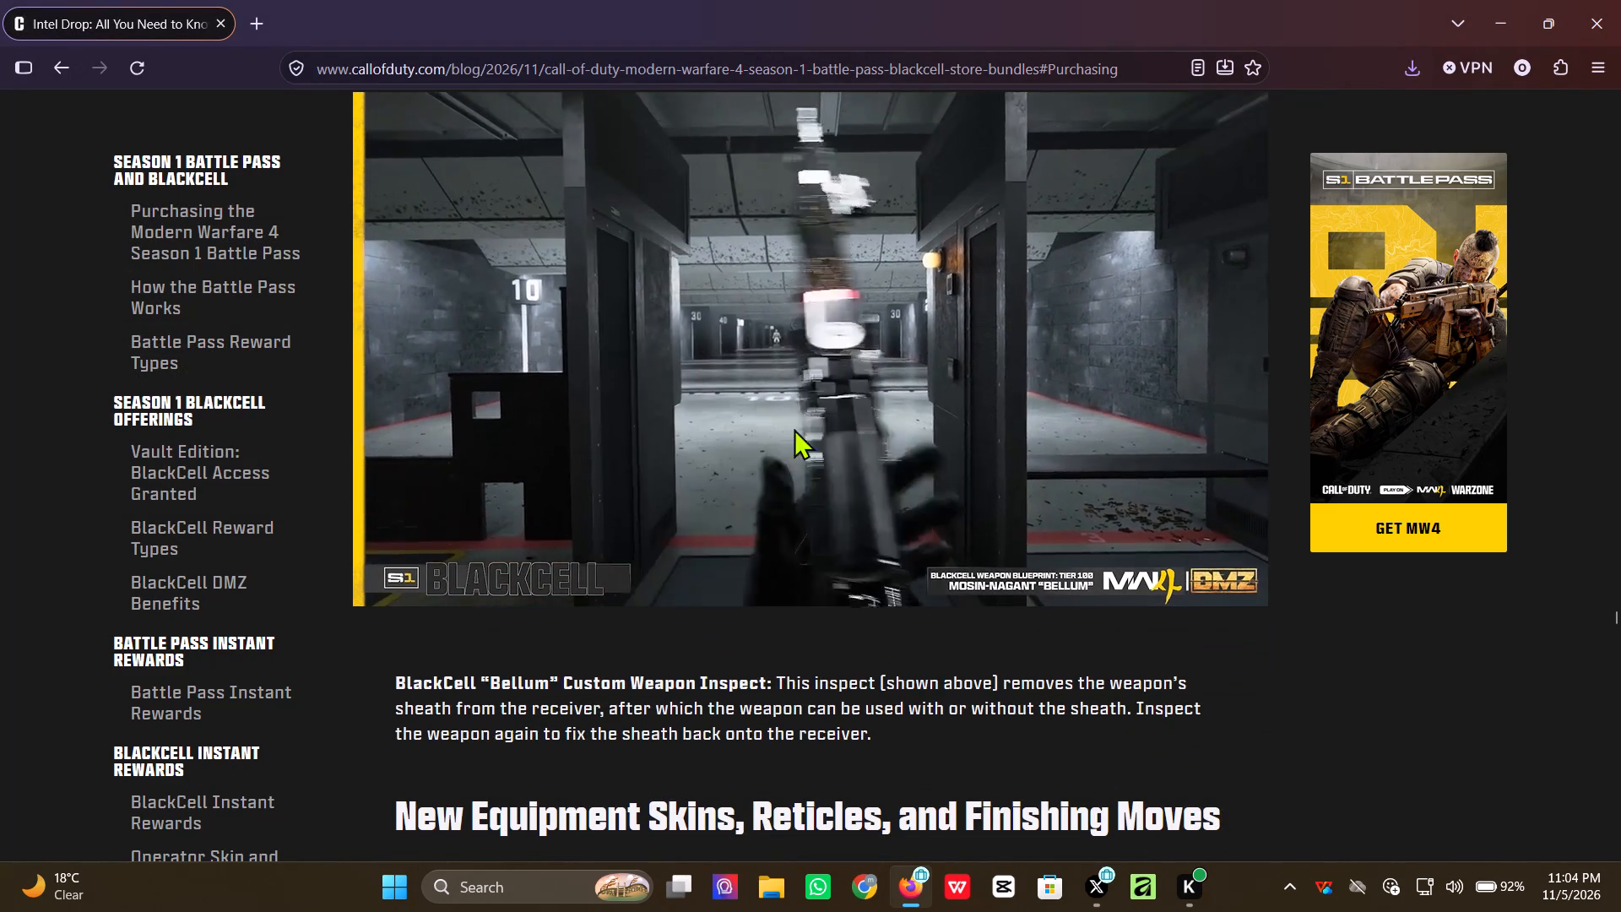
pyautogui.scroll(-3, 796, 426)
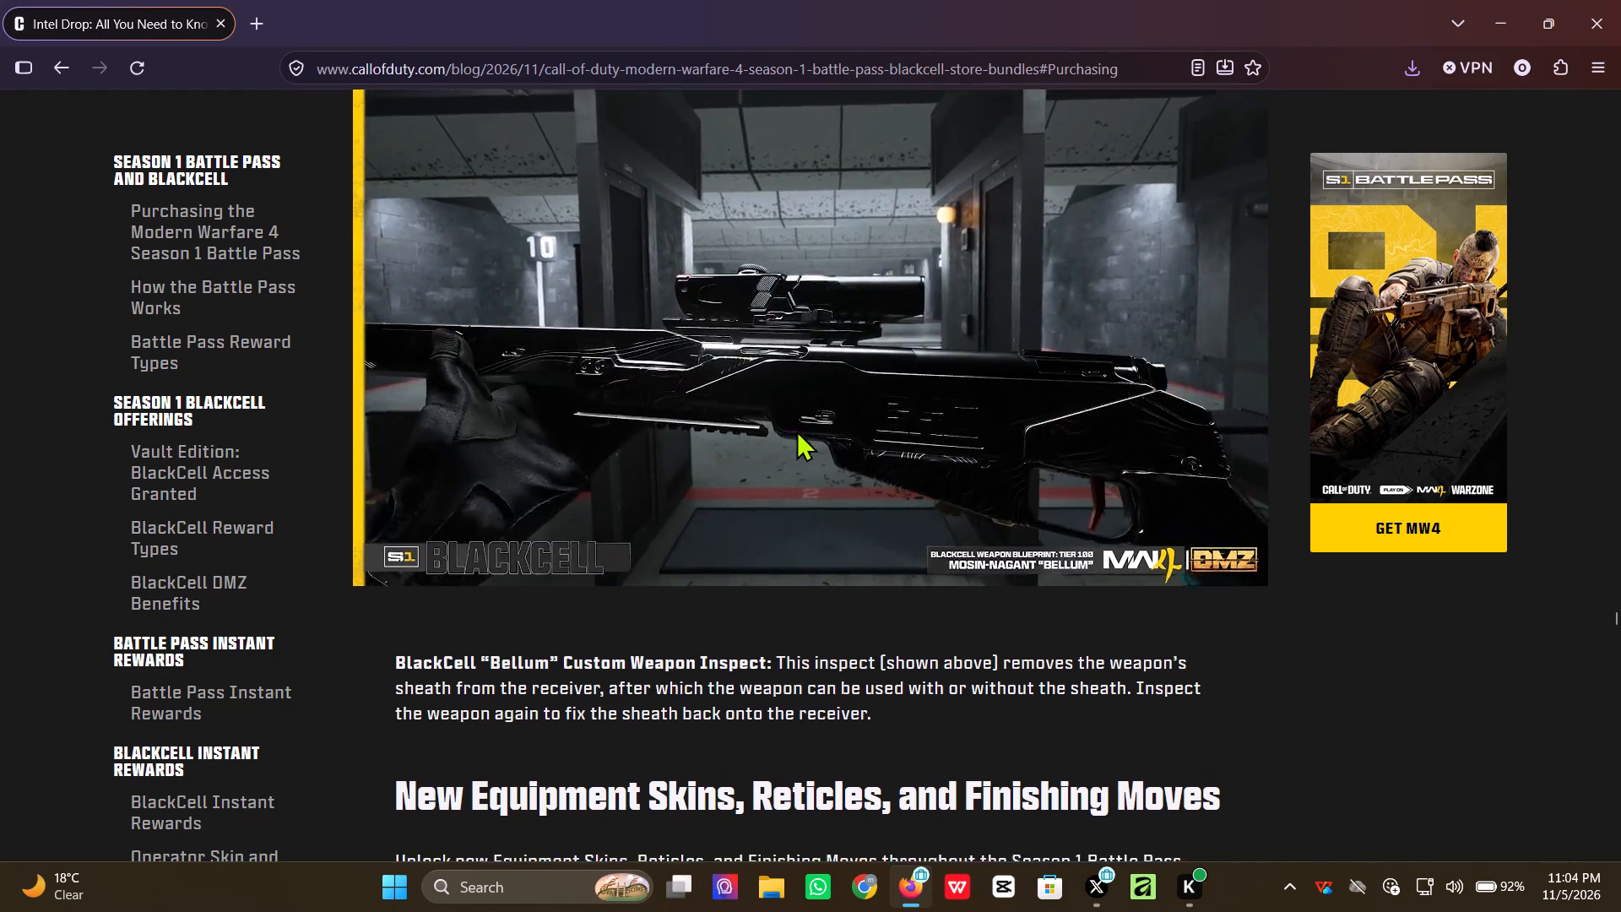
pyautogui.scroll(-3, 796, 430)
pyautogui.scroll(1, 796, 431)
pyautogui.scroll(-3, 796, 431)
pyautogui.scroll(1, 800, 431)
pyautogui.scroll(-3, 800, 431)
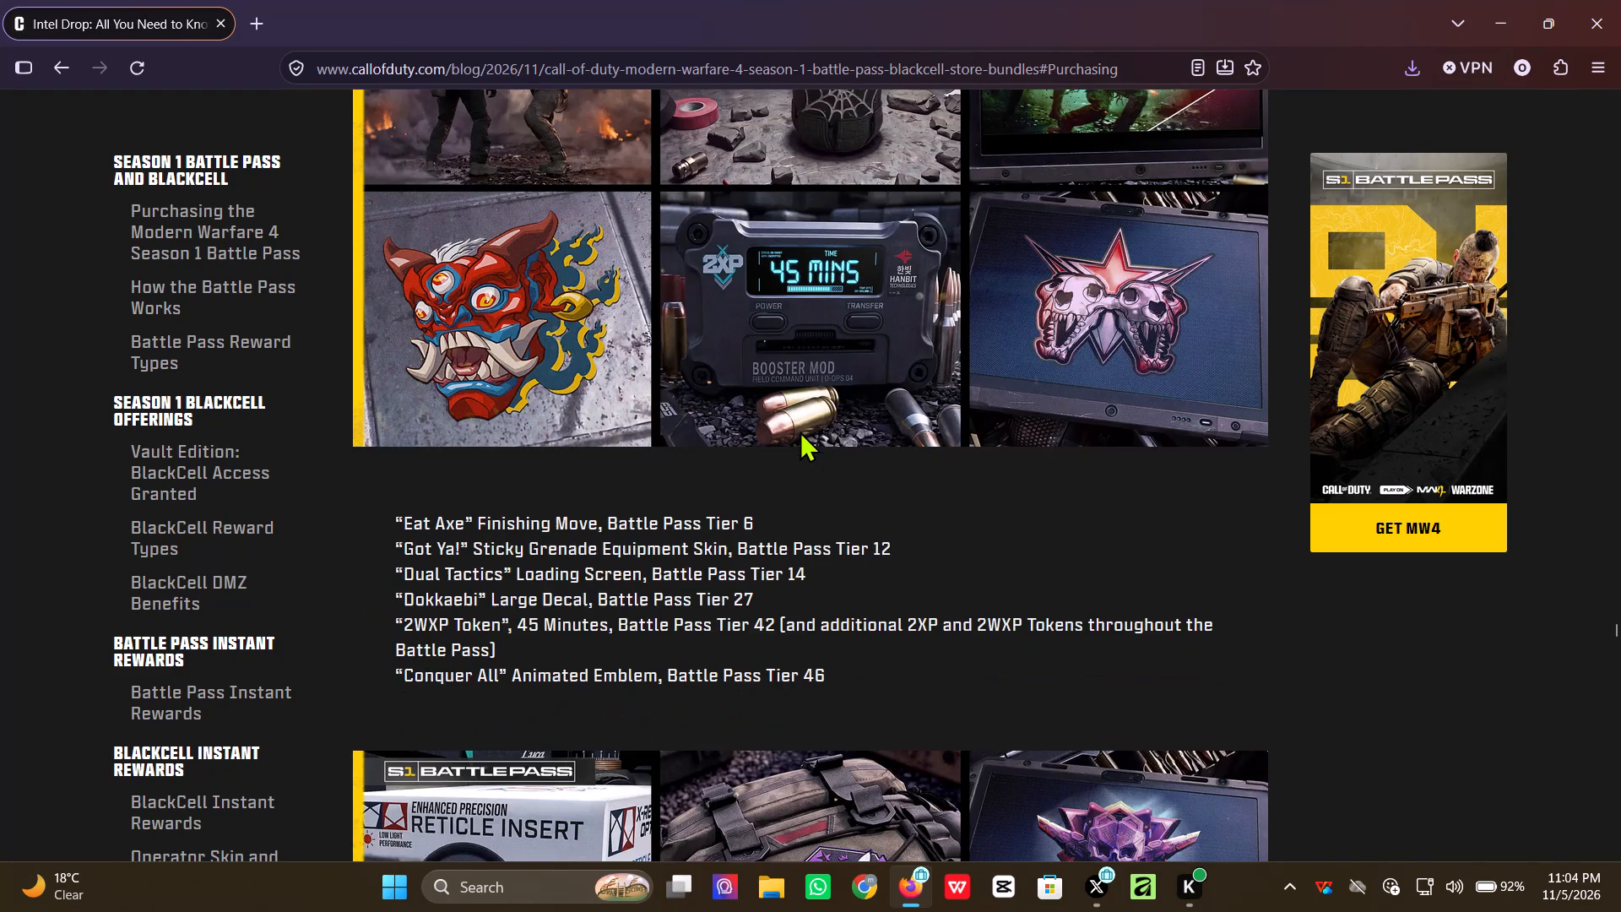
pyautogui.scroll(3, 800, 431)
pyautogui.scroll(-1, 800, 431)
pyautogui.scroll(5, 800, 431)
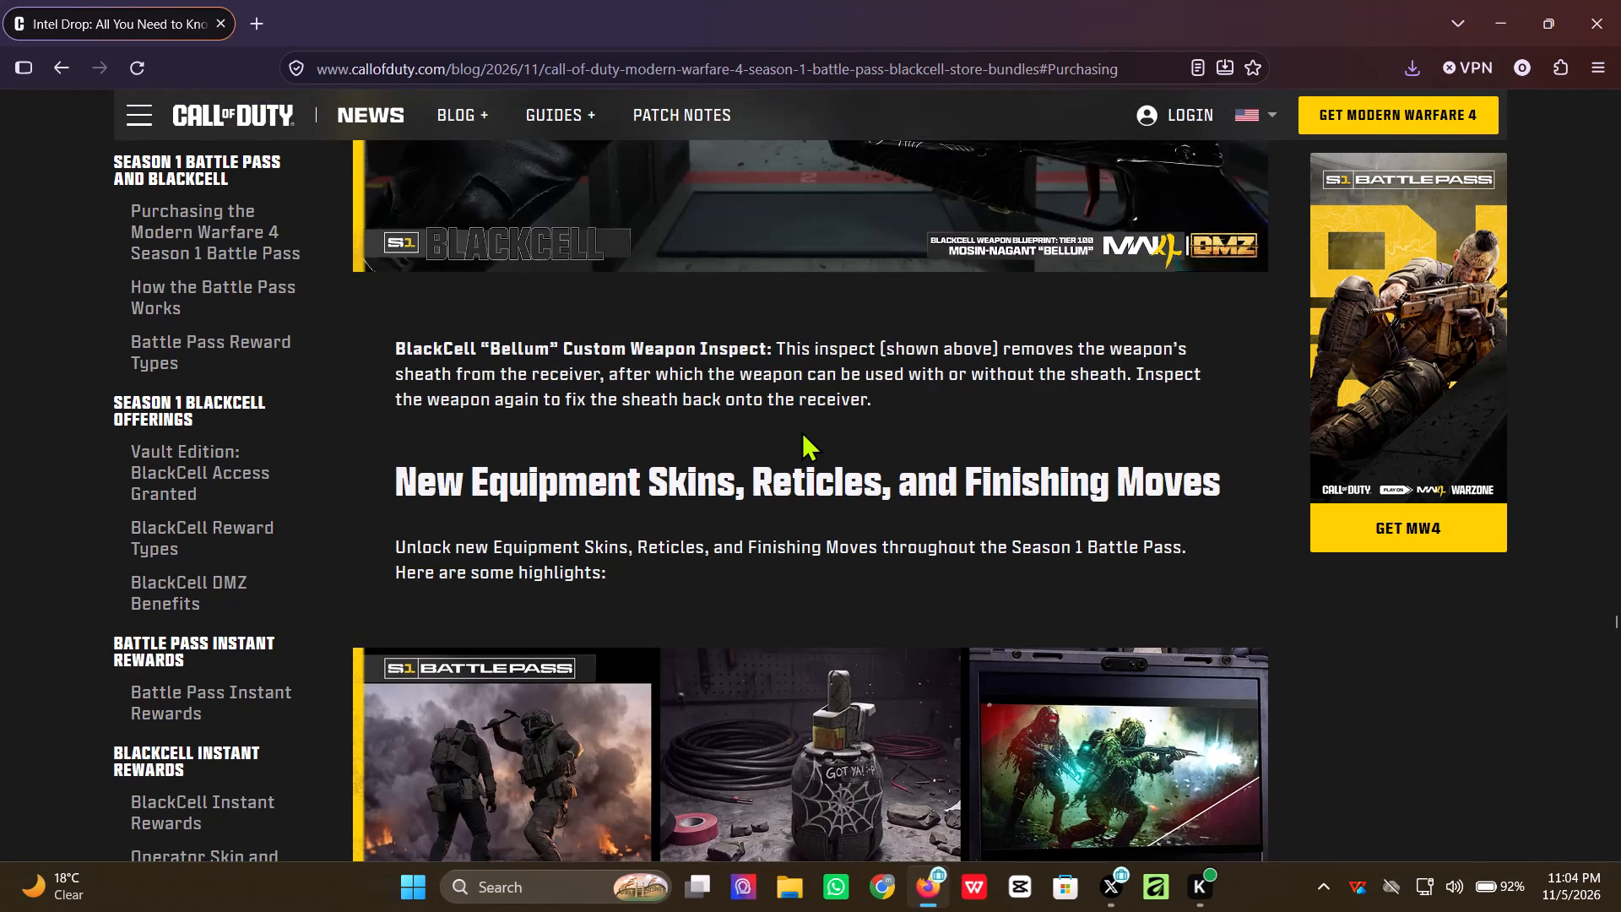
pyautogui.scroll(-11, 801, 431)
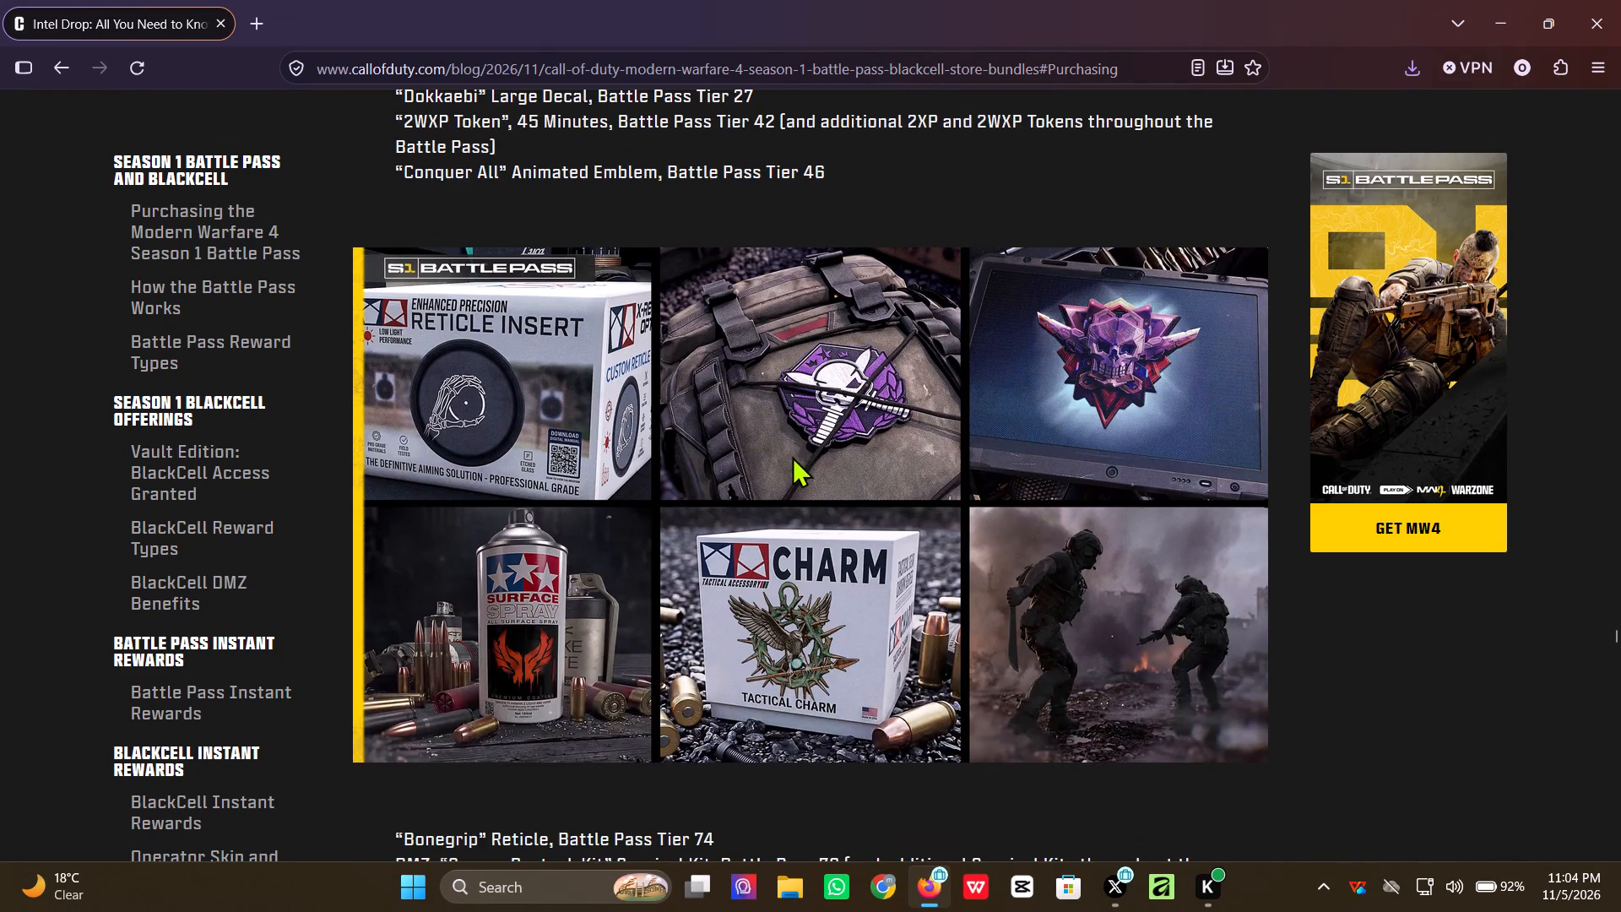
pyautogui.scroll(-18, 791, 457)
pyautogui.scroll(2, 791, 462)
pyautogui.scroll(-1, 791, 462)
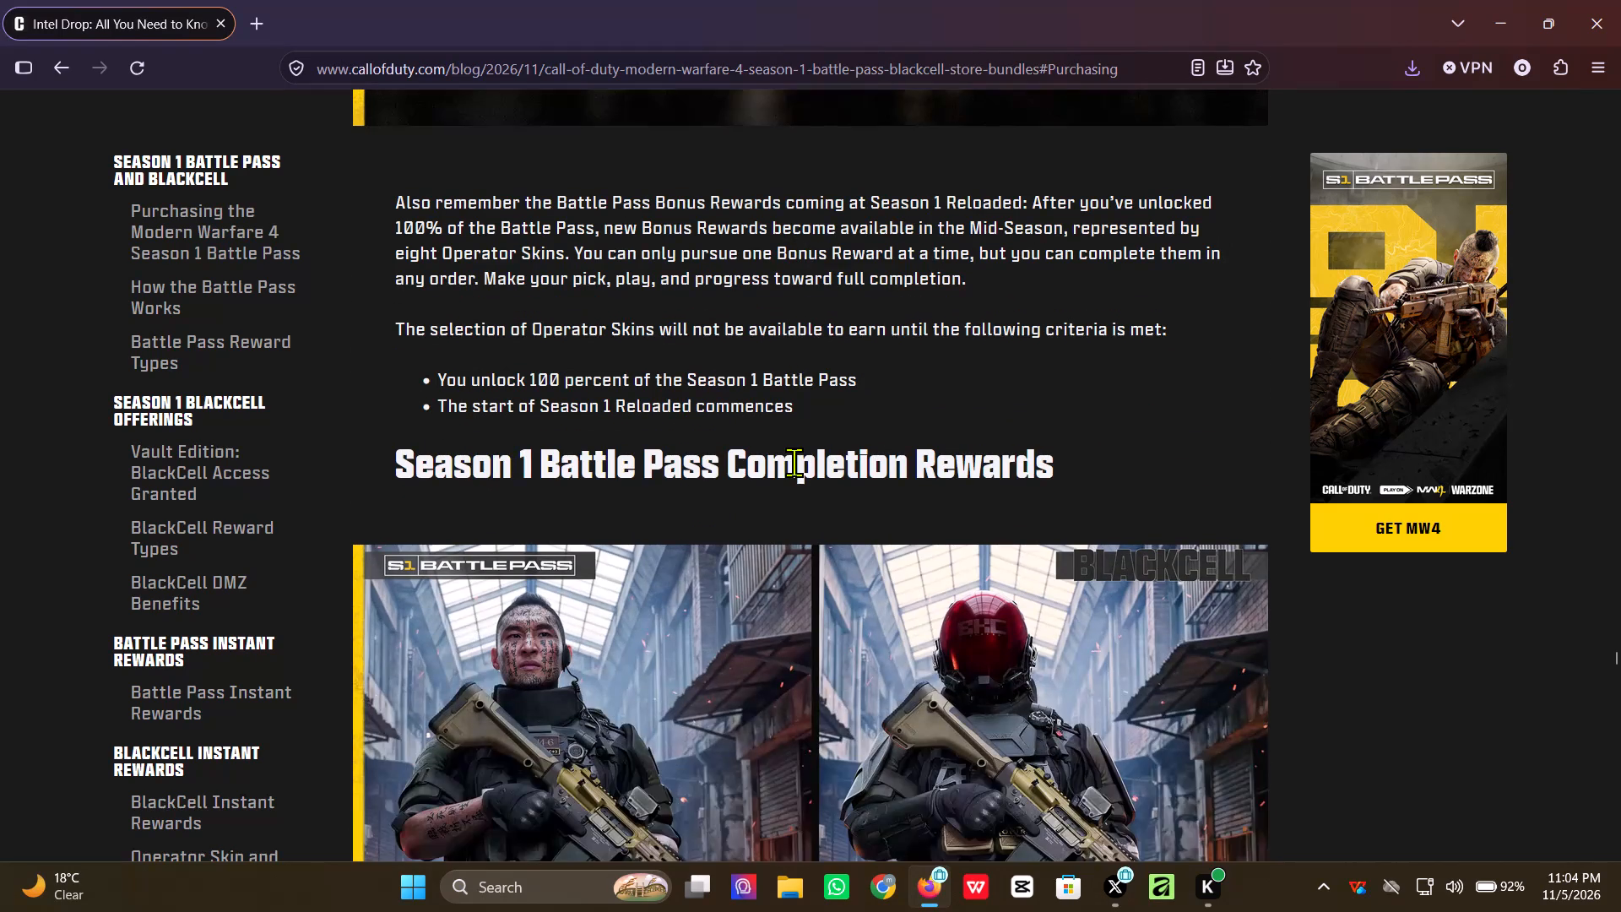
# Save the two-operator image under Season 1 Battle Pass Completion Rewards to the Pictures folder under its suggested file name.
pyautogui.scroll(-2, 795, 462)
pyautogui.scroll(1, 795, 464)
pyautogui.scroll(-2, 795, 464)
pyautogui.rightClick(752, 481)
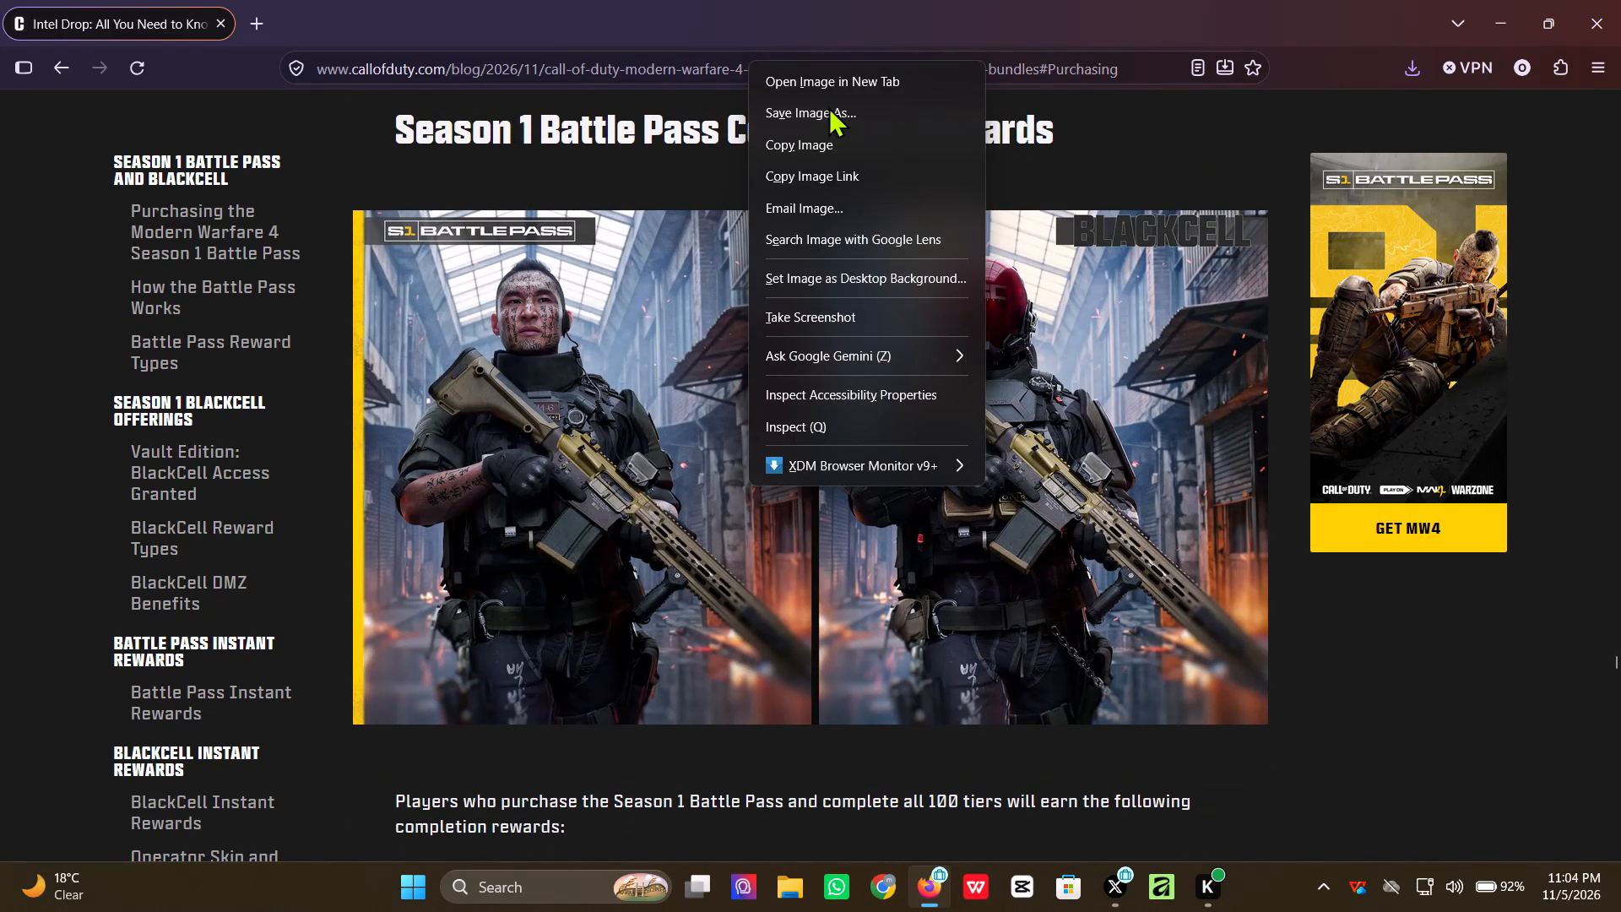
pyautogui.click(827, 108)
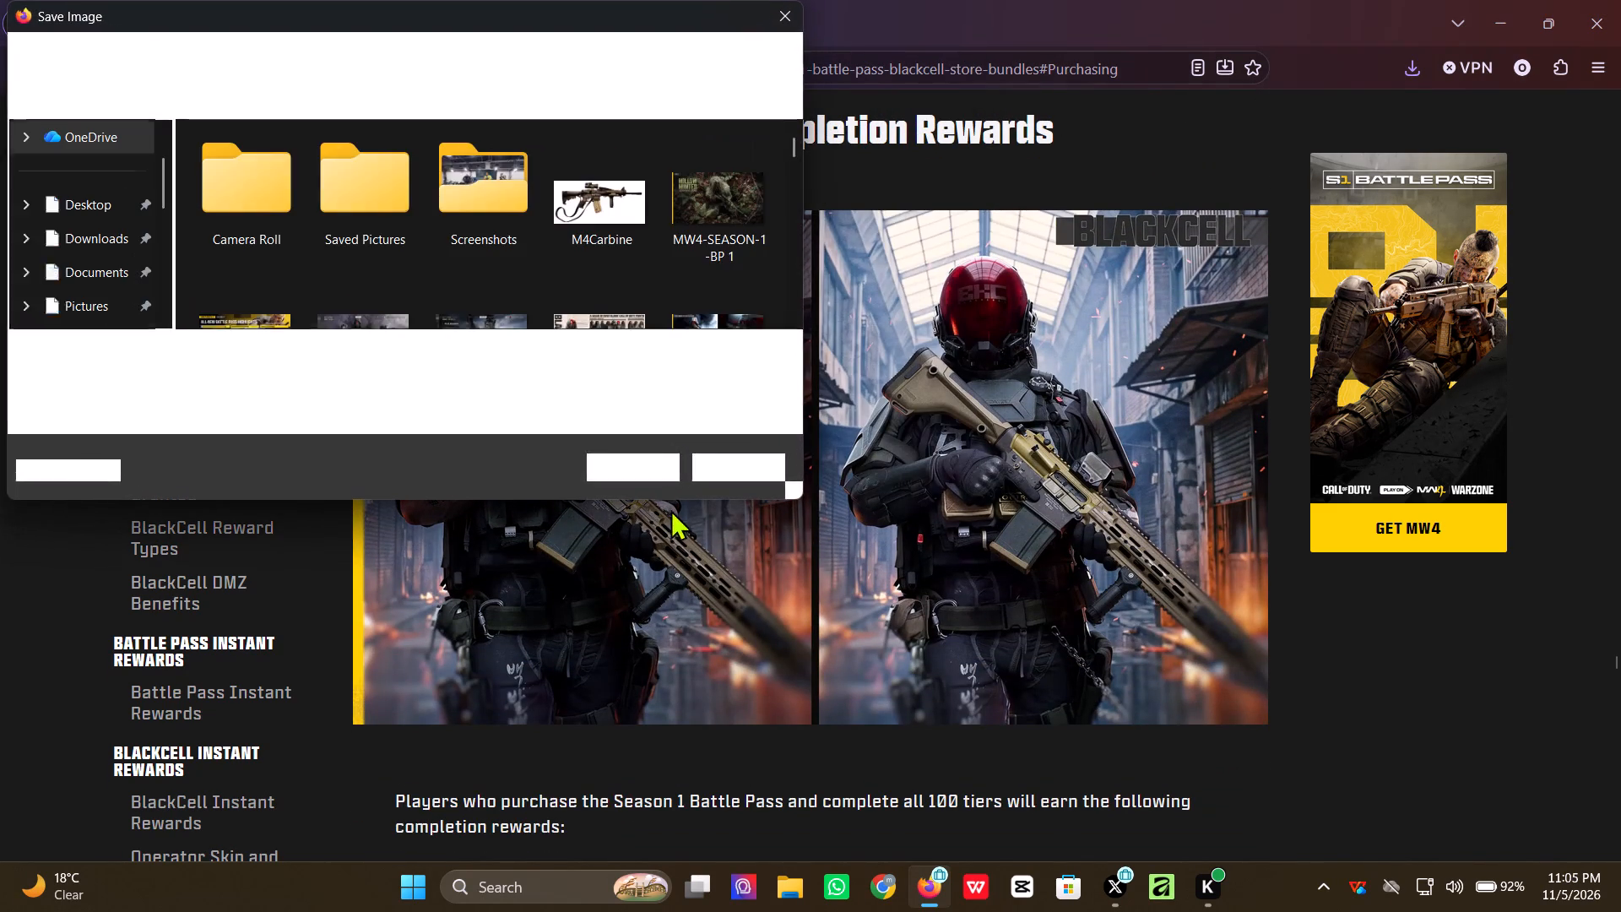
pyautogui.click(621, 469)
# Save the completion rewards collage with the COD Points and blue Hyeon Burst rifle to the Pictures folder under its suggested file name.
pyautogui.scroll(-2, 702, 389)
pyautogui.scroll(1, 702, 389)
pyautogui.scroll(-4, 702, 389)
pyautogui.scroll(2, 702, 389)
pyautogui.scroll(-4, 702, 392)
pyautogui.rightClick(749, 431)
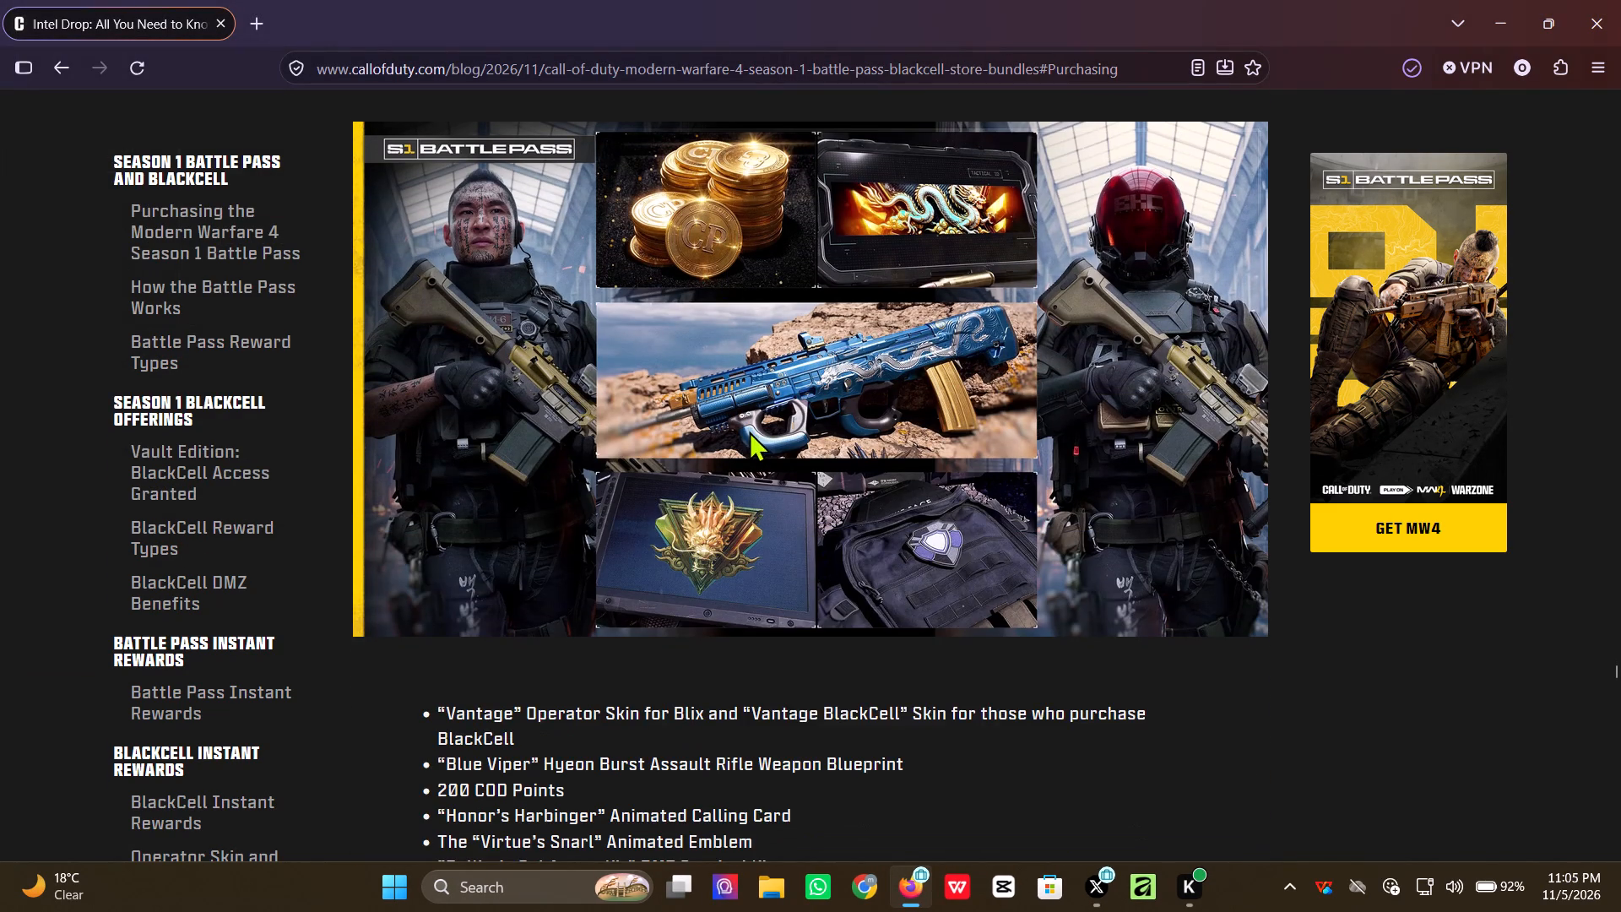
pyautogui.click(819, 482)
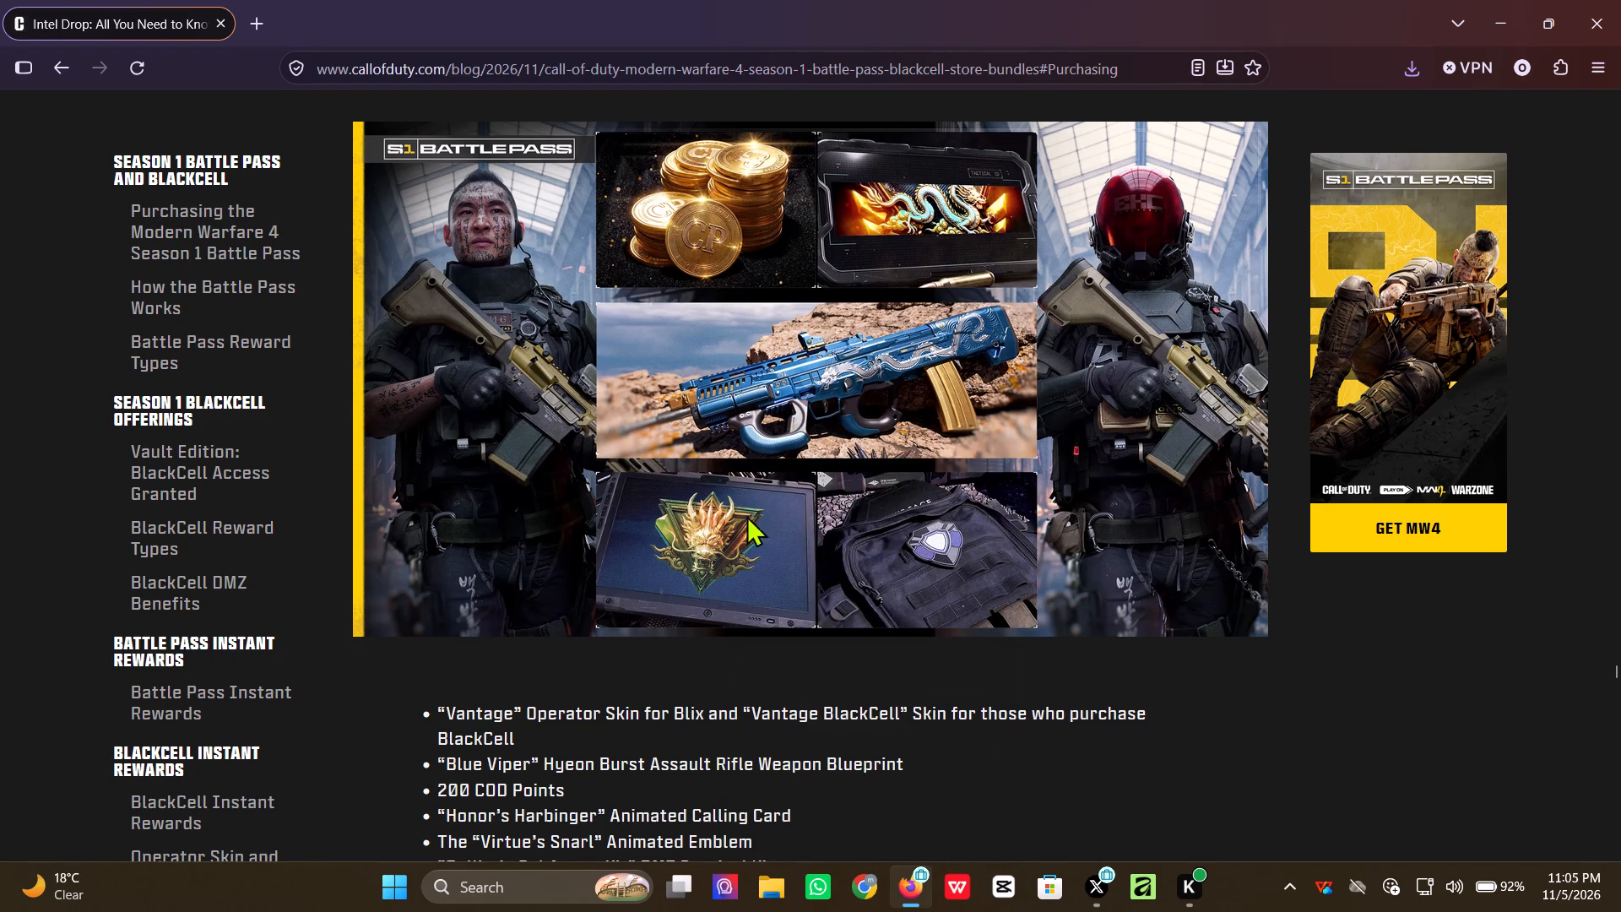
pyautogui.click(630, 465)
# Look through the Store Highlights section, including the DMZ operator packs and the Hollow Hunter Adaptive Camo bundle.
pyautogui.scroll(-2, 715, 395)
pyautogui.scroll(1, 715, 395)
pyautogui.scroll(-3, 715, 395)
pyautogui.scroll(1, 718, 397)
pyautogui.scroll(-2, 718, 398)
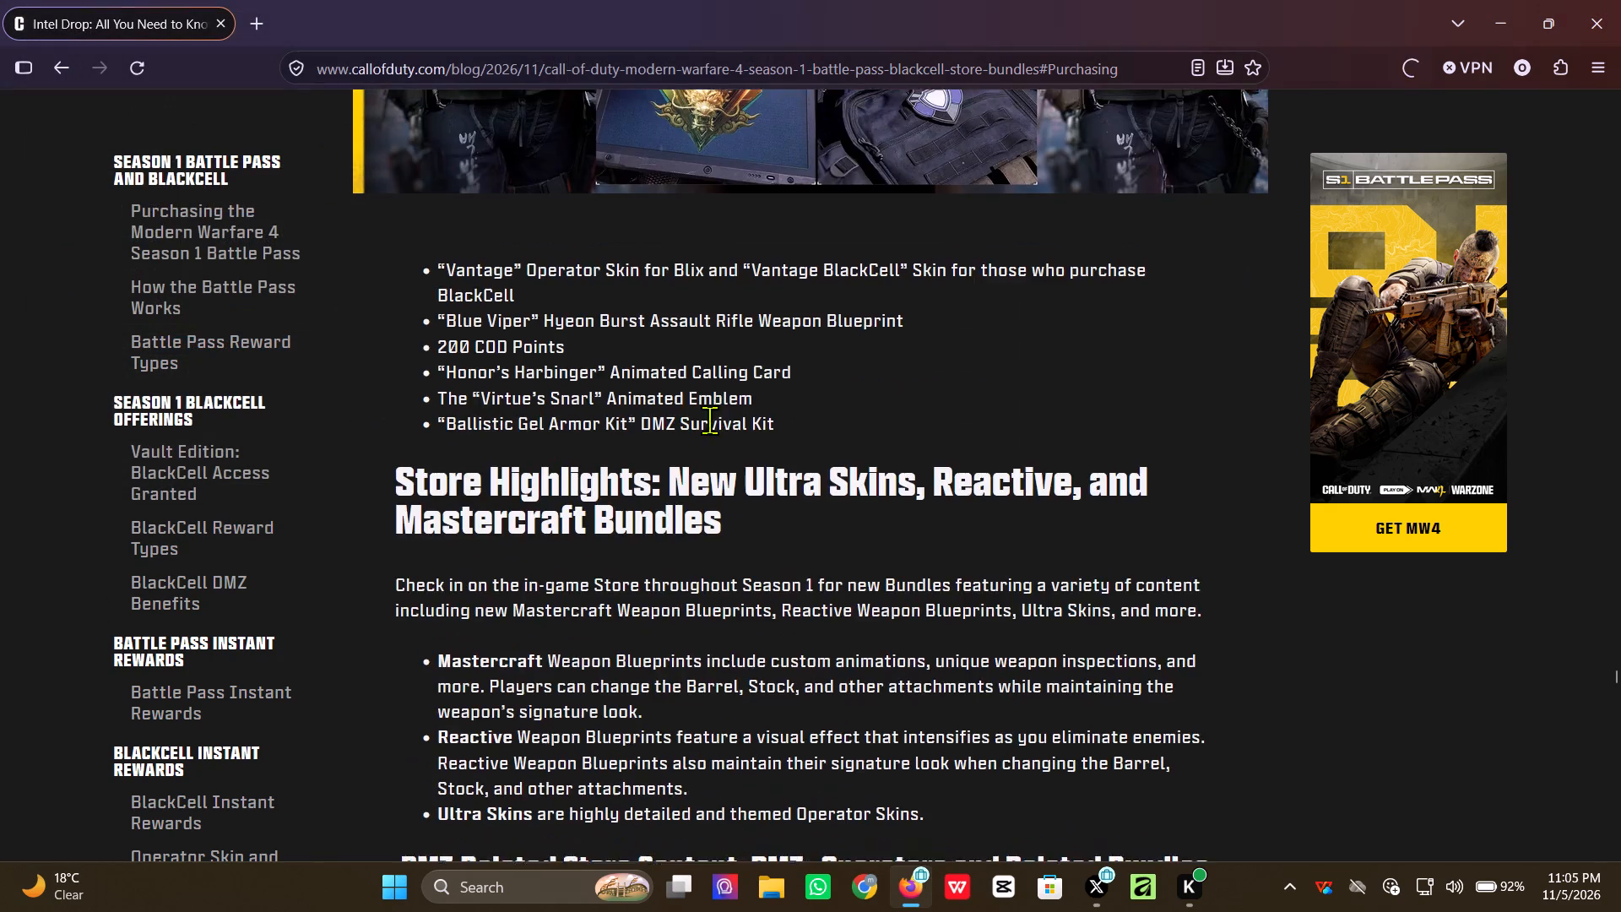
pyautogui.scroll(-7, 709, 420)
pyautogui.scroll(1, 687, 448)
pyautogui.scroll(-10, 687, 448)
pyautogui.scroll(1, 700, 453)
pyautogui.scroll(-5, 718, 460)
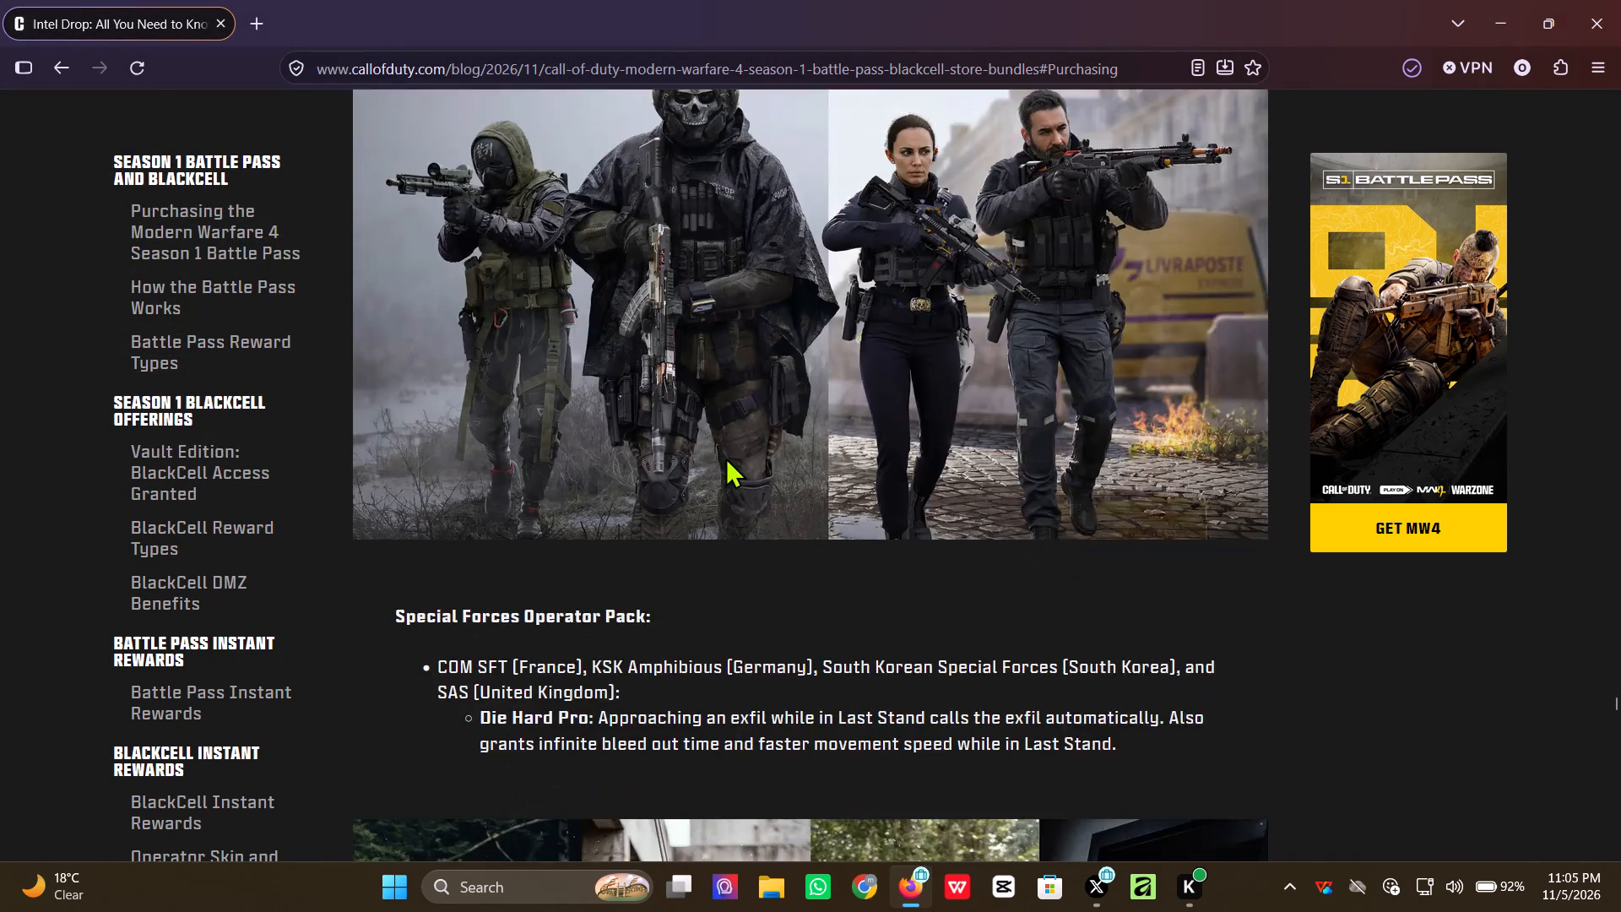
pyautogui.scroll(1, 725, 457)
pyautogui.scroll(-18, 725, 458)
pyautogui.scroll(1, 735, 456)
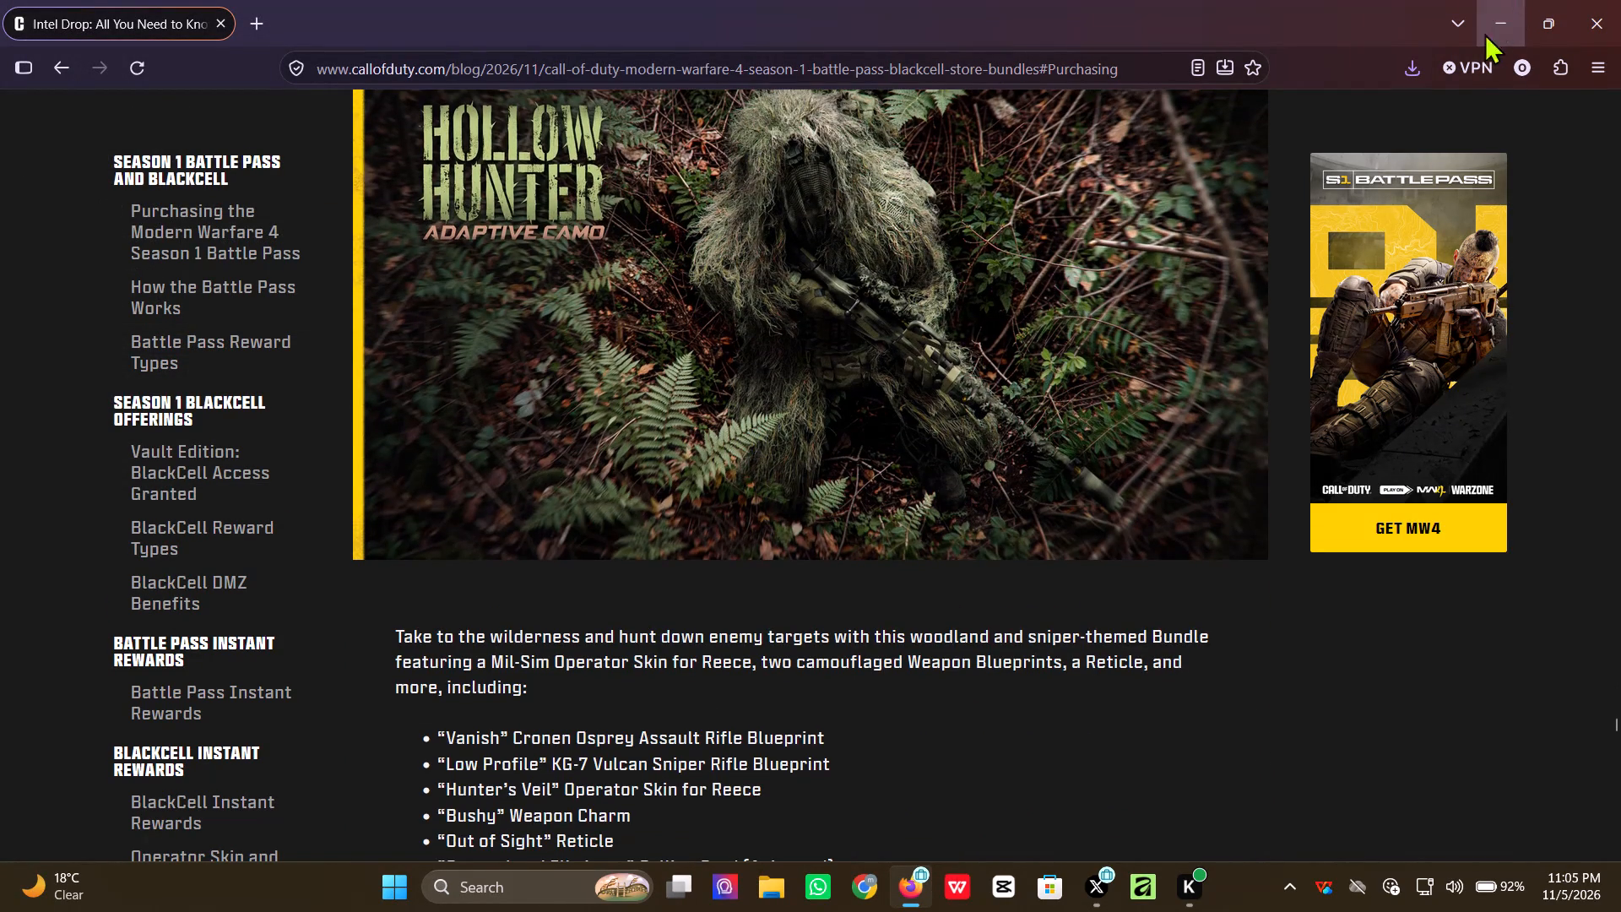
# Close the browser window with the Season 1 article.
pyautogui.click(1584, 26)
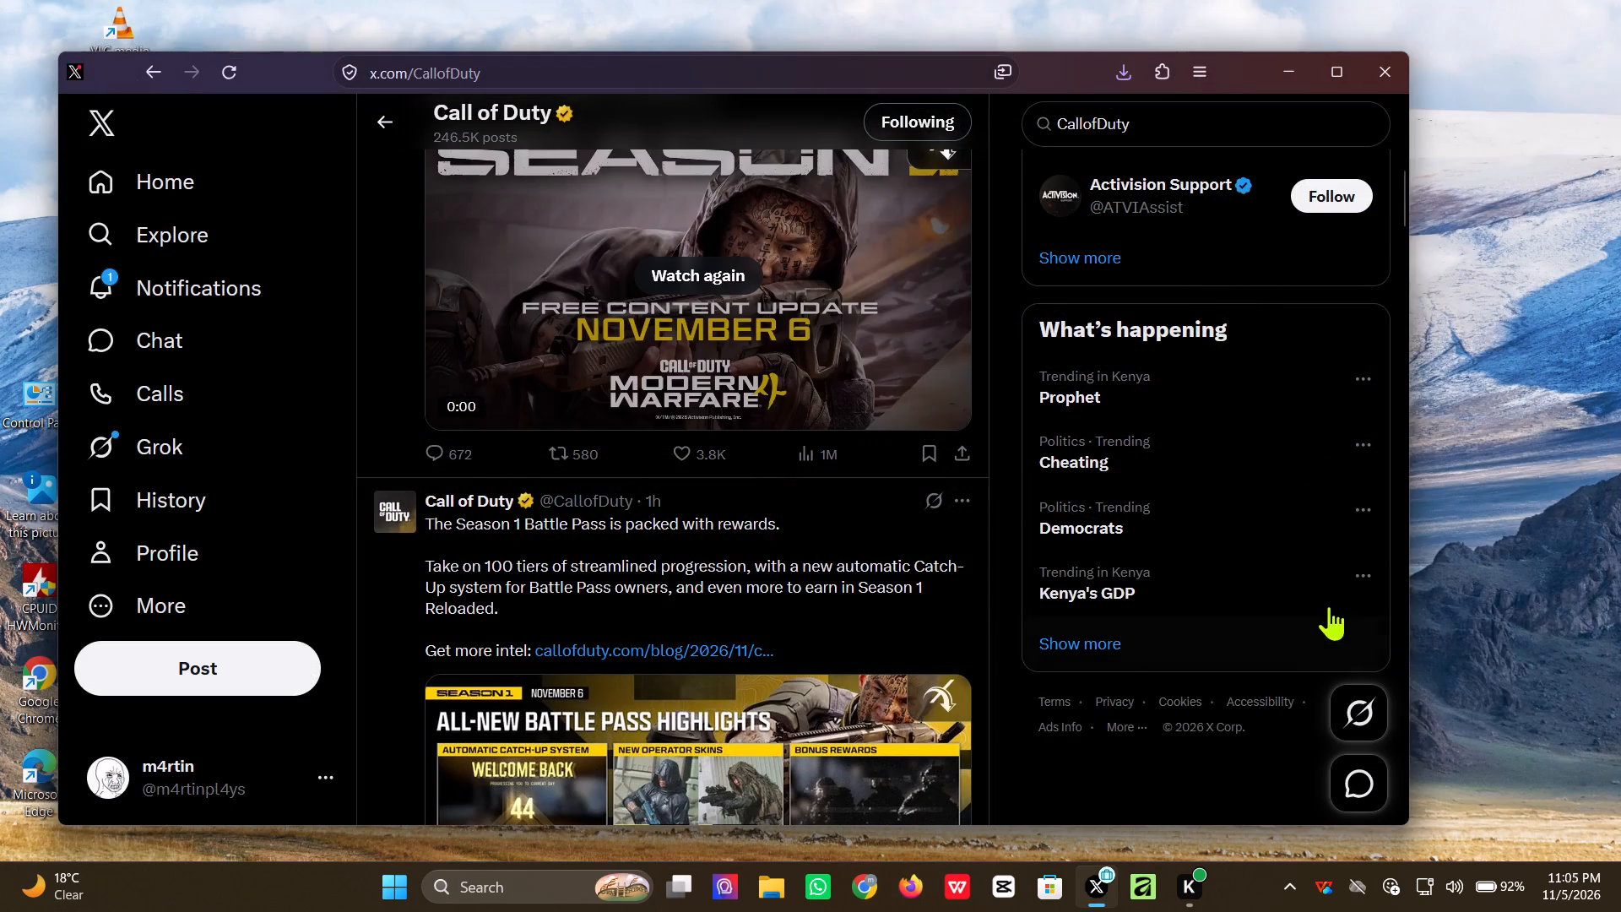
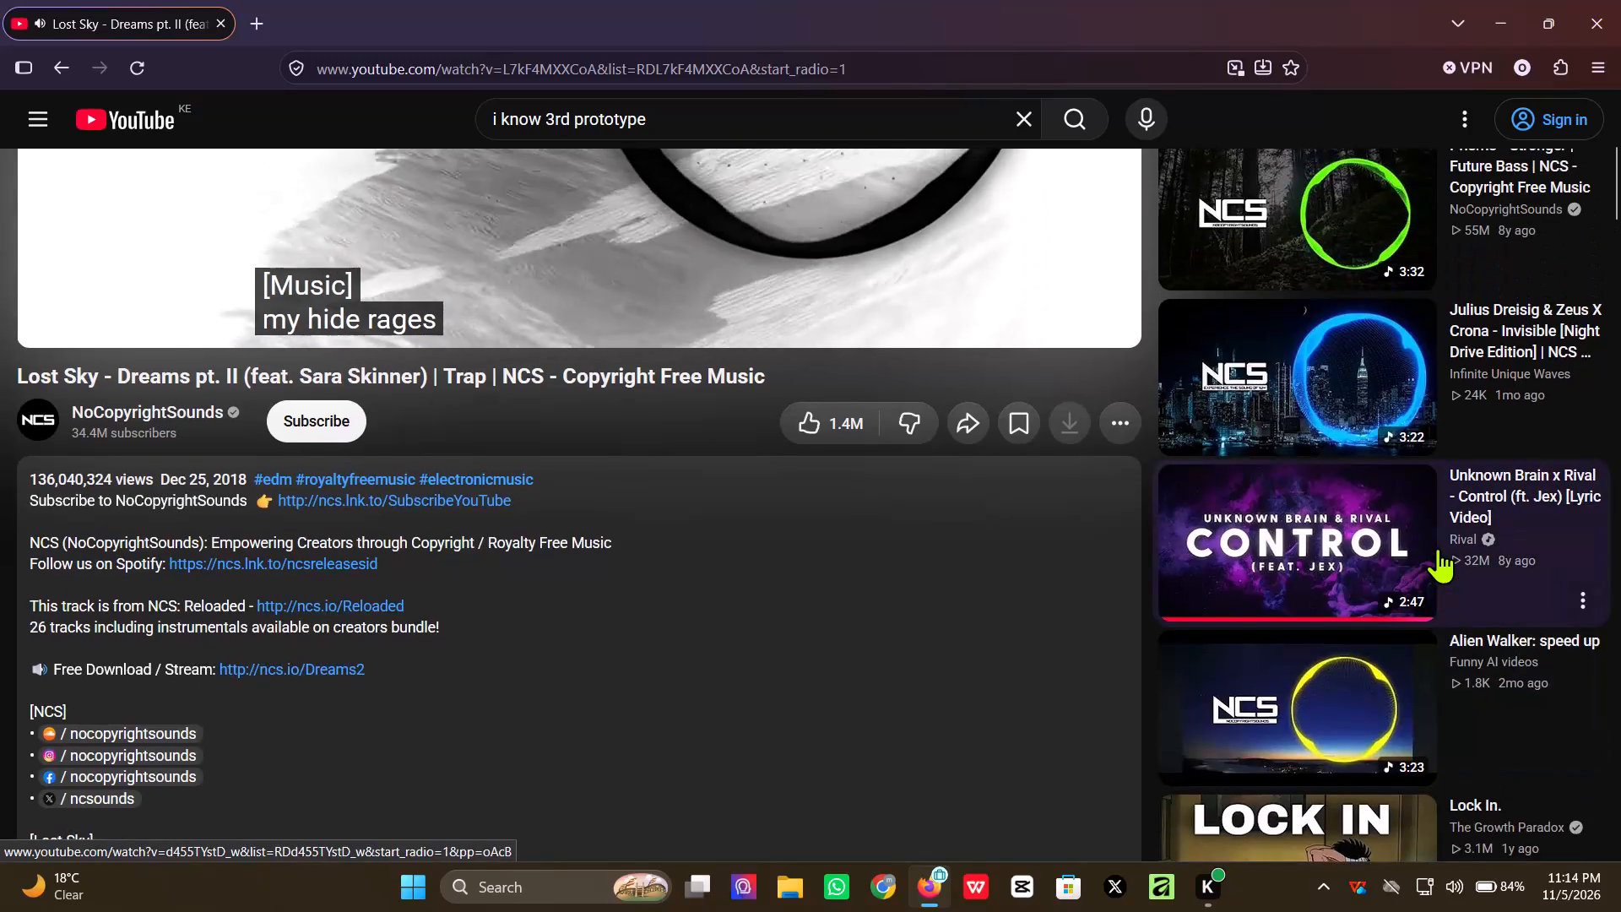
# Play the suggested video "Alien Walker: speed up" from the recommendations.
pyautogui.scroll(-1, 1437, 548)
pyautogui.scroll(1, 1433, 551)
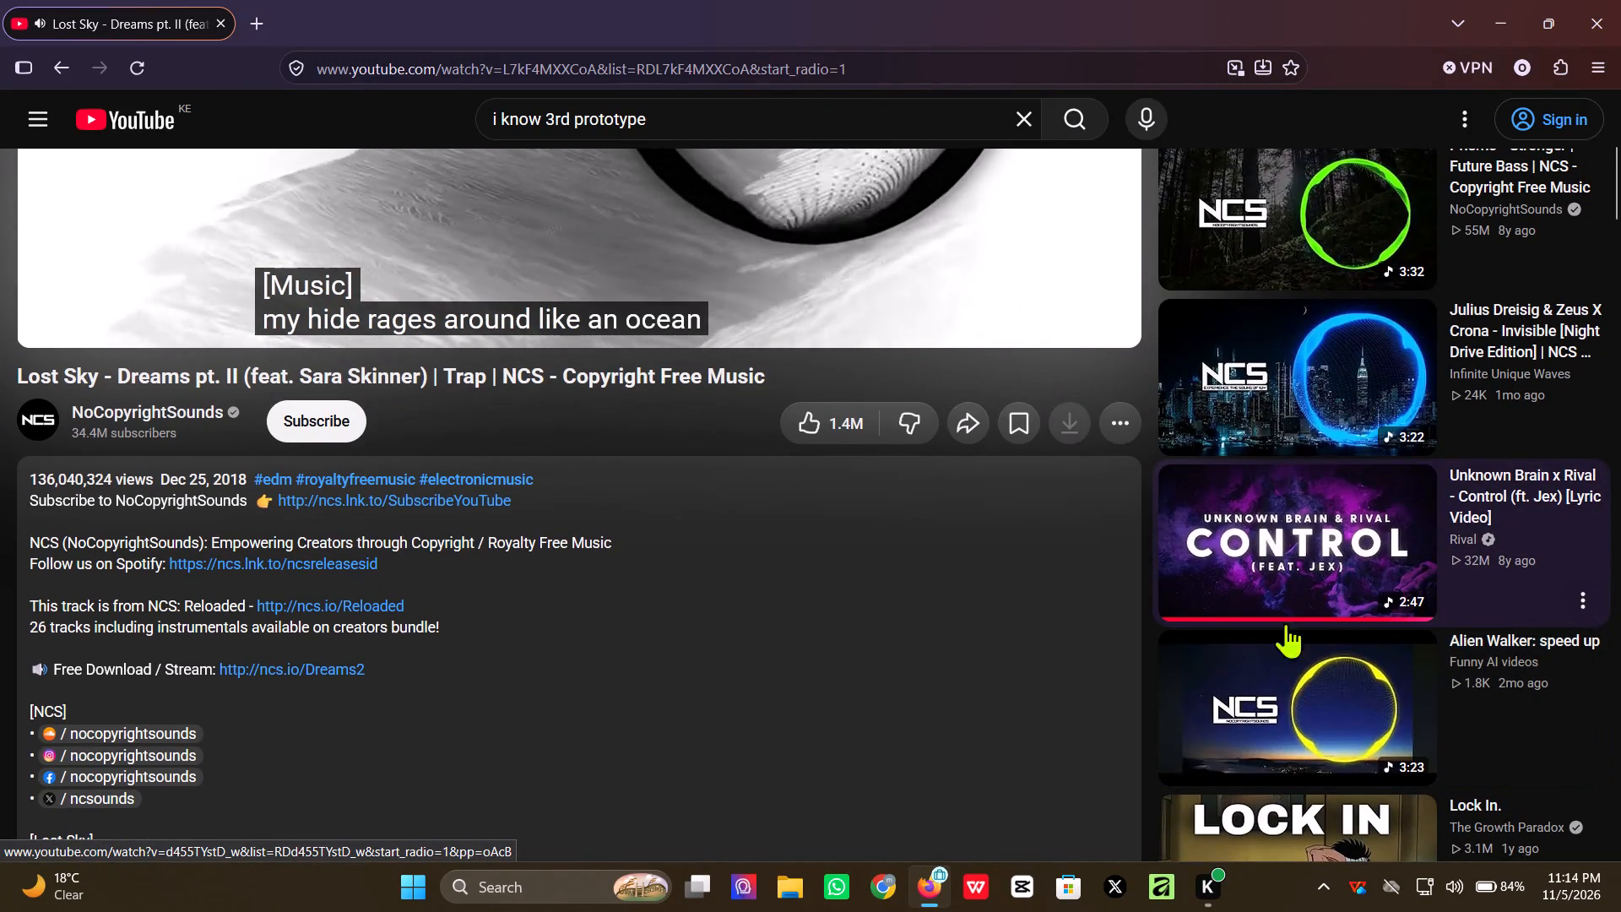
pyautogui.click(1239, 675)
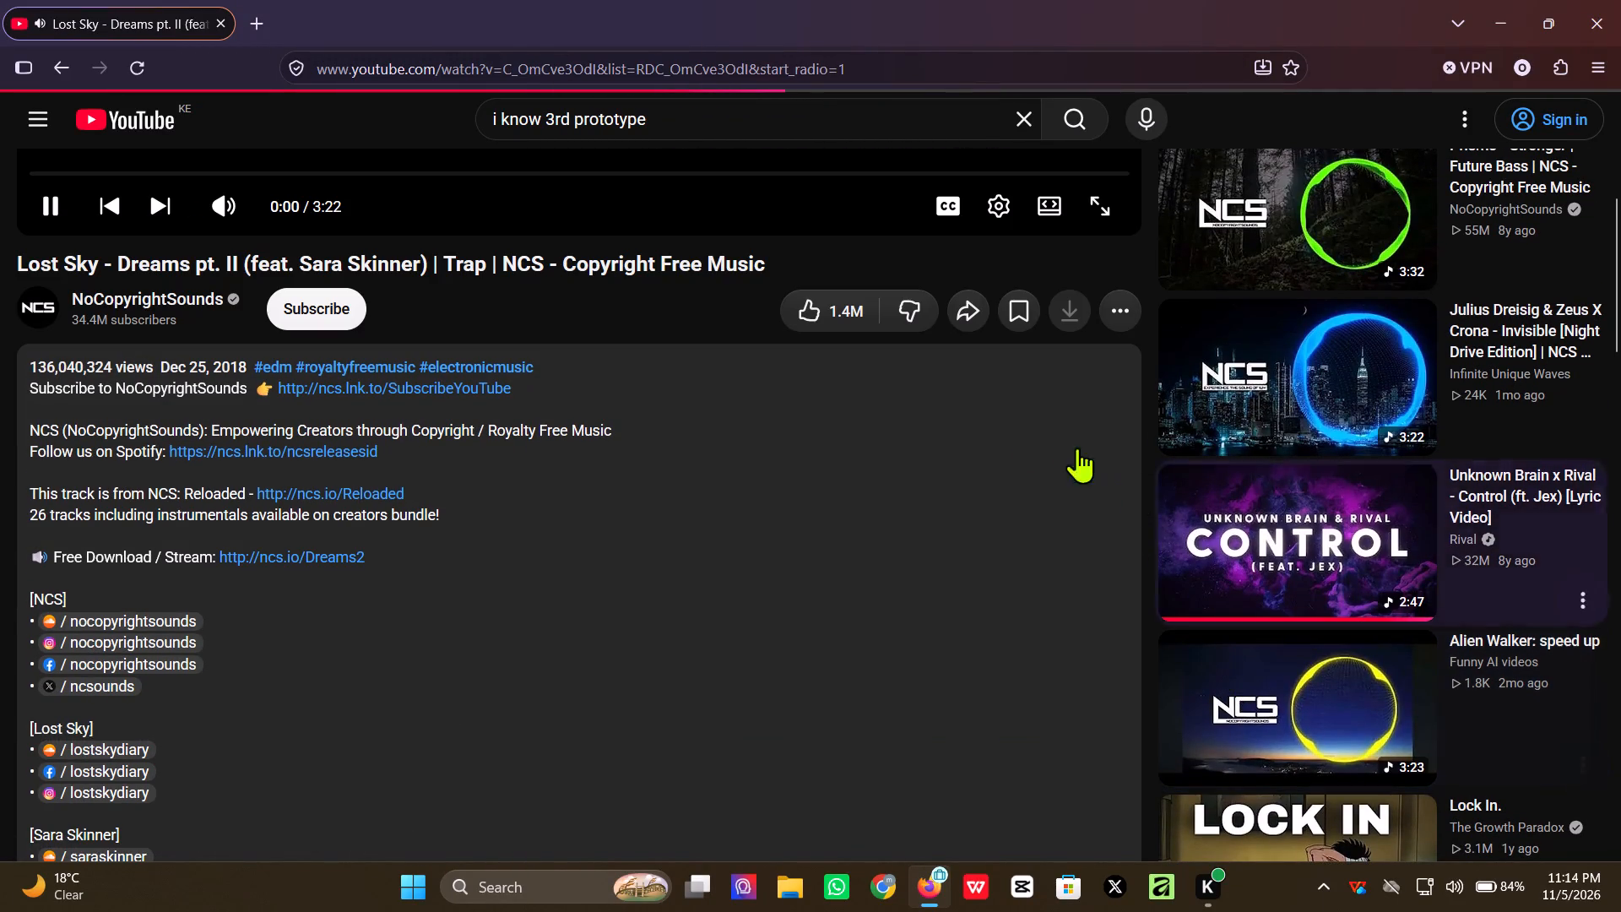
pyautogui.scroll(5, 927, 406)
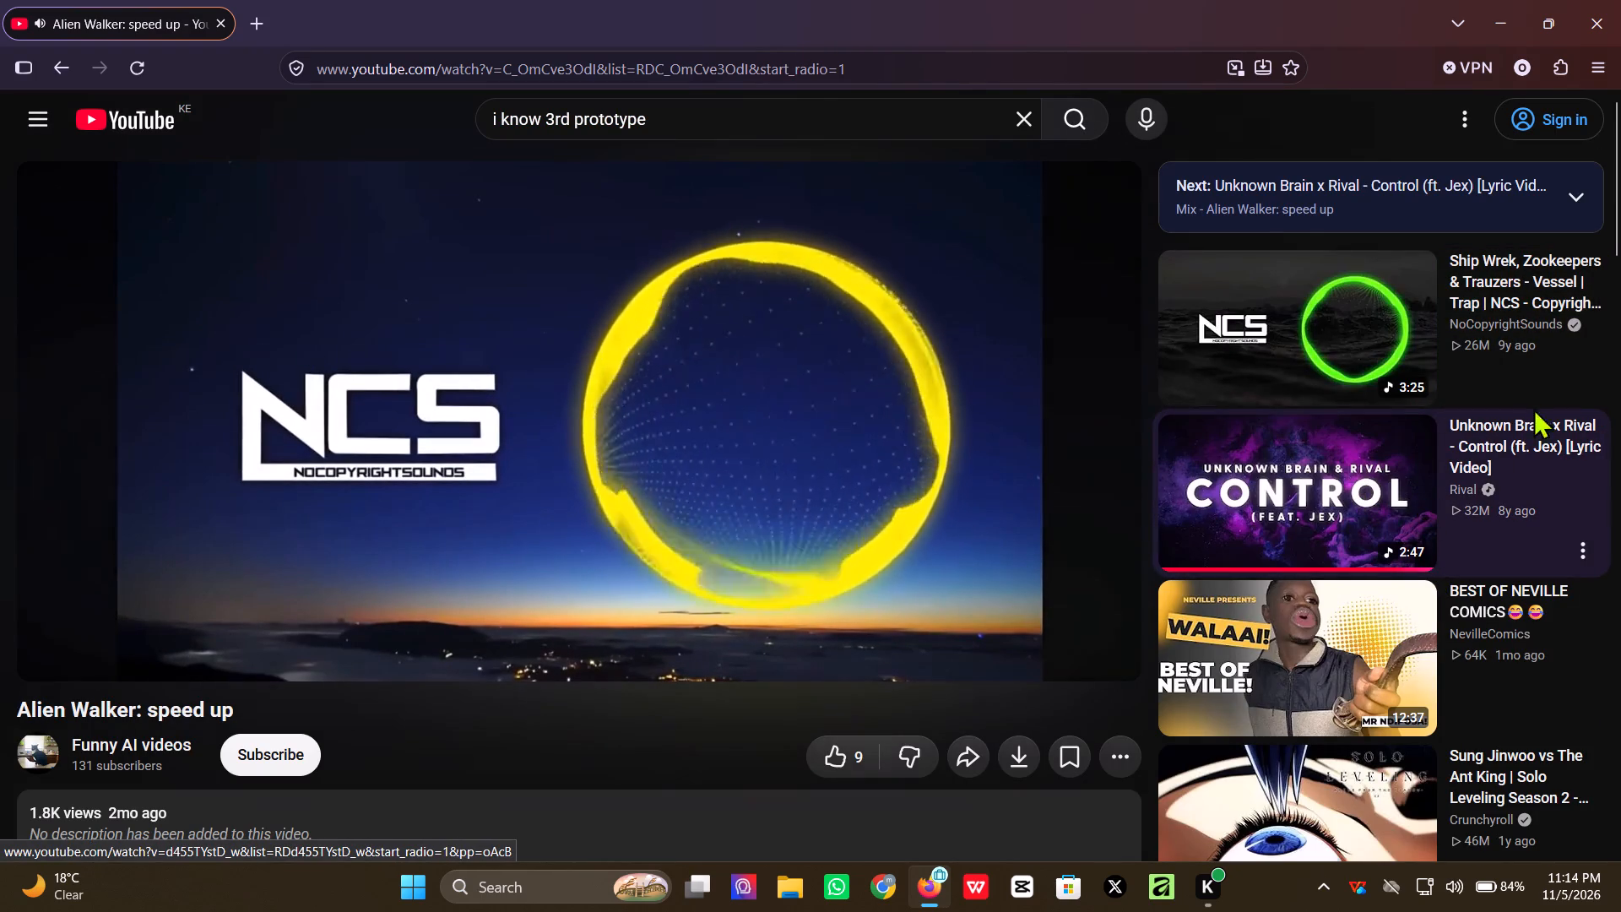
# Play the suggested Ship Wrek, Zookeepers & Trauzers track "Vessel" and skip to about 1:27.
pyautogui.click(1502, 296)
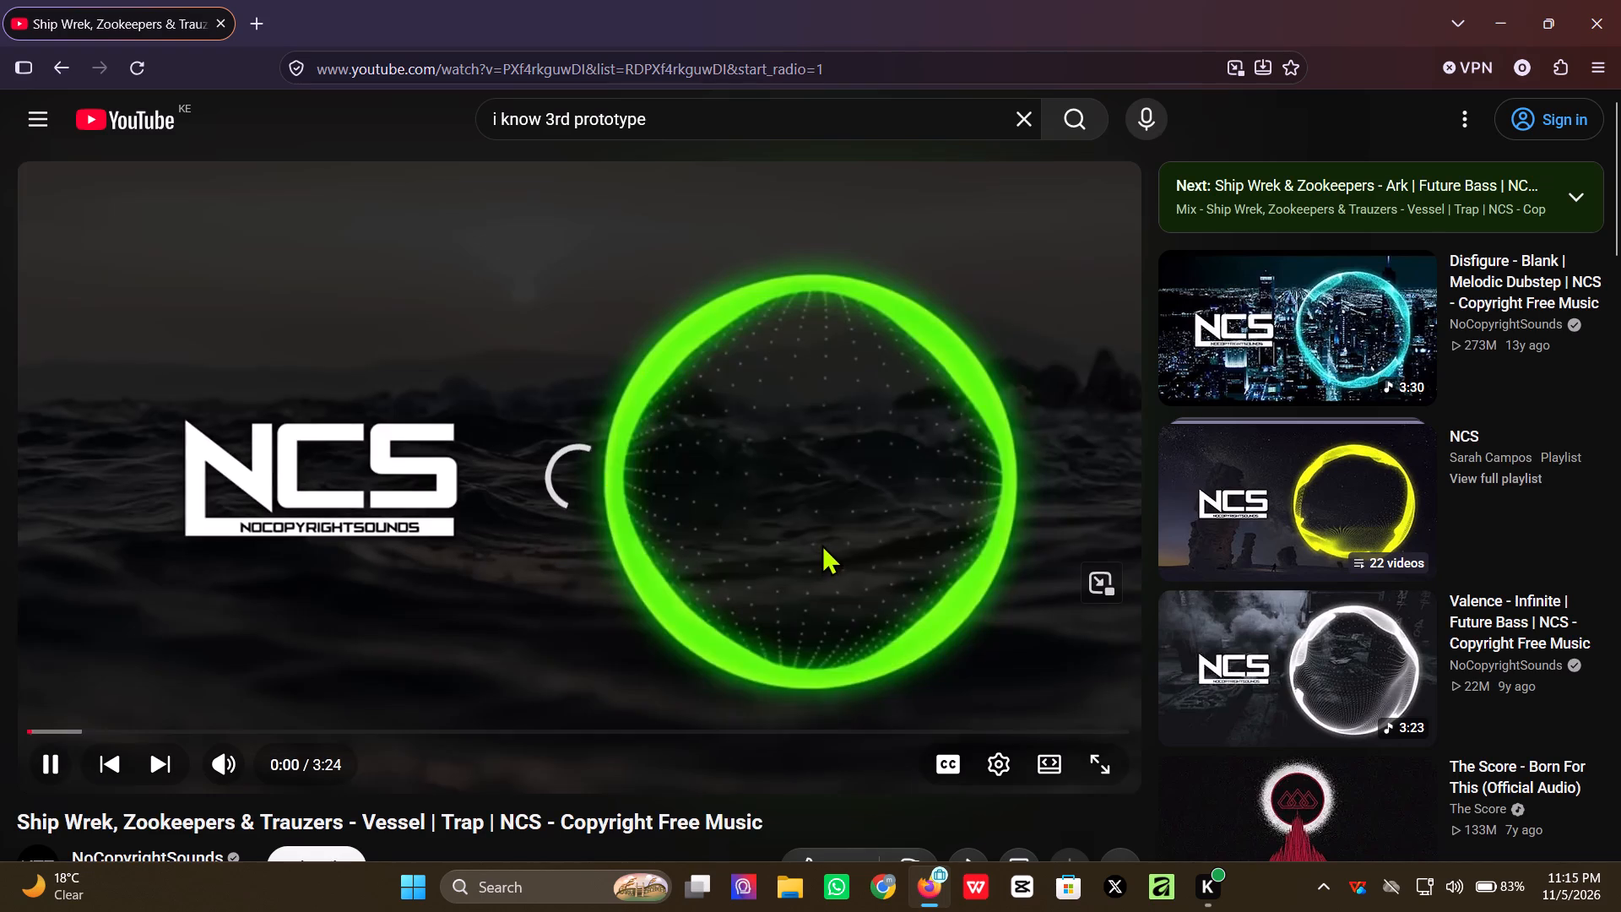
pyautogui.click(500, 726)
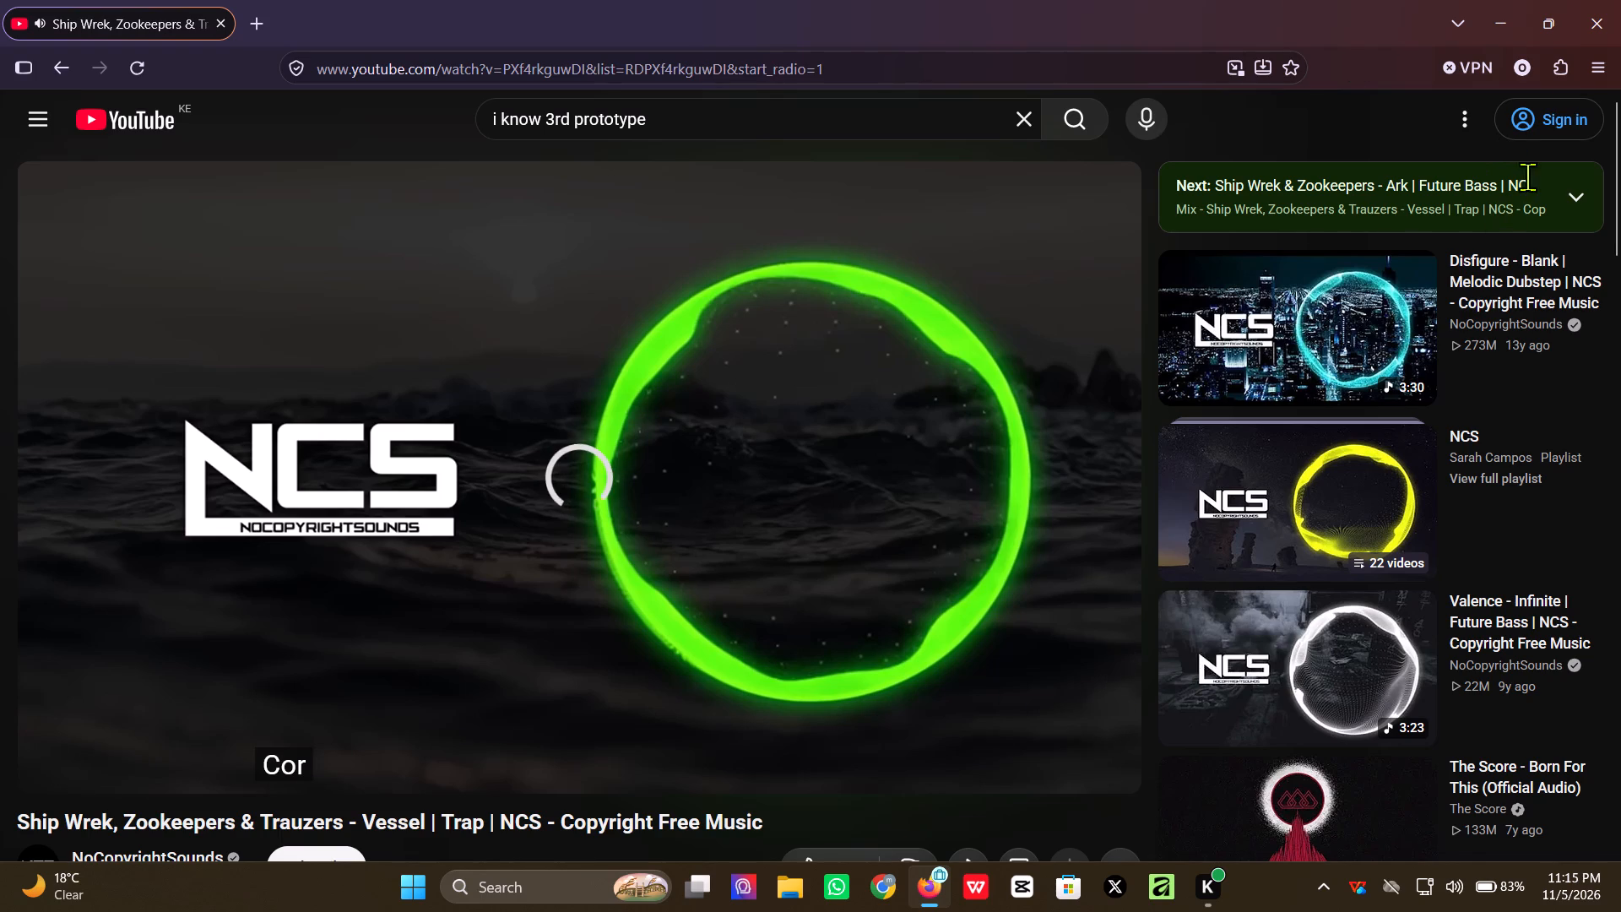
# Open a new browser tab and try to paste the copied youtu.be/C5fLxtJH2Qs link from the clipboard history.
pyautogui.click(246, 10)
pyautogui.rightClick(545, 290)
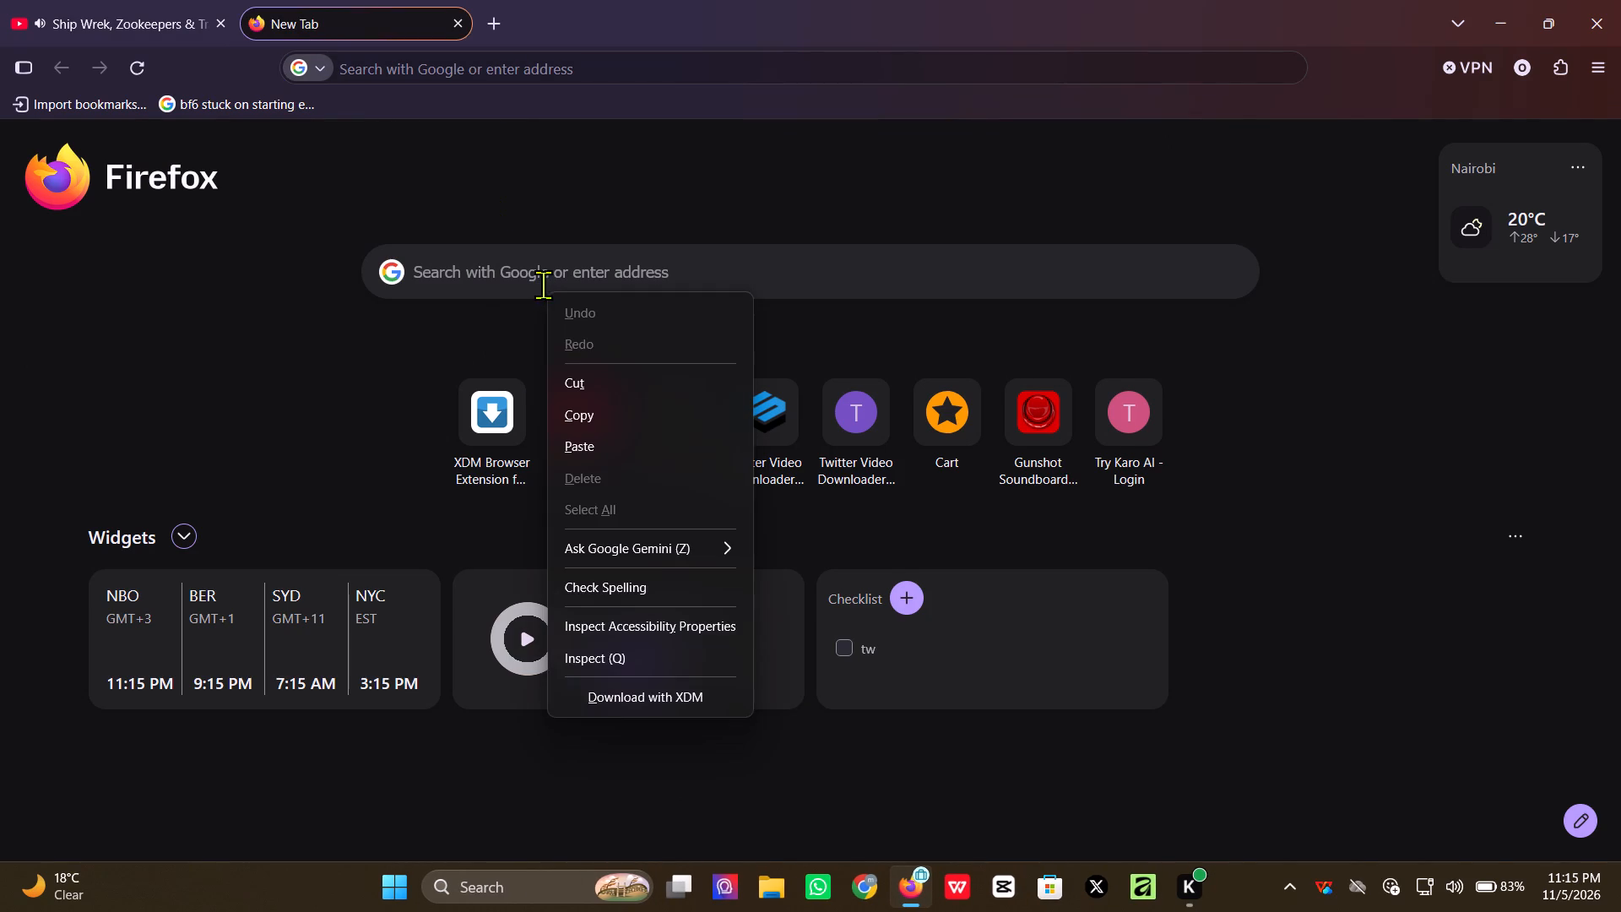
pyautogui.click(394, 367)
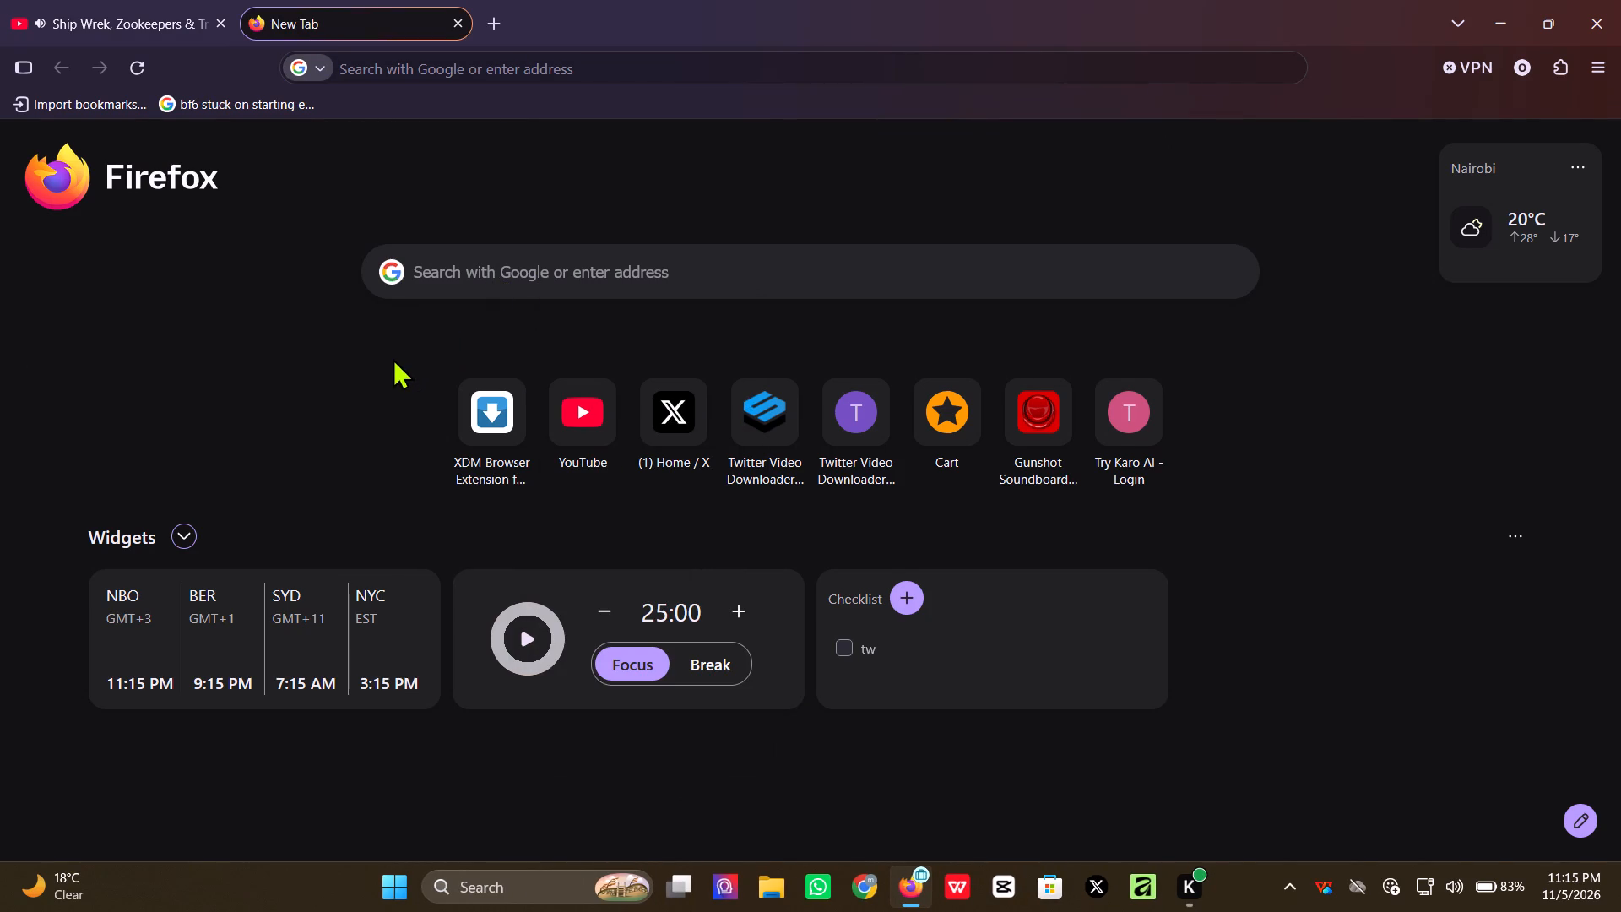
pyautogui.press('super+v')
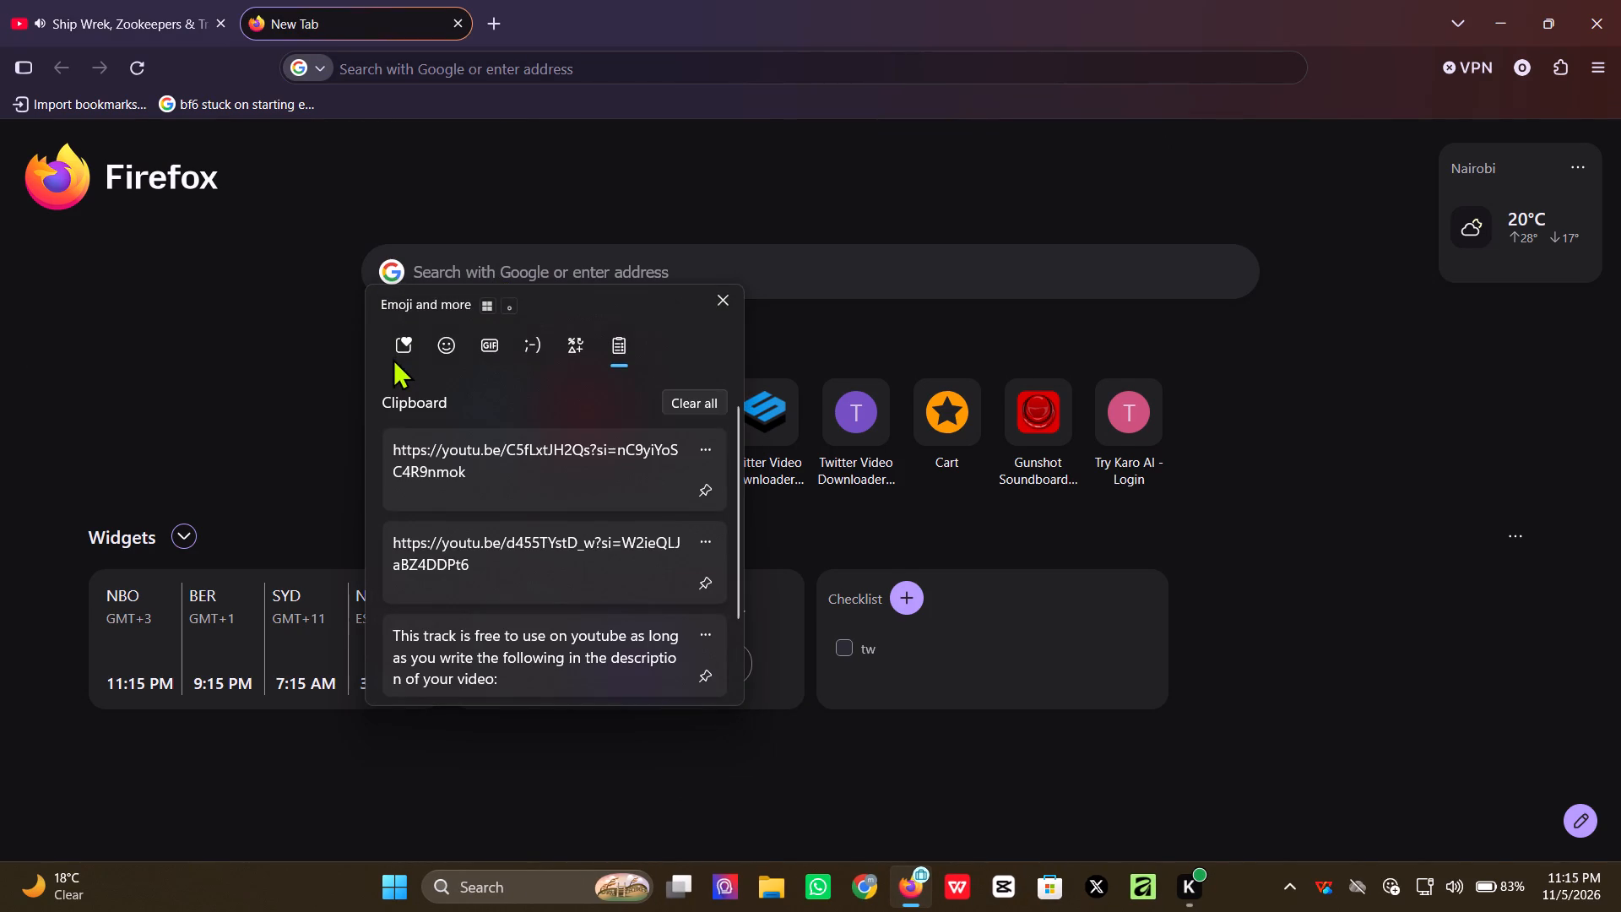
pyautogui.scroll(-5, 512, 463)
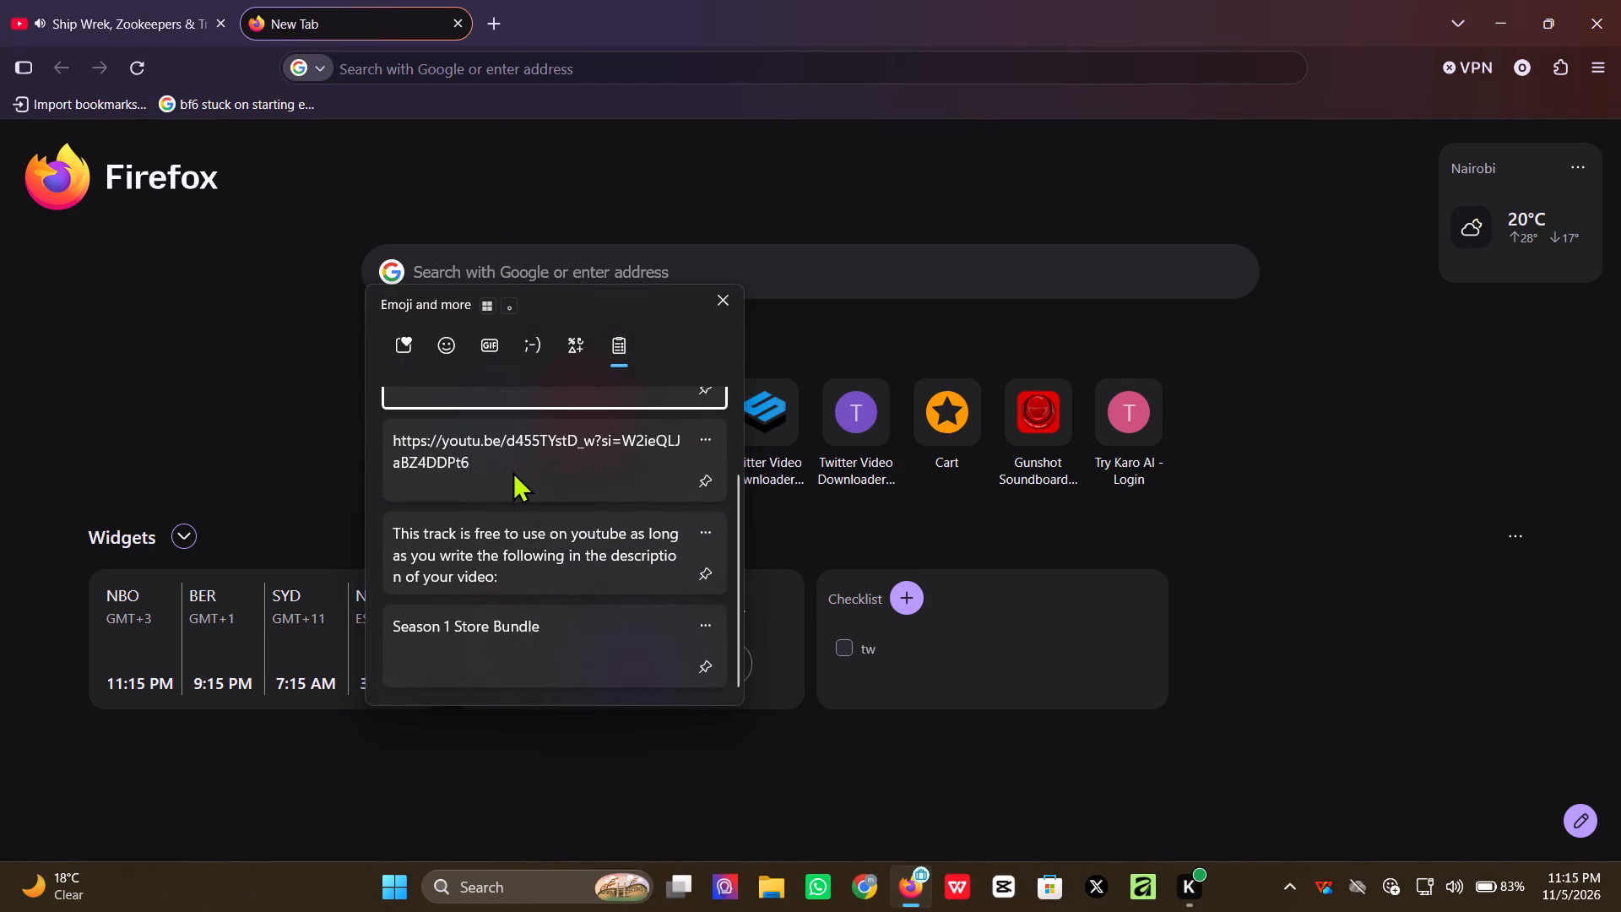
pyautogui.scroll(-1, 509, 476)
pyautogui.scroll(2, 528, 503)
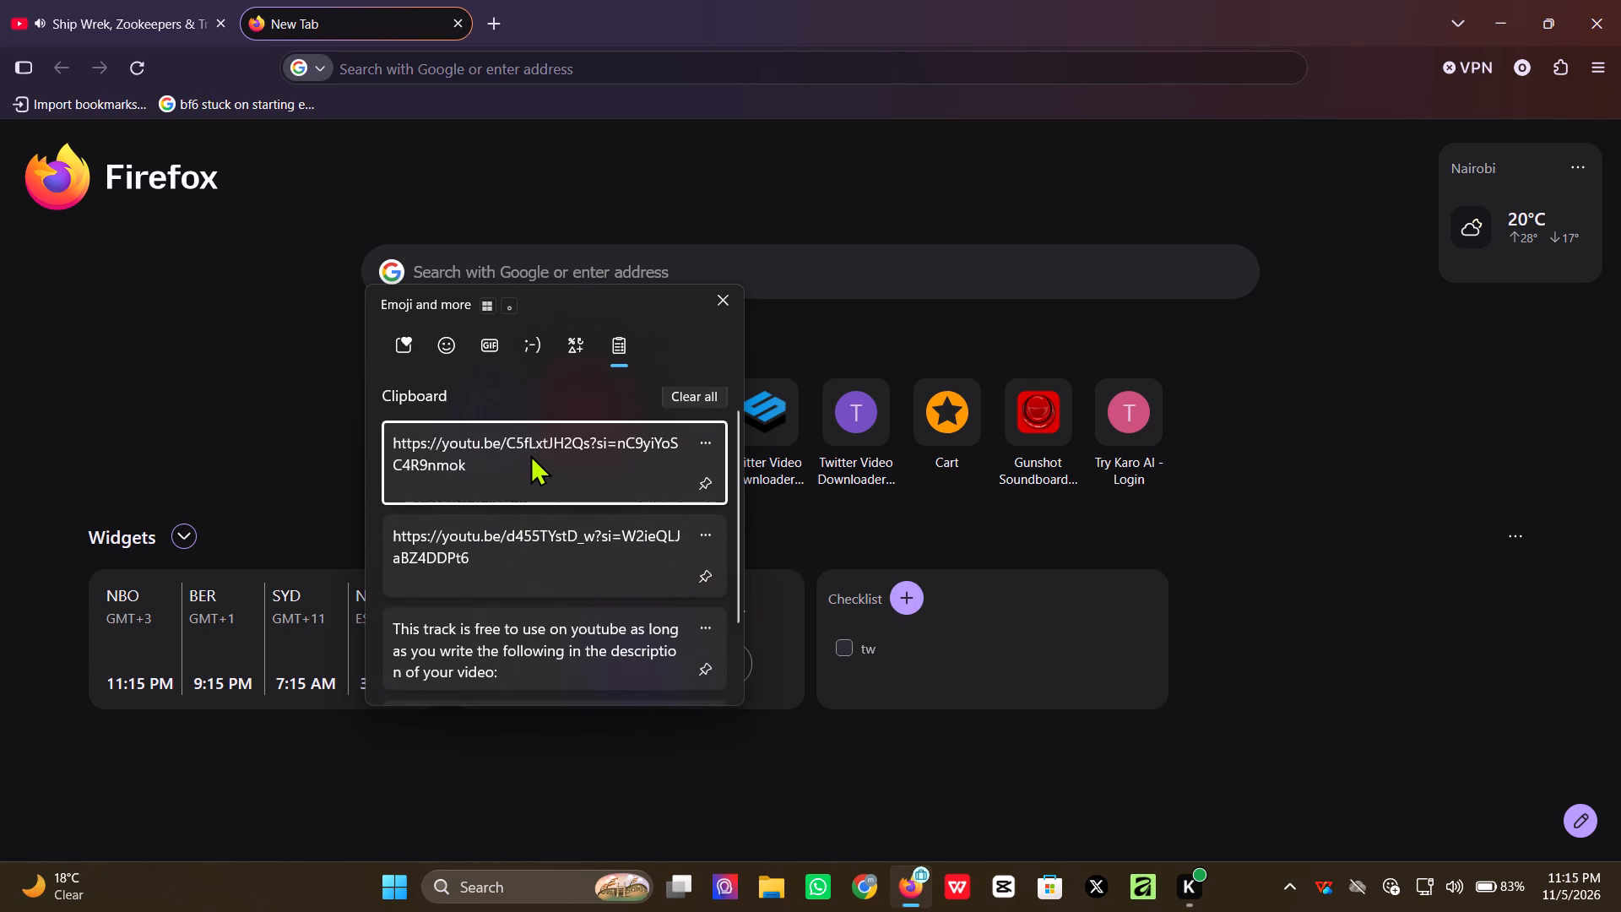
pyautogui.scroll(4, 530, 454)
pyautogui.click(529, 457)
pyautogui.hotkey('ctrl', 'v')
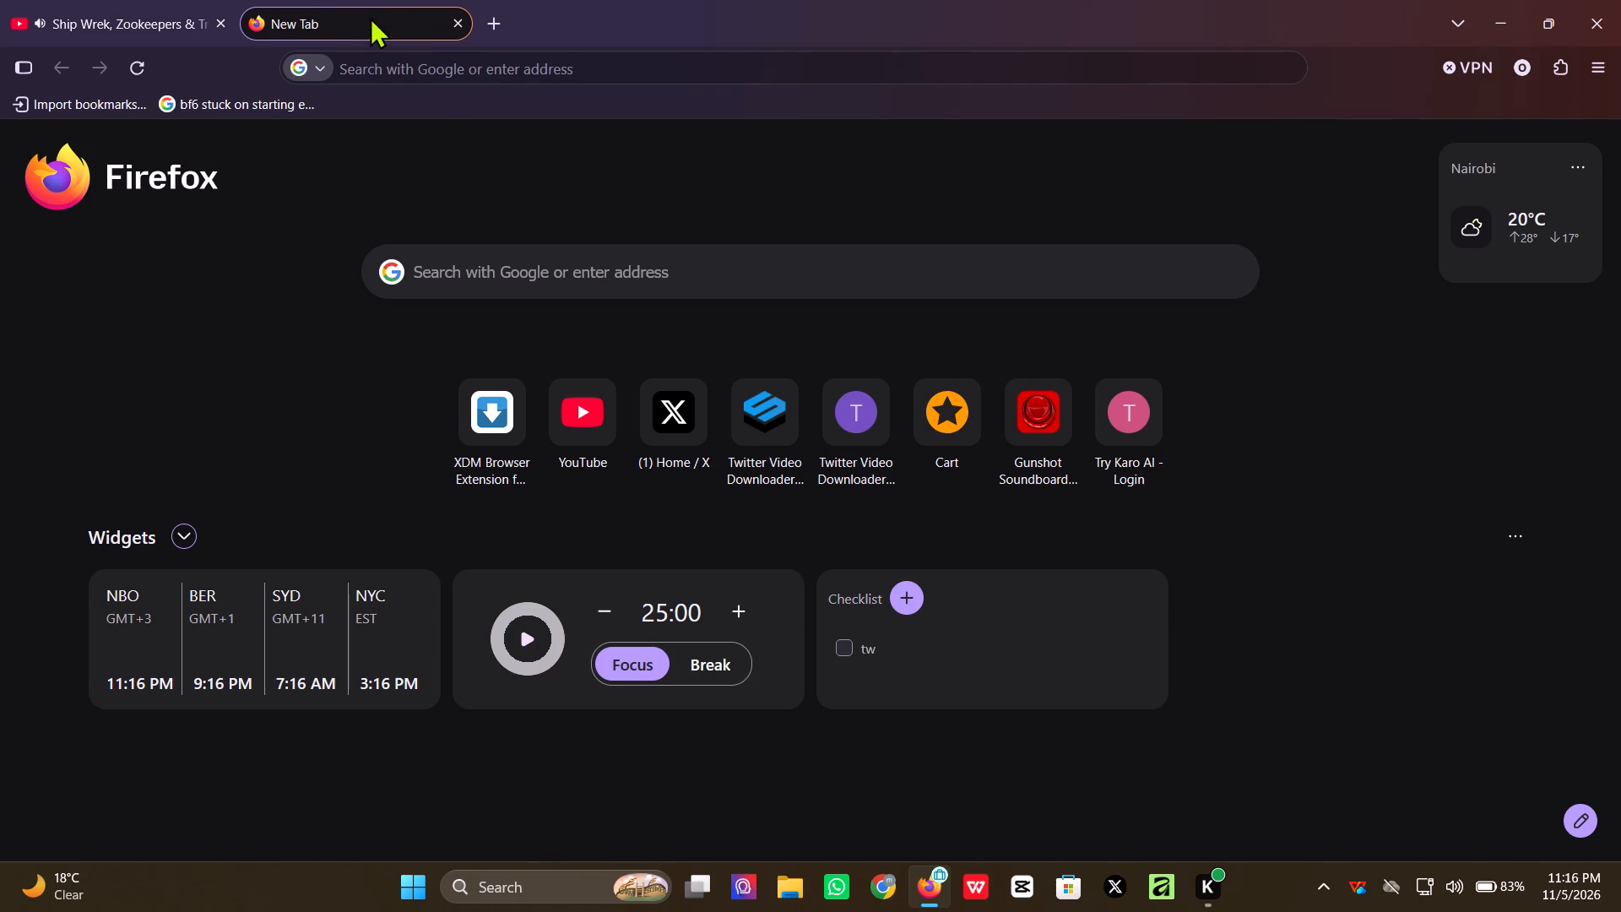
pyautogui.click(582, 263)
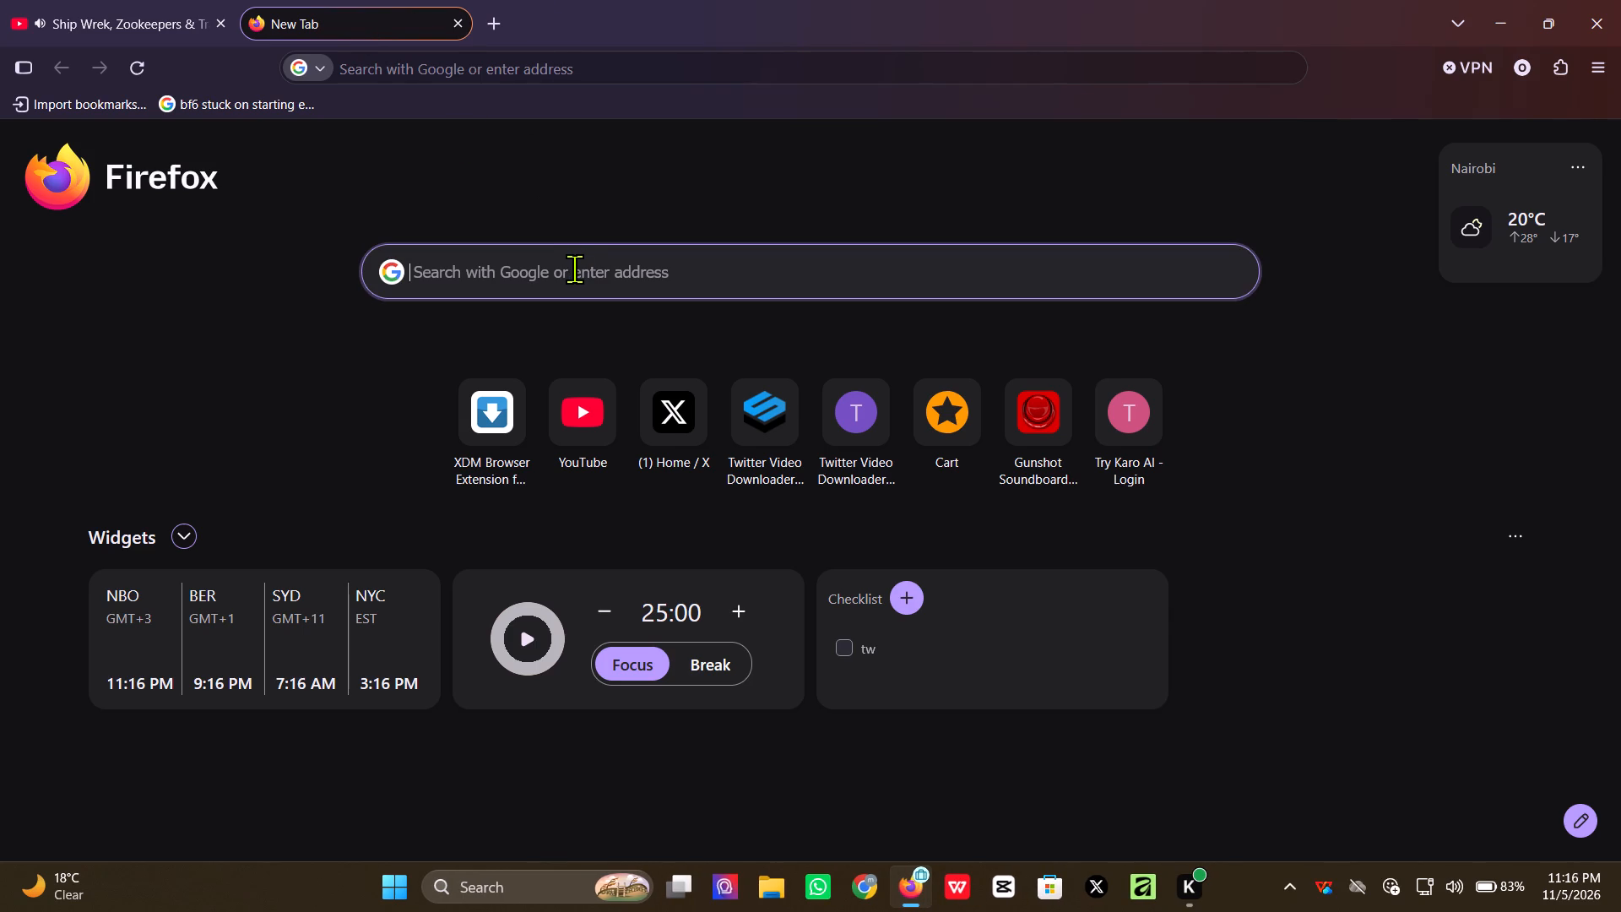
pyautogui.press('super+v')
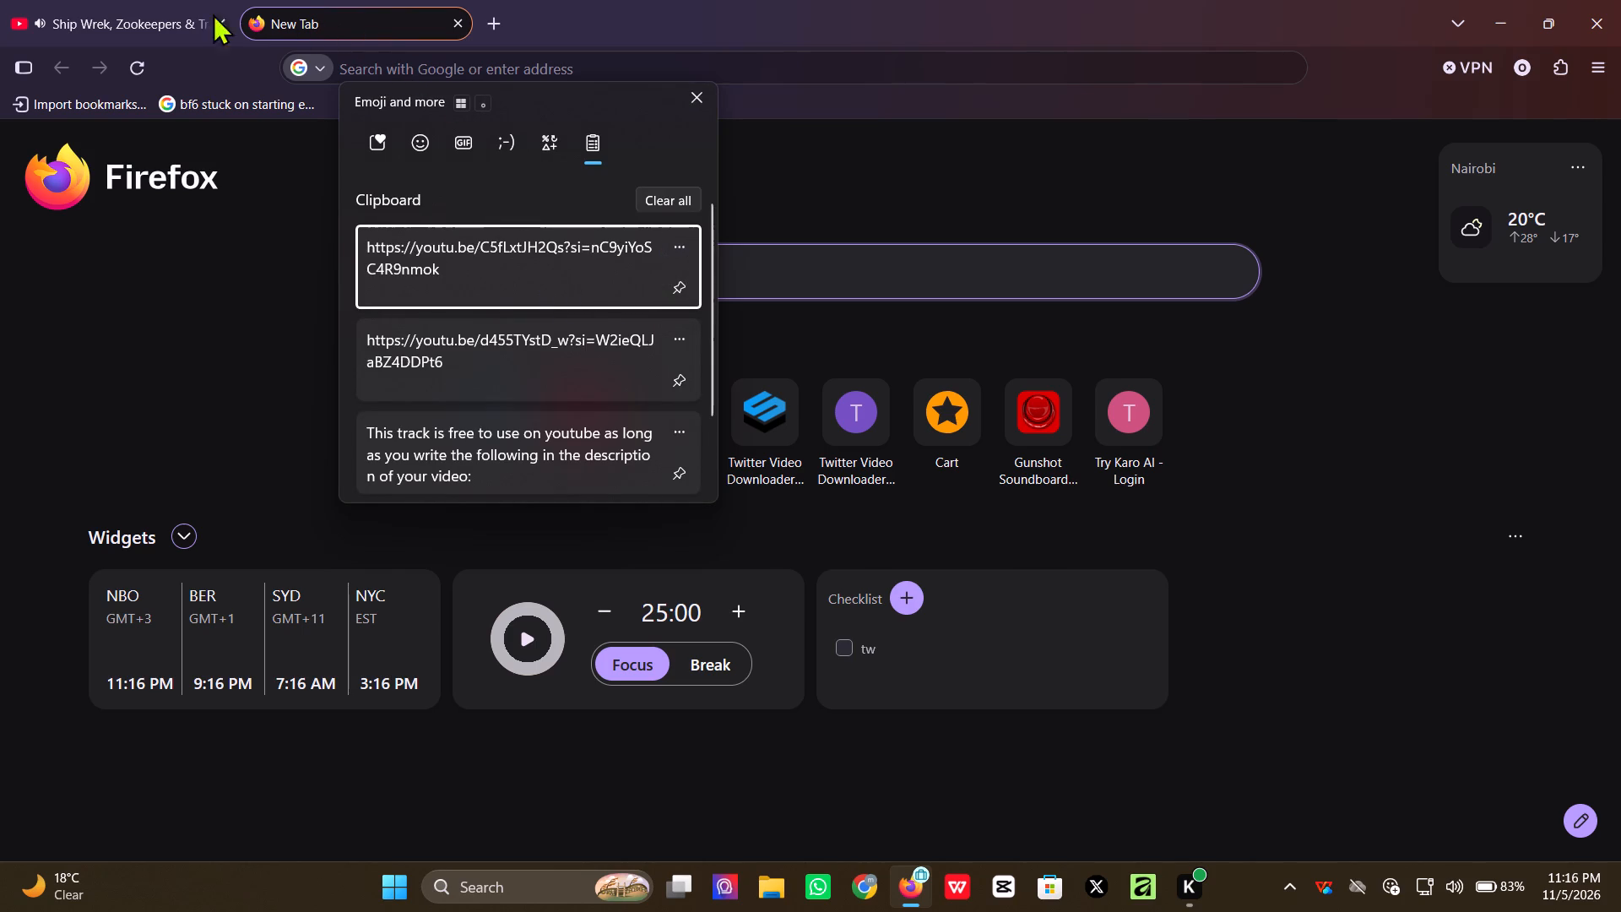
# Pause the "Vessel" track in its YouTube tab.
pyautogui.click(169, 16)
pyautogui.click(158, 30)
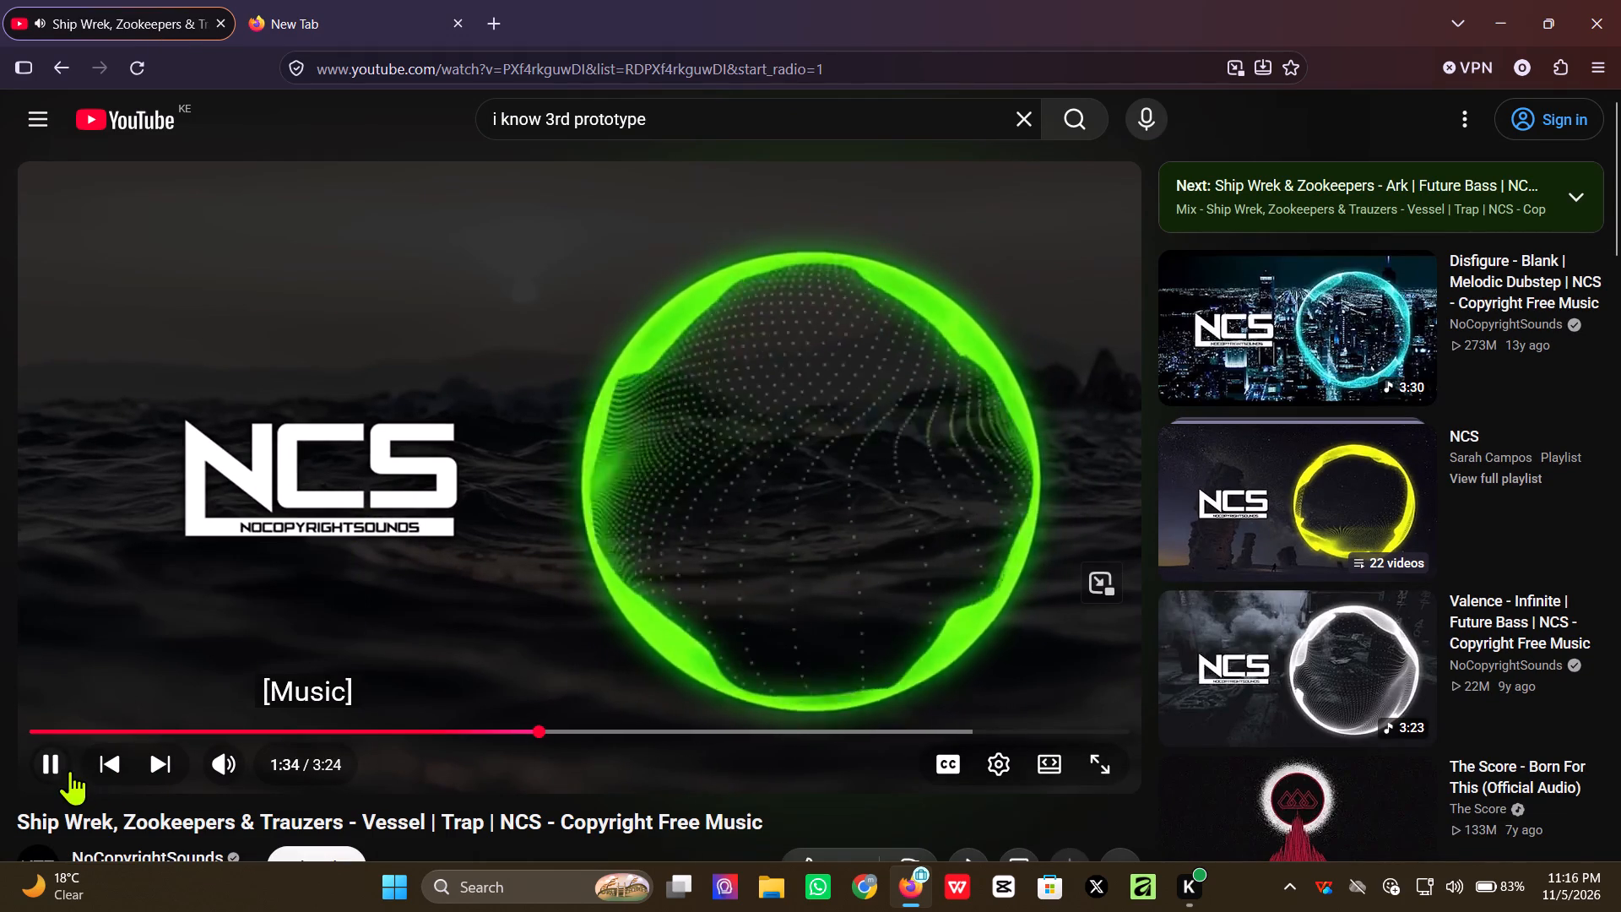
pyautogui.click(46, 763)
# Load the copied youtu.be/d455TYstD_w link from the clipboard history in the empty tab and view the video's details.
pyautogui.click(358, 21)
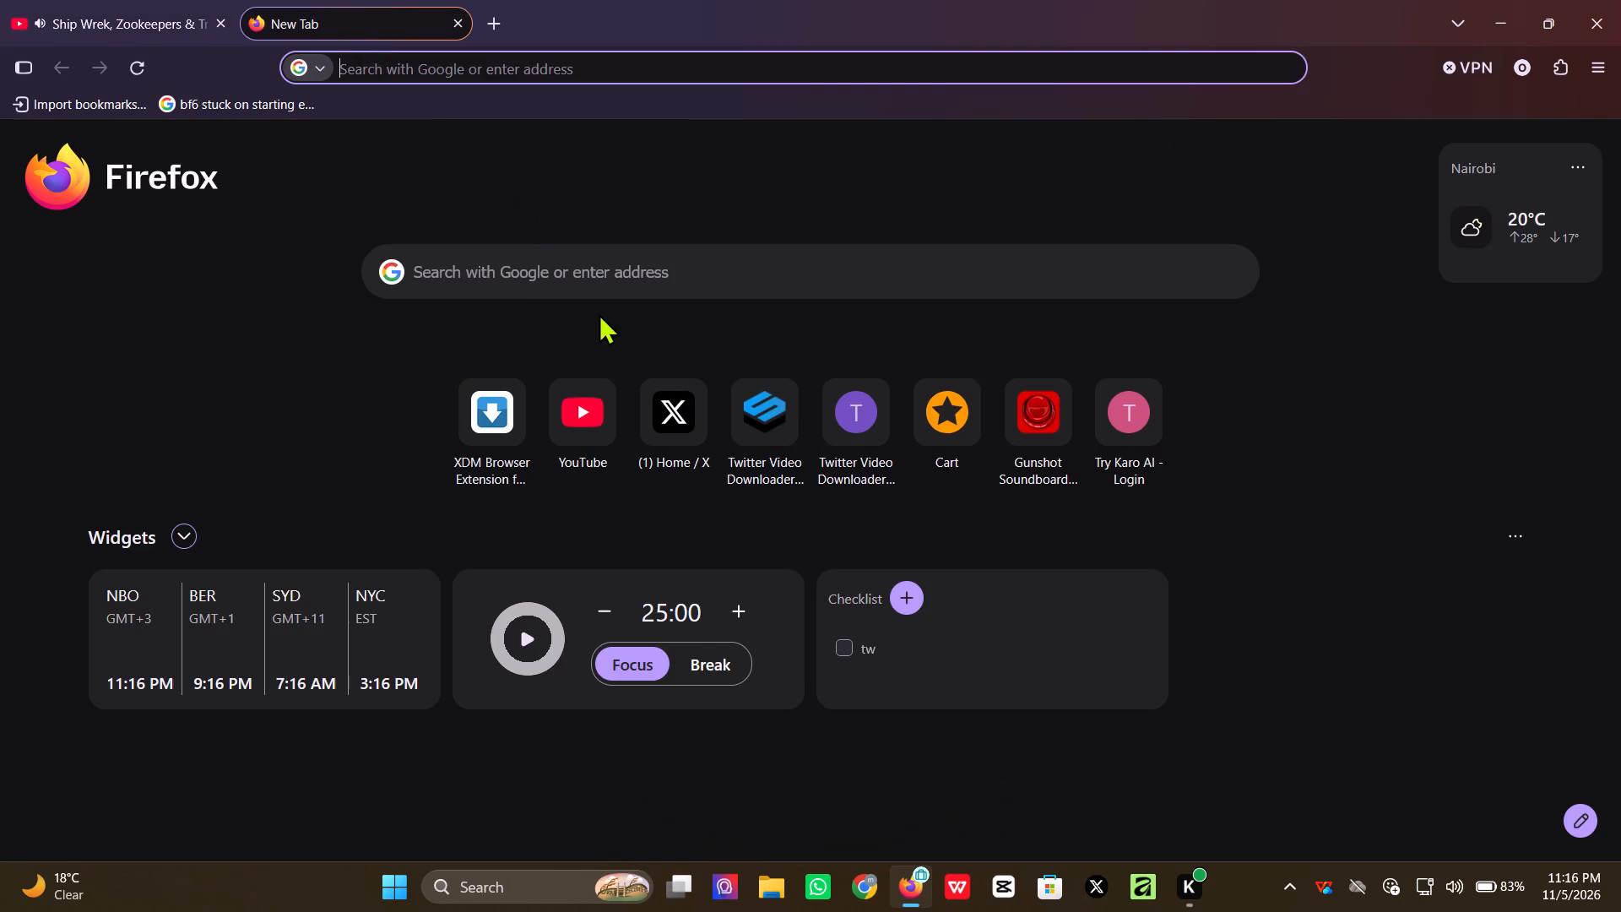
pyautogui.click(534, 277)
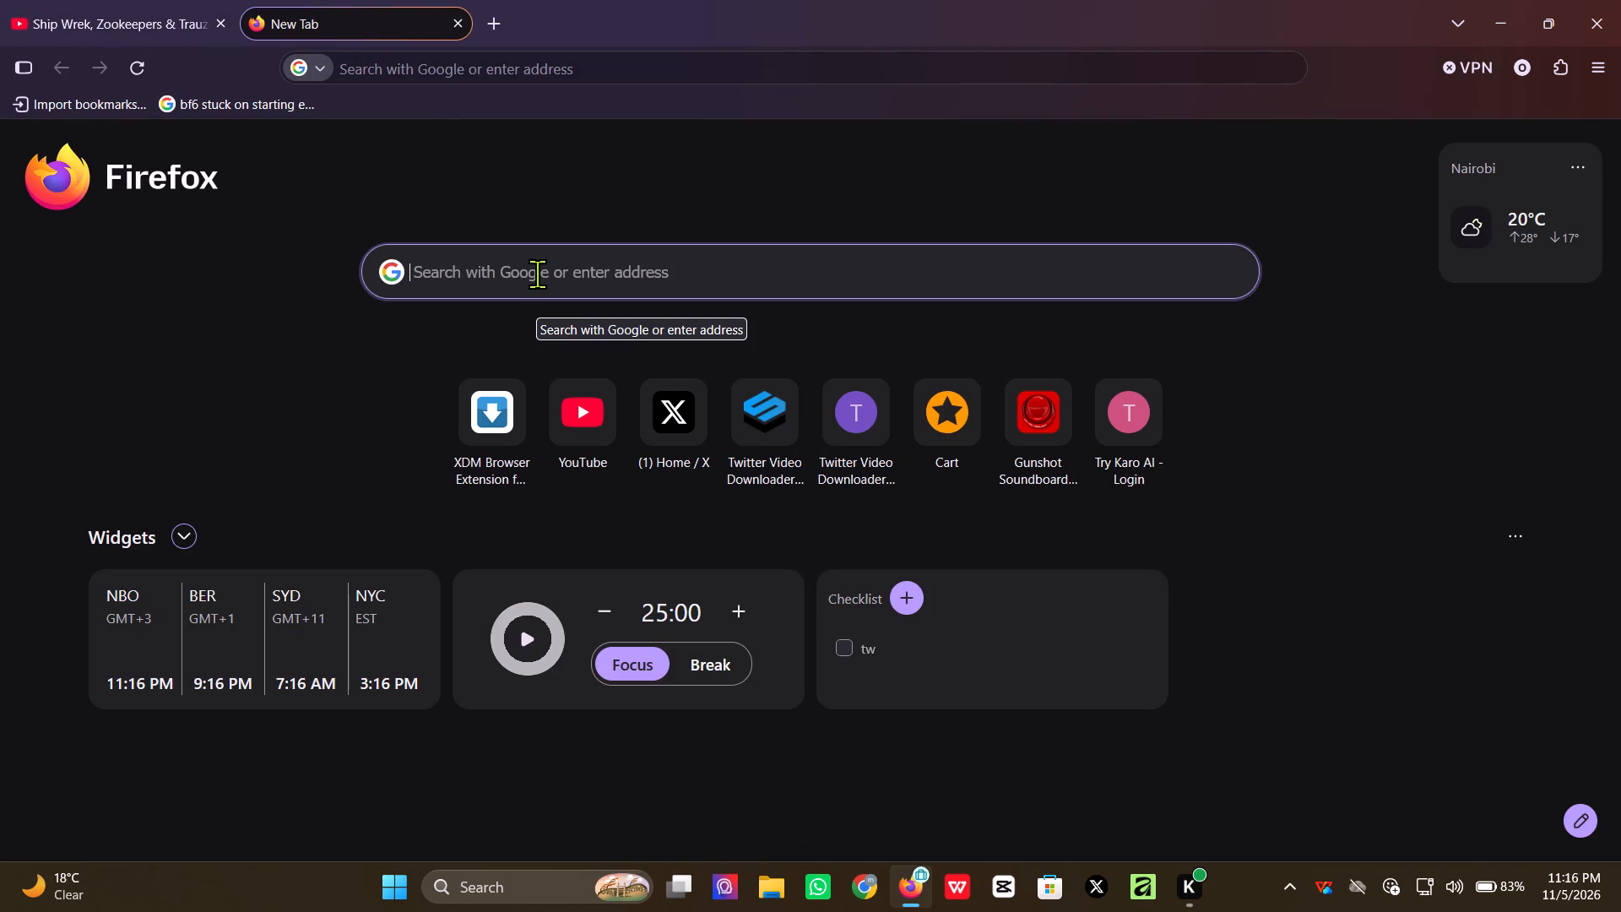
pyautogui.press('super+v')
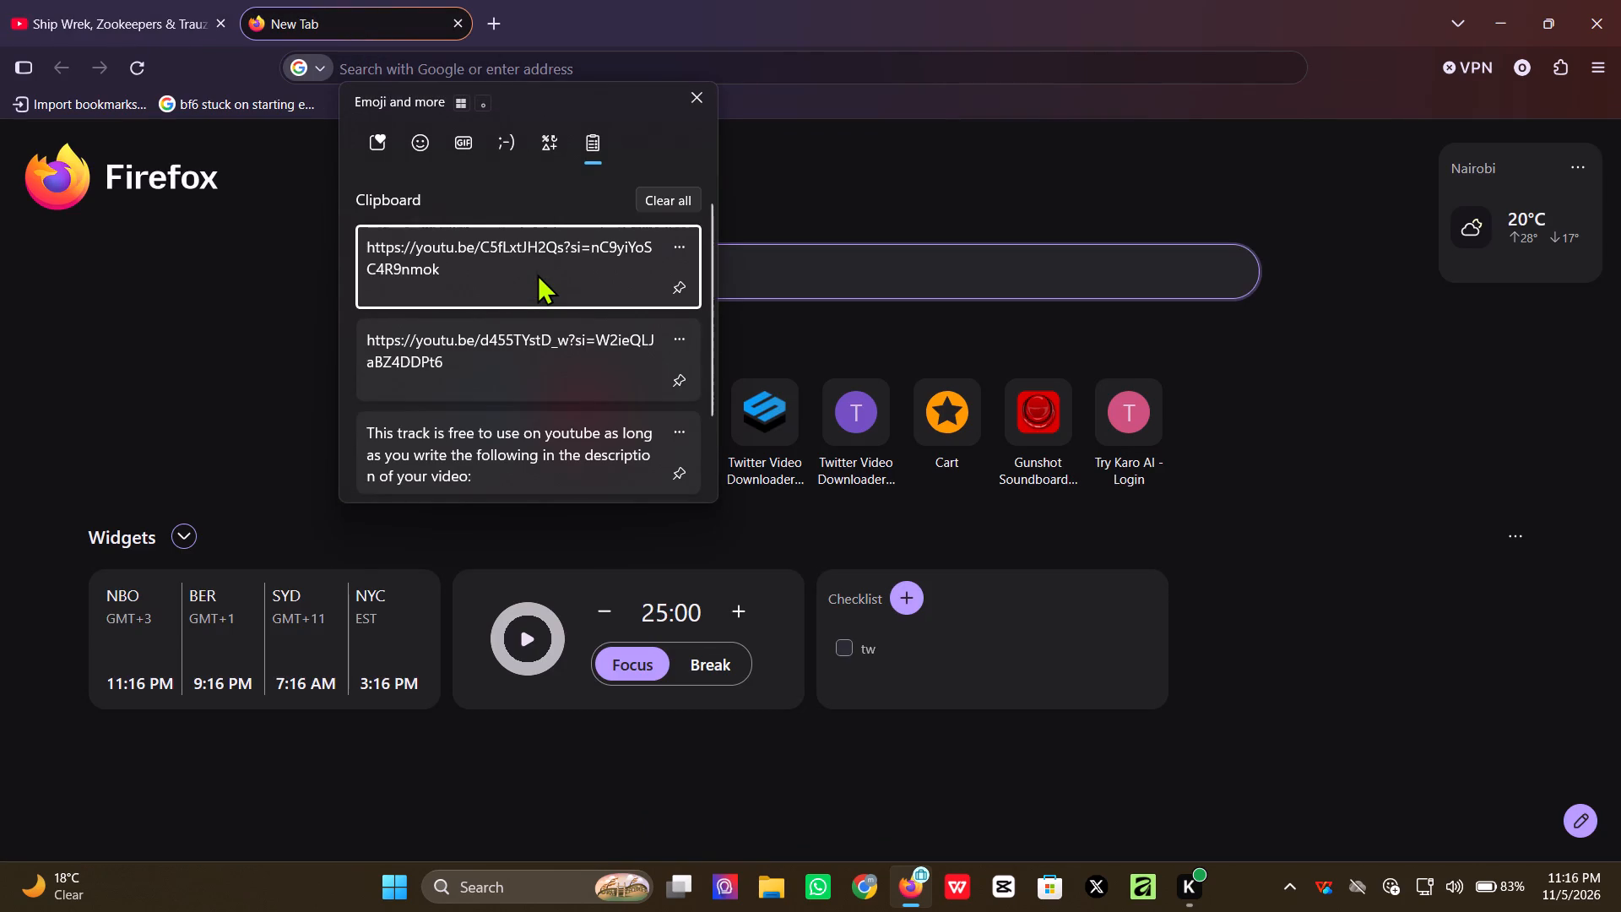
pyautogui.click(678, 345)
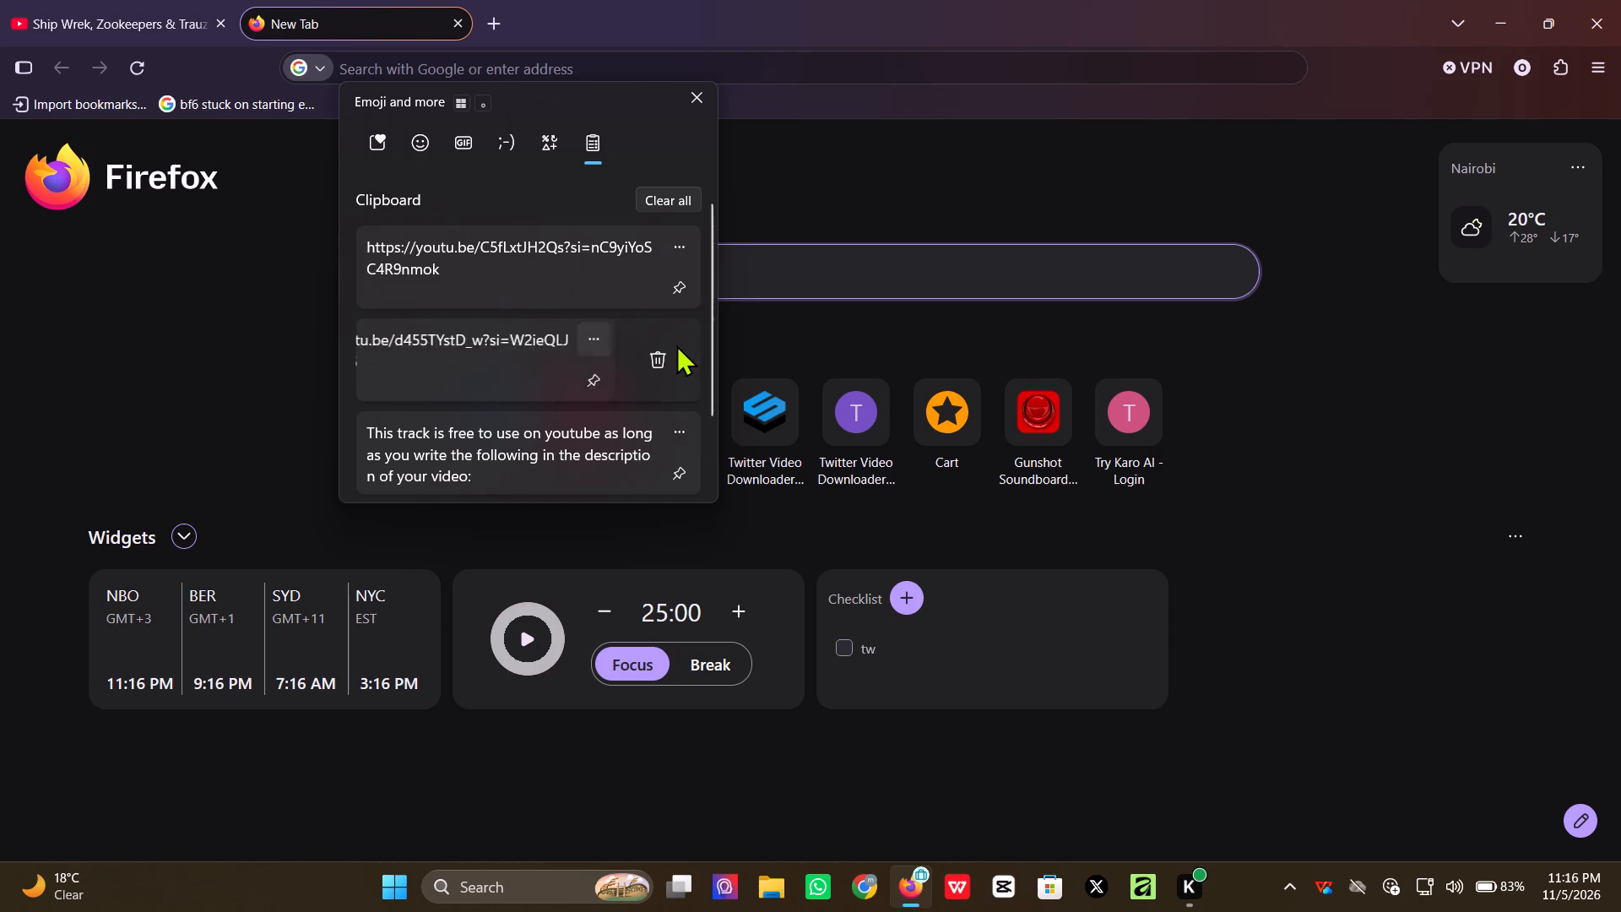
pyautogui.click(581, 369)
pyautogui.hotkey('ctrl', 'v')
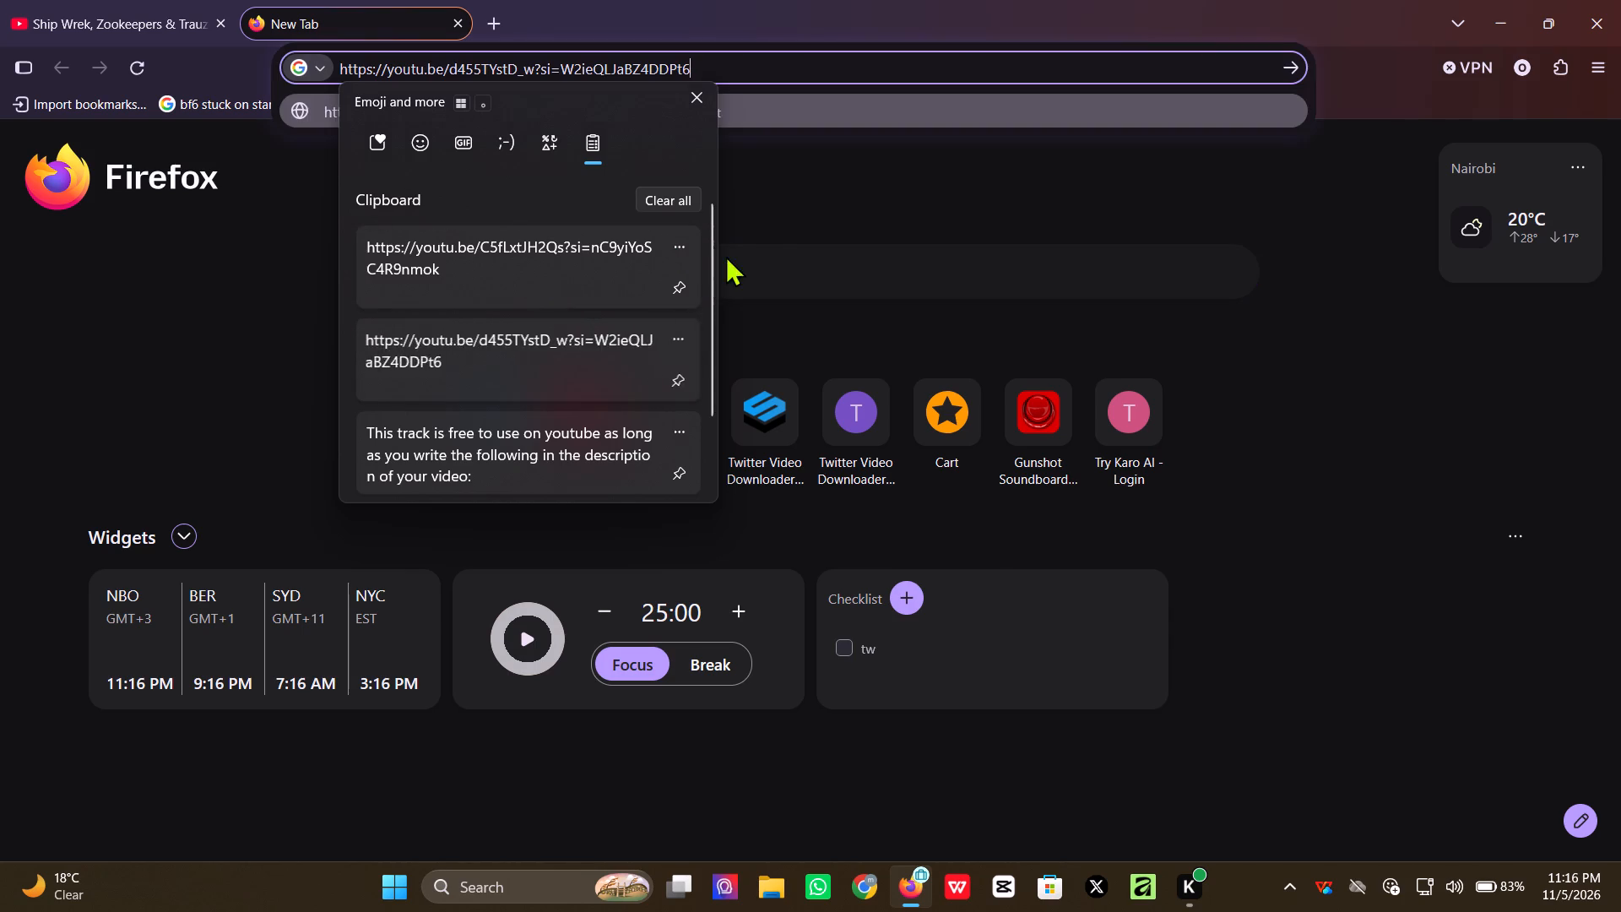
pyautogui.rightClick(777, 263)
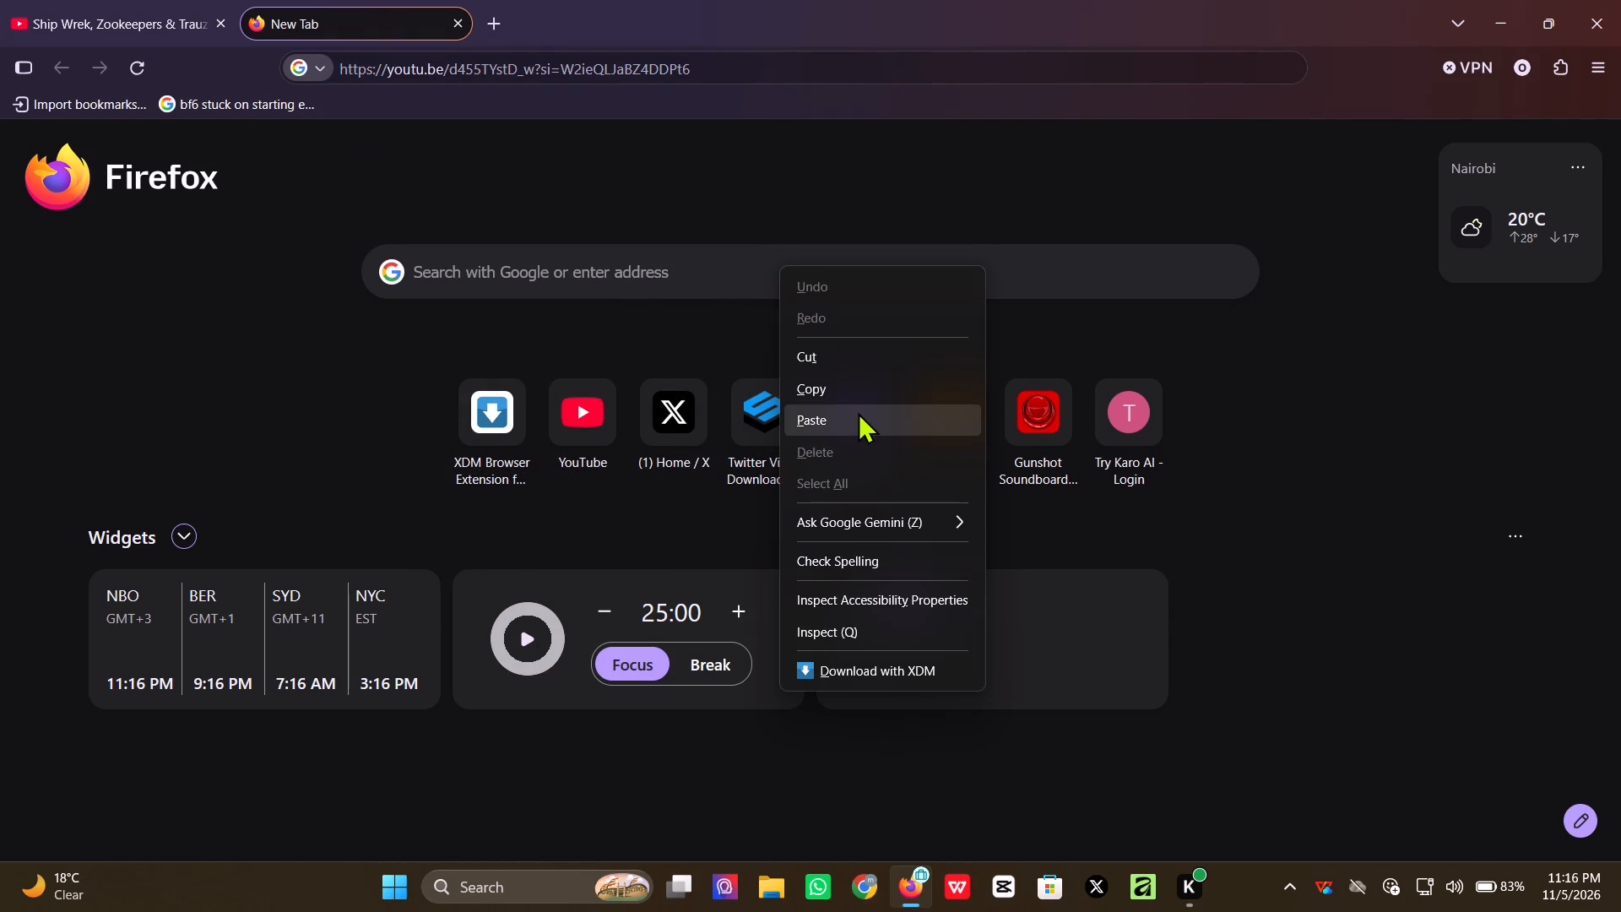
pyautogui.click(858, 412)
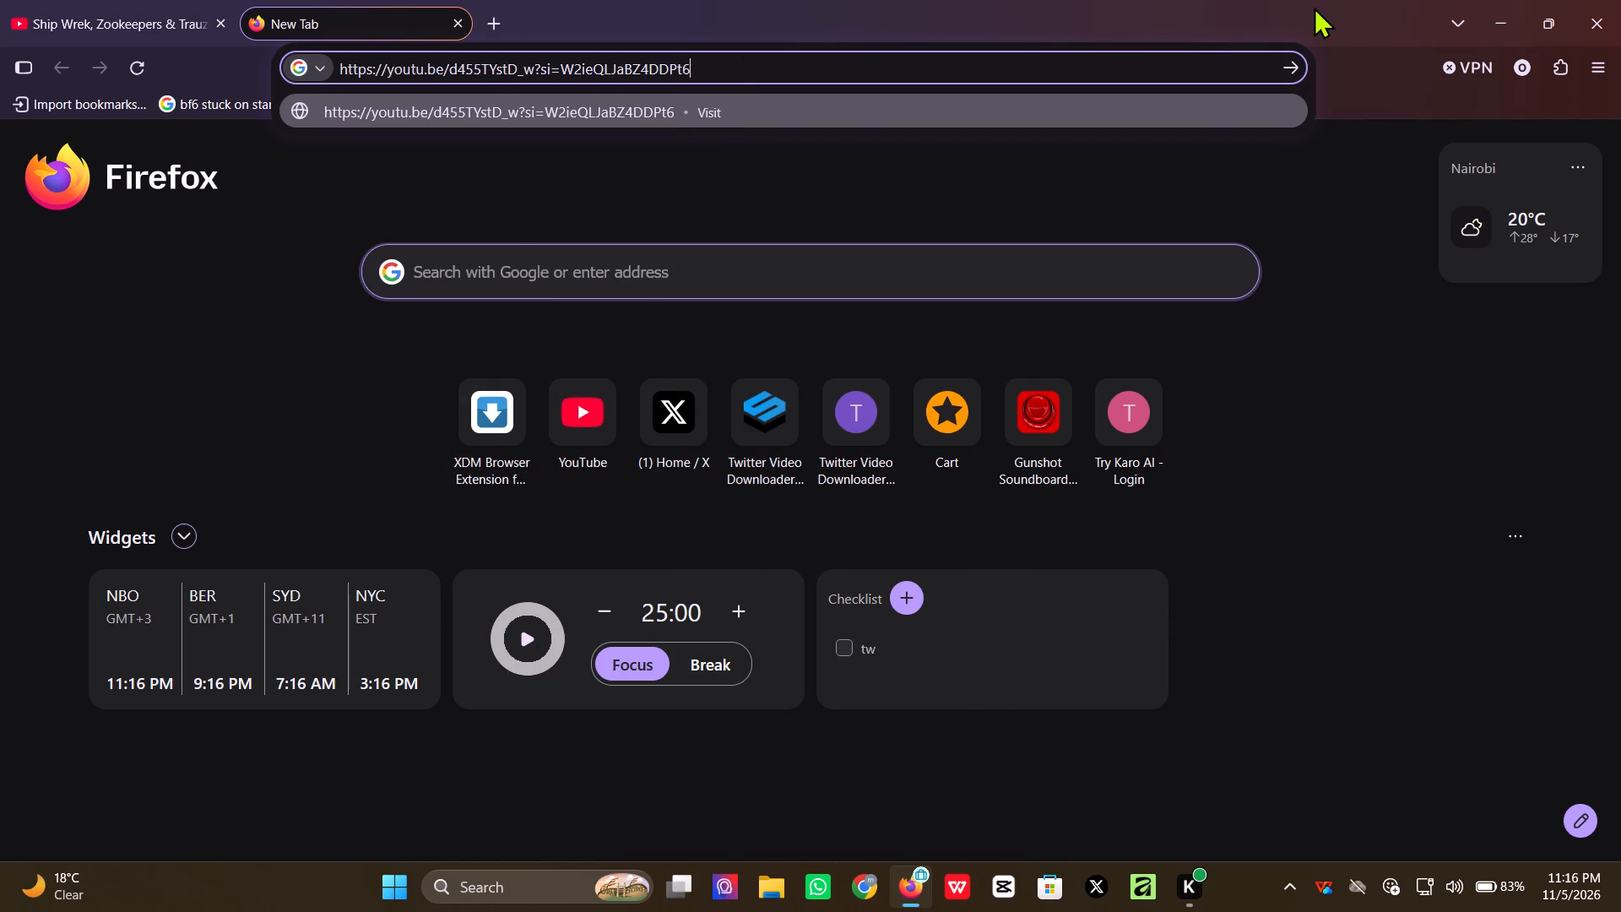
pyautogui.click(1295, 57)
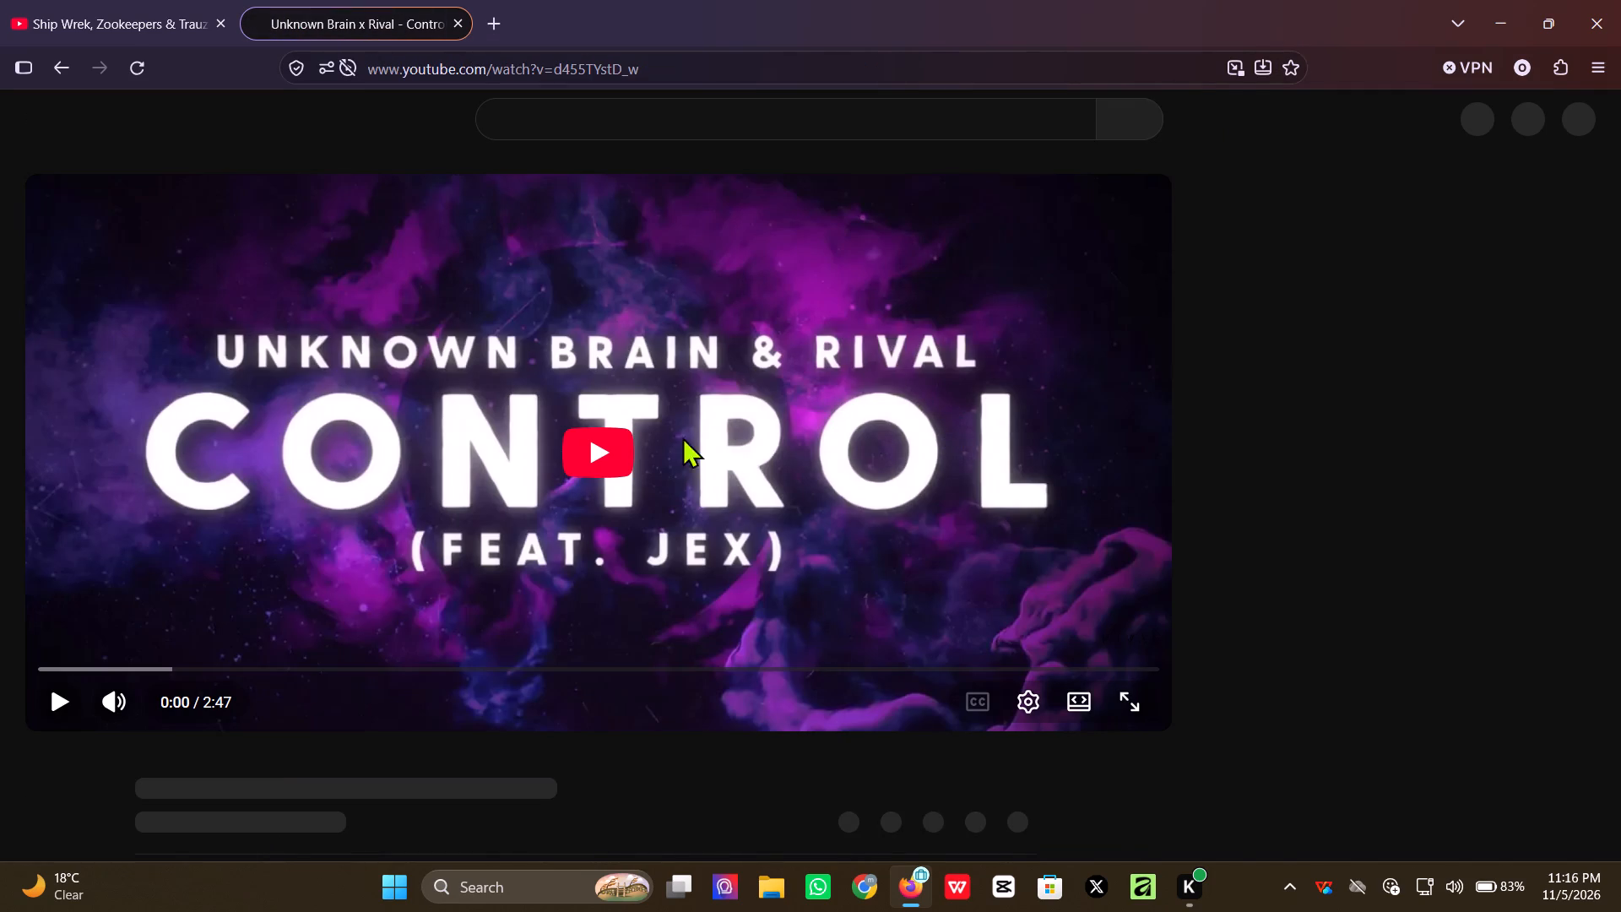
pyautogui.scroll(-1, 686, 265)
pyautogui.scroll(2, 686, 265)
pyautogui.scroll(-3, 689, 277)
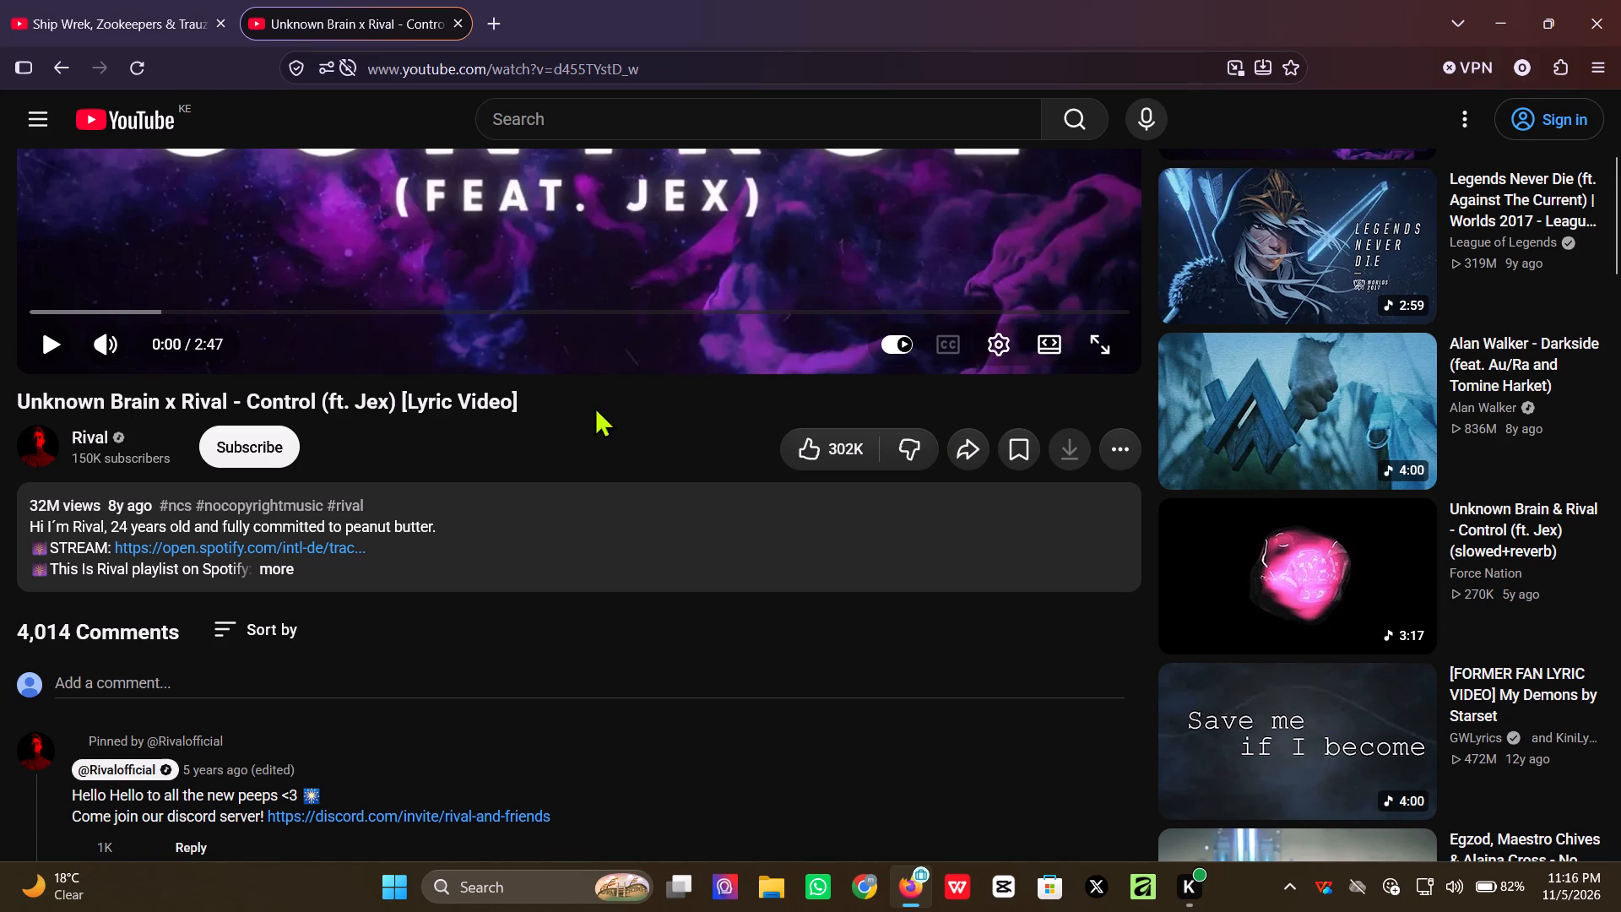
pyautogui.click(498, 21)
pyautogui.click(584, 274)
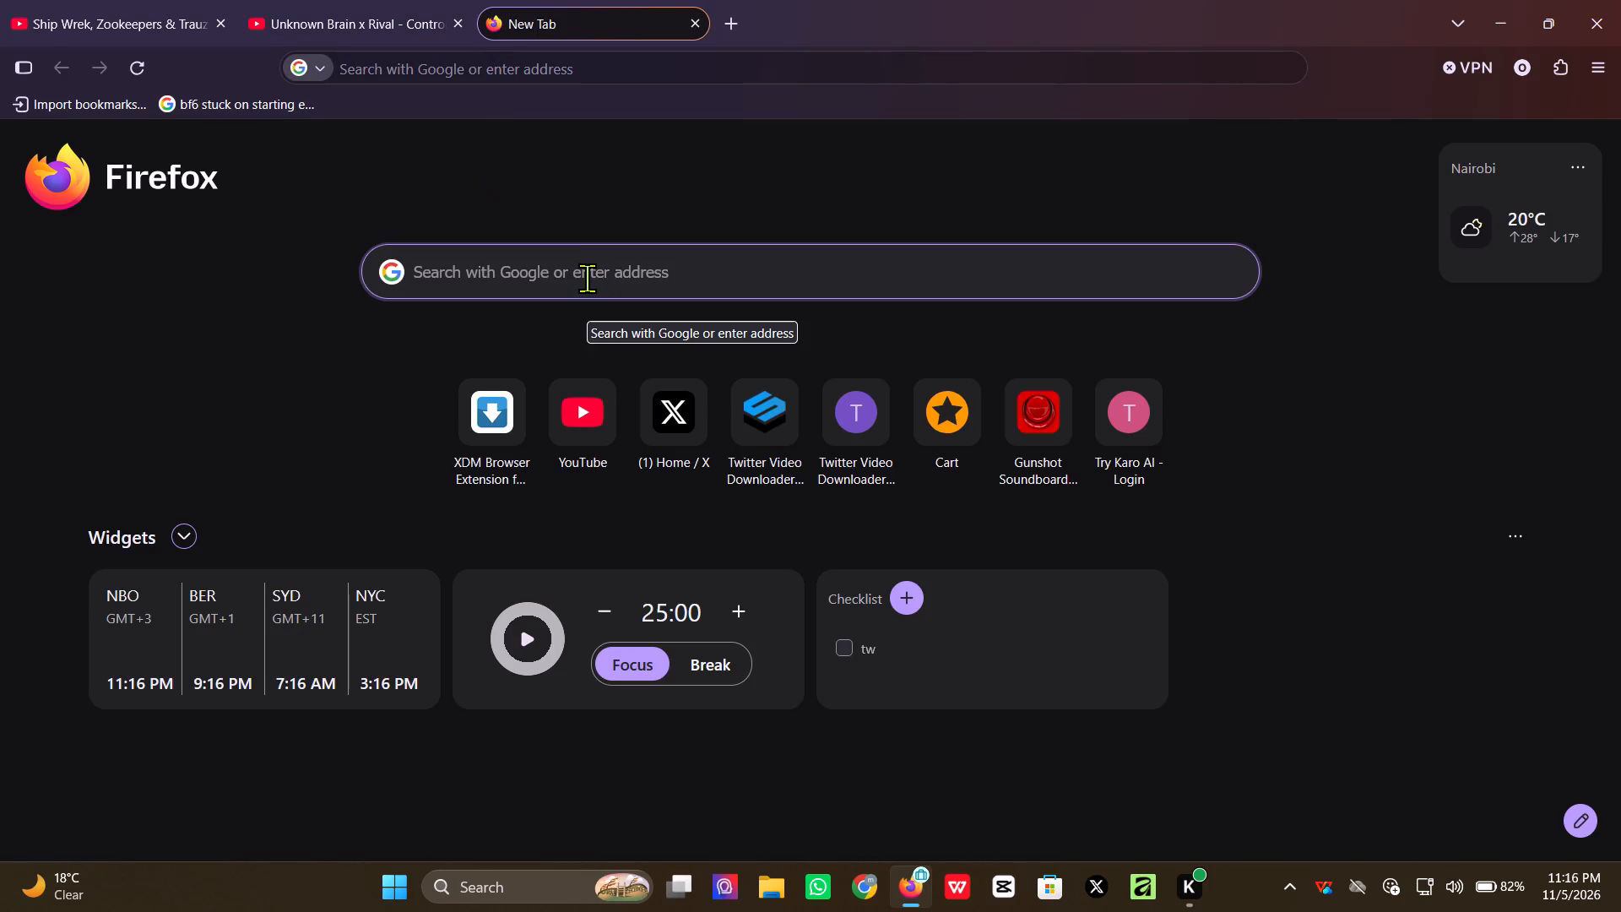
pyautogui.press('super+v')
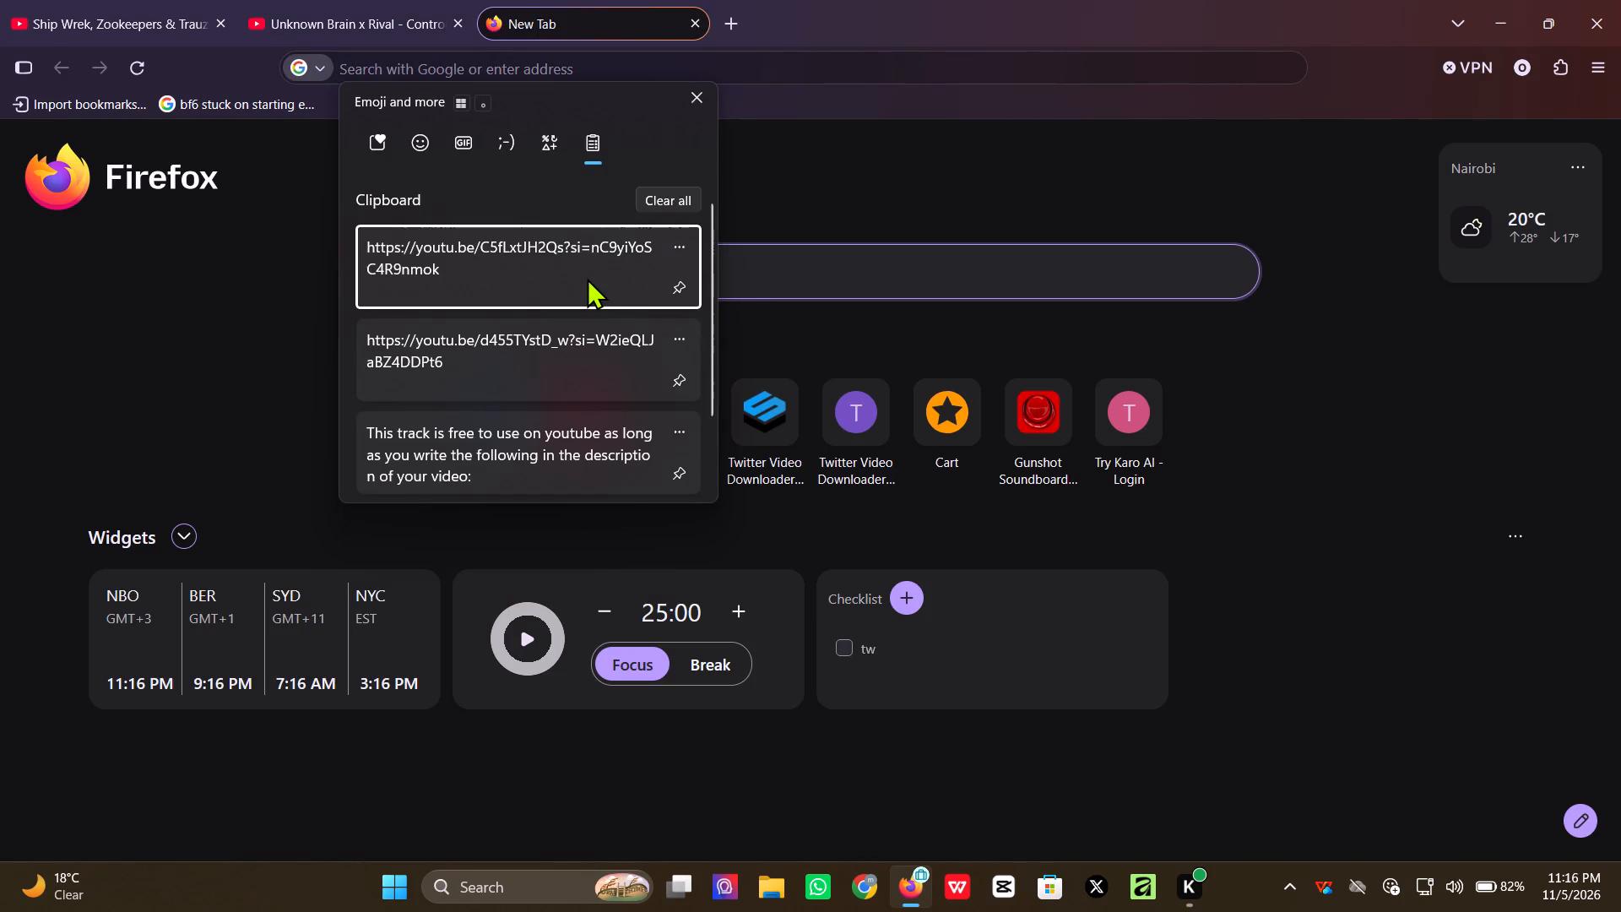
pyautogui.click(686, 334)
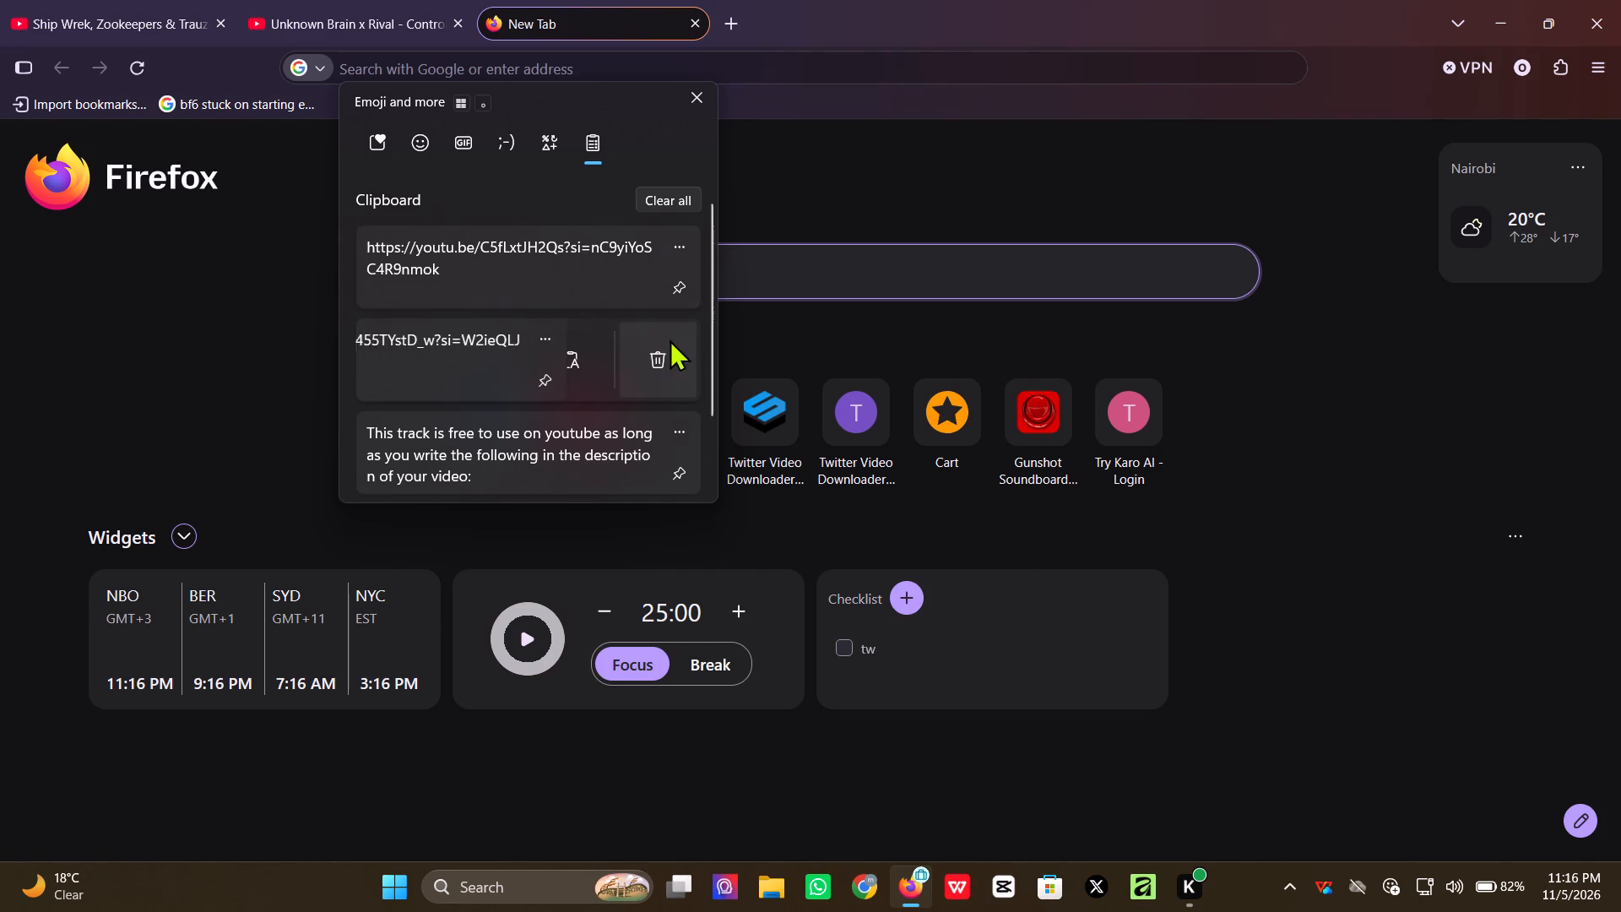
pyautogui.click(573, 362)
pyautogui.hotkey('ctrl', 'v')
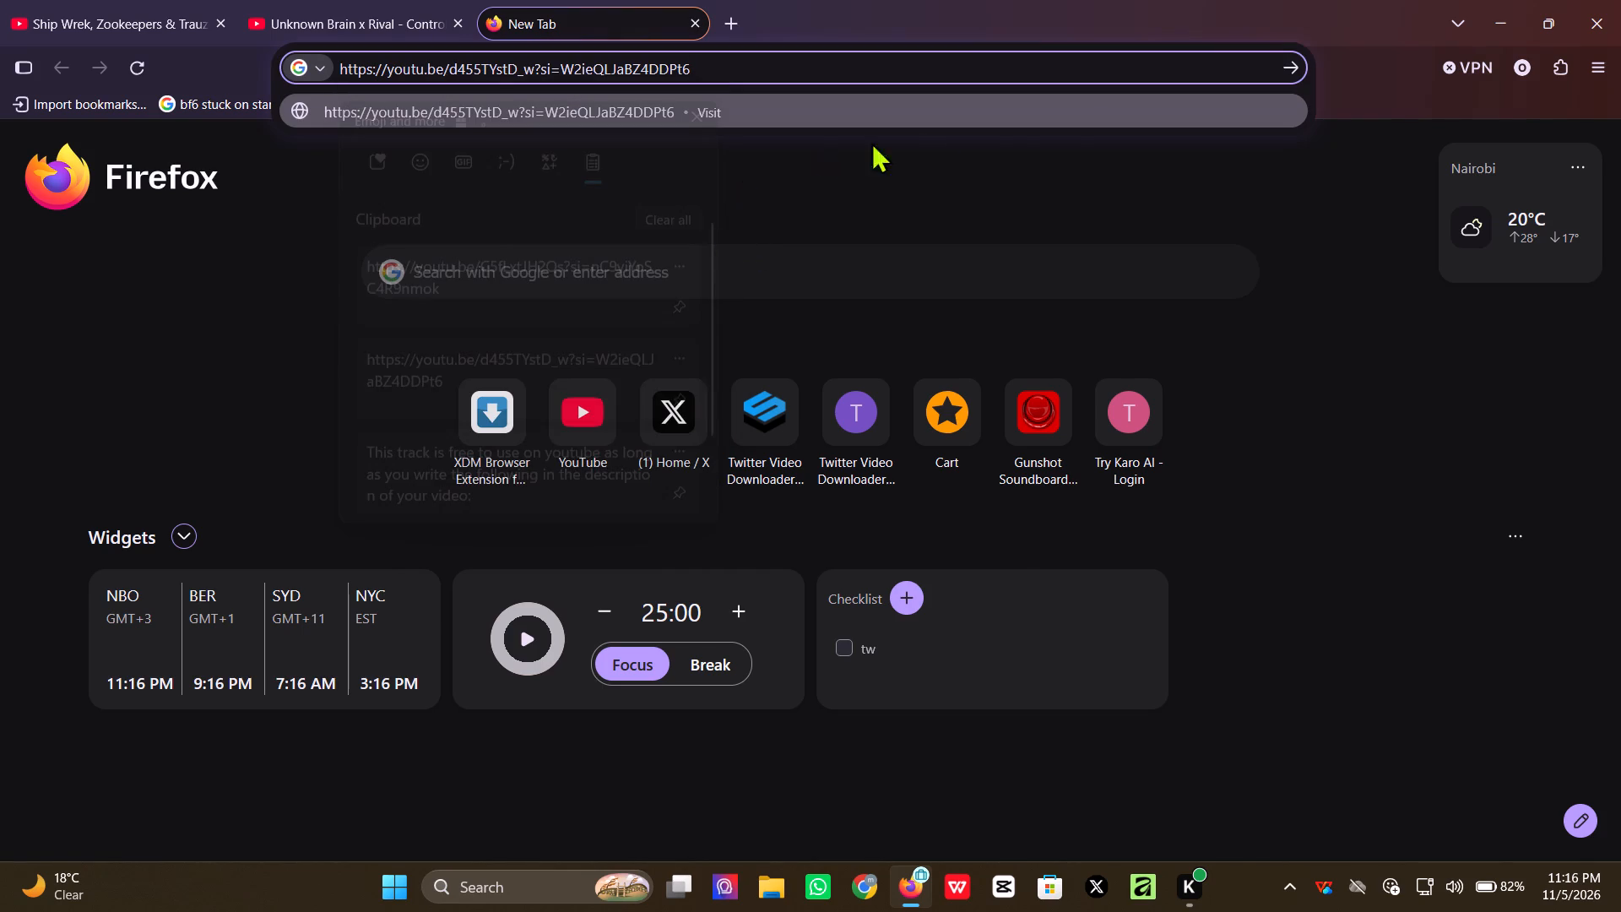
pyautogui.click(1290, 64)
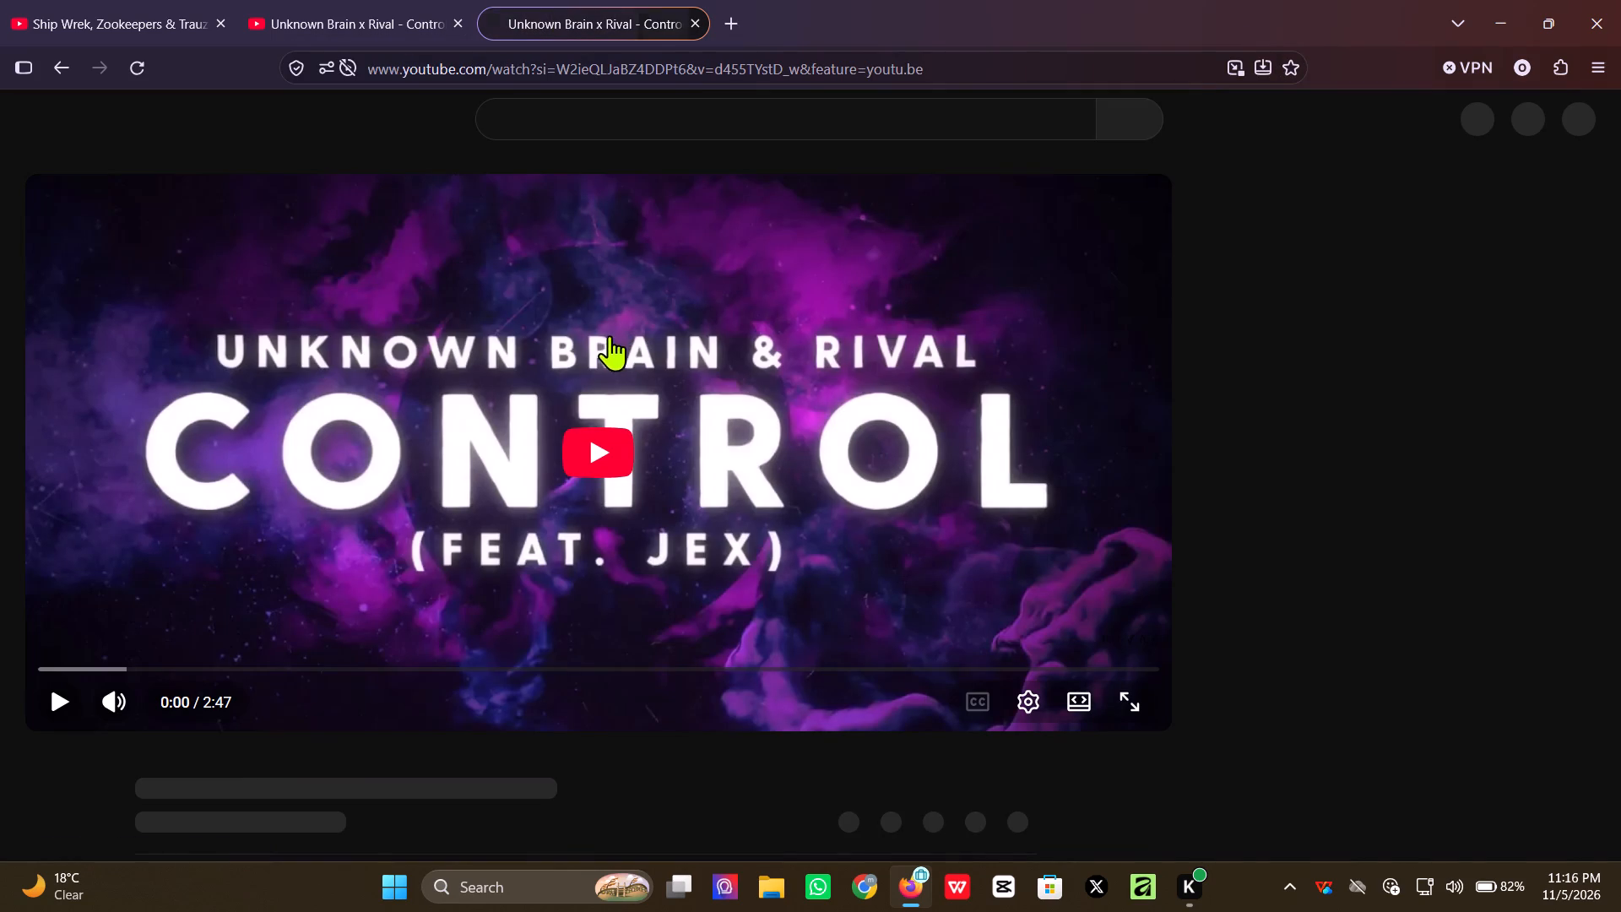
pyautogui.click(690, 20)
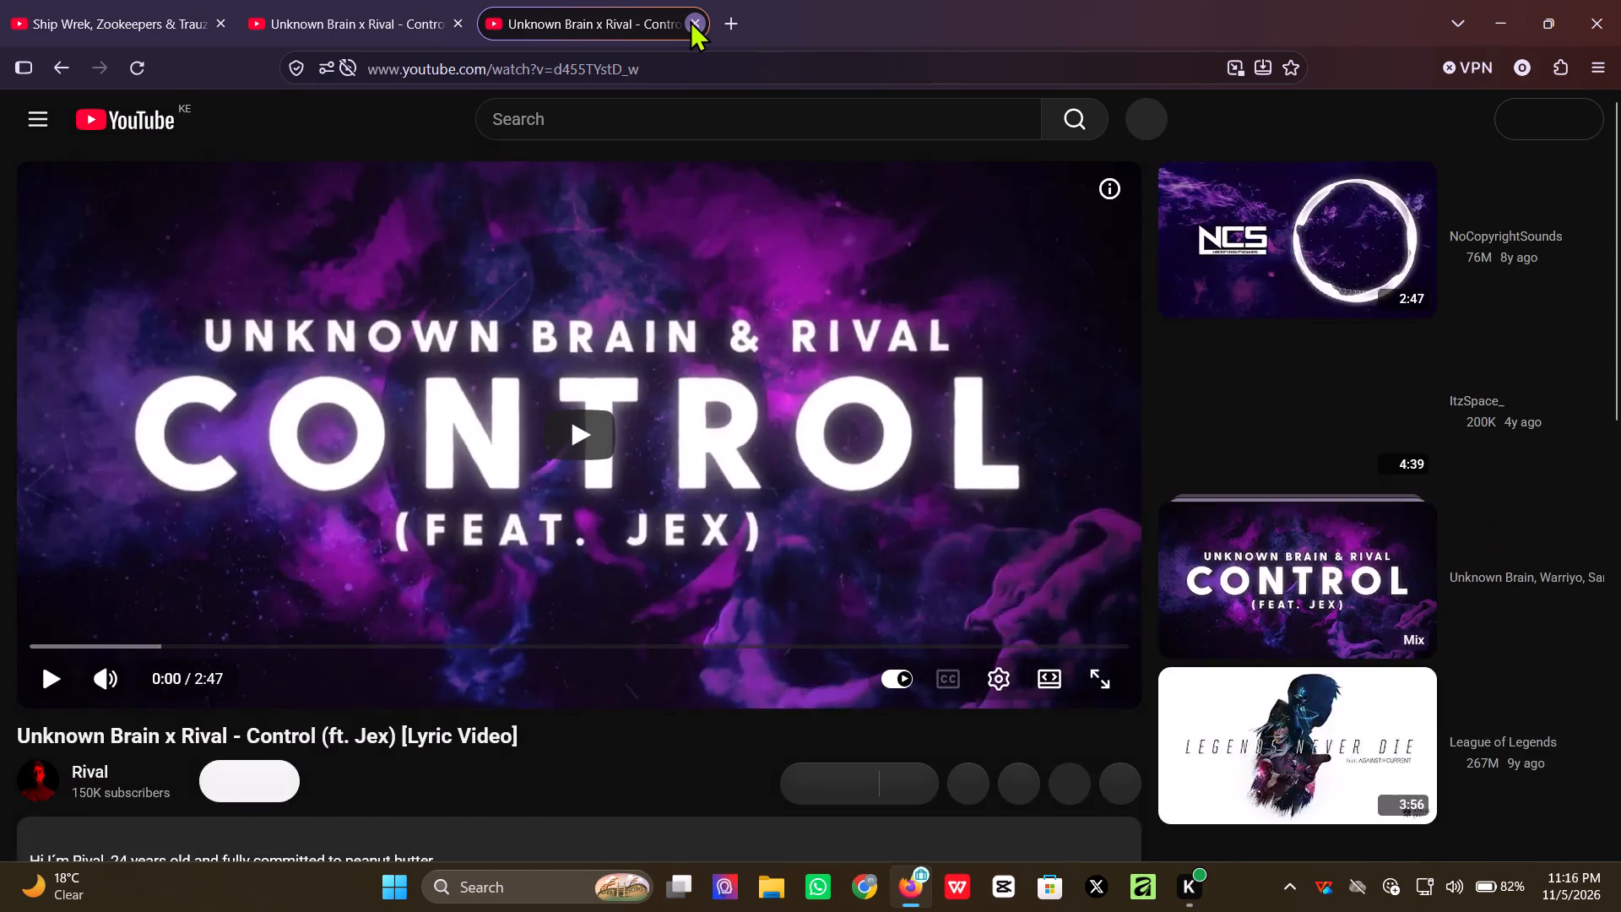
# Load the copied youtu.be/C5fLxtJH2Qs link from the clipboard history in a new tab and view the video's details.
pyautogui.click(504, 24)
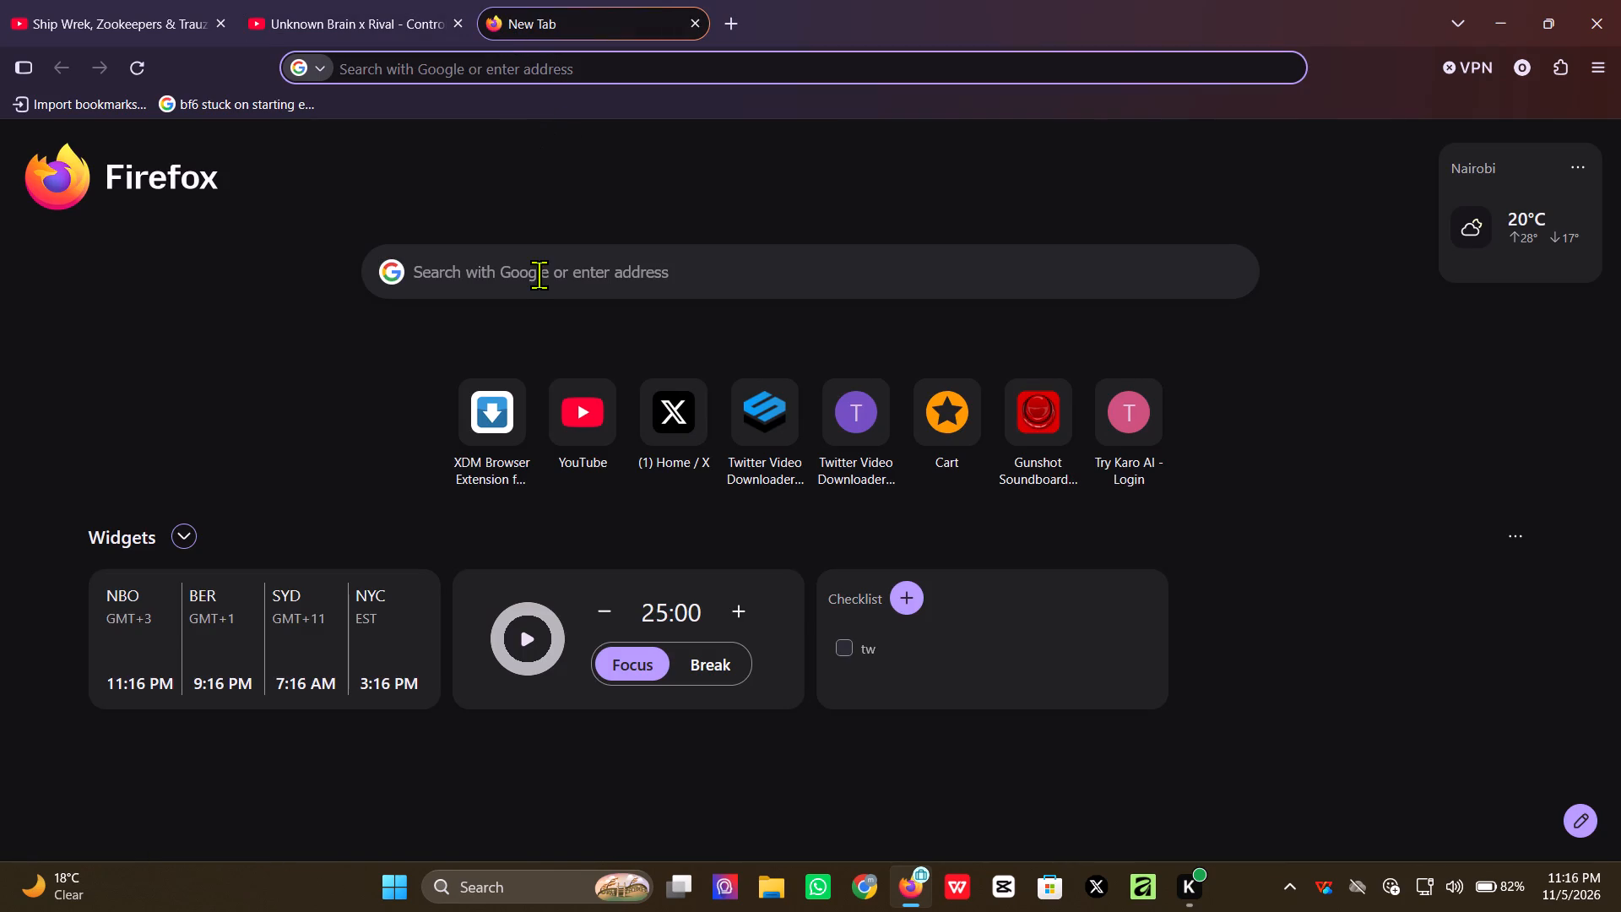
pyautogui.click(536, 271)
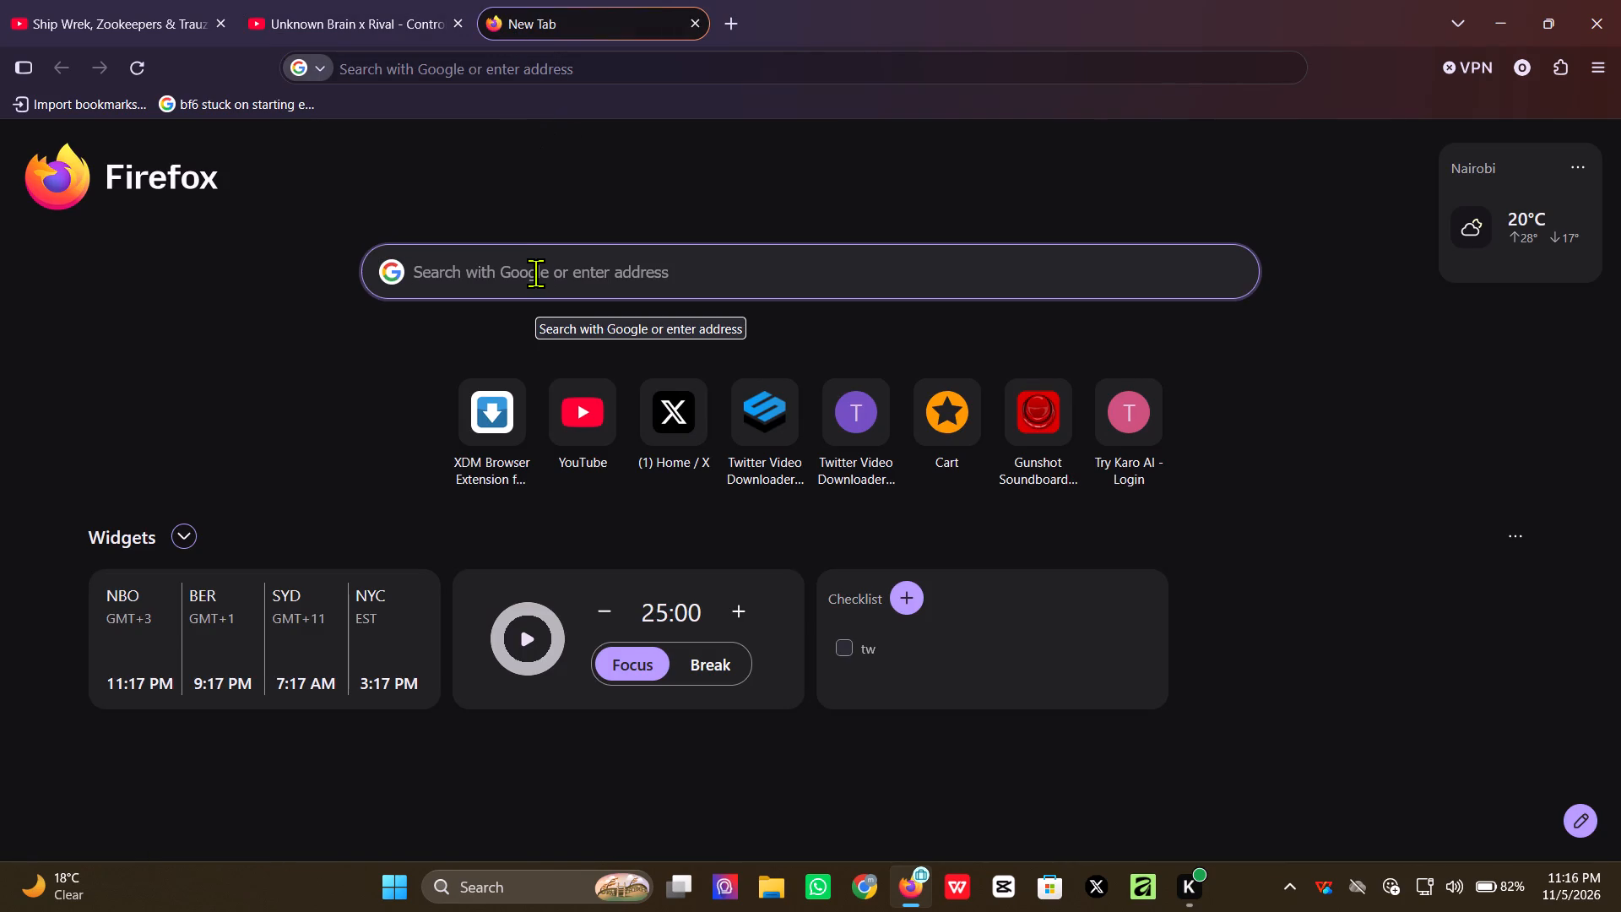
pyautogui.press('super+v')
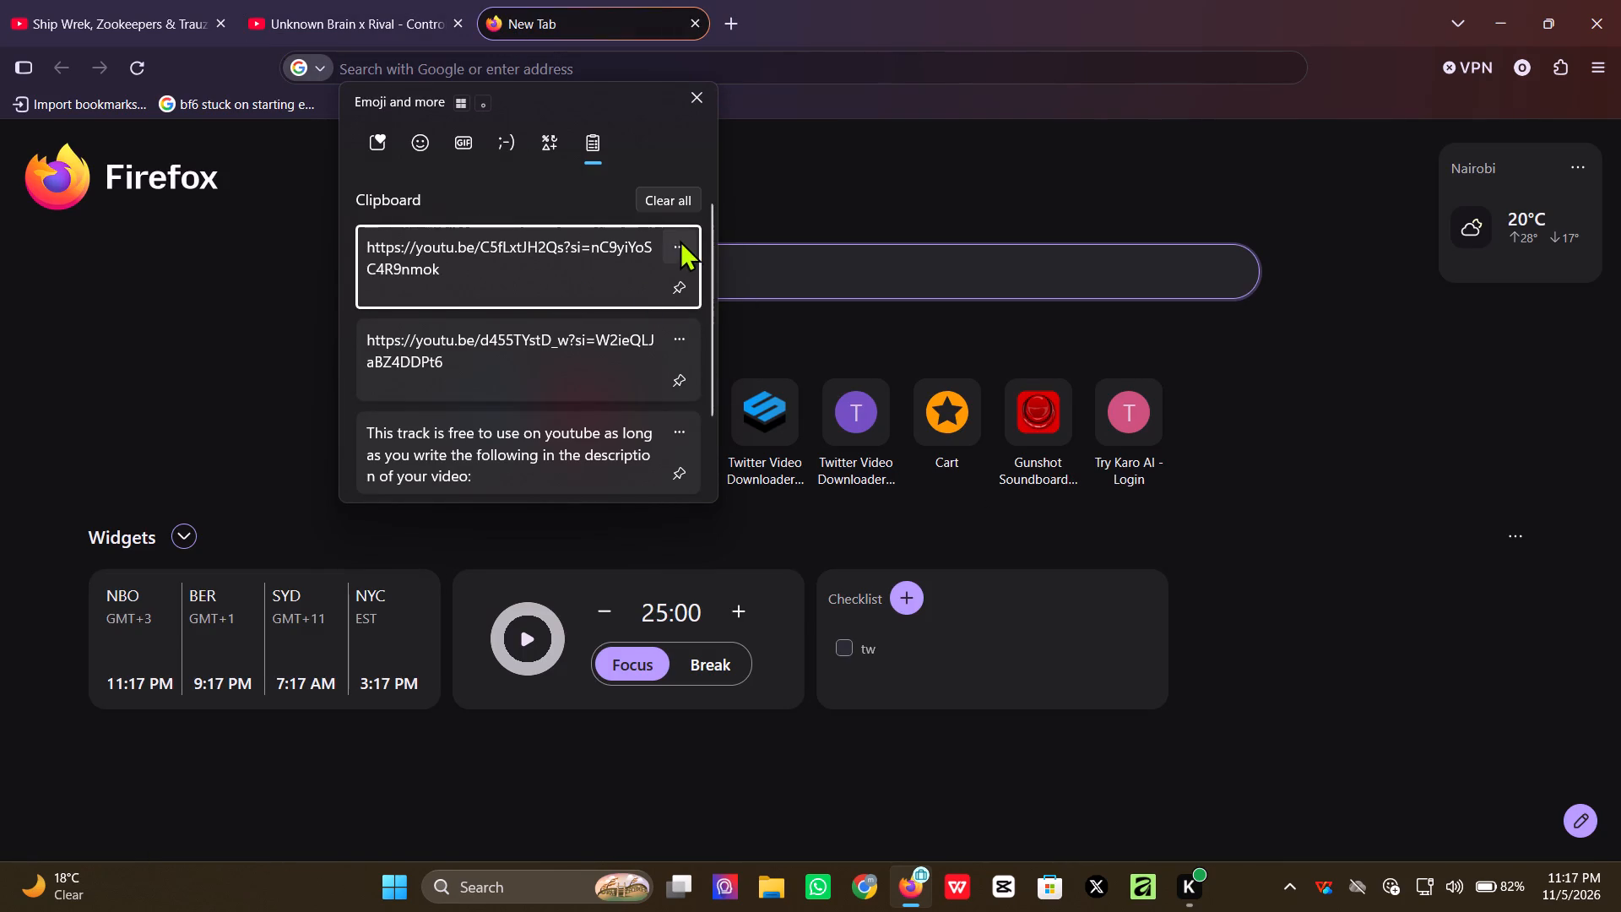
pyautogui.click(678, 243)
pyautogui.click(583, 287)
pyautogui.hotkey('ctrl', 'v')
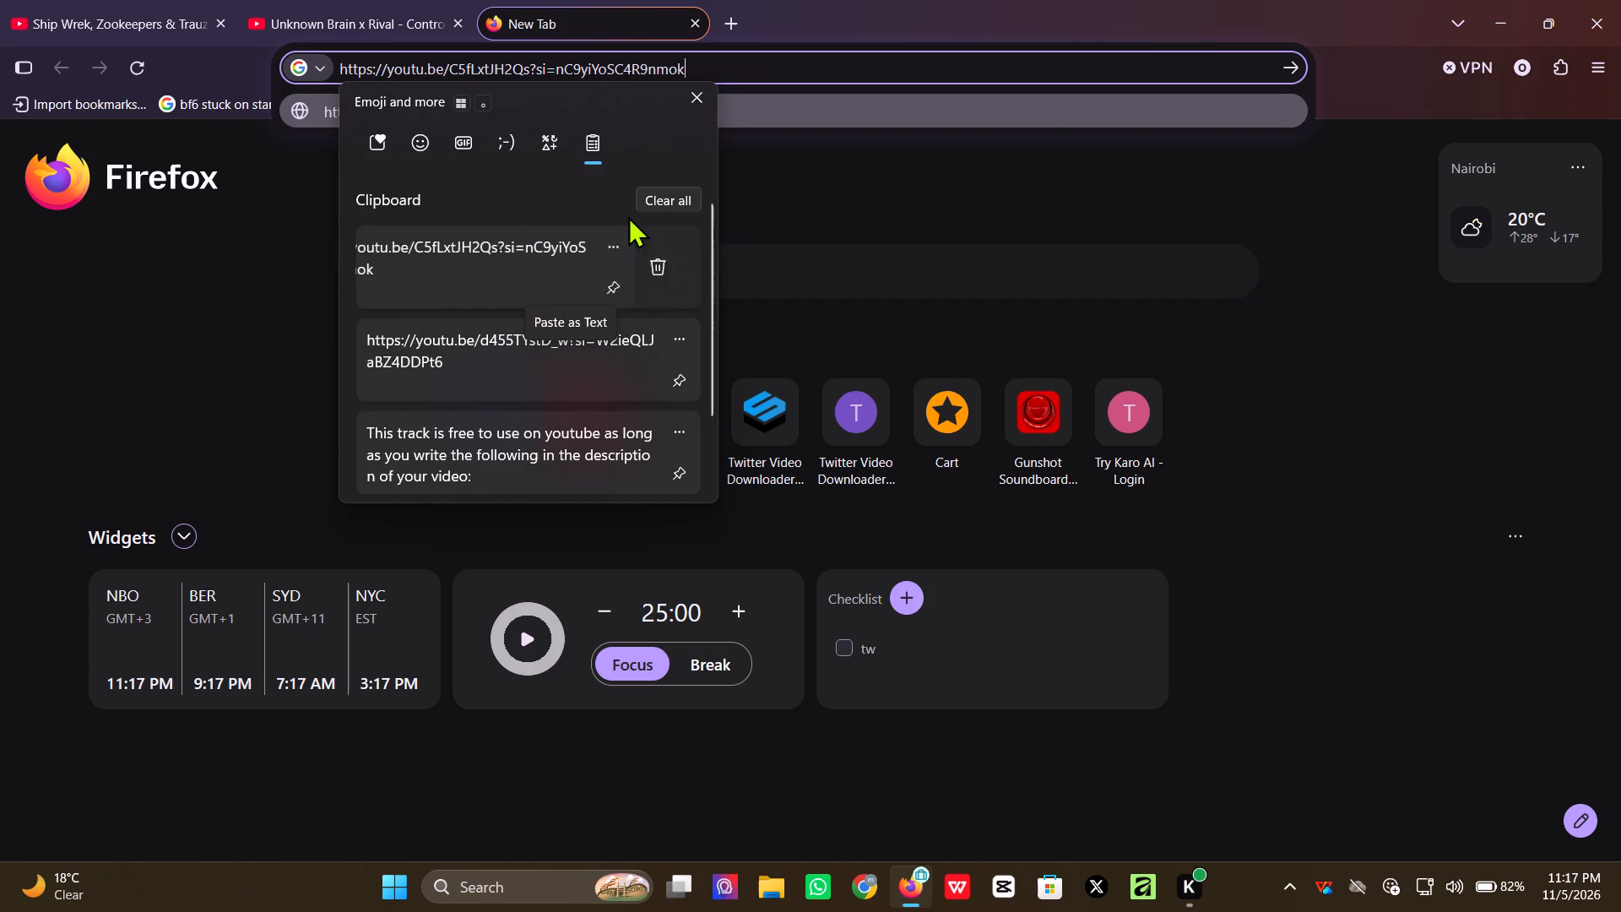
pyautogui.click(1295, 60)
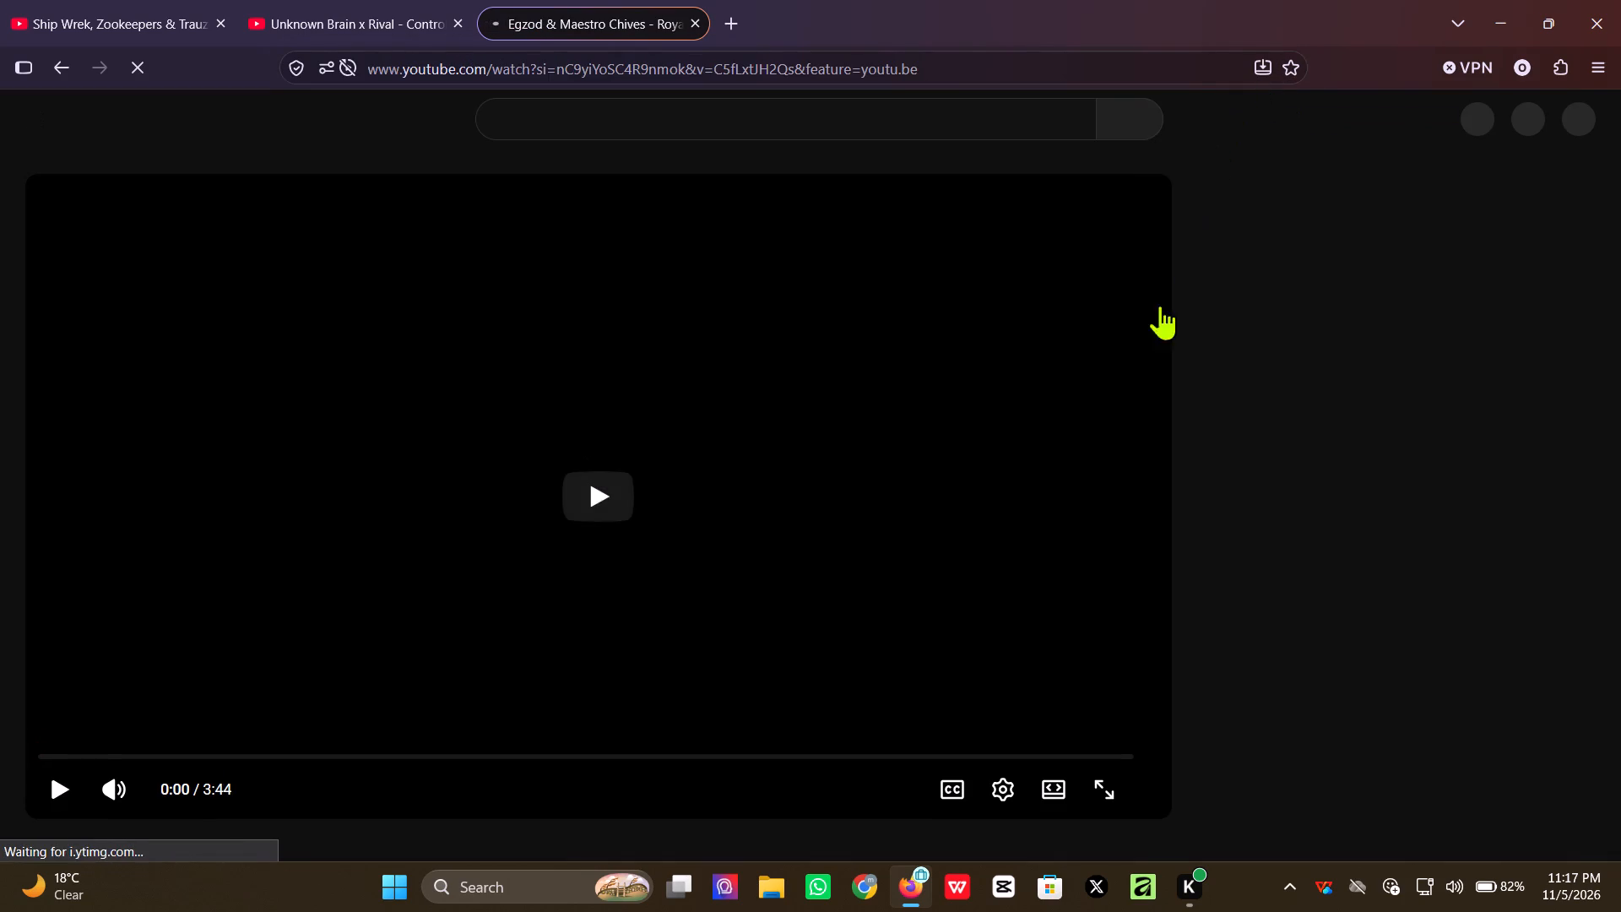
pyautogui.scroll(-2, 724, 337)
pyautogui.scroll(-1, 577, 487)
pyautogui.scroll(1, 577, 489)
pyautogui.scroll(-2, 577, 489)
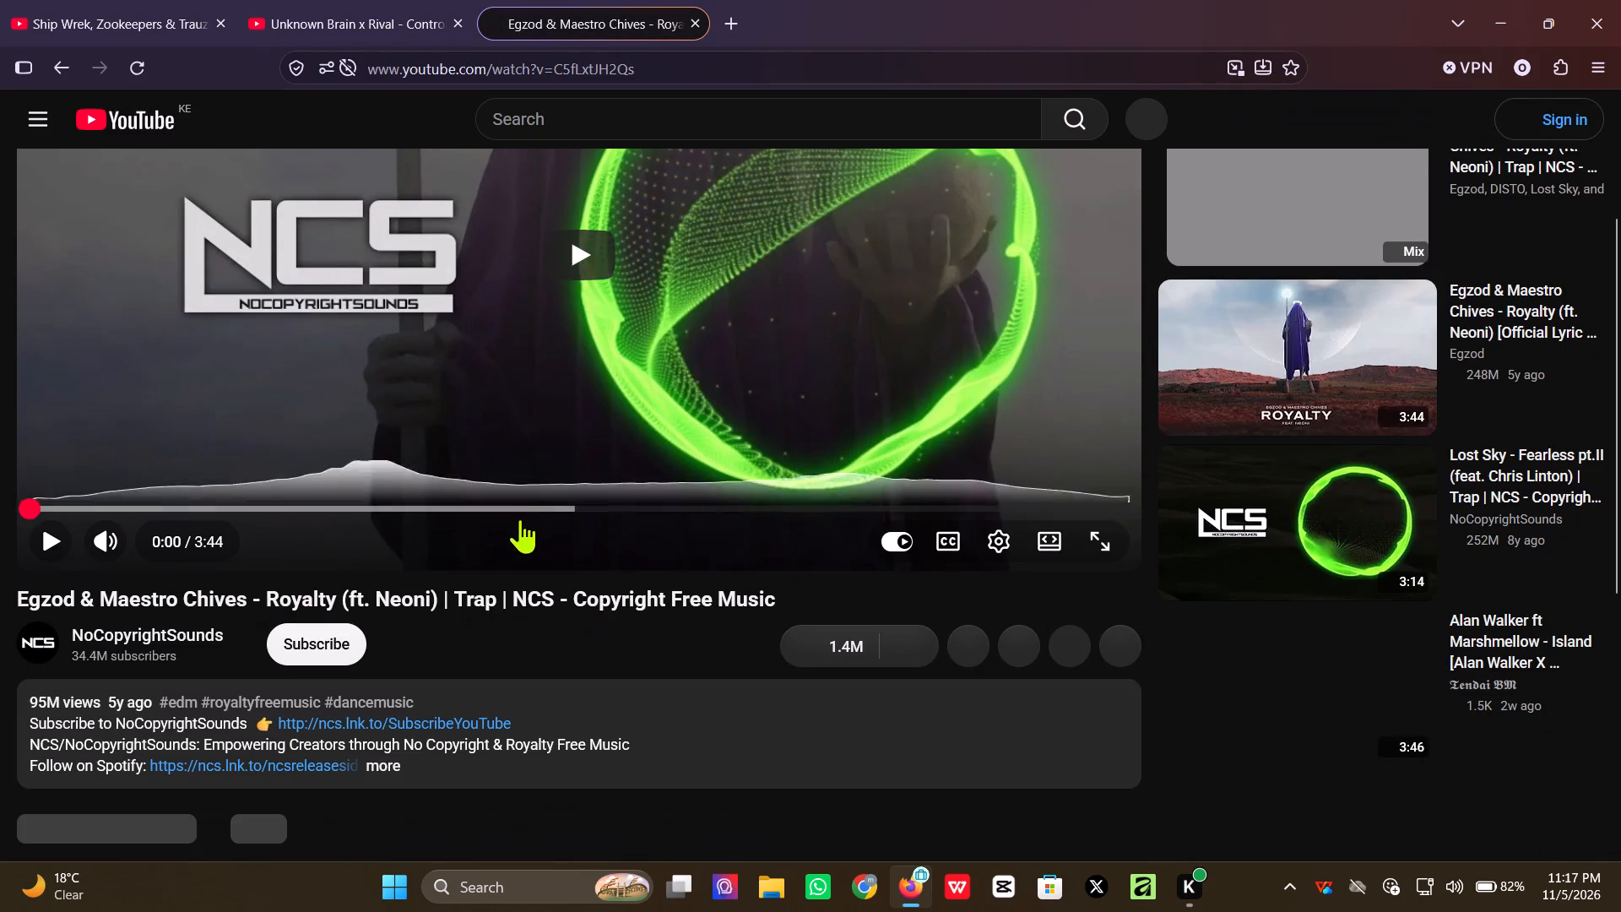
# Expand the "Royalty" video's description and copy its text from "When you are using this track" through "NCS: Music Without Limitations.".
pyautogui.click(392, 769)
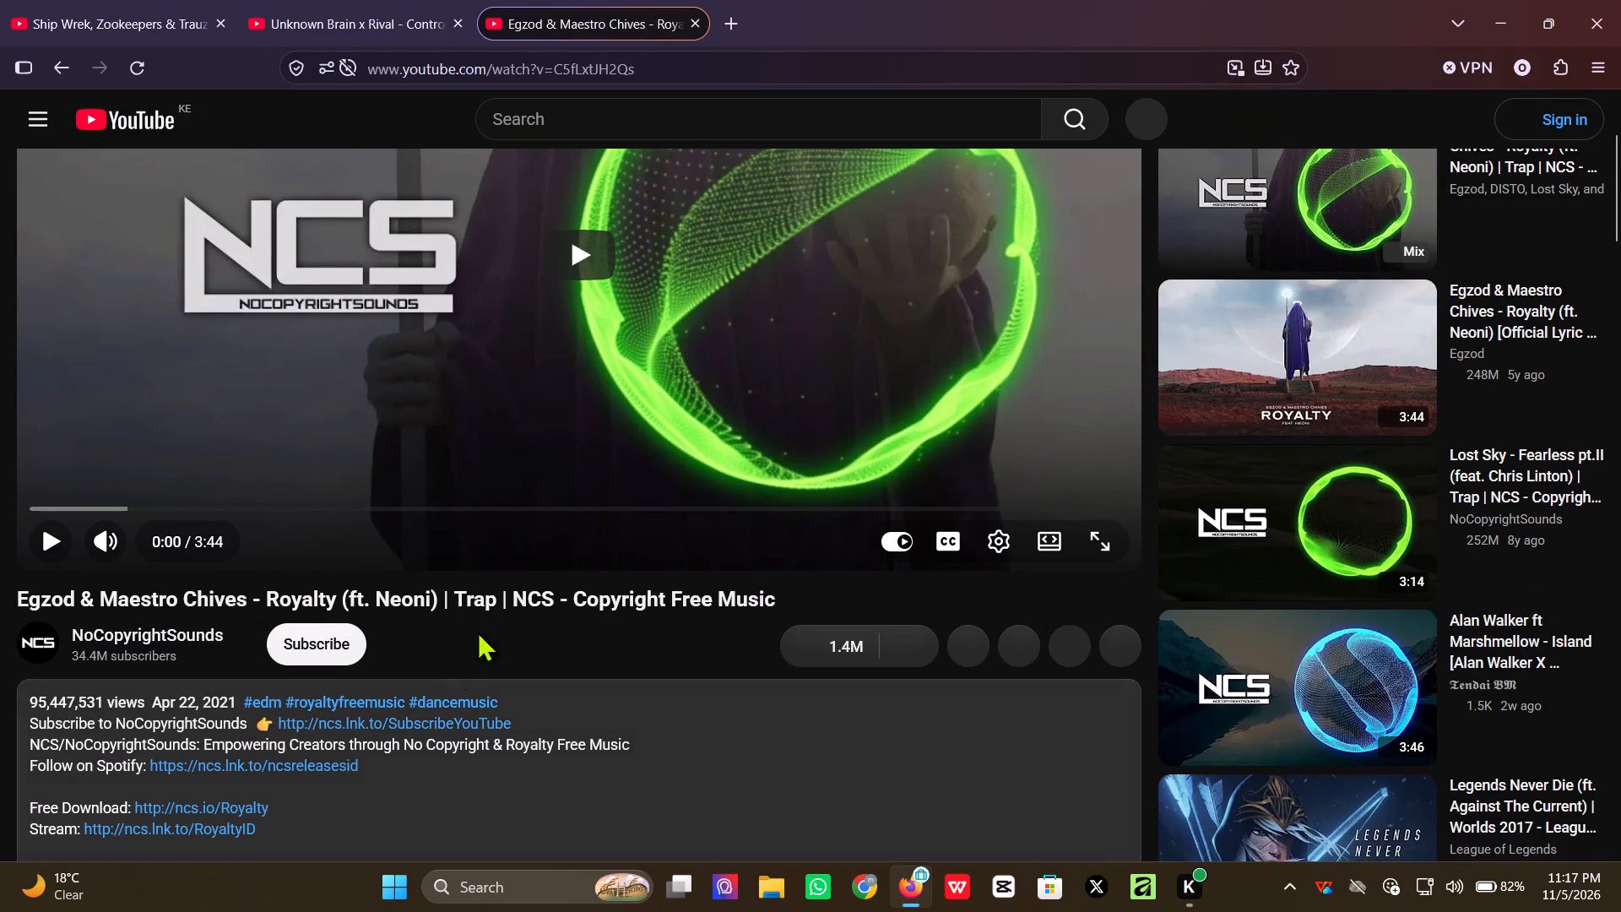
pyautogui.scroll(1, 508, 604)
pyautogui.scroll(-4, 508, 604)
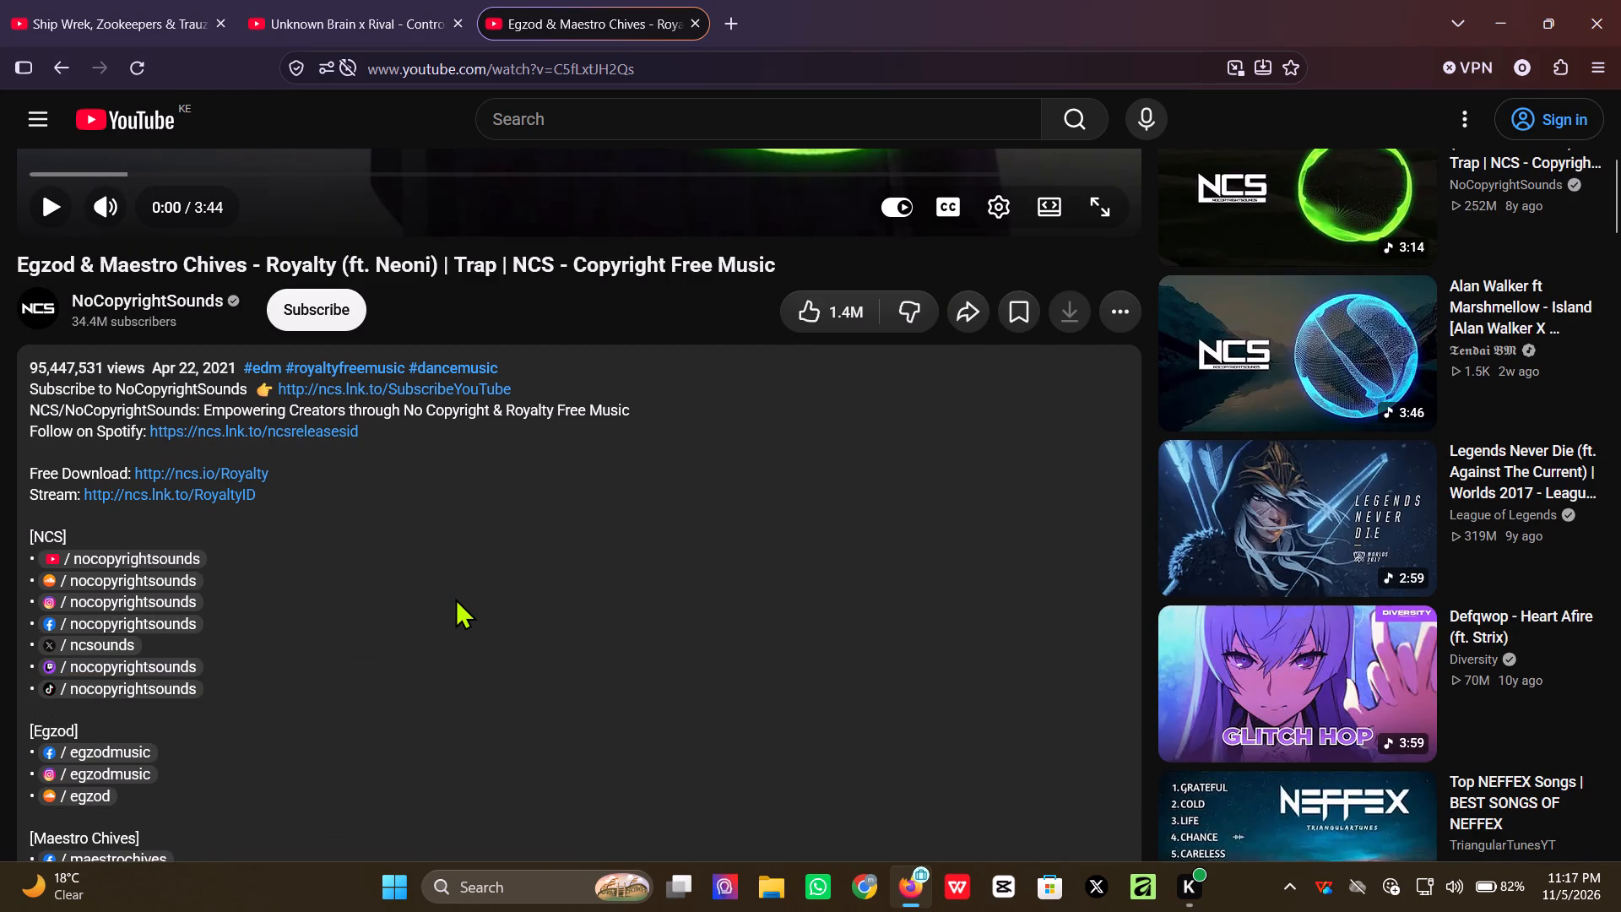
pyautogui.scroll(-5, 455, 598)
pyautogui.scroll(1, 455, 598)
pyautogui.scroll(-3, 455, 598)
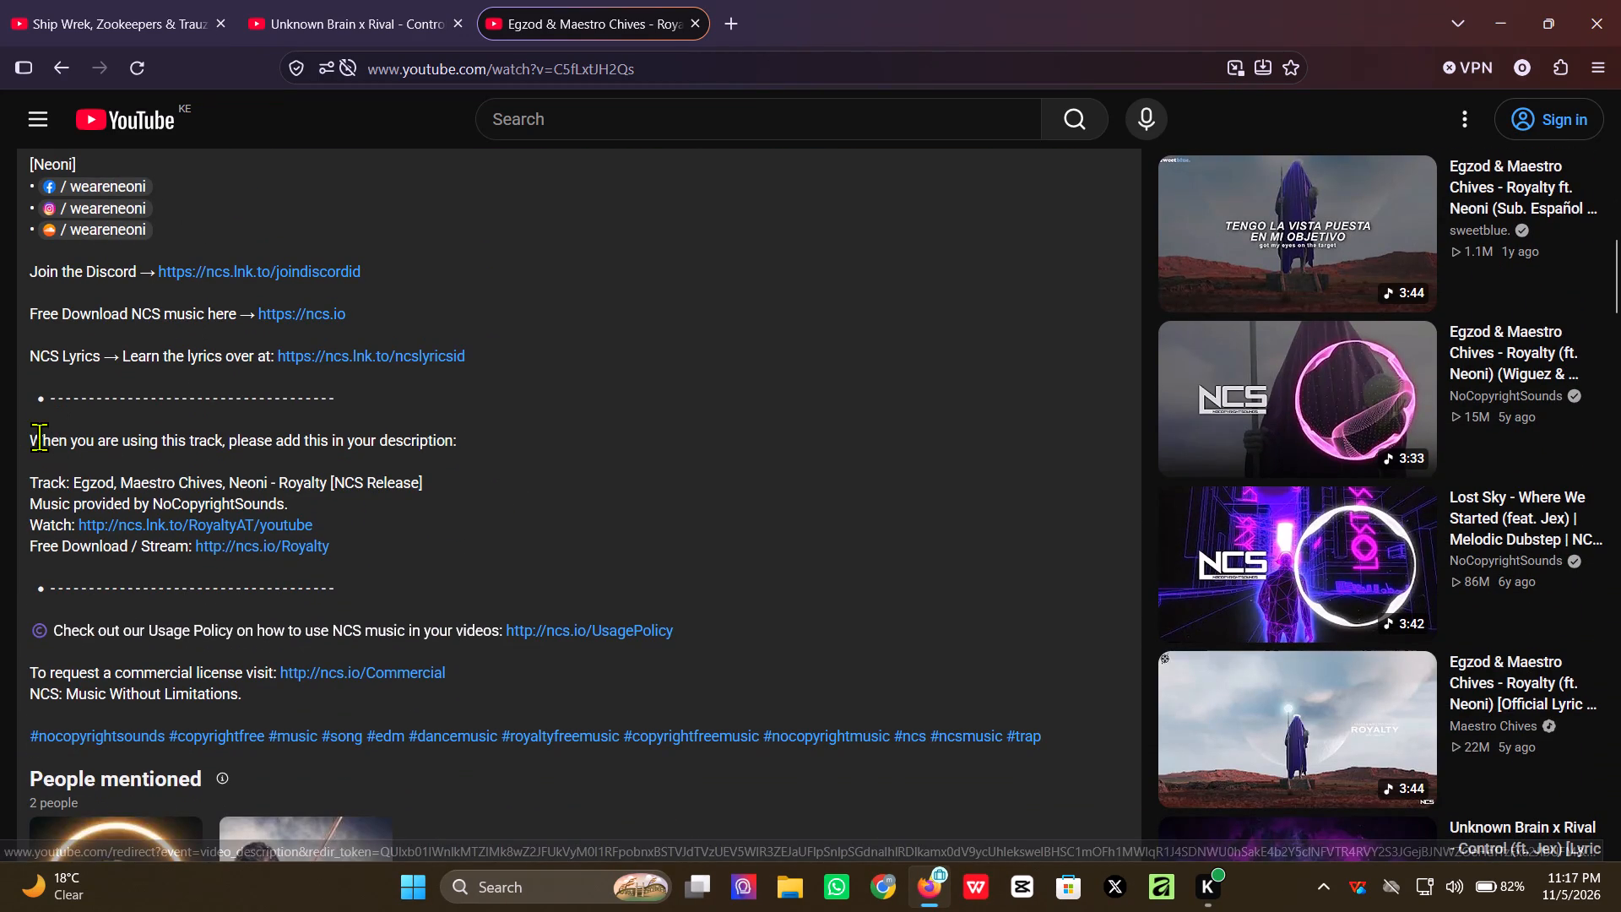
pyautogui.moveTo(26, 437); pyautogui.dragTo(310, 430)
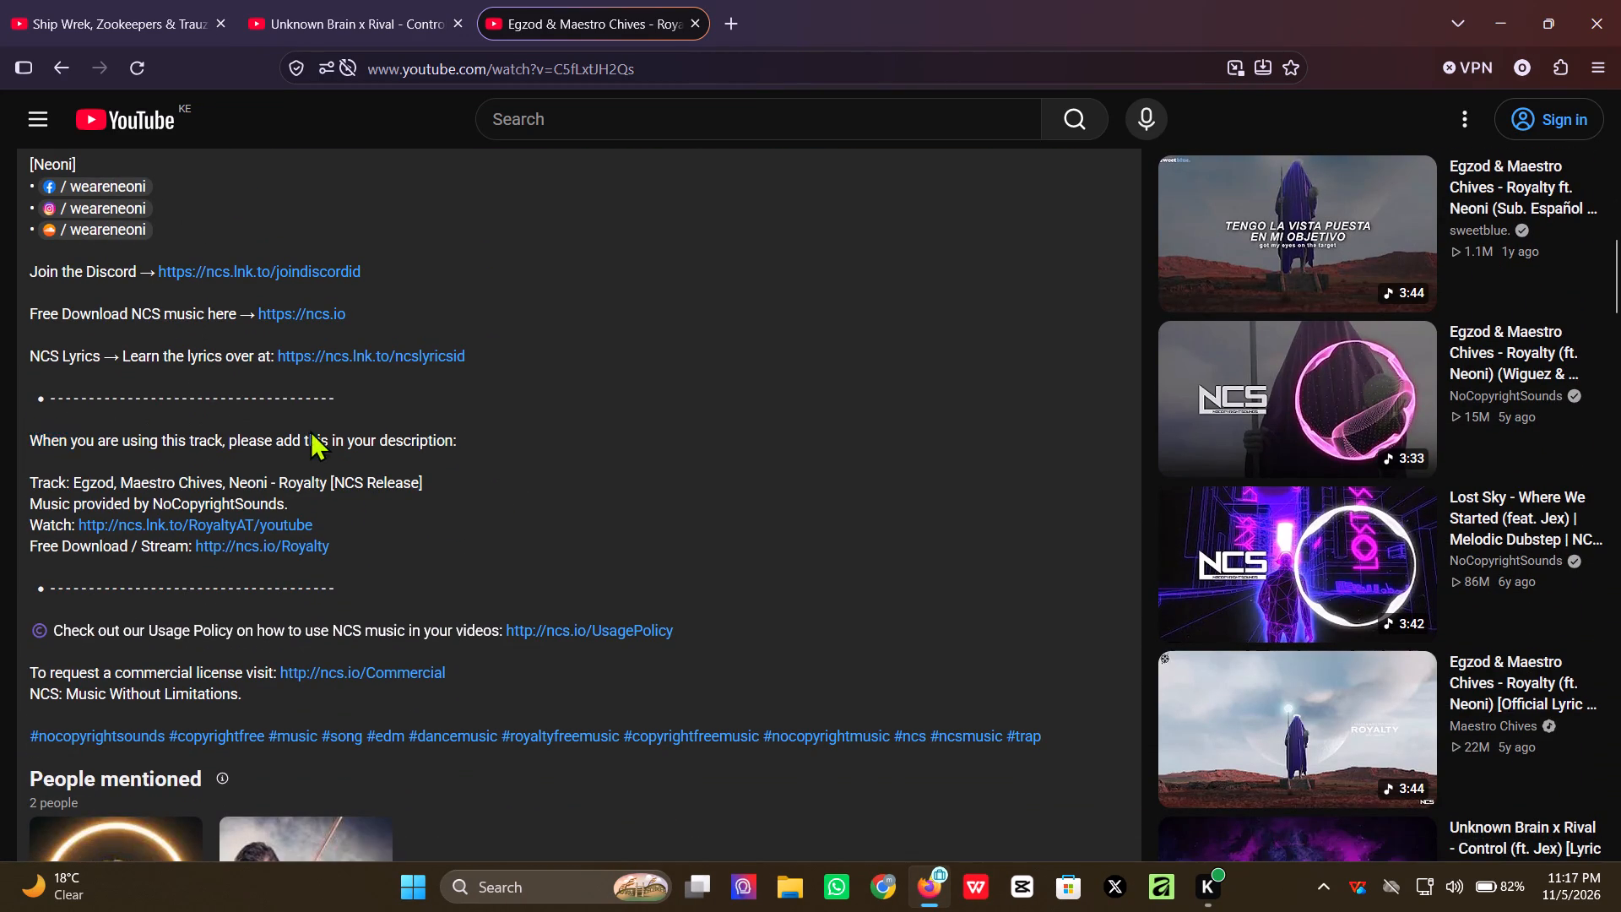
pyautogui.moveTo(310, 430); pyautogui.dragTo(388, 552)
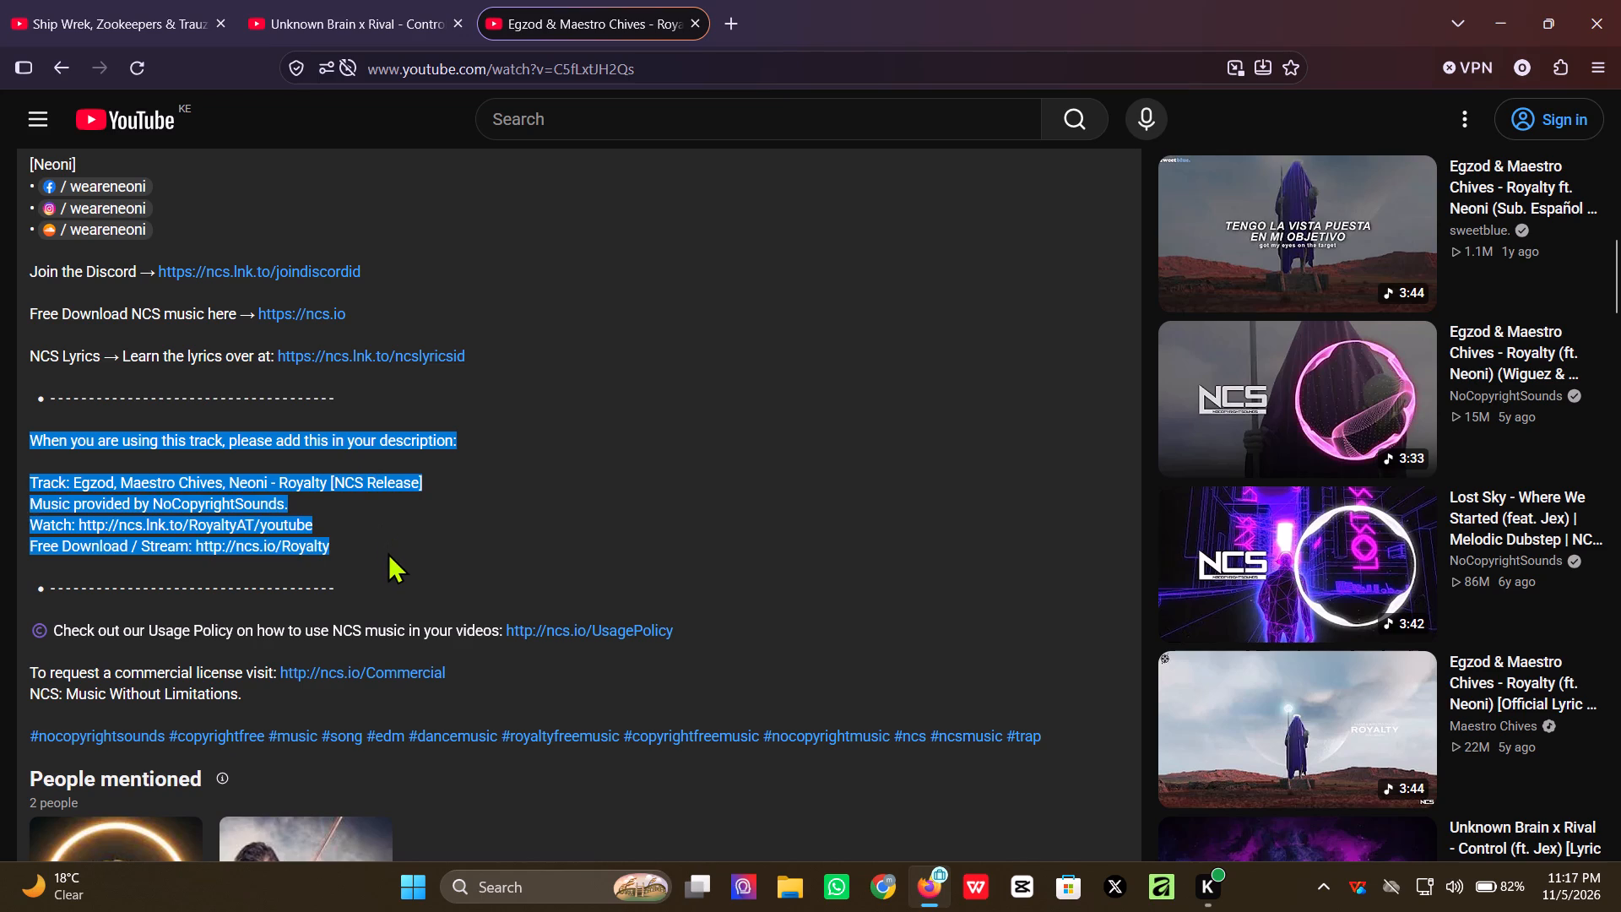
pyautogui.moveTo(388, 552); pyautogui.dragTo(389, 552)
pyautogui.moveTo(389, 552); pyautogui.dragTo(706, 653)
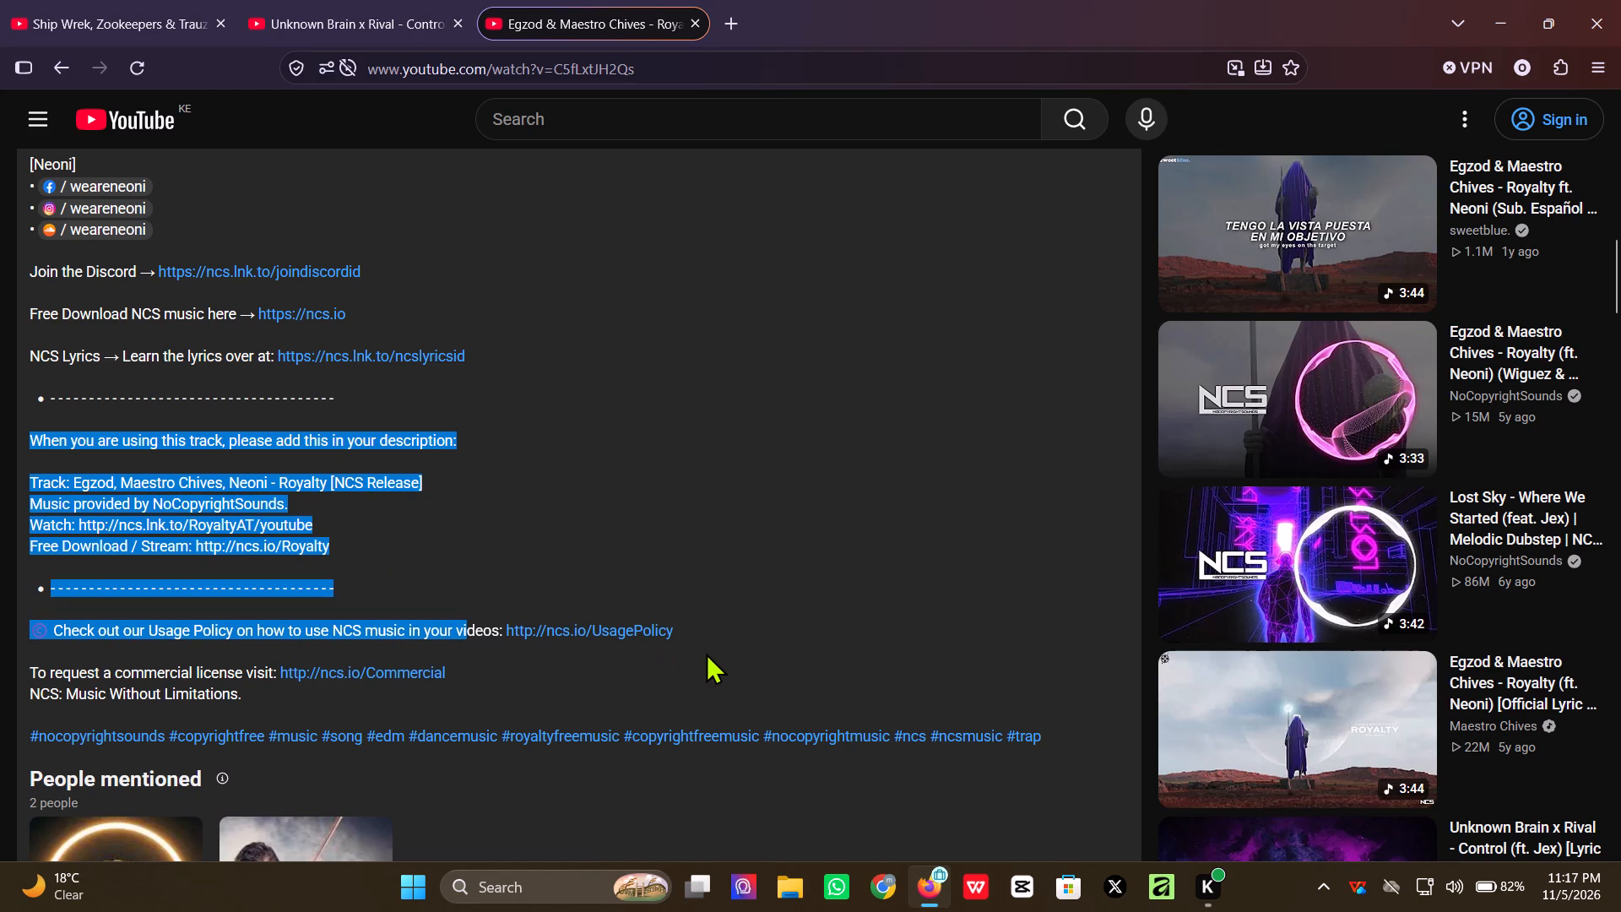
pyautogui.moveTo(706, 653); pyautogui.dragTo(707, 653)
pyautogui.moveTo(707, 653); pyautogui.dragTo(571, 691)
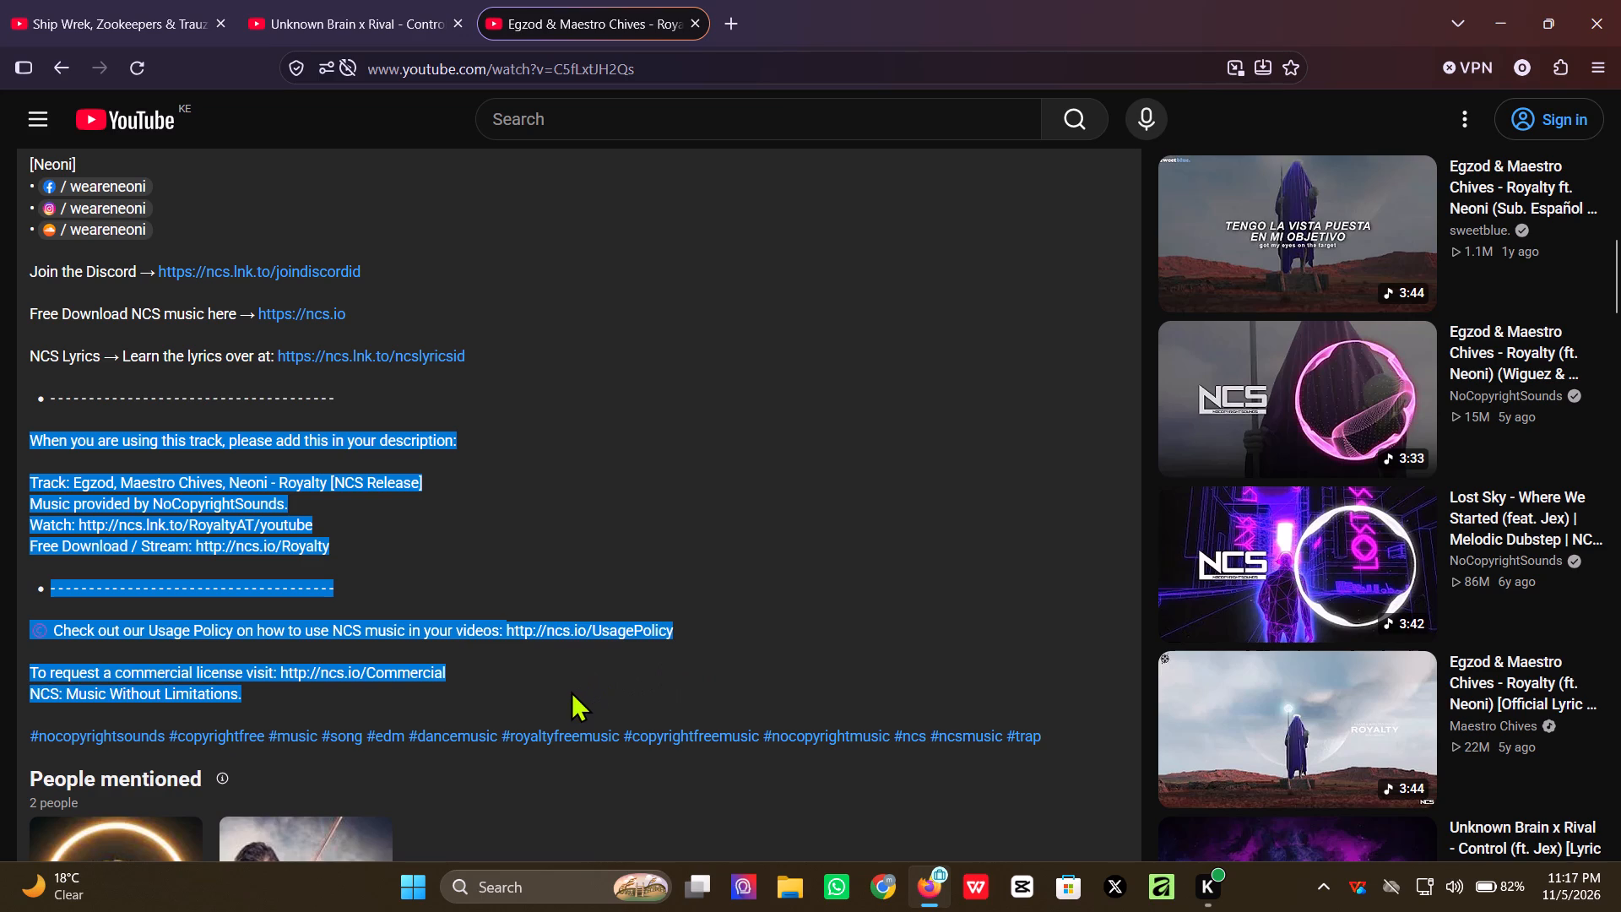
pyautogui.moveTo(571, 691); pyautogui.dragTo(570, 687)
pyautogui.rightClick(570, 540)
pyautogui.click(612, 97)
pyautogui.click(737, 498)
# Open the NCS Usage Policy link from the video description and accept all cookies on the page.
pyautogui.click(628, 629)
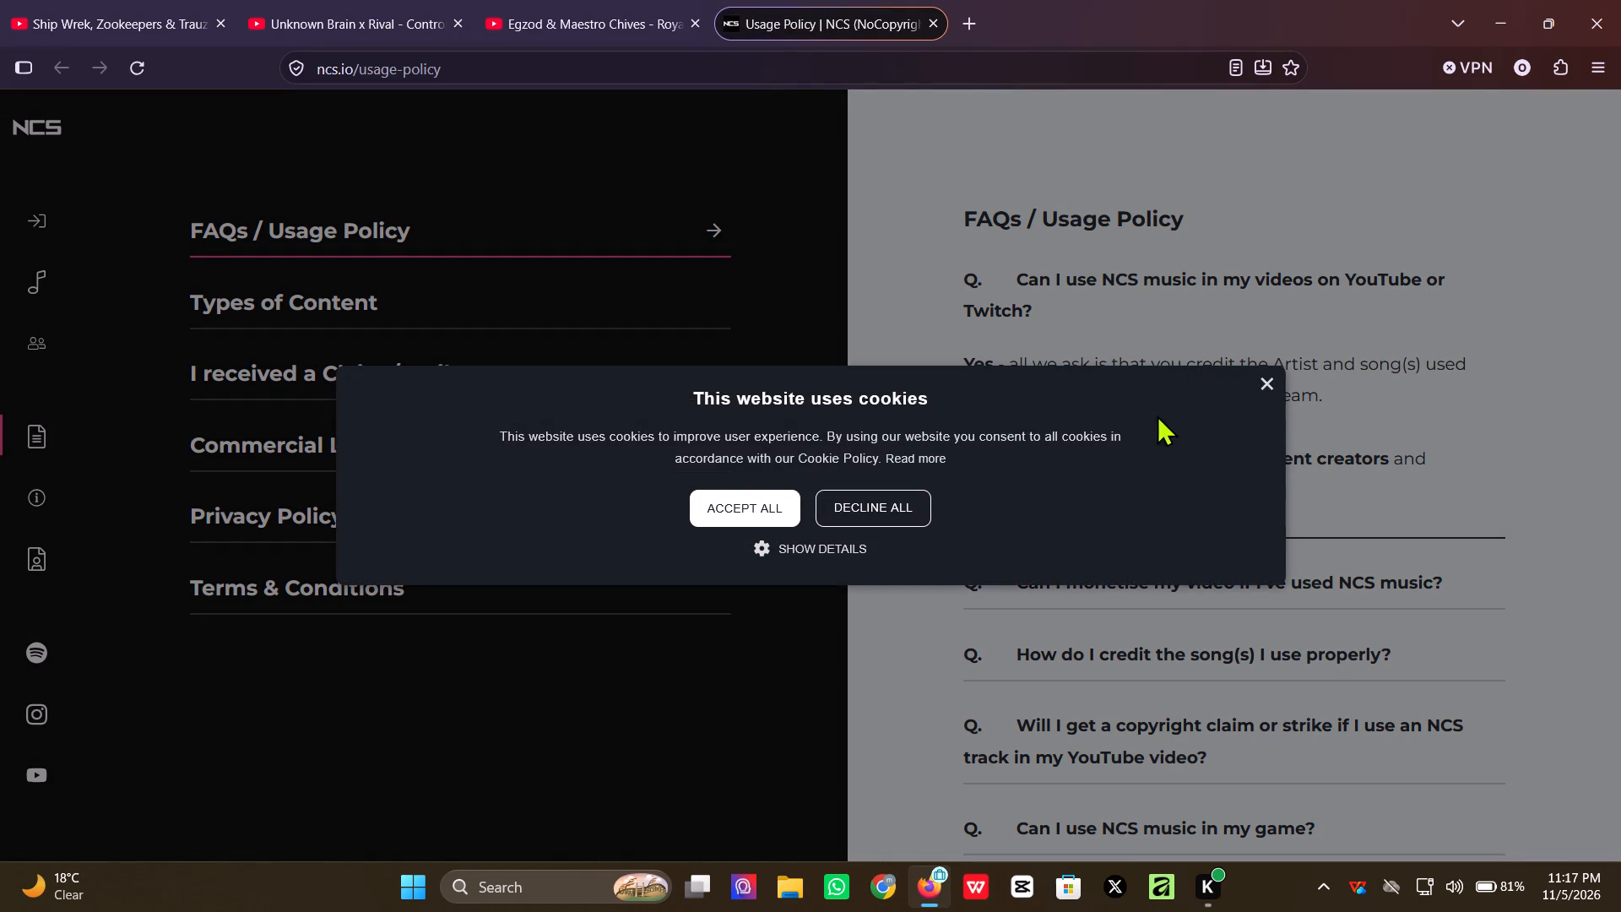
pyautogui.click(738, 497)
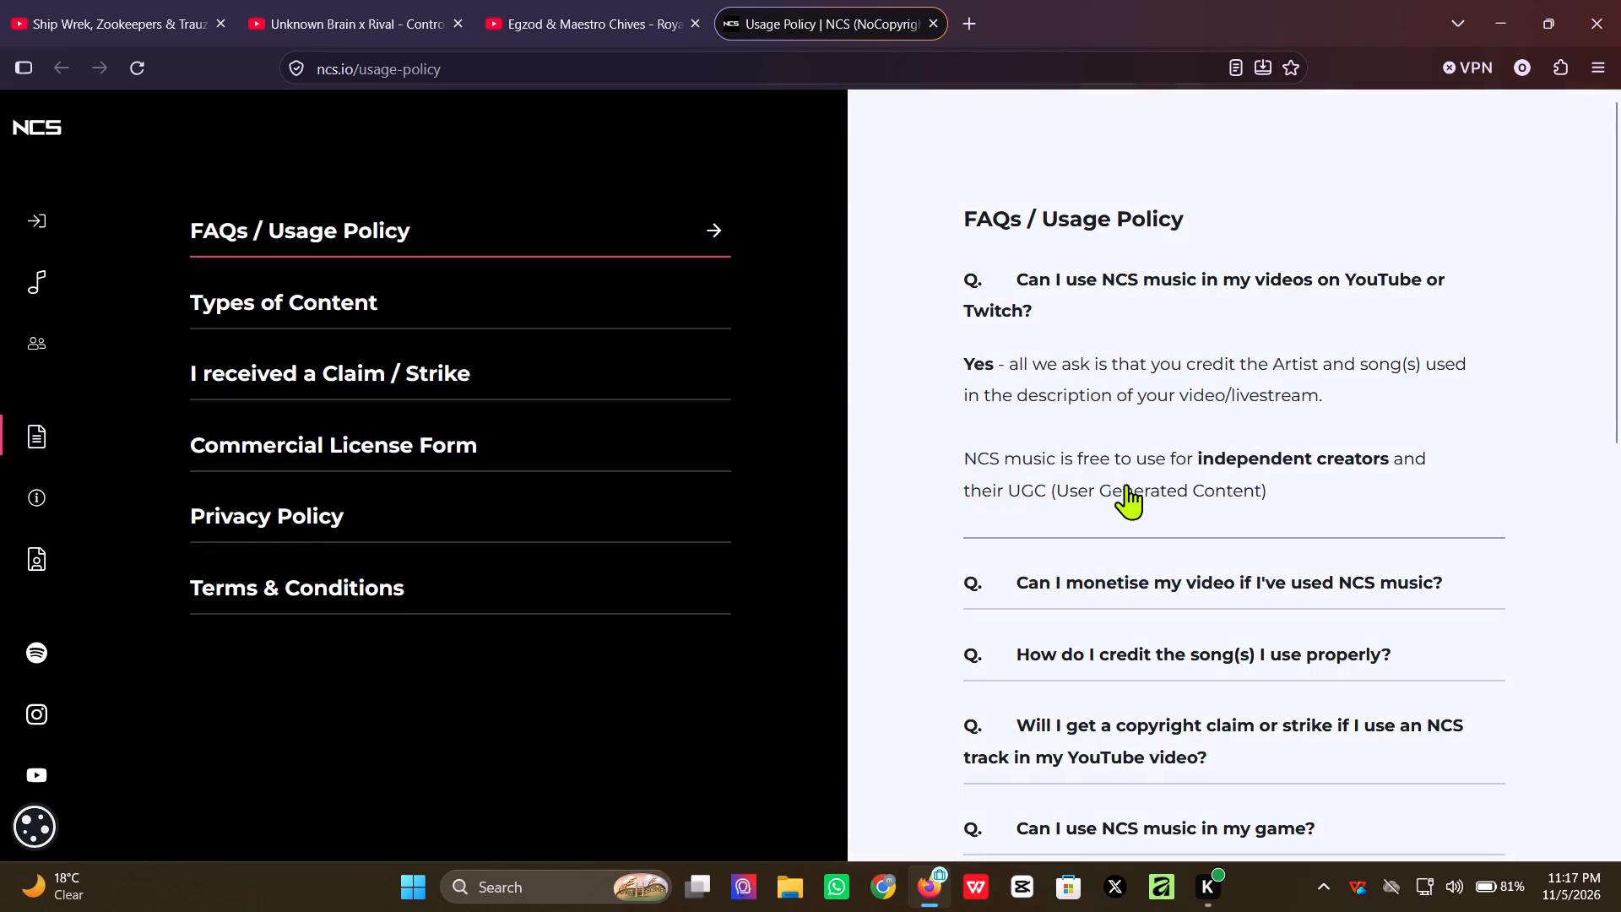
# Read the FAQ answers on crediting songs, copyright claims or strikes, and paid ads or sponsored videos, and close the policy page.
pyautogui.click(1212, 649)
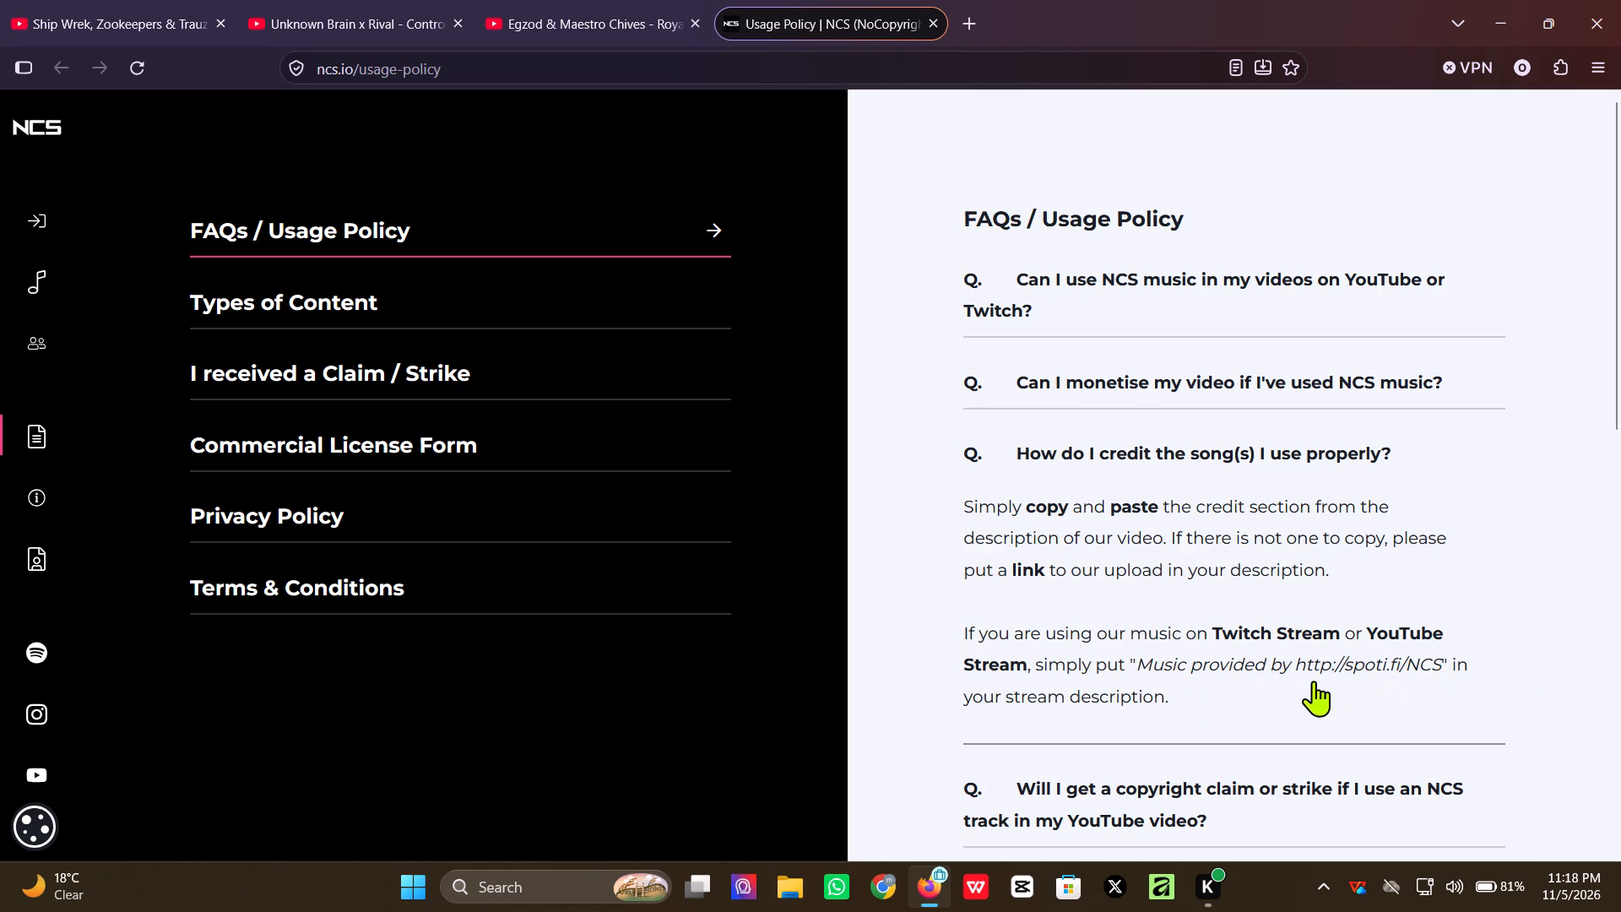
pyautogui.scroll(-1, 1211, 676)
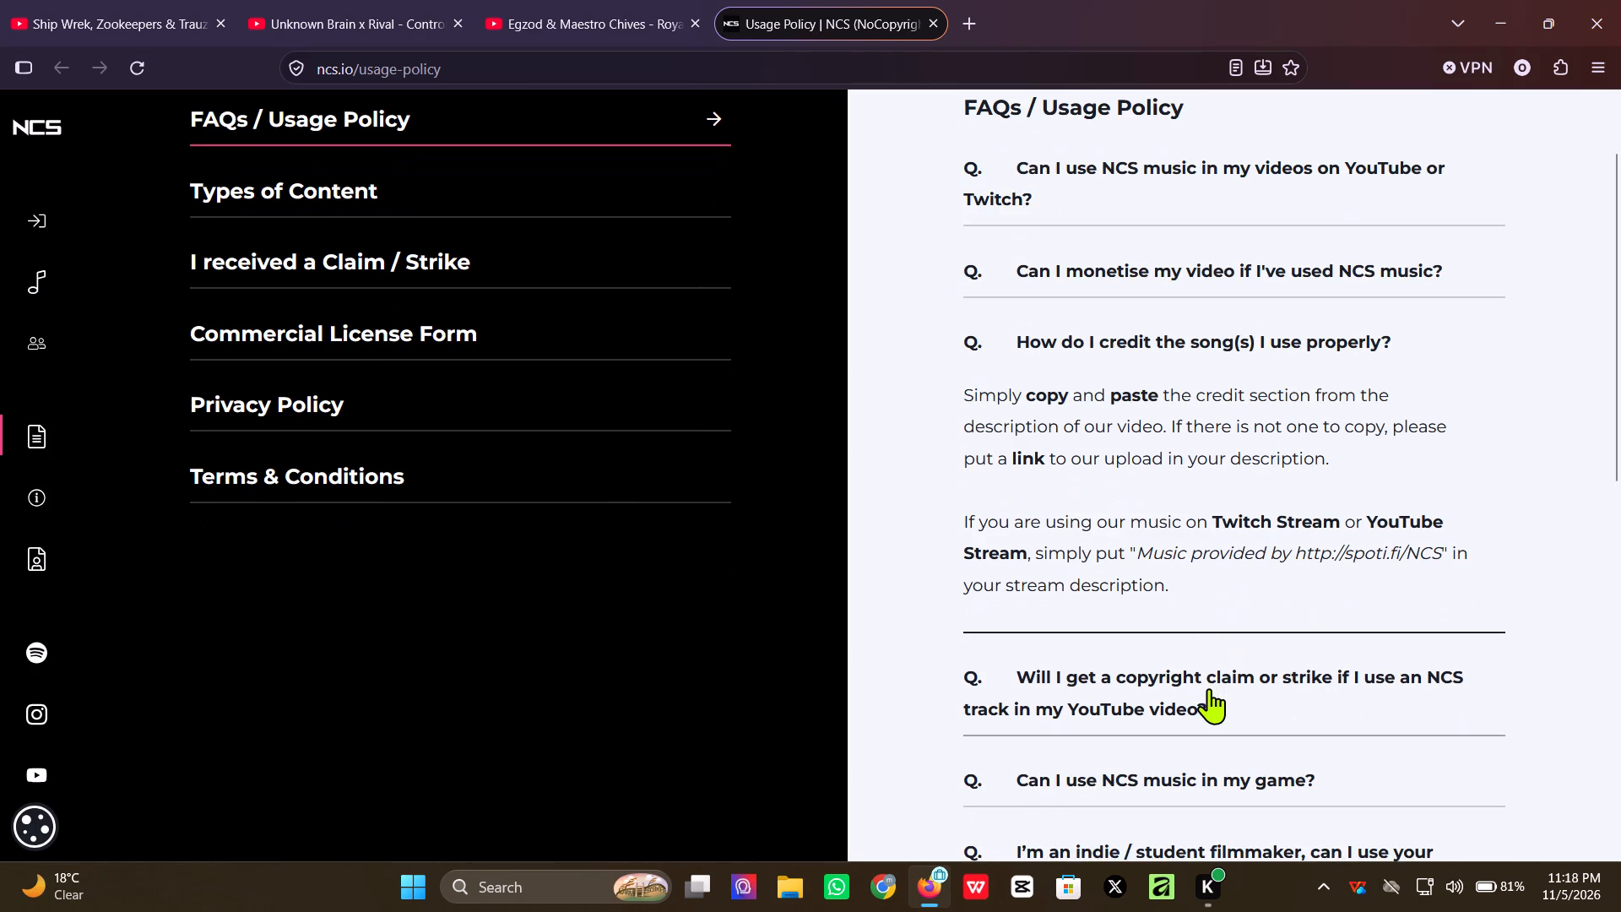
pyautogui.scroll(-2, 1209, 688)
pyautogui.click(1236, 479)
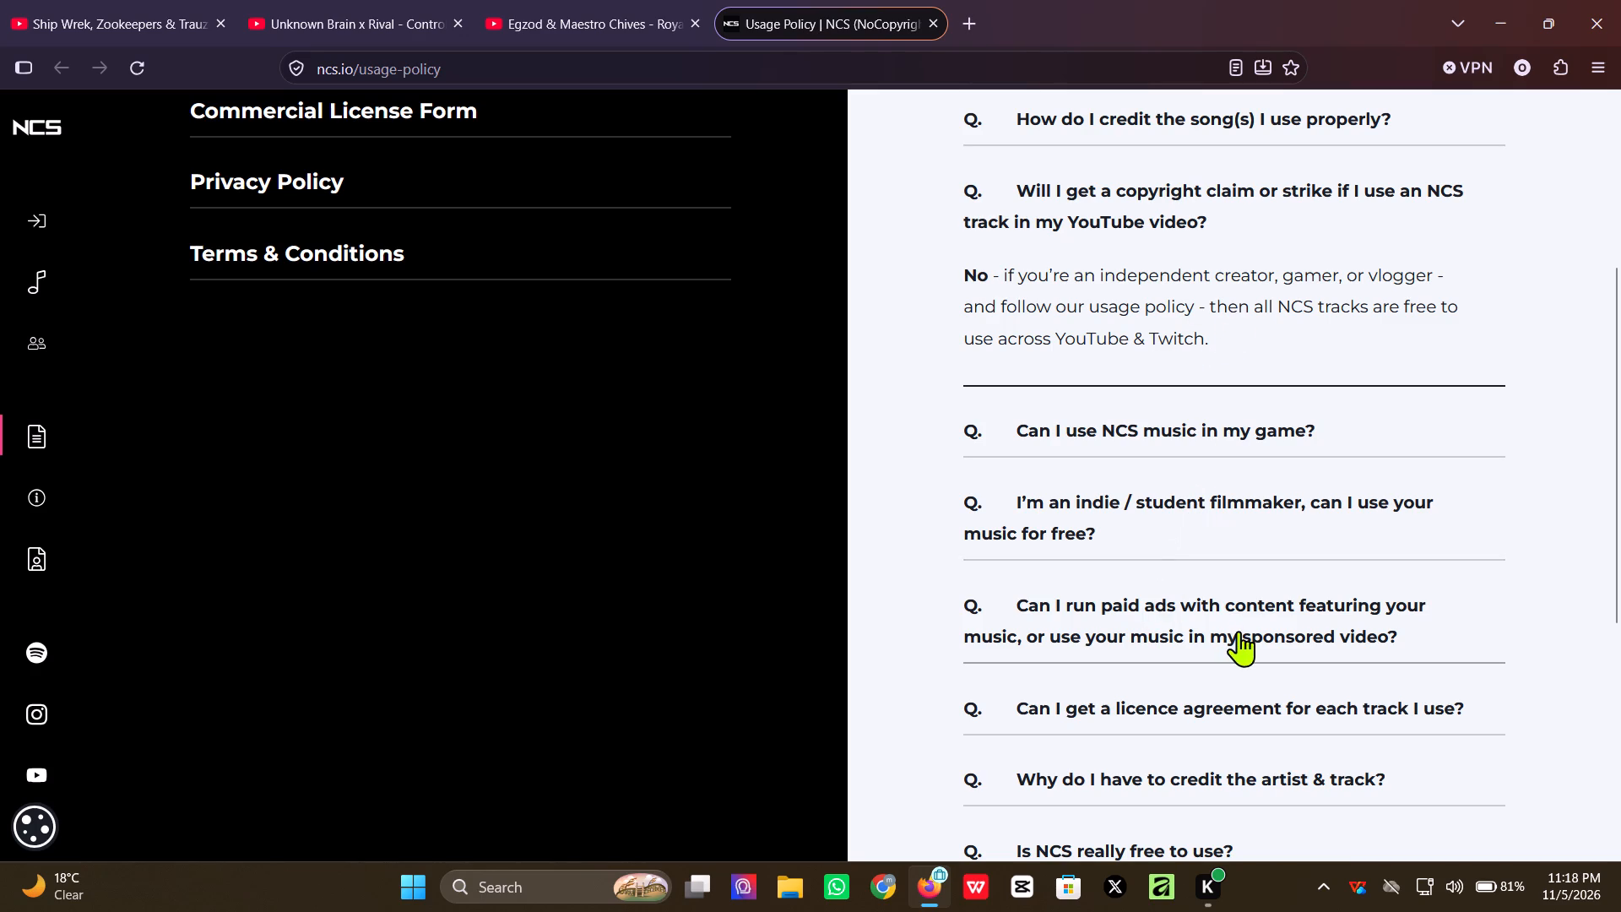
pyautogui.click(1222, 606)
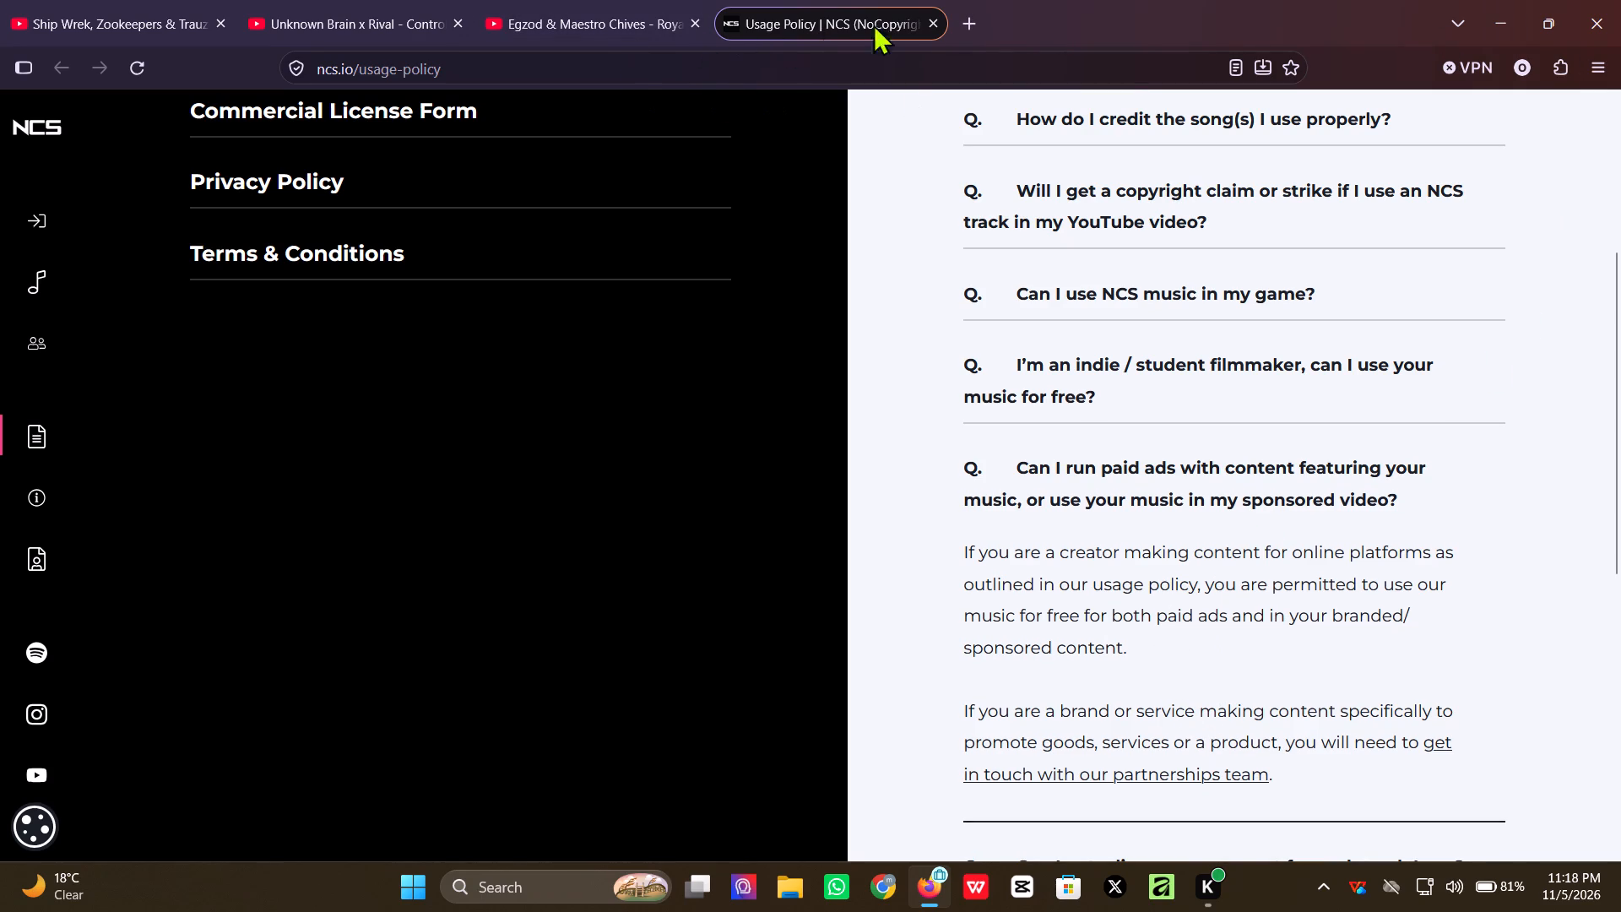
pyautogui.click(932, 19)
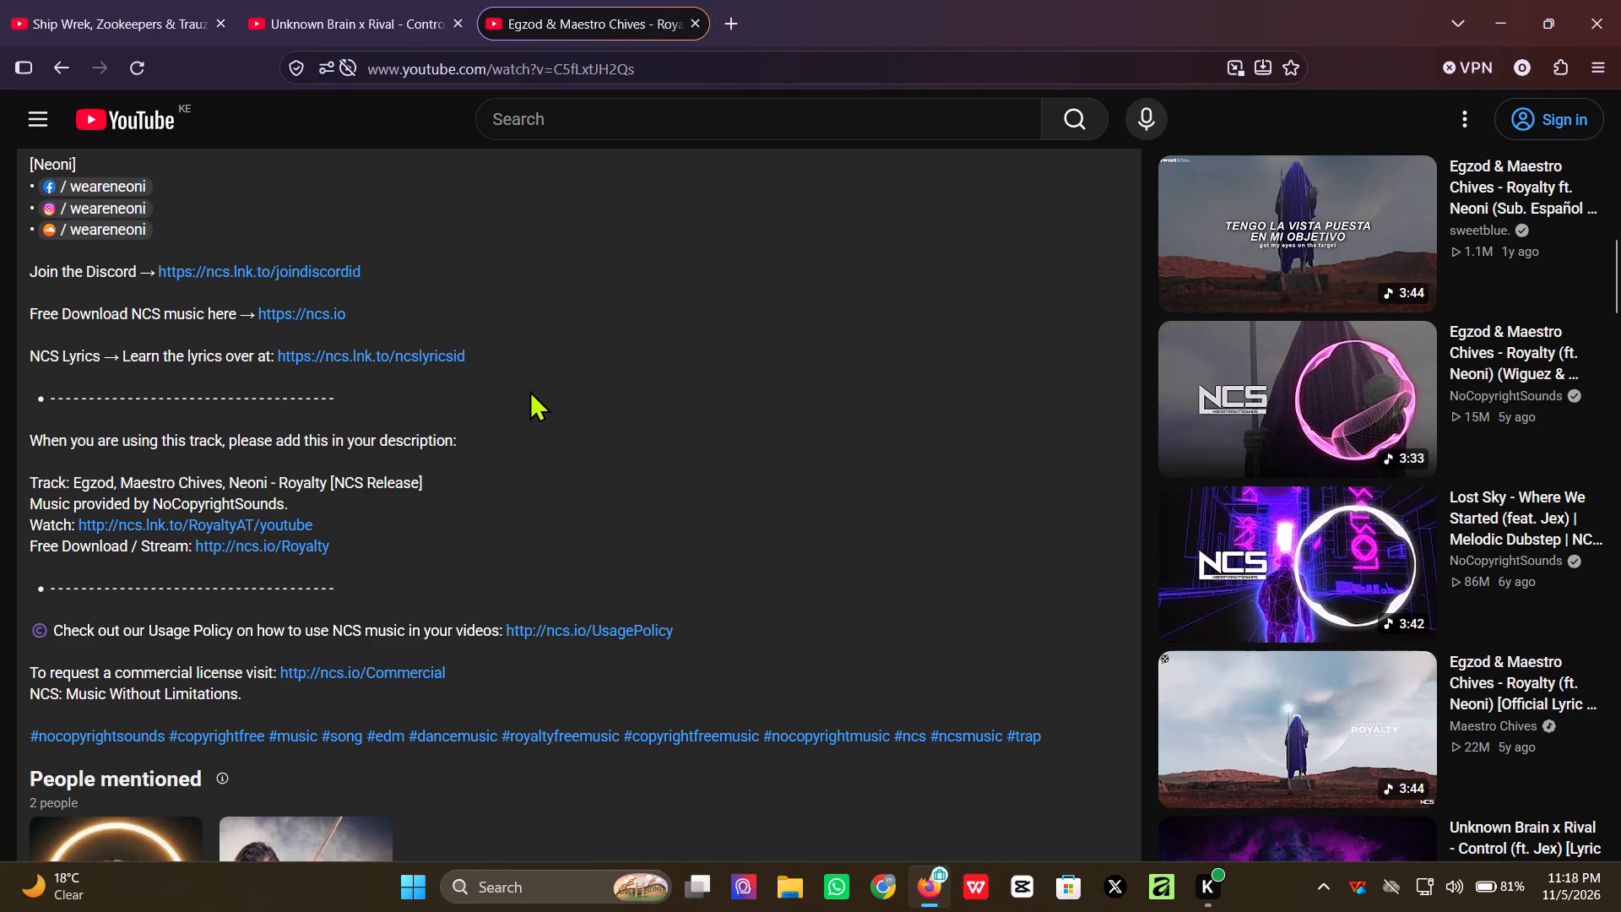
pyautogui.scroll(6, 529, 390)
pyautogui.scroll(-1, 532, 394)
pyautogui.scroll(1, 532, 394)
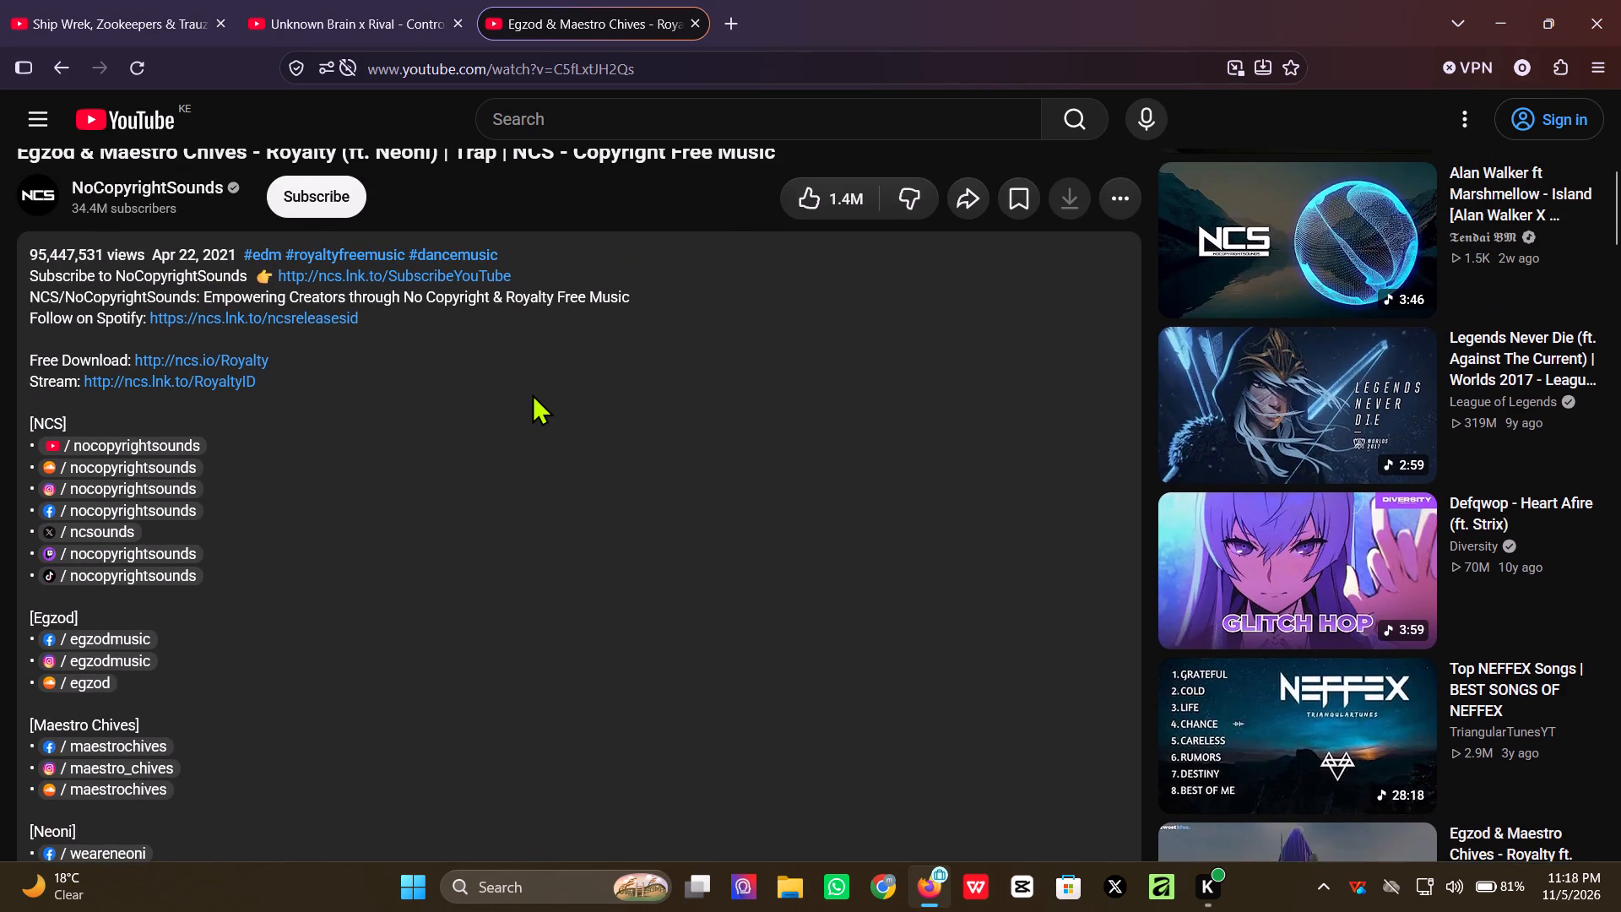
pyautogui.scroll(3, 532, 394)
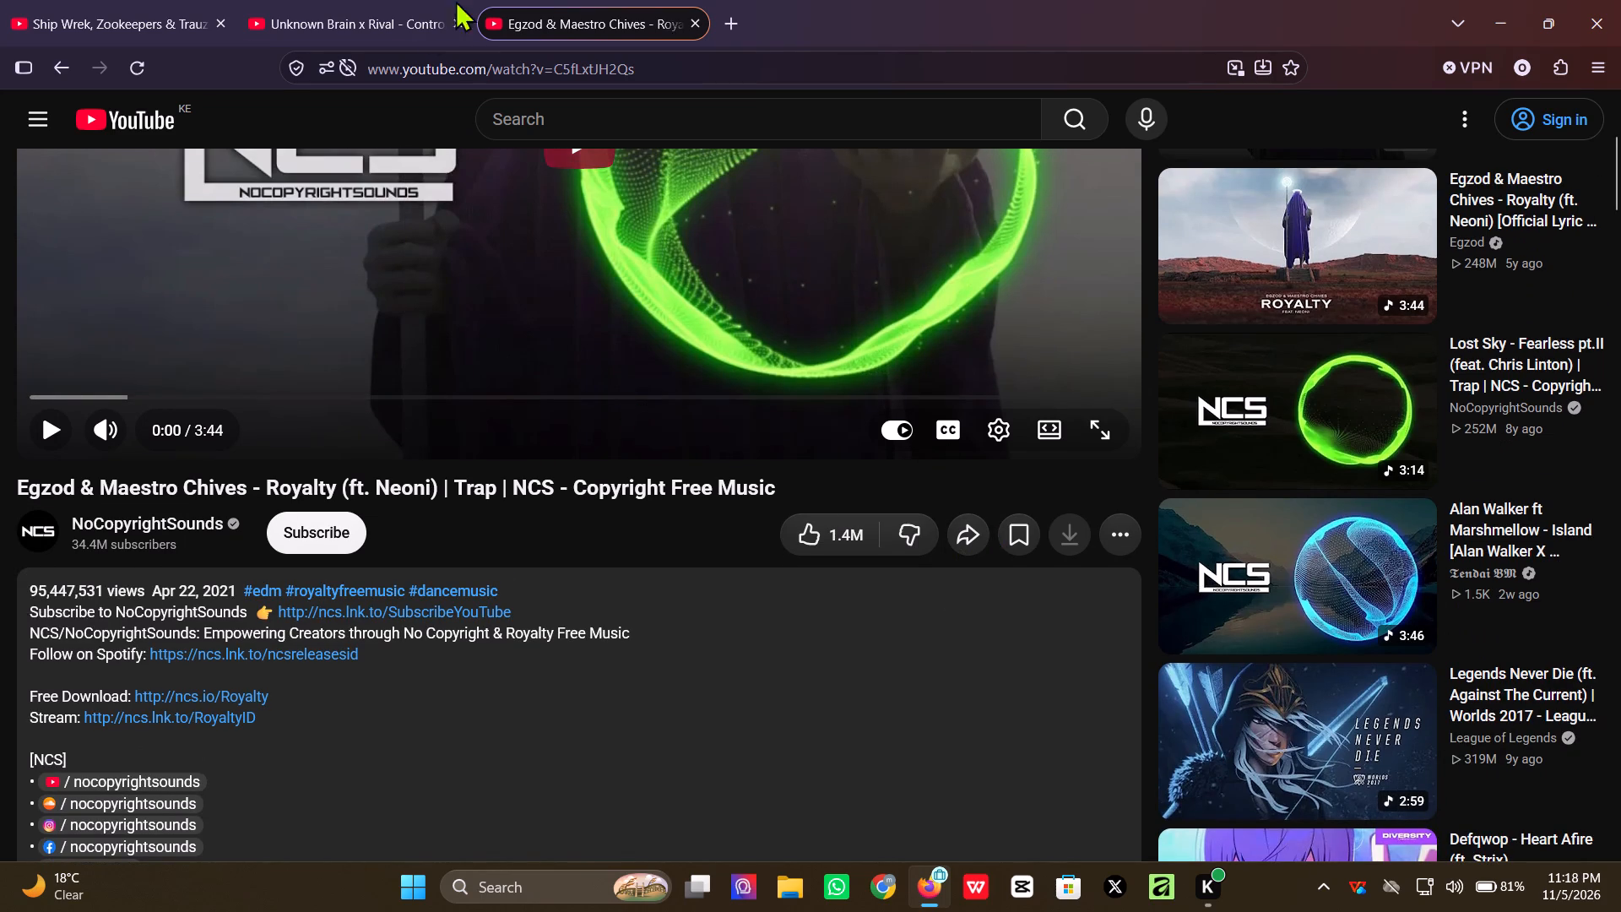
pyautogui.click(727, 24)
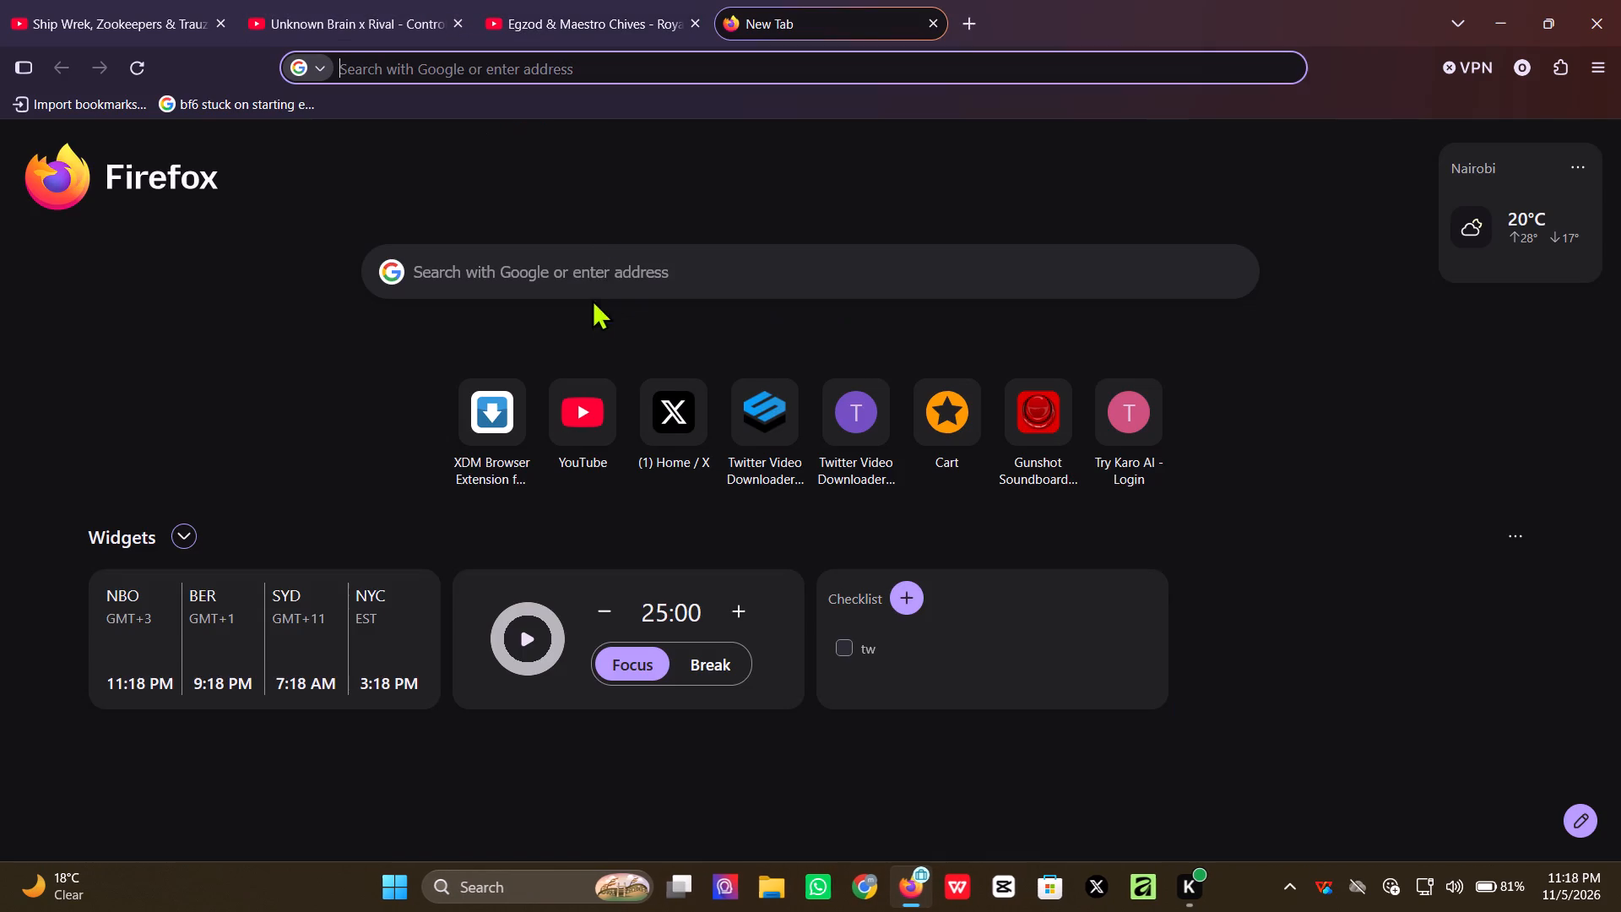
pyautogui.click(588, 274)
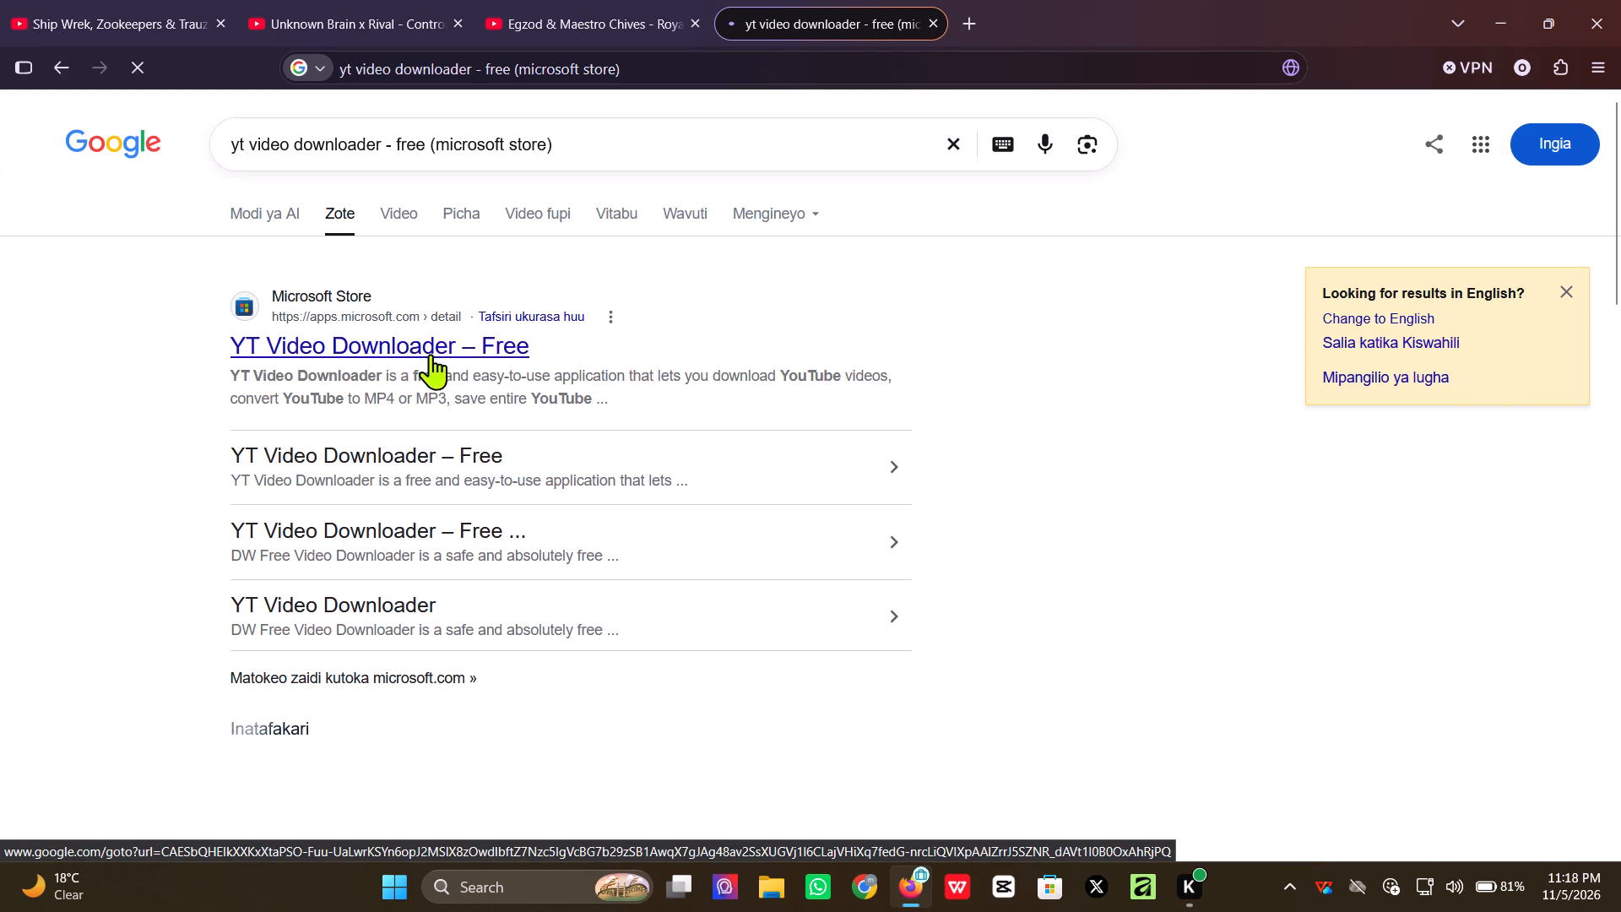
# Look through the search results for a suitable YouTube video downloader.
pyautogui.scroll(-5, 431, 354)
pyautogui.scroll(2, 431, 361)
pyautogui.scroll(-3, 431, 364)
pyautogui.scroll(1, 434, 384)
pyautogui.scroll(-4, 436, 390)
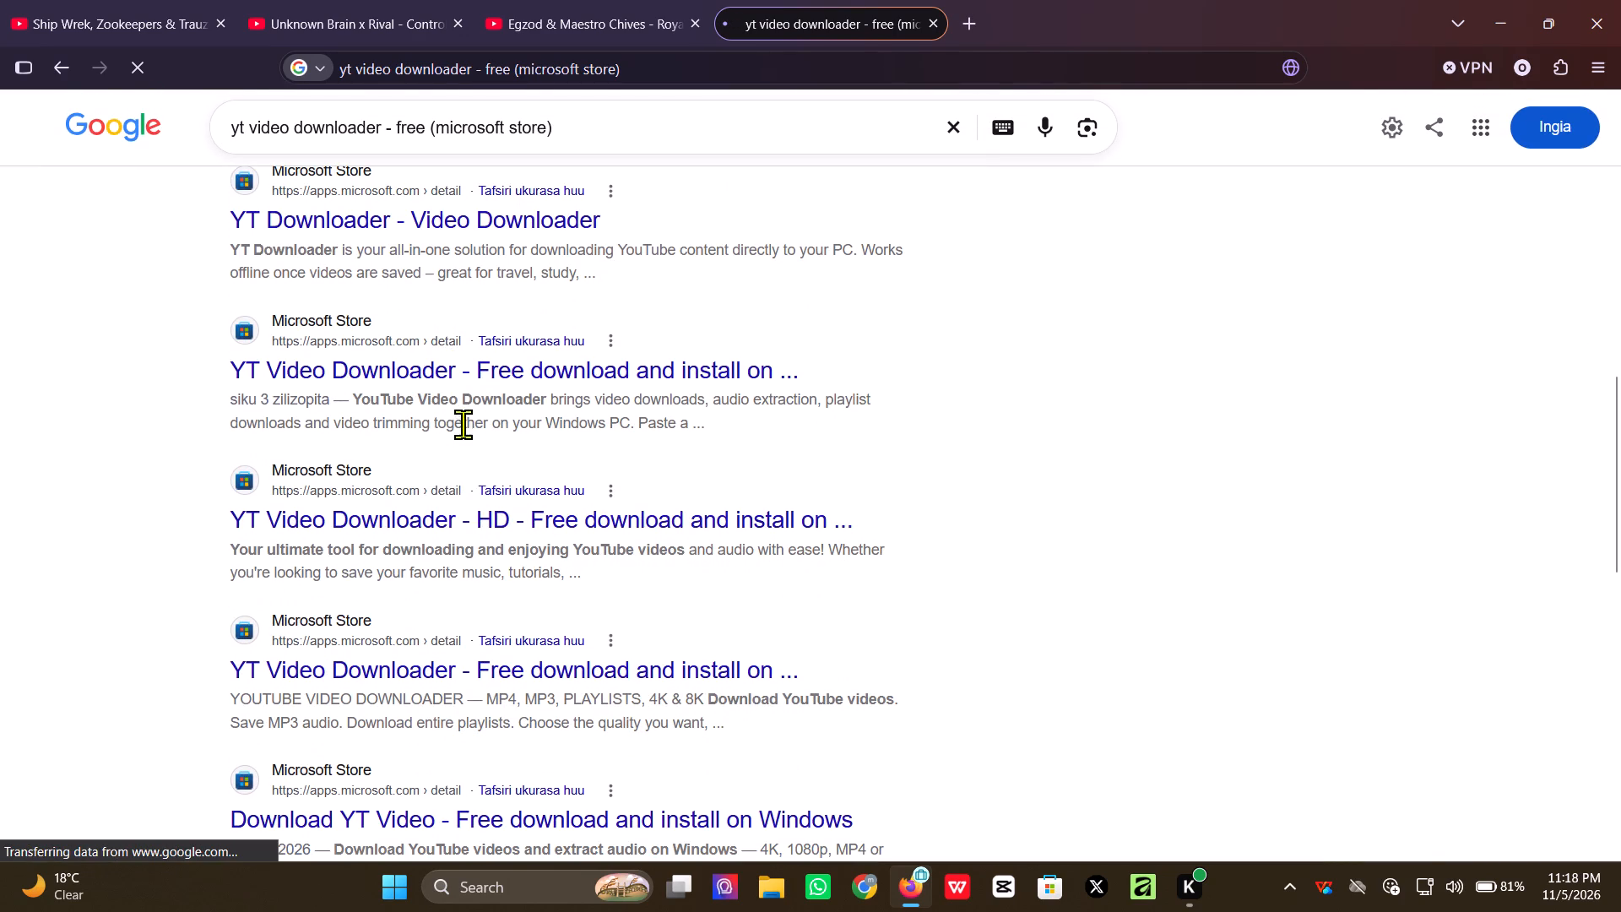
pyautogui.scroll(6, 475, 418)
pyautogui.scroll(-1, 539, 434)
pyautogui.scroll(7, 541, 434)
pyautogui.scroll(-1, 550, 407)
pyautogui.scroll(1, 550, 407)
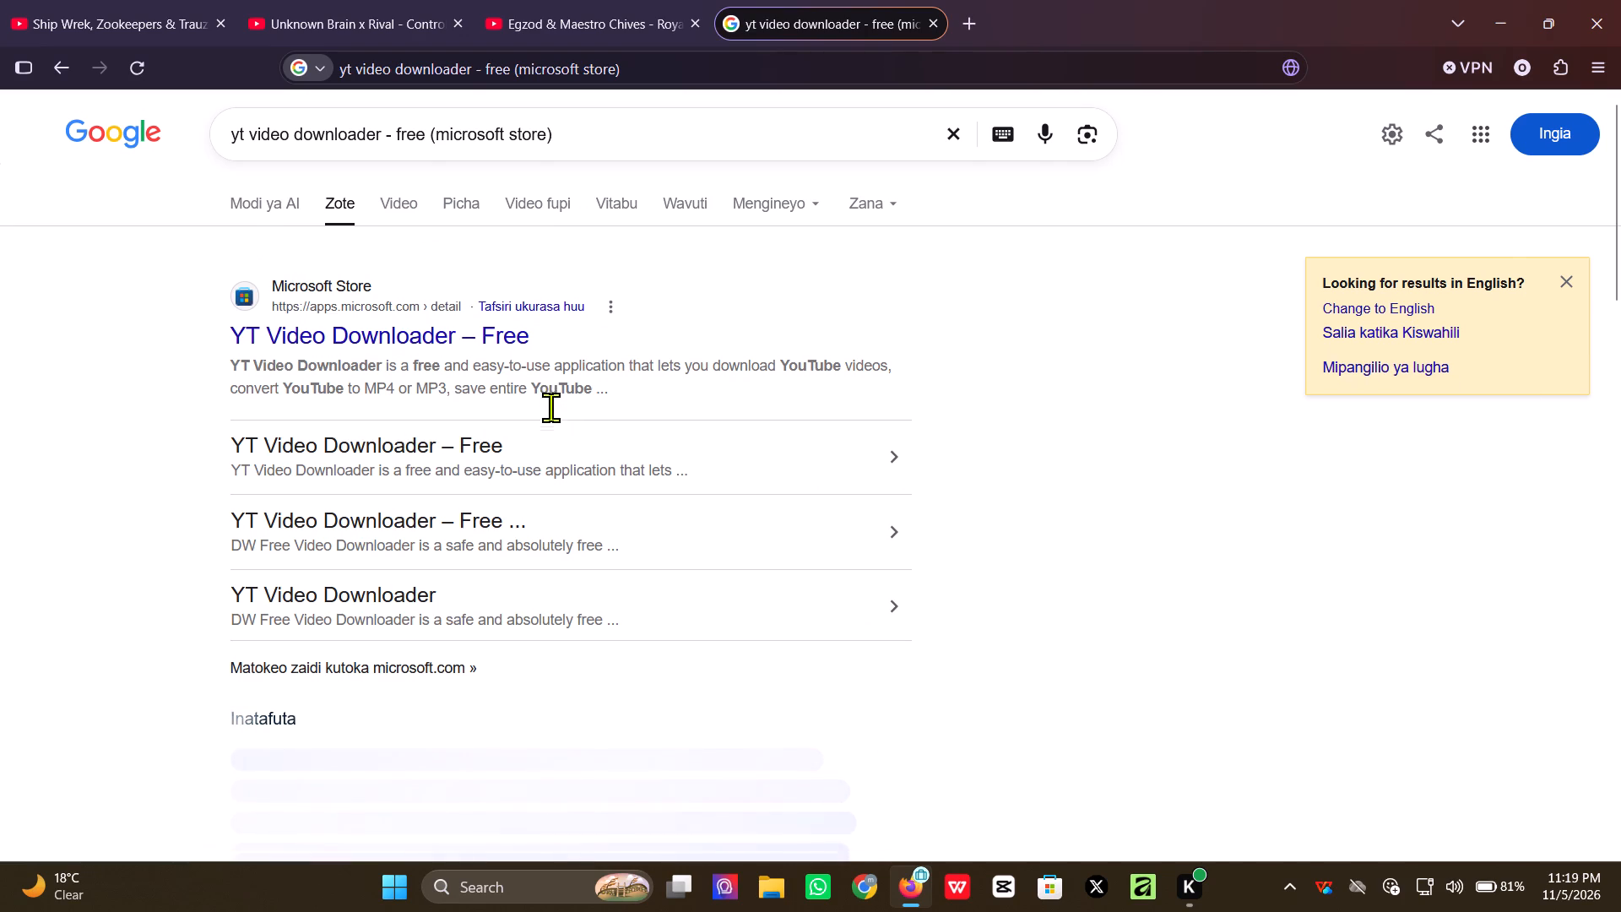
pyautogui.scroll(2, 550, 407)
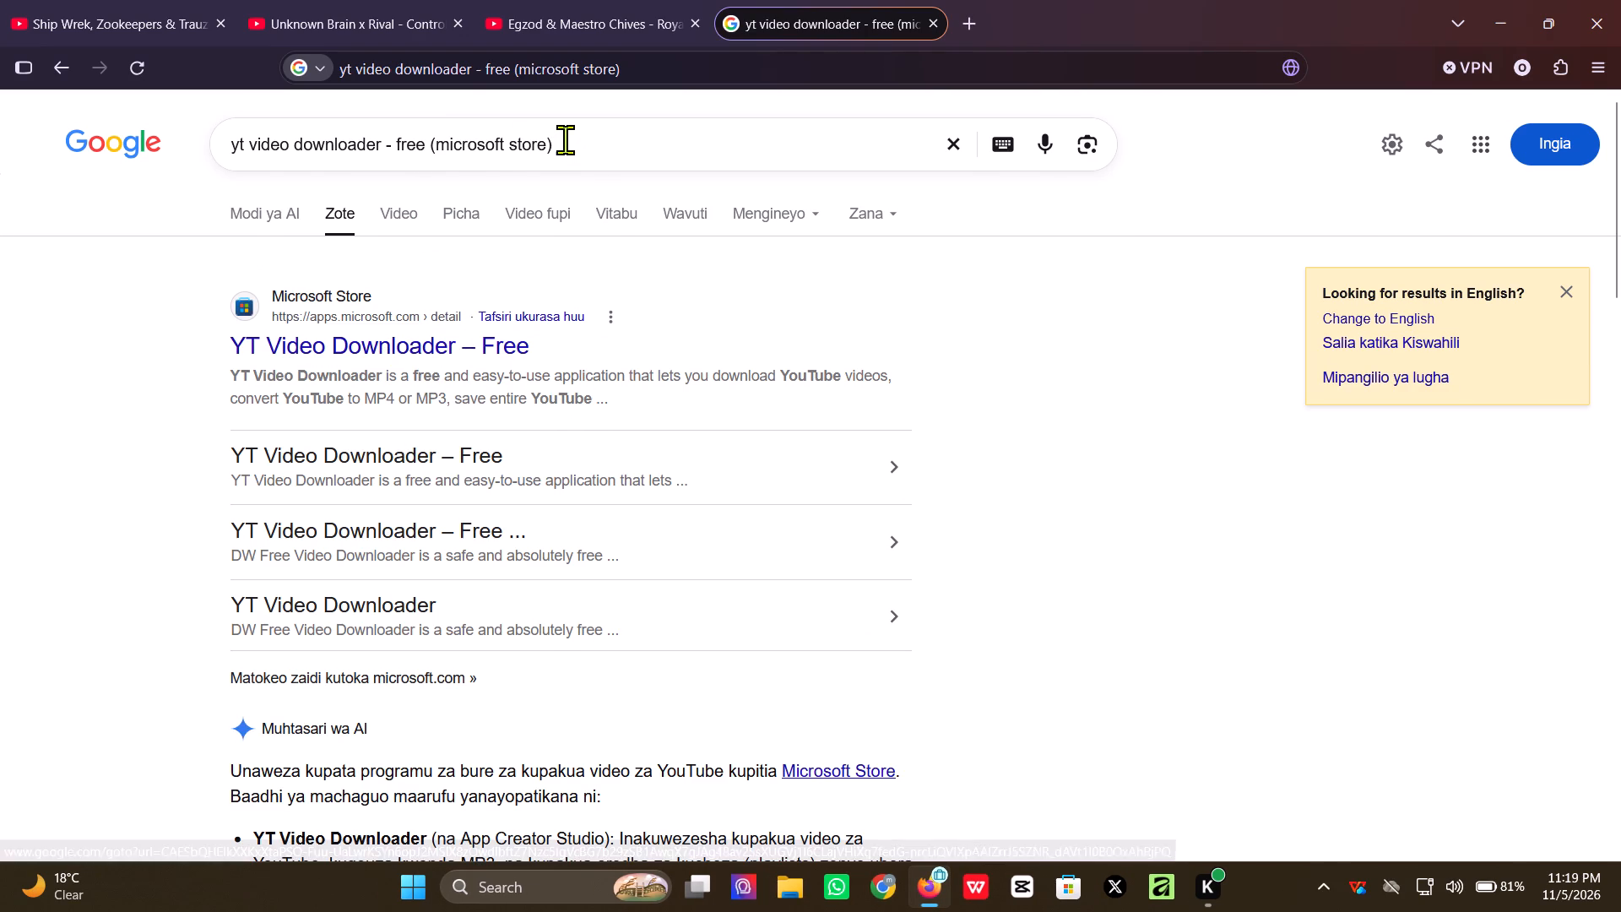
# Shorten the Google query to "yt video downloader" and run the search again.
pyautogui.click(565, 139)
pyautogui.press('BackSpace')
pyautogui.press('BackSpace')
pyautogui.press('BackSpace')
pyautogui.press('BackSpace')
pyautogui.press('BackSpace')
pyautogui.press('BackSpace')
pyautogui.press('BackSpace')
pyautogui.press('BackSpace')
pyautogui.press('BackSpace')
pyautogui.press('BackSpace')
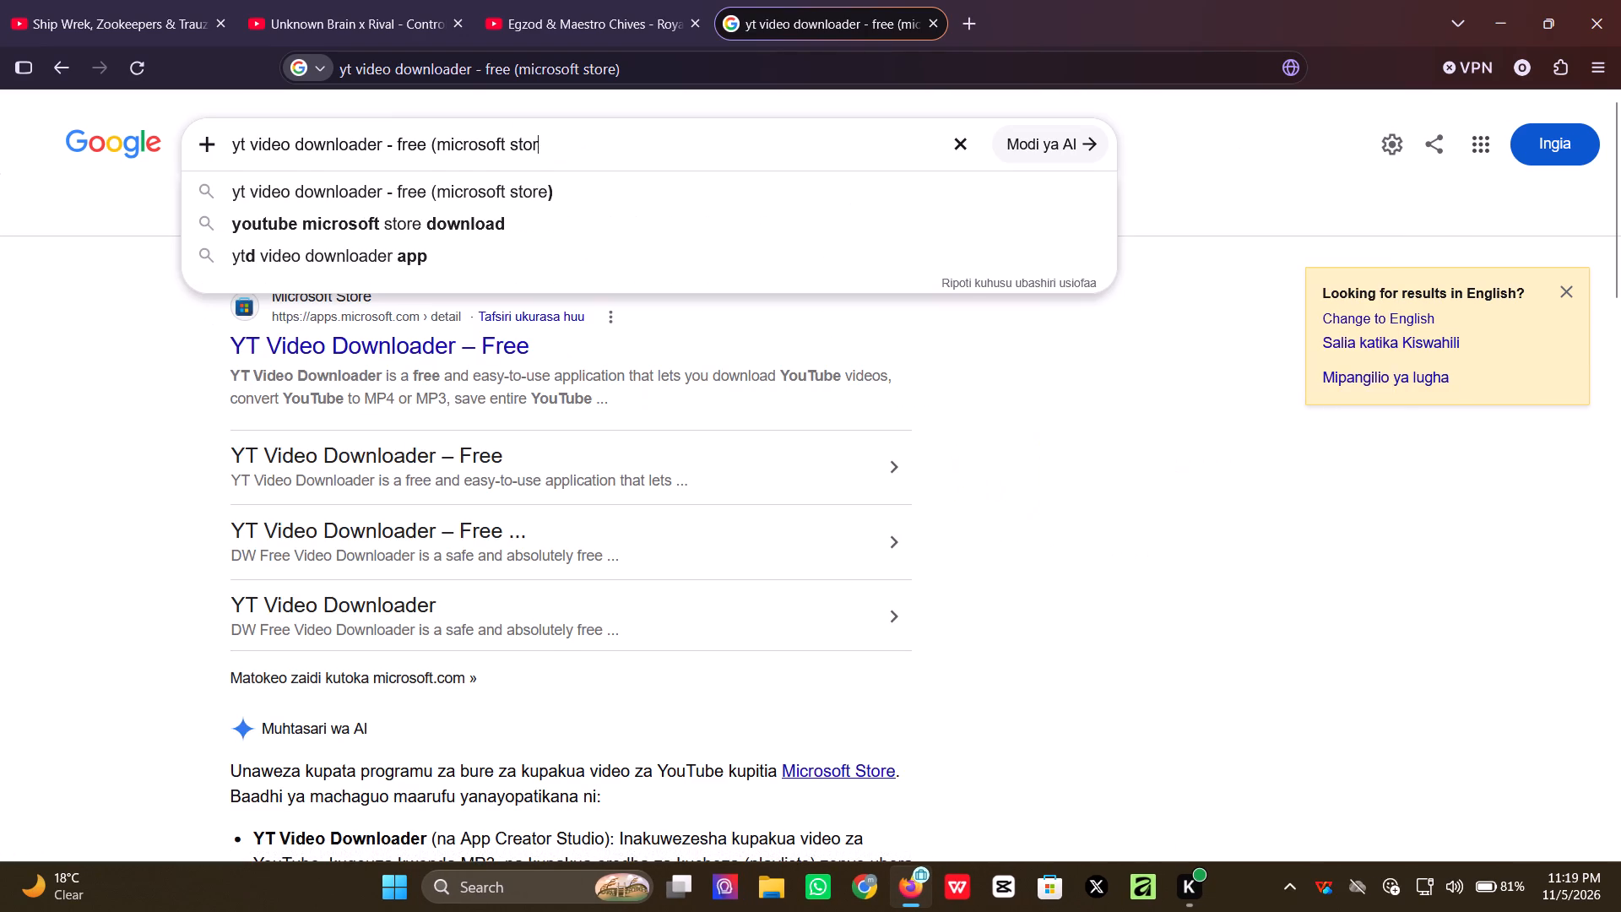
pyautogui.press('BackSpace')
pyautogui.press('BackSpace')
pyautogui.press('BackSpace')
pyautogui.press('BackSpace')
pyautogui.press('BackSpace')
pyautogui.press('BackSpace')
pyautogui.press('BackSpace')
pyautogui.press('BackSpace')
pyautogui.press('BackSpace')
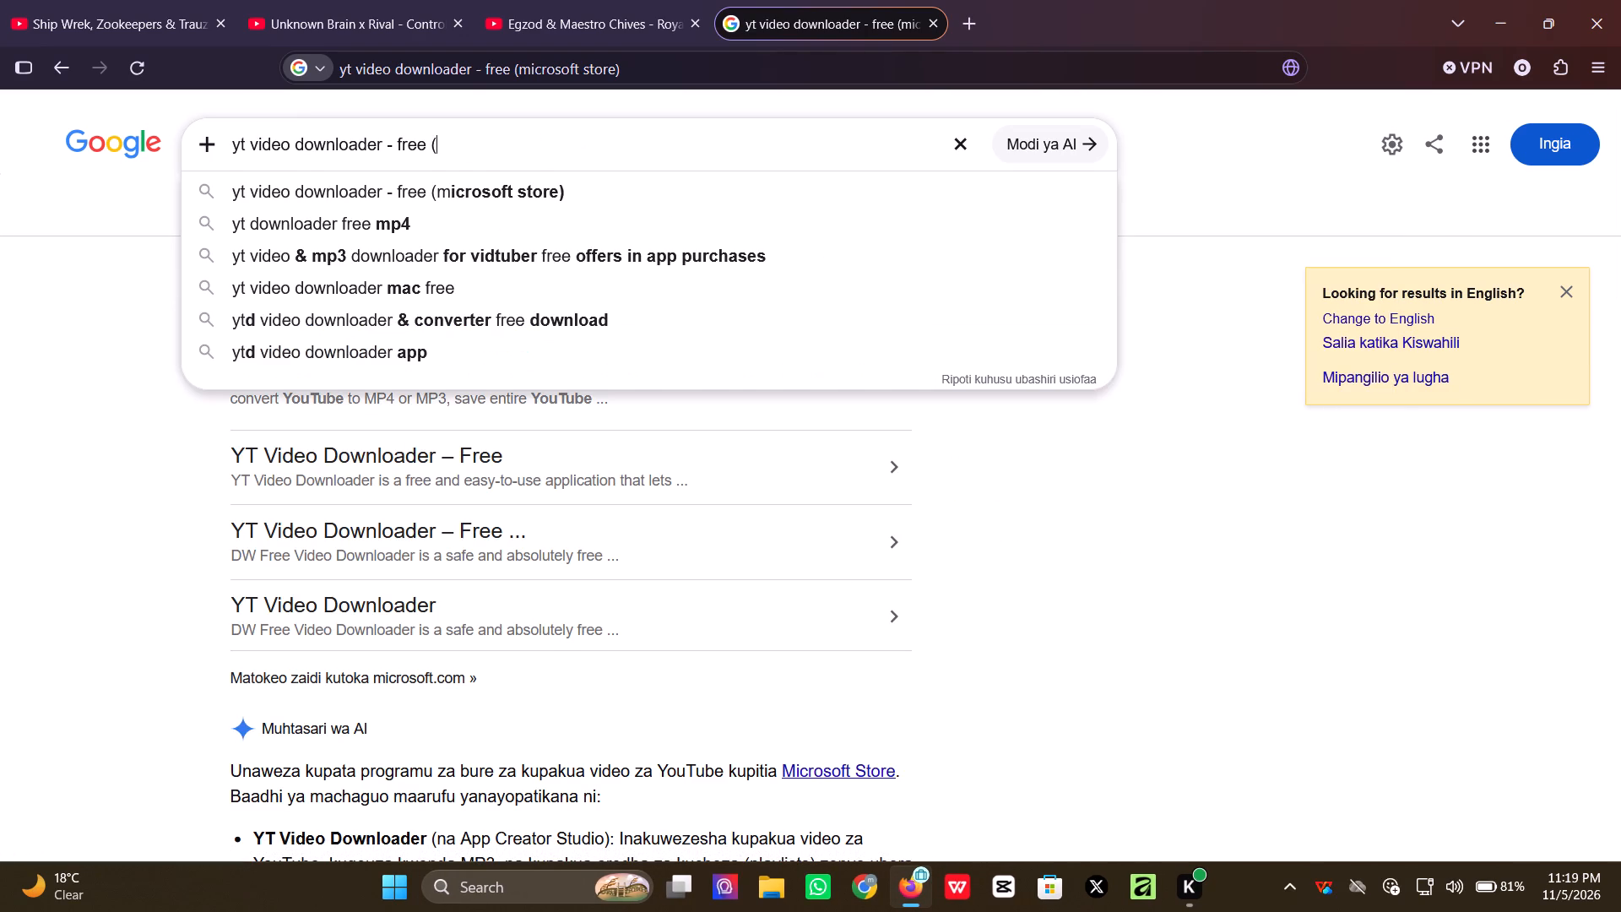
pyautogui.press('BackSpace')
pyautogui.press('BackSpace')
pyautogui.press('BackSpace')
pyautogui.press('BackSpace')
pyautogui.press('BackSpace')
pyautogui.press('BackSpace')
pyautogui.press('BackSpace')
pyautogui.press('BackSpace')
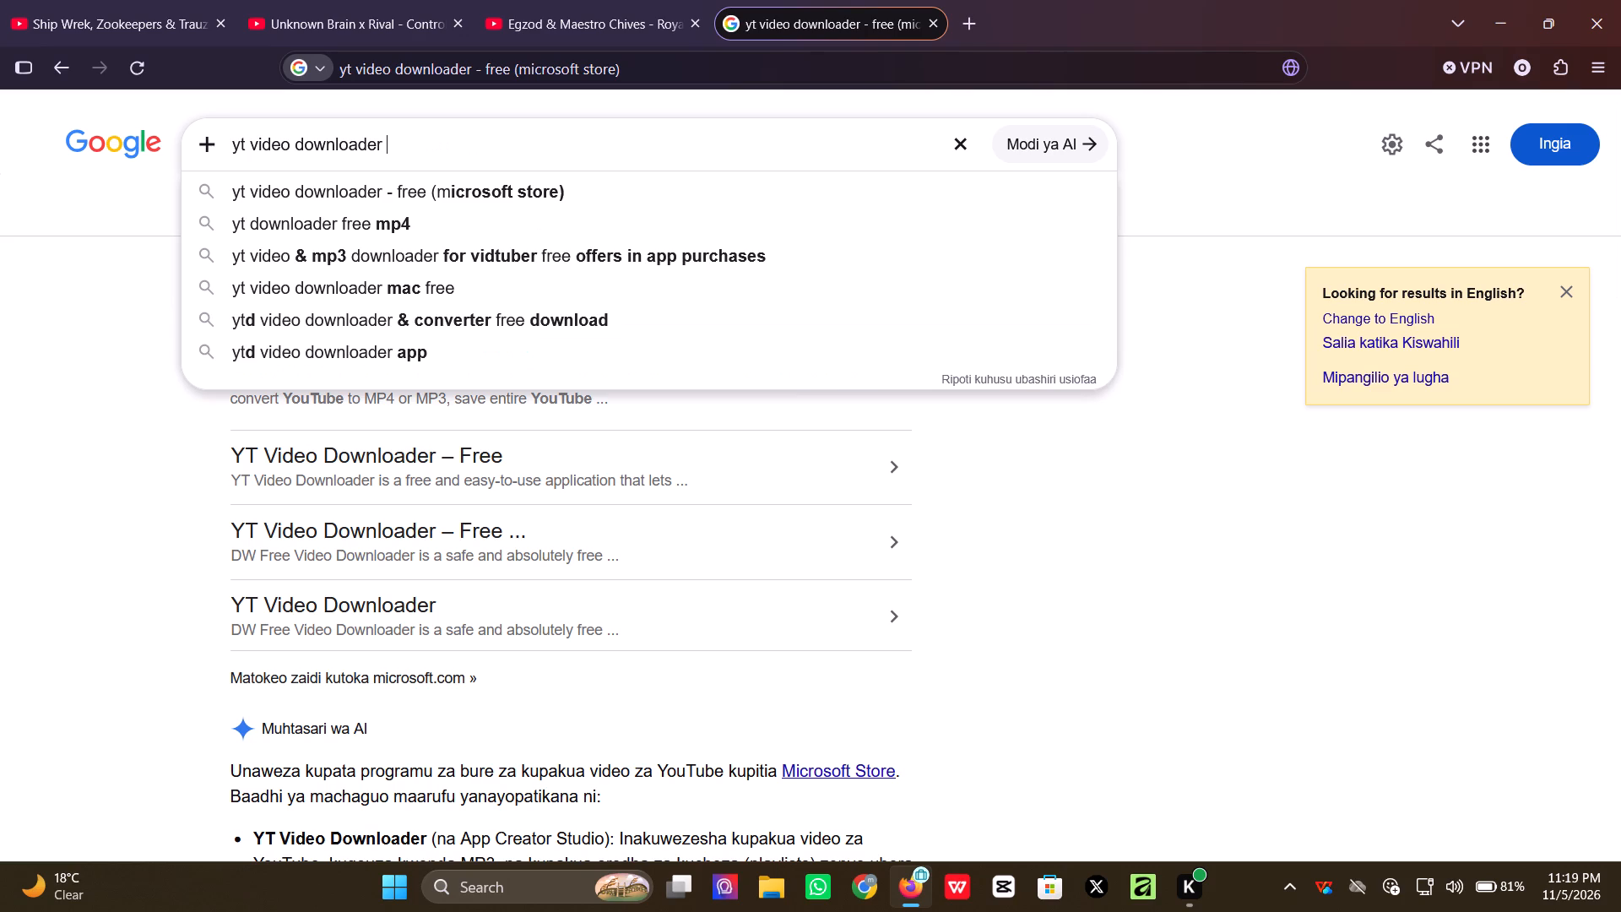
pyautogui.press('Return')
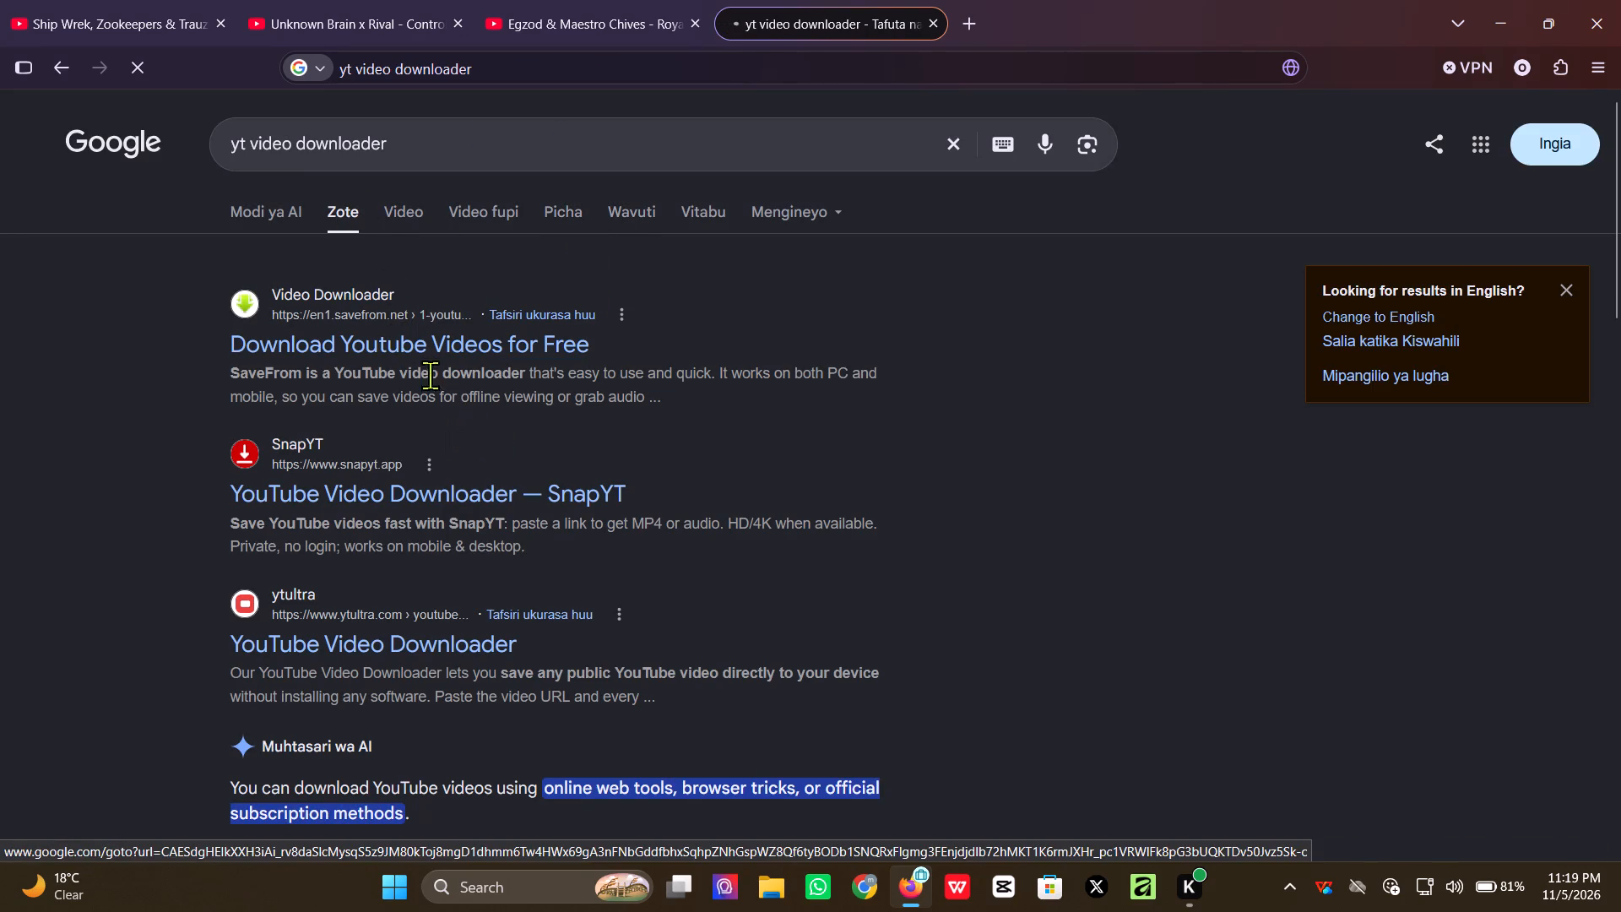
# Open the SaveFrom "Download Youtube Videos for Free" search result.
pyautogui.click(357, 339)
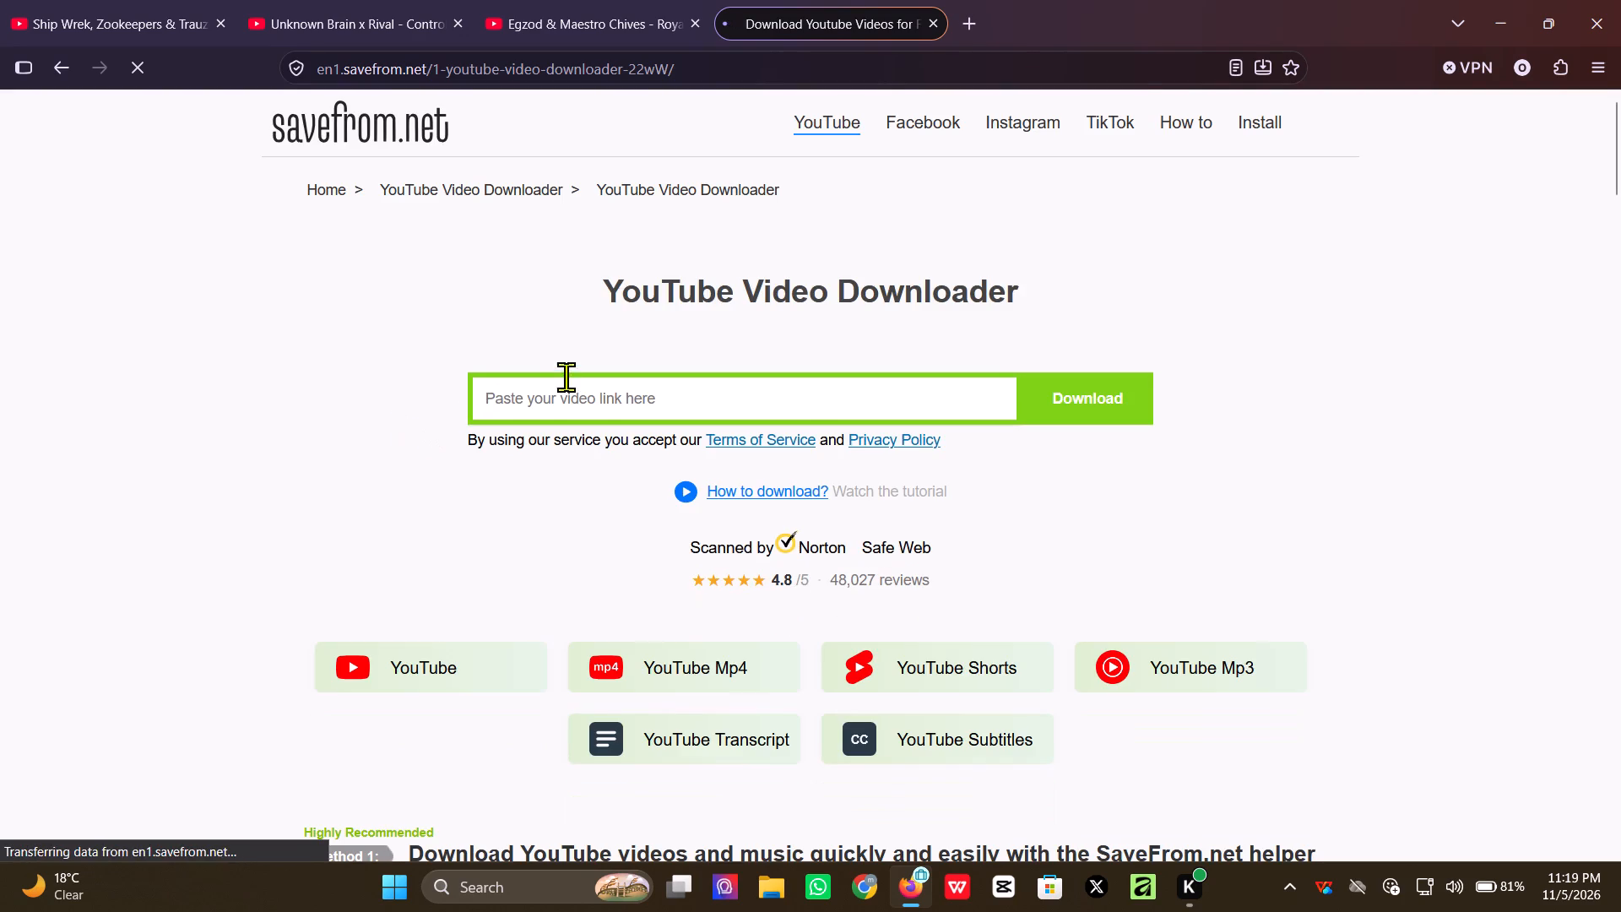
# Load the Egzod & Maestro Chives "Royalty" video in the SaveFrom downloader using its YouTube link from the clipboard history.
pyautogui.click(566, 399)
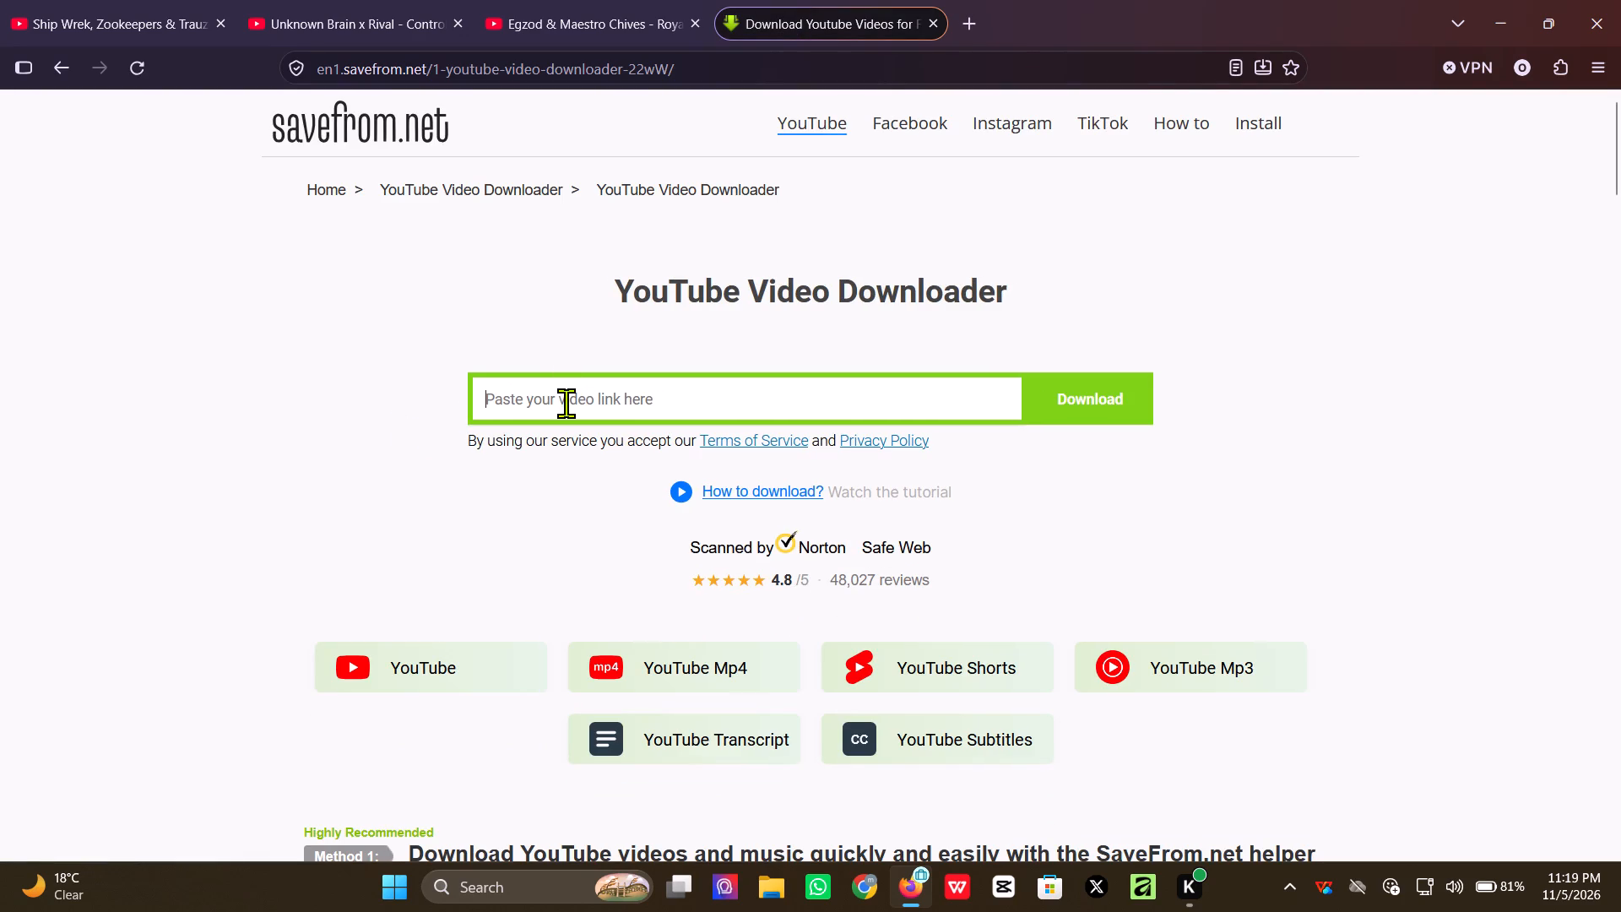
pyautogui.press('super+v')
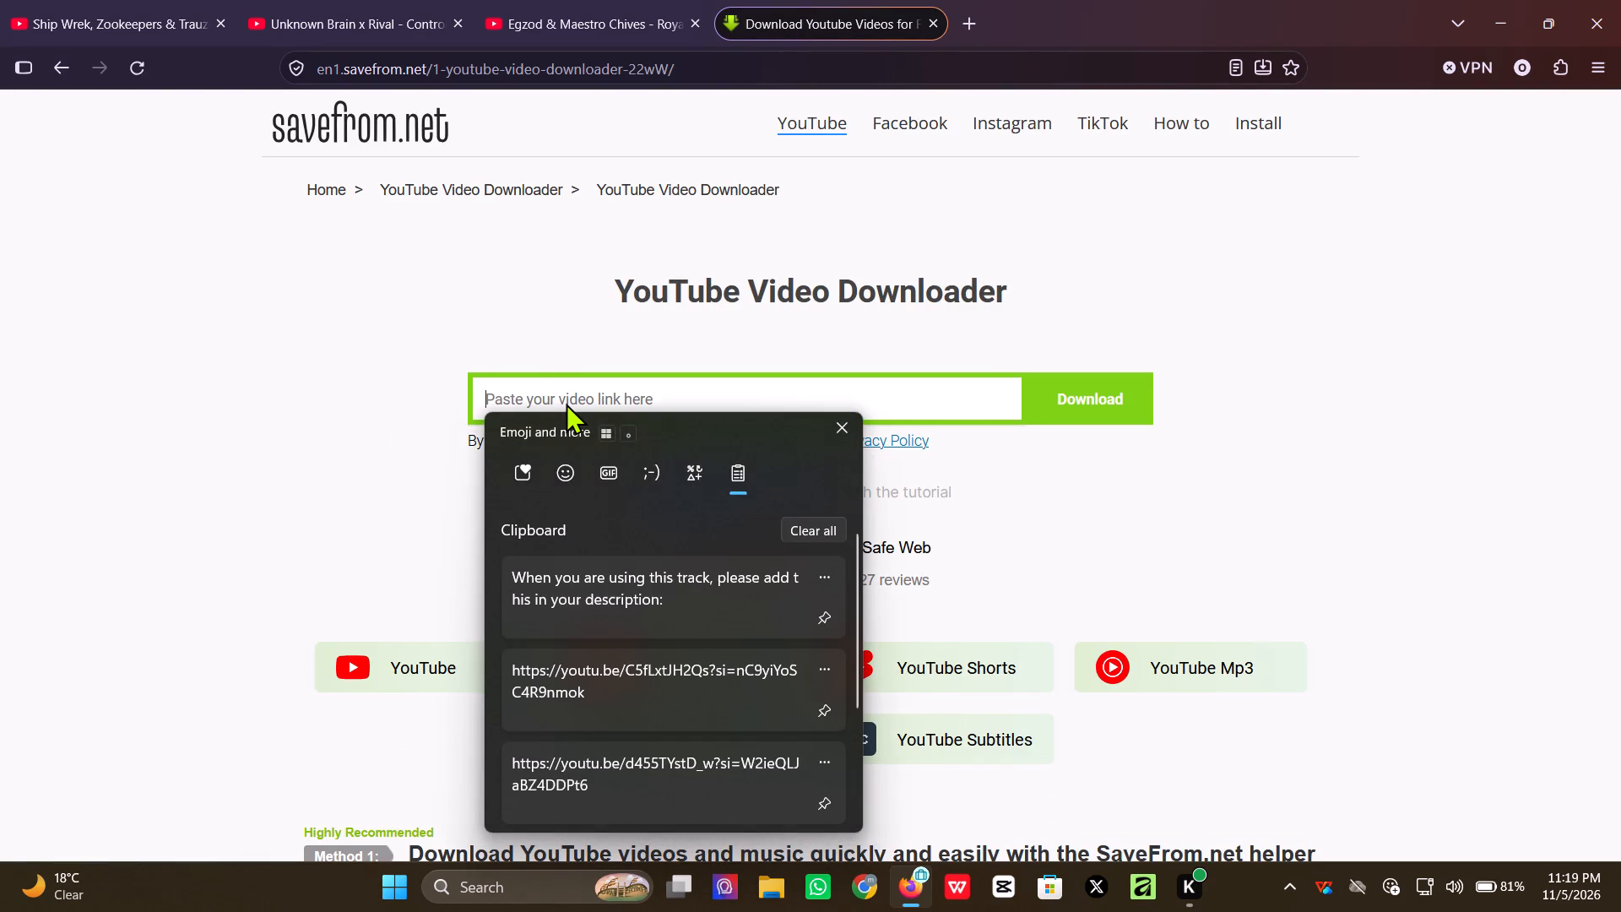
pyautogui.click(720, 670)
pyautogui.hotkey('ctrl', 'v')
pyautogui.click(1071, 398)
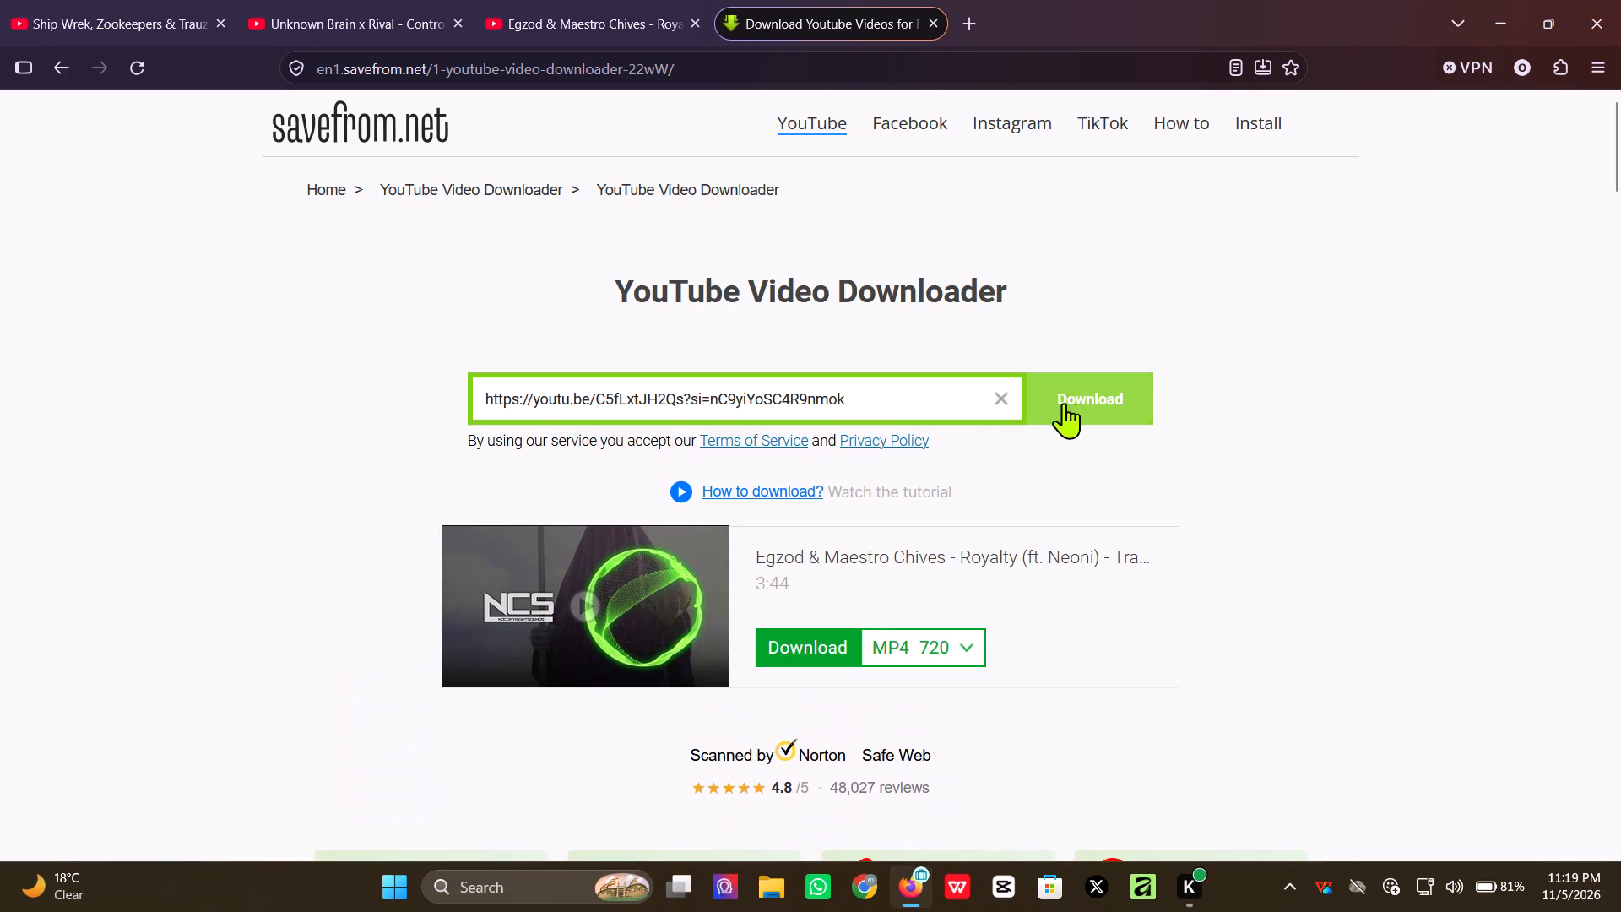
# Examine the full list of SaveFrom download formats for the Royalty track, looking for a suitable audio option.
pyautogui.click(964, 642)
pyautogui.scroll(-2, 967, 502)
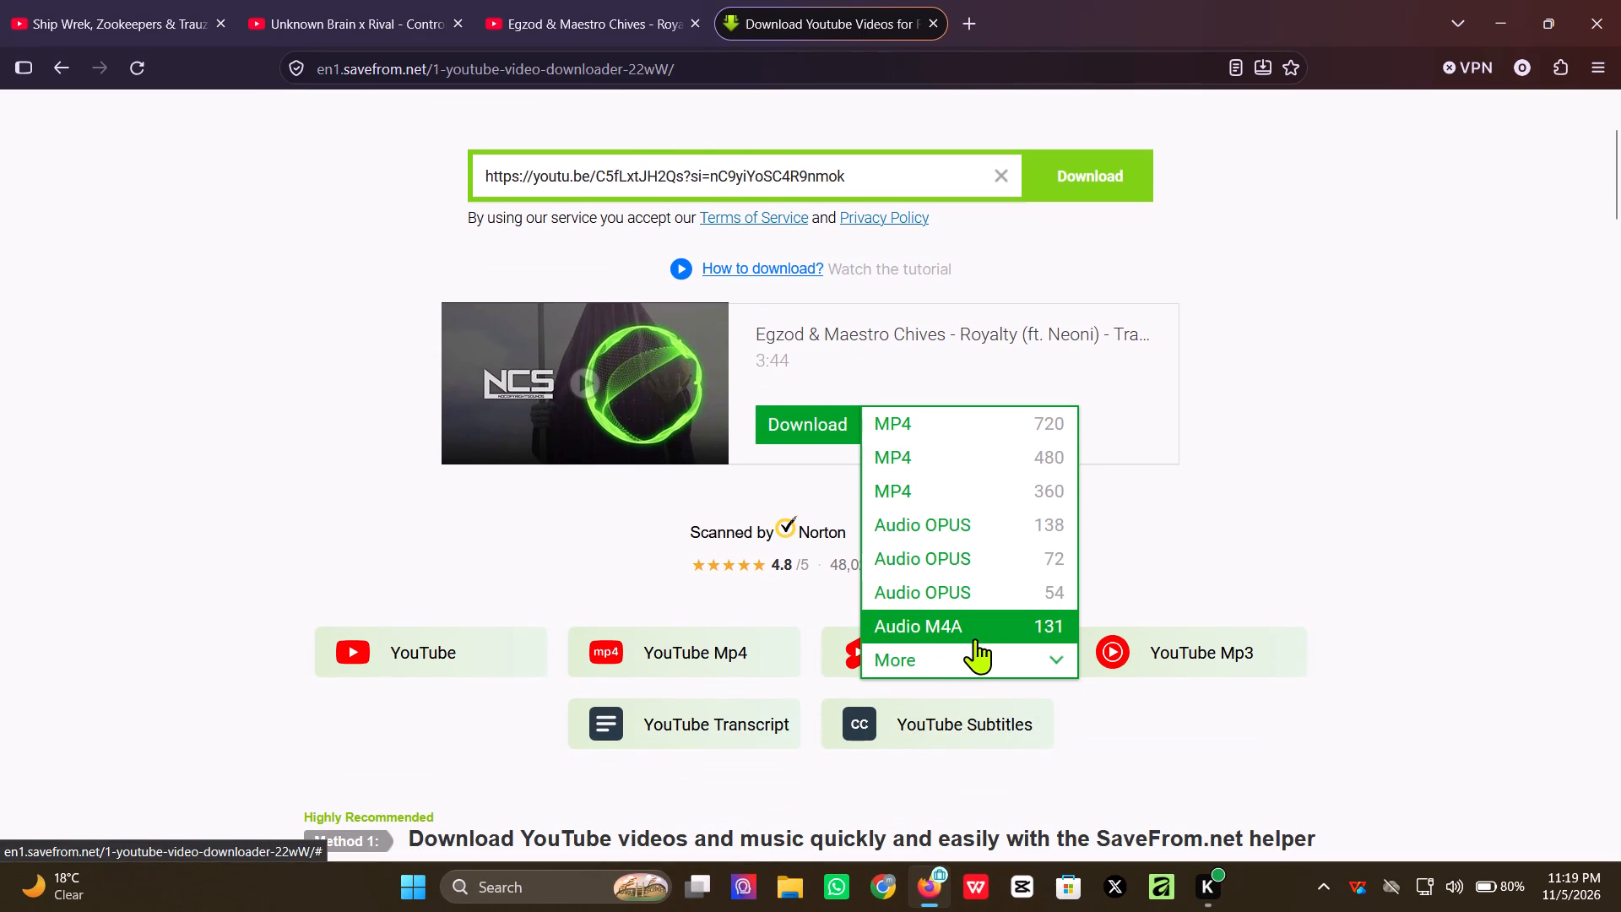
pyautogui.click(1055, 649)
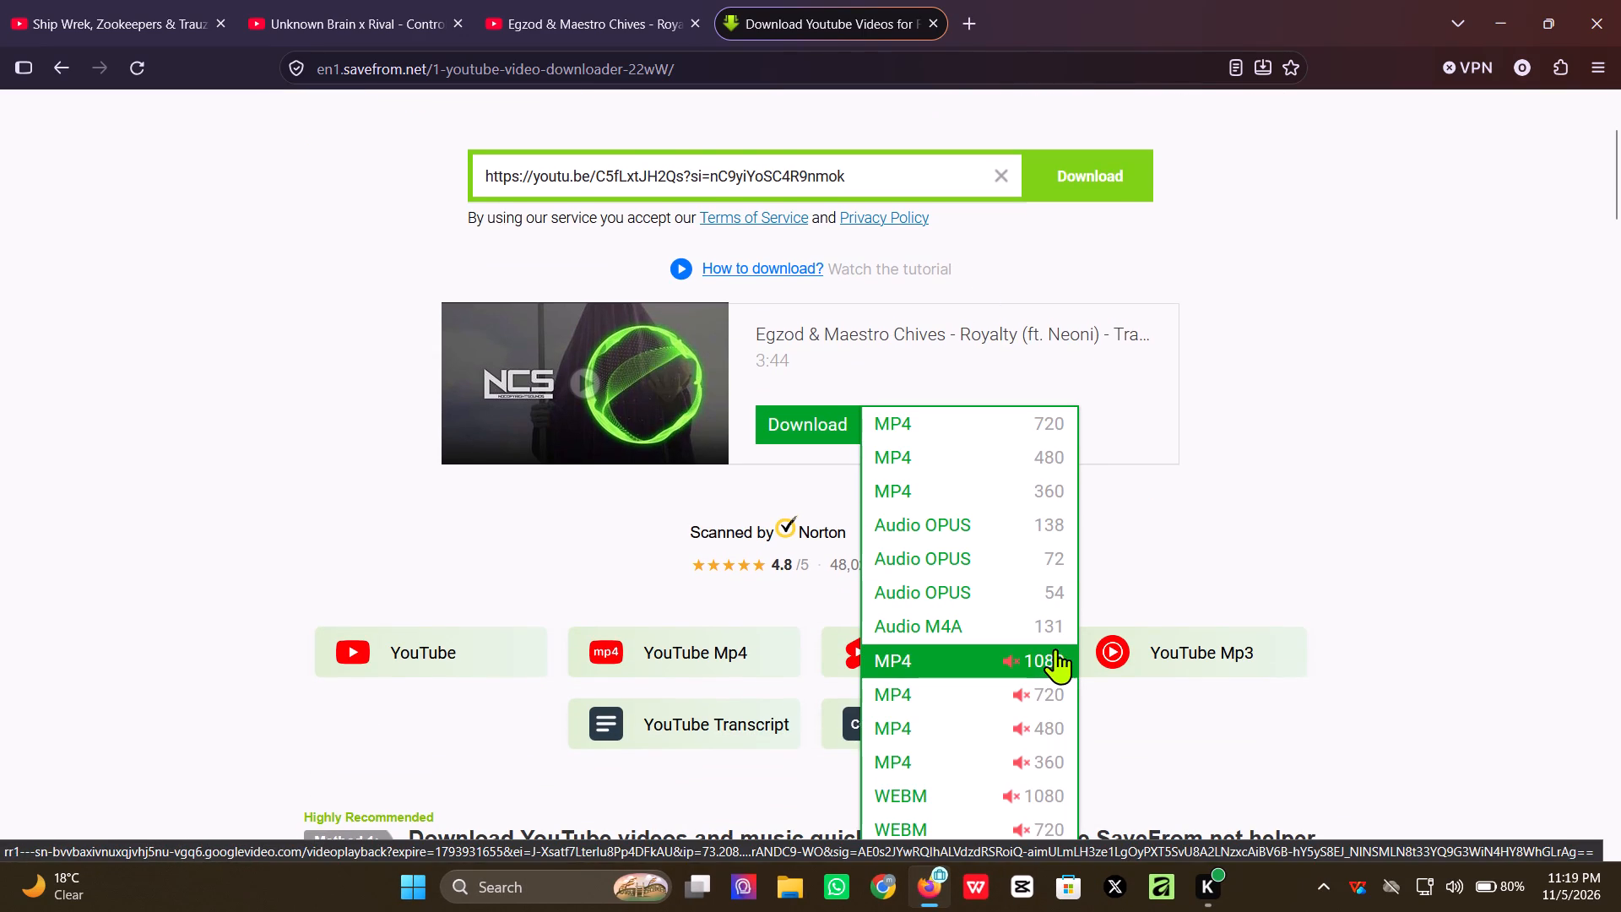
pyautogui.scroll(-3, 1024, 697)
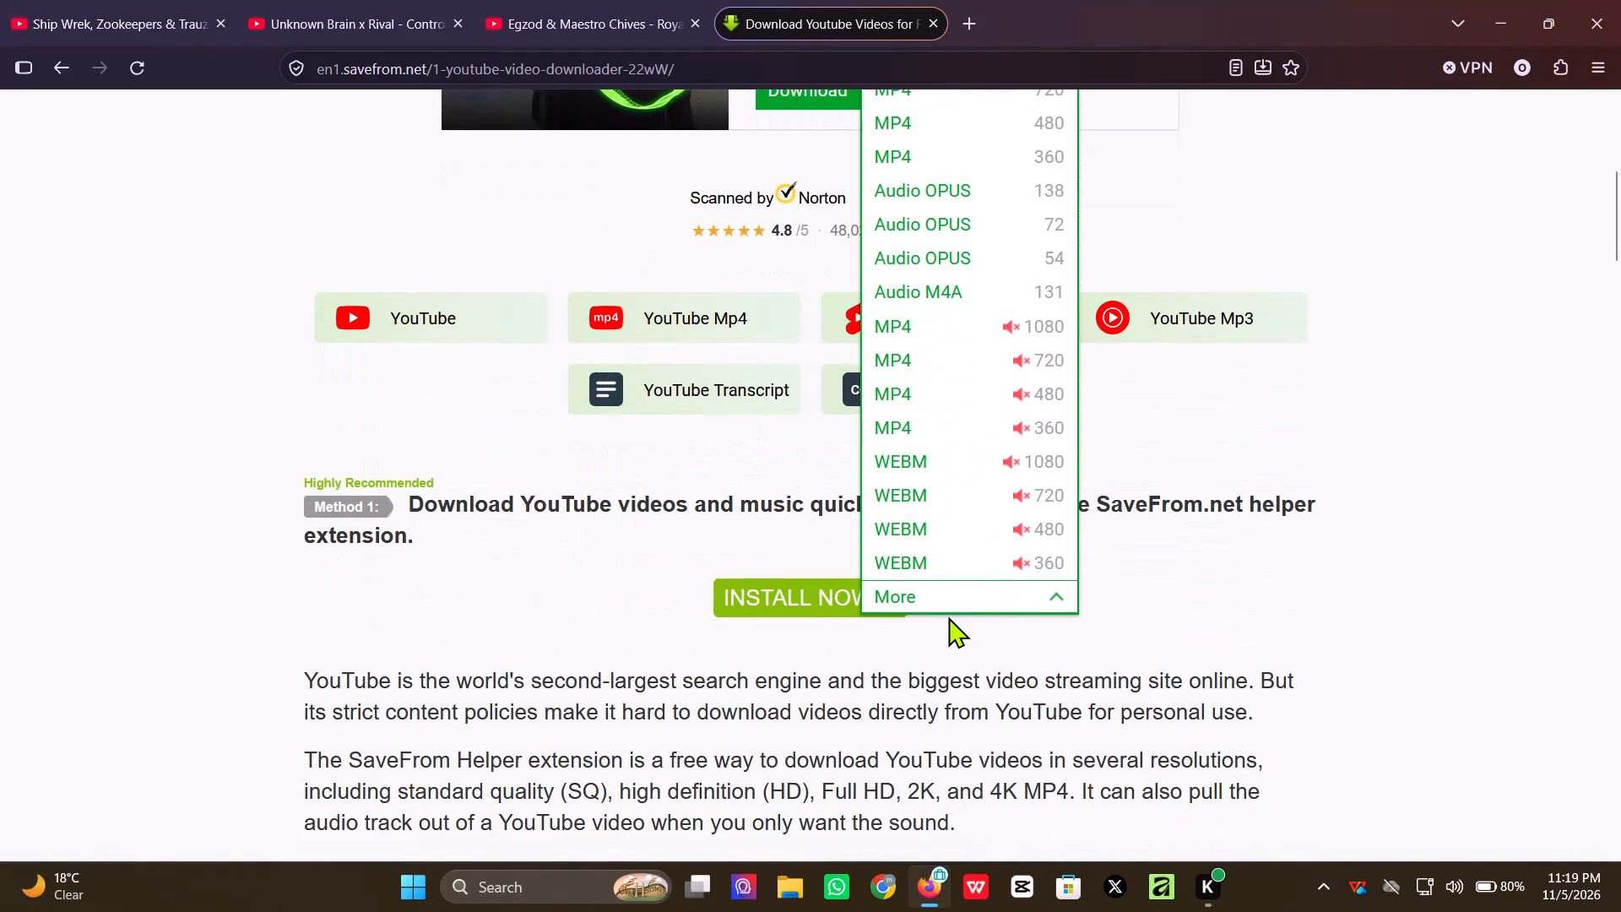
pyautogui.scroll(1, 946, 611)
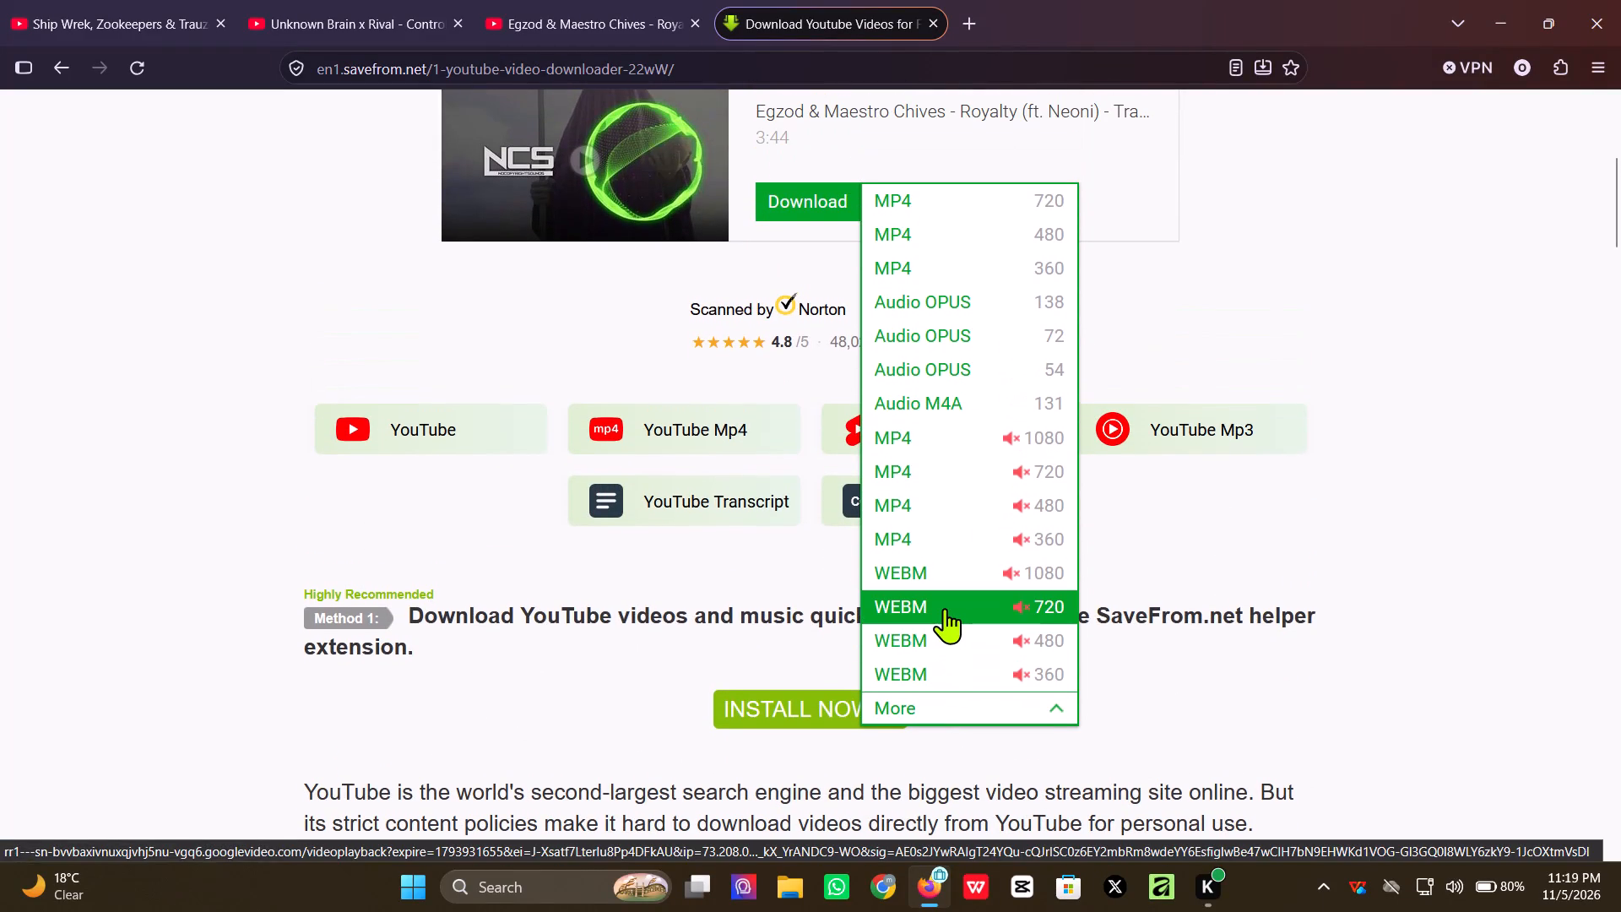
pyautogui.scroll(-1, 967, 637)
pyautogui.scroll(1, 967, 638)
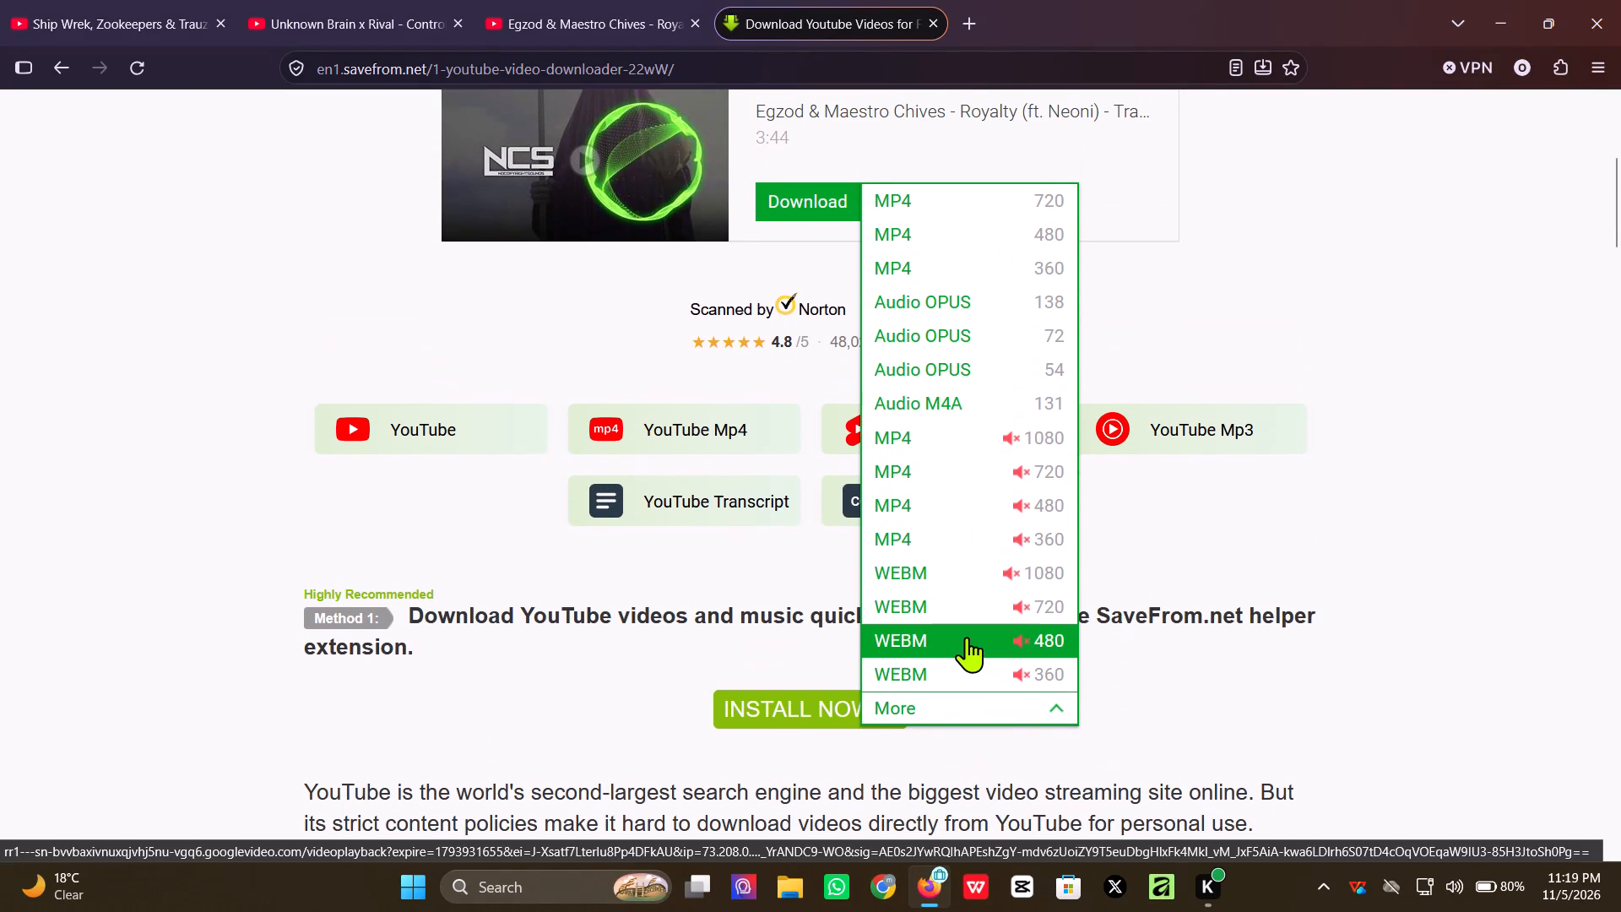
pyautogui.scroll(1, 967, 637)
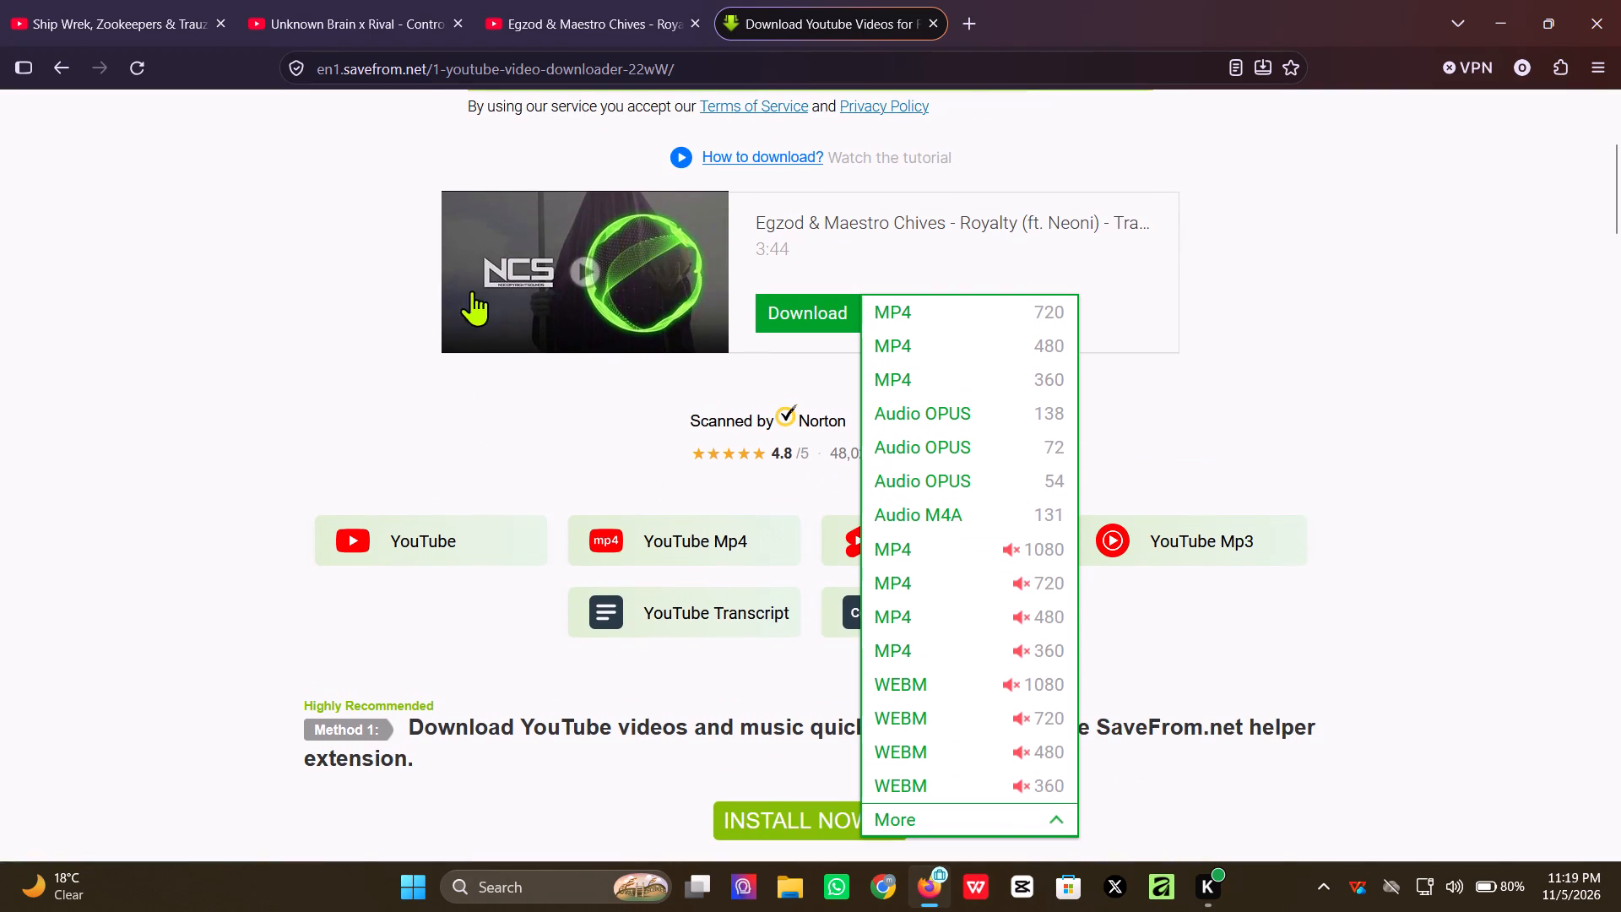
pyautogui.scroll(5, 466, 290)
# Return to the Google results and open the SnapYT "YouTube Video Downloader" site.
pyautogui.click(66, 80)
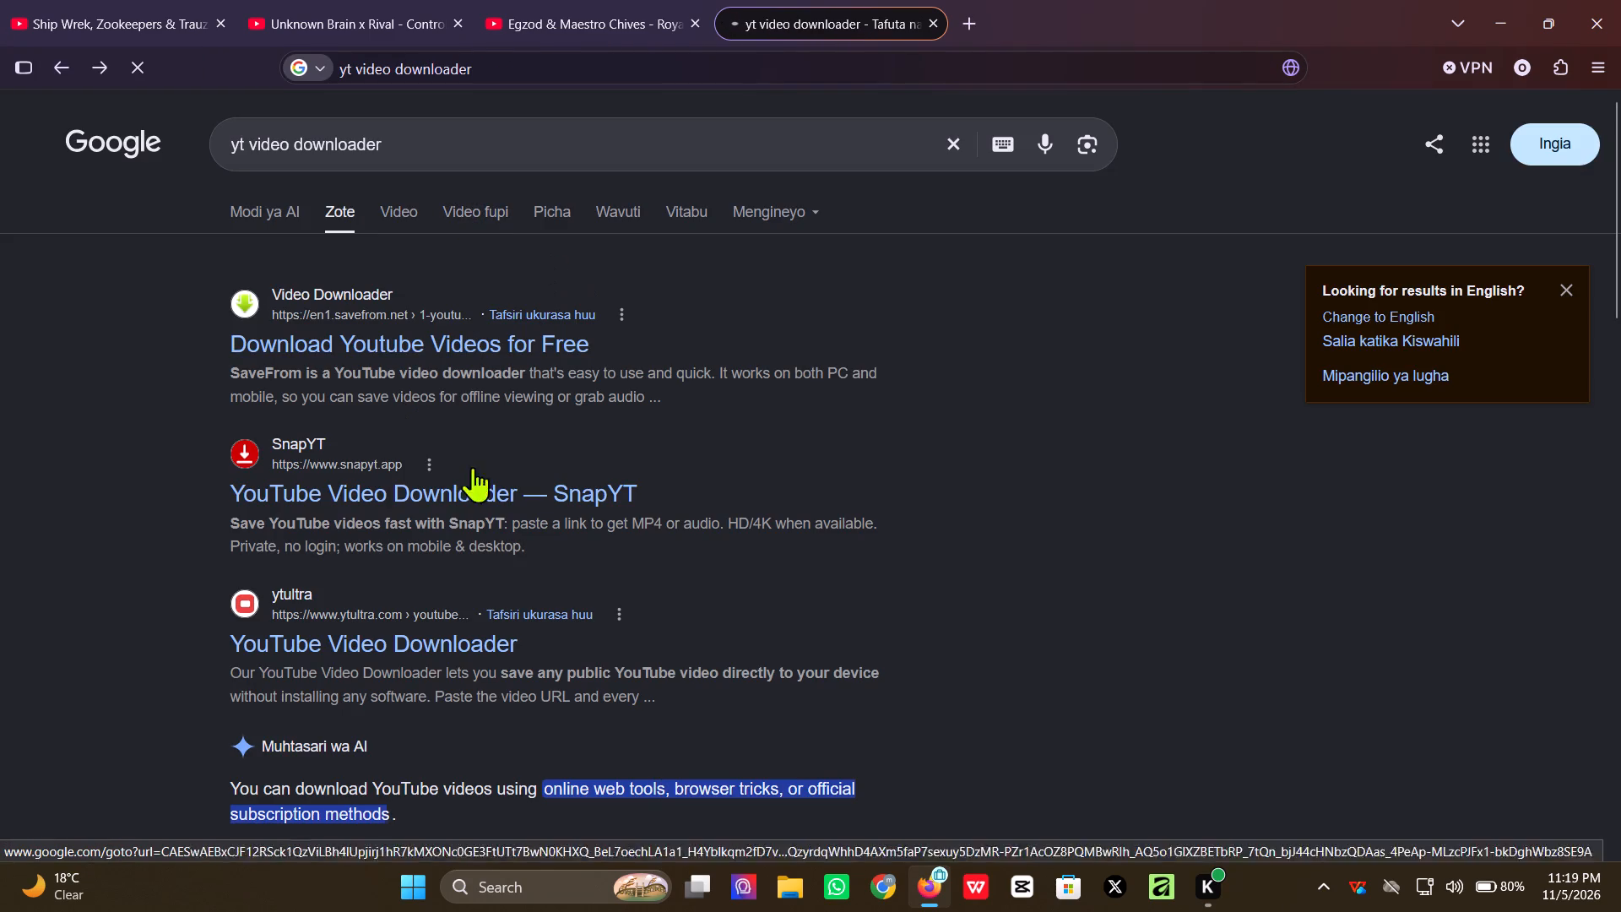
pyautogui.click(480, 489)
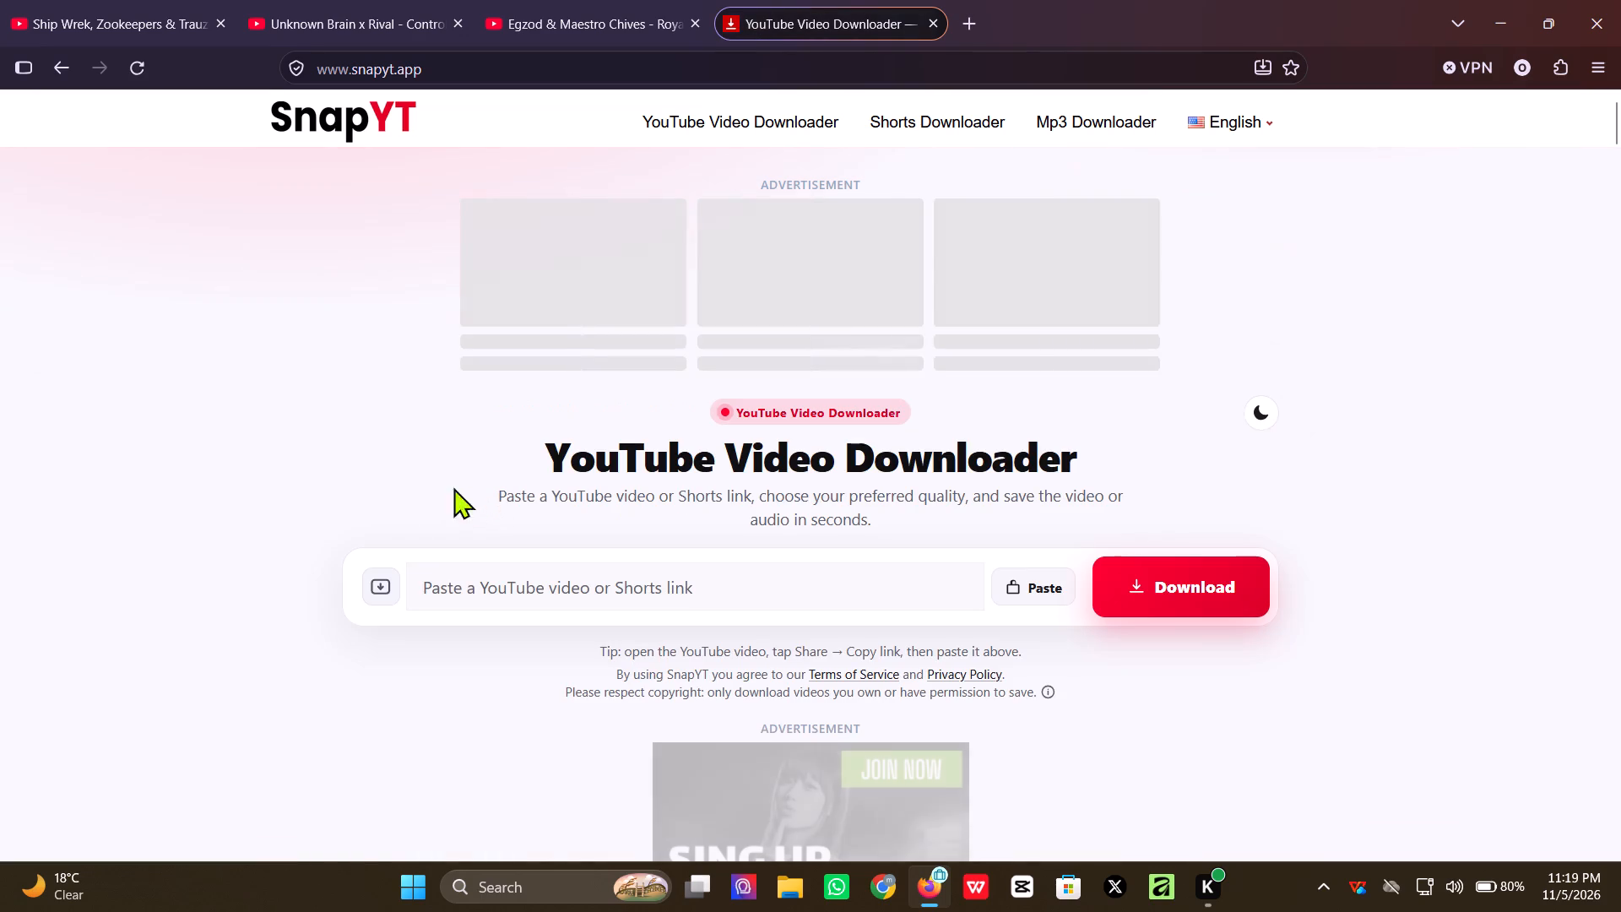
# Load the Royalty video in SnapYT using its YouTube link from the clipboard history.
pyautogui.click(636, 603)
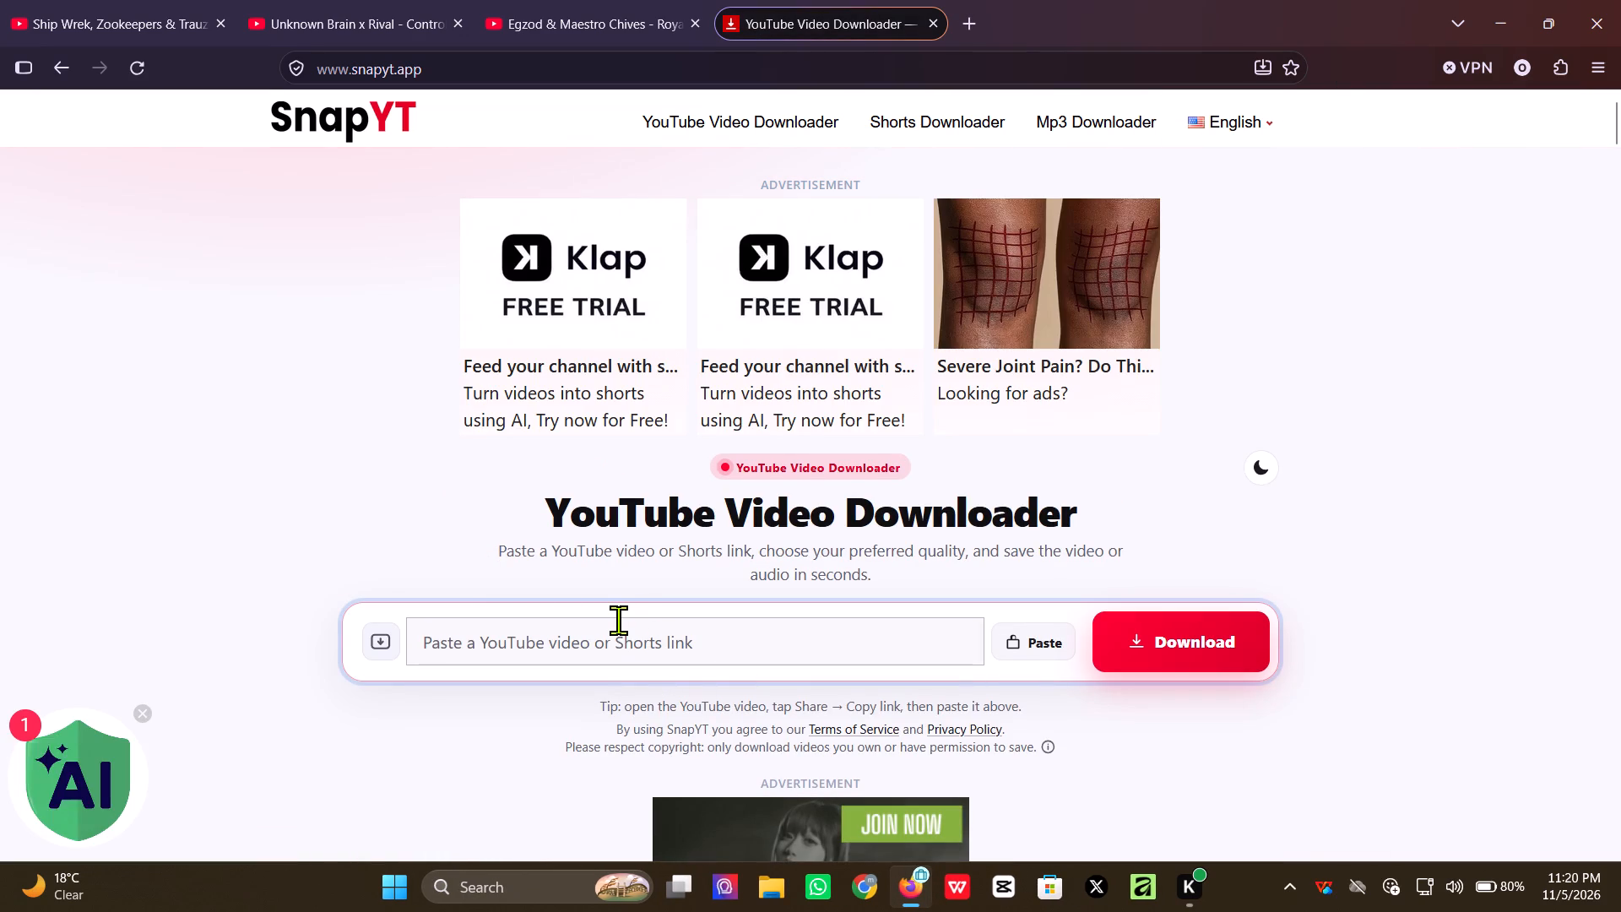
pyautogui.press('super+v')
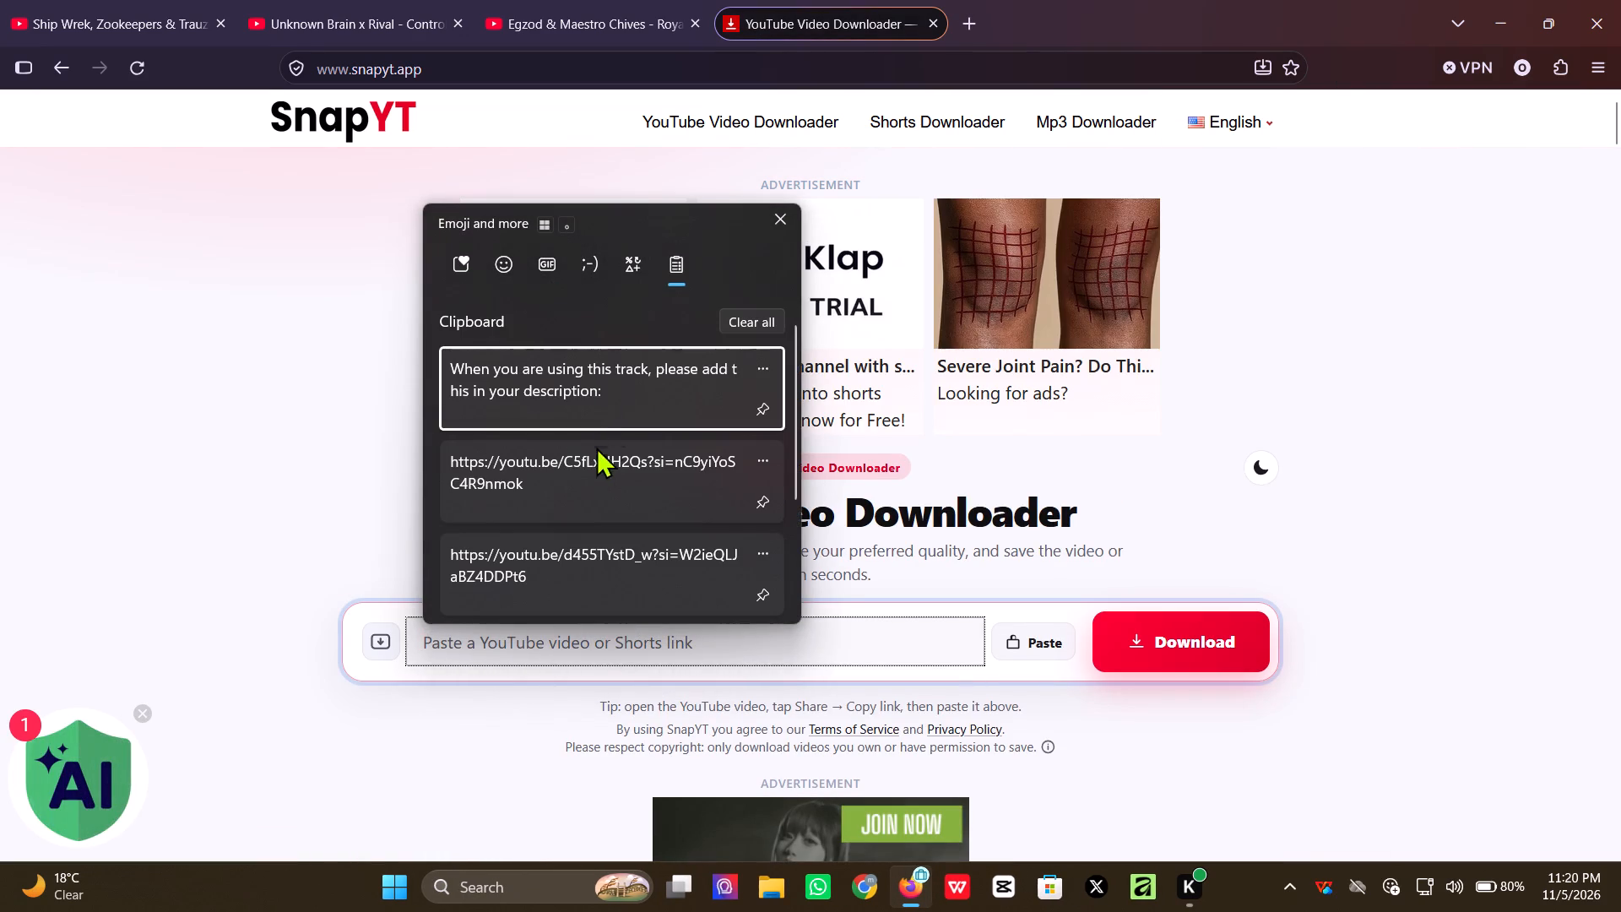
pyautogui.click(579, 462)
pyautogui.hotkey('ctrl', 'v')
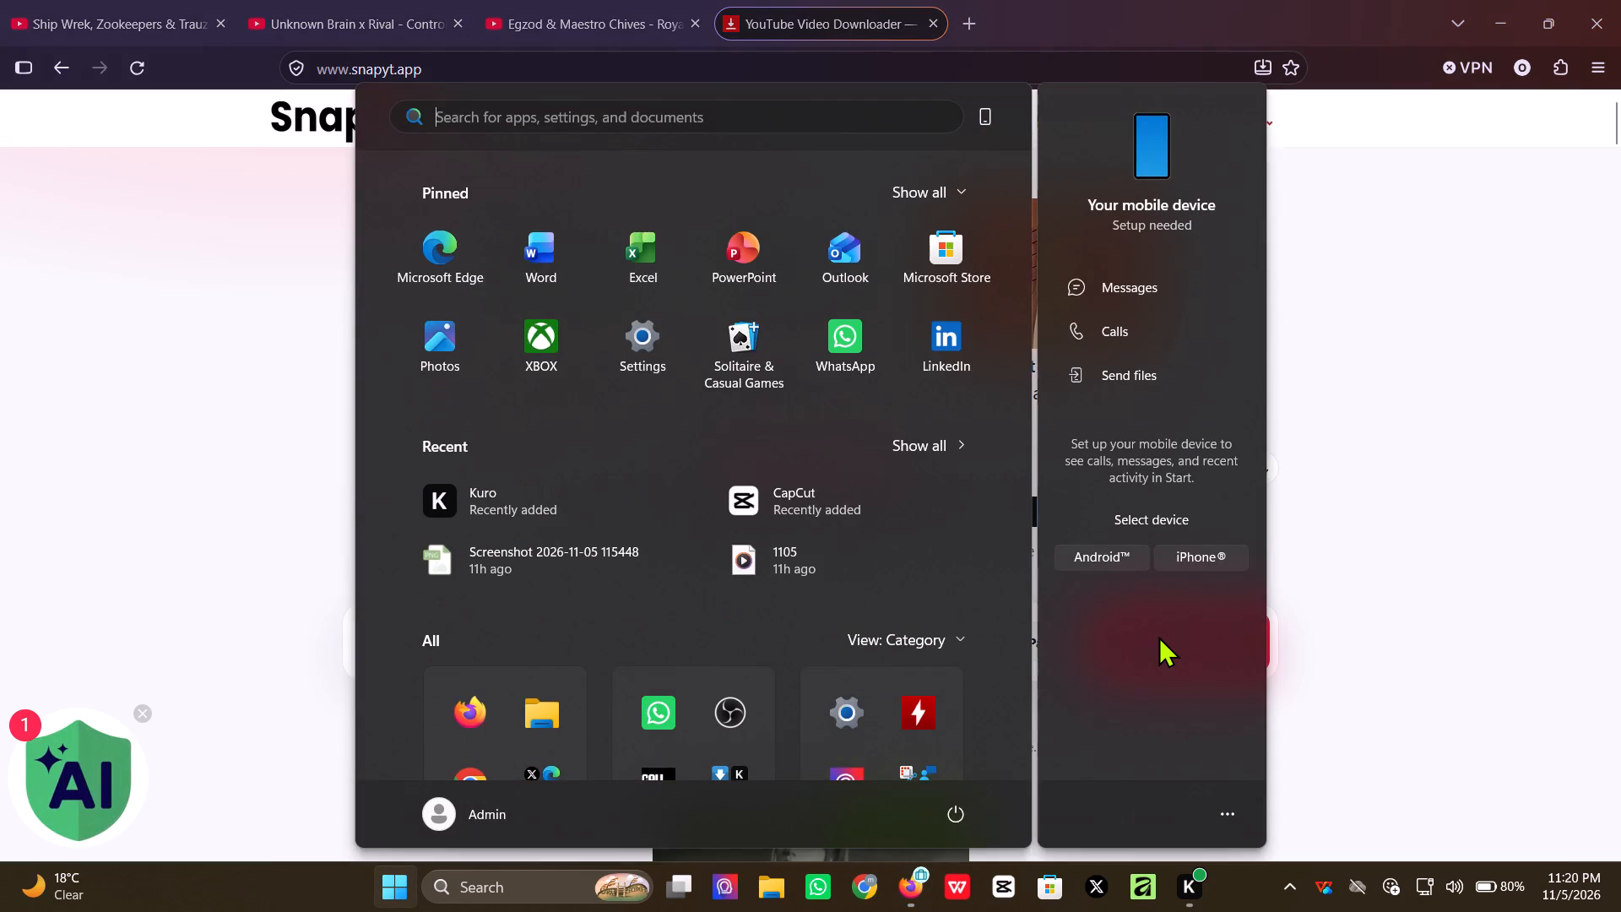
pyautogui.moveTo(1612, 515); pyautogui.dragTo(1602, 523)
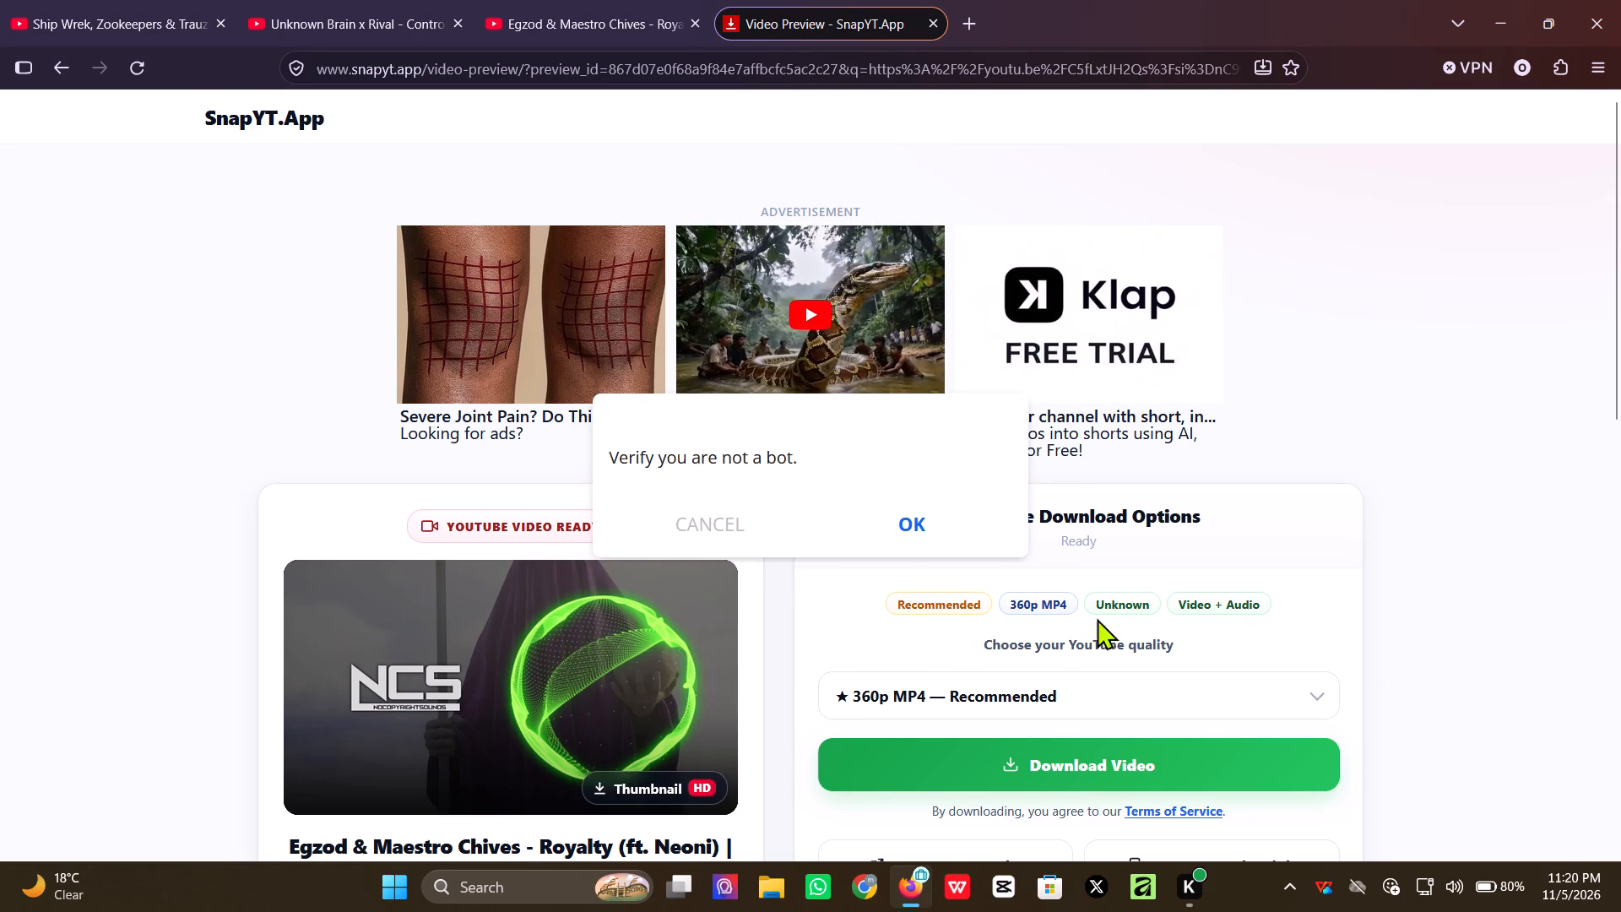
# Dismiss the bot-verification pop-up, examine SnapYT's quality options for the track, and close the advertising tab.
pyautogui.scroll(-1, 1338, 602)
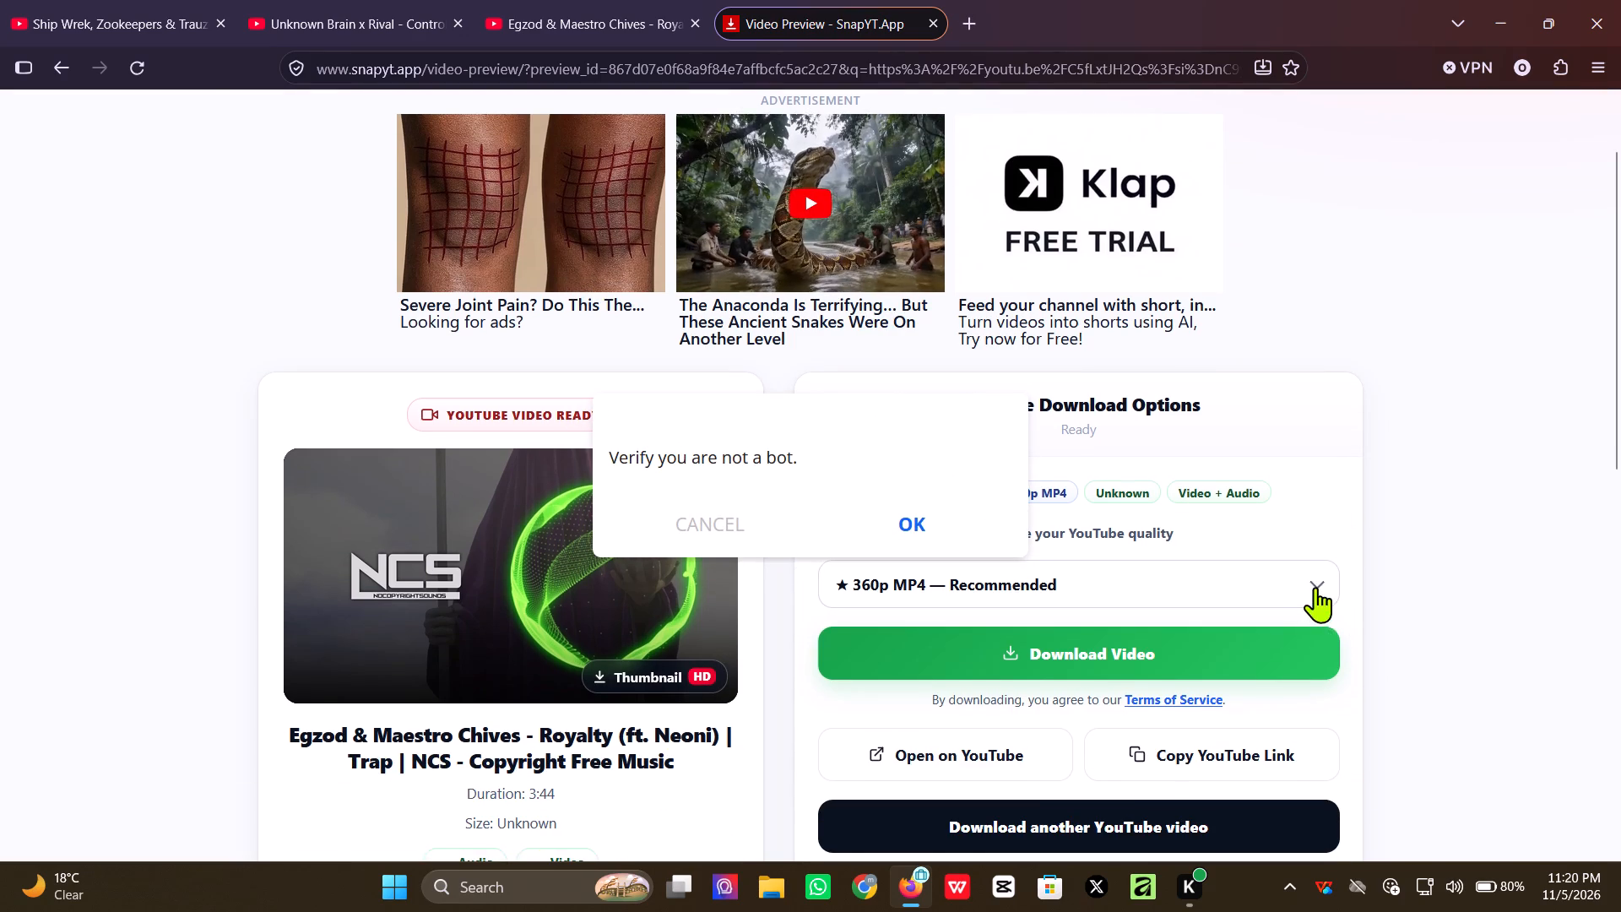
pyautogui.click(1315, 586)
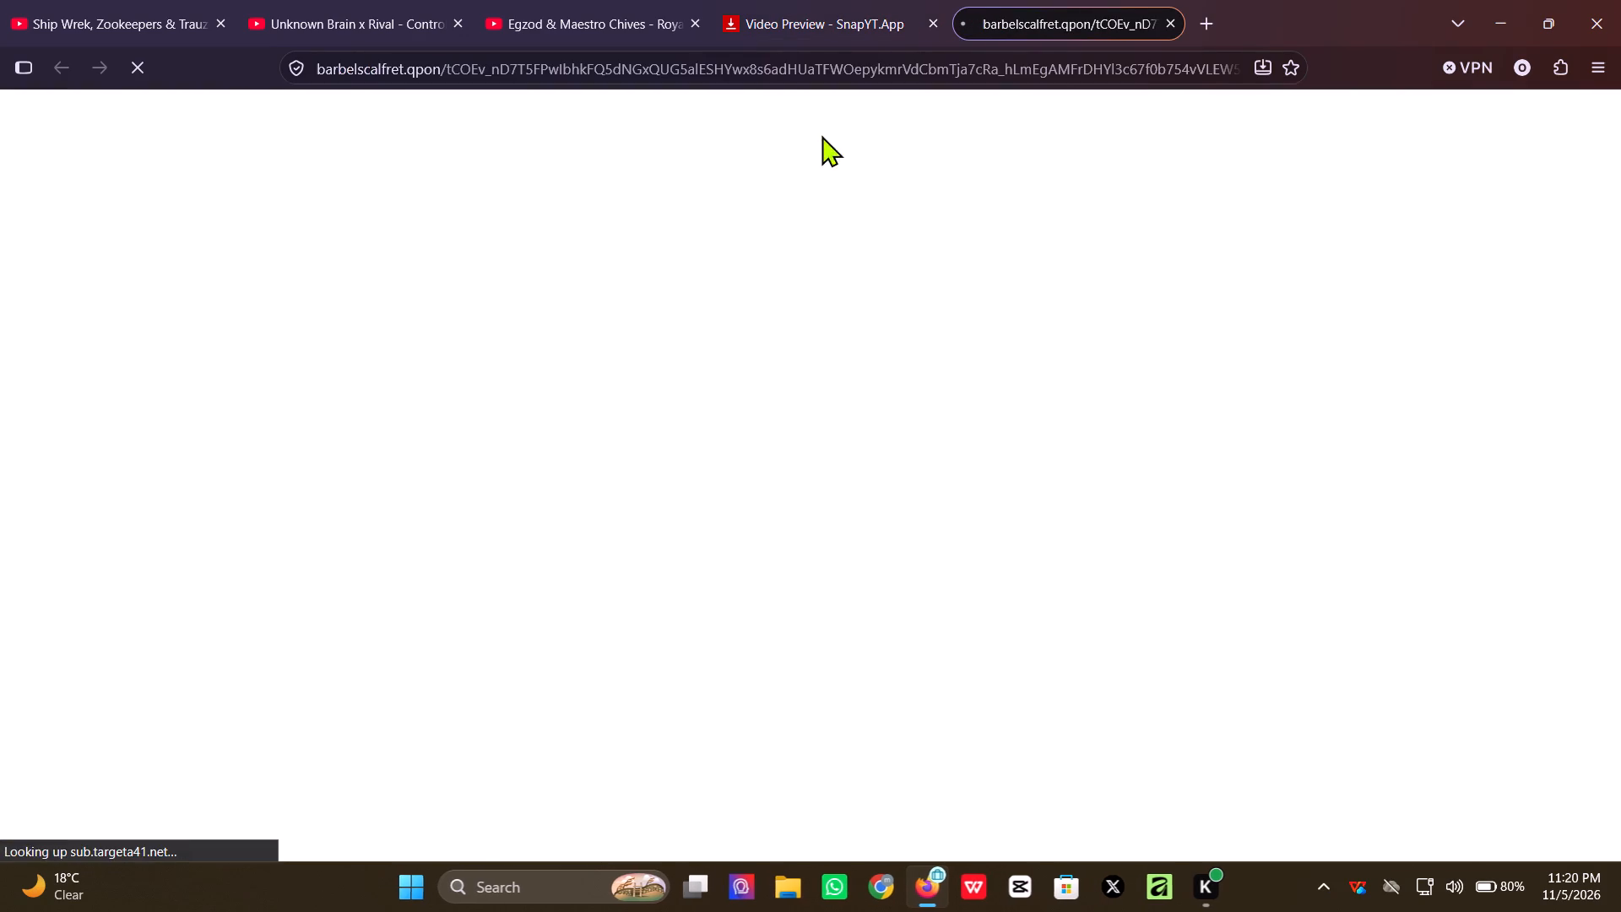
pyautogui.click(883, 8)
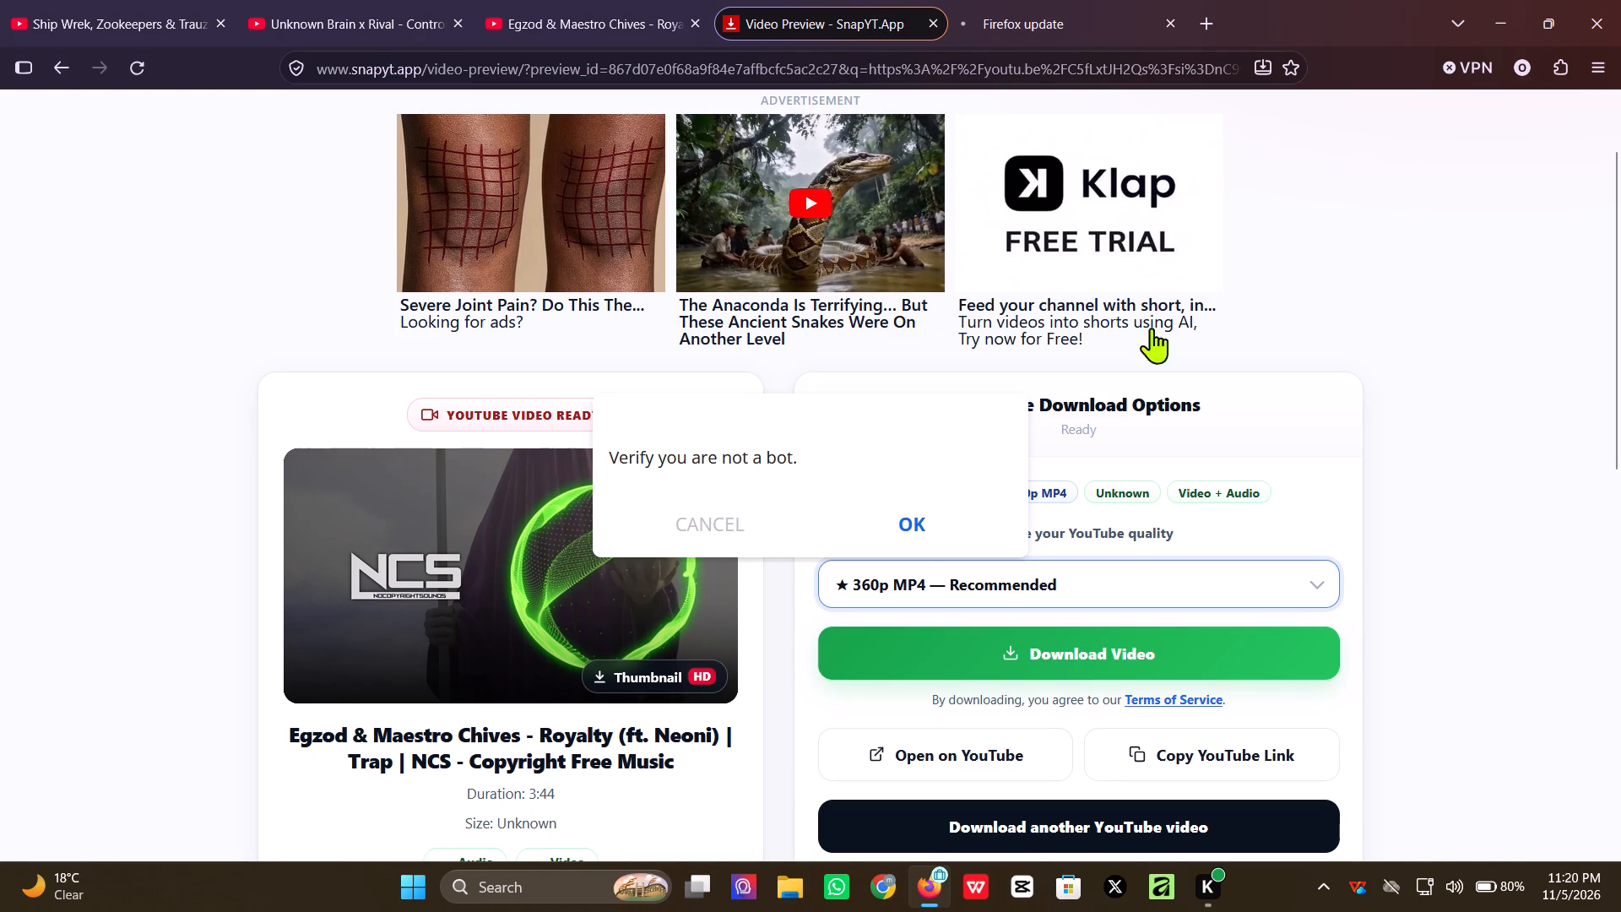
pyautogui.click(739, 518)
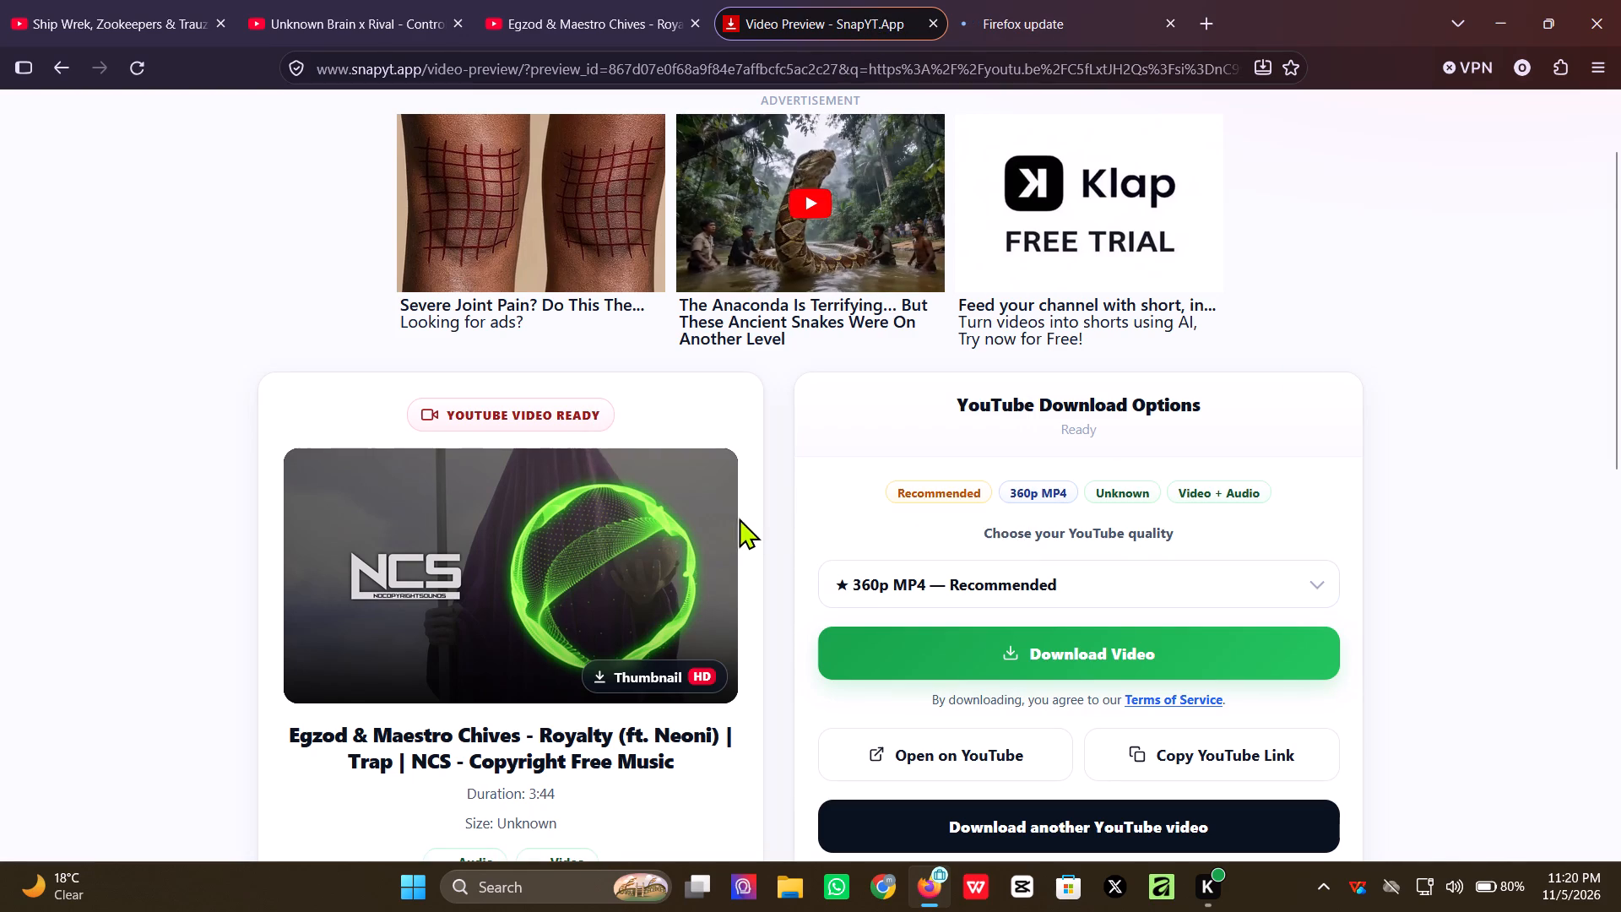
pyautogui.click(1228, 496)
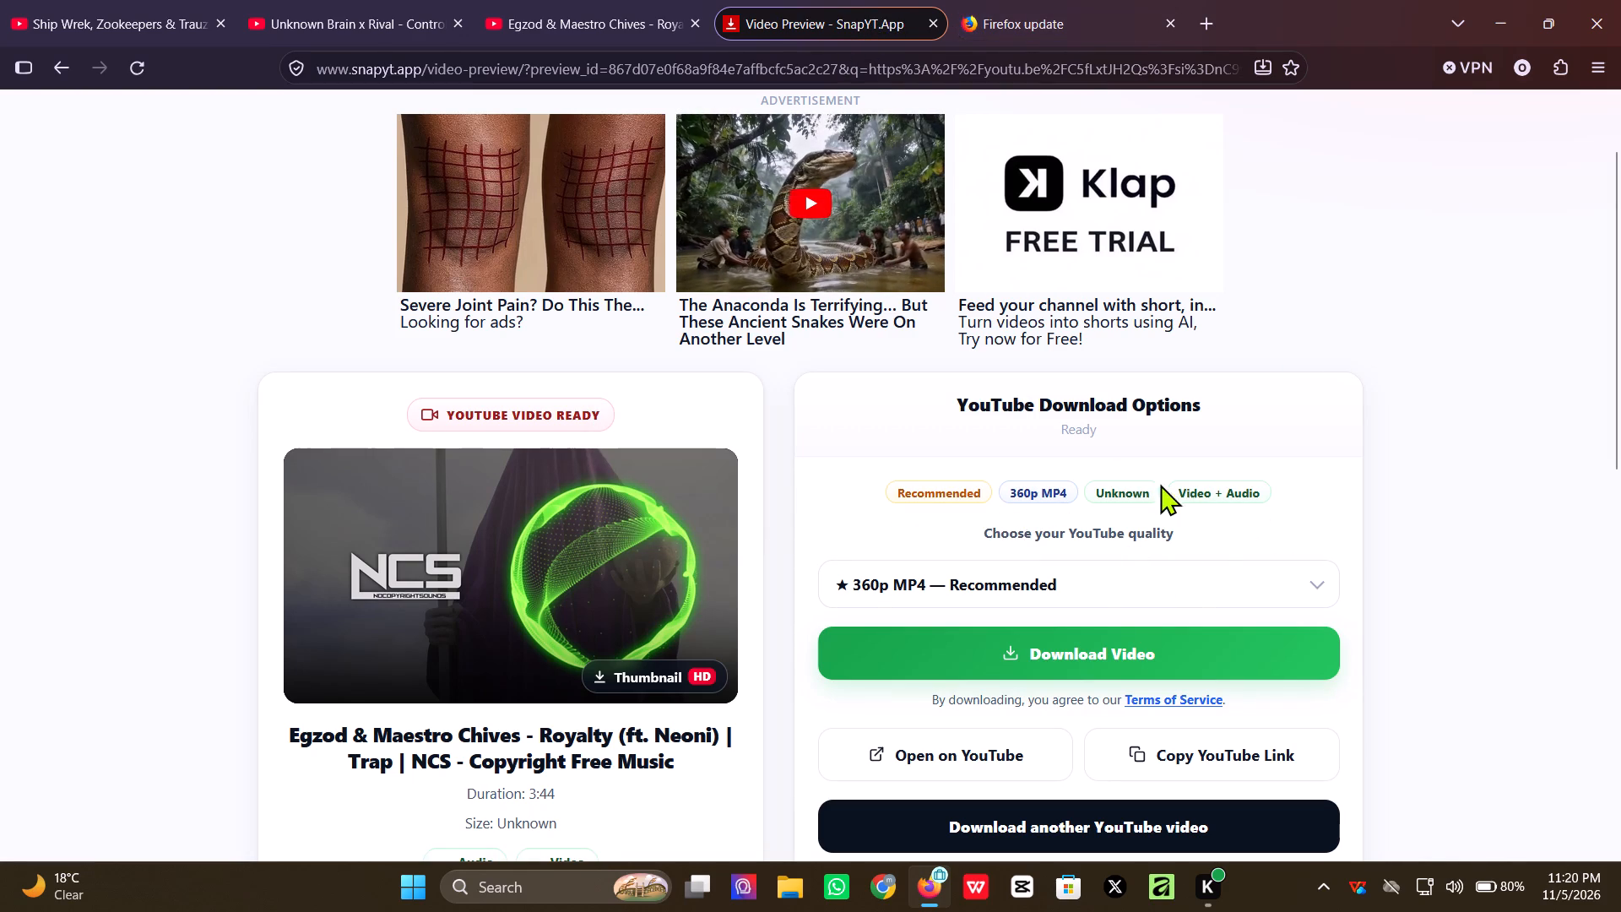
pyautogui.click(1073, 578)
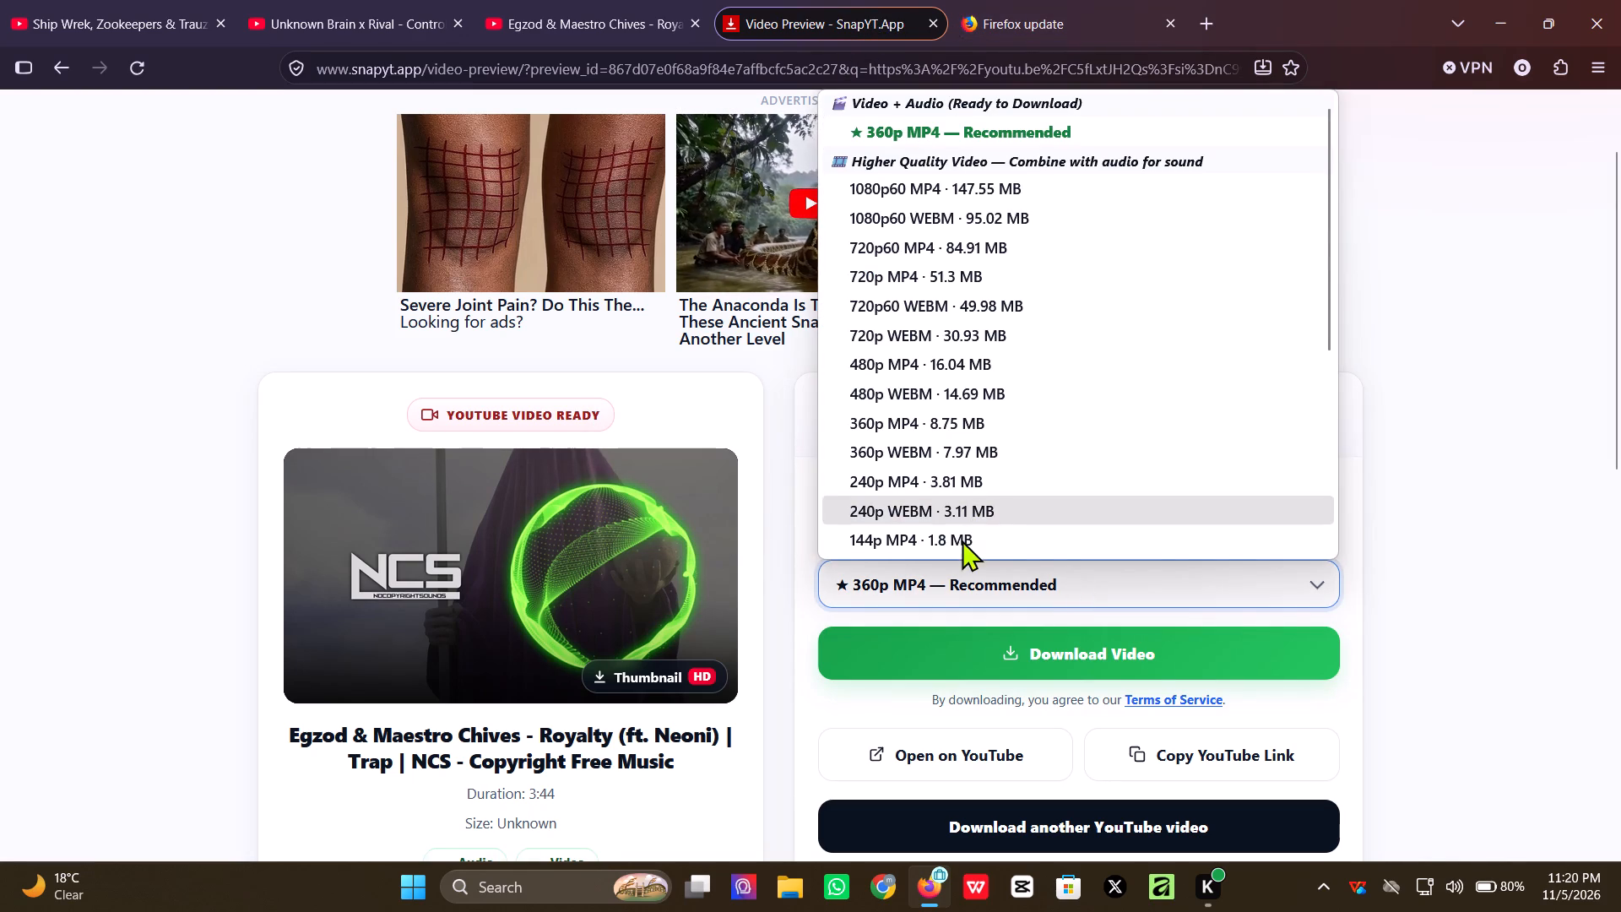
pyautogui.scroll(-4, 1032, 325)
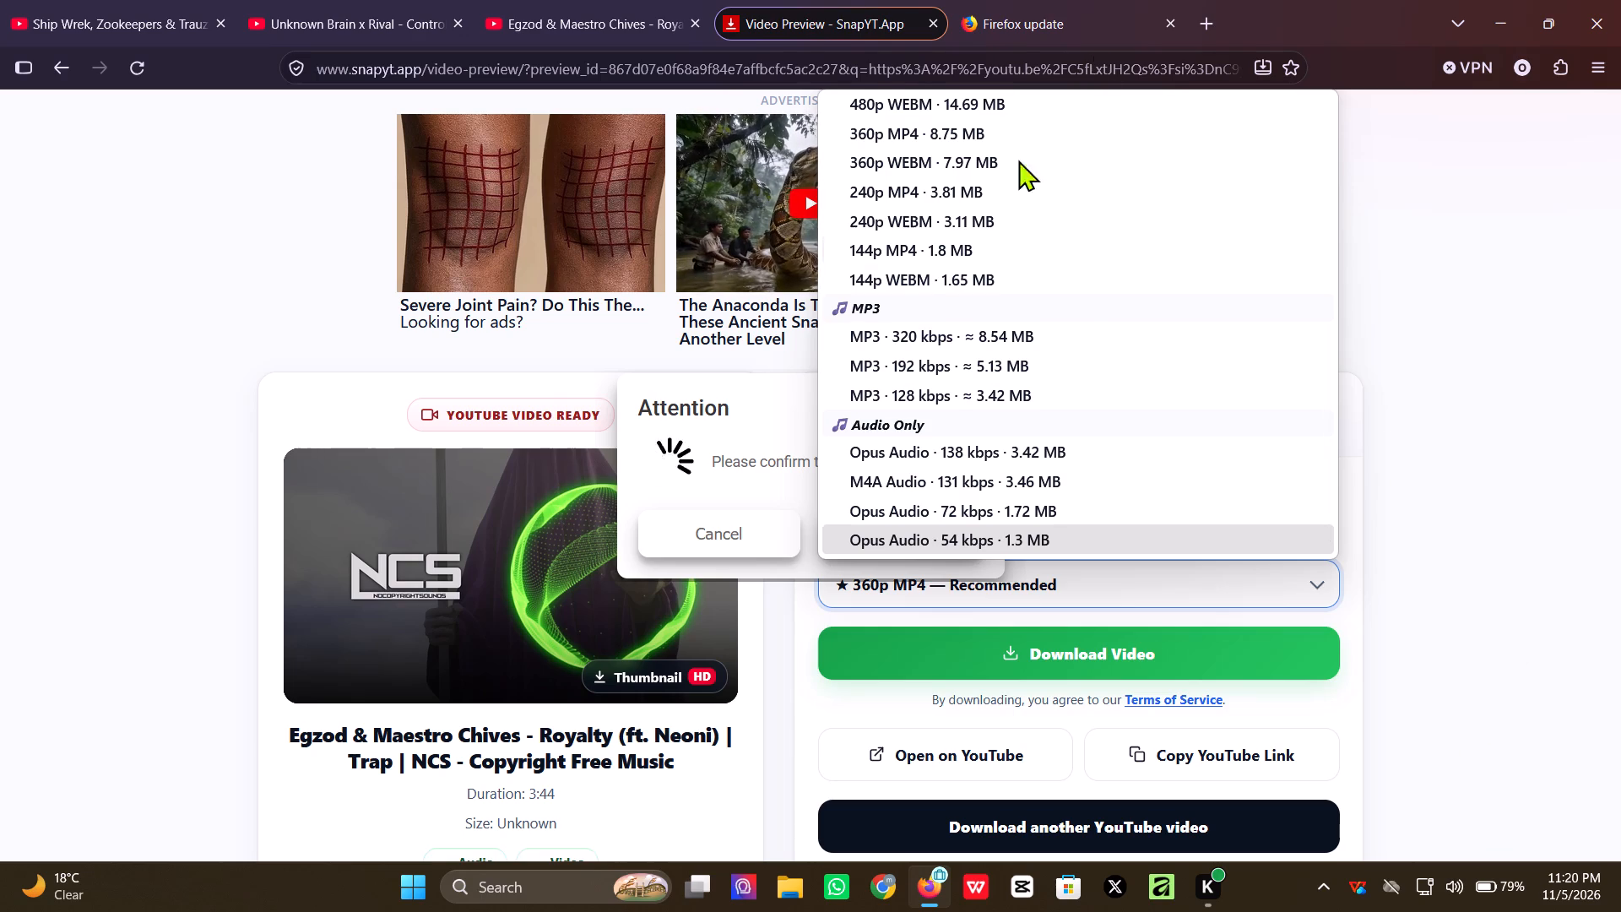
pyautogui.click(1168, 21)
# Search Google in a new tab for the suggested query "best mp3 format".
pyautogui.click(964, 12)
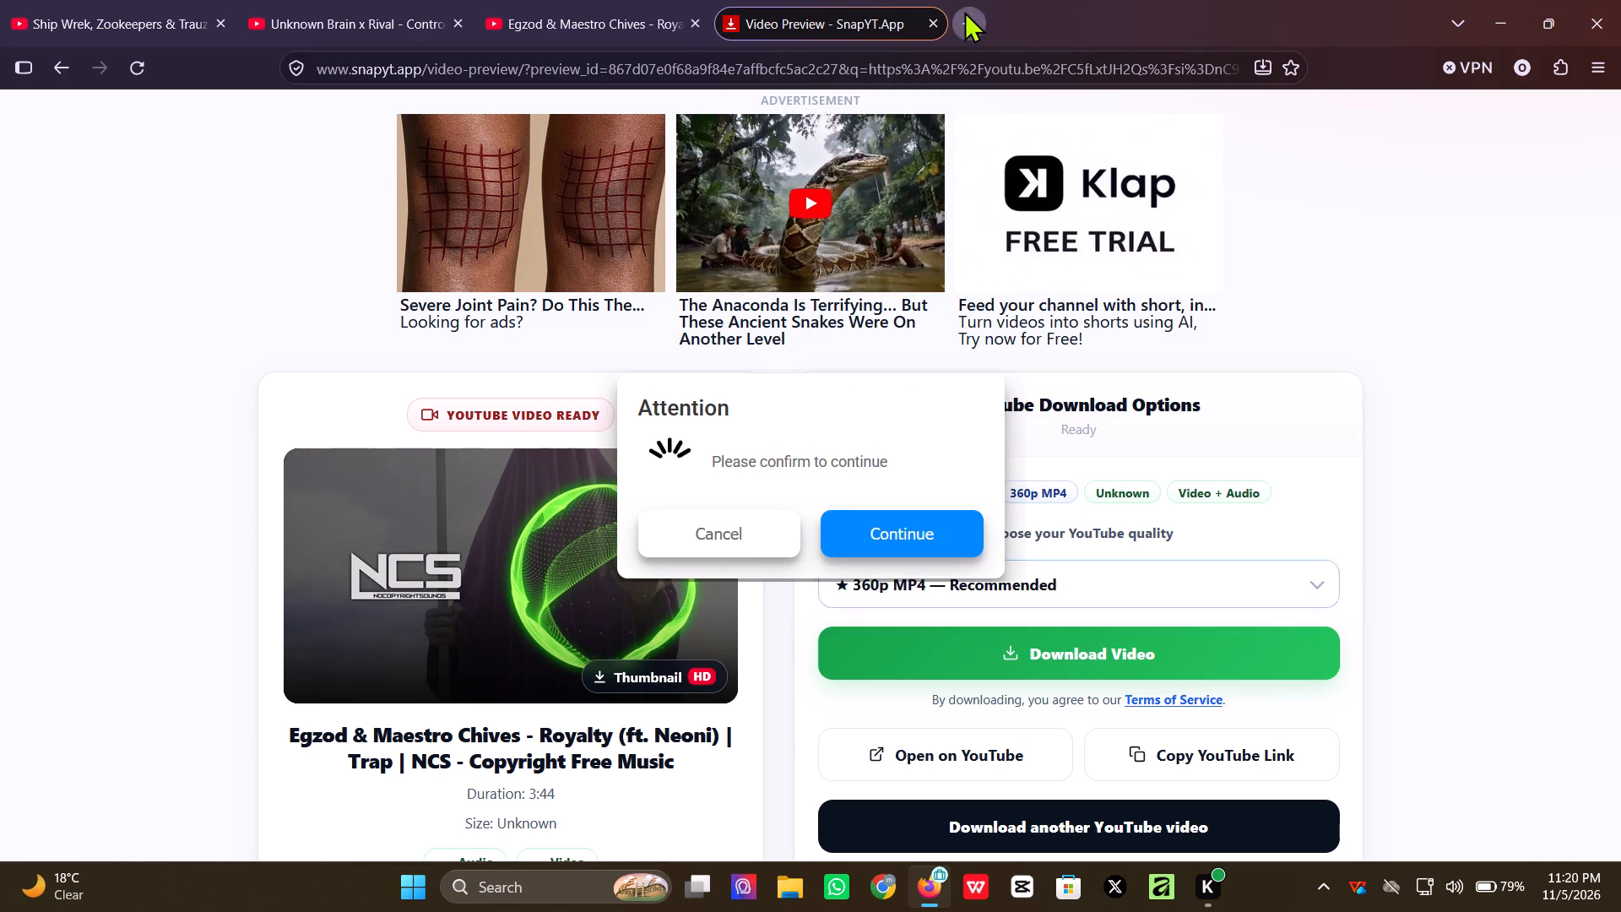
pyautogui.click(671, 266)
pyautogui.press('b')
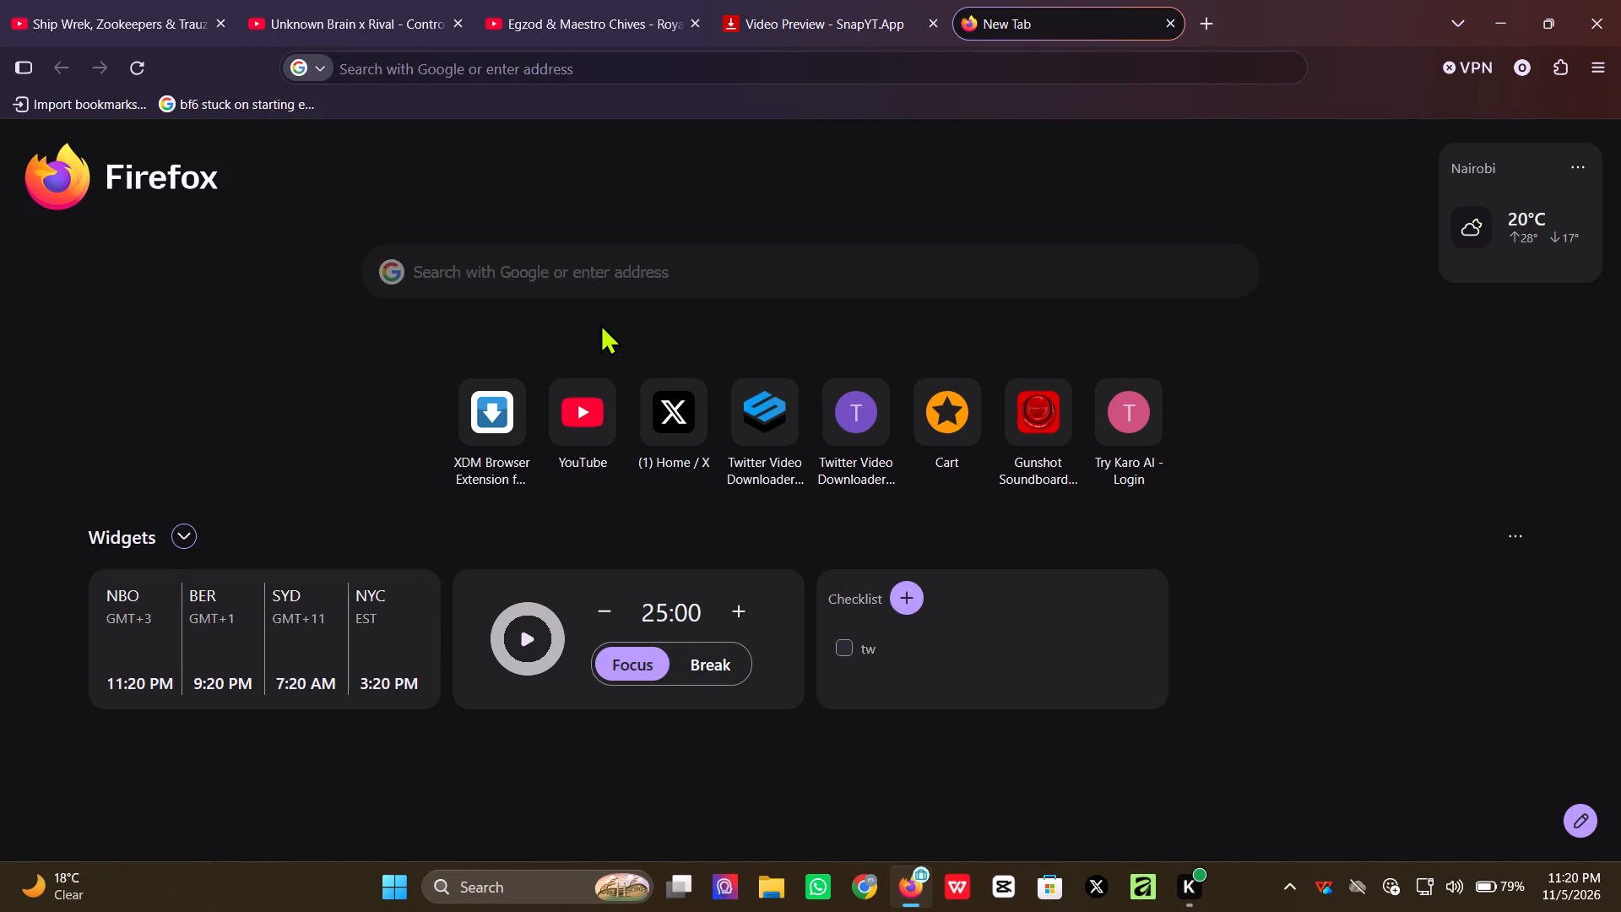
pyautogui.press('e')
pyautogui.press('s')
pyautogui.write('t')
pyautogui.press('space')
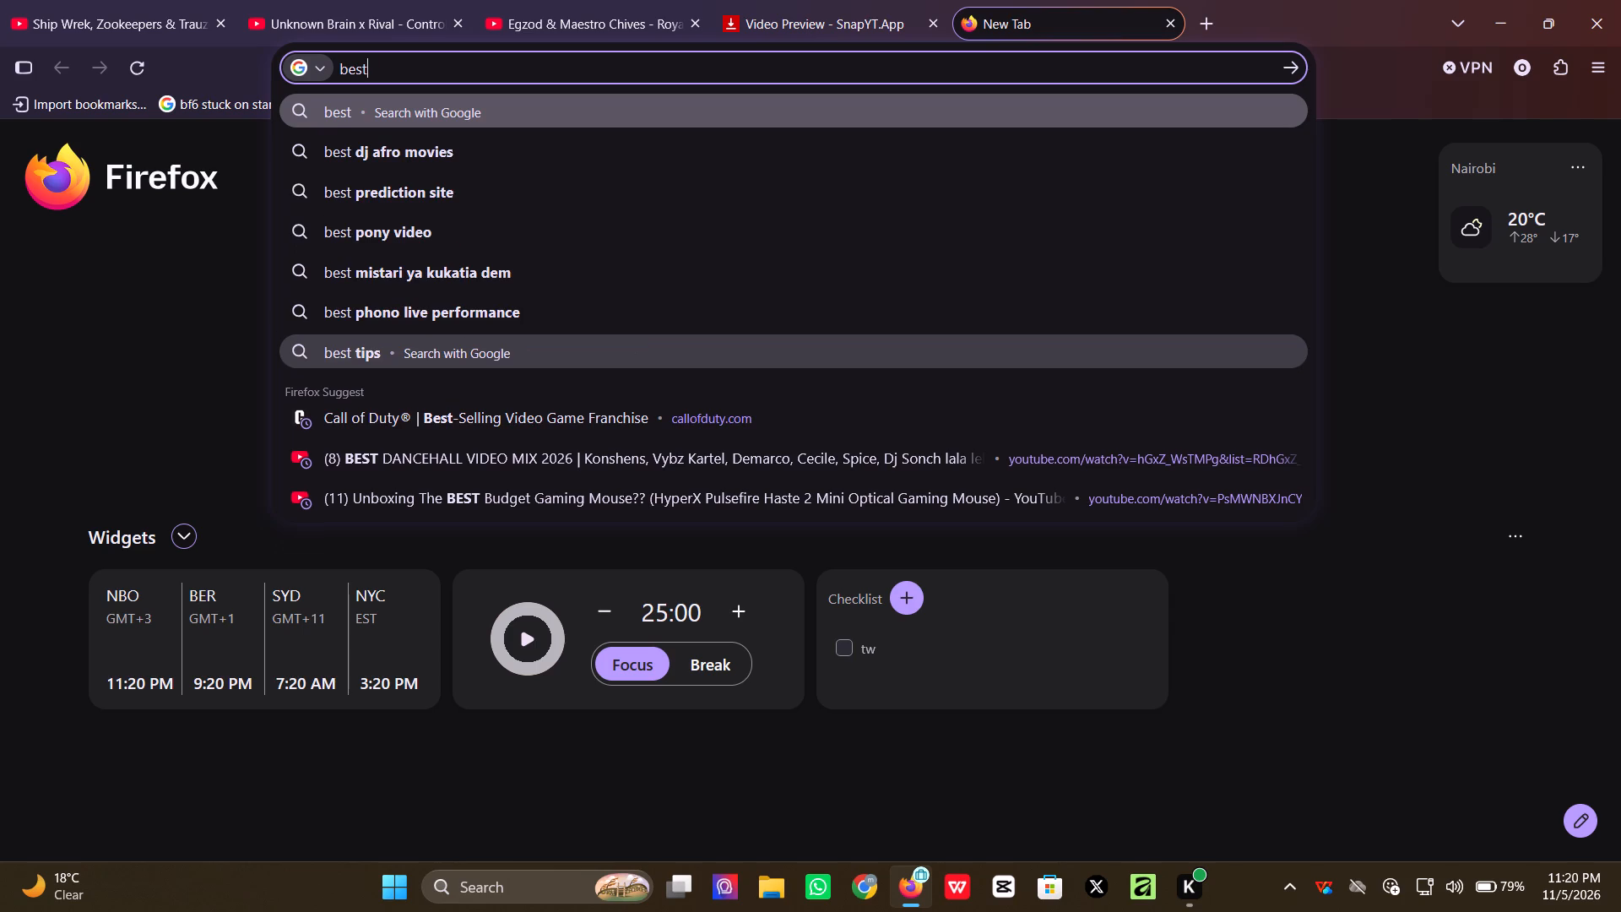
pyautogui.write('mp')
pyautogui.press('3')
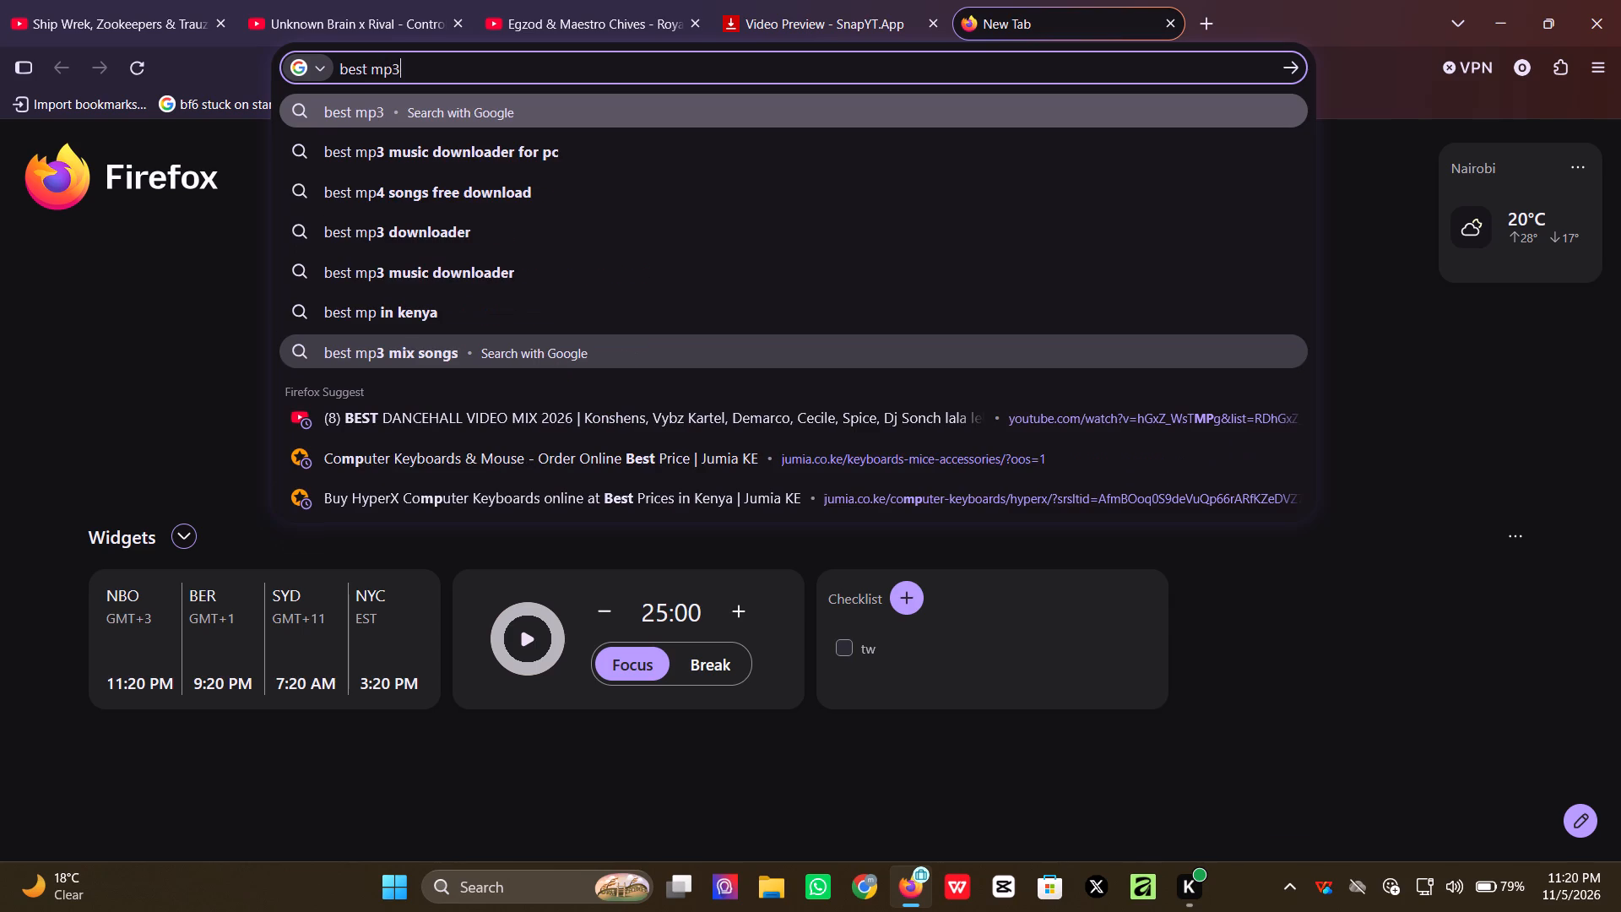
pyautogui.press('space')
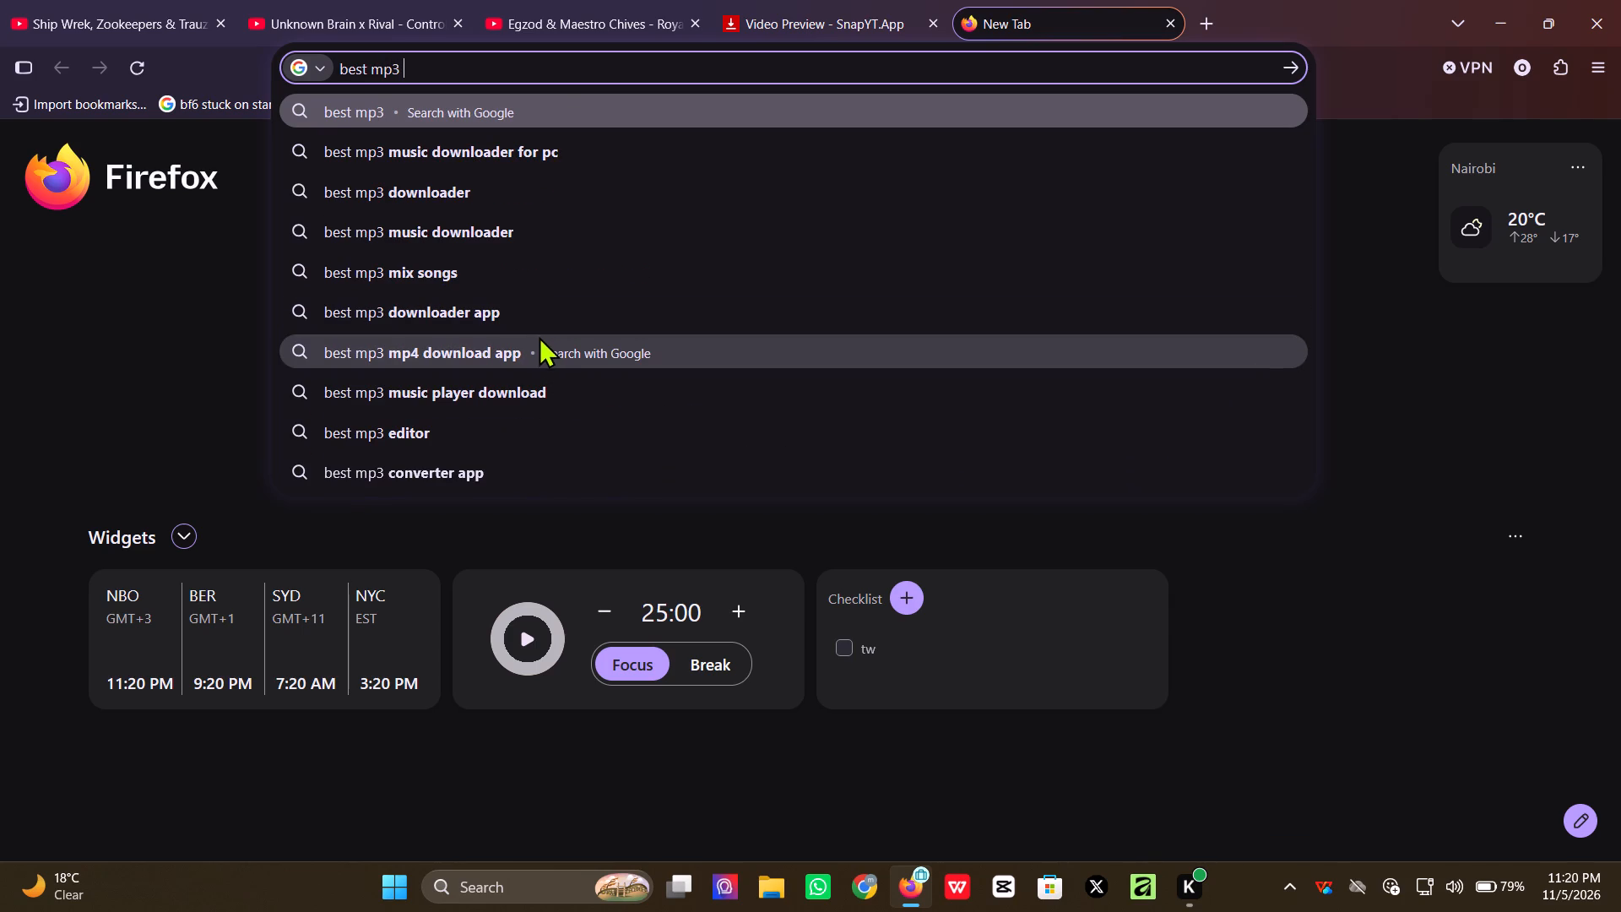
pyautogui.press('f')
pyautogui.press('o')
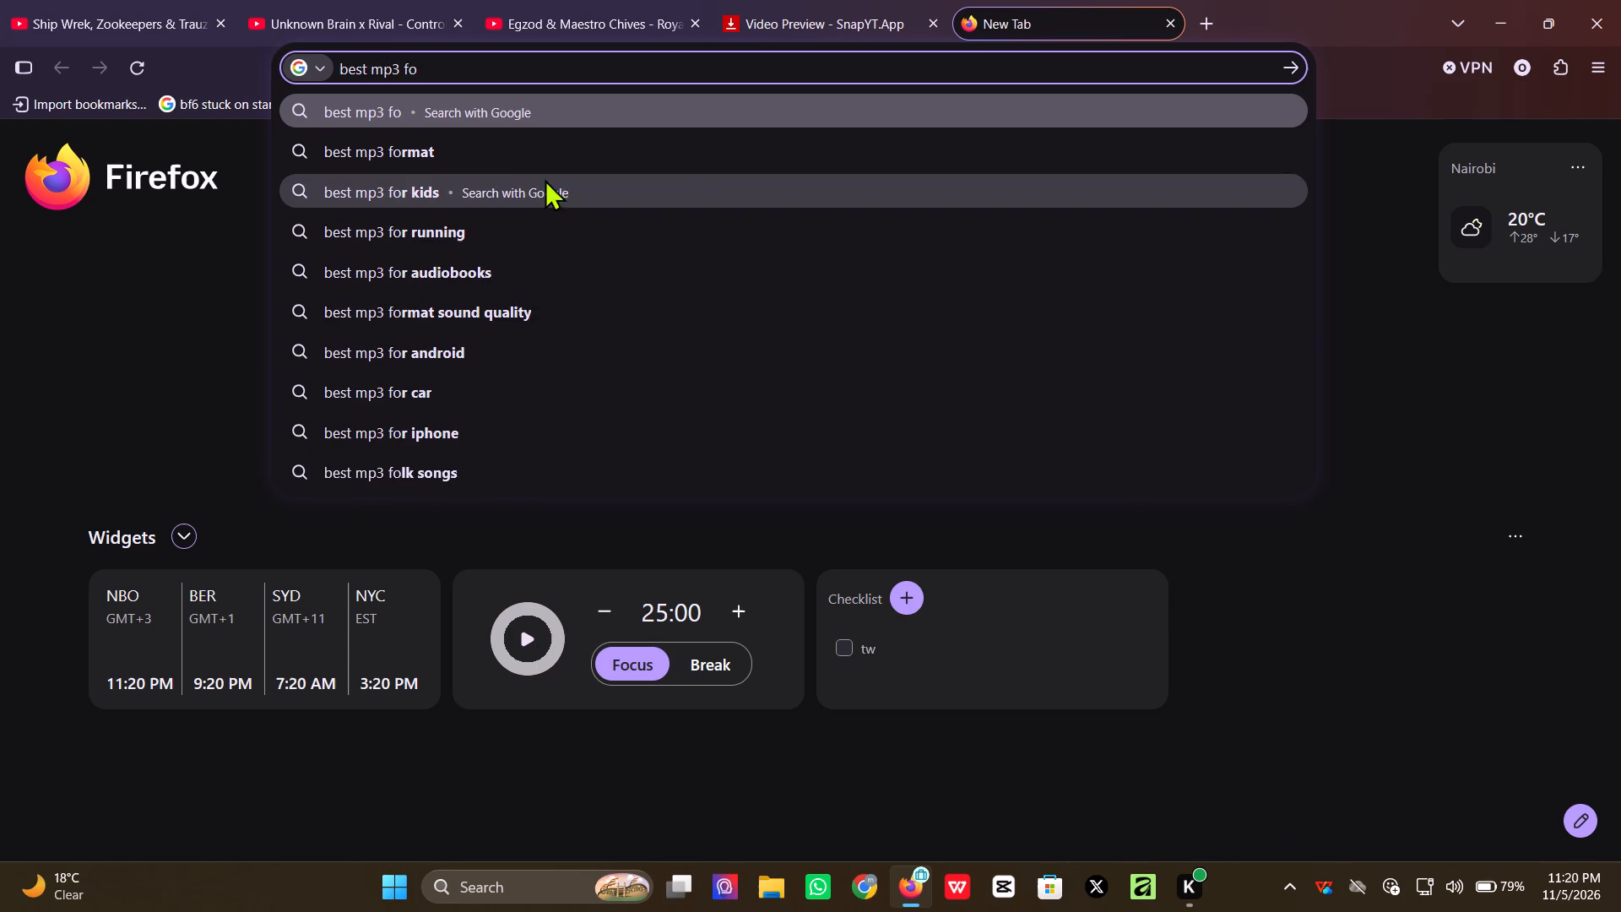
pyautogui.click(533, 148)
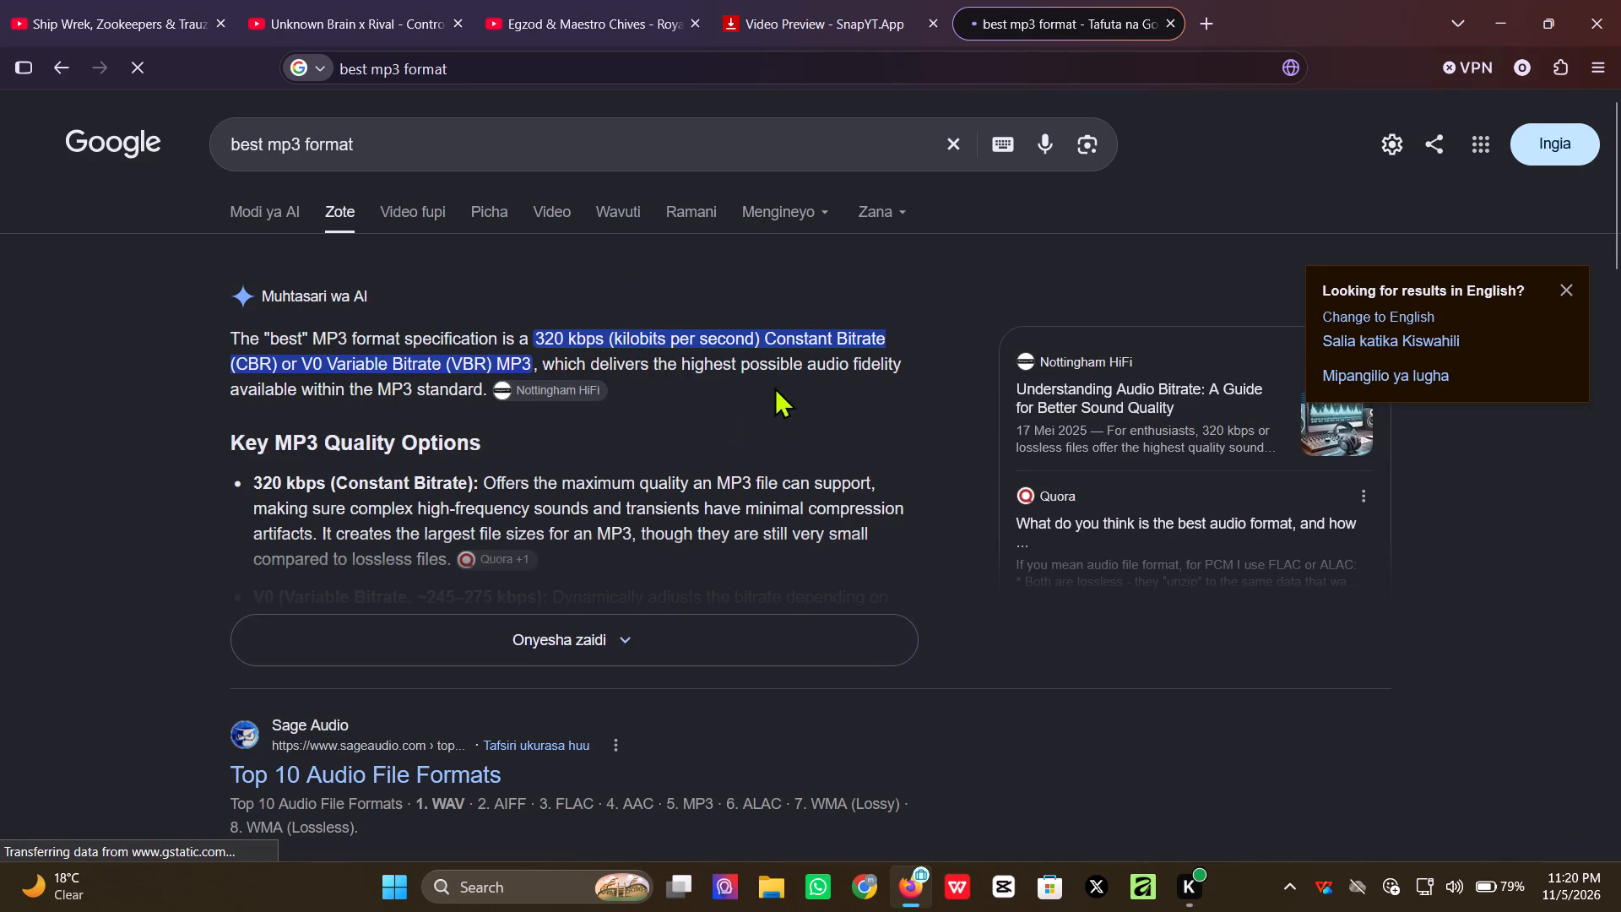
# Return to SnapYT, dismiss the confirmation pop-up and advertising tab, and set the Royalty track's download quality to MP3 320 kbps.
pyautogui.click(865, 21)
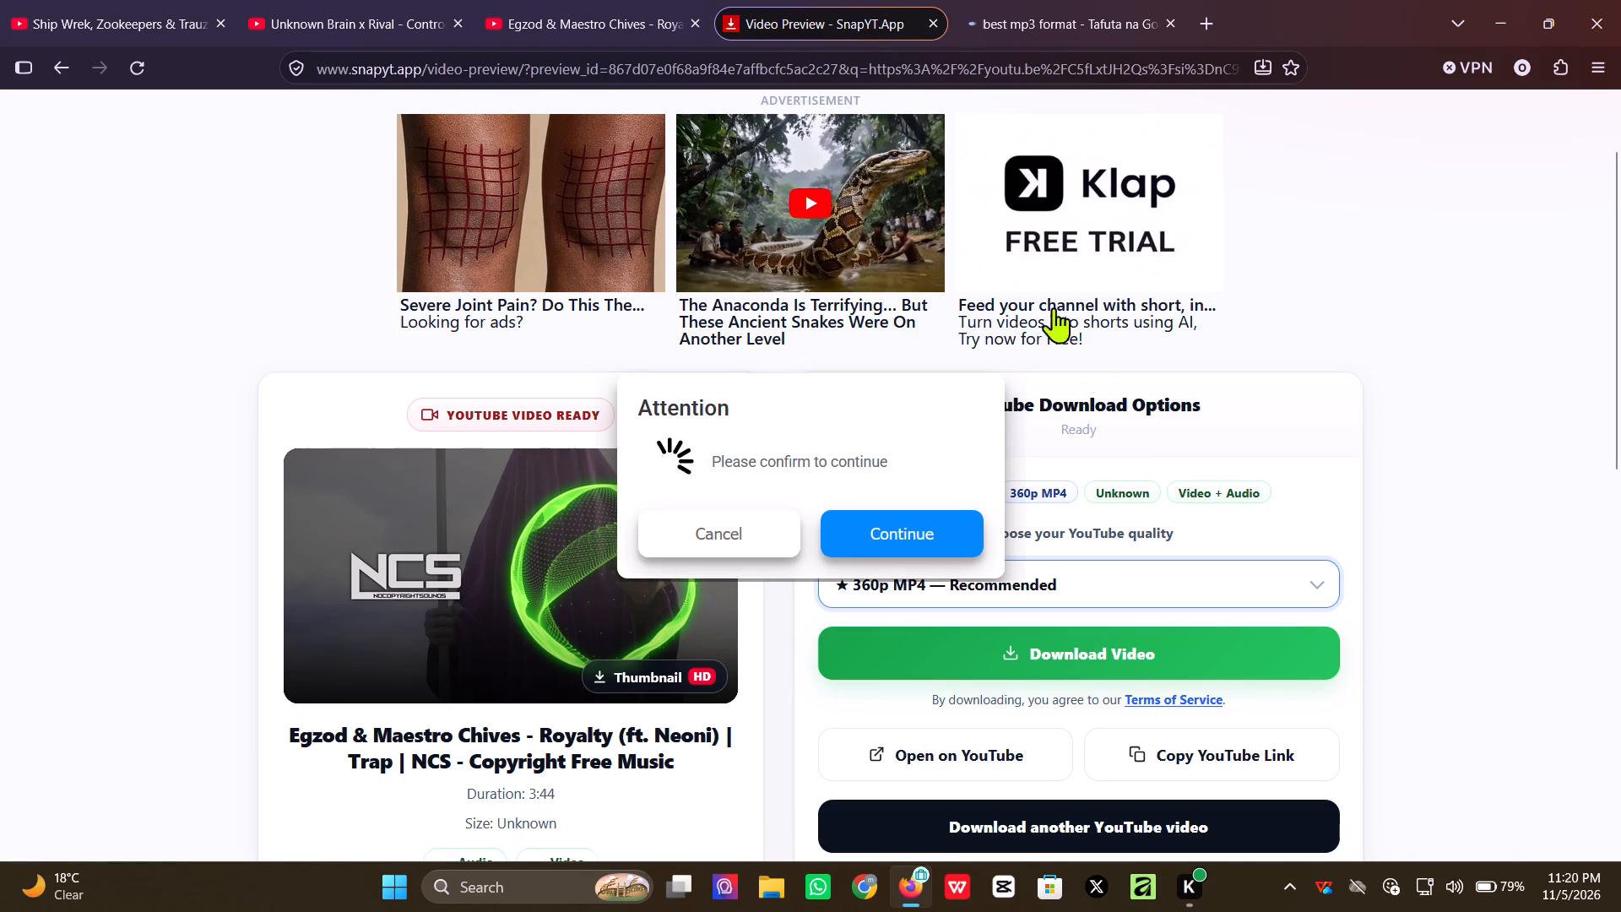
pyautogui.click(744, 537)
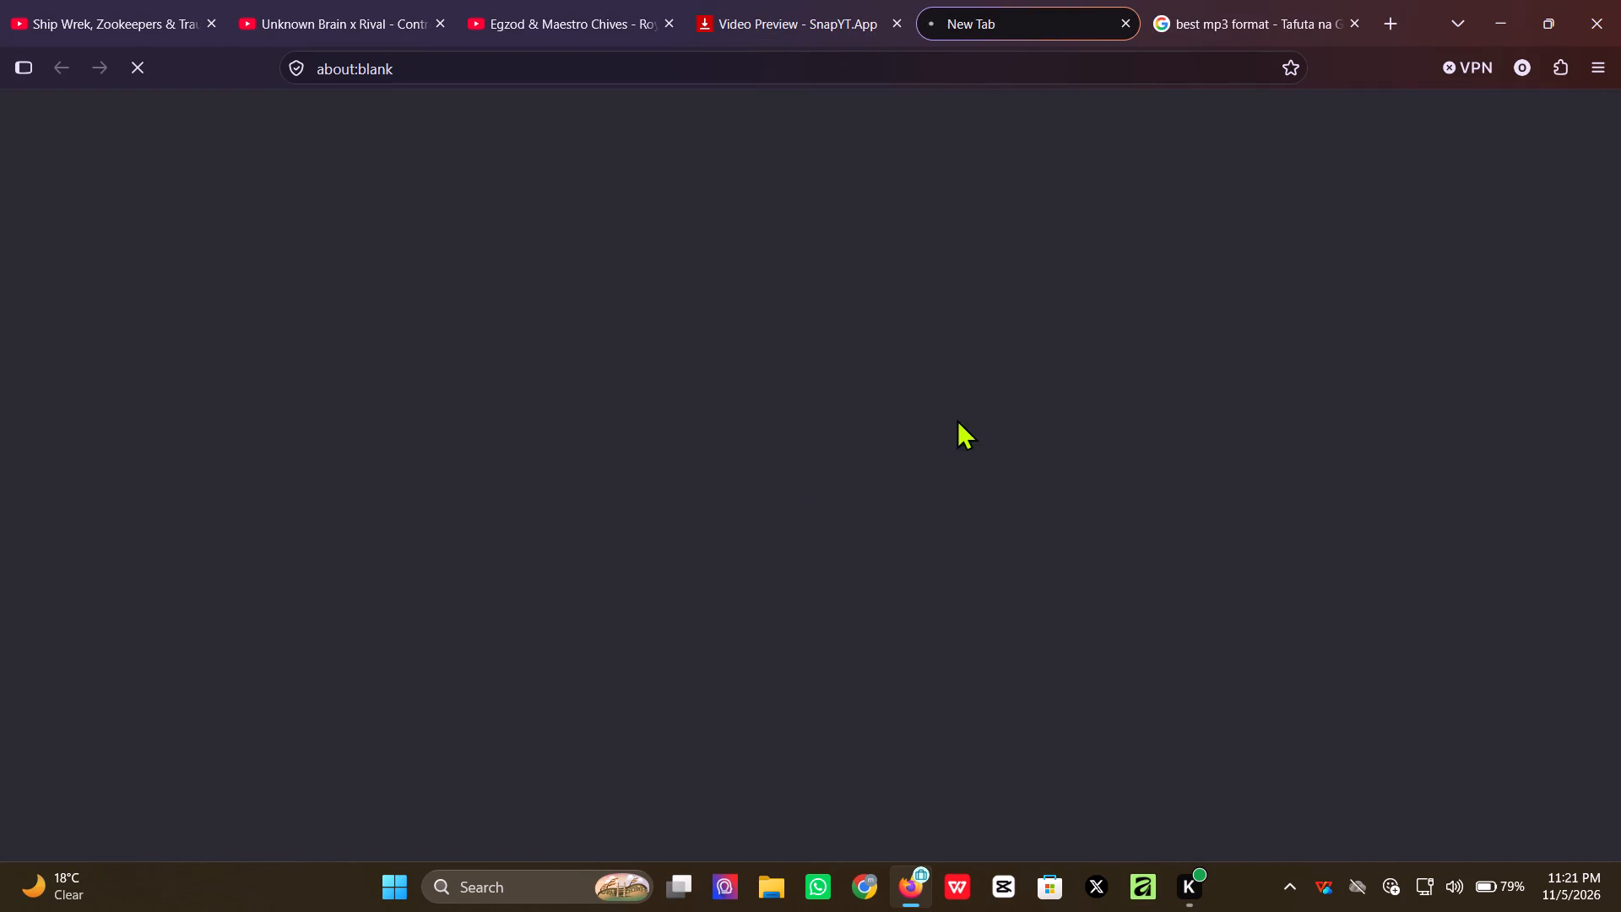
pyautogui.click(1120, 17)
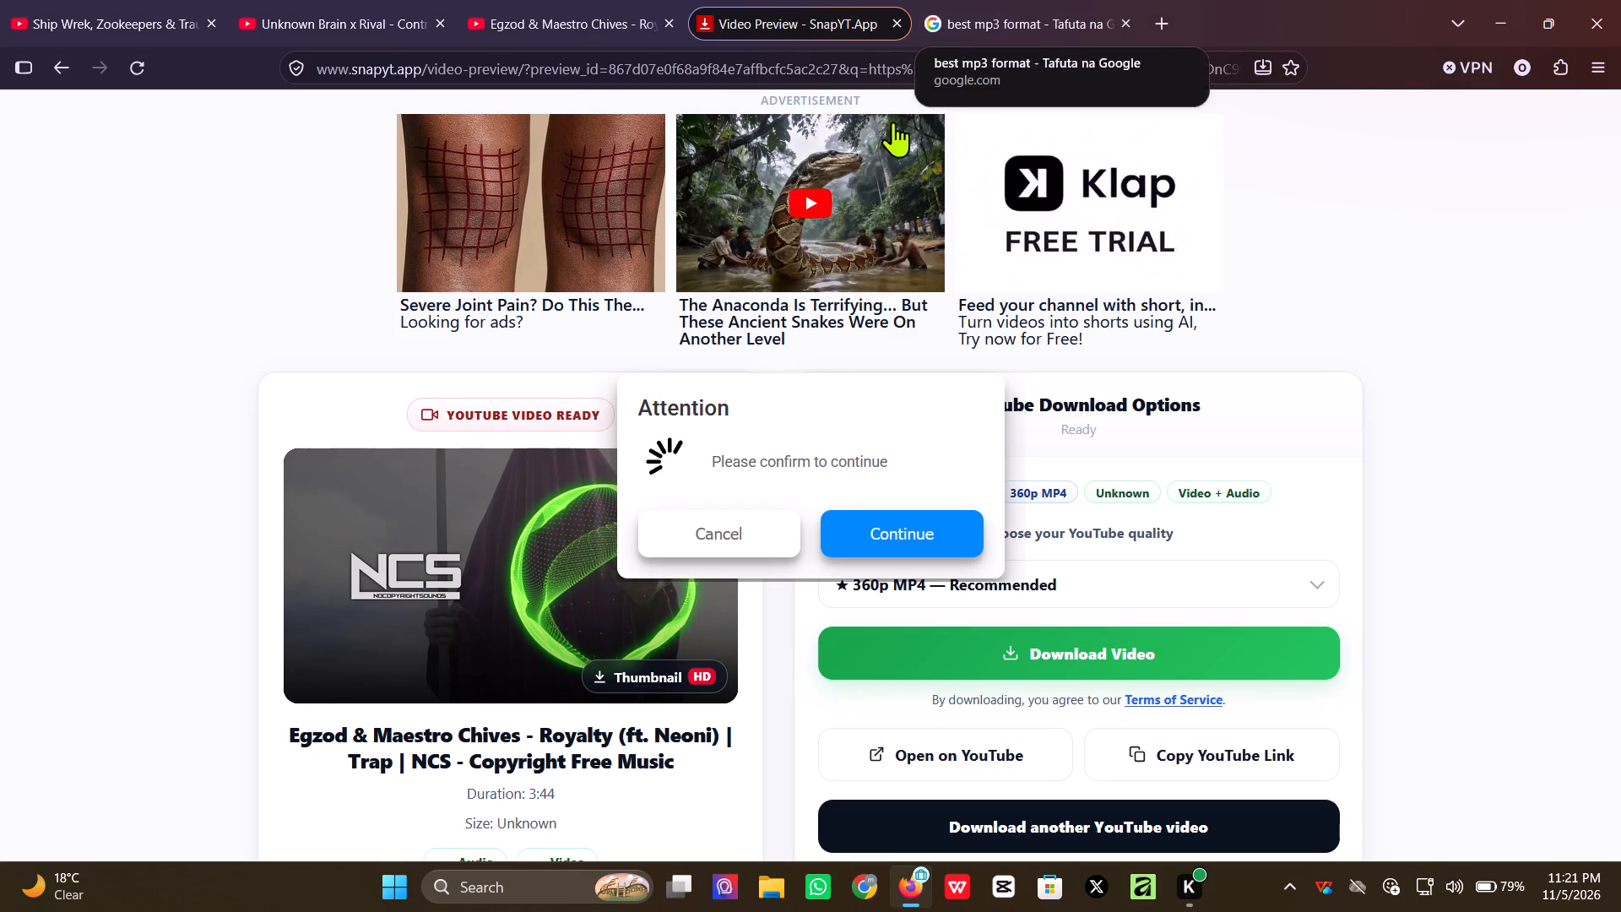
pyautogui.click(739, 530)
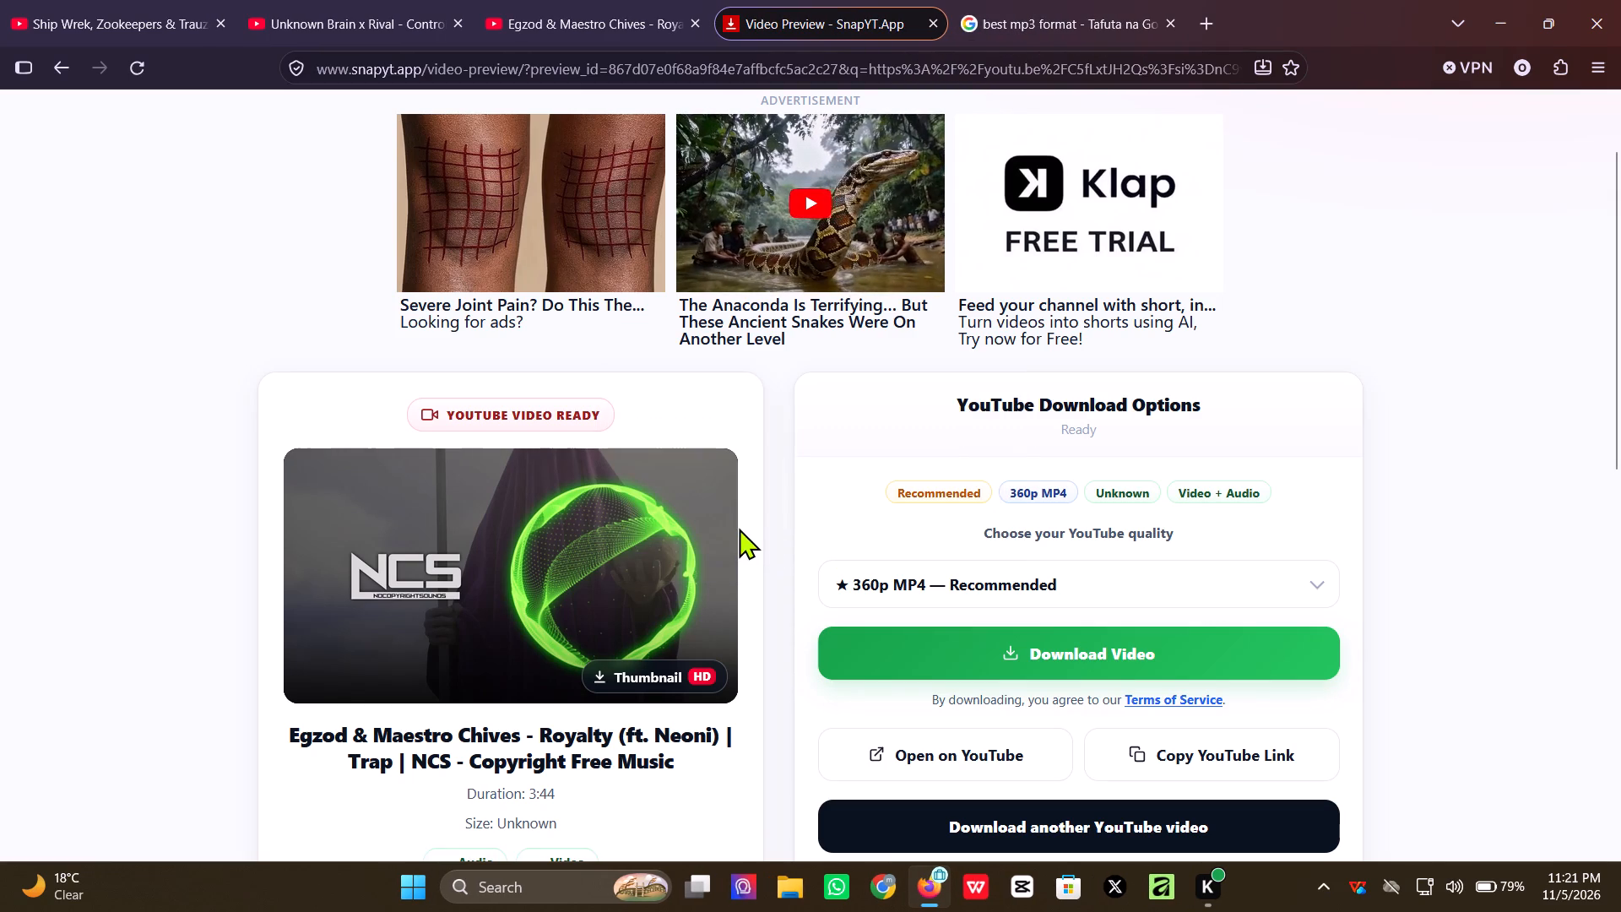
pyautogui.click(1310, 581)
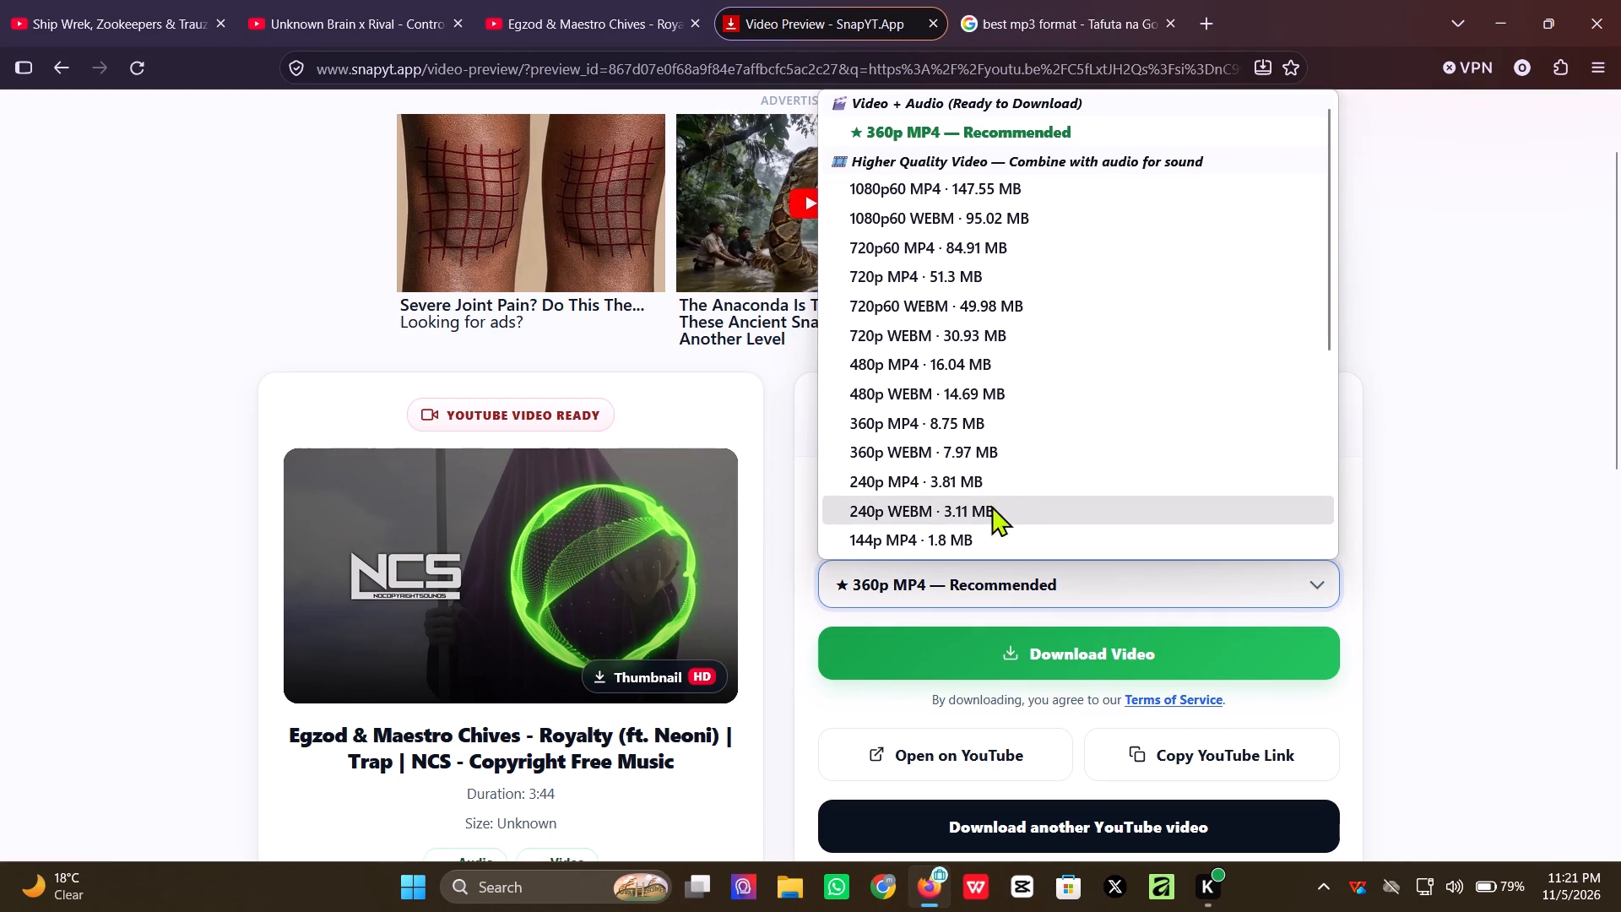
pyautogui.scroll(-2, 1002, 366)
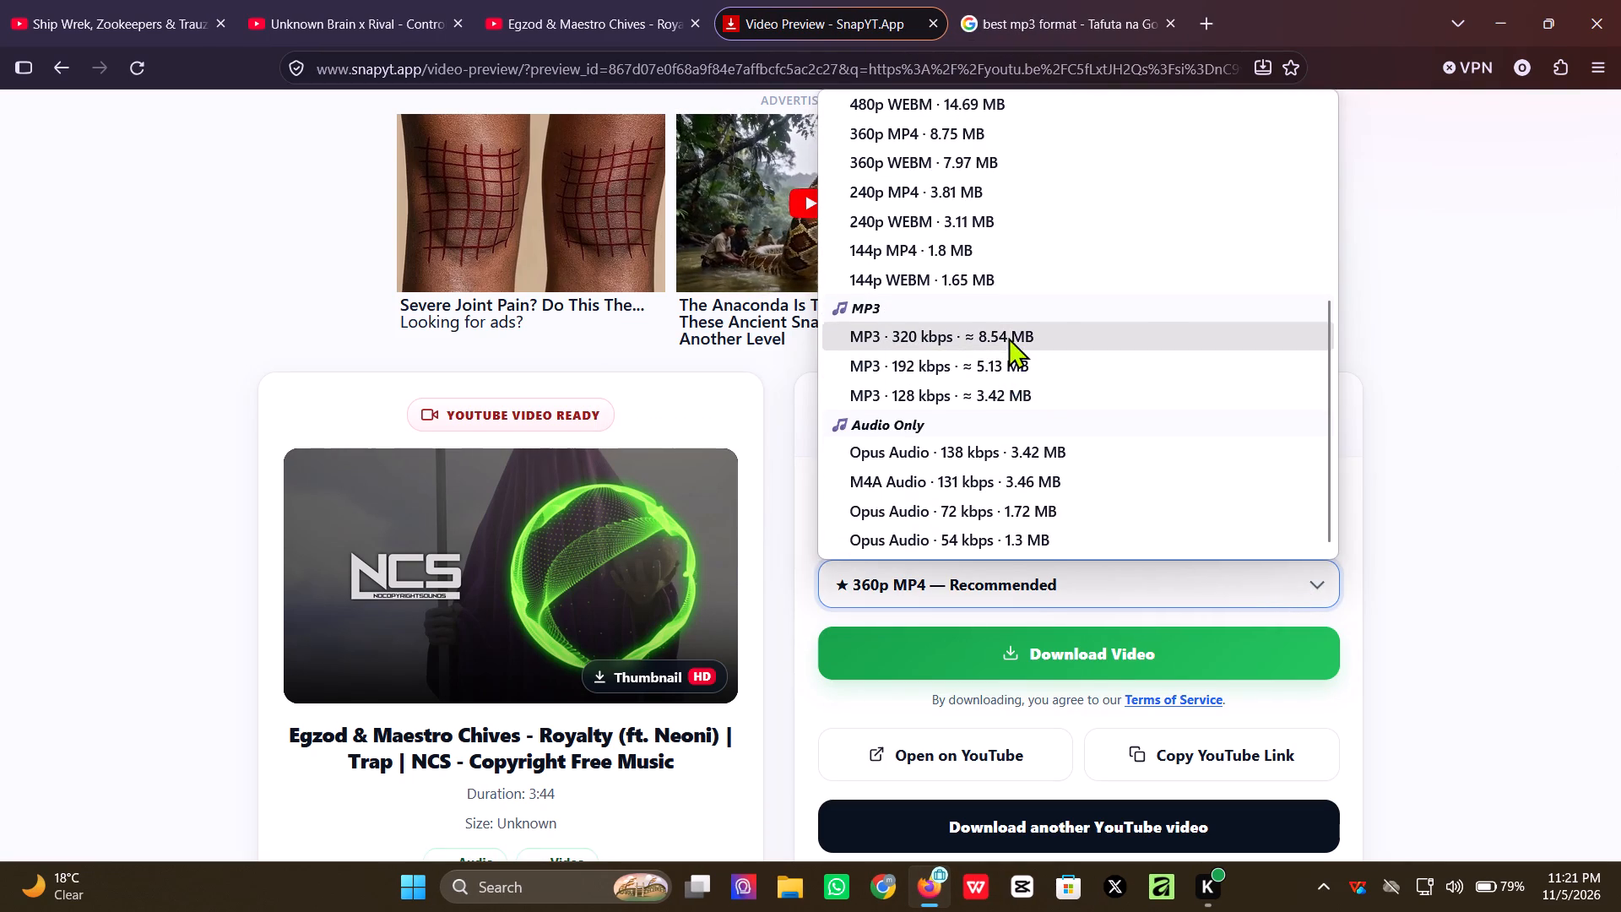
pyautogui.click(1009, 334)
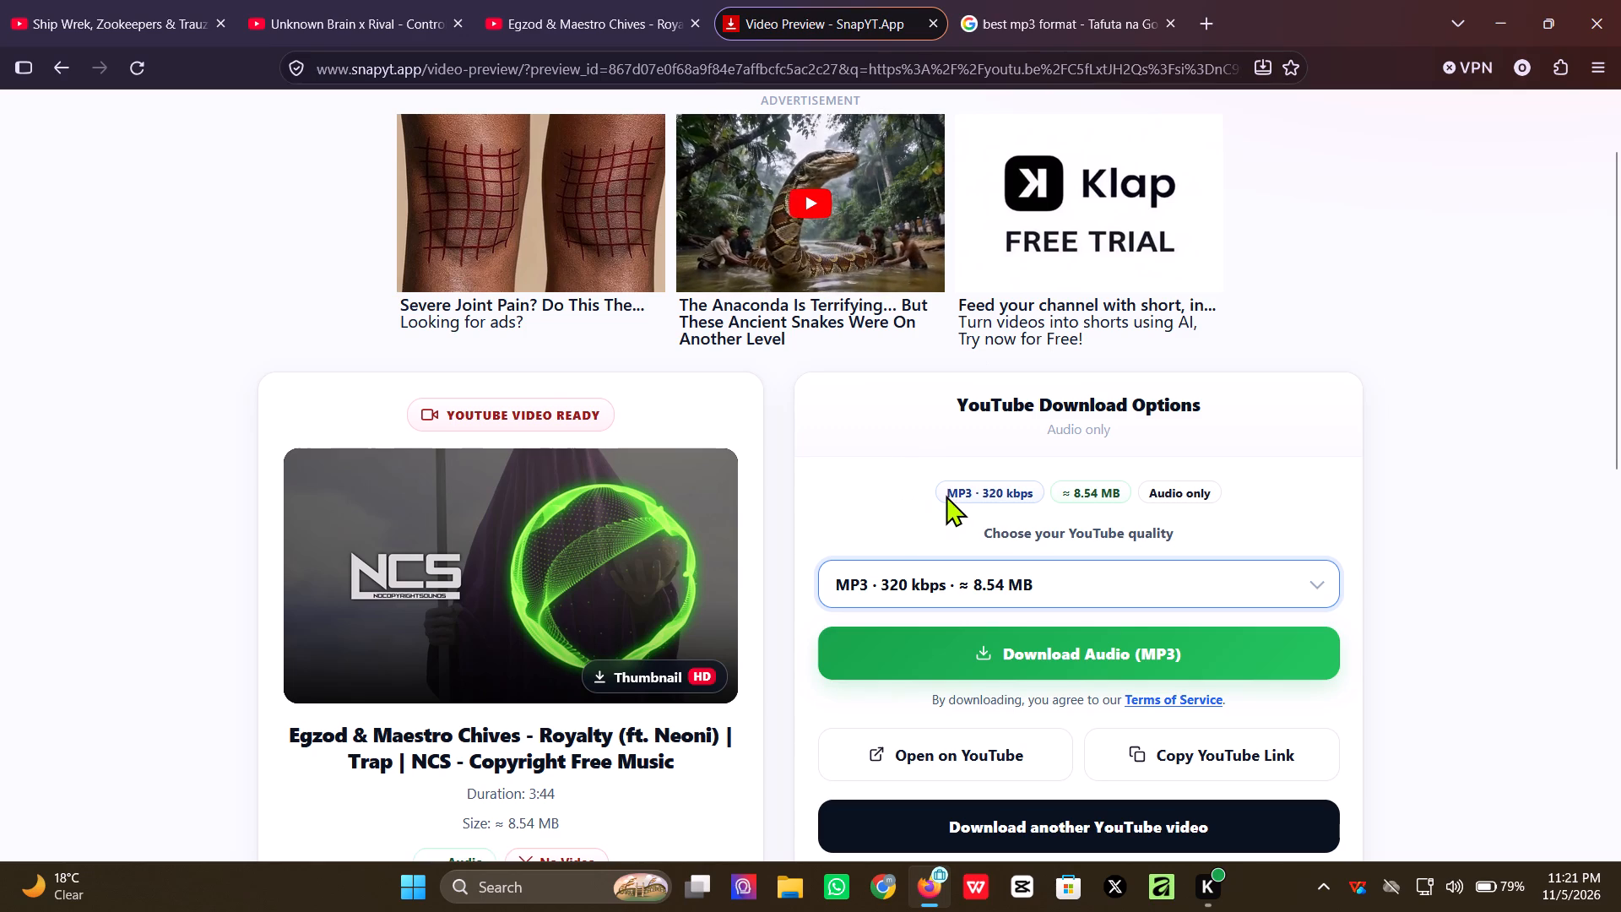
# Download the Royalty track's audio as MP3, dismissing the bot-verification pop-up and closing the advertising tabs that open.
pyautogui.click(1062, 644)
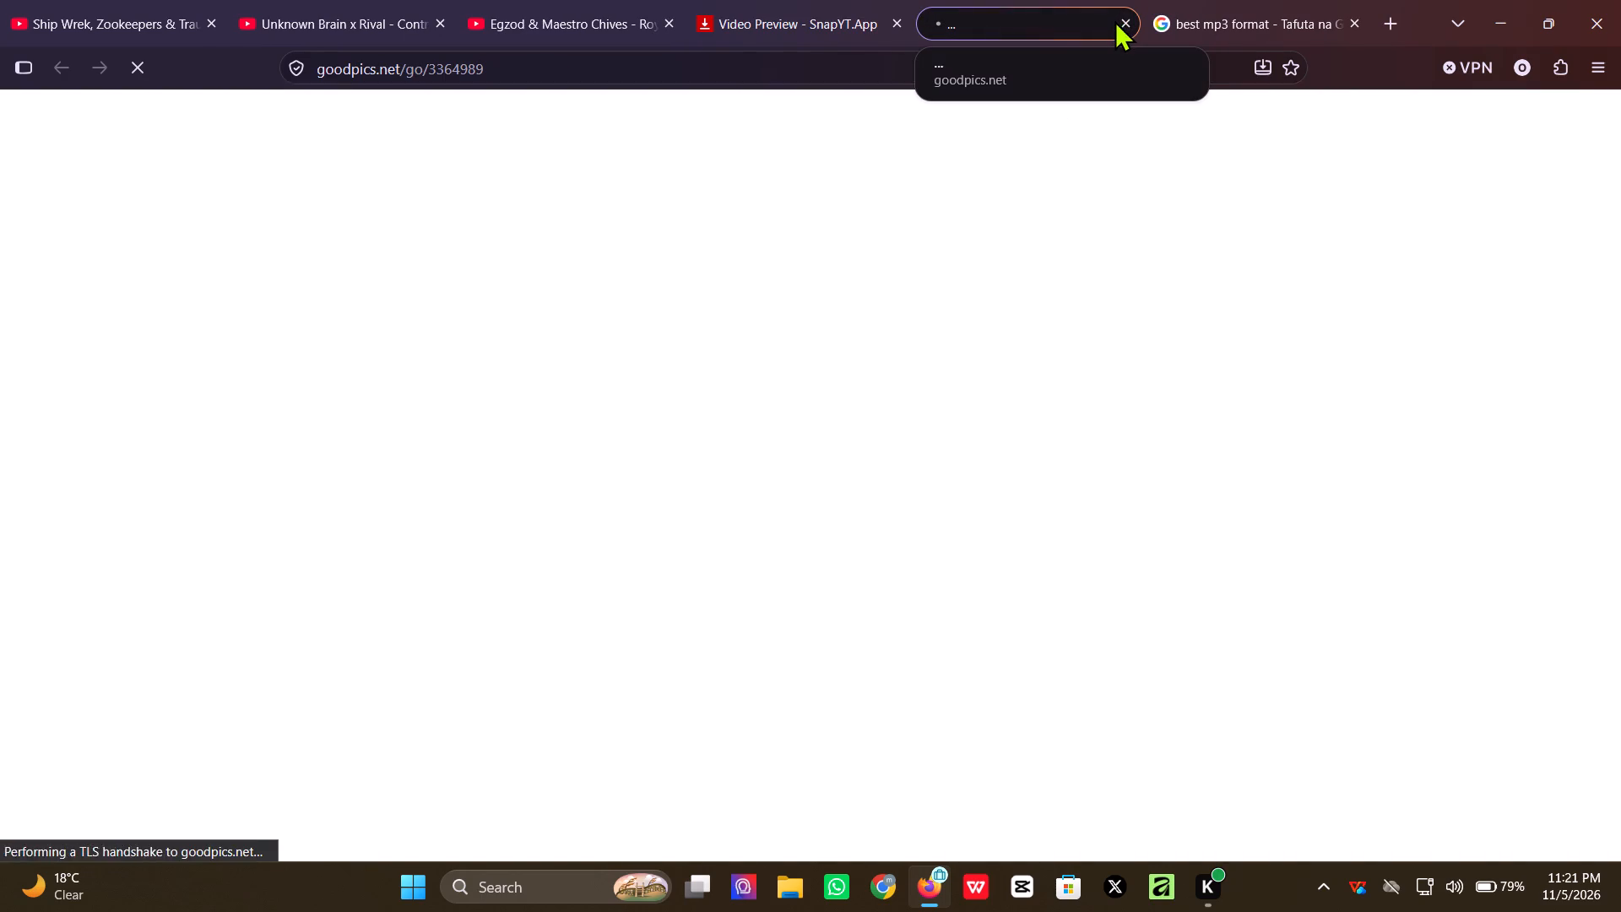
pyautogui.click(1116, 20)
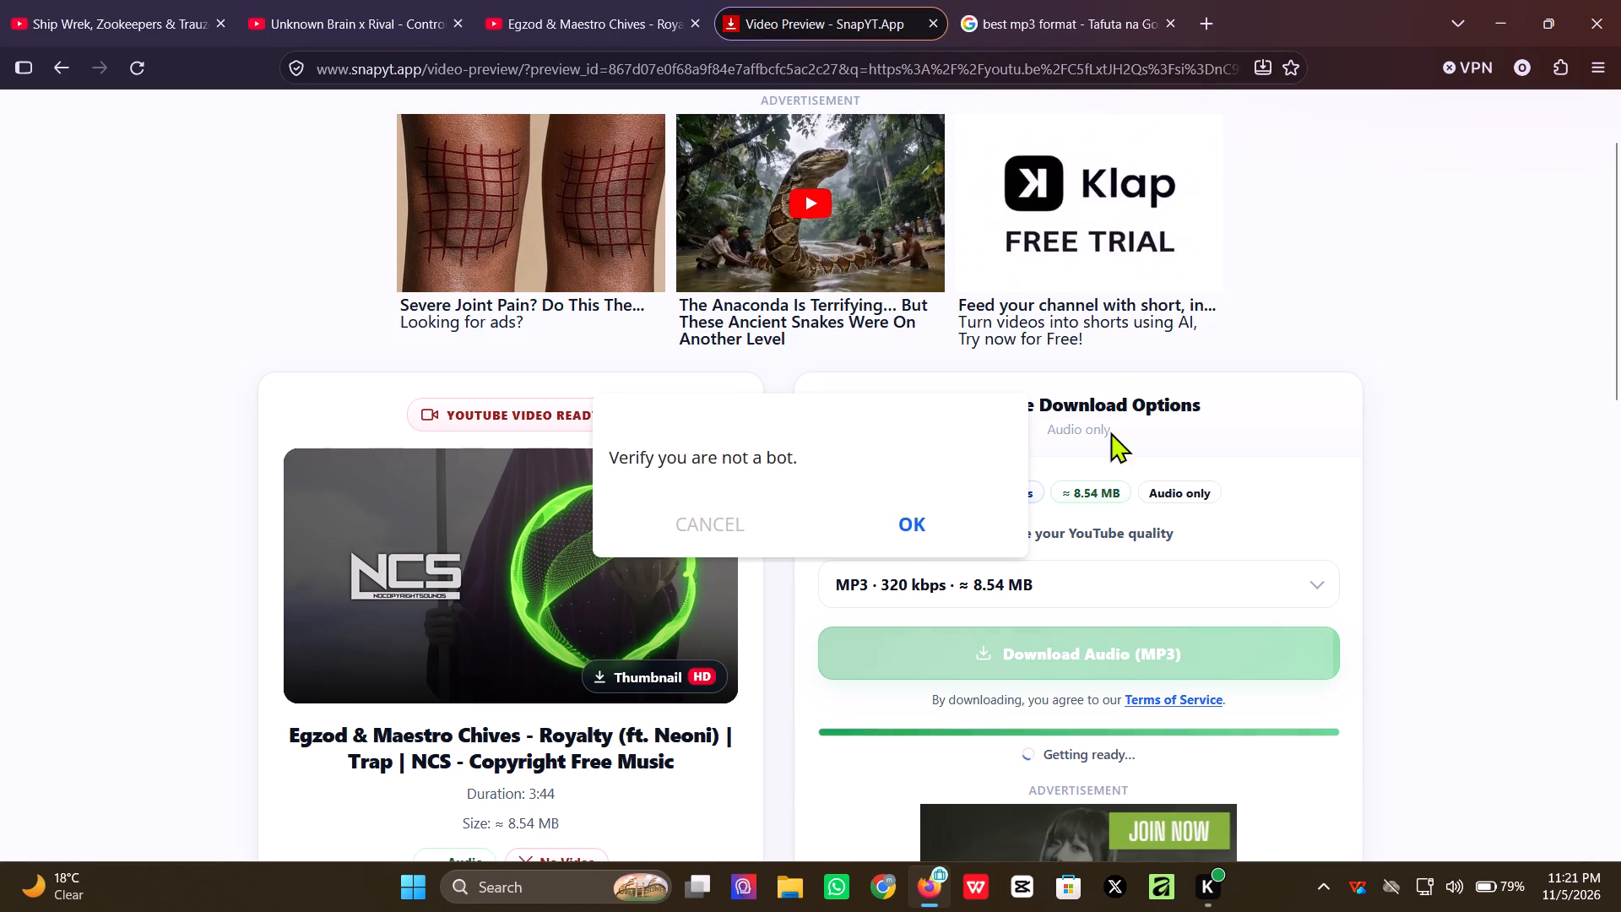
pyautogui.click(700, 518)
pyautogui.click(1120, 24)
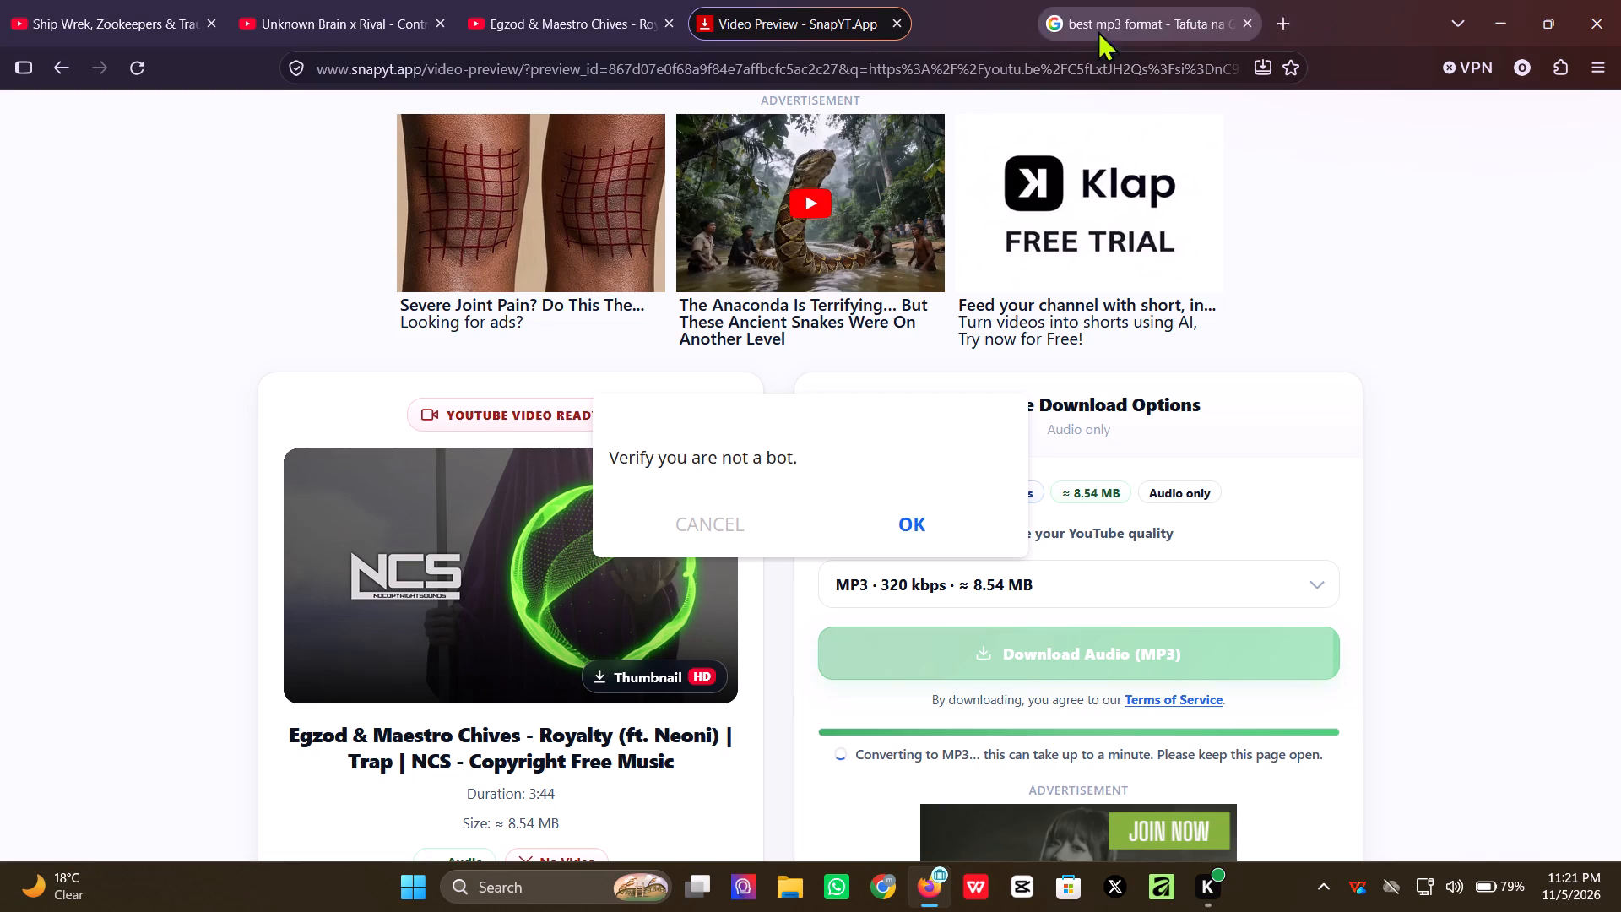
pyautogui.click(919, 528)
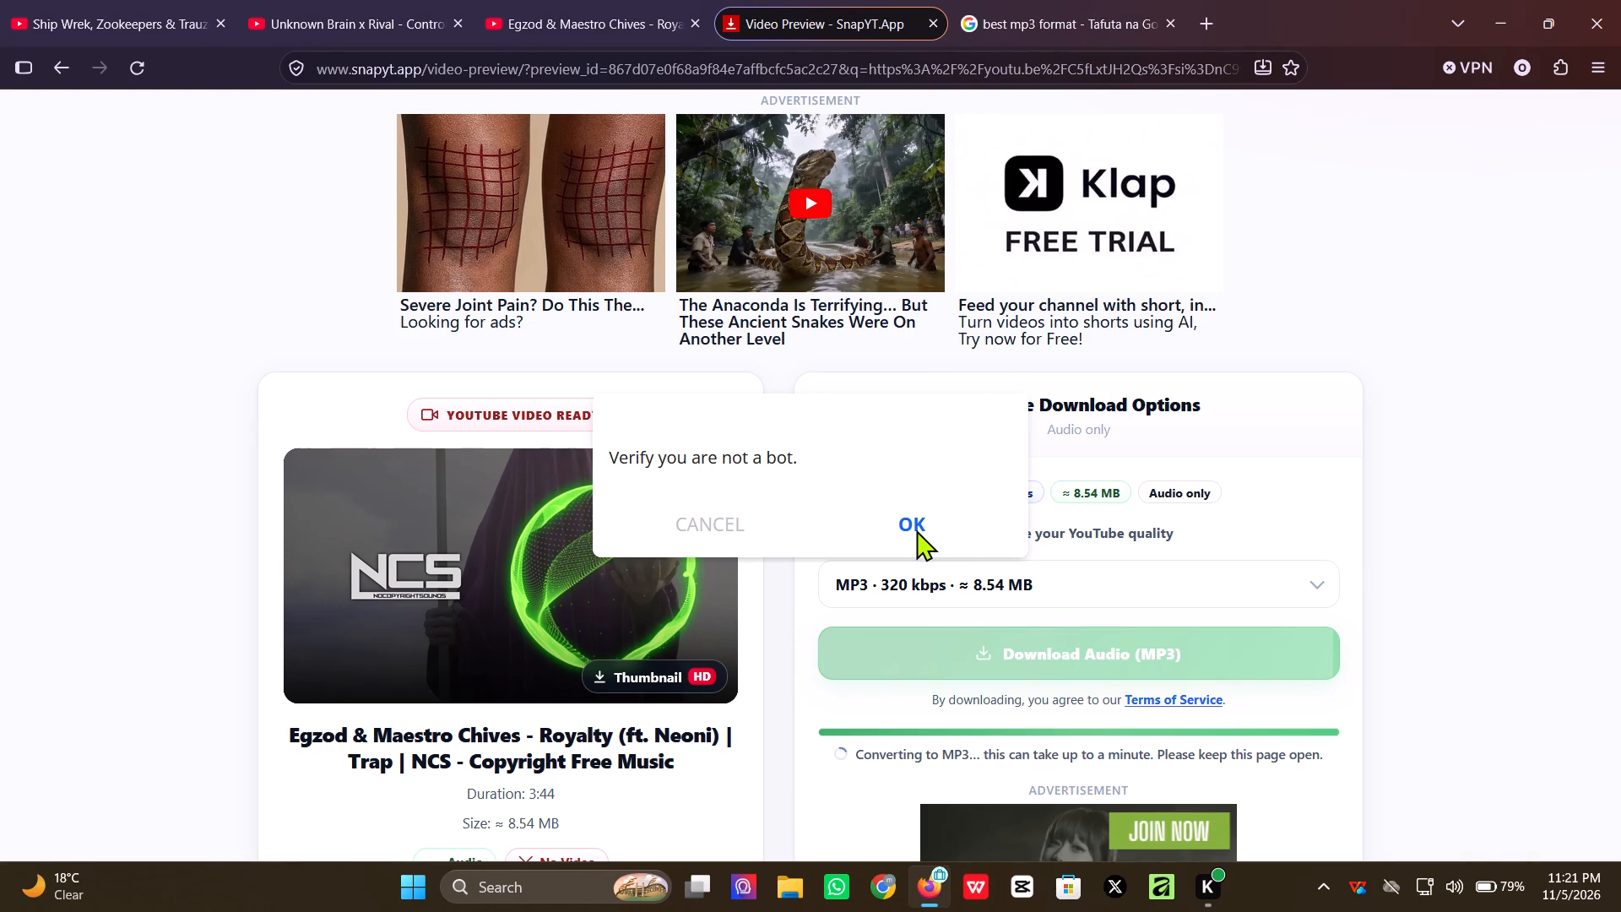
pyautogui.click(739, 525)
pyautogui.moveTo(1190, 625); pyautogui.dragTo(1191, 645)
pyautogui.click(1461, 464)
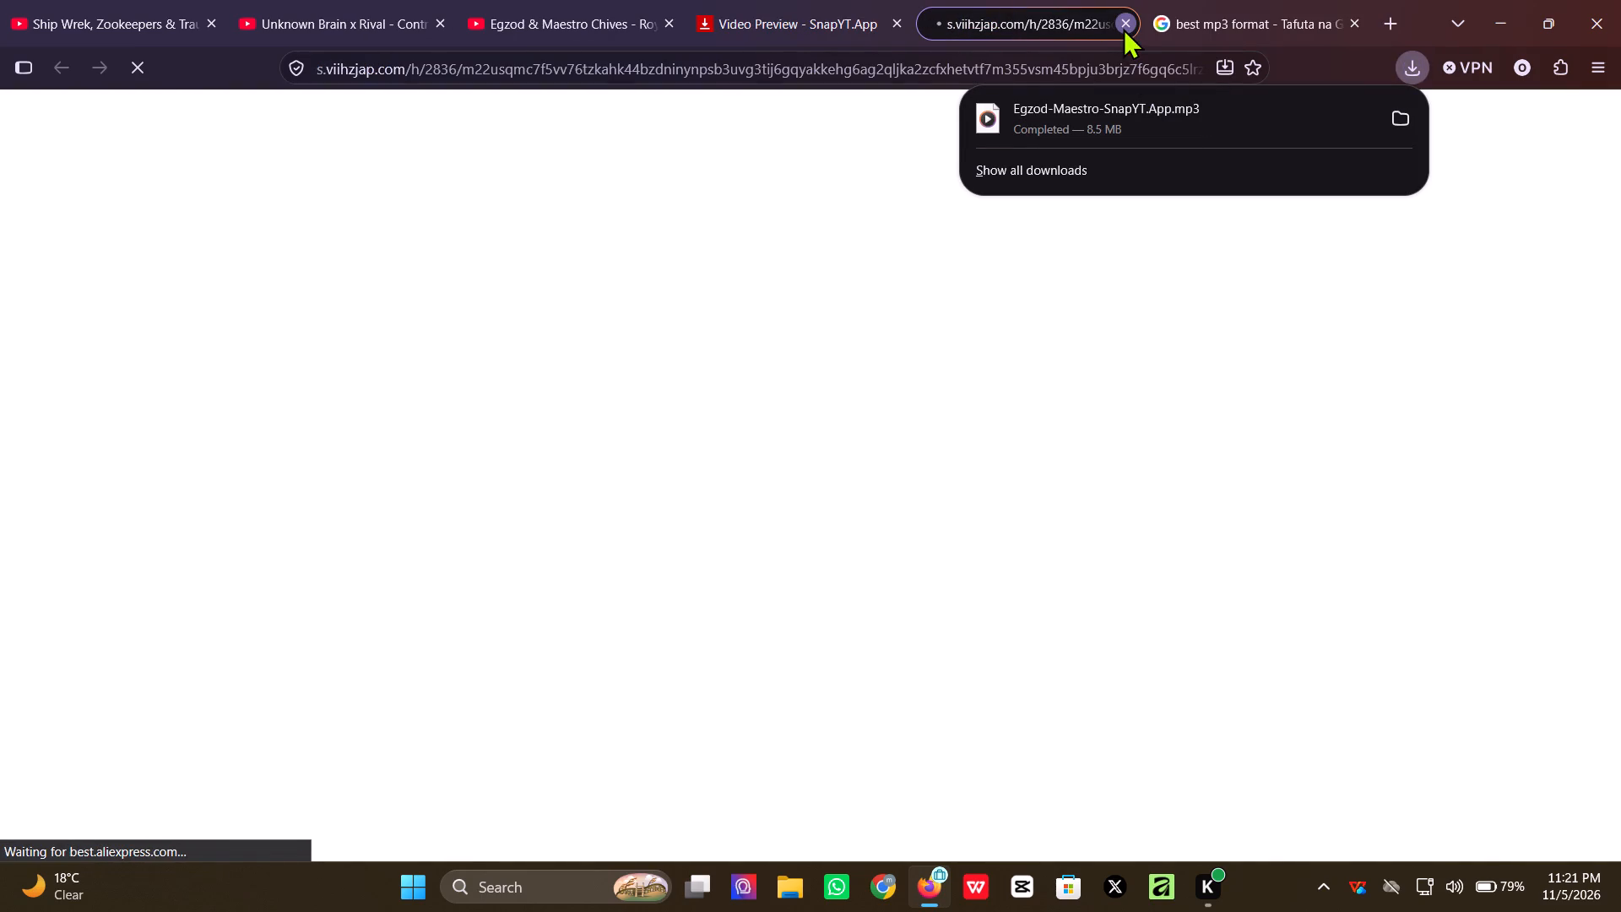
pyautogui.click(1120, 23)
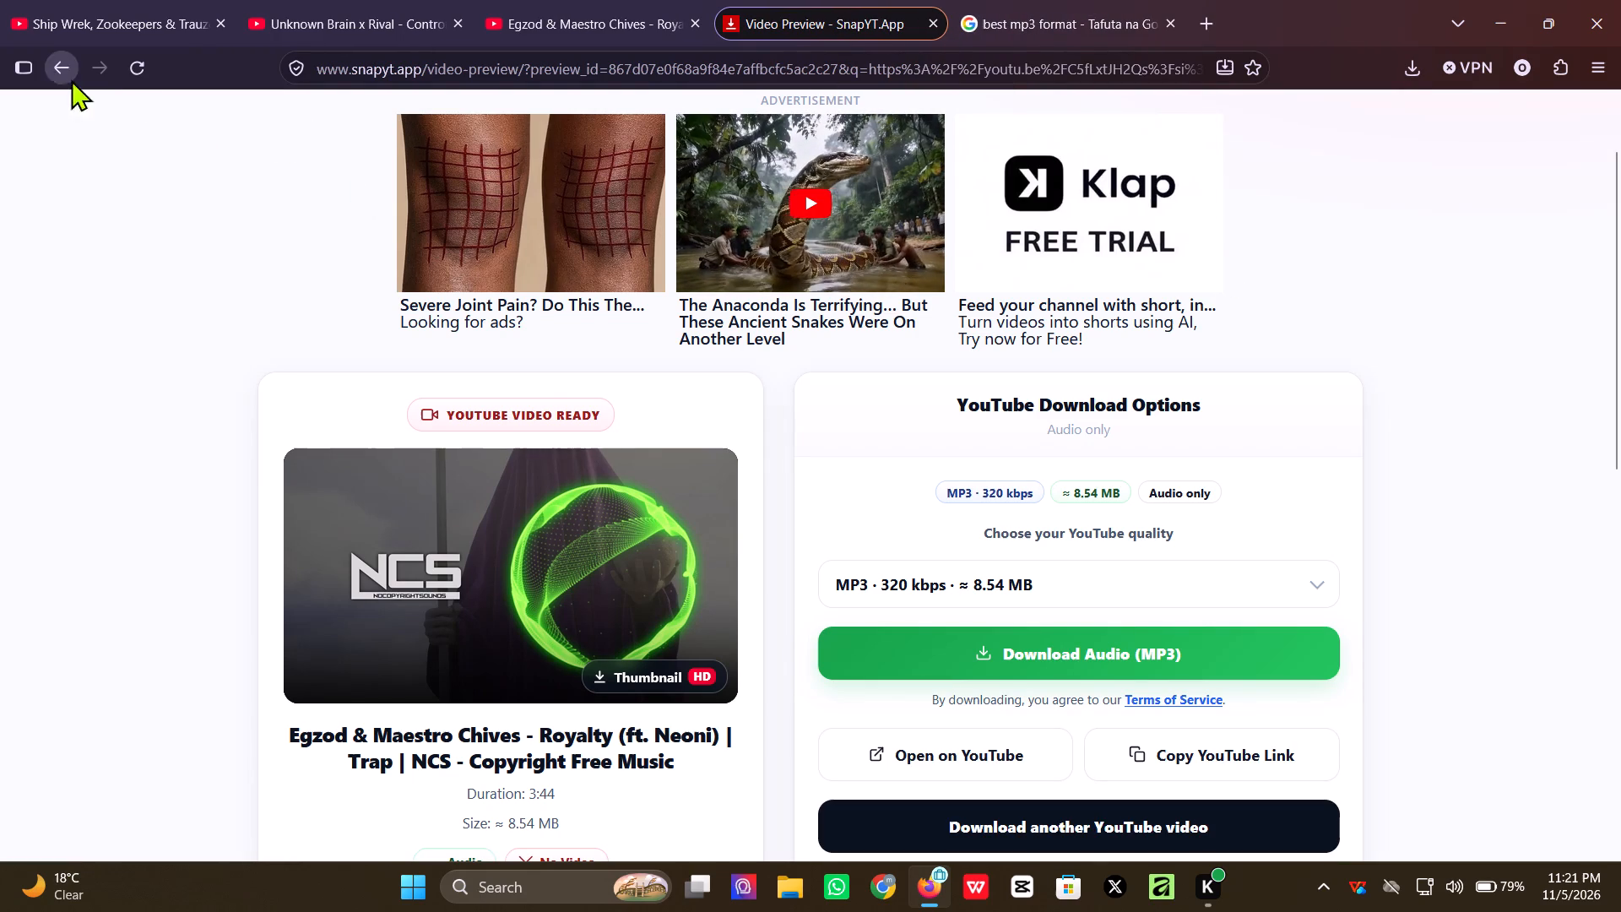
# Return to the SnapYT home page for another download and close the advertising tab.
pyautogui.scroll(-8, 819, 216)
pyautogui.scroll(-5, 946, 325)
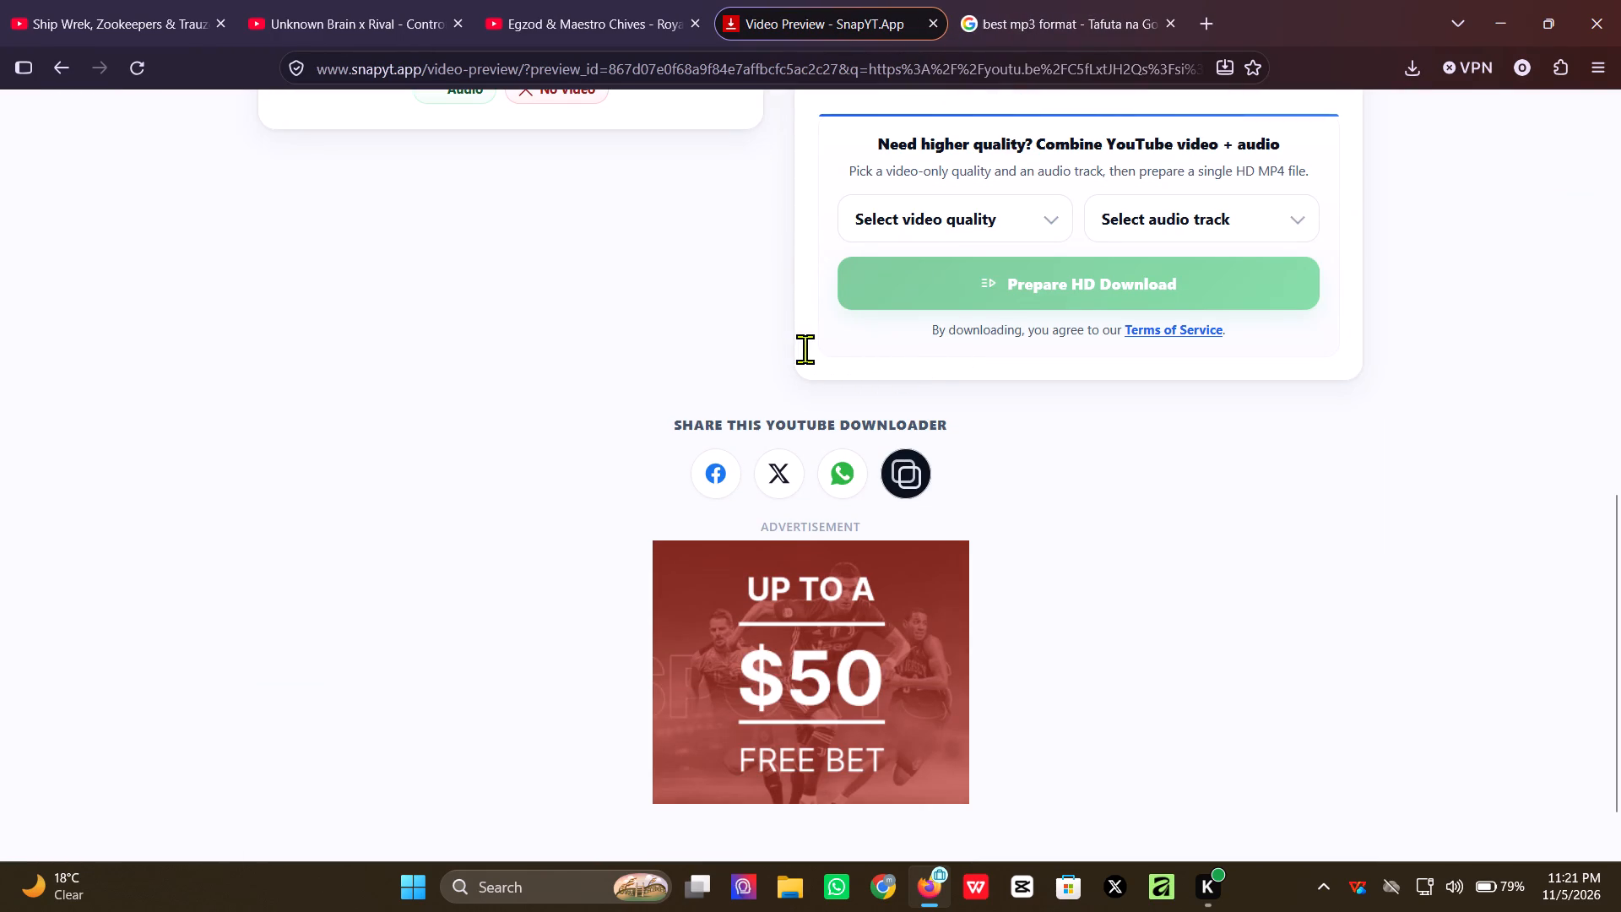
pyautogui.scroll(5, 1010, 312)
pyautogui.scroll(-2, 1018, 308)
pyautogui.scroll(4, 1018, 308)
pyautogui.scroll(2, 704, 272)
pyautogui.scroll(-1, 704, 273)
pyautogui.scroll(7, 703, 273)
pyautogui.scroll(-1, 739, 299)
pyautogui.scroll(3, 732, 300)
pyautogui.scroll(-1, 659, 293)
pyautogui.scroll(5, 323, 186)
pyautogui.click(295, 125)
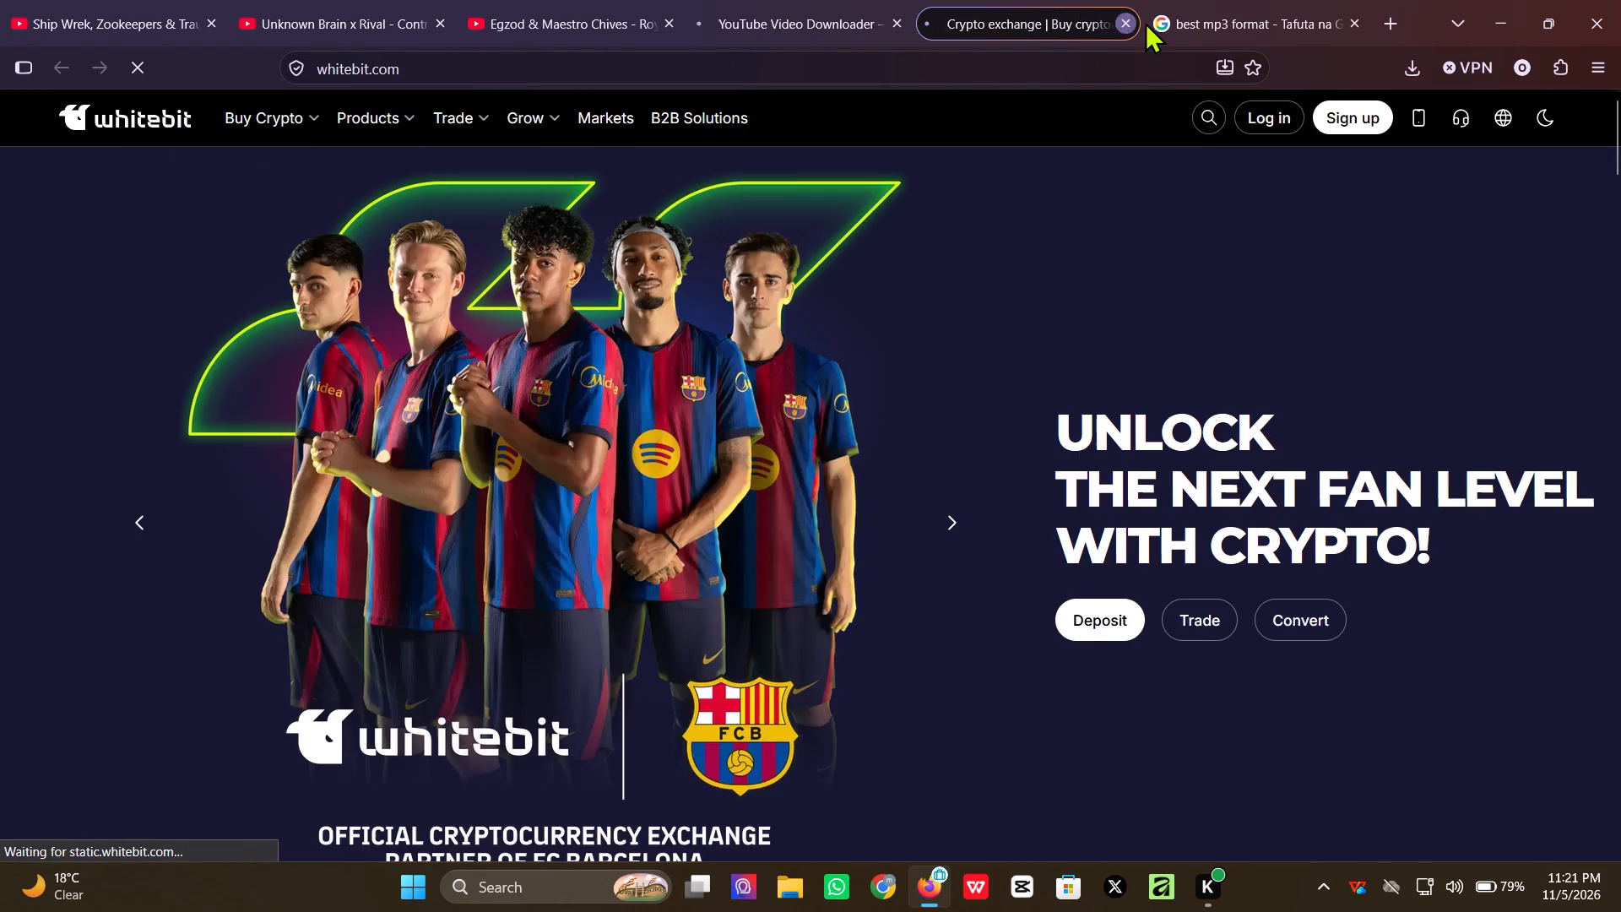
pyautogui.click(1125, 18)
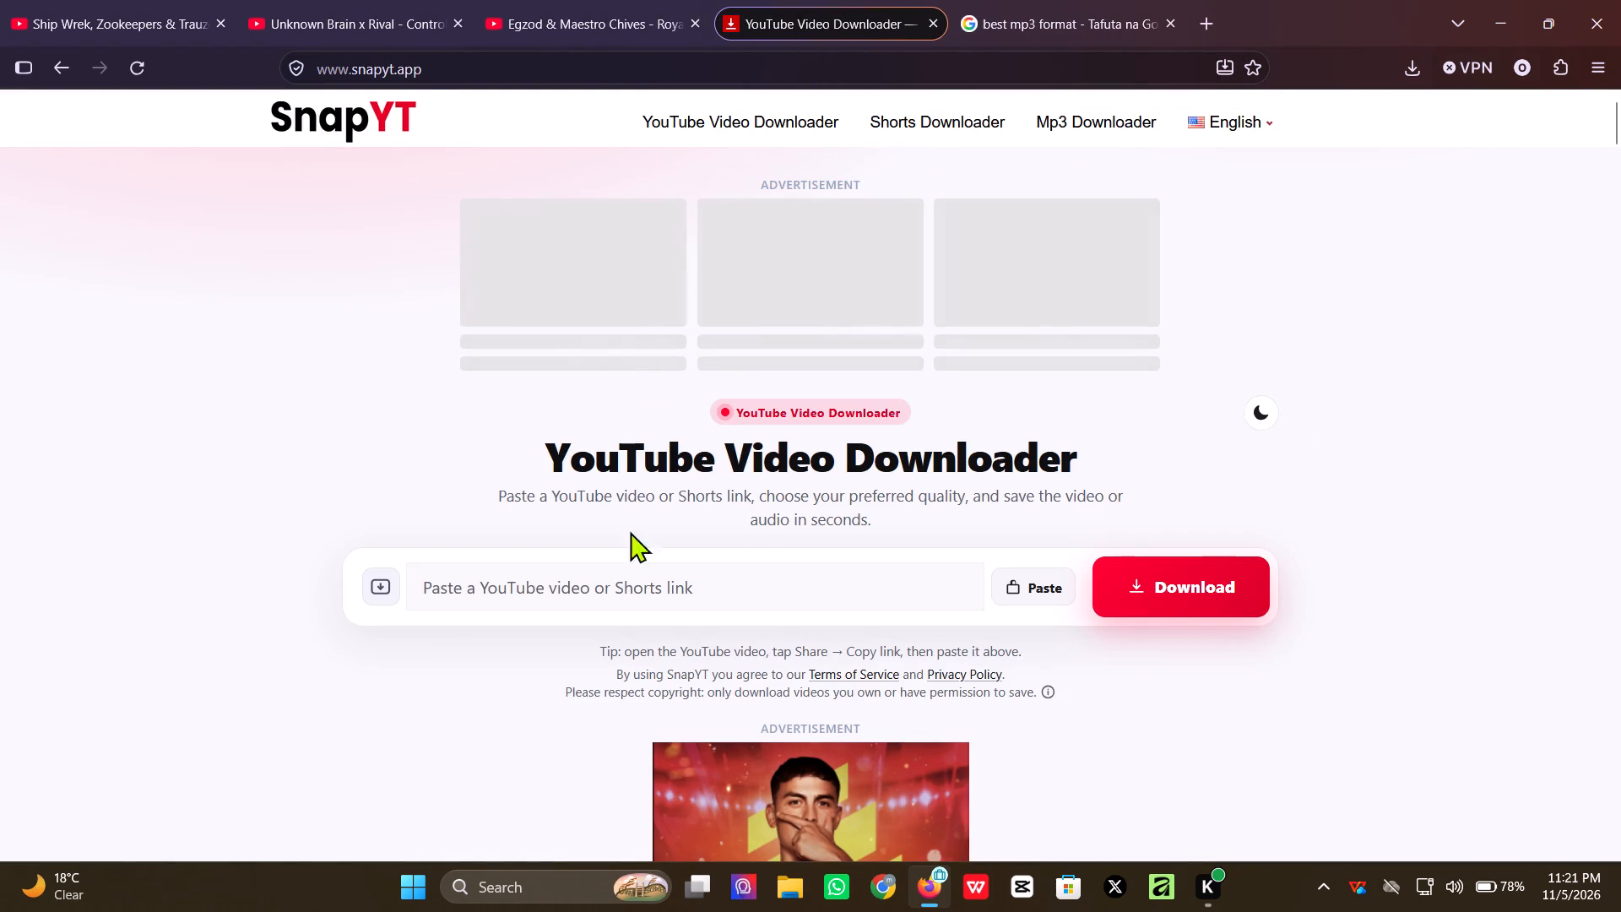
# Load the Unknown Brain x Rival "Control" video in SnapYT using its YouTube link from the clipboard history.
pyautogui.click(623, 565)
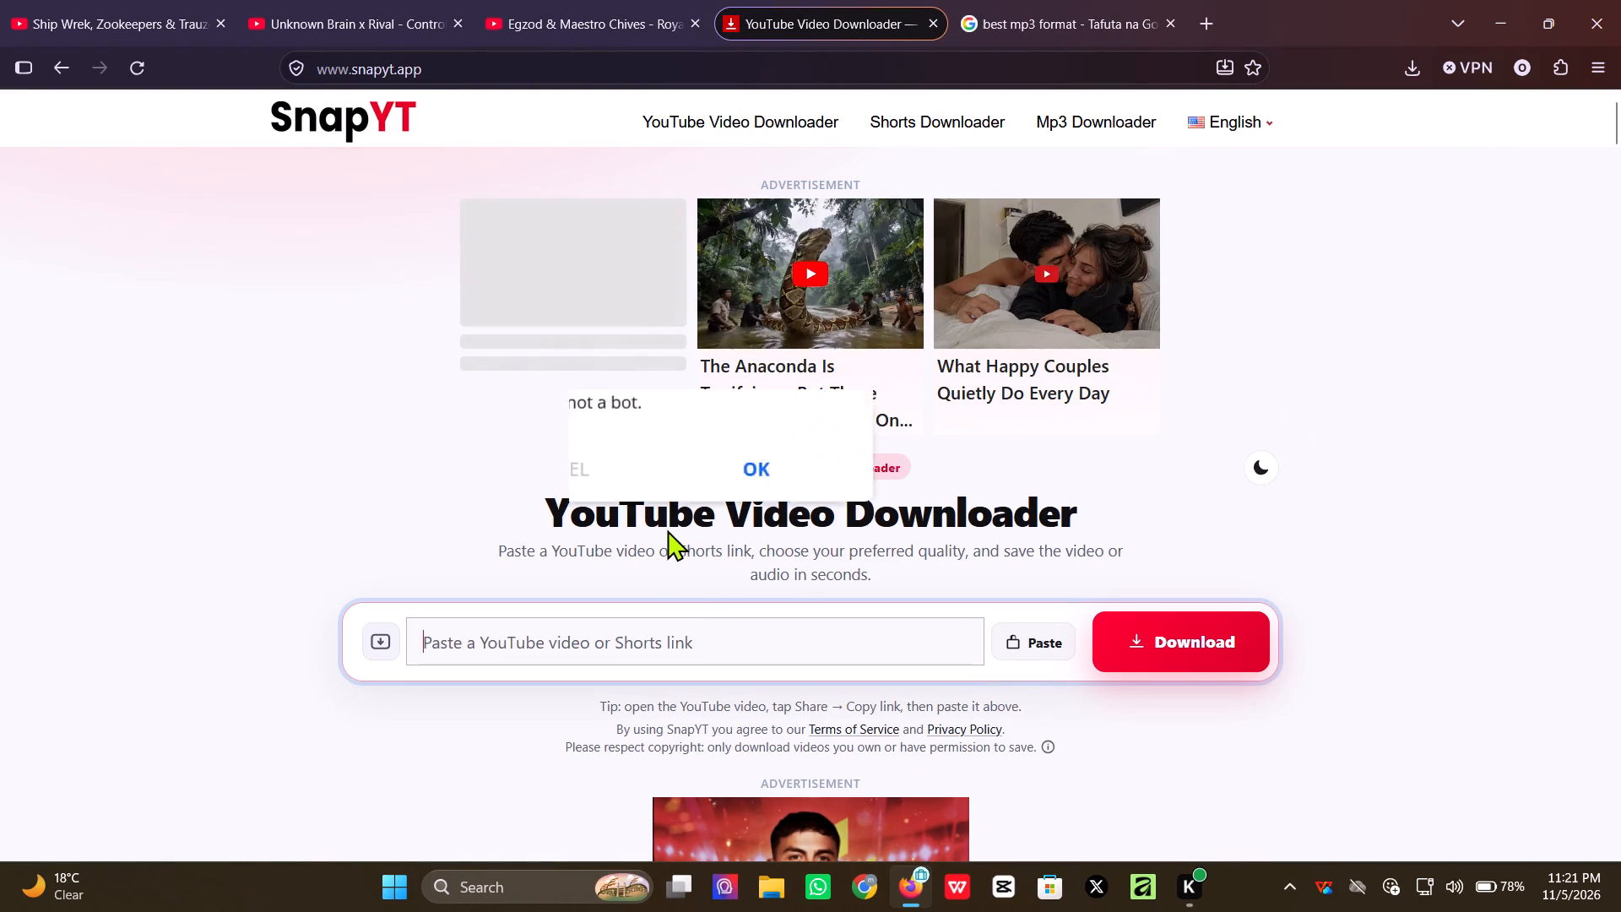
pyautogui.press('super+v')
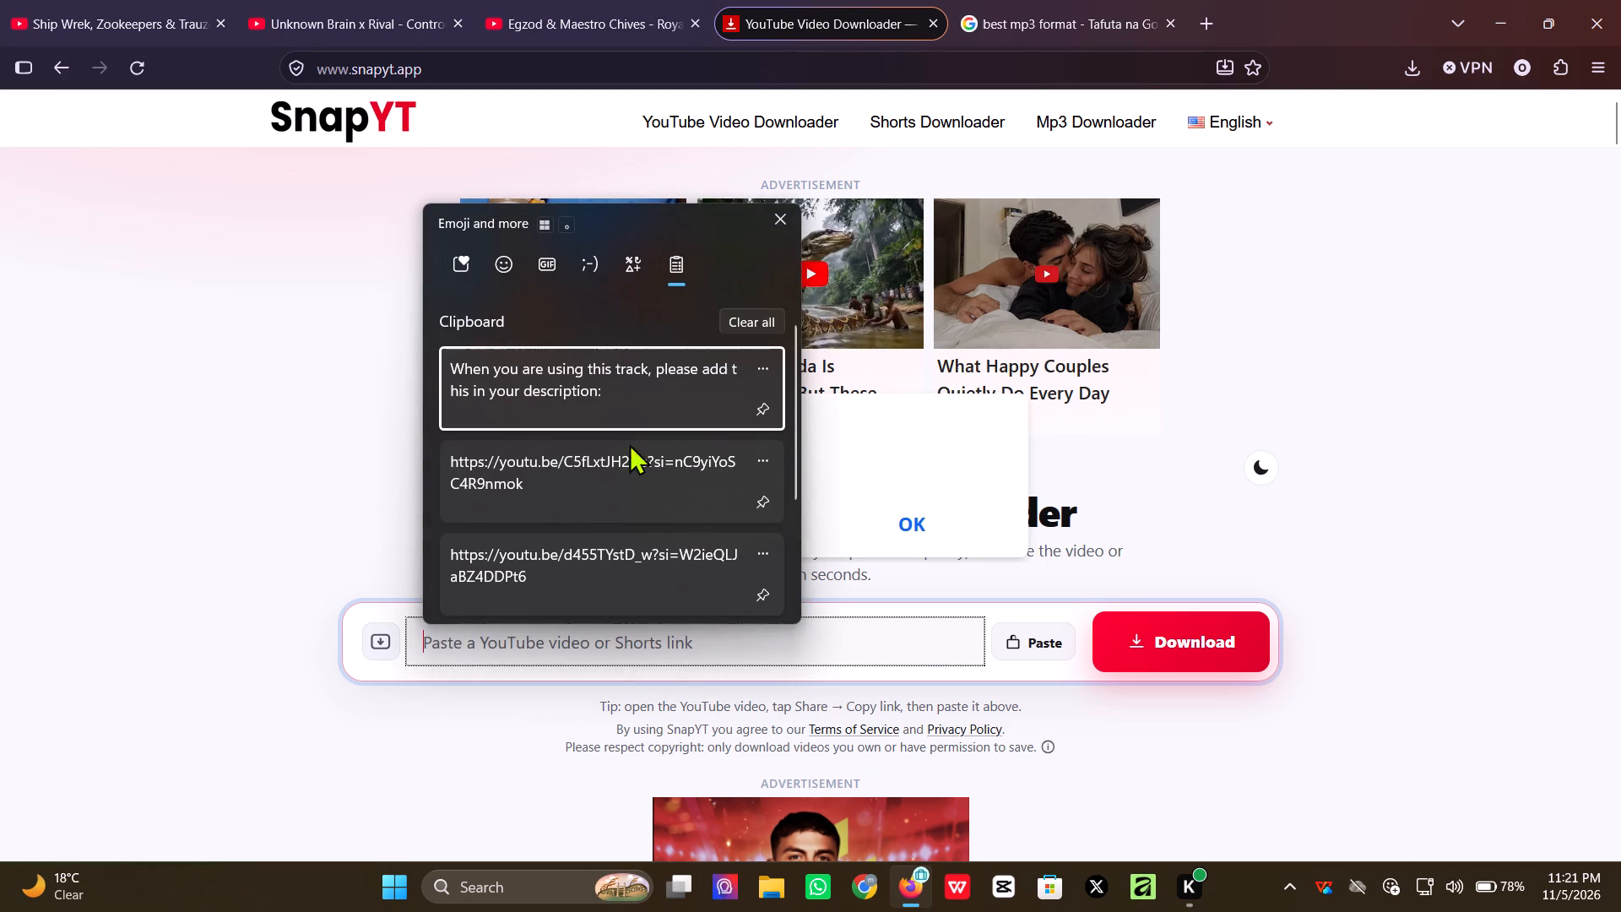
pyautogui.click(617, 567)
pyautogui.hotkey('ctrl', 'v')
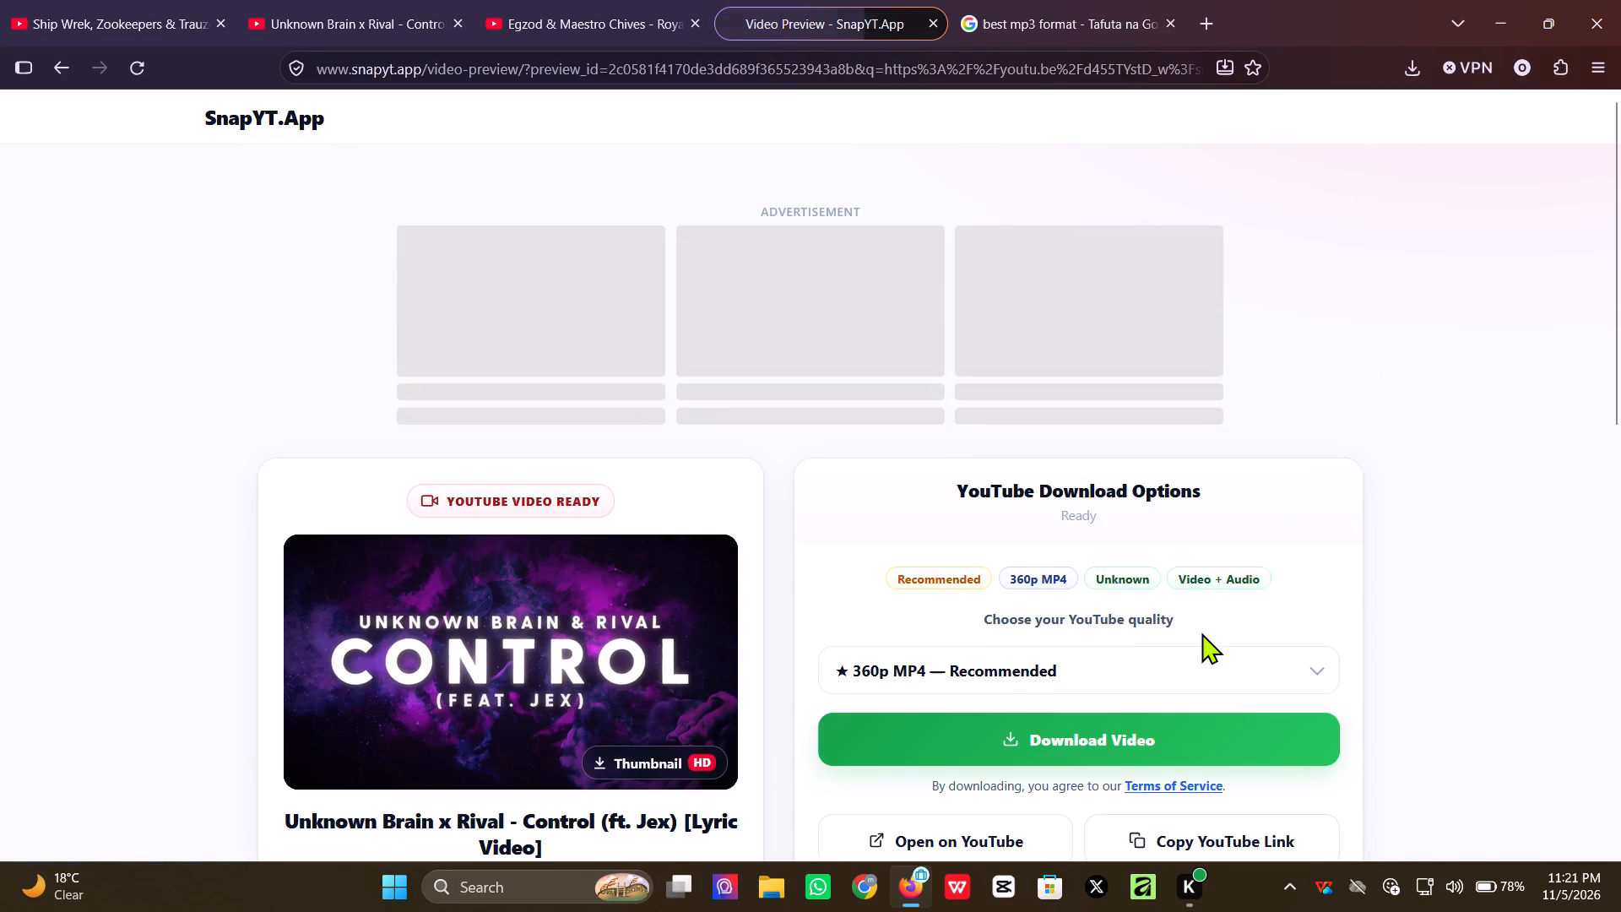
# Download the Control track's audio as MP3 320 kbps, closing the advertising tabs and the finished-downloads list.
pyautogui.click(1282, 682)
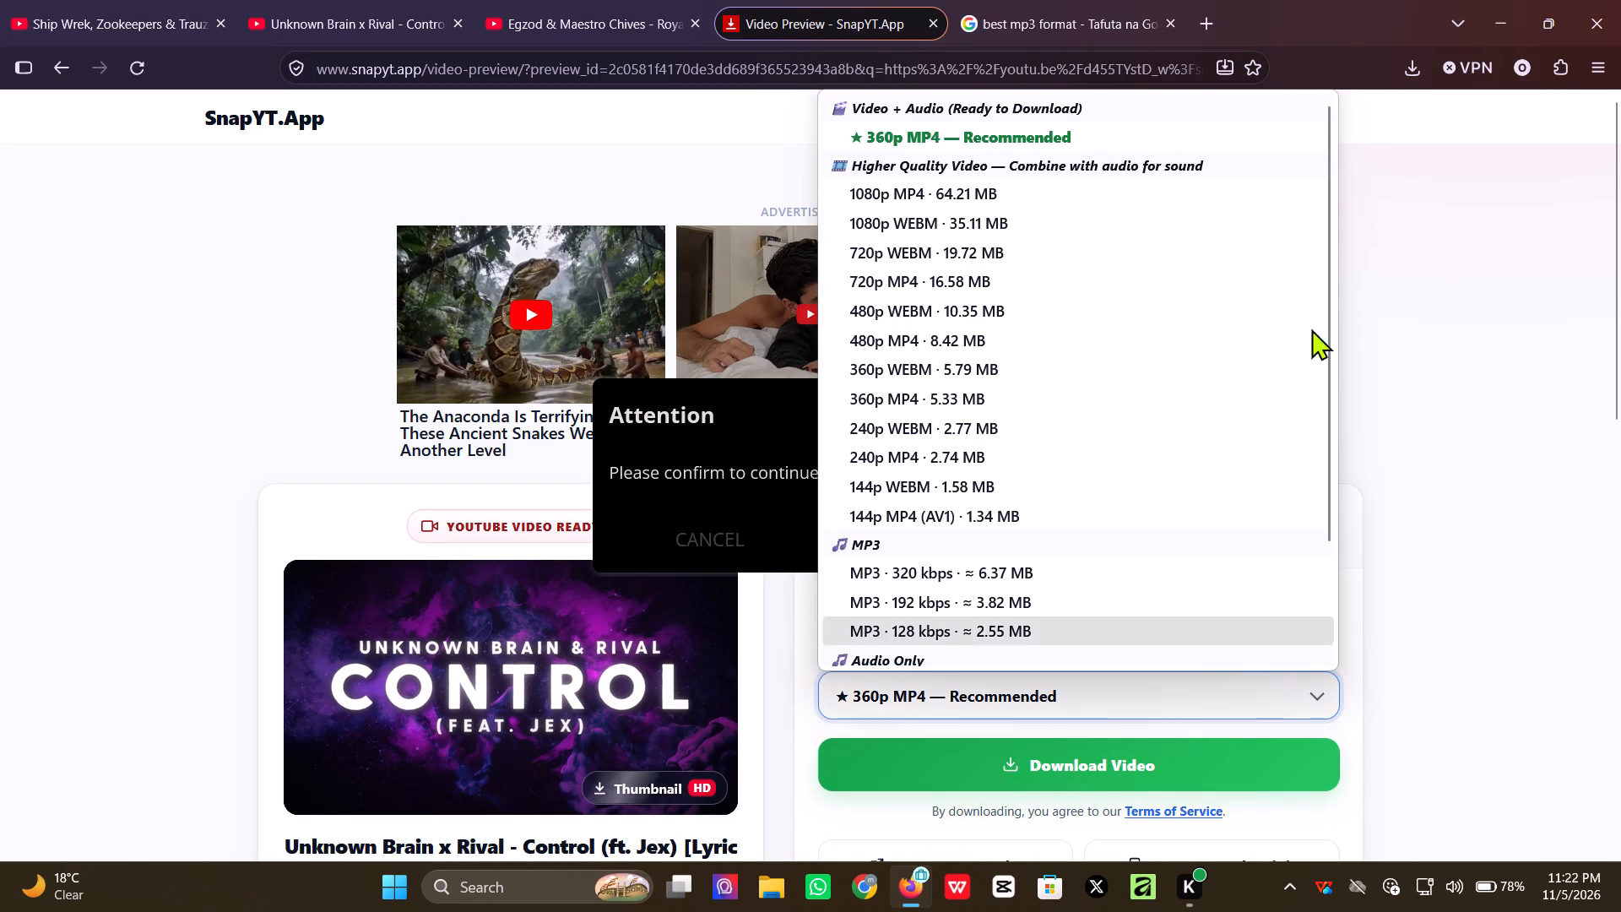
pyautogui.click(1033, 571)
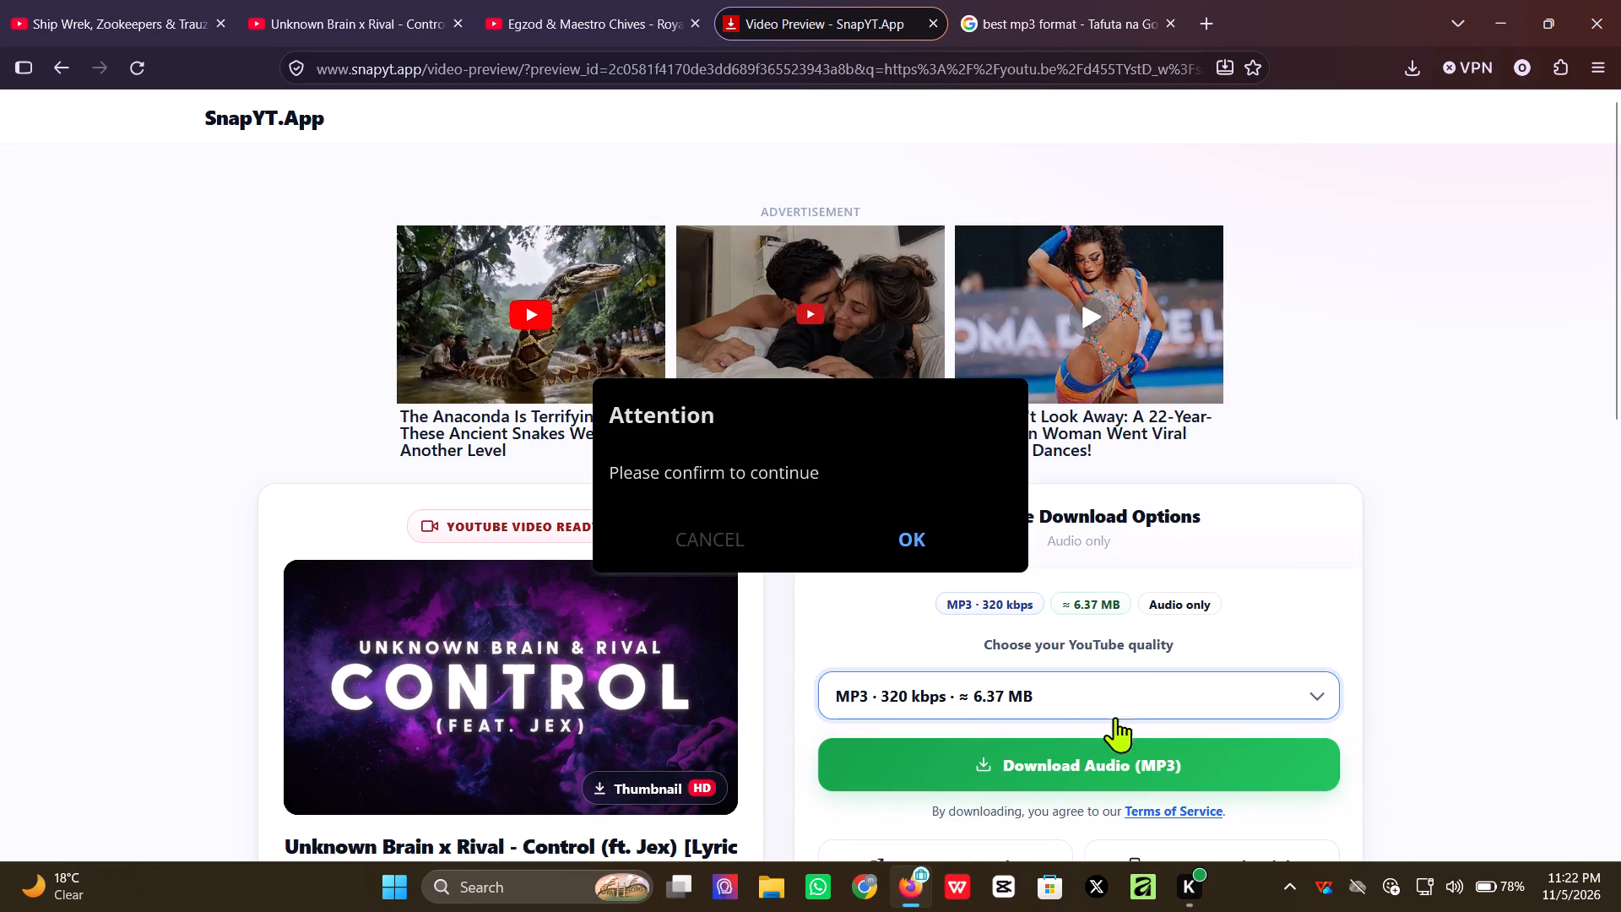
pyautogui.moveTo(713, 537); pyautogui.dragTo(722, 545)
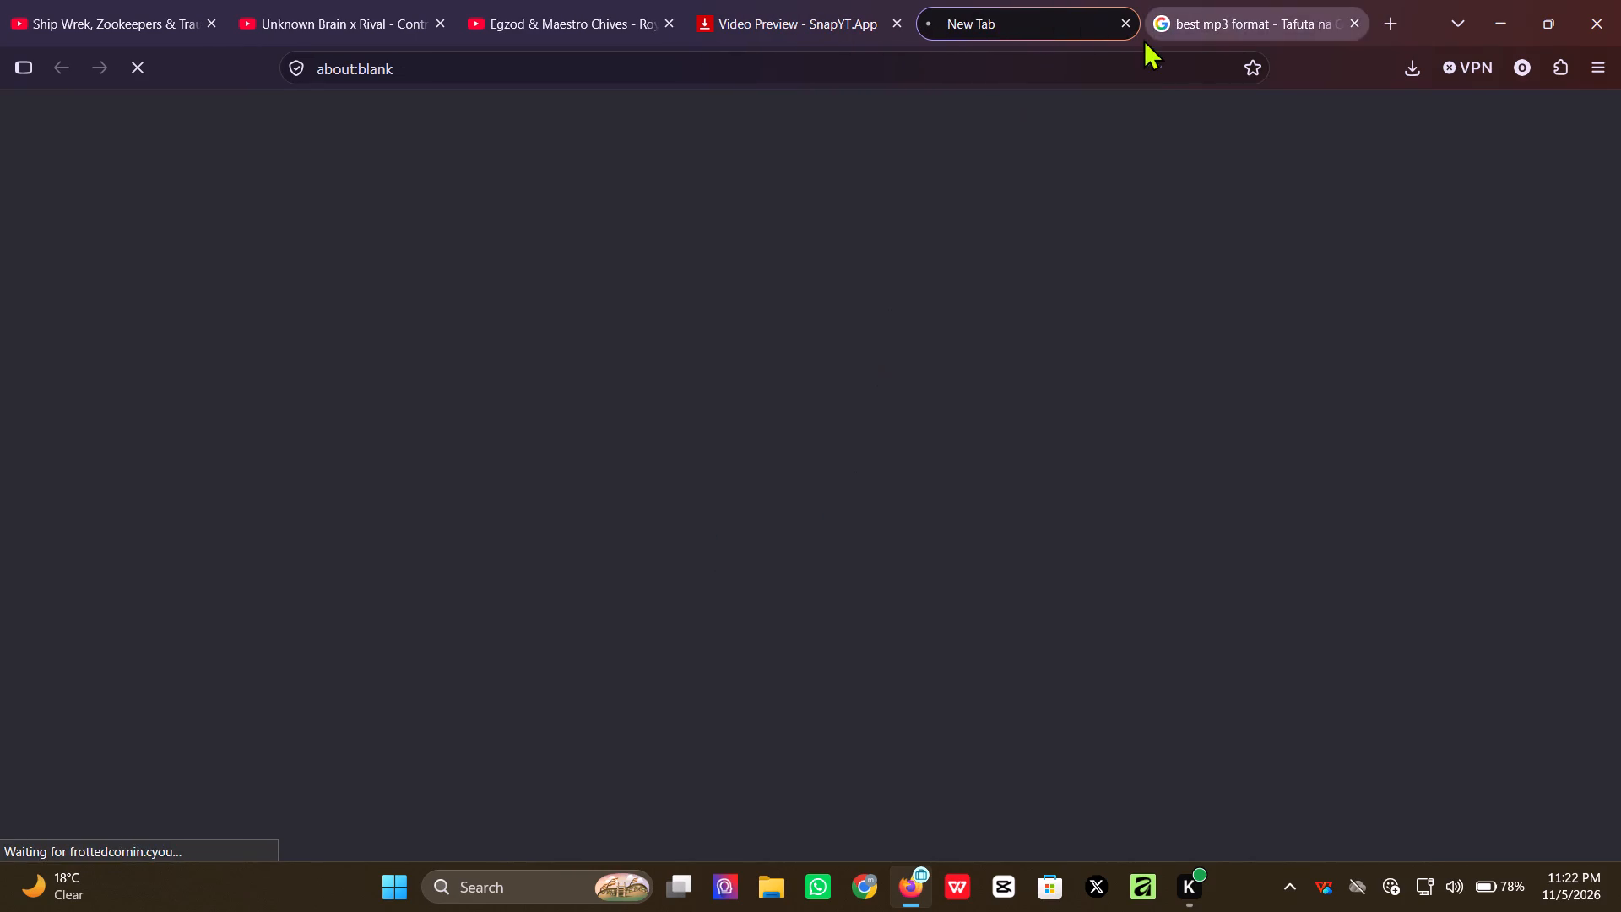
pyautogui.click(1125, 20)
pyautogui.click(1066, 762)
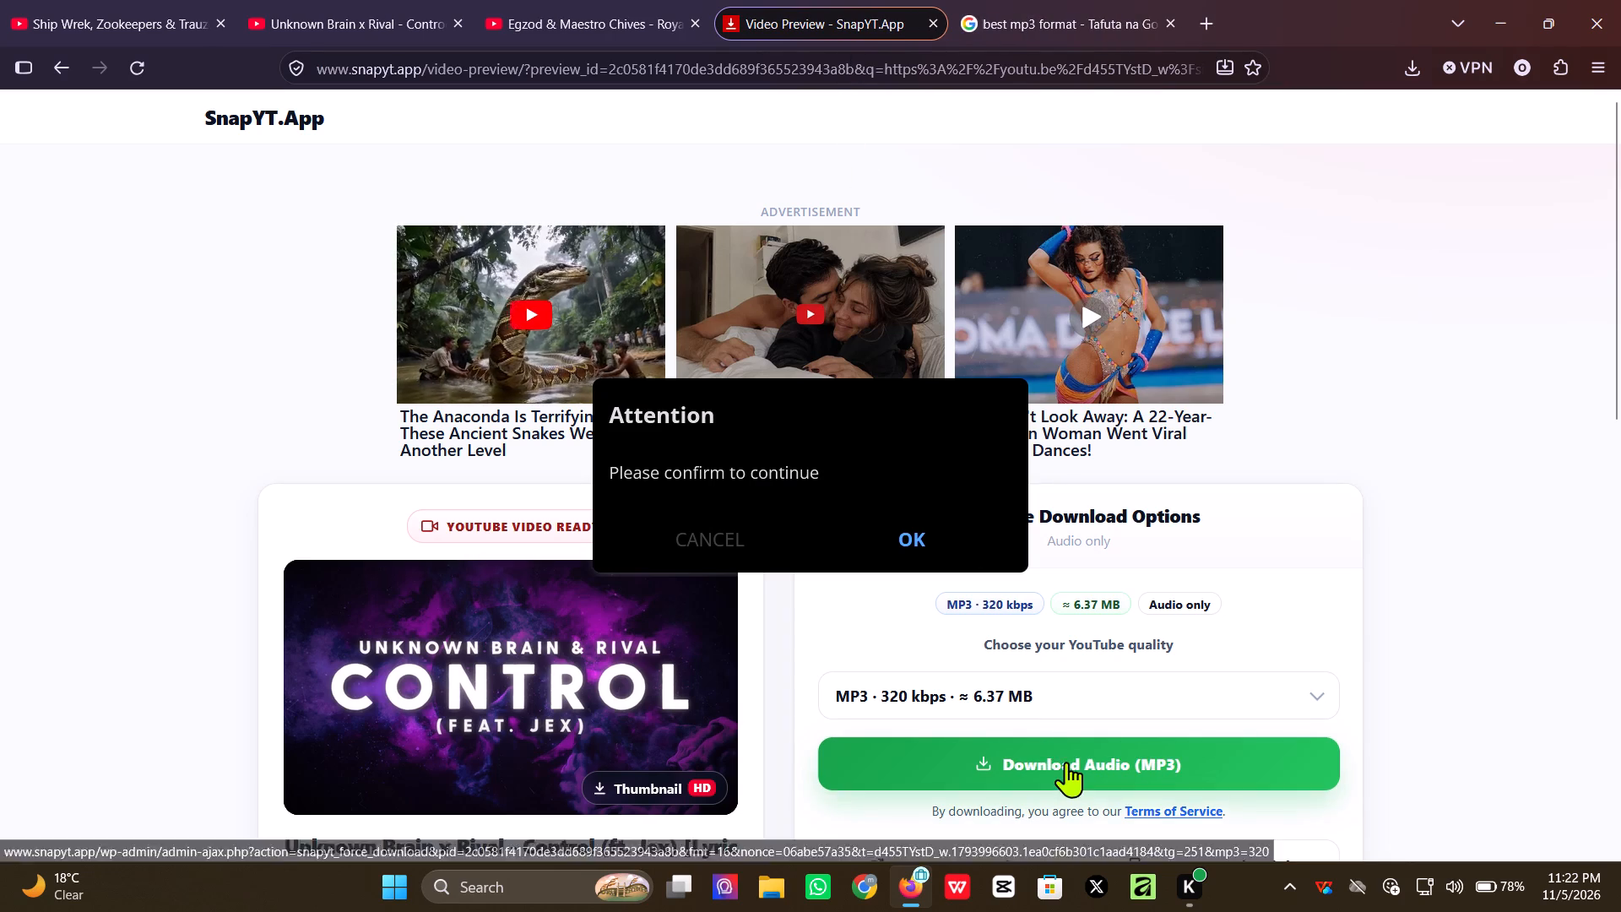
pyautogui.click(1126, 19)
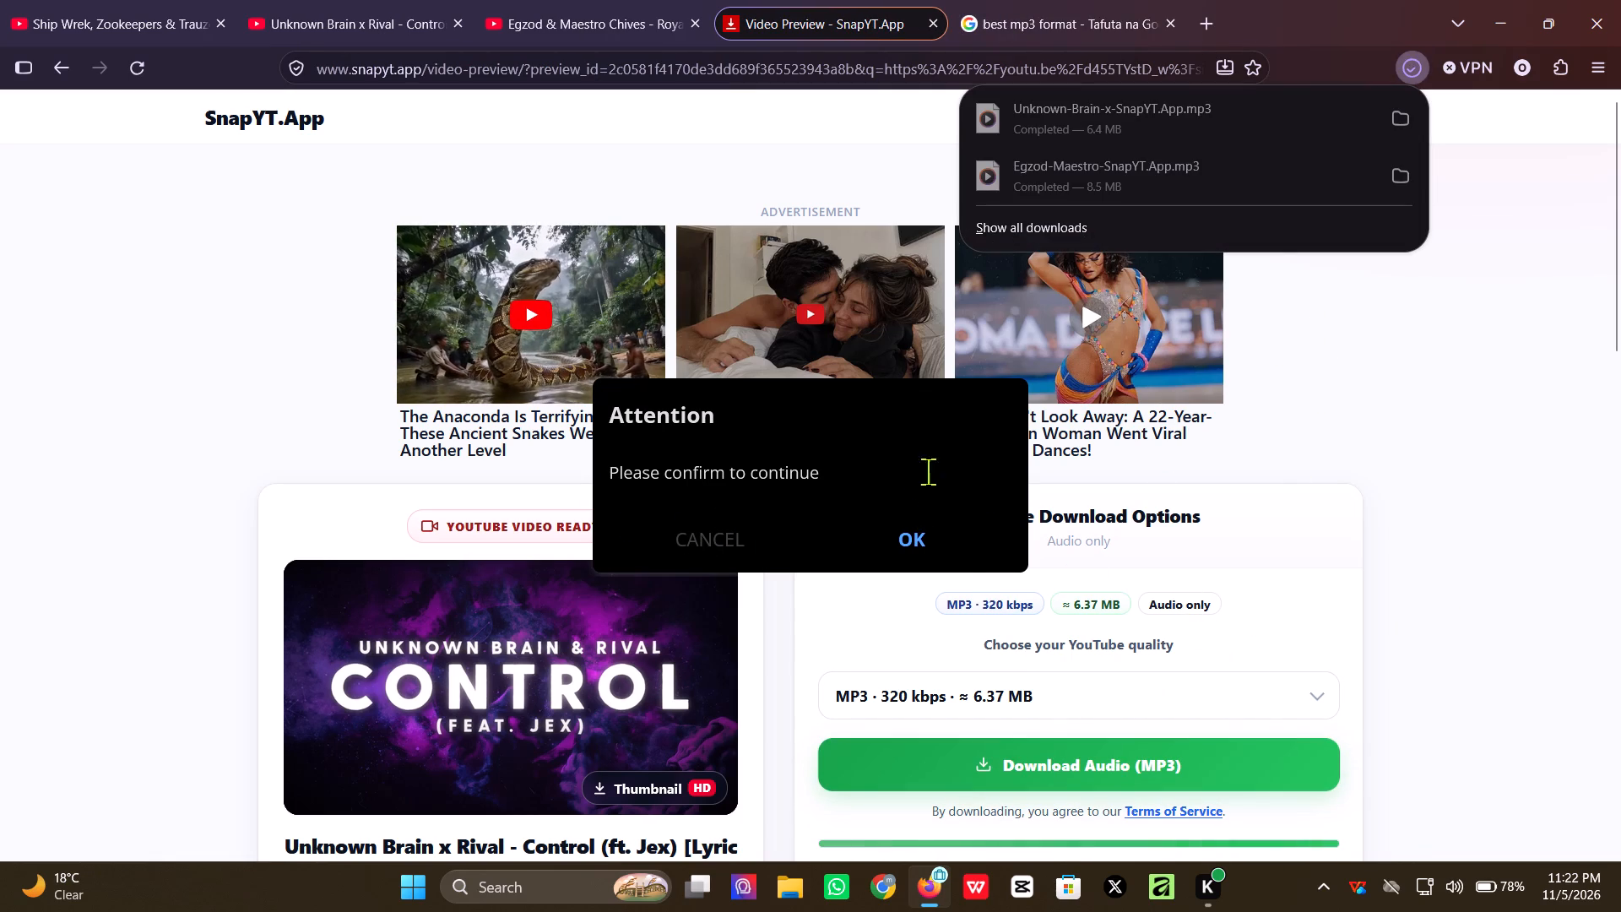
pyautogui.click(1583, 18)
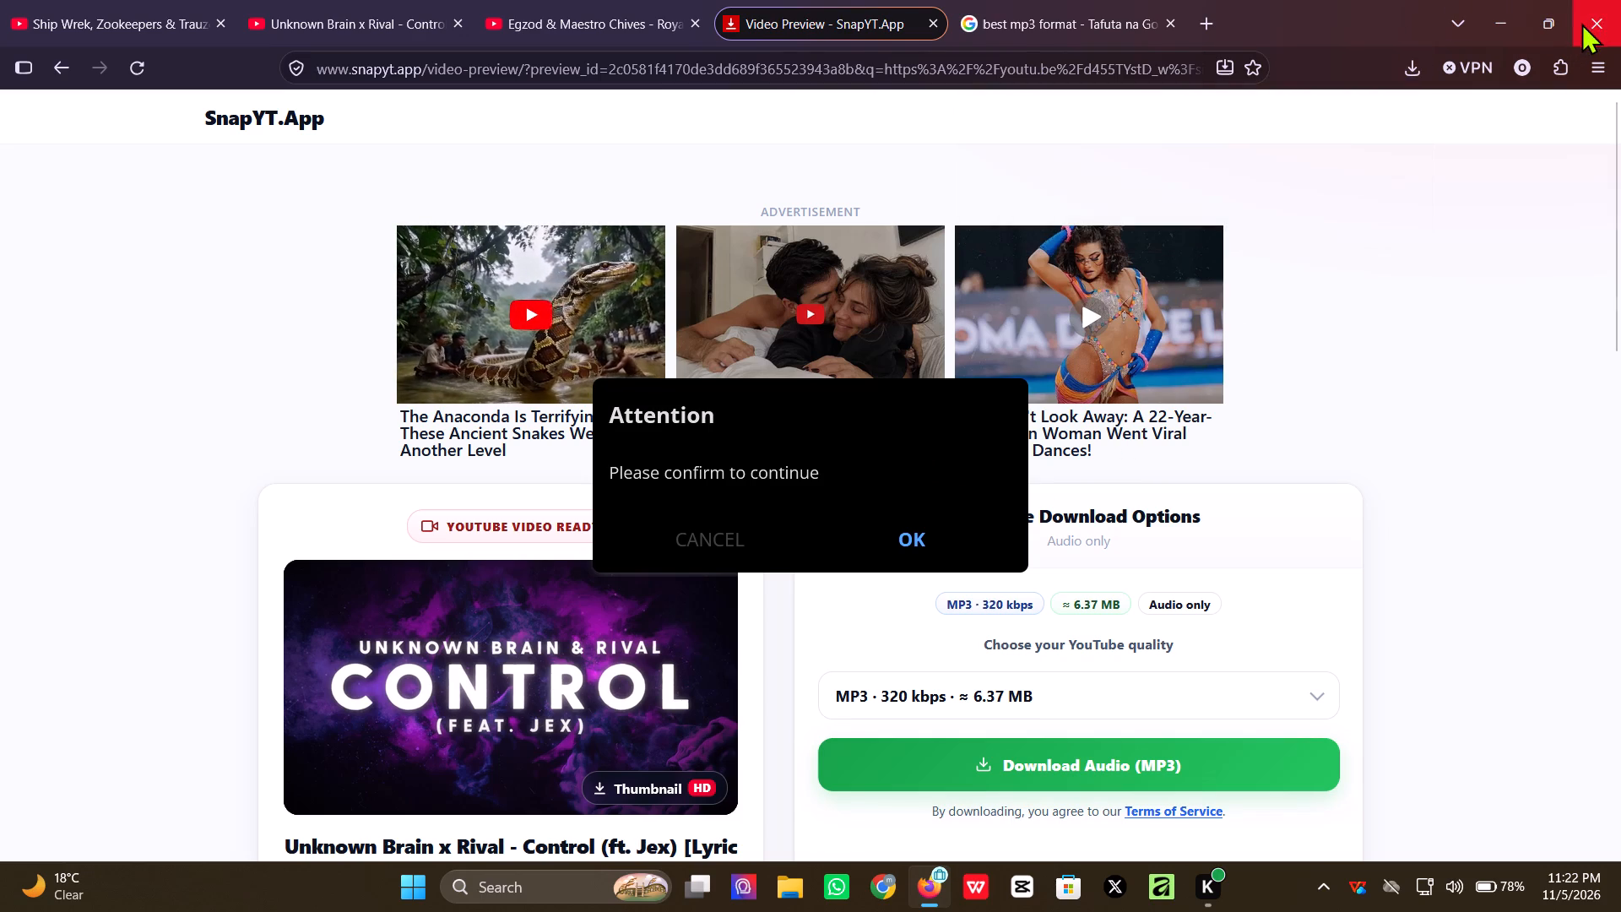
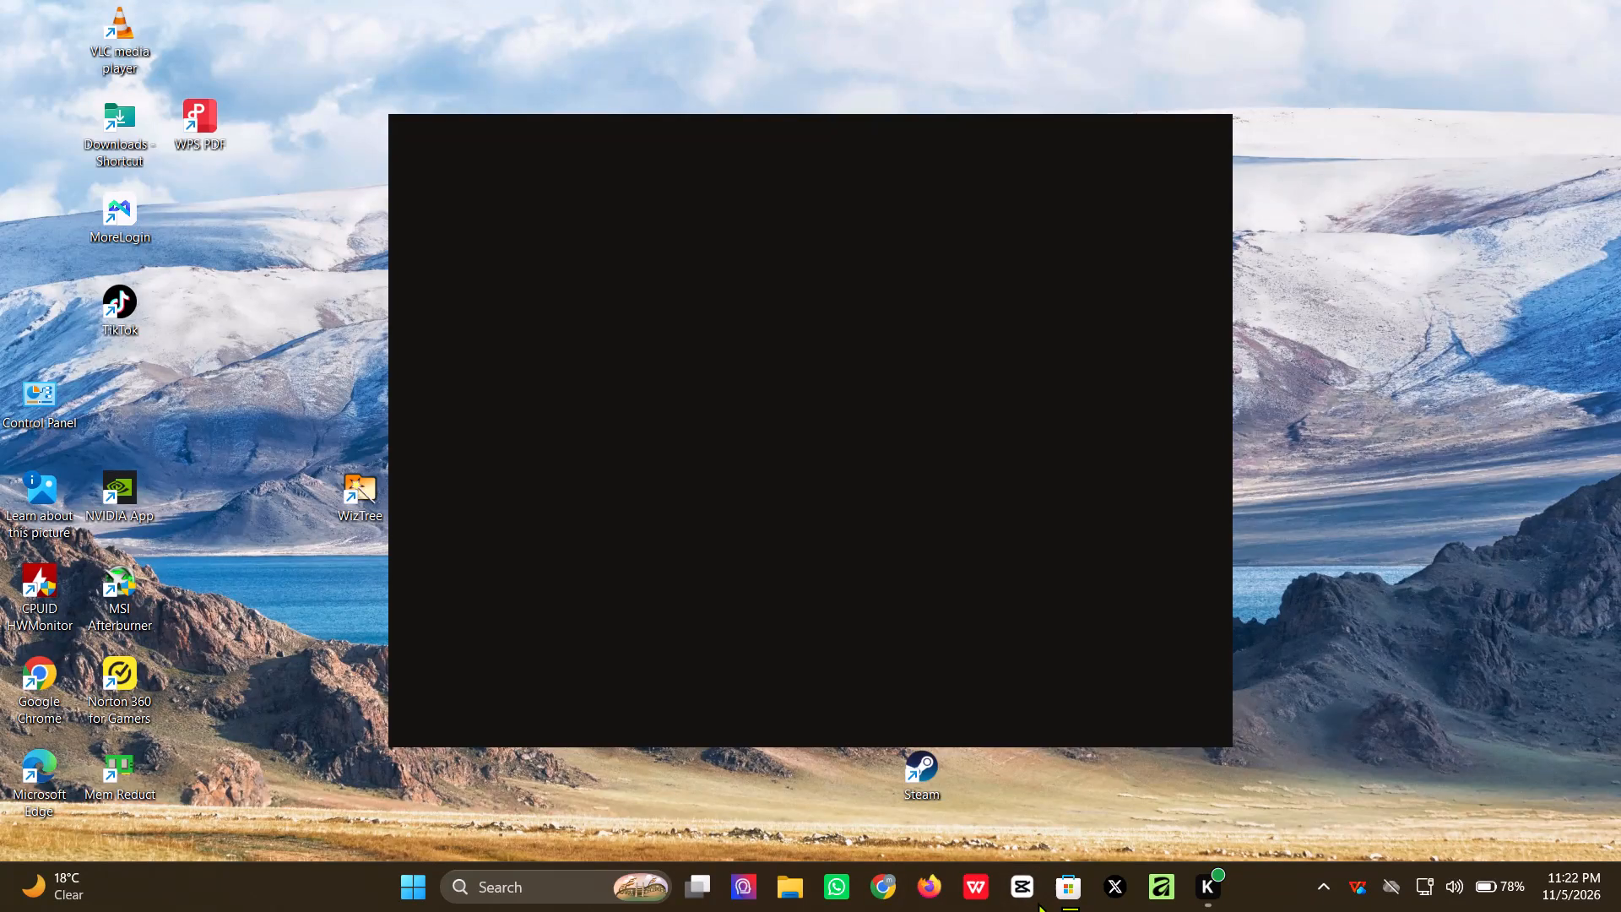
# Launch the CapCut video editor.
pyautogui.doubleClick(1027, 892)
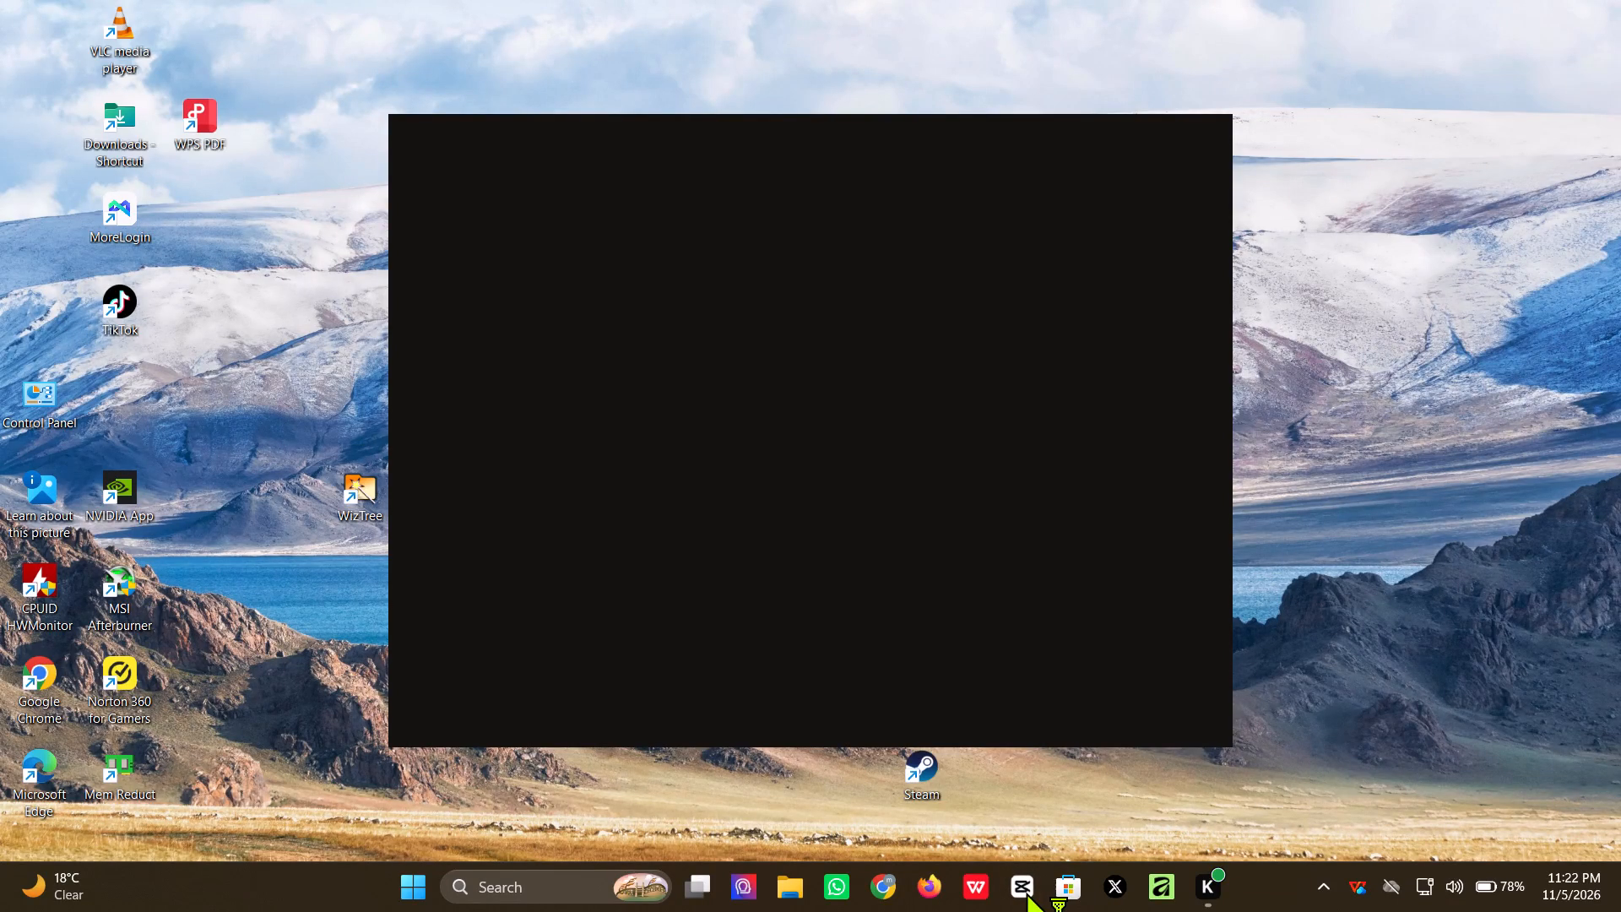
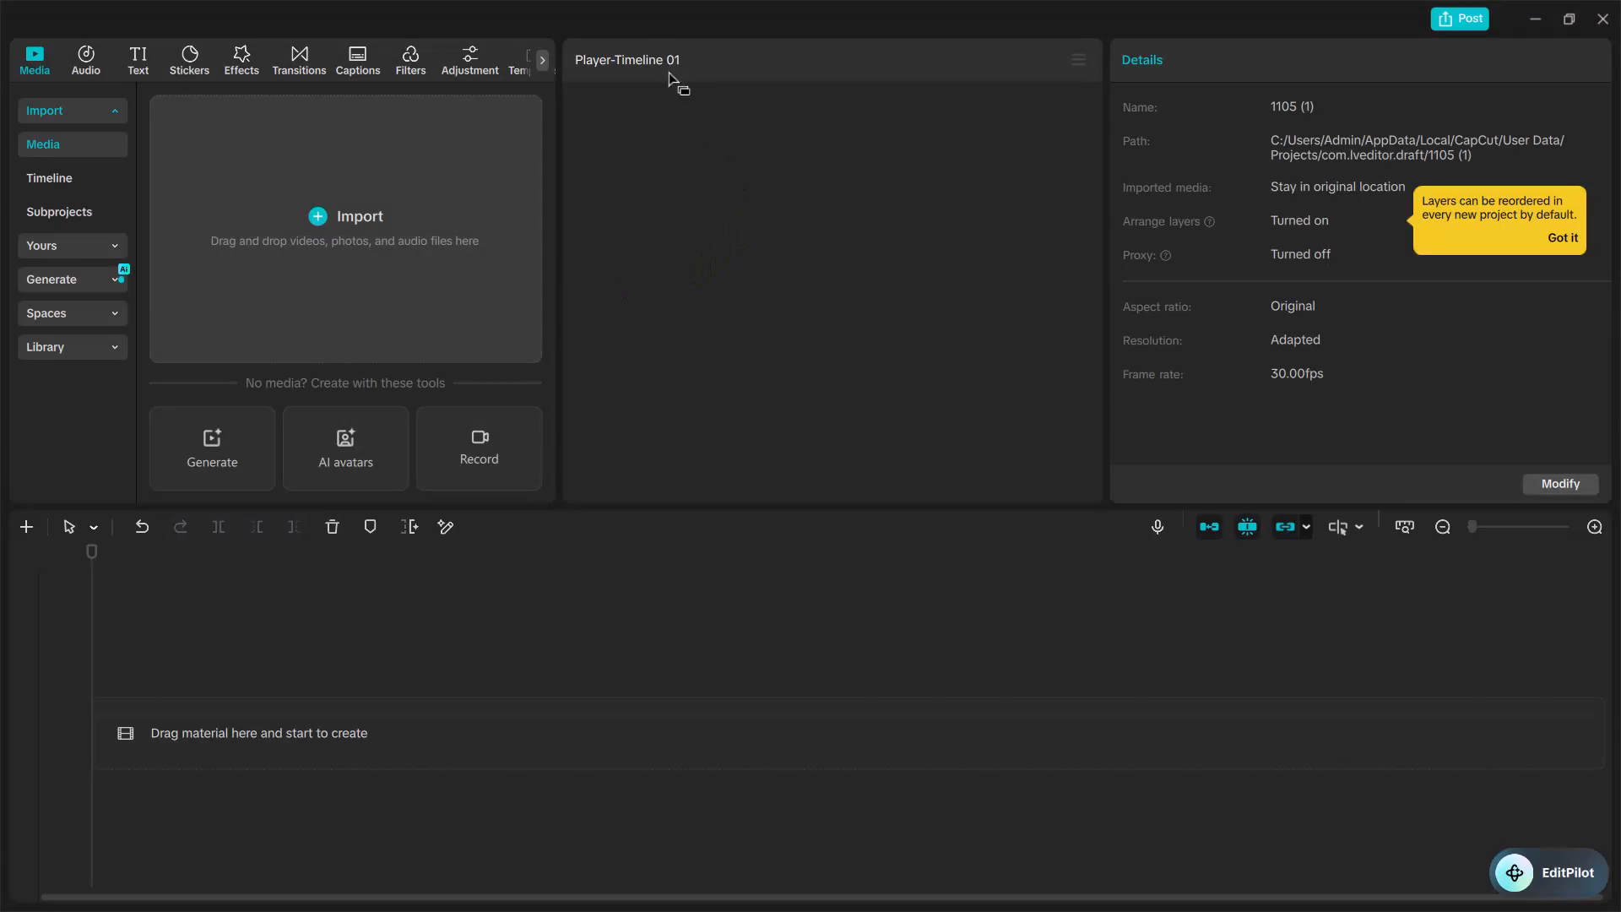
# Start importing media files into the empty project.
pyautogui.click(337, 210)
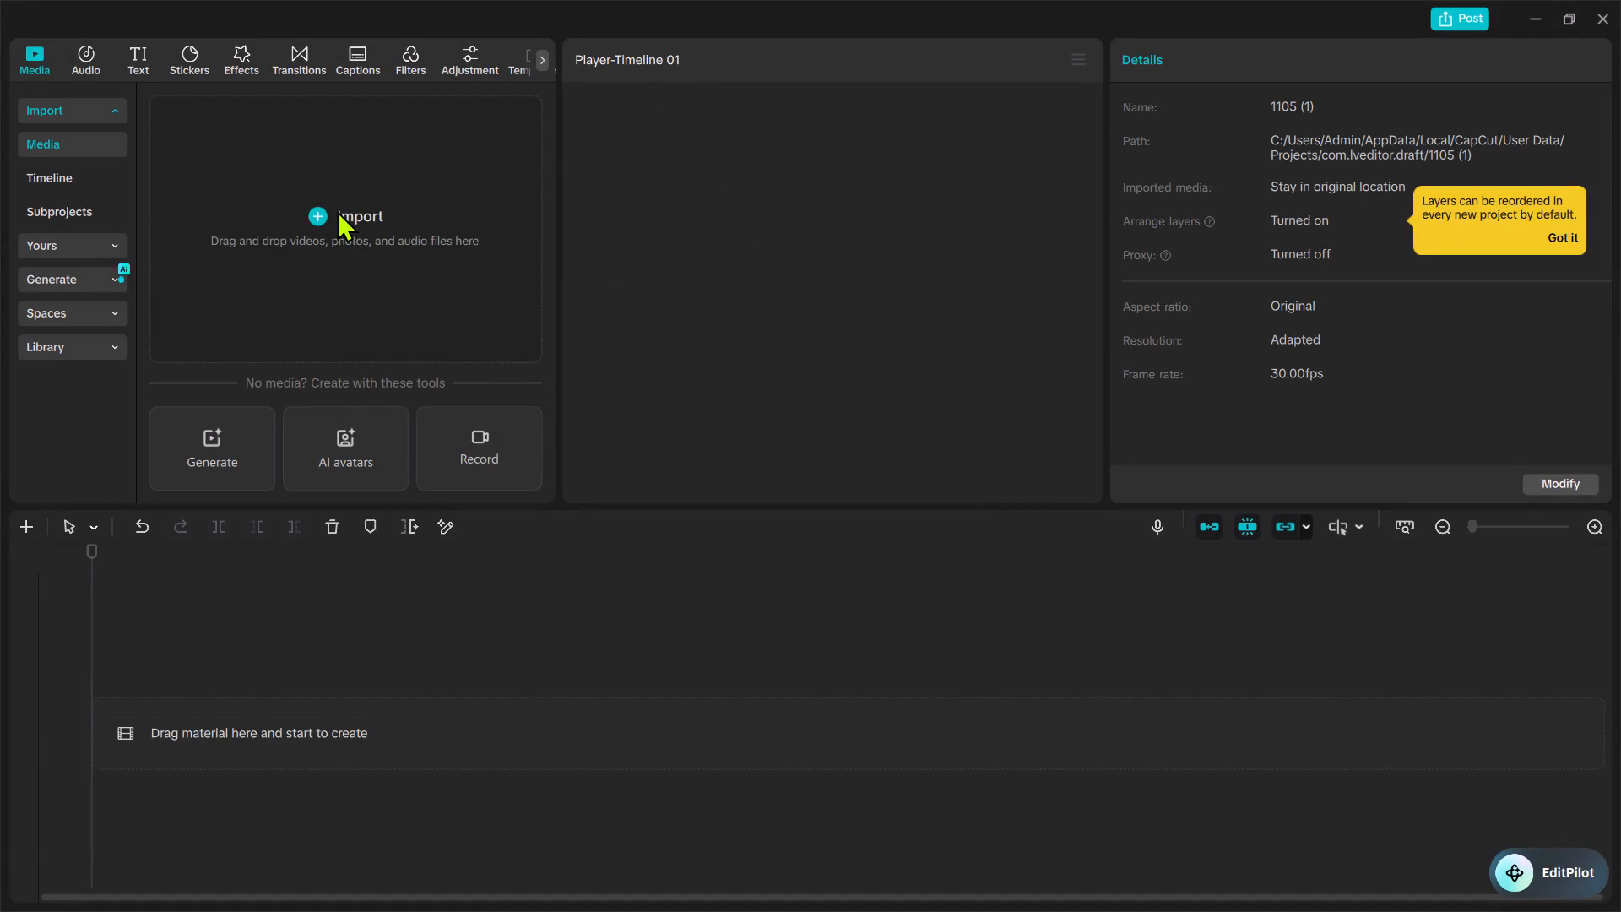
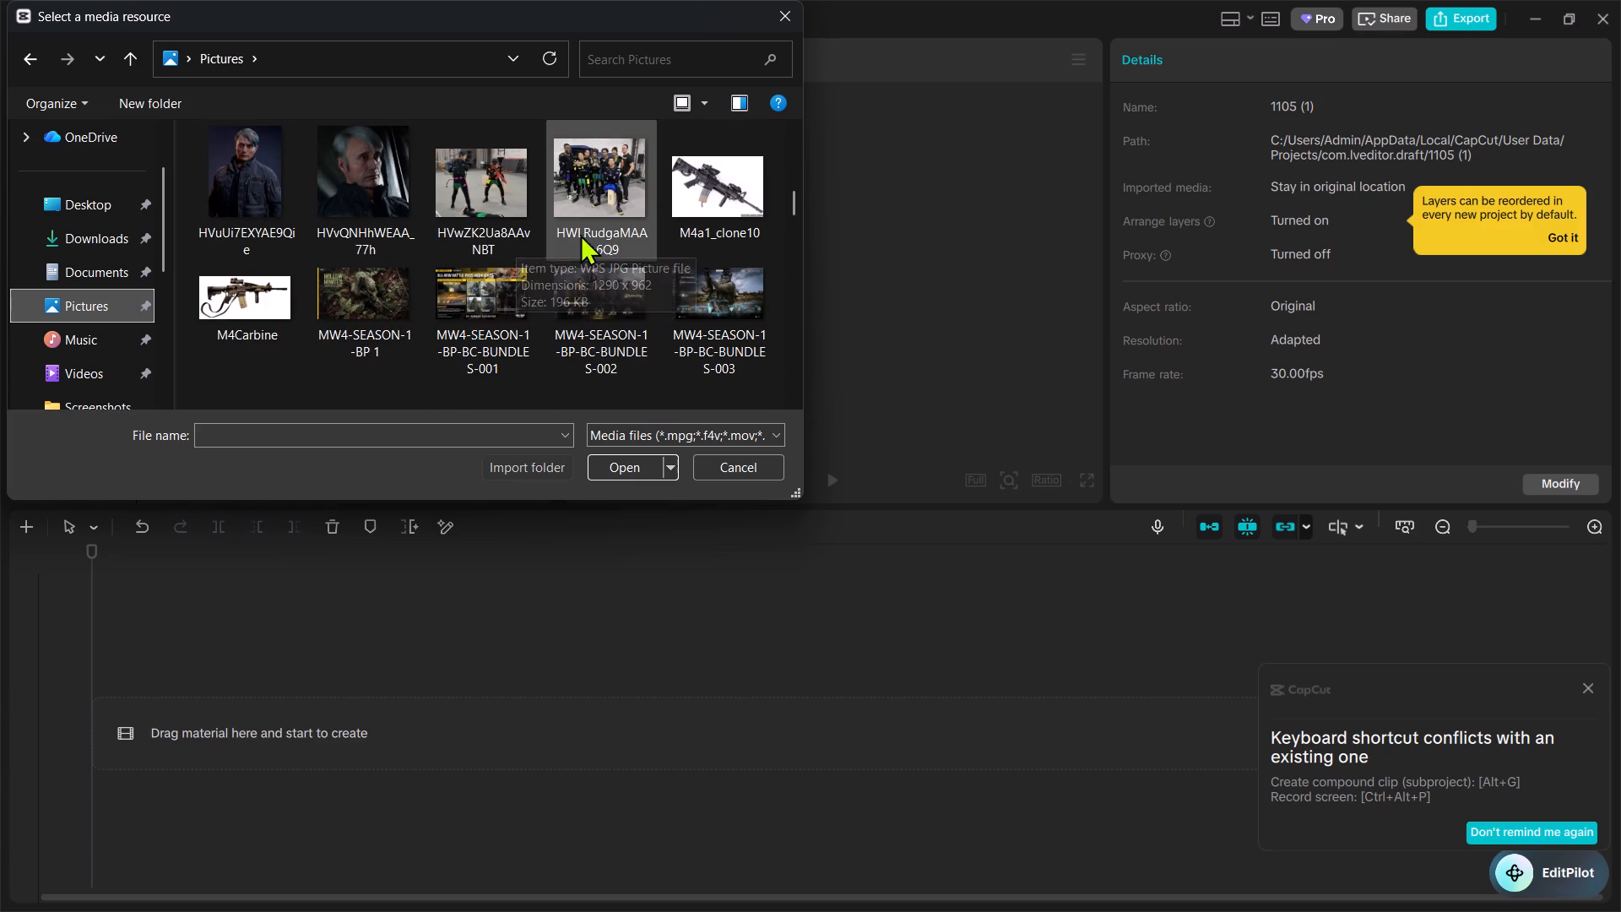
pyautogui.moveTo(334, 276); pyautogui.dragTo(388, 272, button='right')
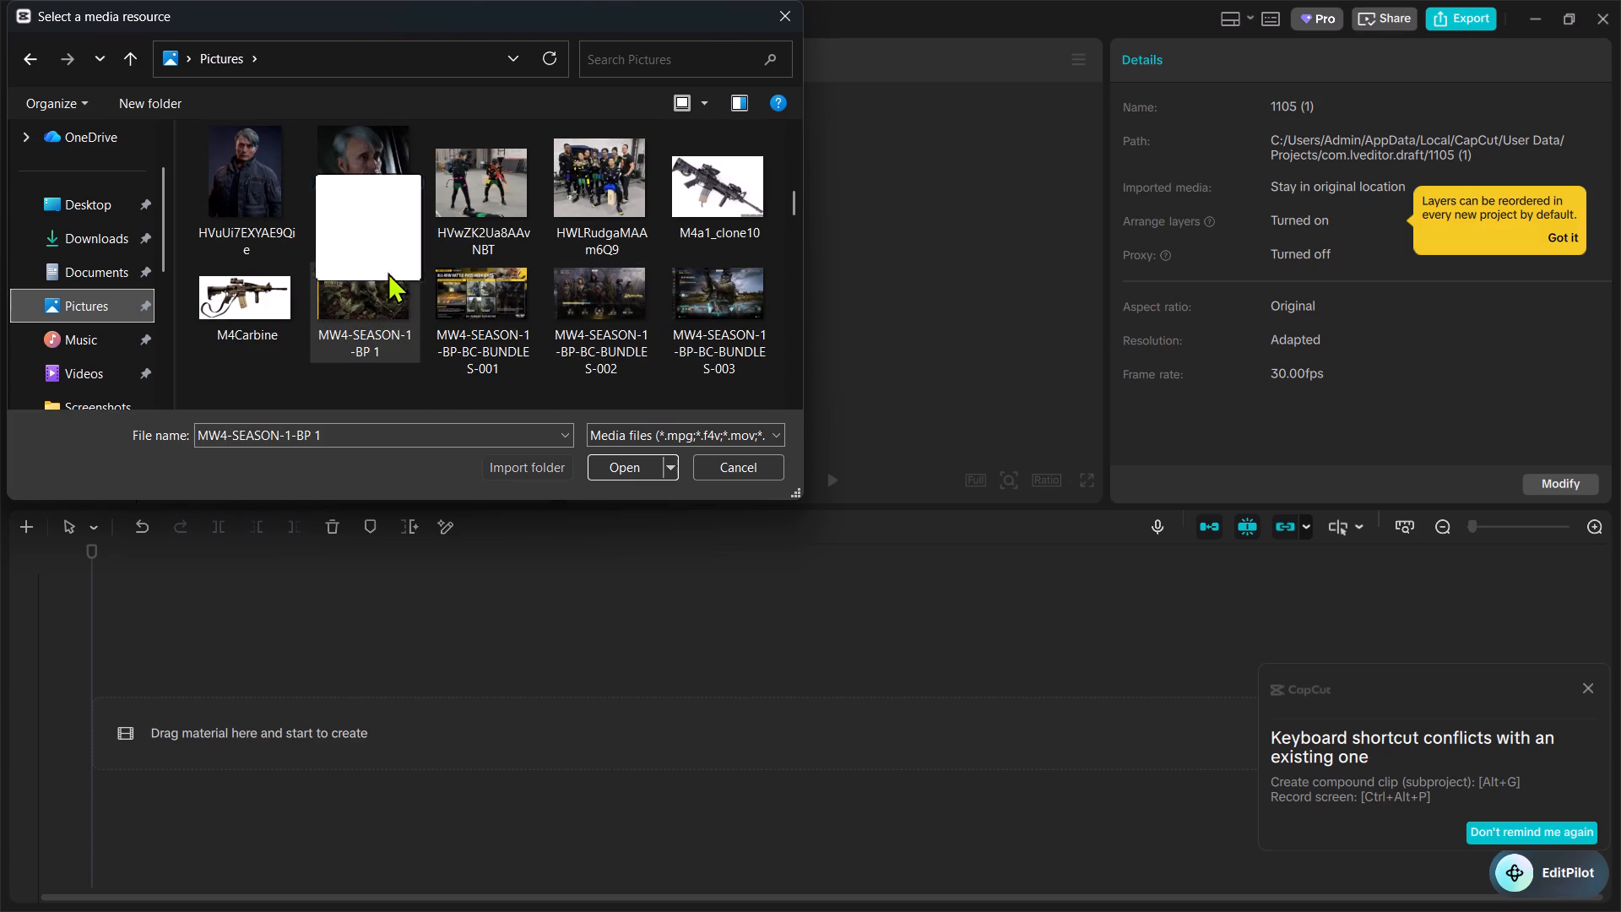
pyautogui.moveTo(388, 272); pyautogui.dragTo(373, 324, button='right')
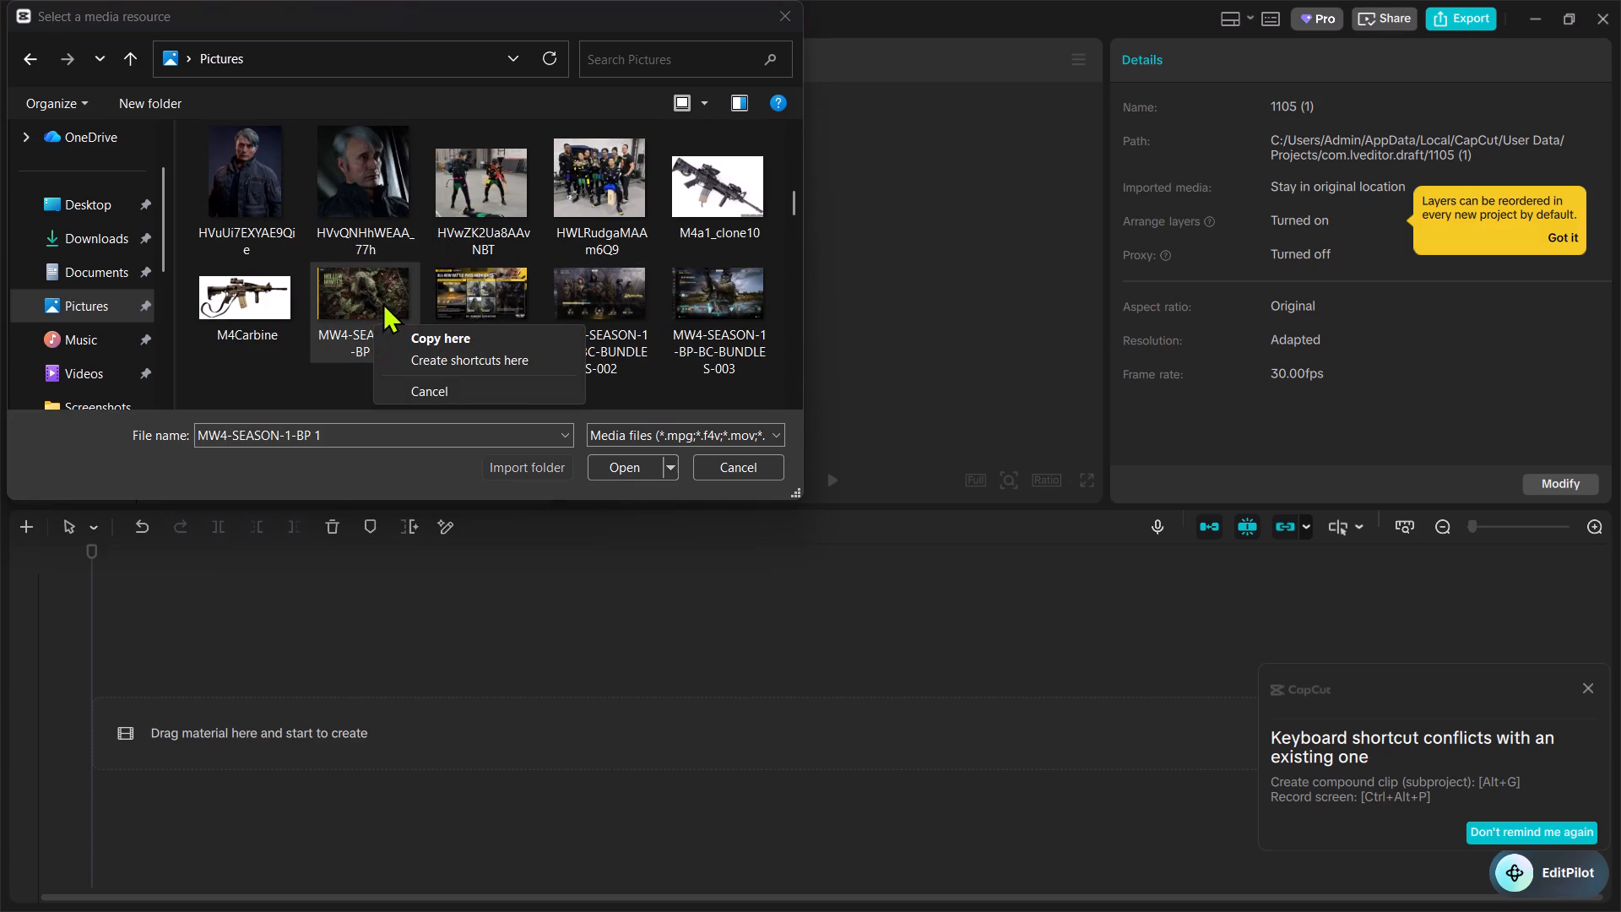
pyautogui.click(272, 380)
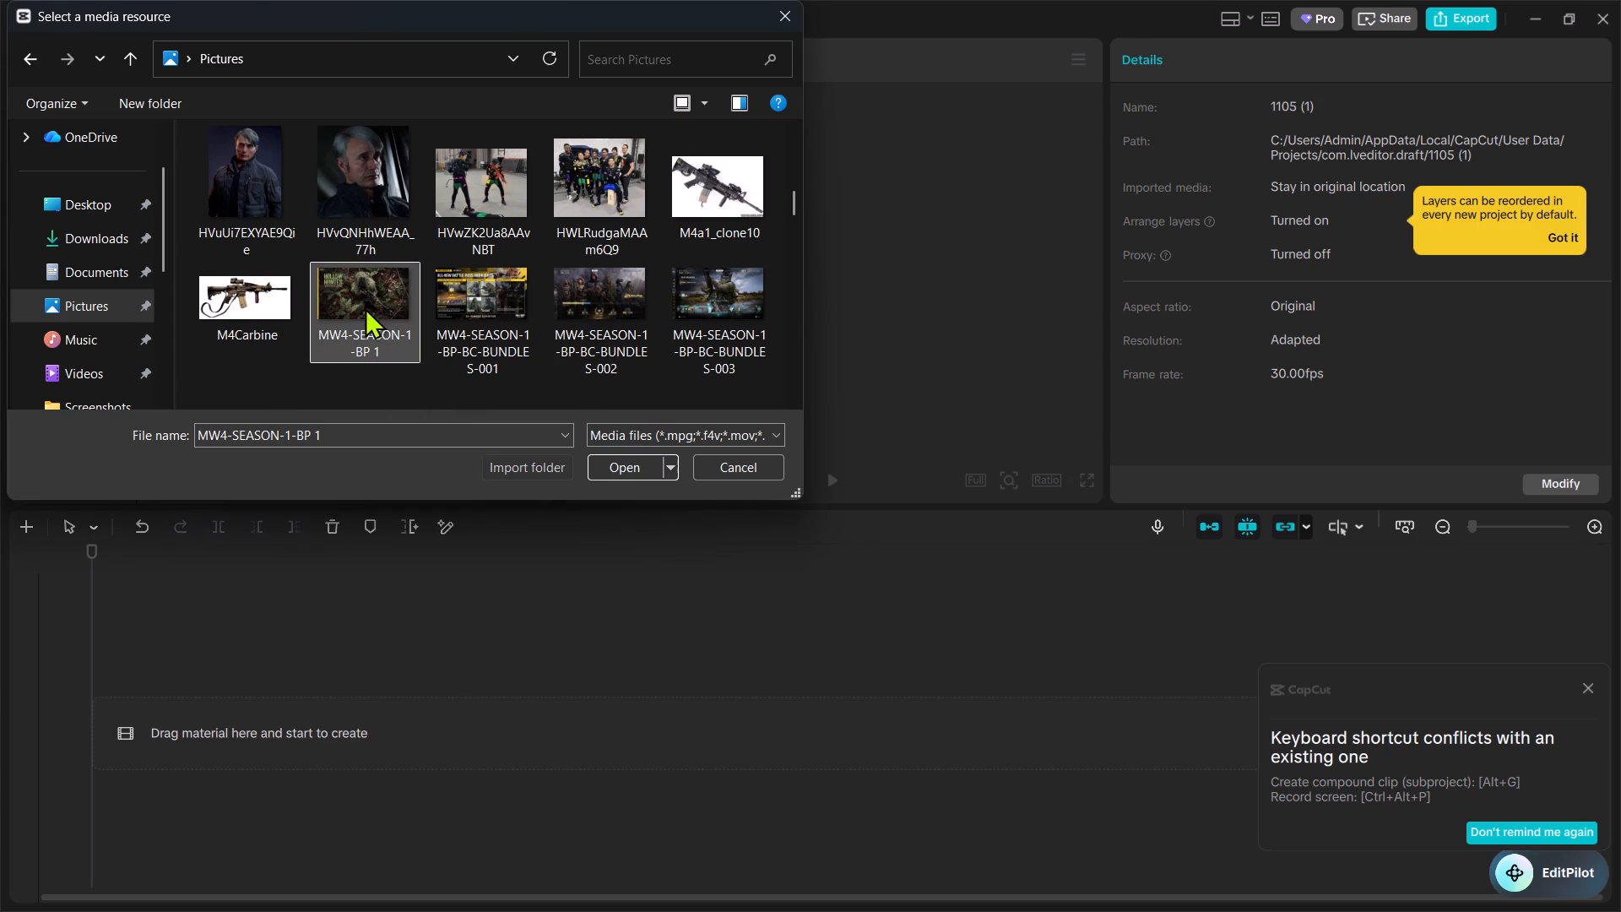
# Select the run of MW4-SEASON-1-BP and BC-BUNDLES images in the Pictures folder for import into the project.
pyautogui.moveTo(281, 359); pyautogui.dragTo(487, 334, button='right')
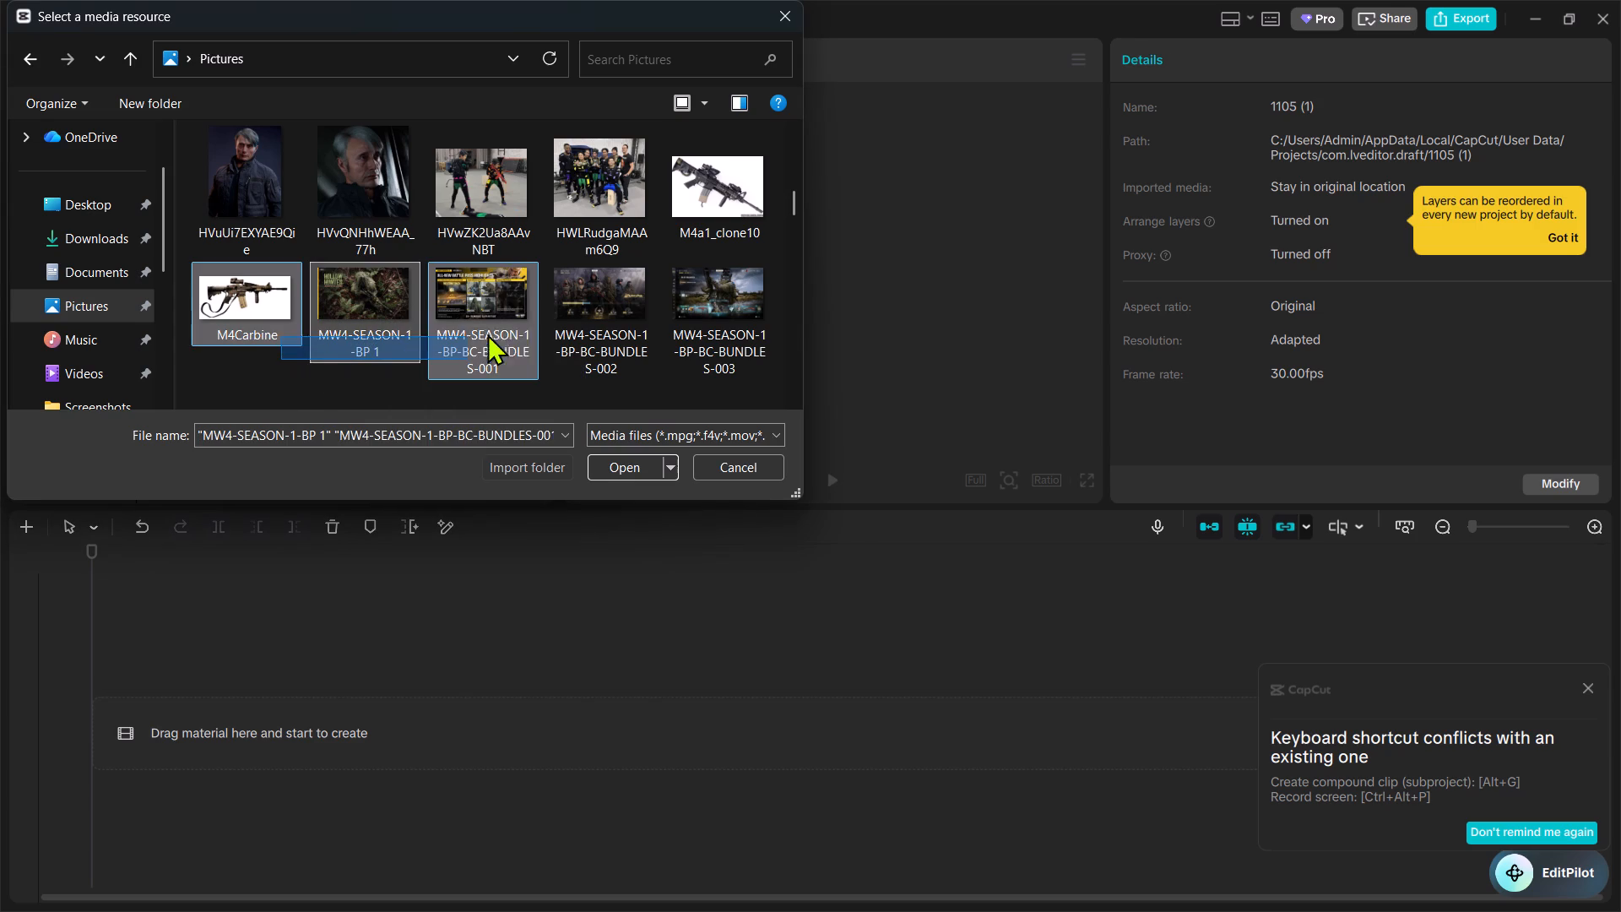
pyautogui.moveTo(487, 334); pyautogui.dragTo(715, 392, button='right')
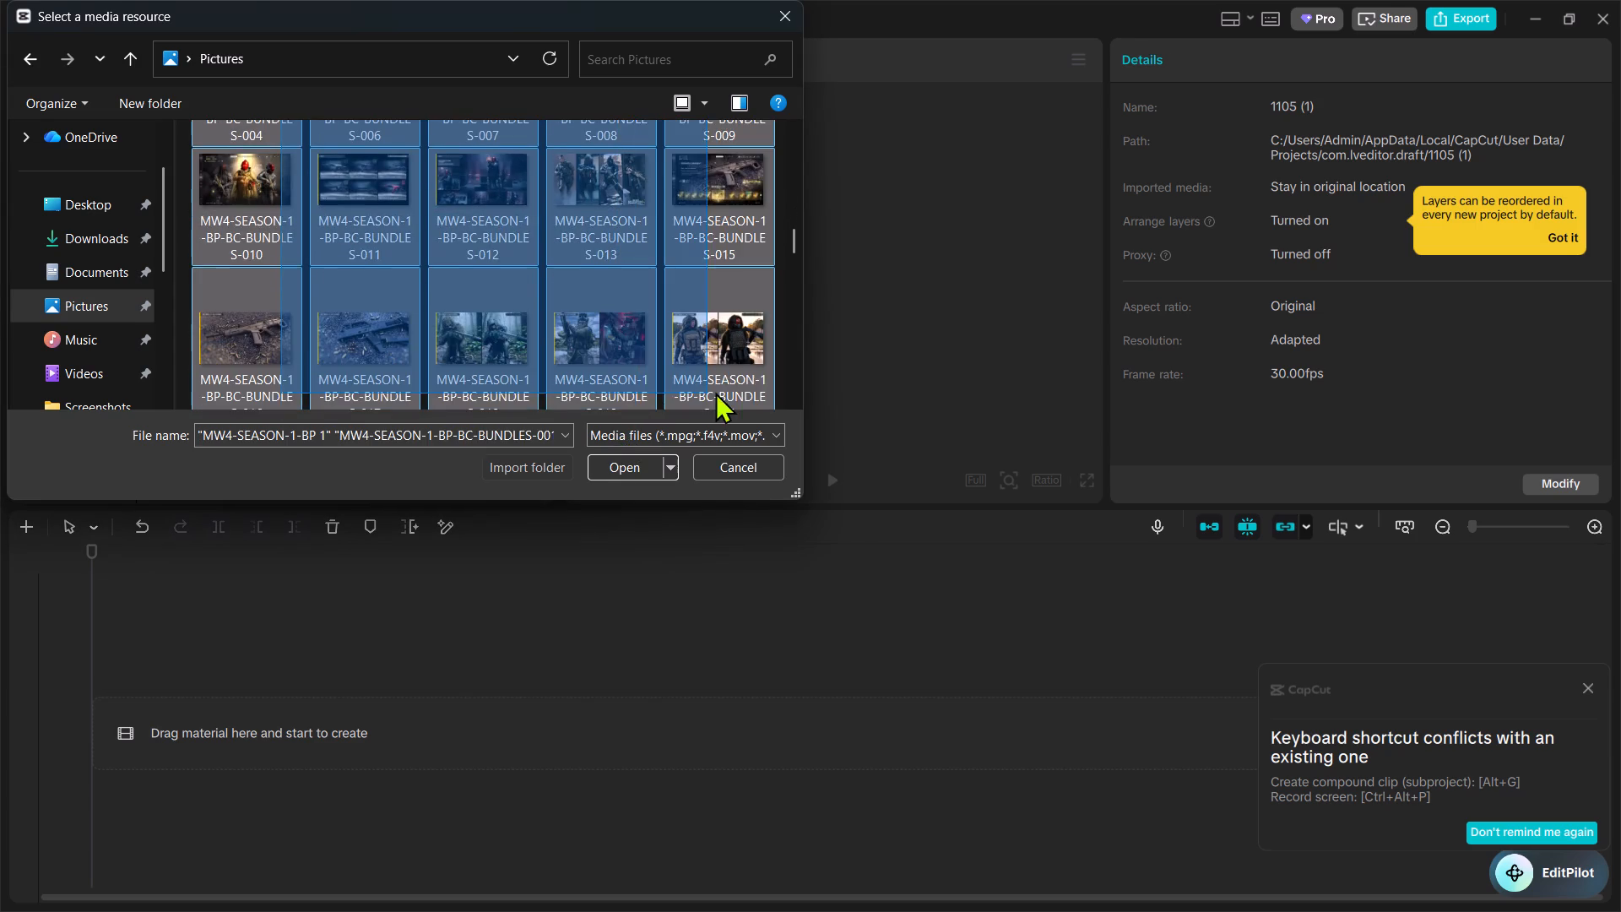
pyautogui.moveTo(715, 392); pyautogui.dragTo(606, 366, button='right')
pyautogui.moveTo(707, 432); pyautogui.dragTo(773, 376)
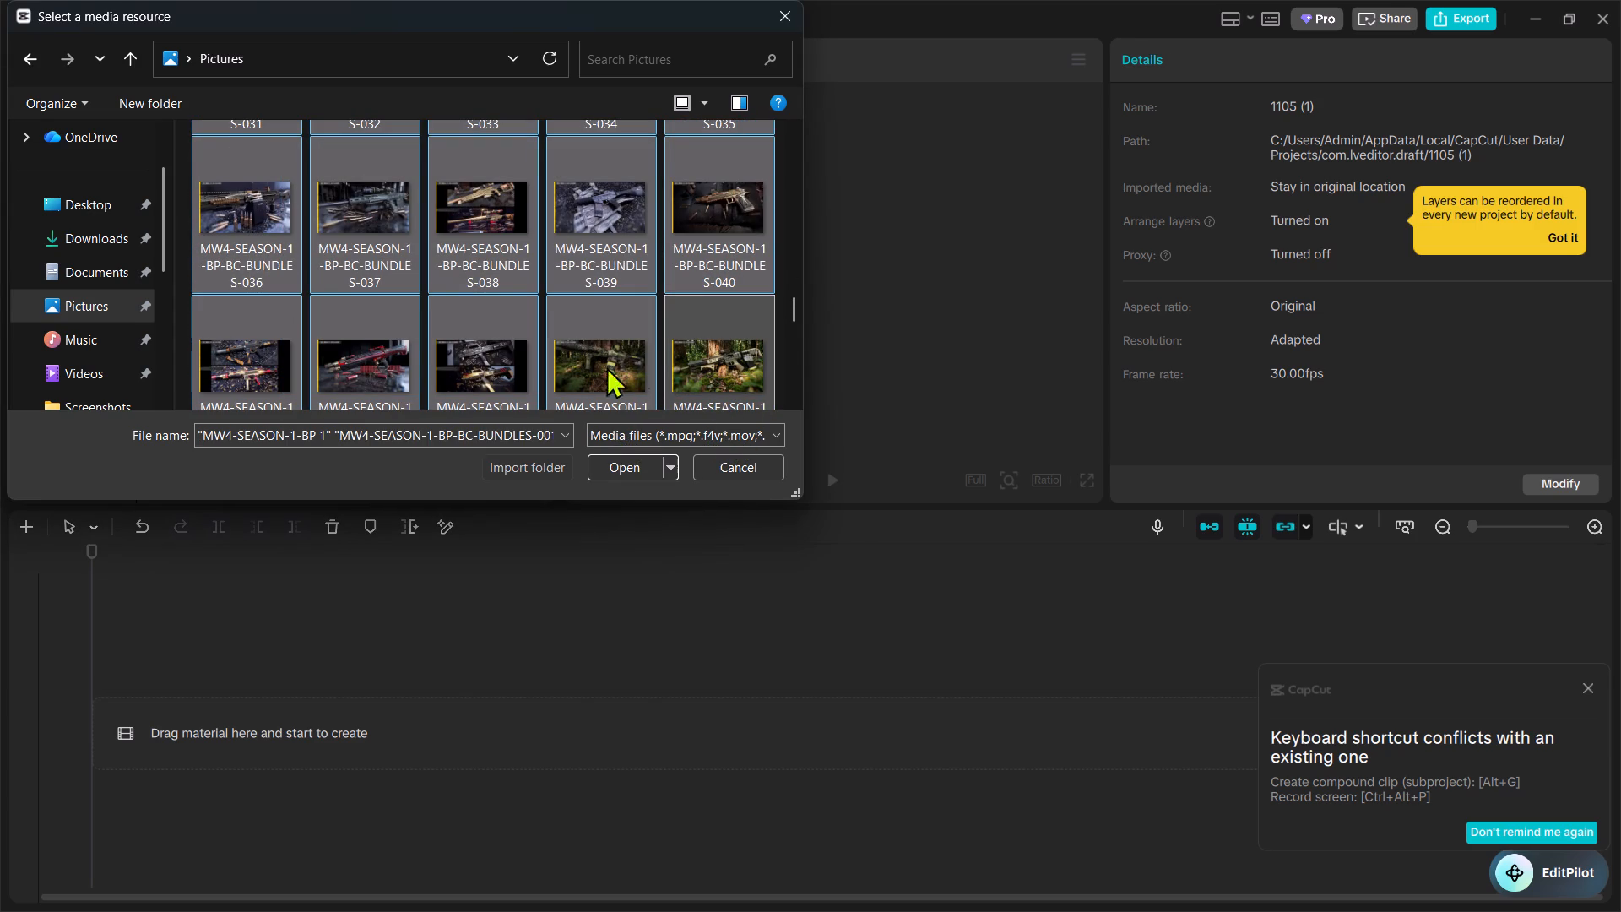
pyautogui.moveTo(606, 366); pyautogui.dragTo(393, 328, button='right')
pyautogui.scroll(5, 615, 213)
pyautogui.scroll(-1, 670, 225)
pyautogui.scroll(2, 671, 225)
pyautogui.scroll(-2, 707, 231)
pyautogui.scroll(1, 708, 240)
pyautogui.scroll(-2, 708, 240)
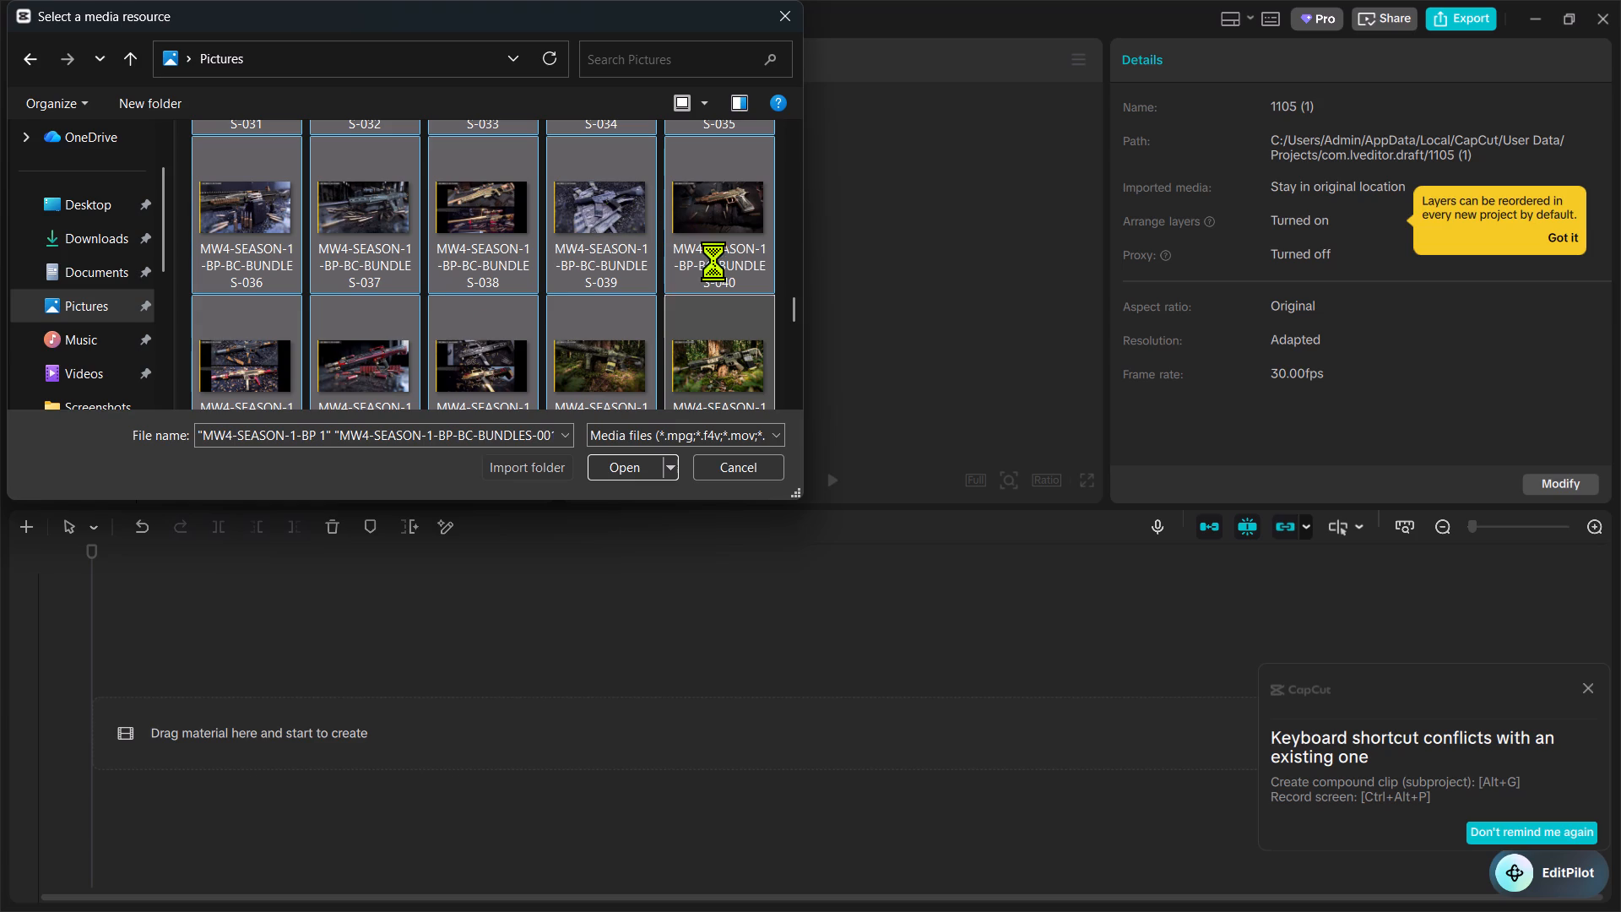
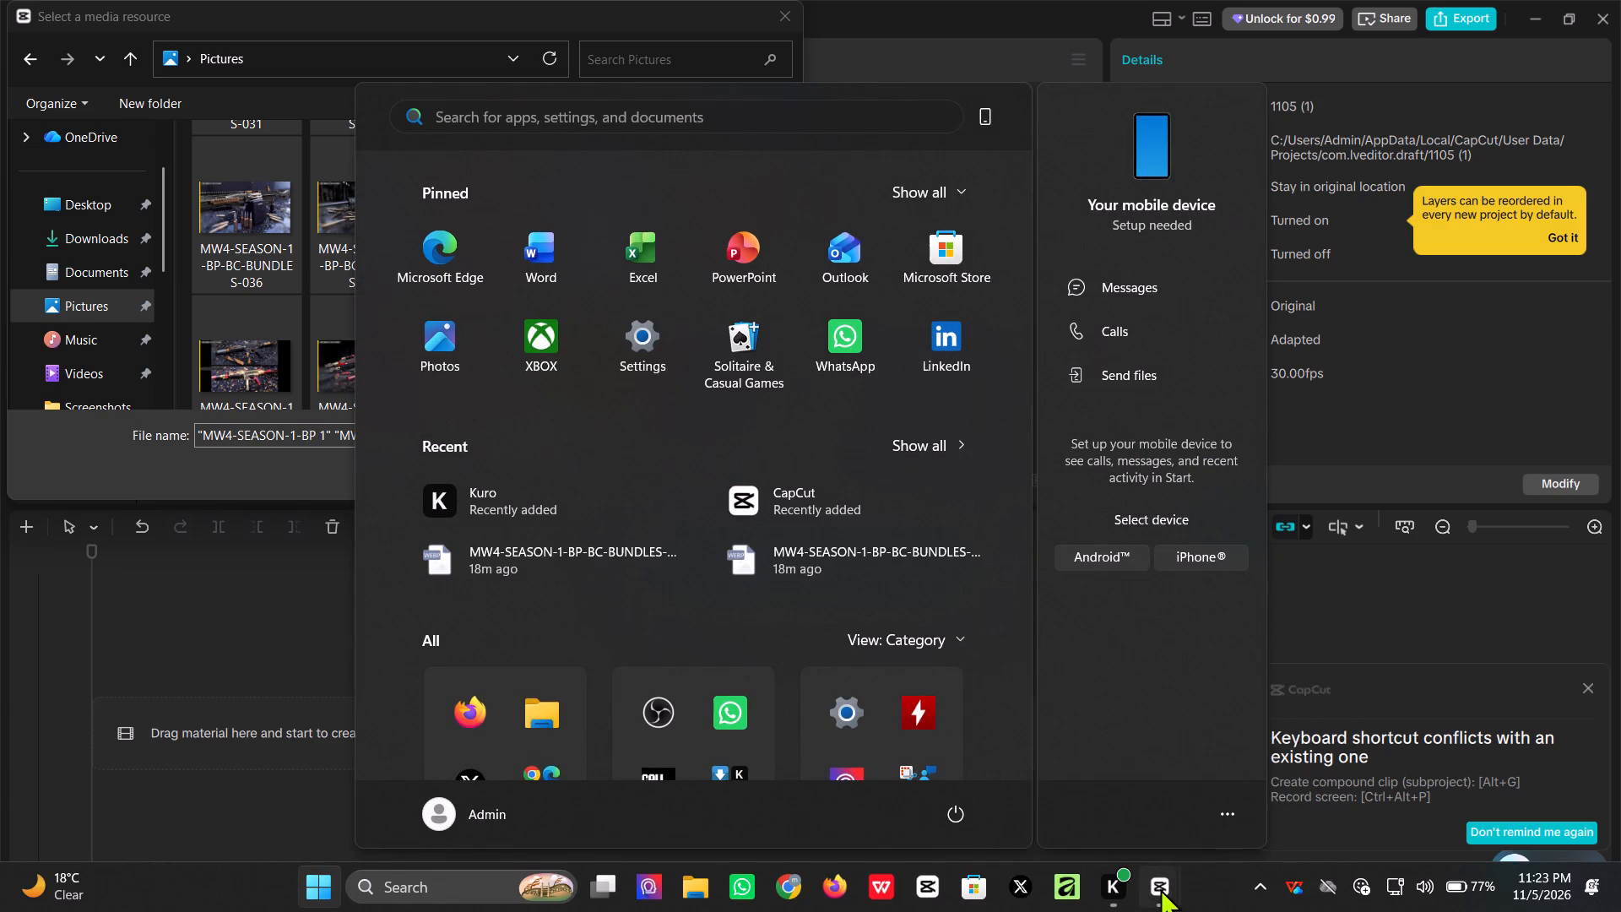
# Reselect the Pictures images from MW4-SEASON-1-BP 1 through MW4-SEASON-1-BP-BC-BUNDLES-TOUT and import them into the project in CapCut.
pyautogui.click(1311, 698)
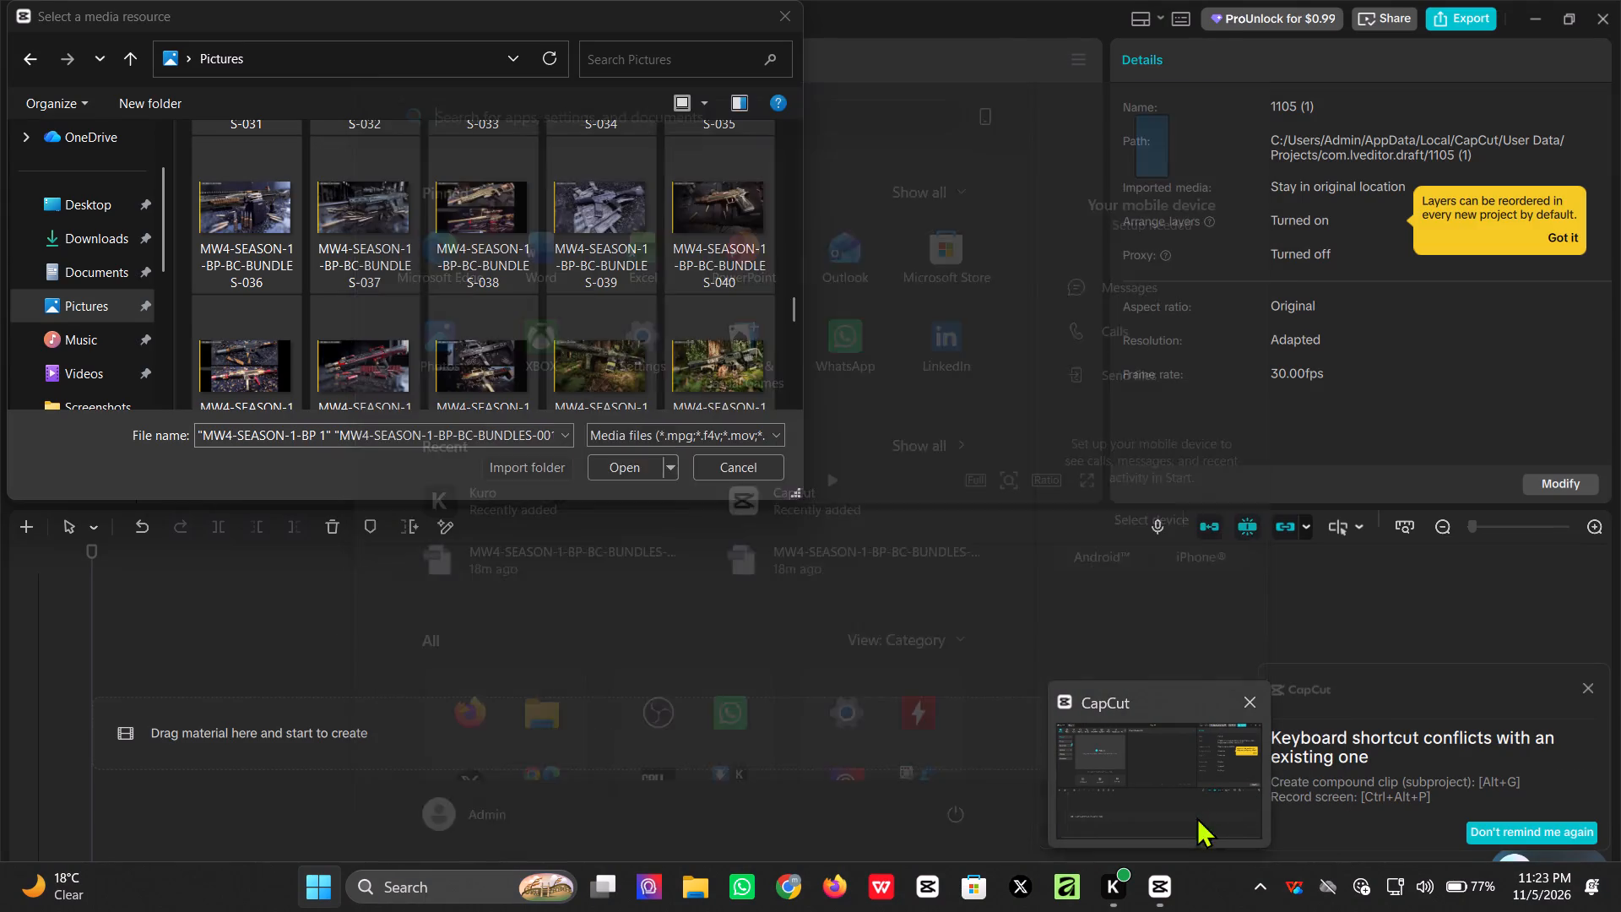
pyautogui.click(1163, 882)
pyautogui.scroll(5, 705, 448)
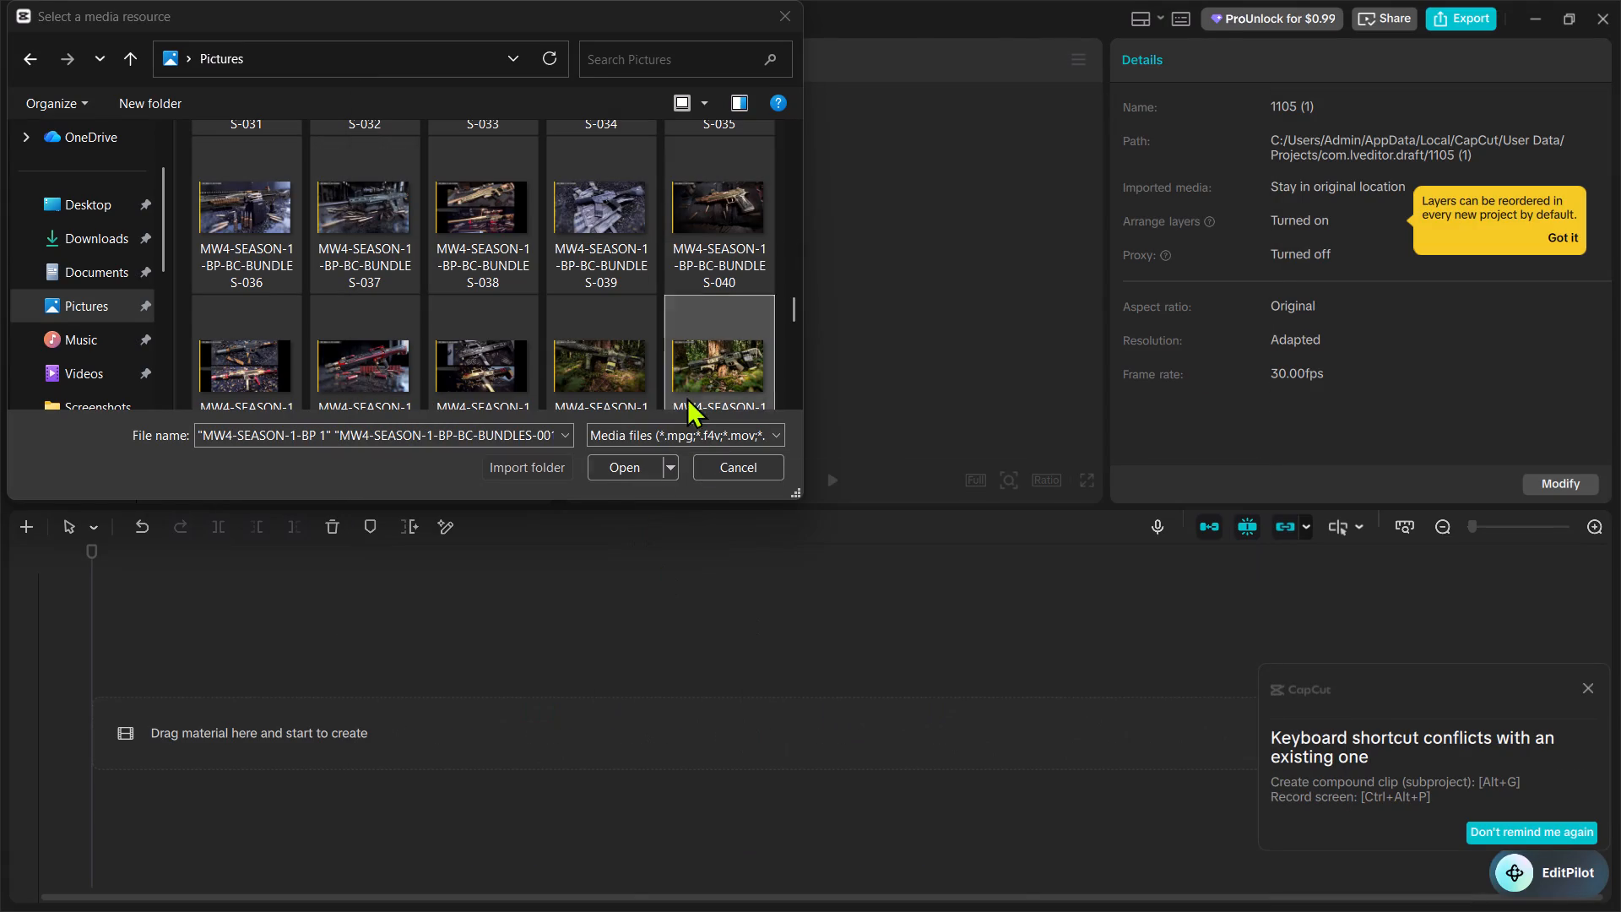
pyautogui.scroll(11, 686, 397)
pyautogui.scroll(-1, 509, 285)
pyautogui.scroll(6, 509, 285)
pyautogui.scroll(-1, 538, 270)
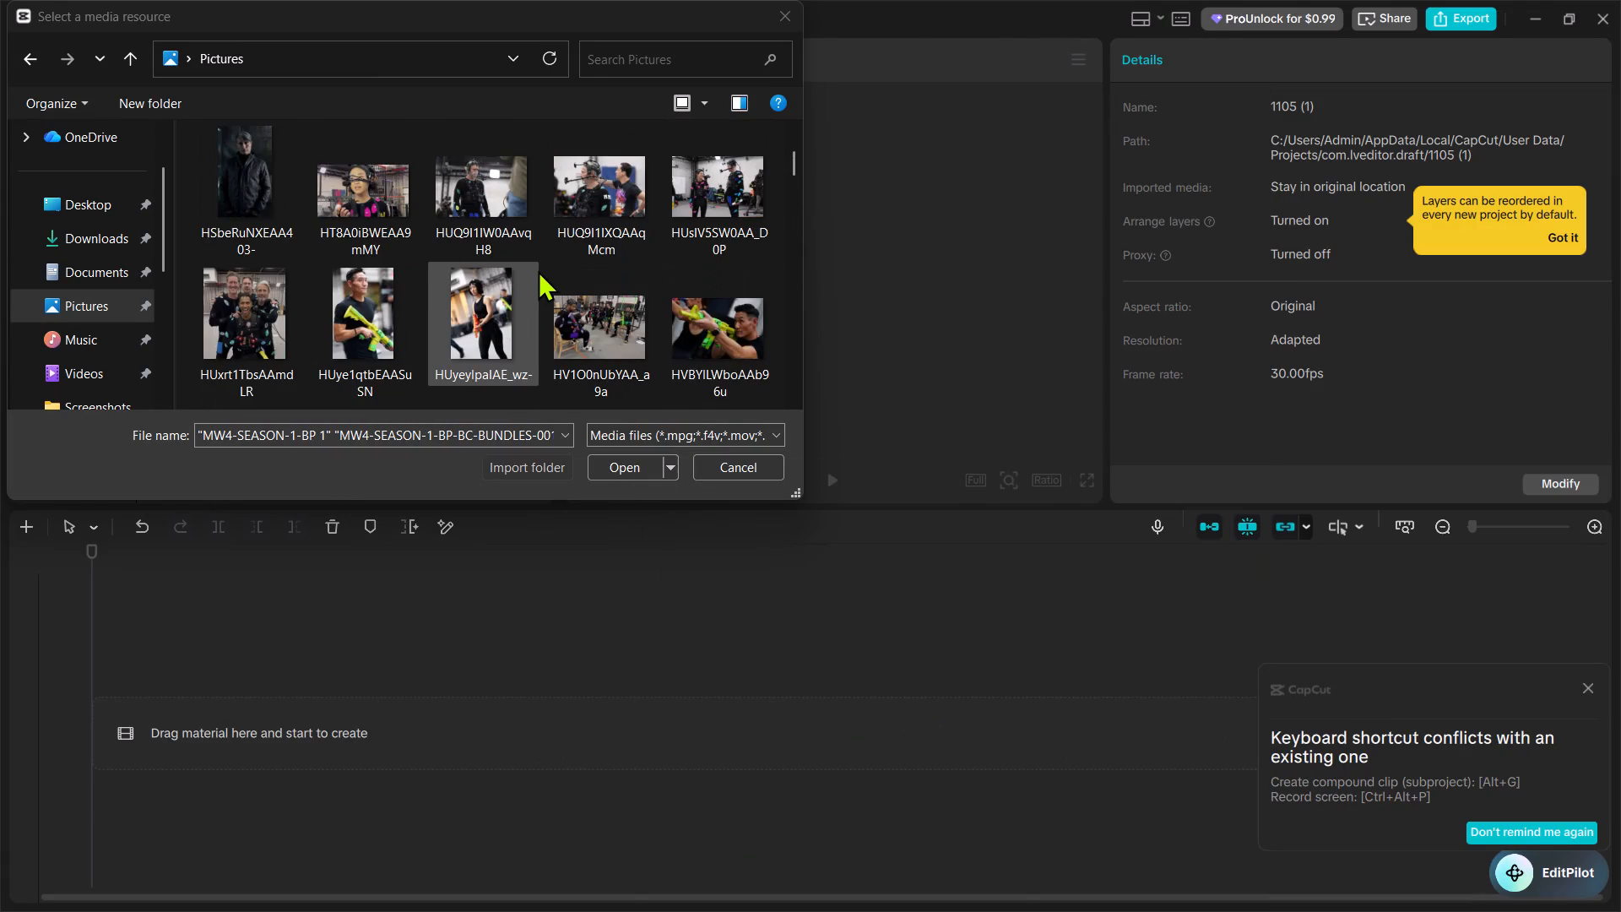
pyautogui.scroll(-3, 538, 270)
pyautogui.scroll(1, 534, 270)
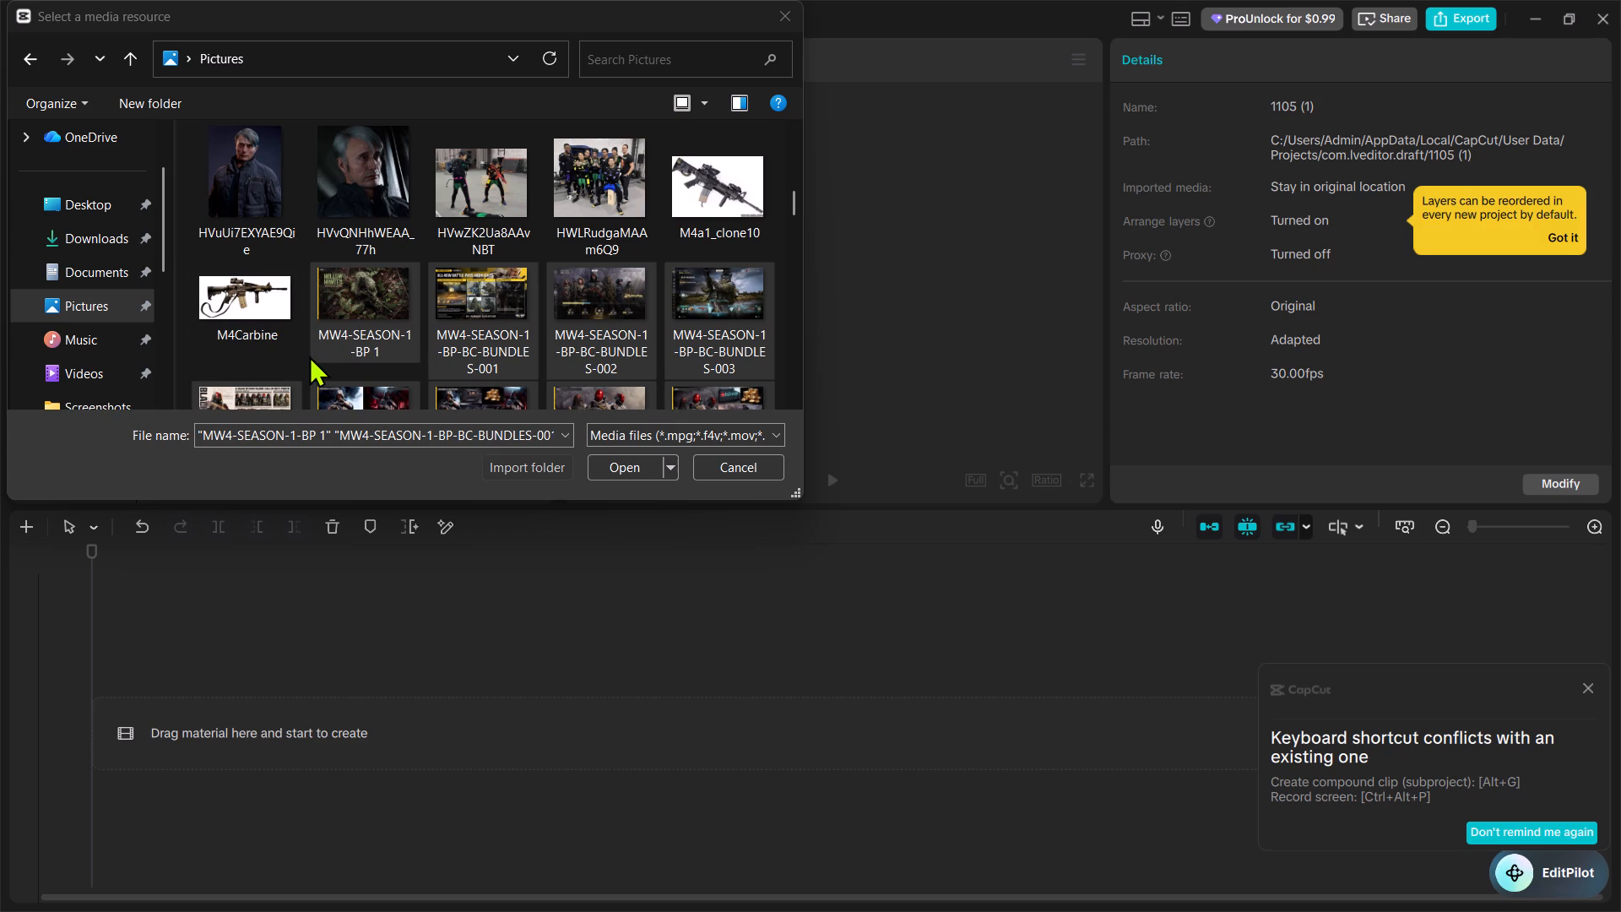
pyautogui.moveTo(301, 355); pyautogui.dragTo(471, 417, button='right')
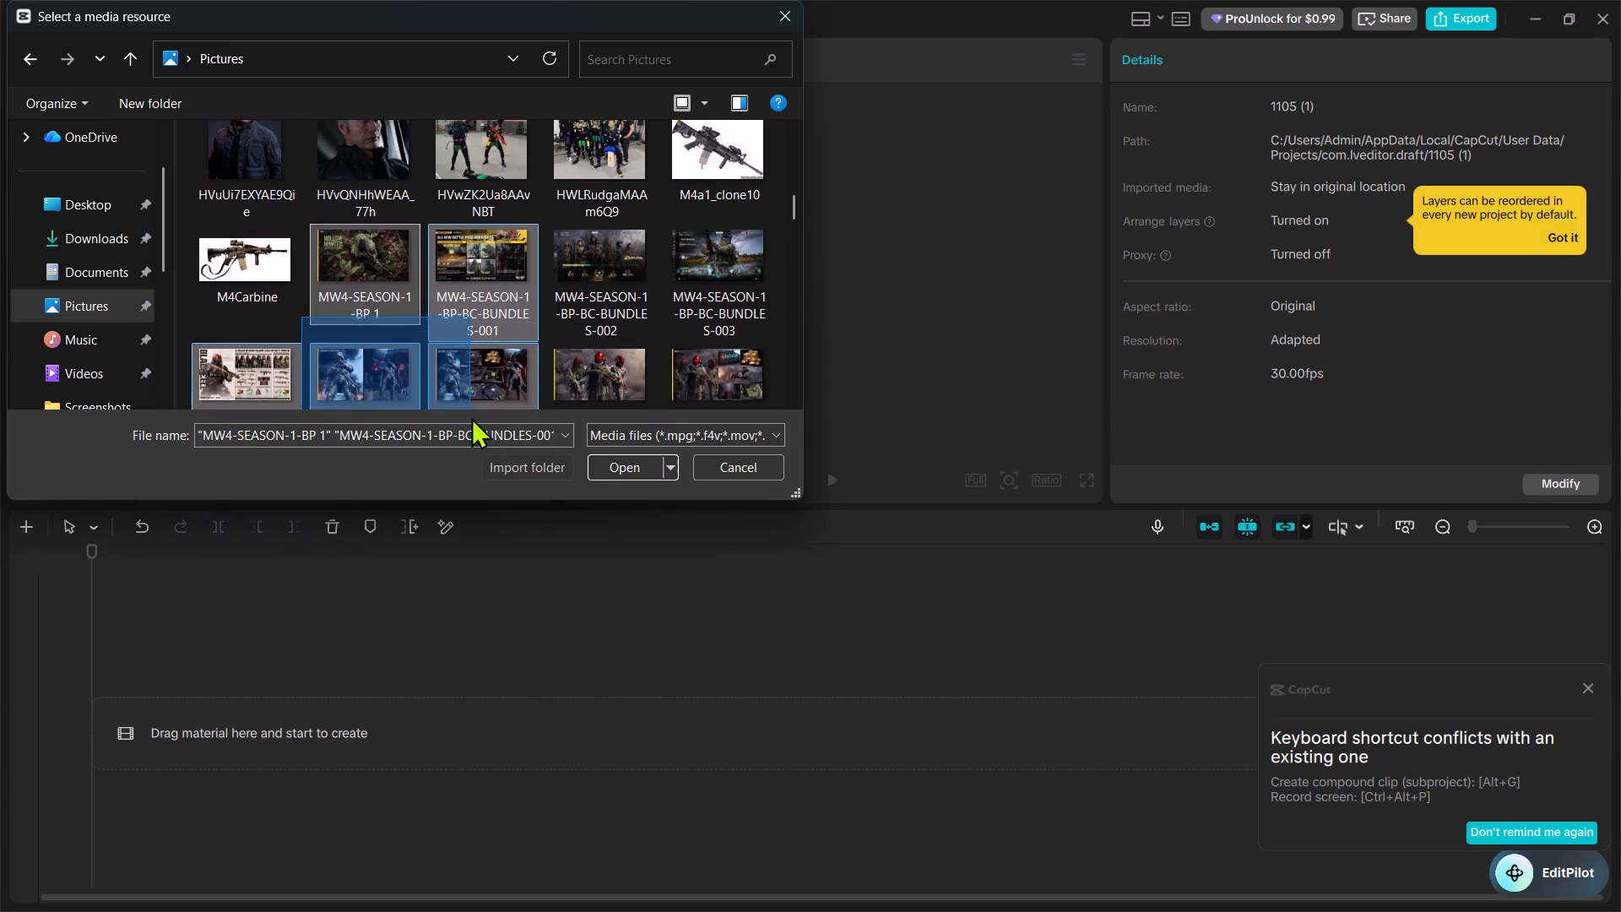
pyautogui.moveTo(471, 417); pyautogui.dragTo(550, 423, button='right')
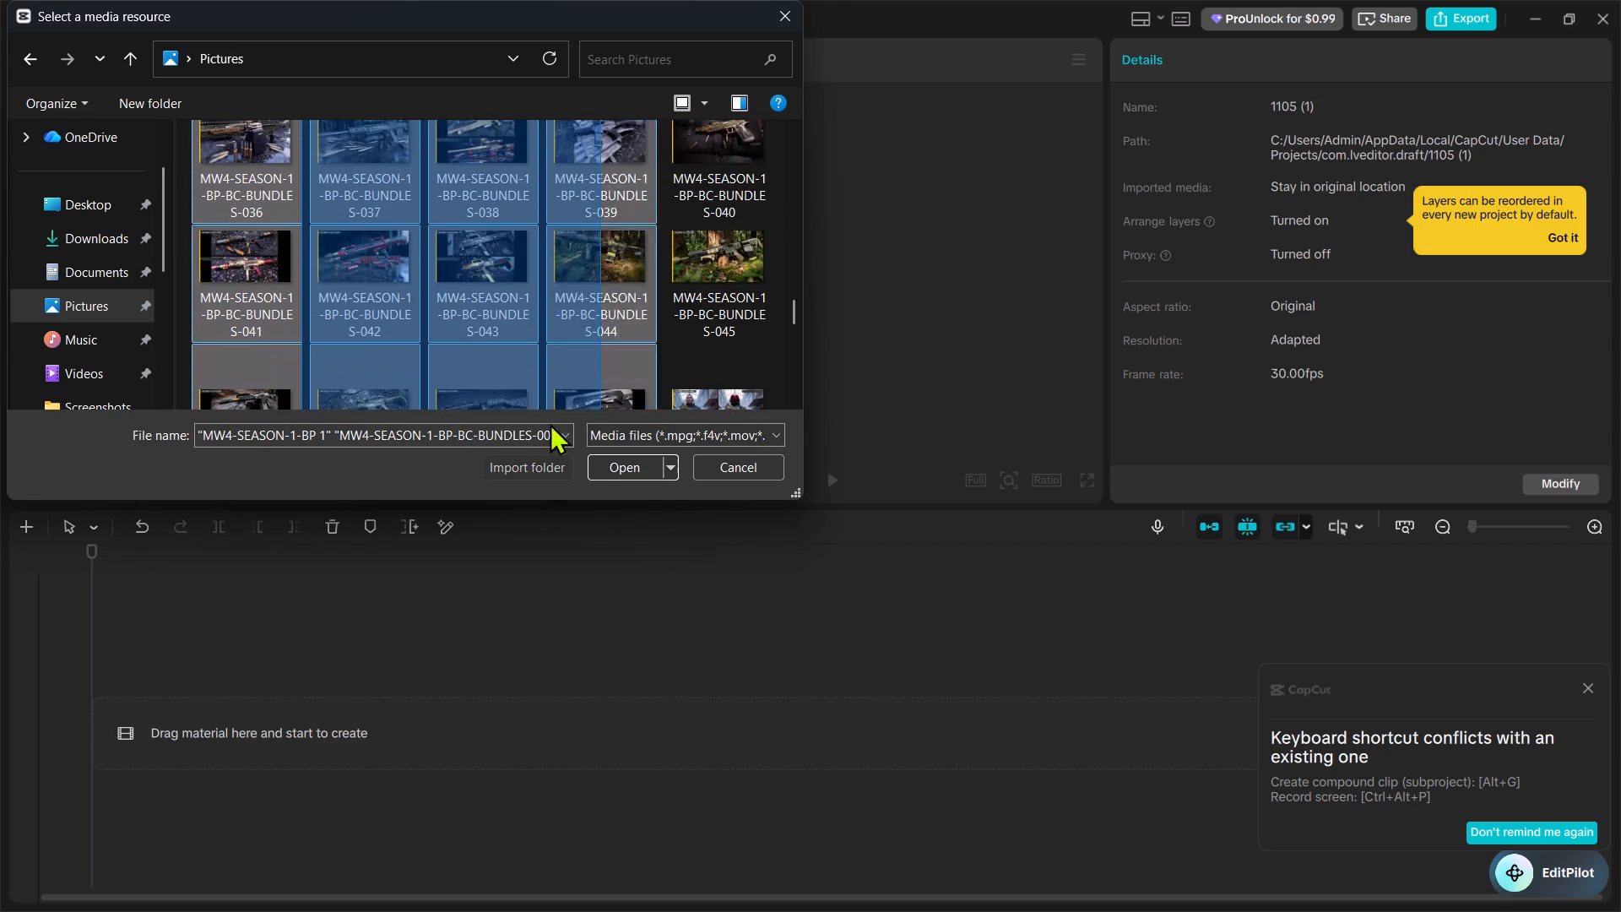
pyautogui.moveTo(550, 423); pyautogui.dragTo(810, 448, button='right')
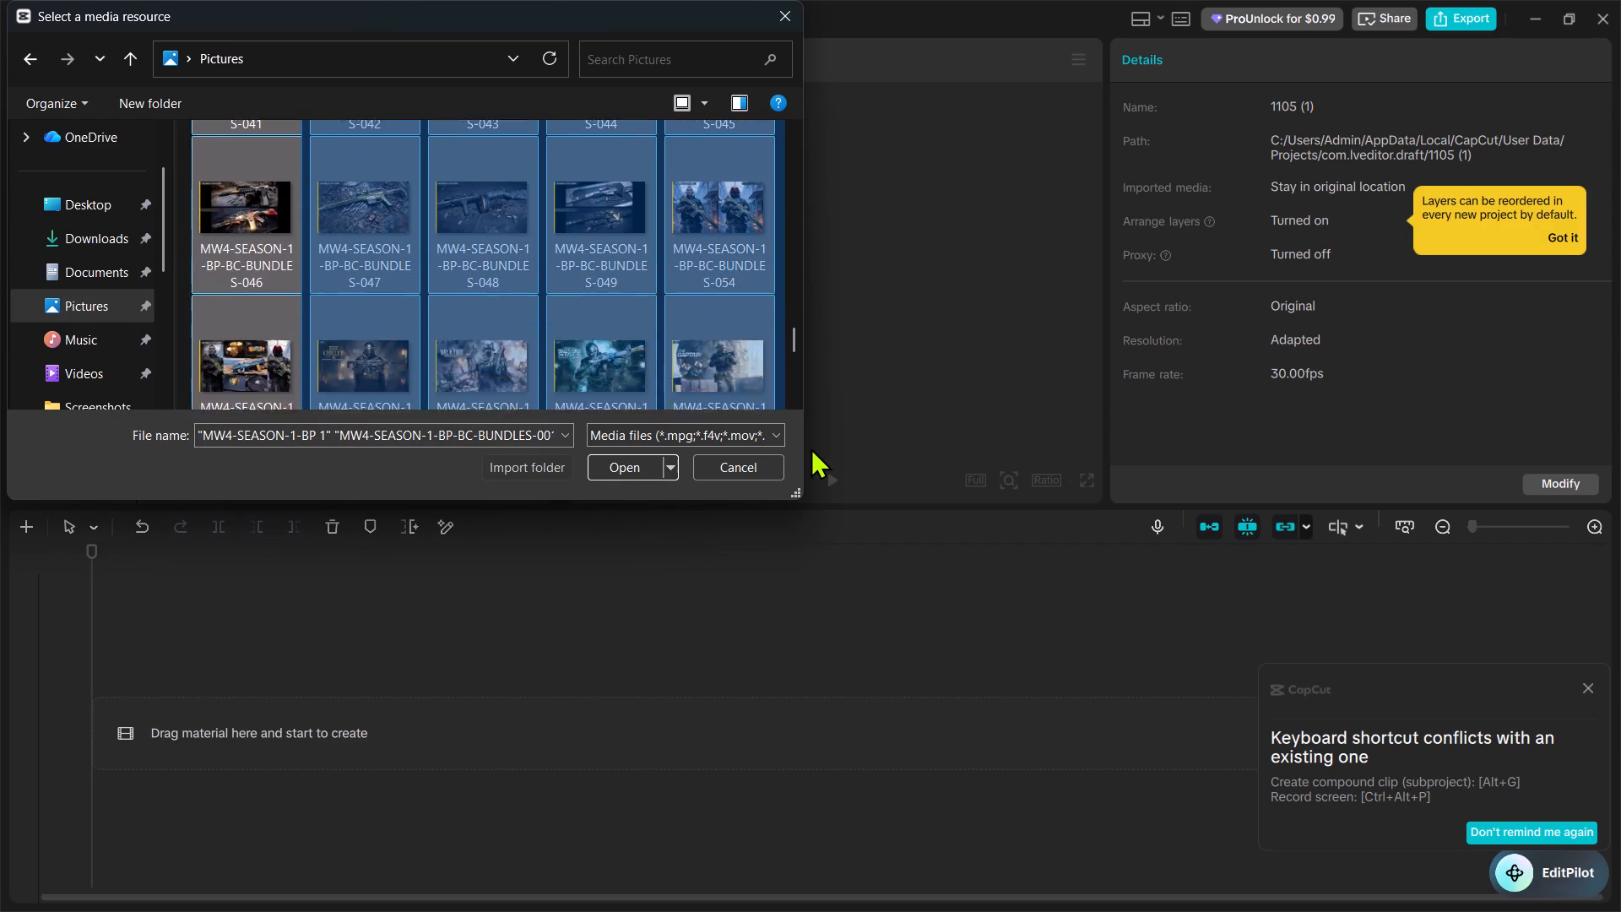
pyautogui.moveTo(810, 448); pyautogui.dragTo(708, 246, button='right')
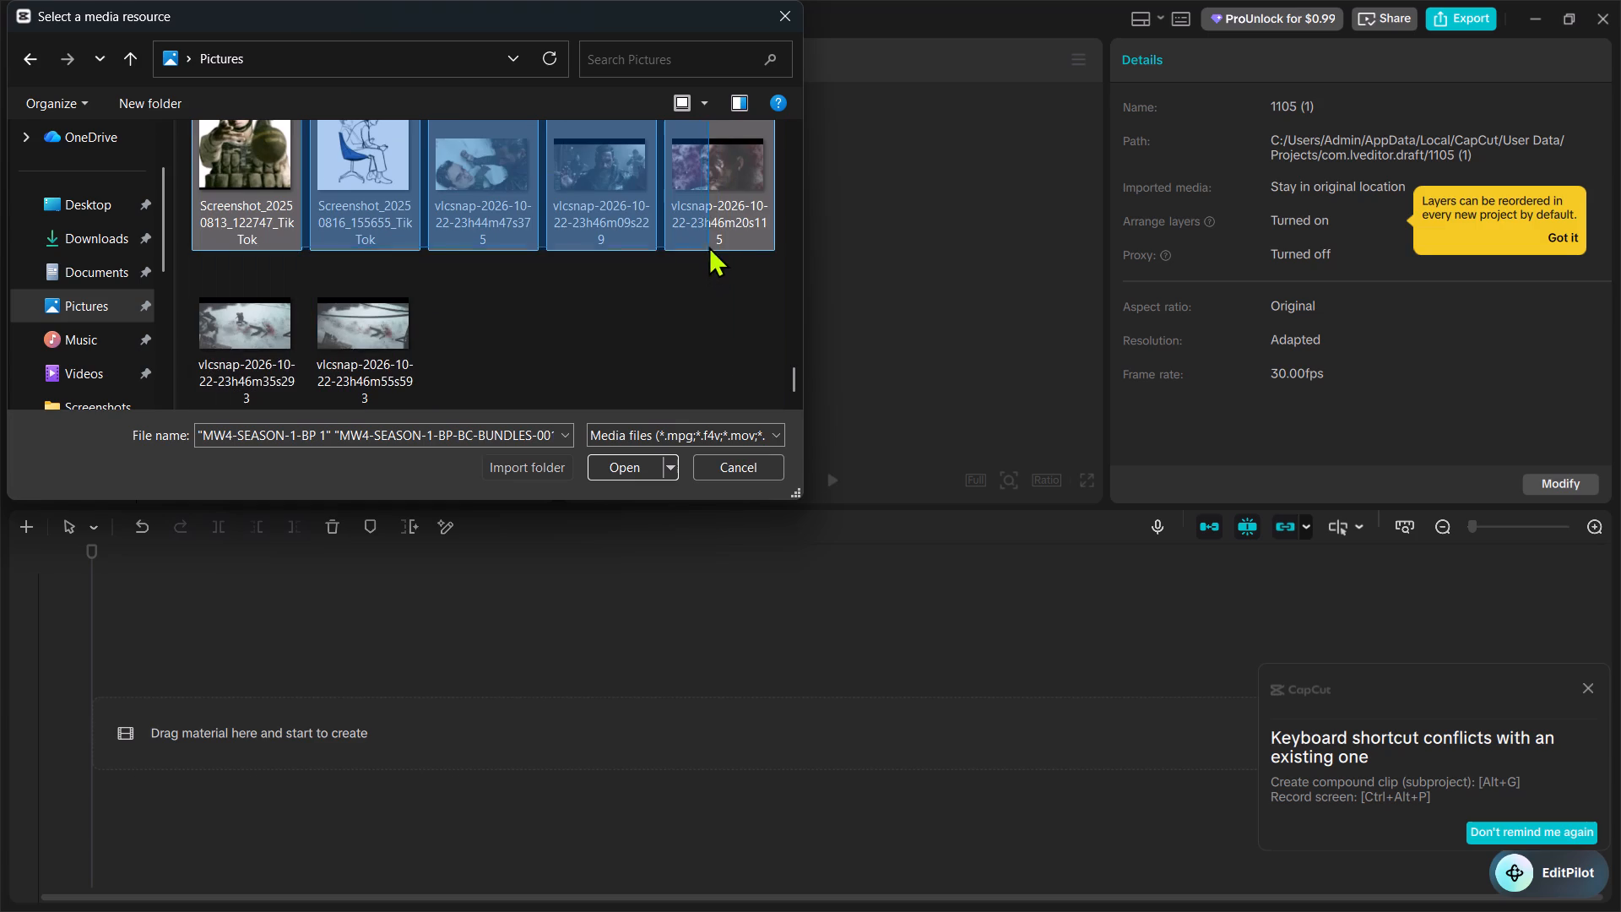
pyautogui.moveTo(708, 246); pyautogui.dragTo(540, 226, button='right')
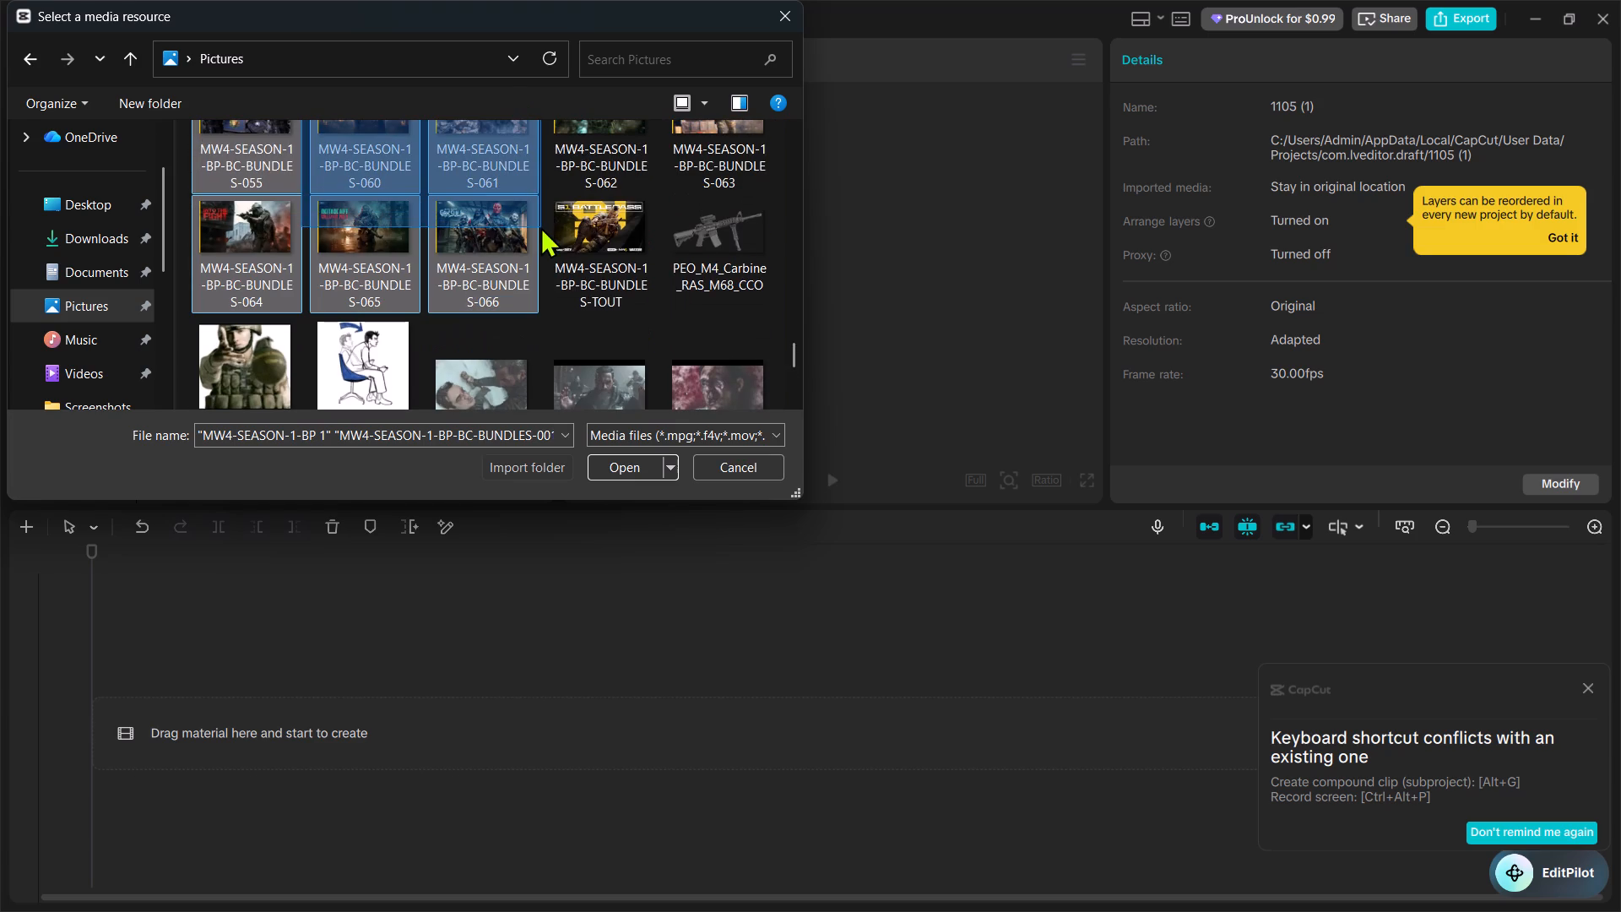
pyautogui.moveTo(540, 226); pyautogui.dragTo(660, 300, button='right')
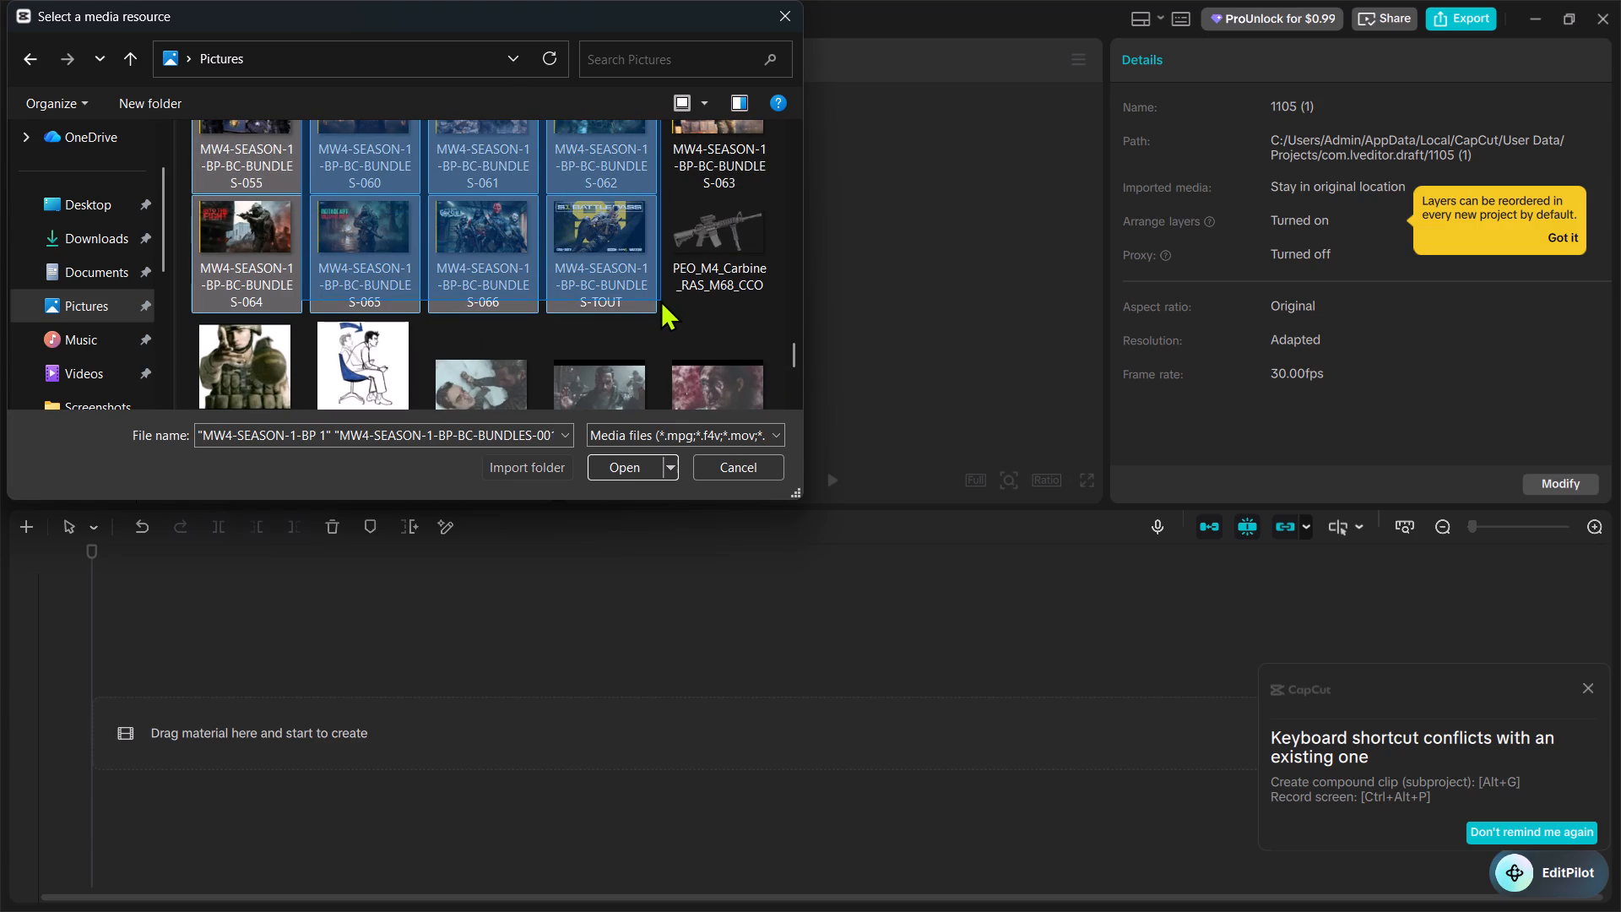
pyautogui.moveTo(660, 300); pyautogui.dragTo(653, 306, button='right')
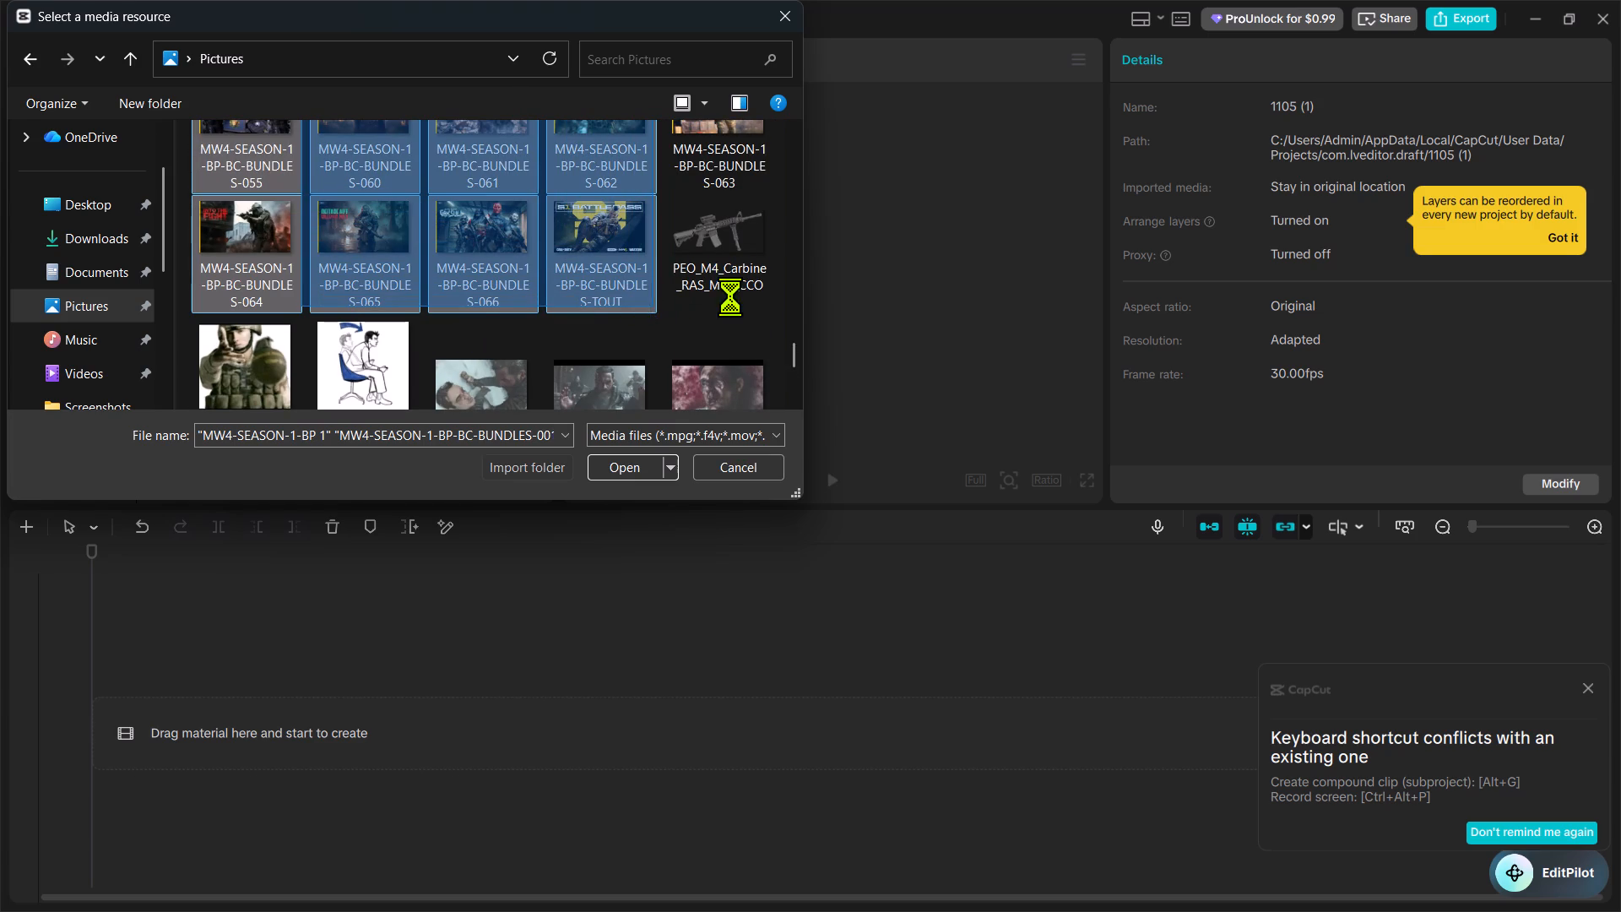
pyautogui.click(751, 323)
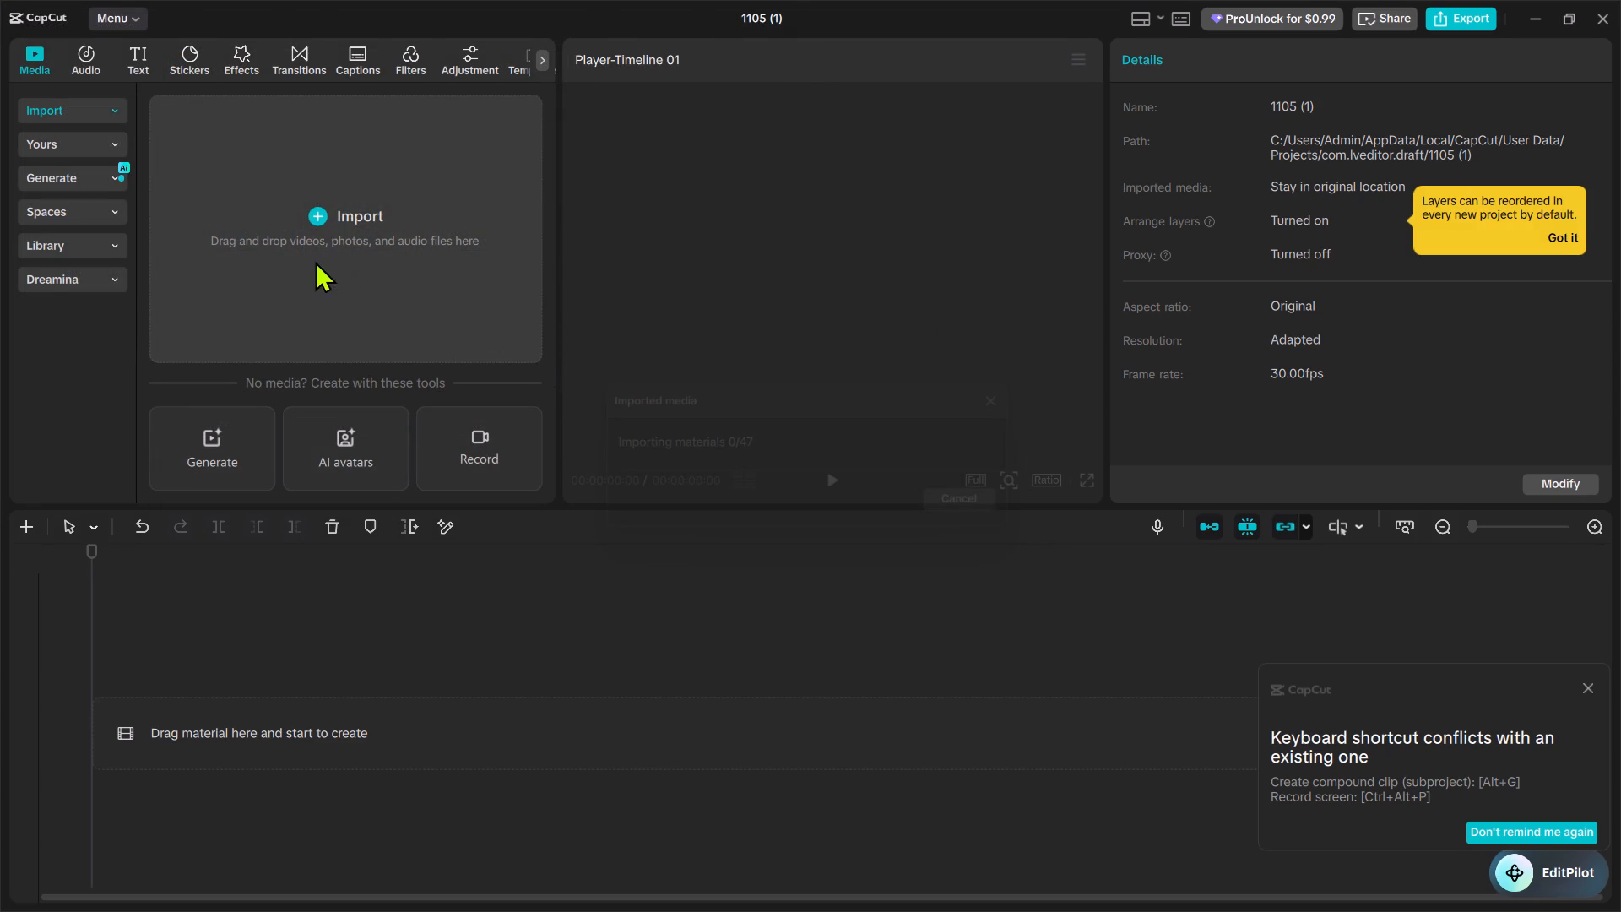
pyautogui.click(317, 212)
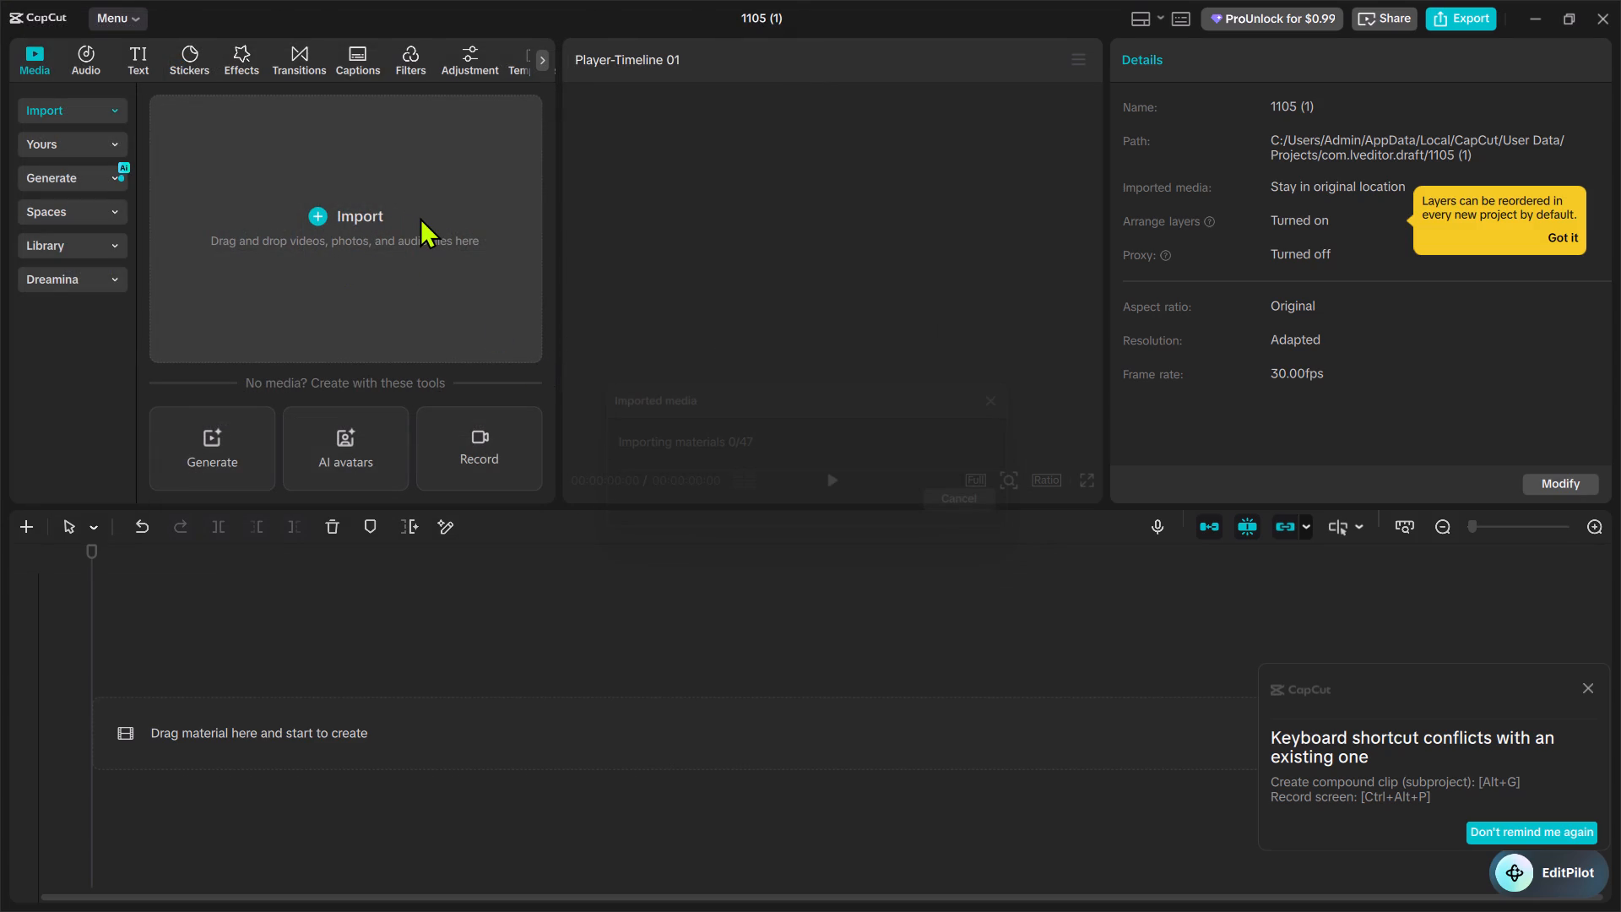
pyautogui.click(420, 217)
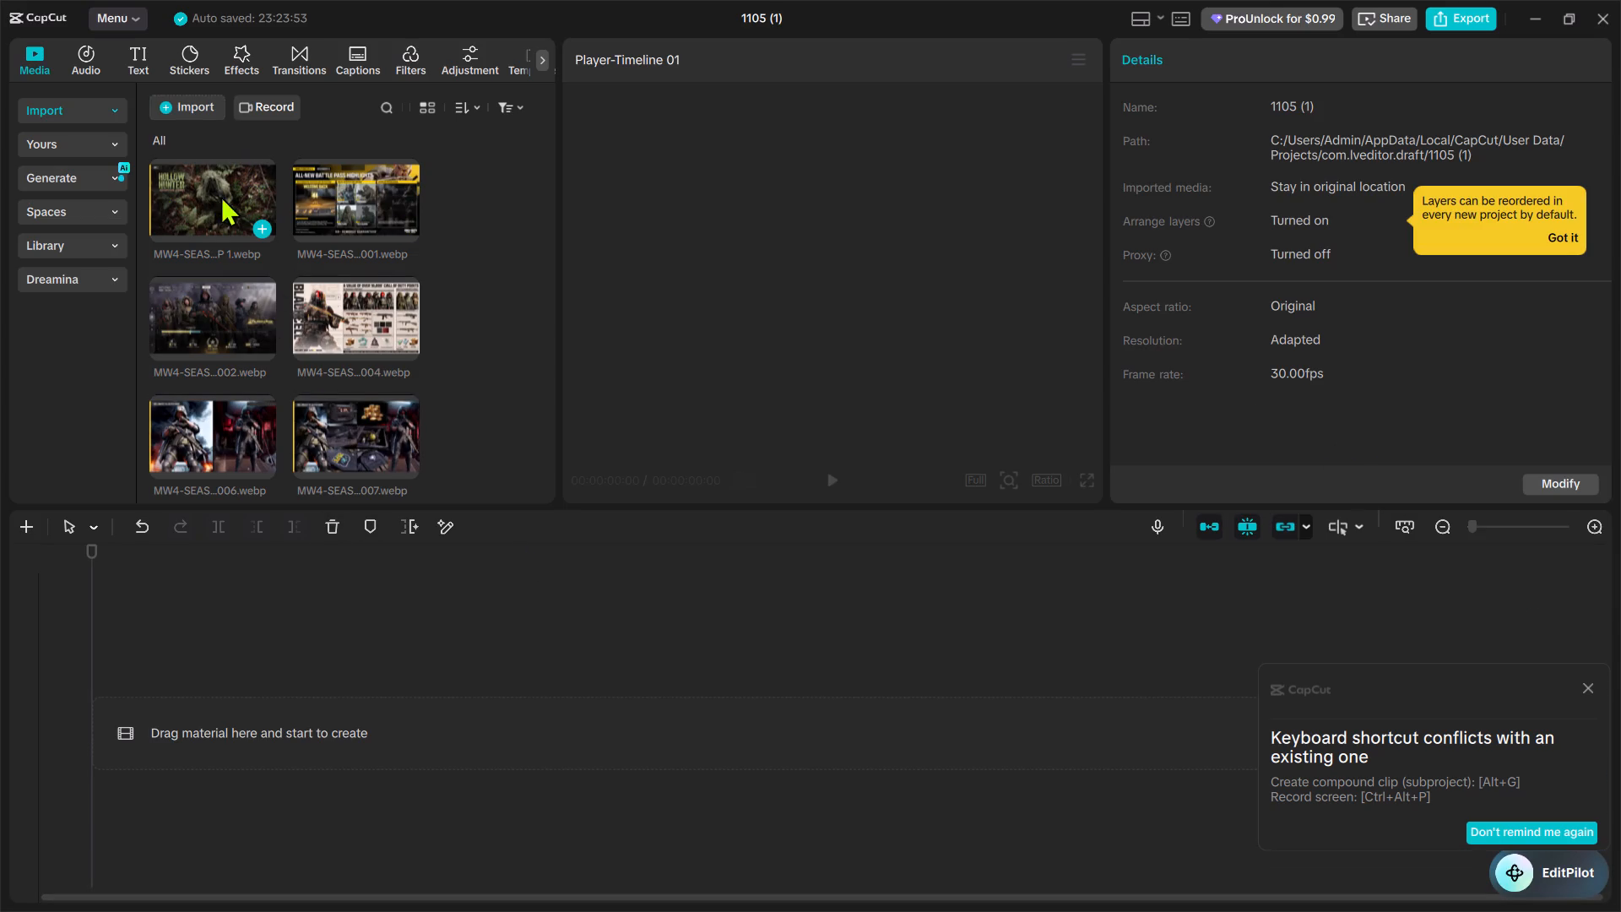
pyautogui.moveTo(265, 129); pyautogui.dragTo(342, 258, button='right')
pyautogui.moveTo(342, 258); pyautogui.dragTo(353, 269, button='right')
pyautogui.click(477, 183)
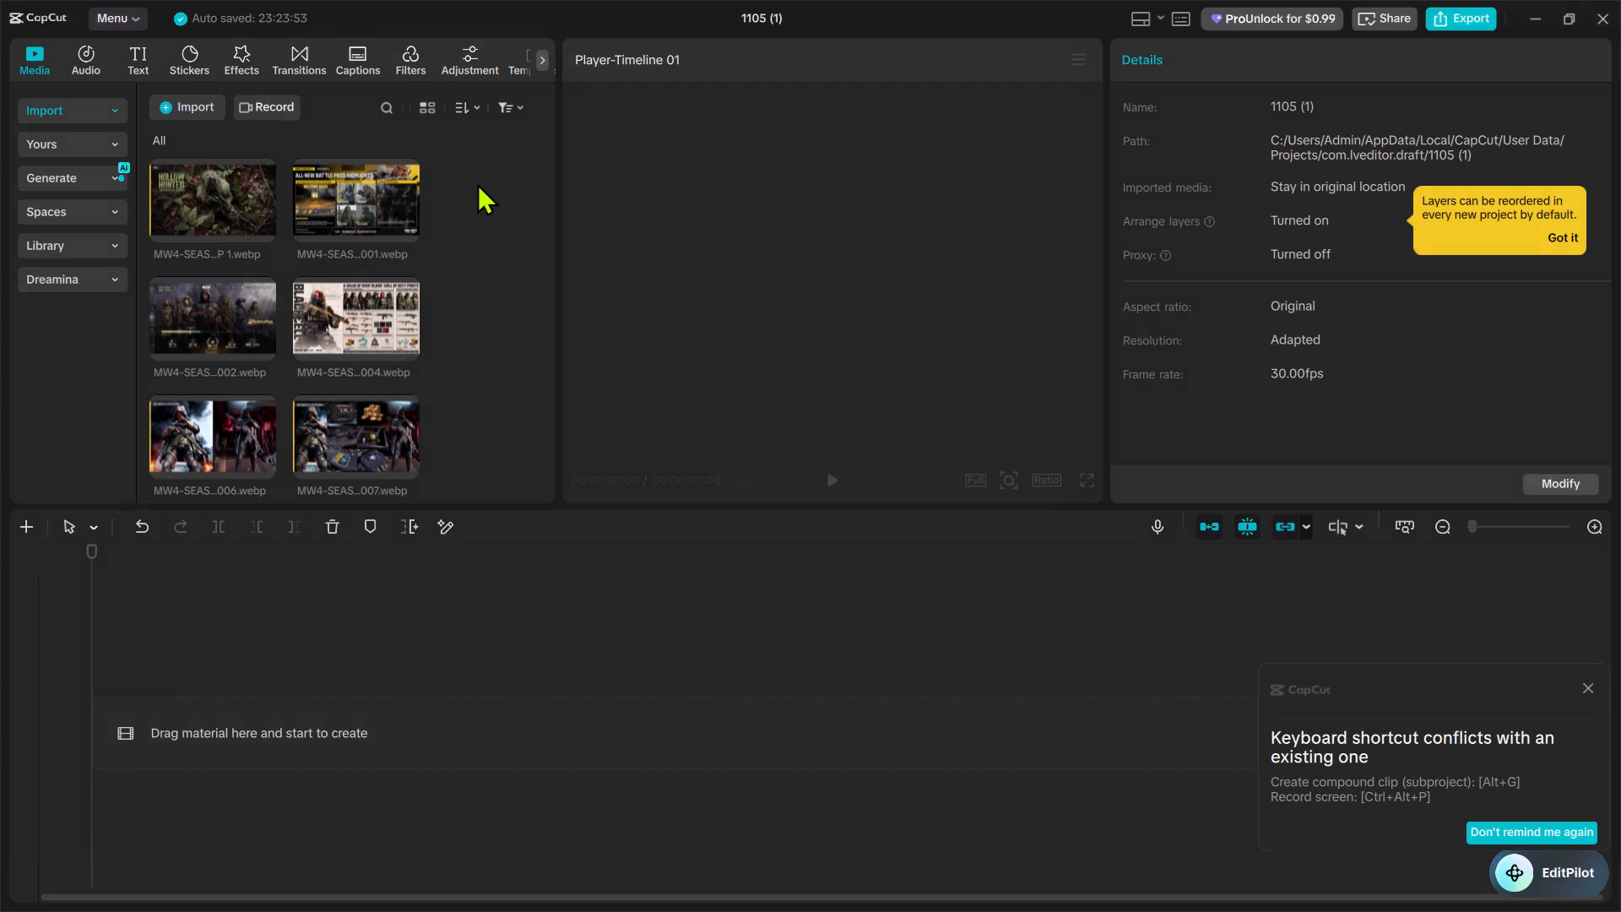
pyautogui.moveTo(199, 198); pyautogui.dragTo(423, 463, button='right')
# Place MW4-SEASON-1-BP 1 at the start of the timeline and trim the clip to 00:00:03:00.
pyautogui.moveTo(192, 199); pyautogui.dragTo(266, 654)
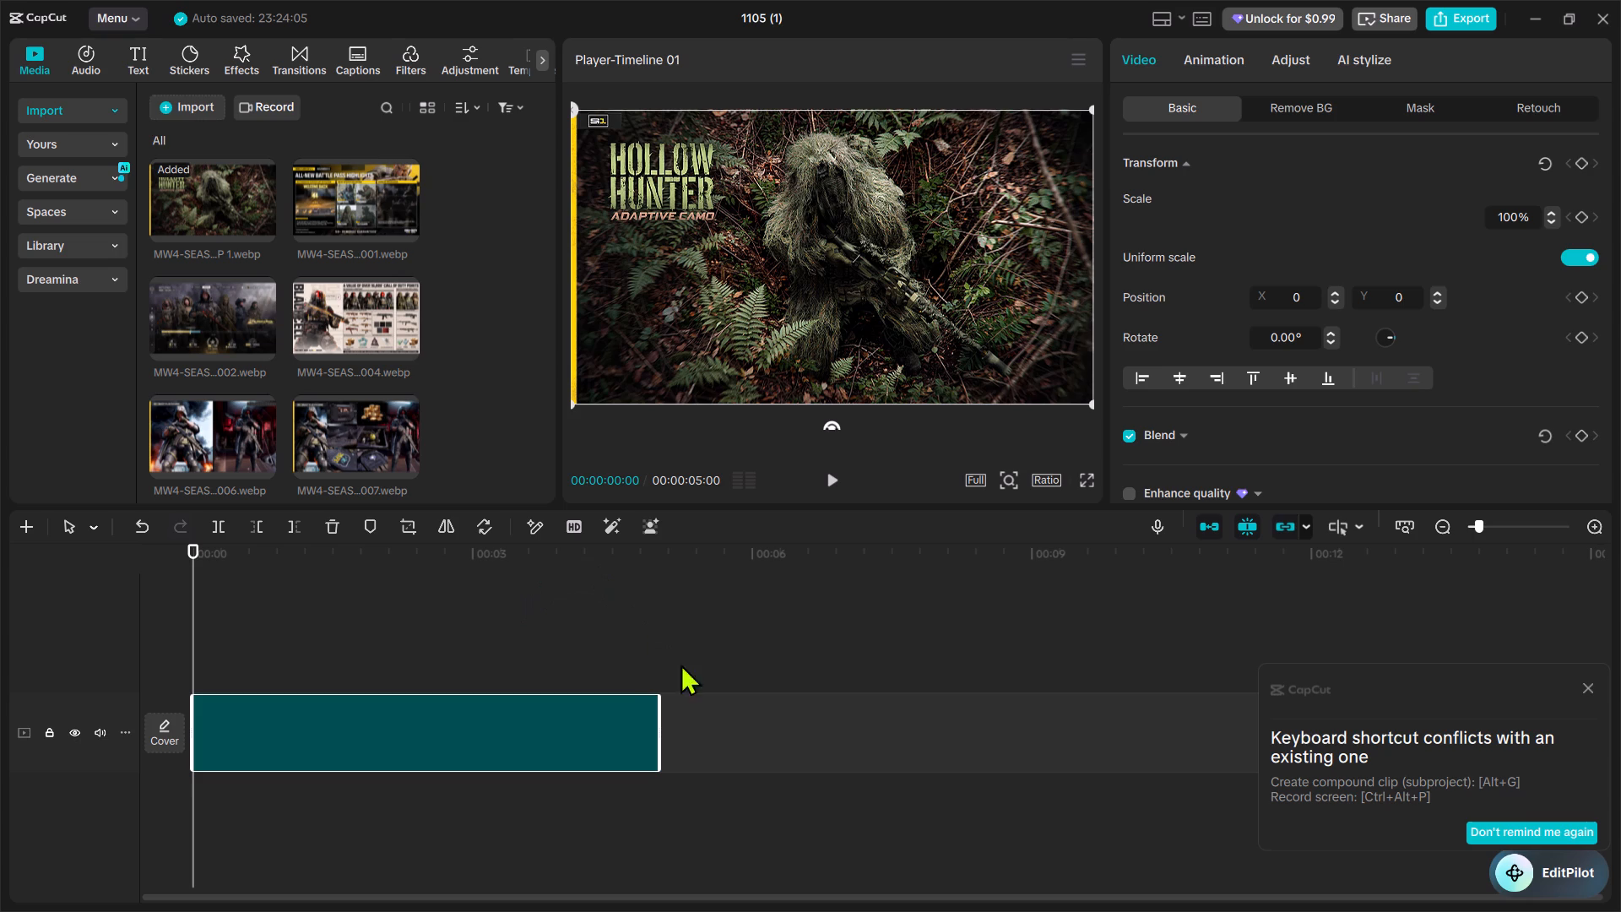
pyautogui.moveTo(664, 720); pyautogui.dragTo(621, 728)
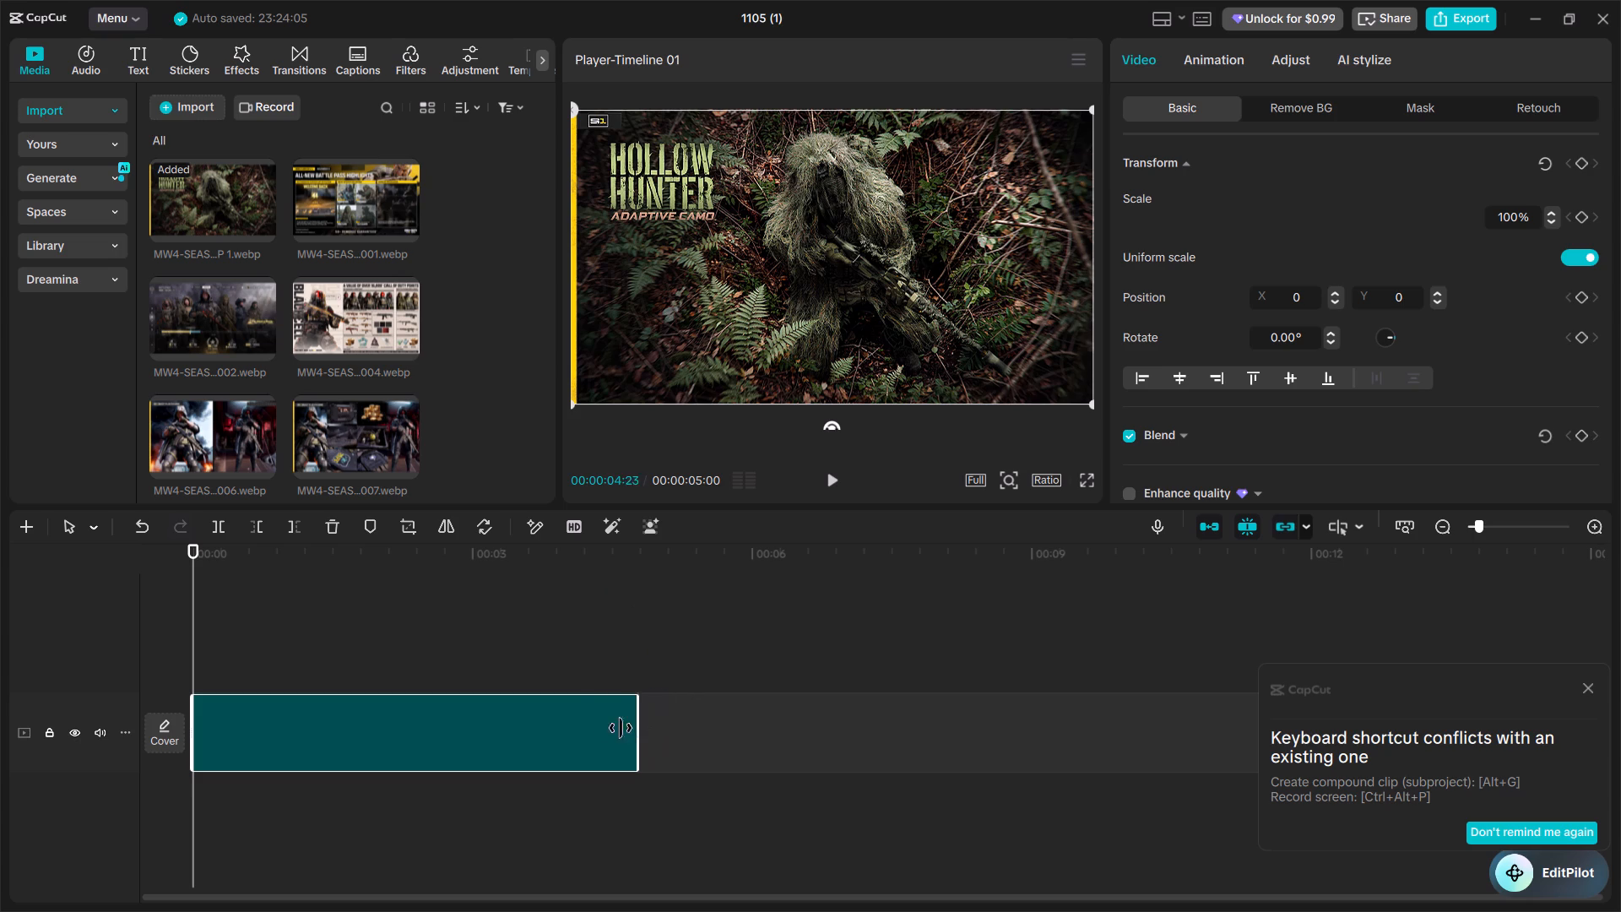
pyautogui.moveTo(621, 728); pyautogui.dragTo(476, 725)
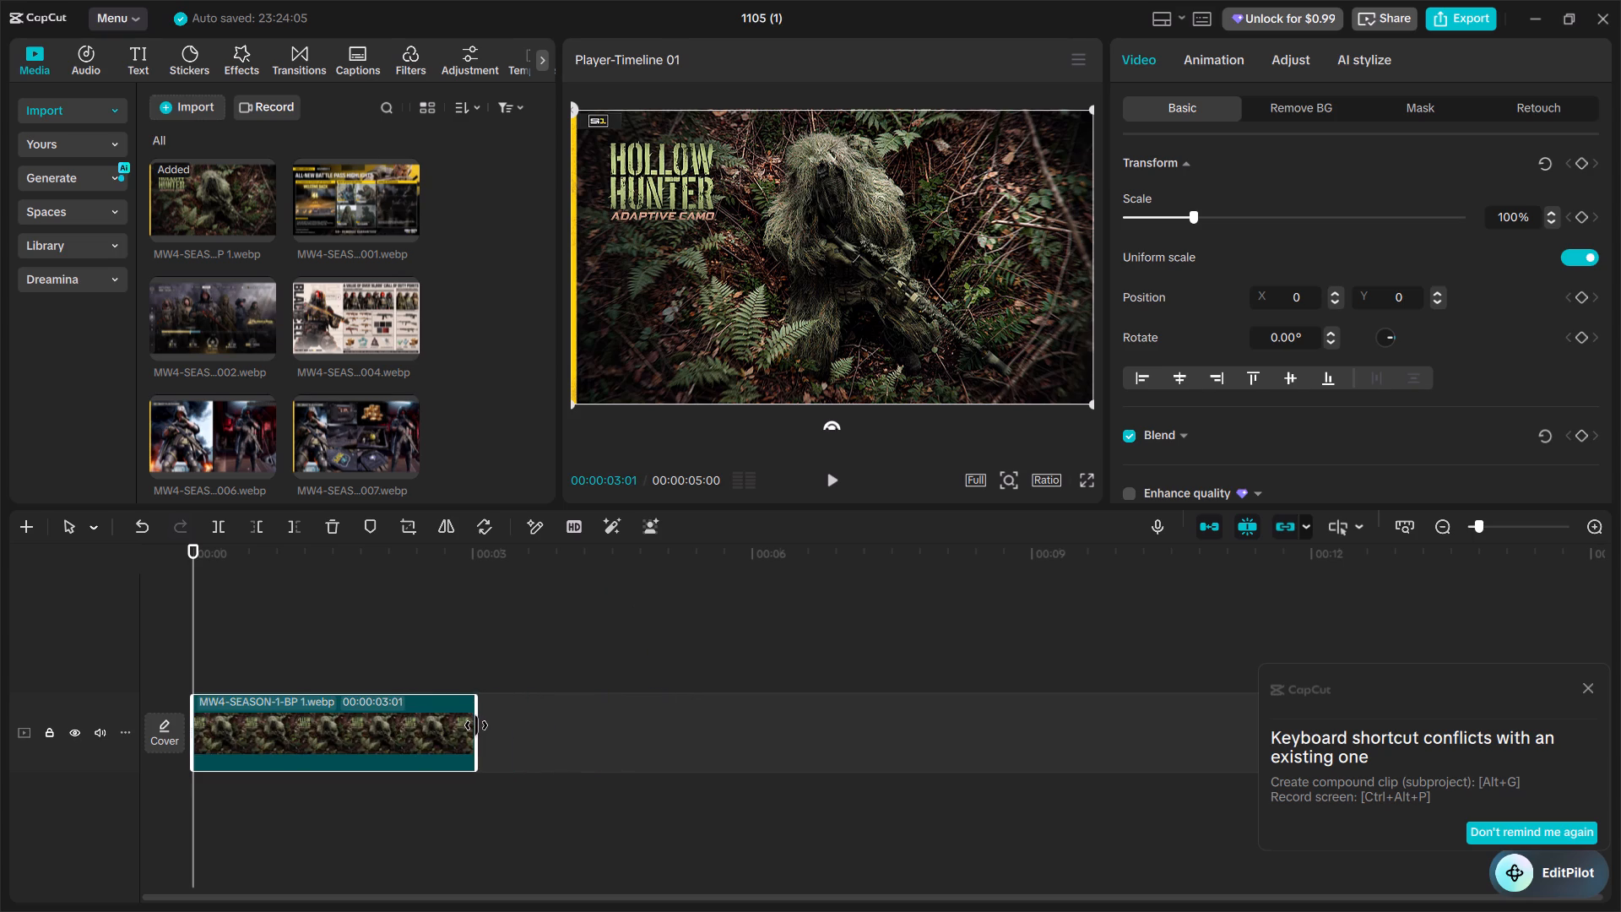
pyautogui.moveTo(476, 725); pyautogui.dragTo(473, 729)
# Add MW4-SEASON-1-BP-BC-BUNDLES-001 directly after the first clip on the main track and trim it to 00:00:03:01.
pyautogui.click(1401, 524)
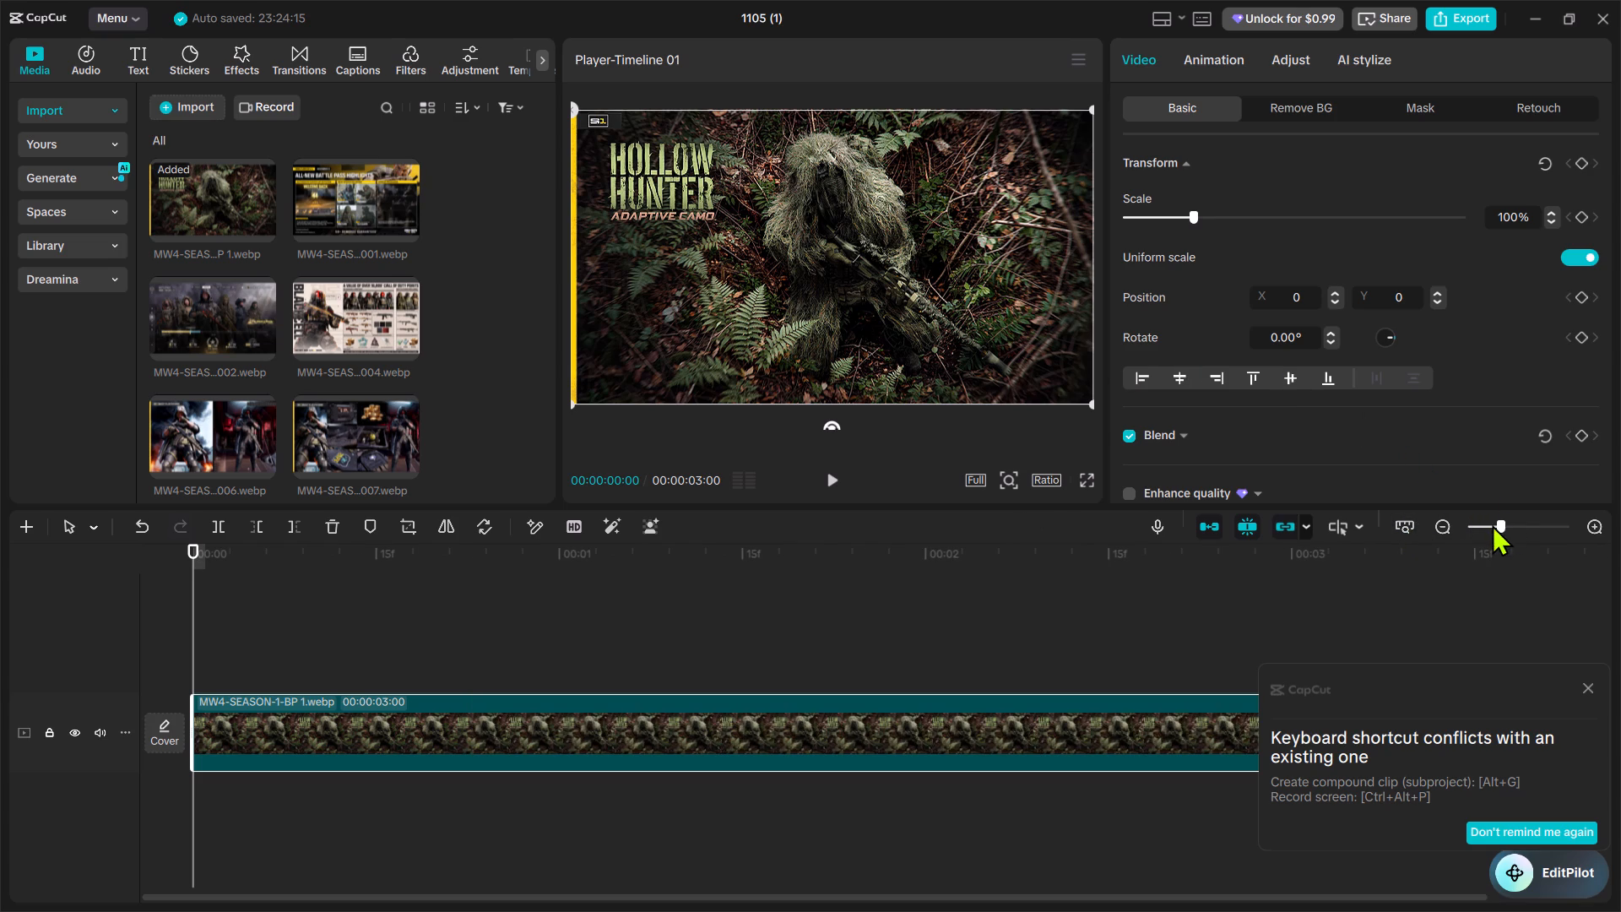
pyautogui.moveTo(1498, 523); pyautogui.dragTo(1351, 546)
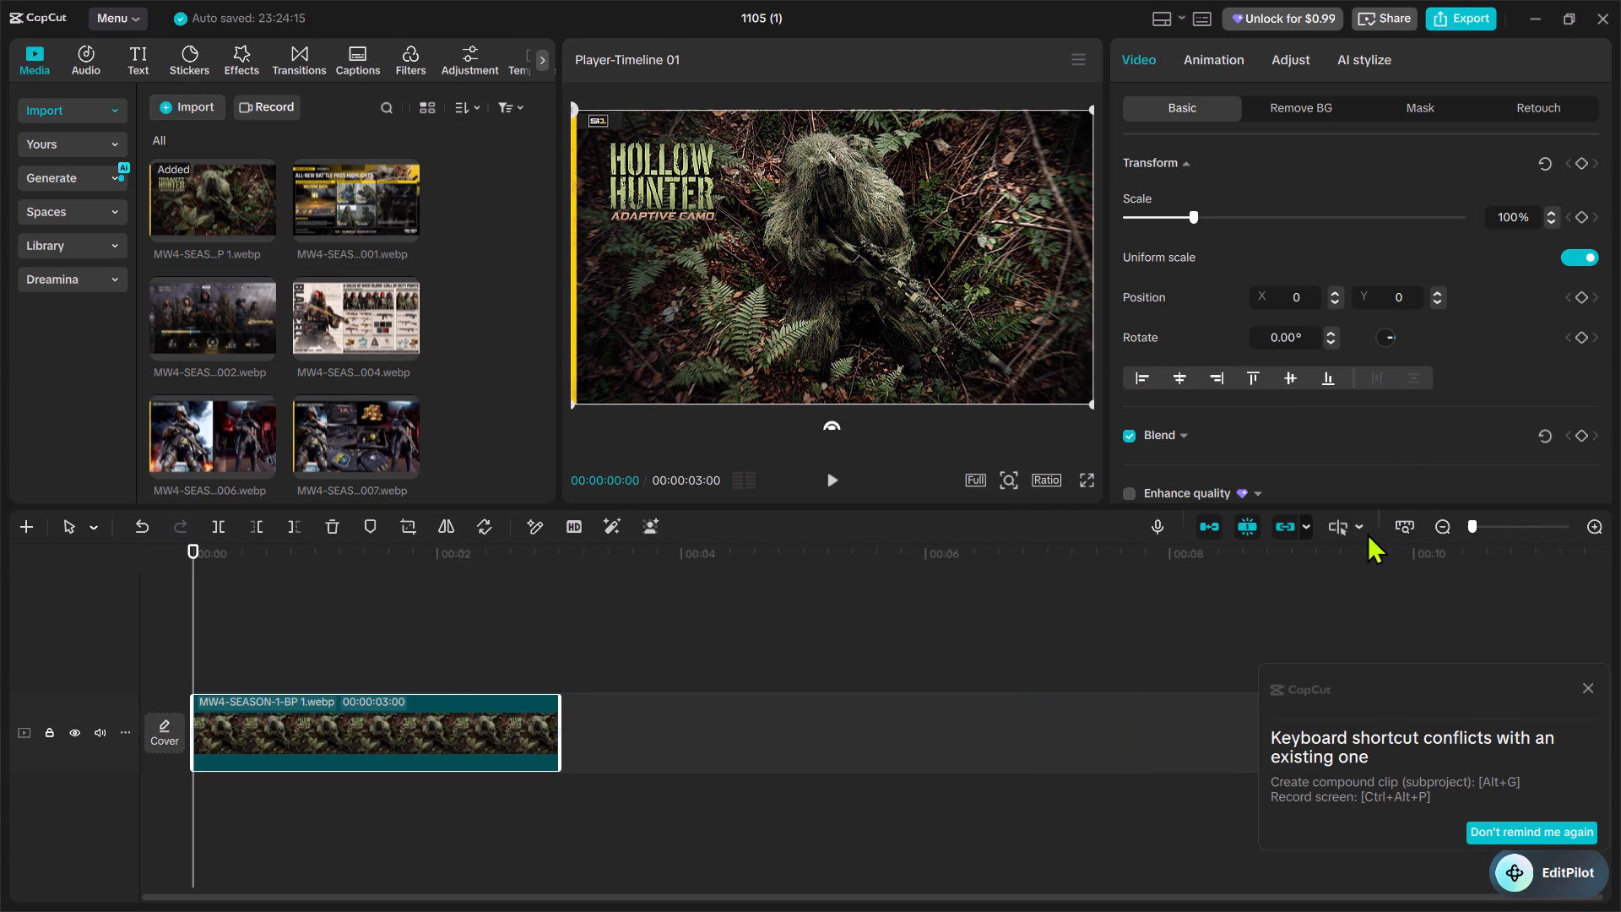
pyautogui.click(1445, 524)
pyautogui.doubleClick(1445, 524)
pyautogui.click(1345, 533)
pyautogui.click(1342, 530)
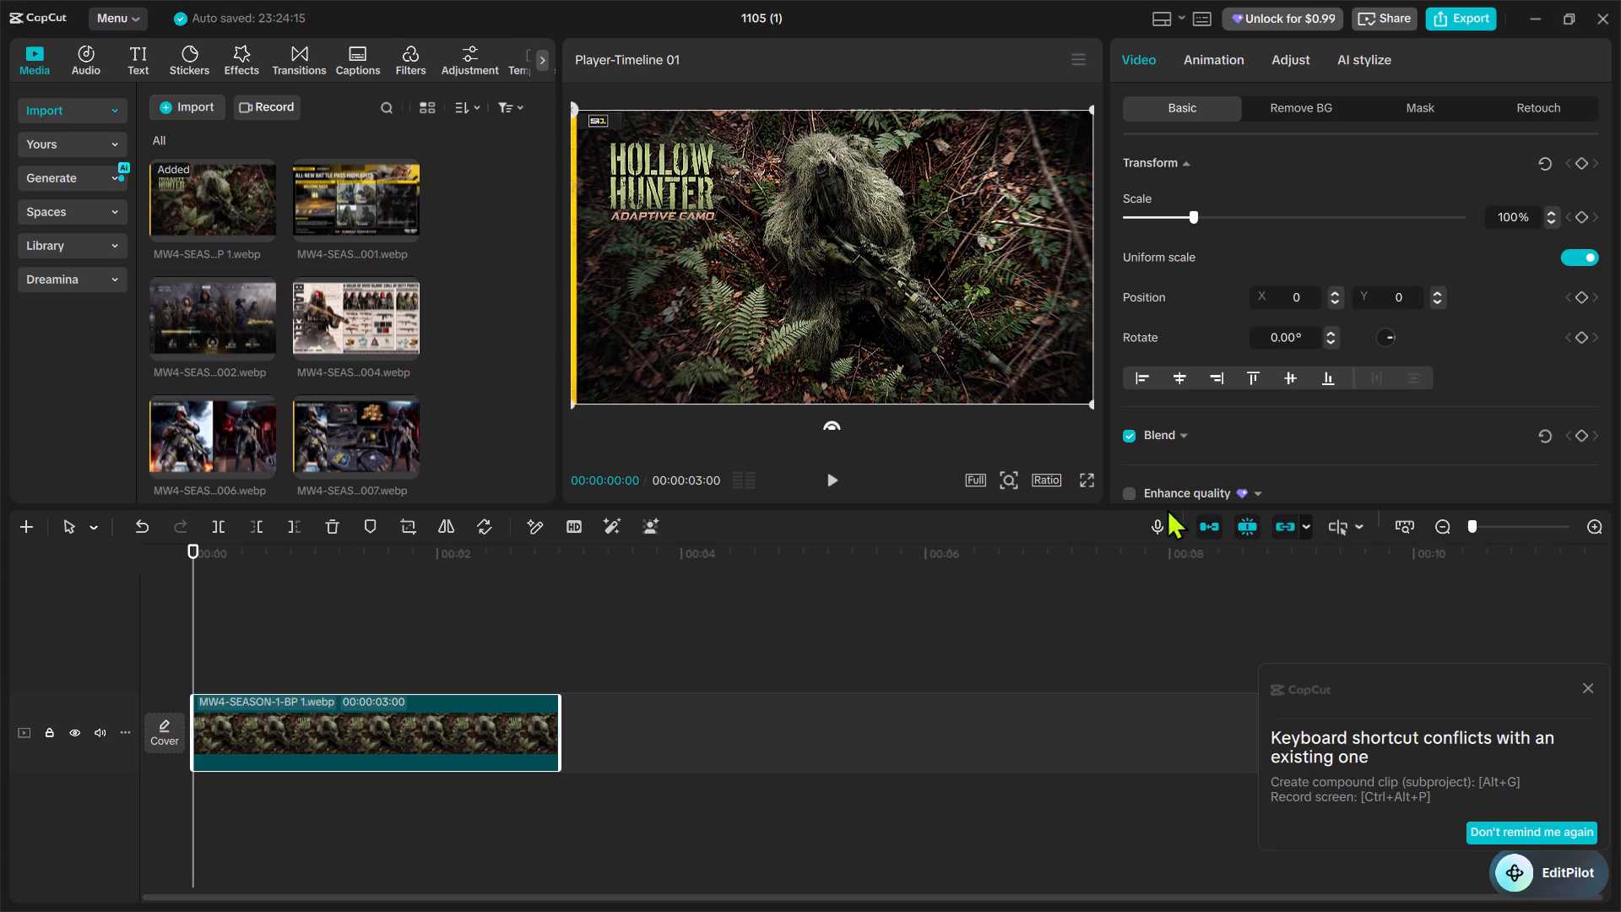
pyautogui.click(735, 567)
pyautogui.moveTo(561, 577); pyautogui.dragTo(0, 493)
pyautogui.moveTo(330, 203); pyautogui.dragTo(651, 721)
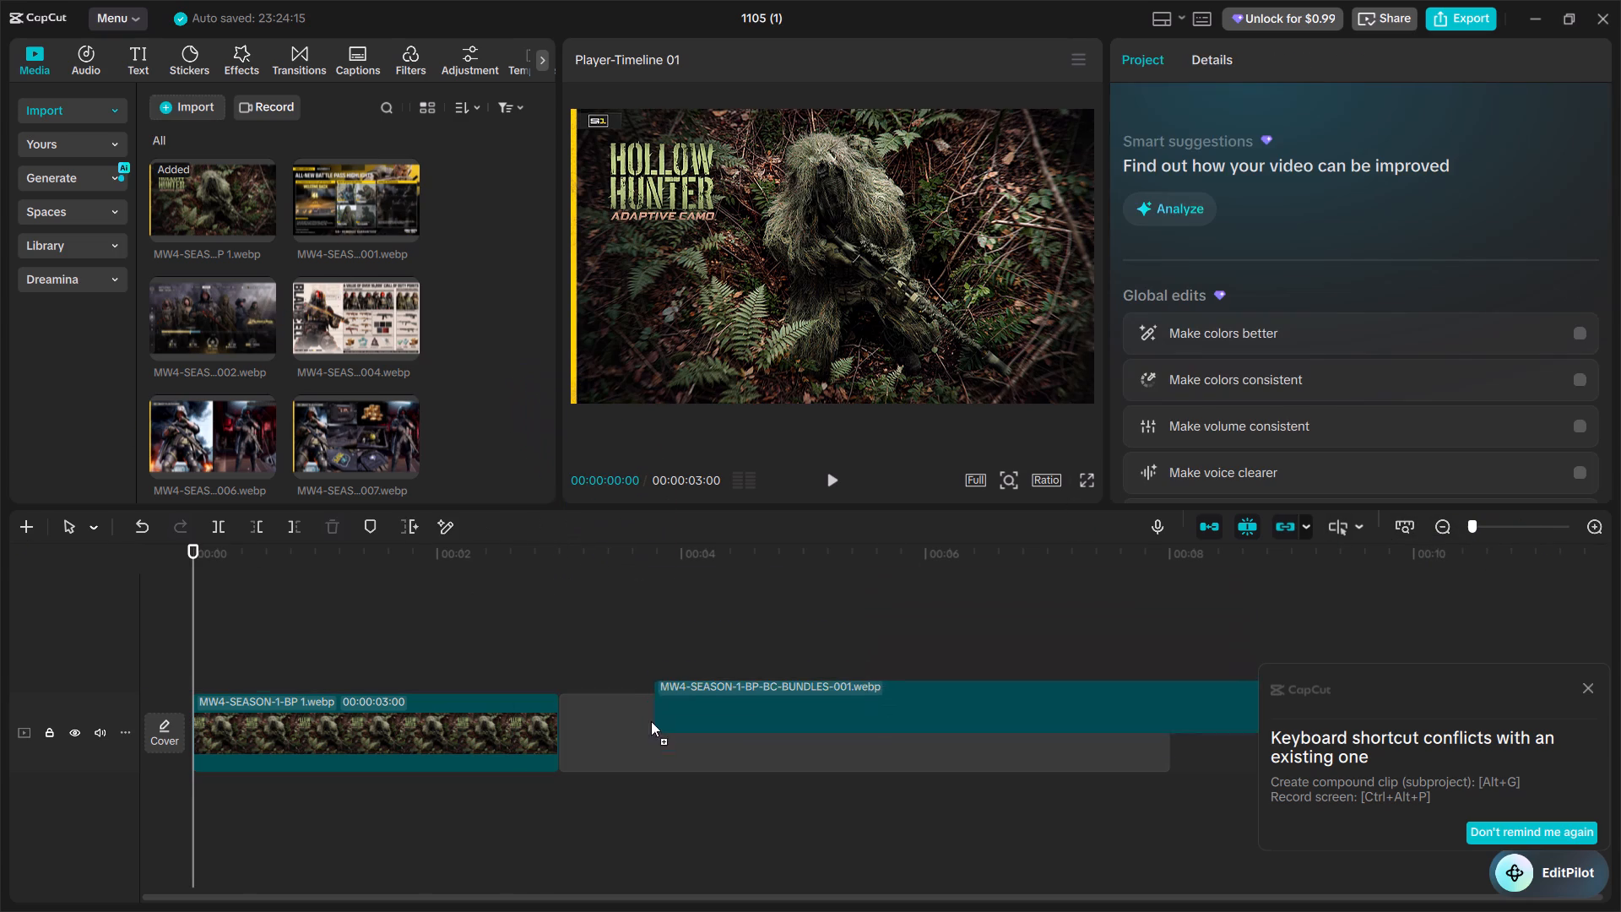
pyautogui.moveTo(651, 721); pyautogui.dragTo(561, 742)
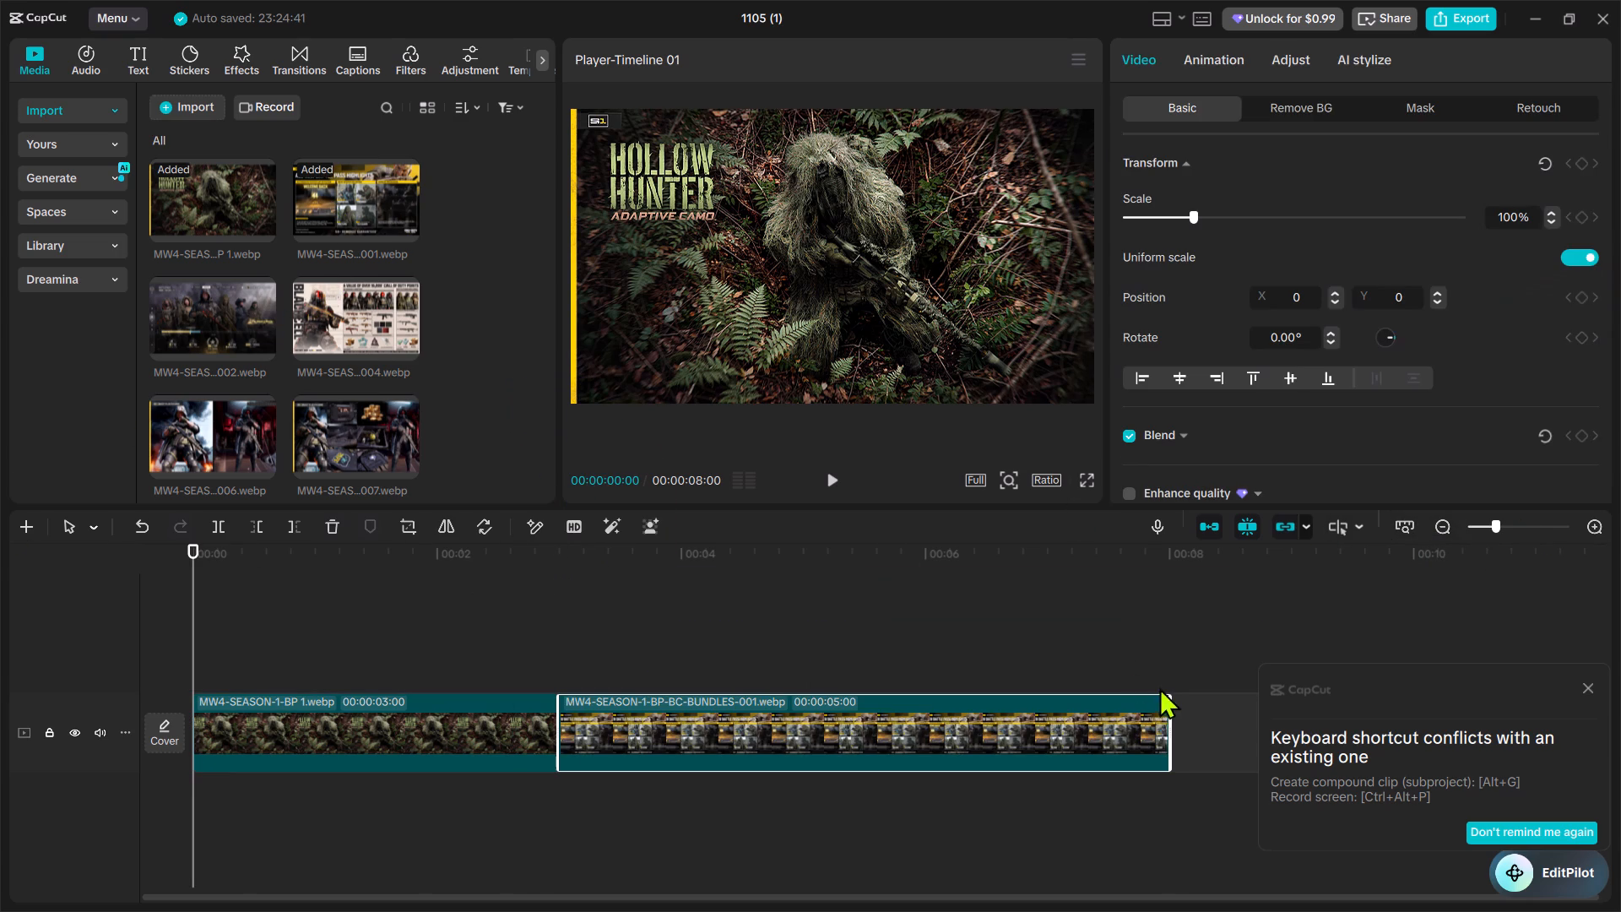
pyautogui.moveTo(1171, 718); pyautogui.dragTo(941, 725)
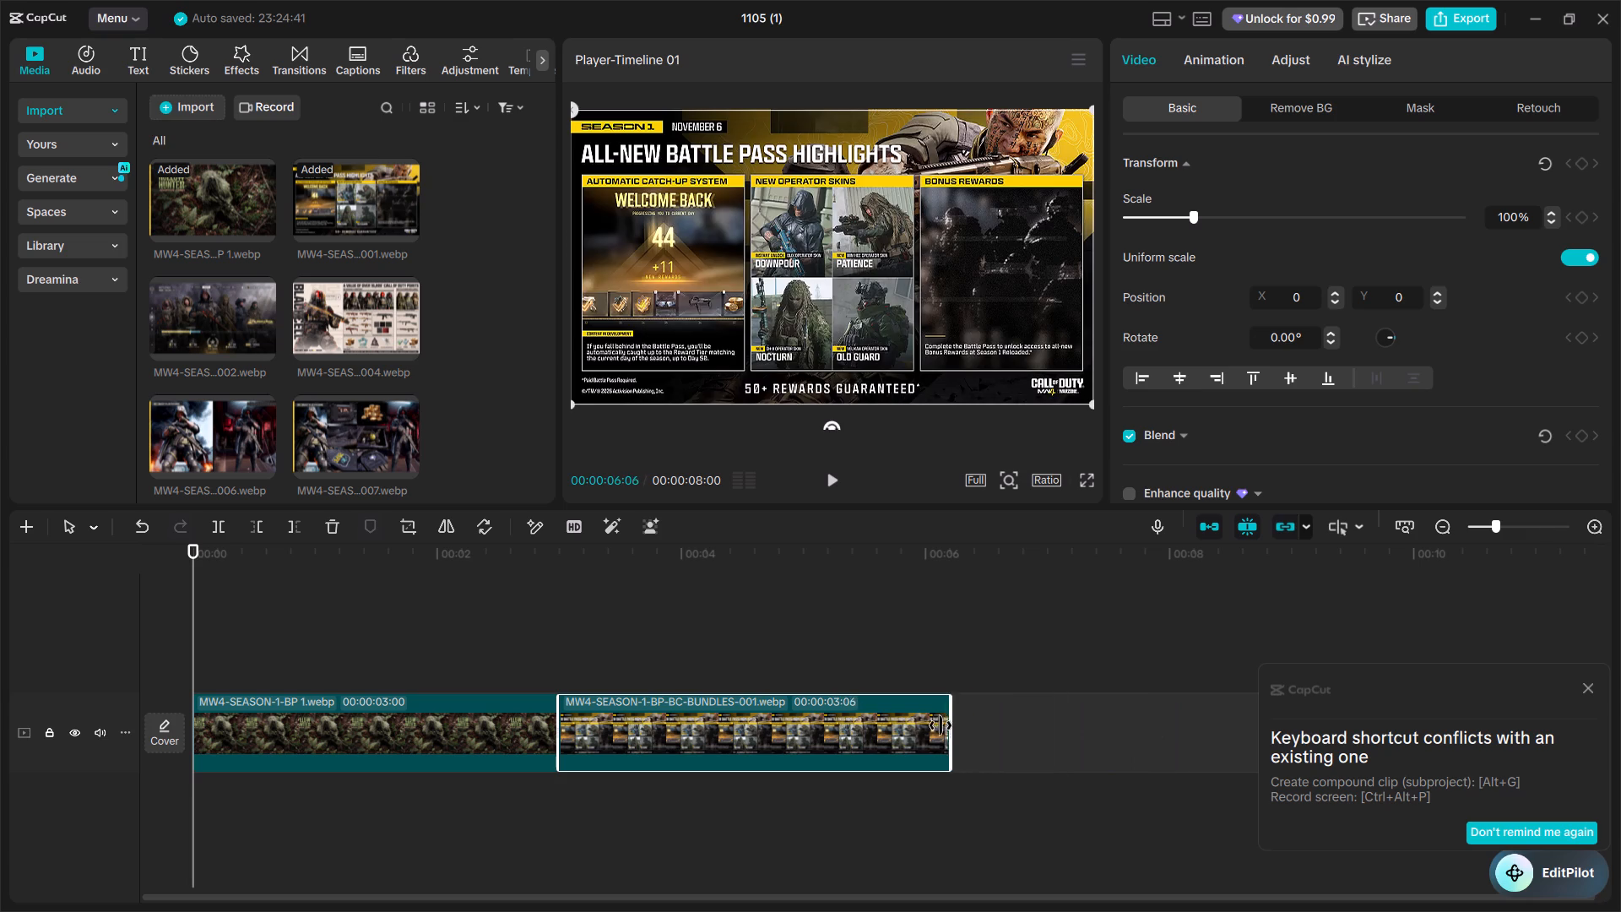
pyautogui.moveTo(941, 725); pyautogui.dragTo(924, 727)
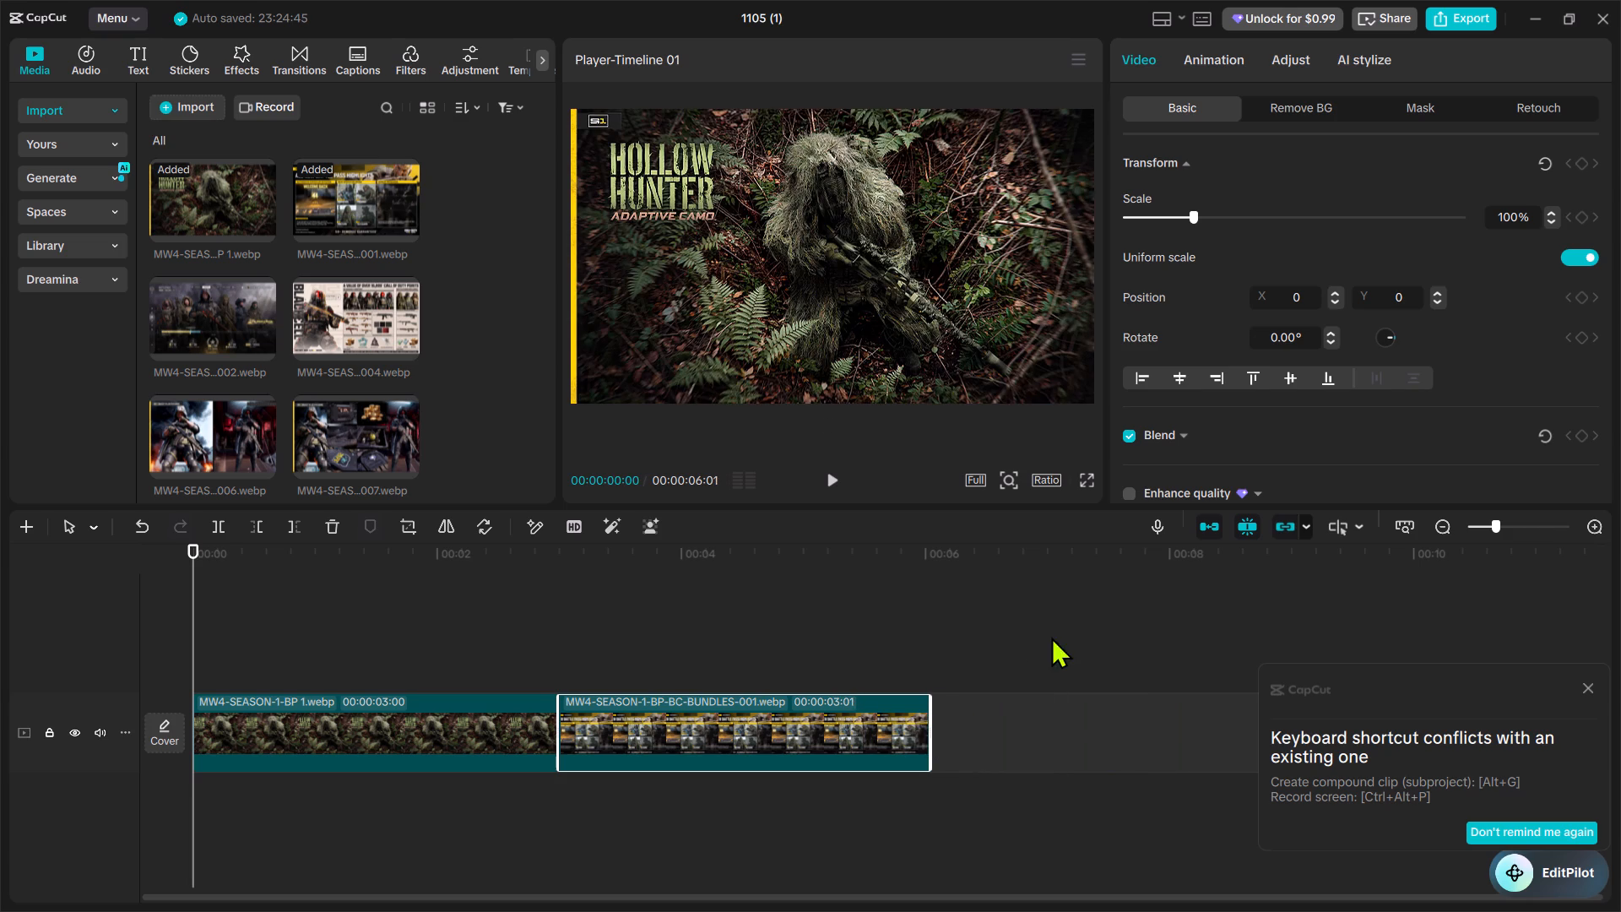
# Add MW4-SEASON-1-BP-BC-BUNDLES-002 directly after the second clip on the main track.
pyautogui.moveTo(1045, 626); pyautogui.dragTo(825, 628)
pyautogui.moveTo(807, 627); pyautogui.dragTo(485, 589)
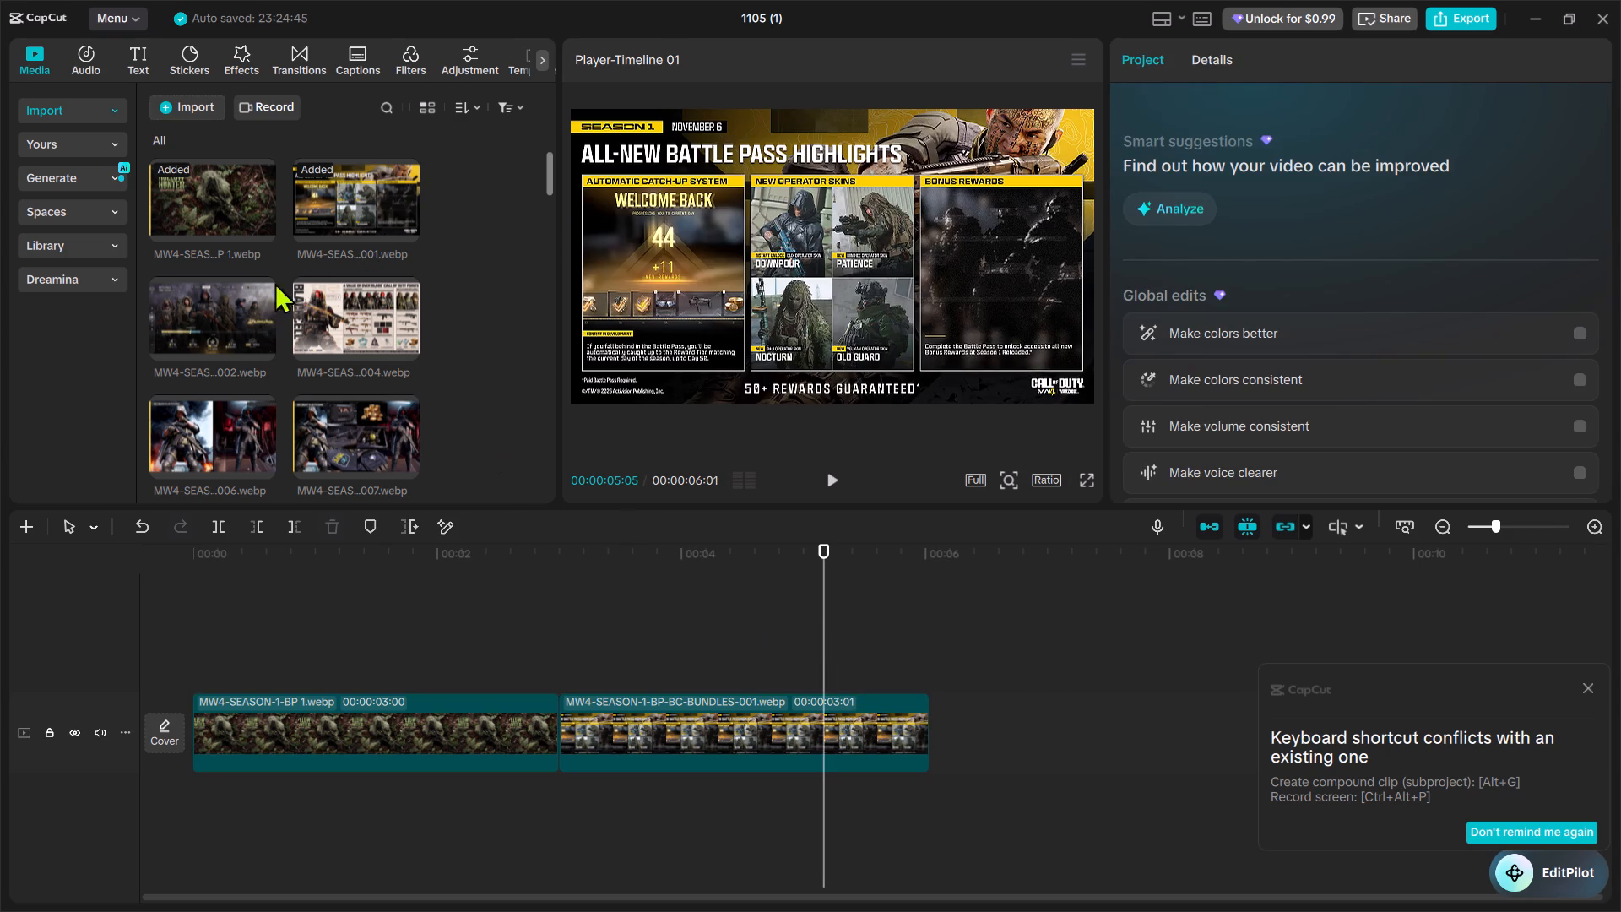
pyautogui.moveTo(230, 316); pyautogui.dragTo(954, 722)
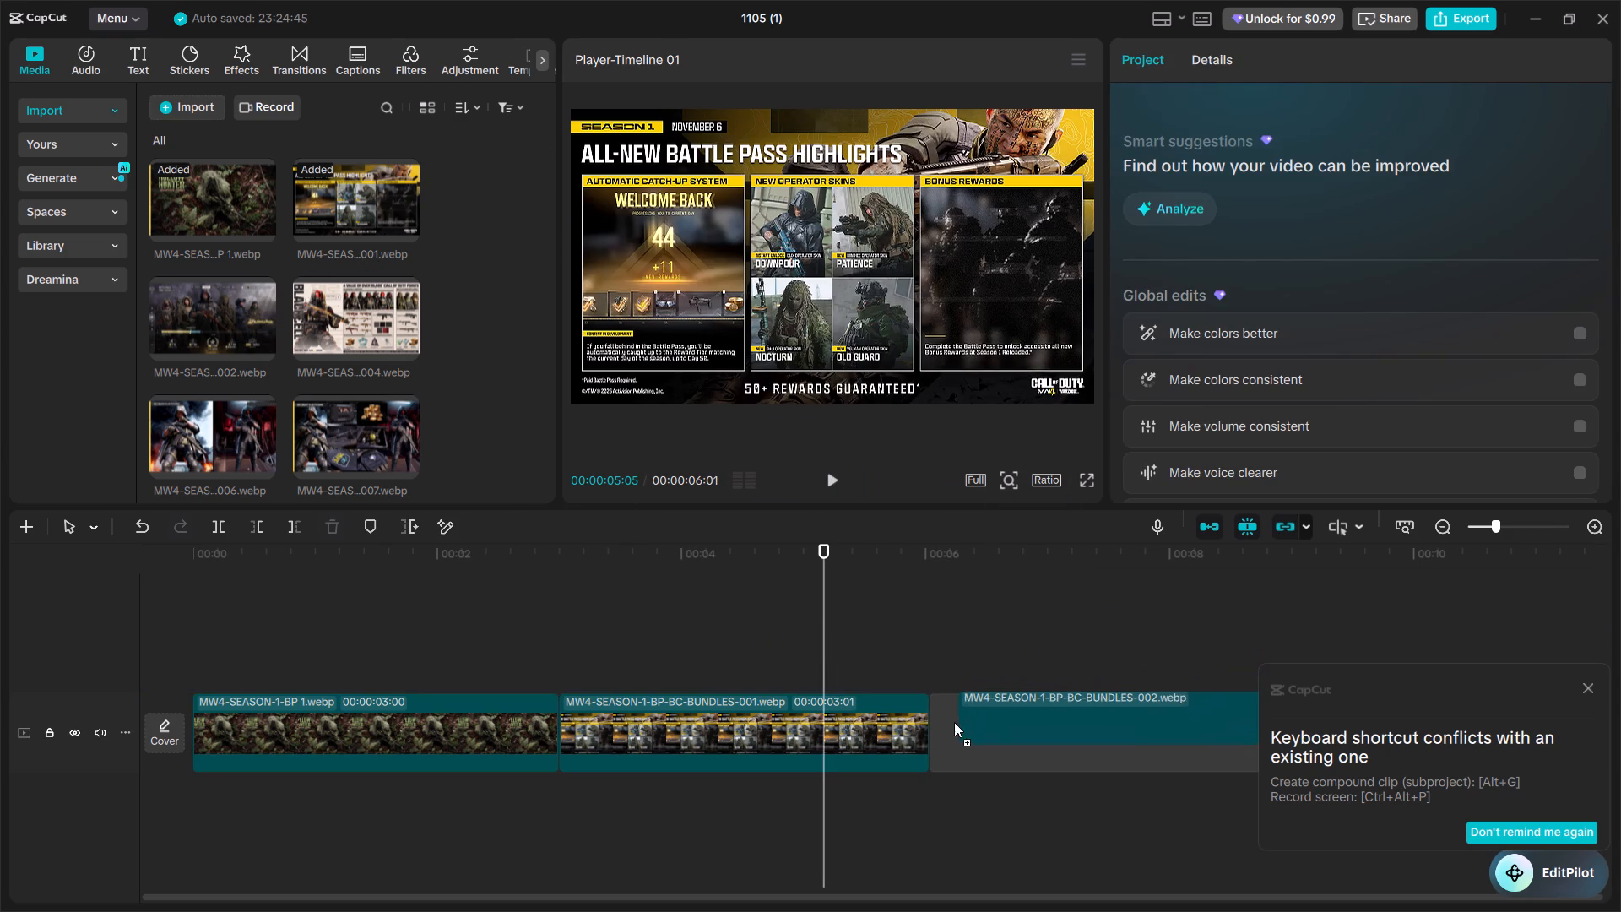
pyautogui.moveTo(954, 722); pyautogui.dragTo(922, 734)
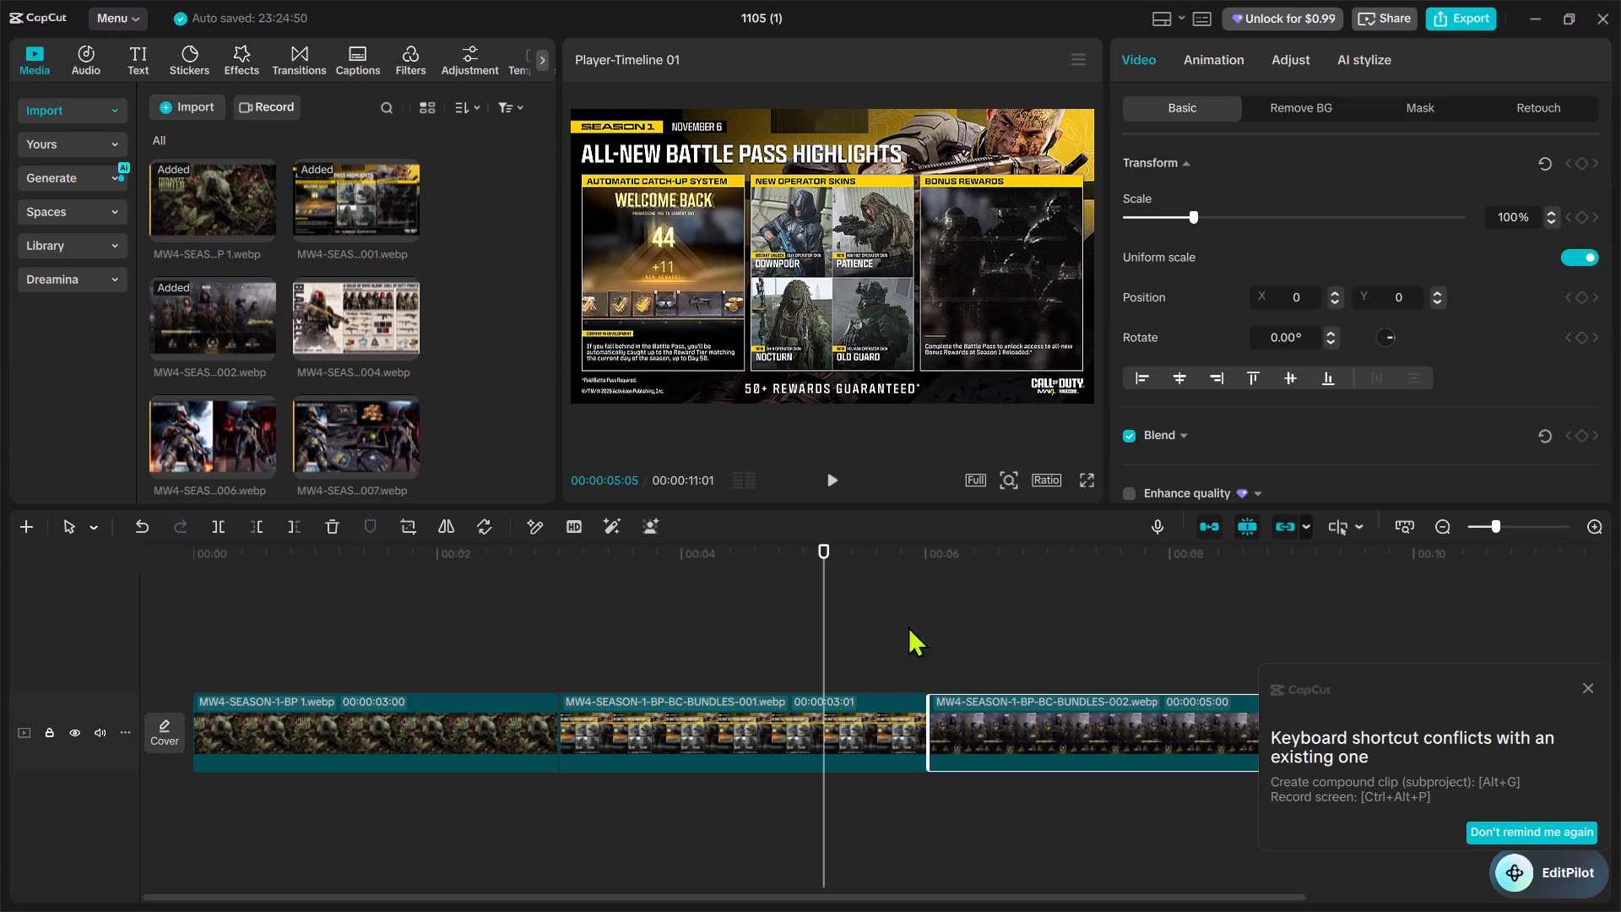
# Move the playhead near the end of the BC-BUNDLES-002 clip, to 00:00:10:29, and clear the clip selection.
pyautogui.moveTo(821, 605); pyautogui.dragTo(1311, 597)
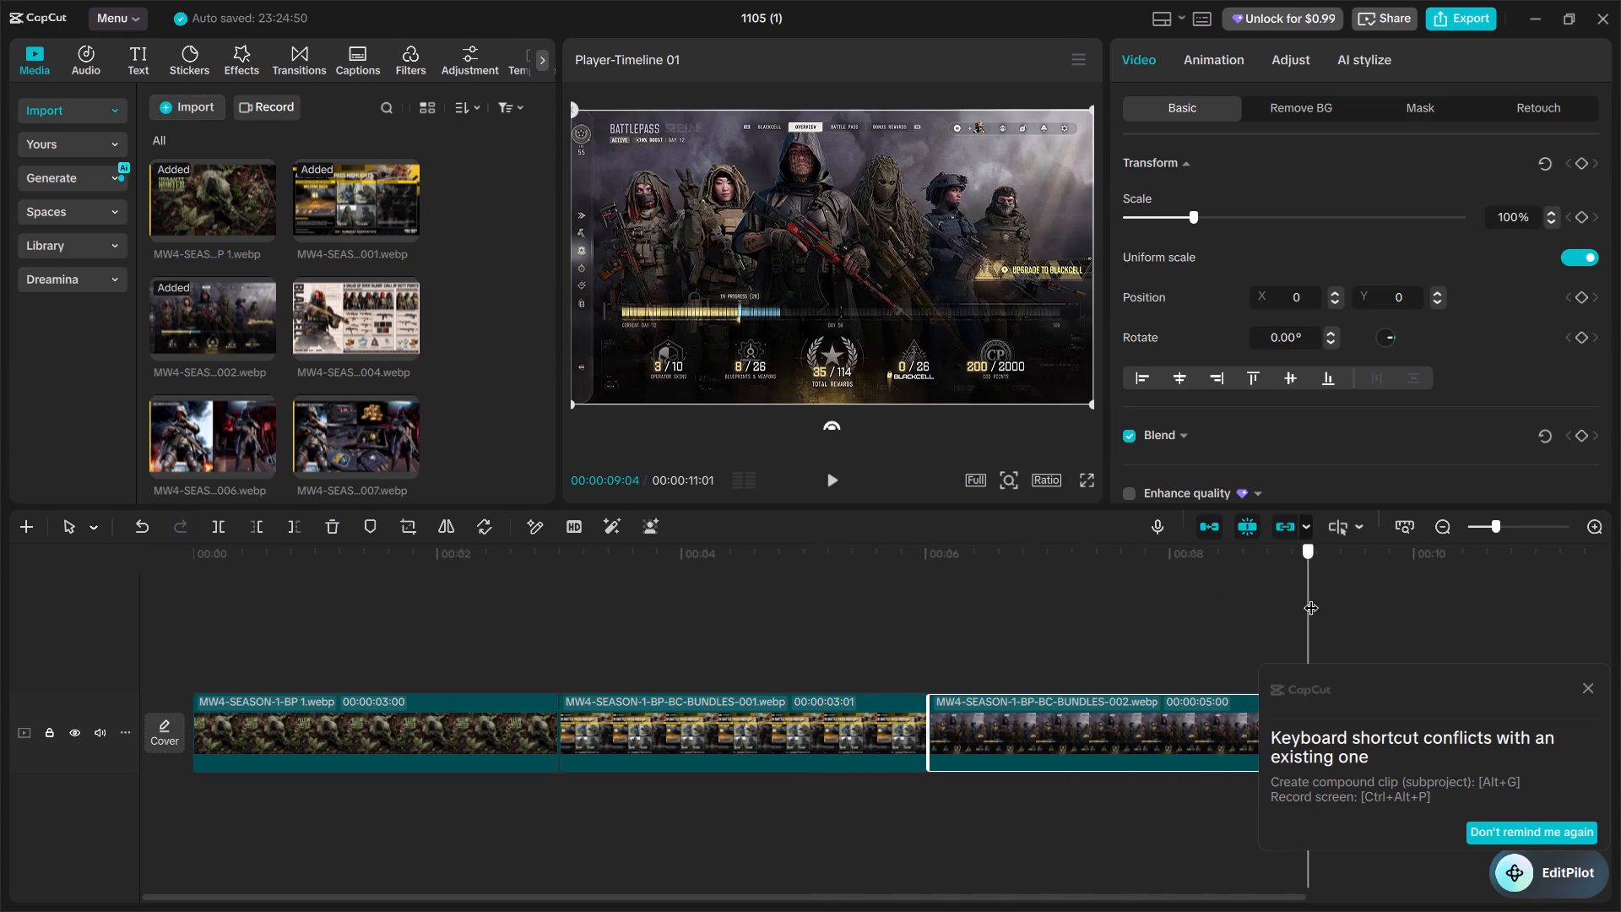
pyautogui.moveTo(1311, 597); pyautogui.dragTo(1532, 601)
pyautogui.moveTo(1187, 603); pyautogui.dragTo(561, 573)
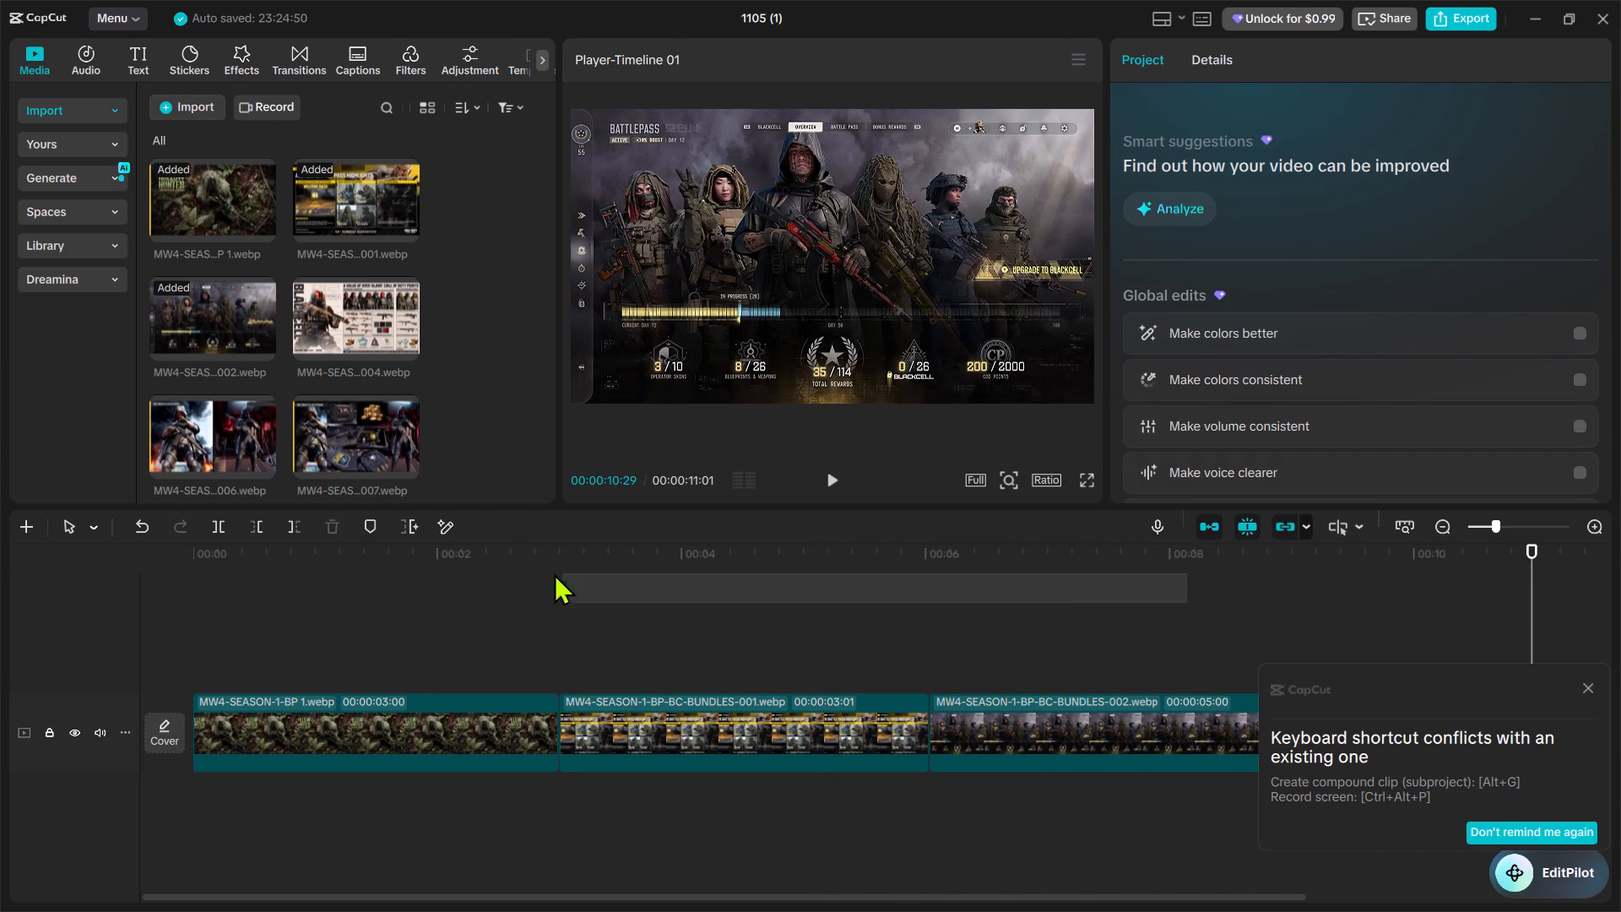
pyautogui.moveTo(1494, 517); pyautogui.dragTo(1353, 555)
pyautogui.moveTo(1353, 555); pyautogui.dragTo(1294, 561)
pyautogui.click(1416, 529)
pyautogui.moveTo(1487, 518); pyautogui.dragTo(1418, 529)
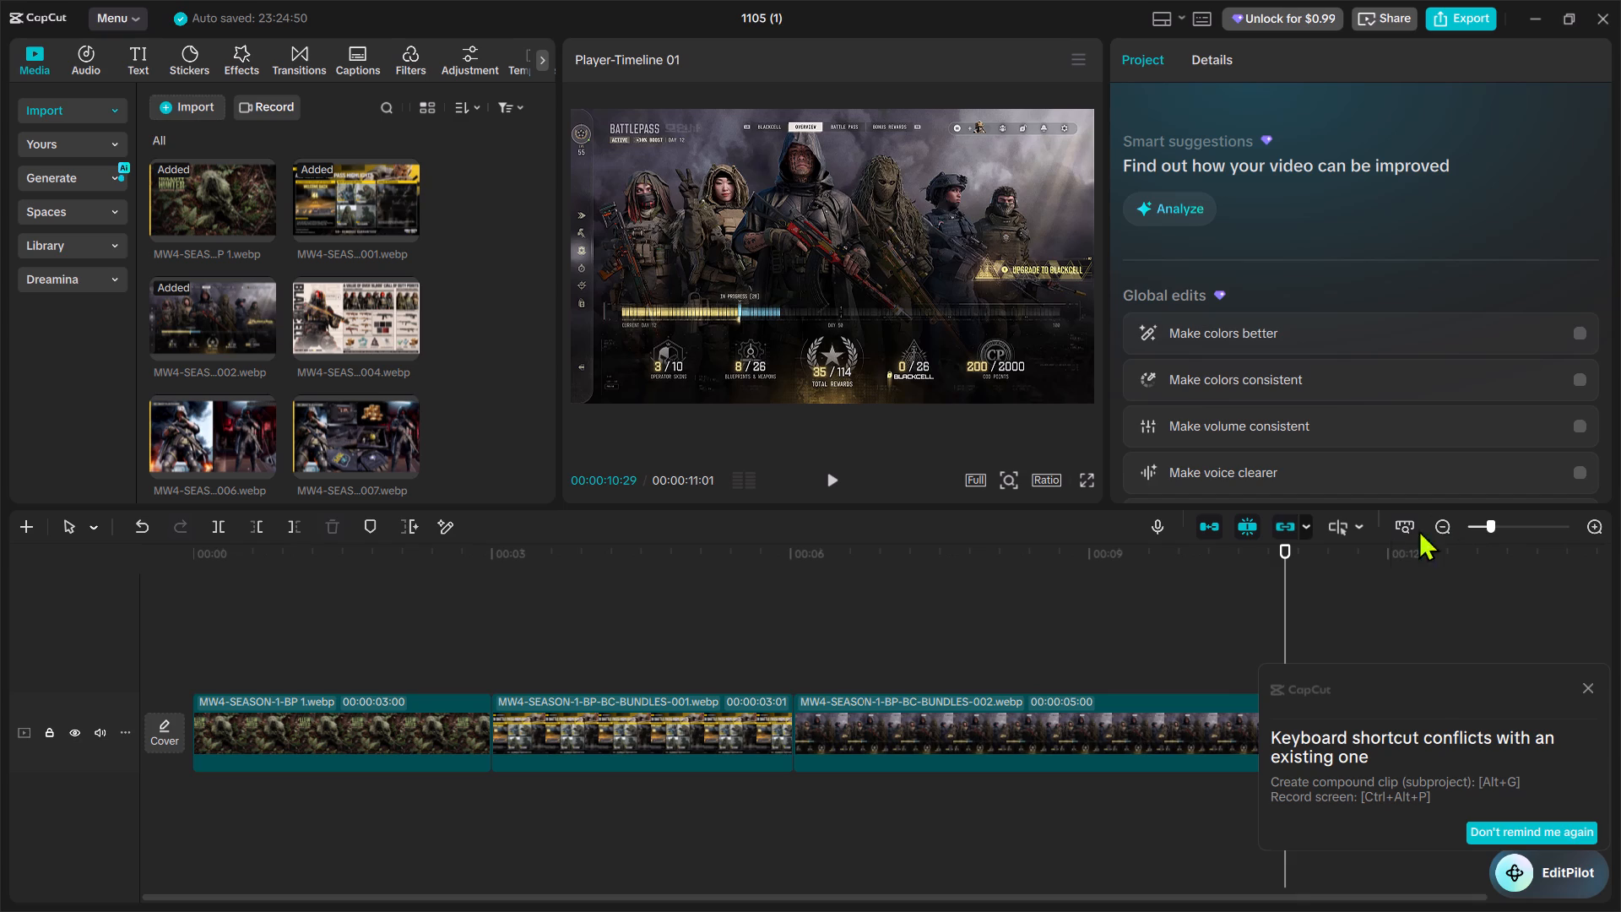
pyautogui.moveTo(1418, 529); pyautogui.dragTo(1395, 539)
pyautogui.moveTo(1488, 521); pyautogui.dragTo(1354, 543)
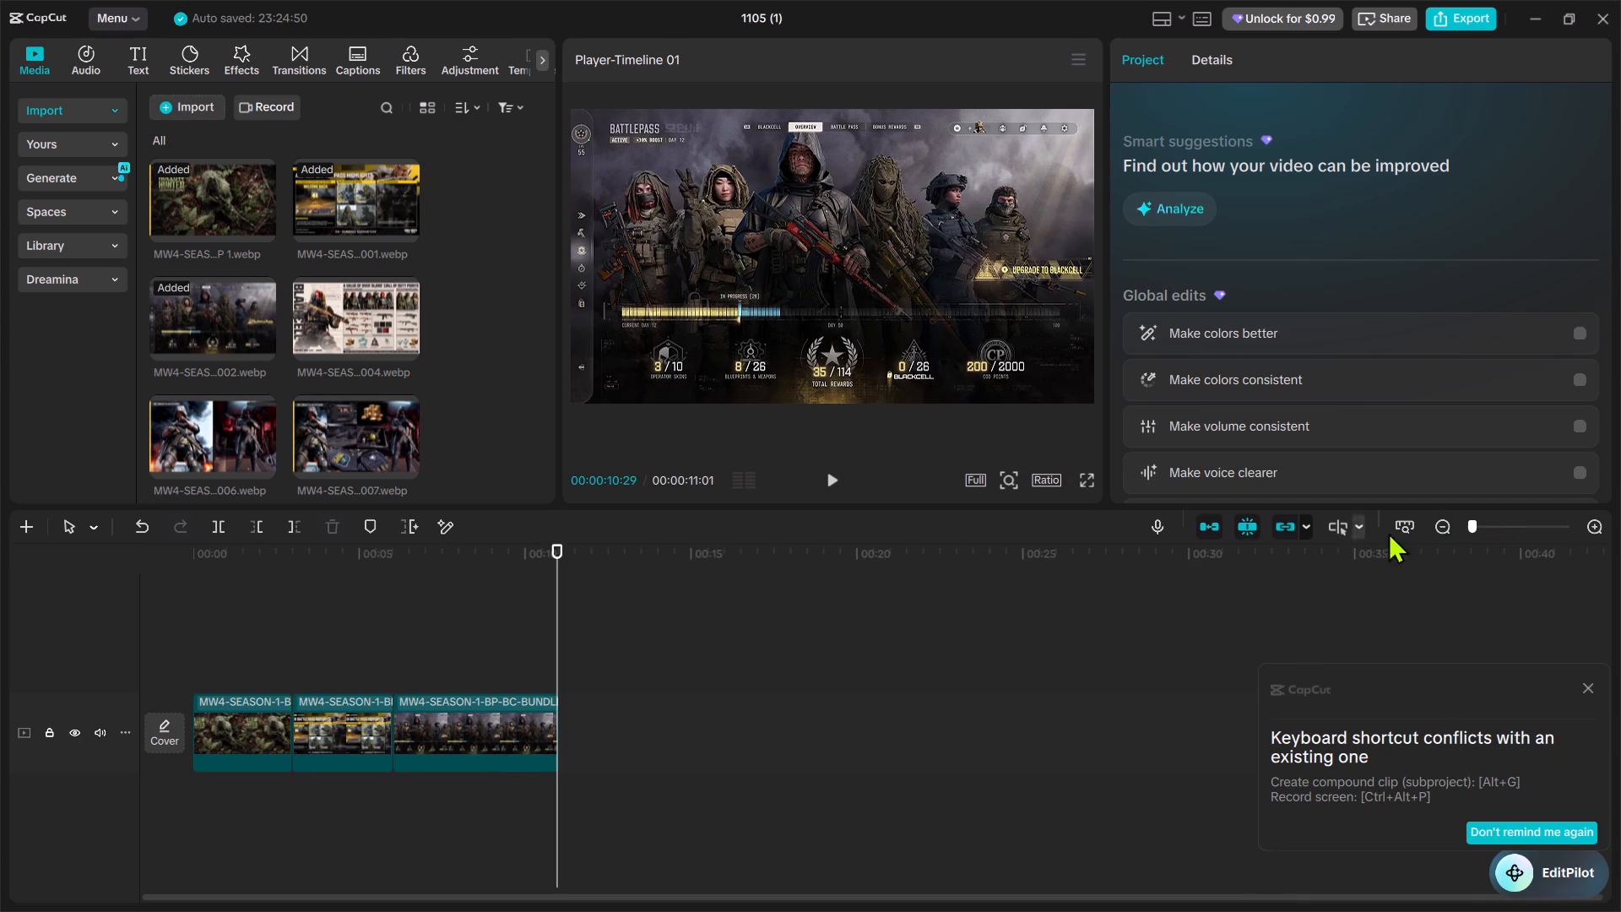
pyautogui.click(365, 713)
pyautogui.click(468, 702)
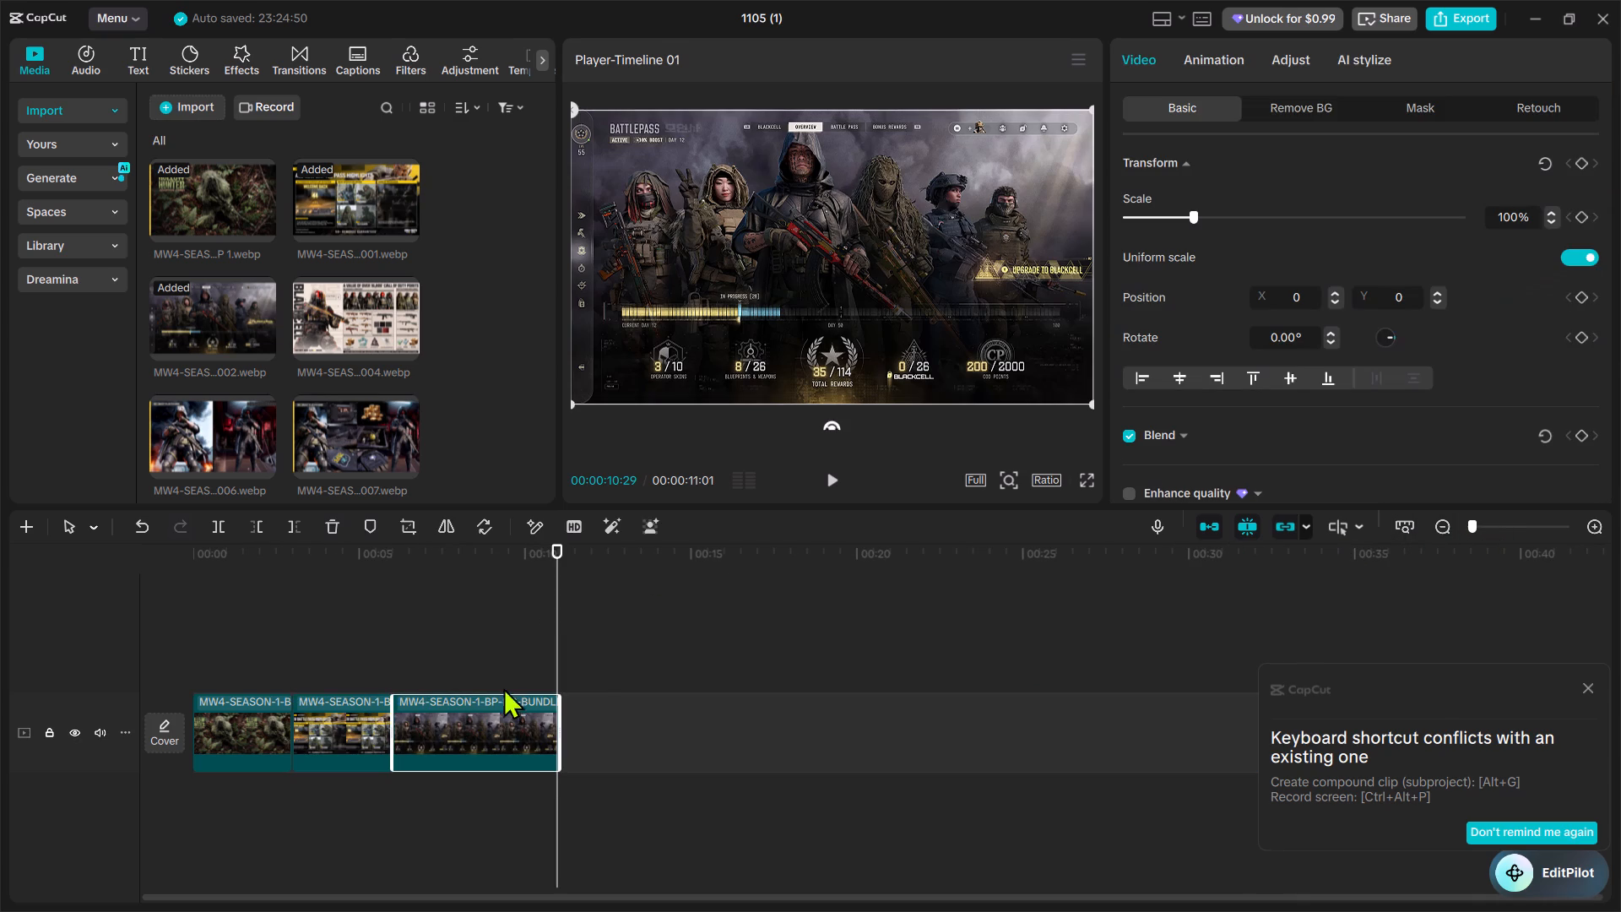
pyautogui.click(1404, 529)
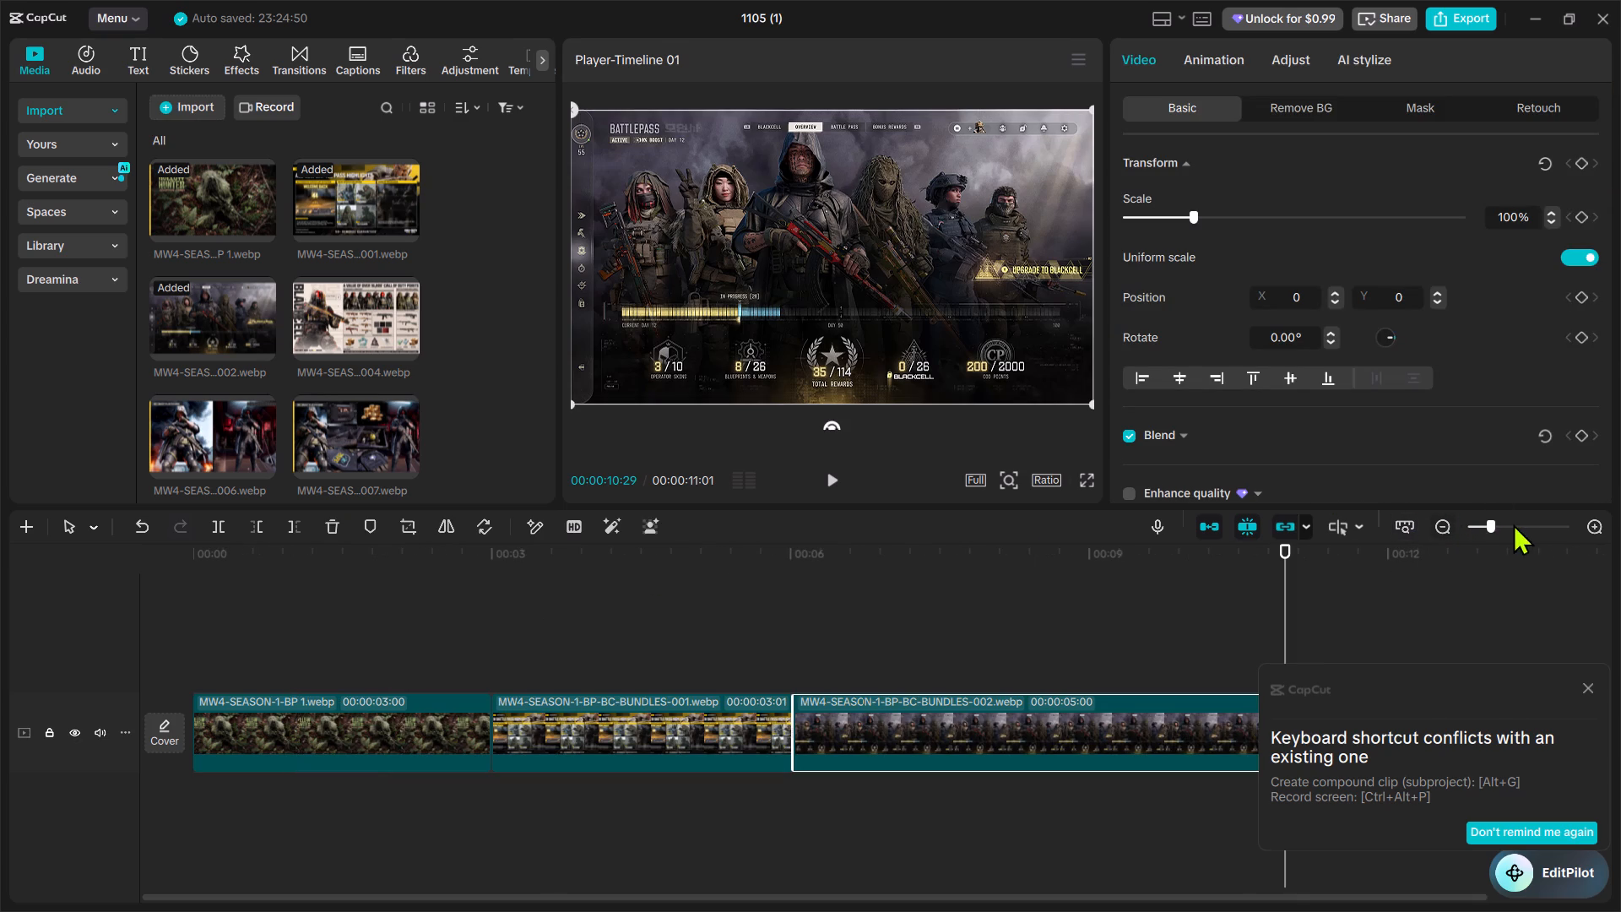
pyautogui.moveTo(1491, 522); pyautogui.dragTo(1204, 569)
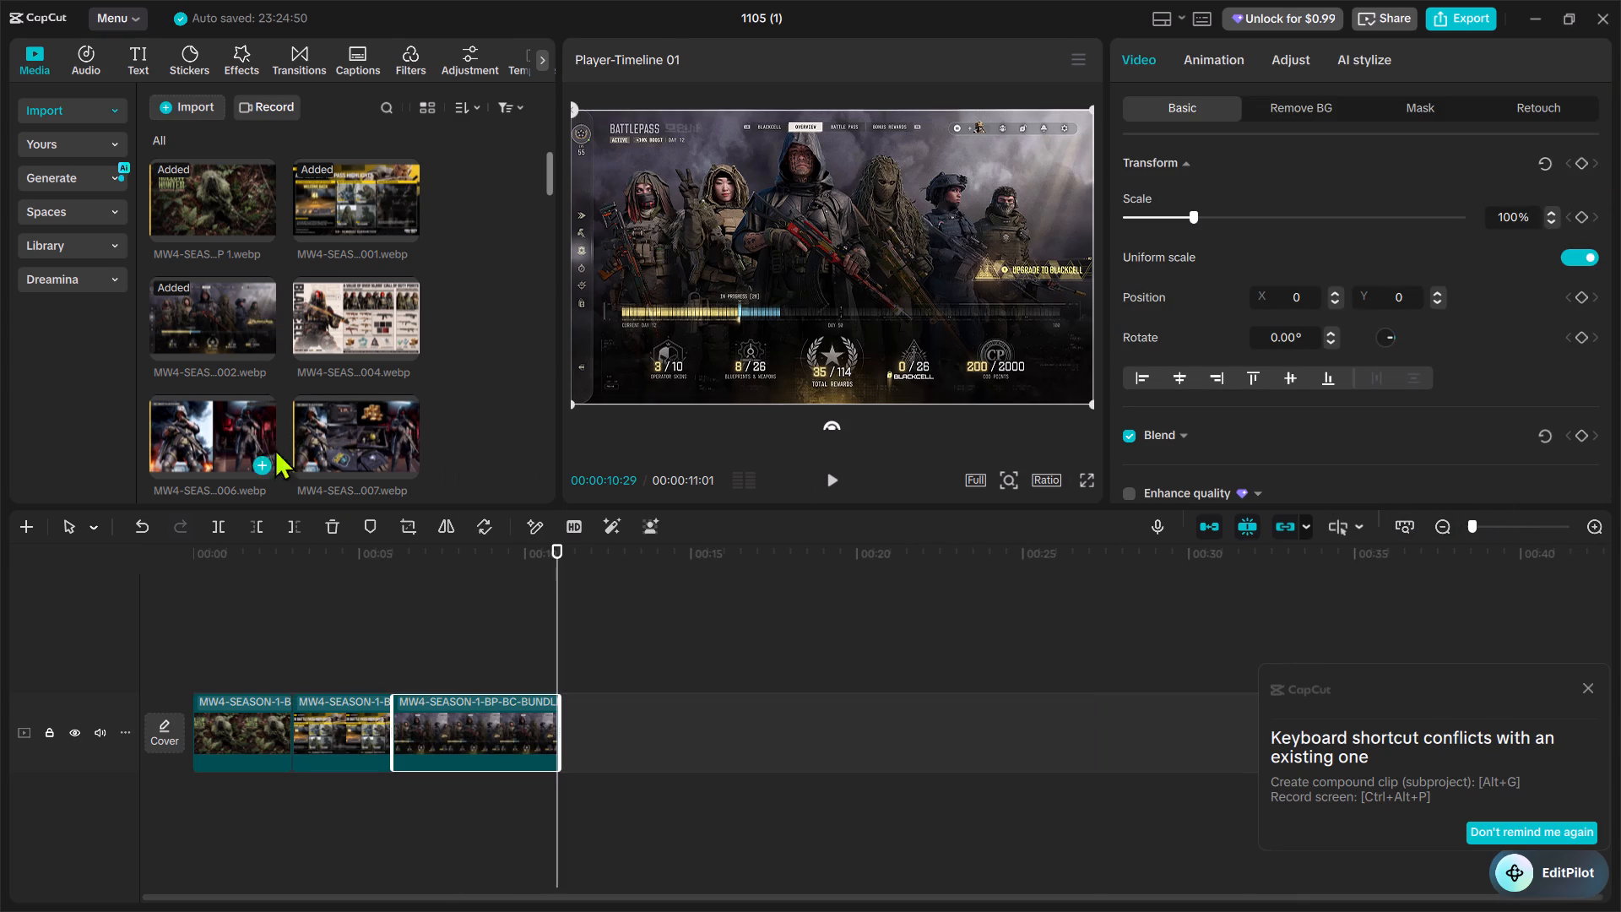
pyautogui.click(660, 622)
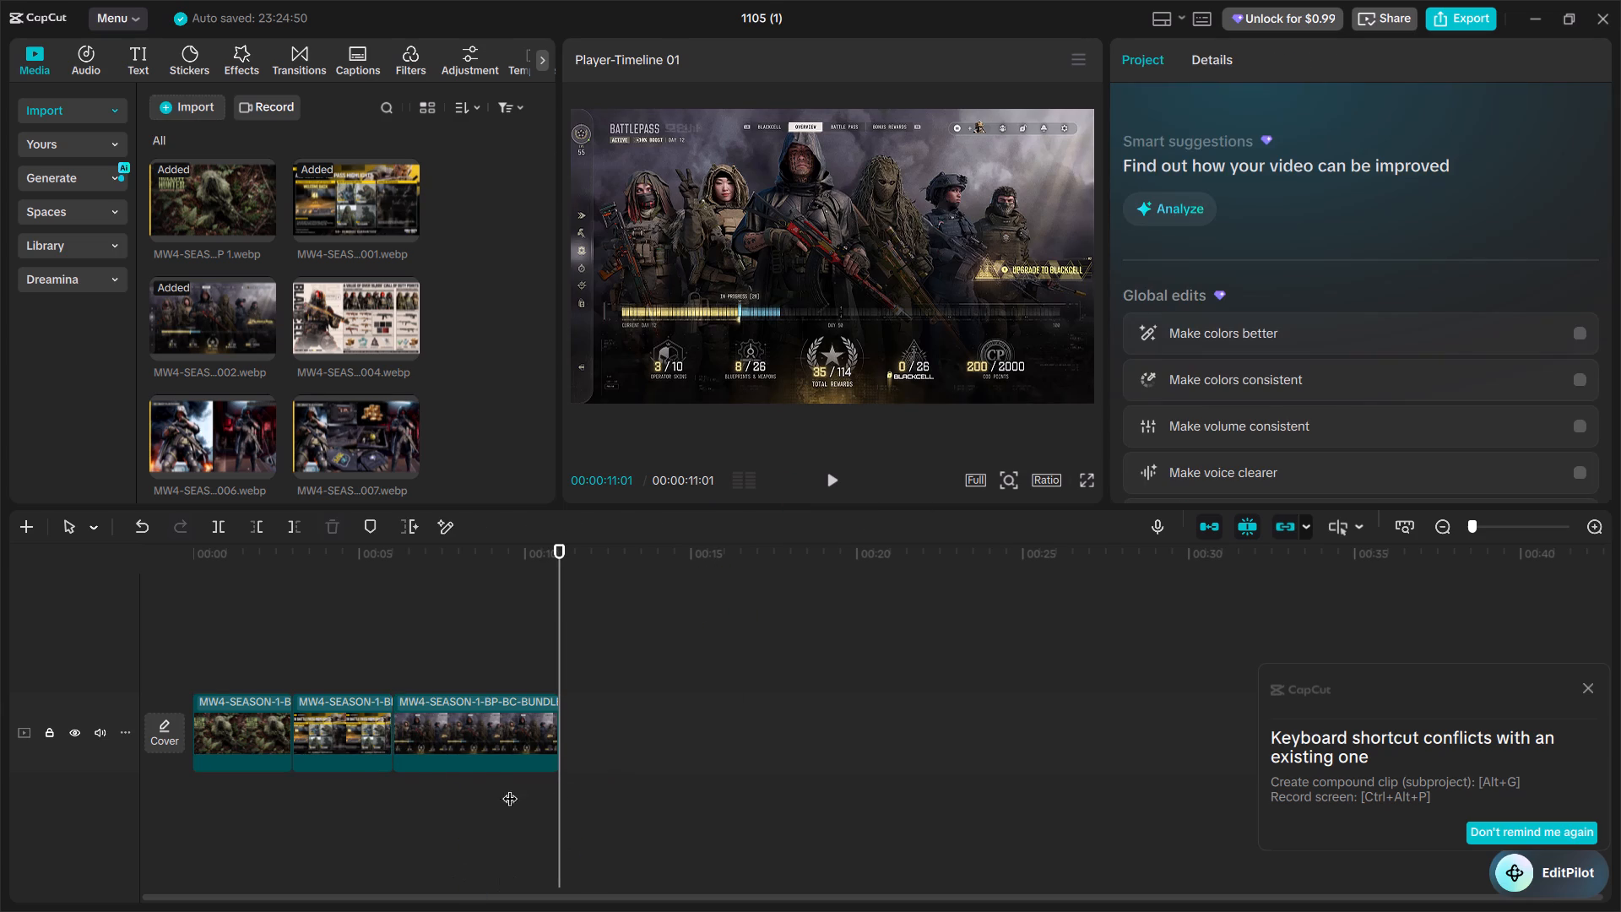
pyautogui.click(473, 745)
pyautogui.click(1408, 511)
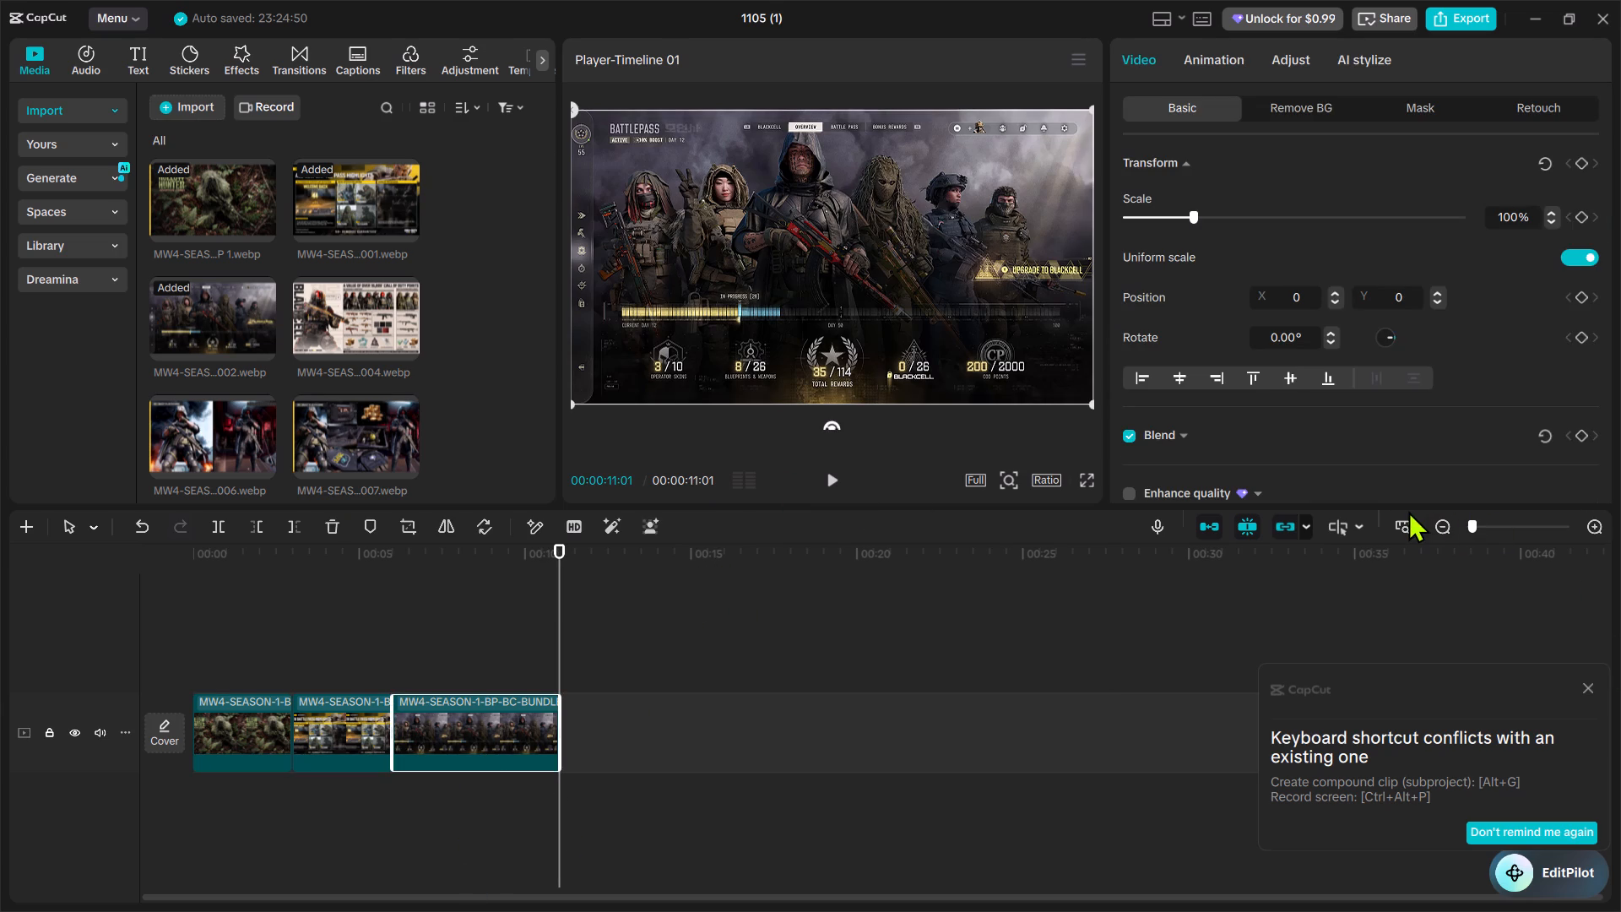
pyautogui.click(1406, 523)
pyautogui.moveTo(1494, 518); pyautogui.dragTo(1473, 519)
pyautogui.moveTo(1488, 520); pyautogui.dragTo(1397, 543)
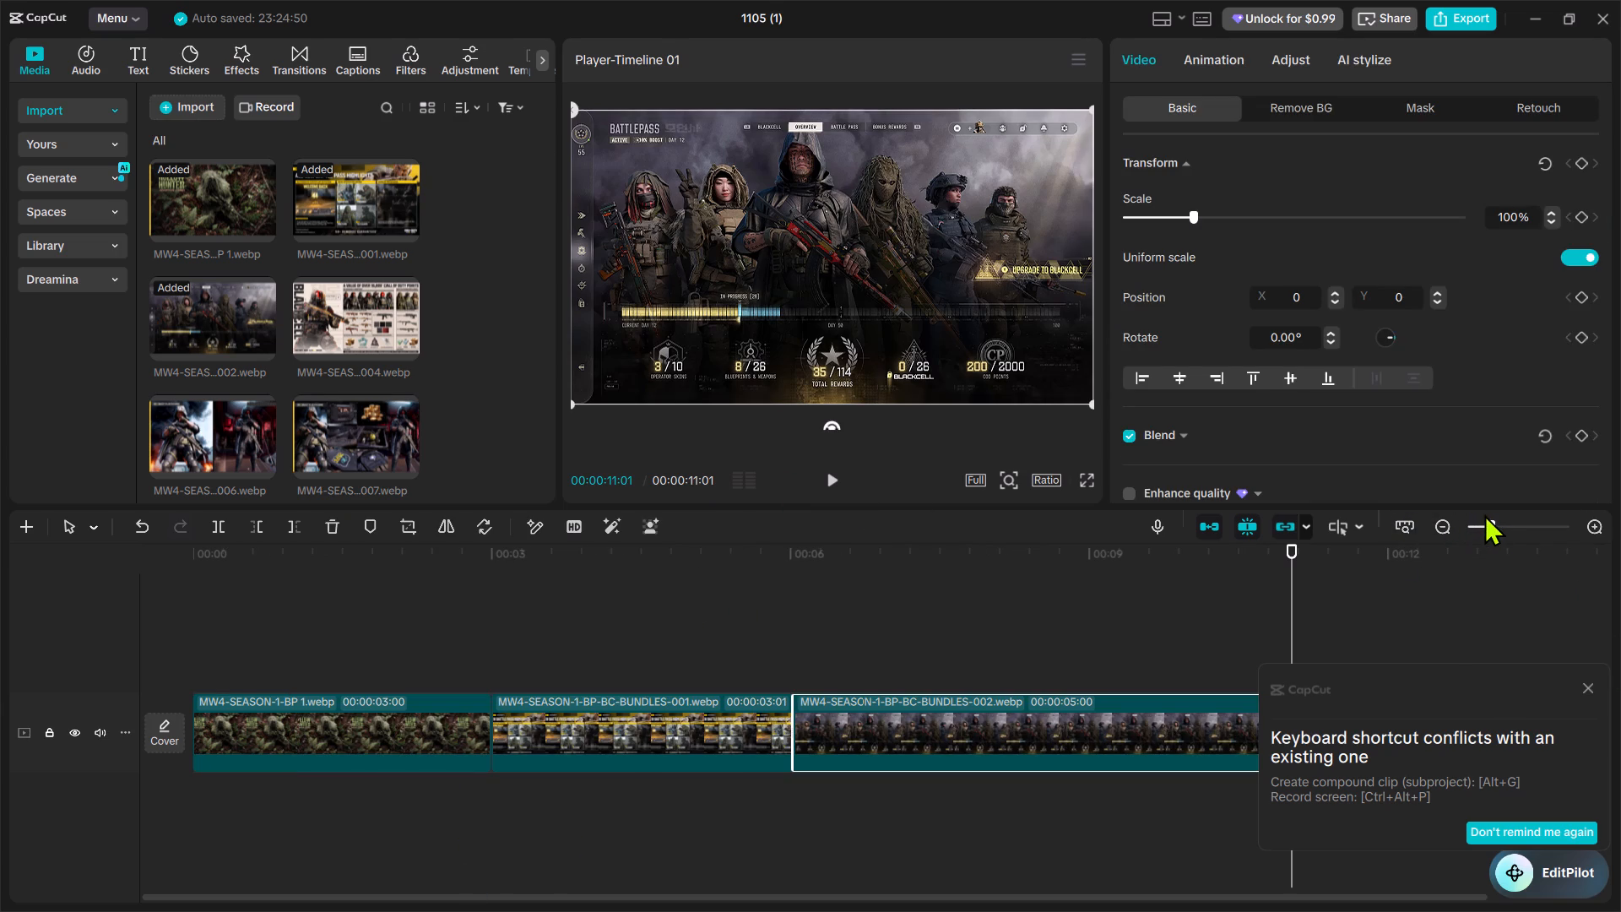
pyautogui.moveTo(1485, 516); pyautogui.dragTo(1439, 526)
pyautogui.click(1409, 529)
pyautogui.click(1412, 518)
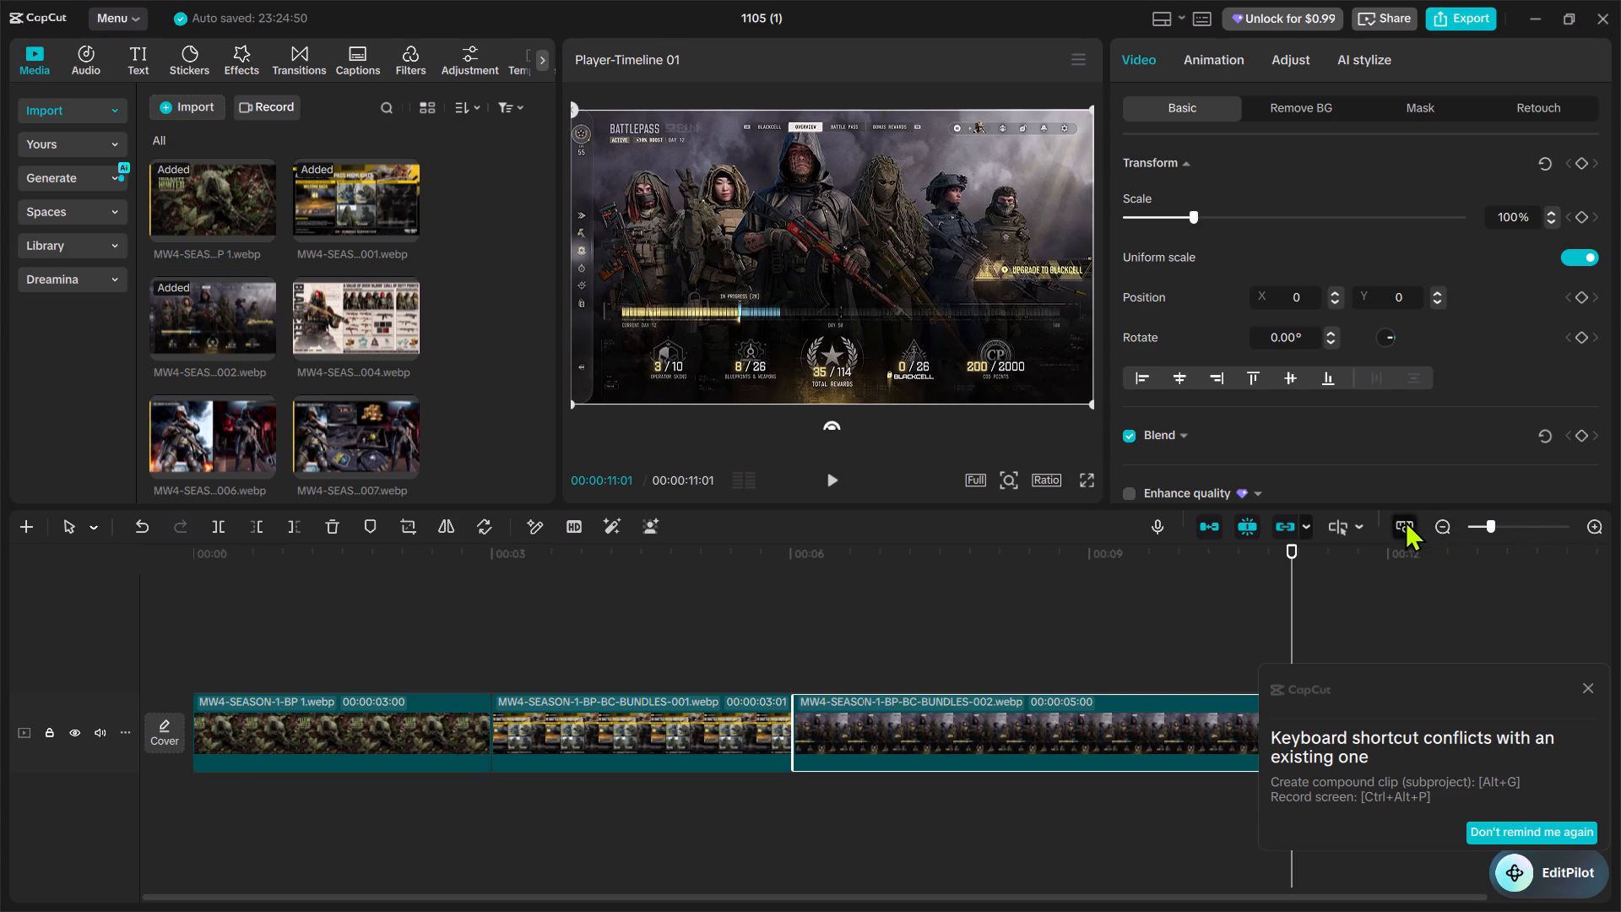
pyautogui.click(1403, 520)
# Trim the end of the MW4-SEASON-1-BP-BC-BUNDLES-002 clip back to 00:00:08:28, dismissing the shortcut conflict notice and clearing the selection.
pyautogui.moveTo(1293, 600); pyautogui.dragTo(1116, 600)
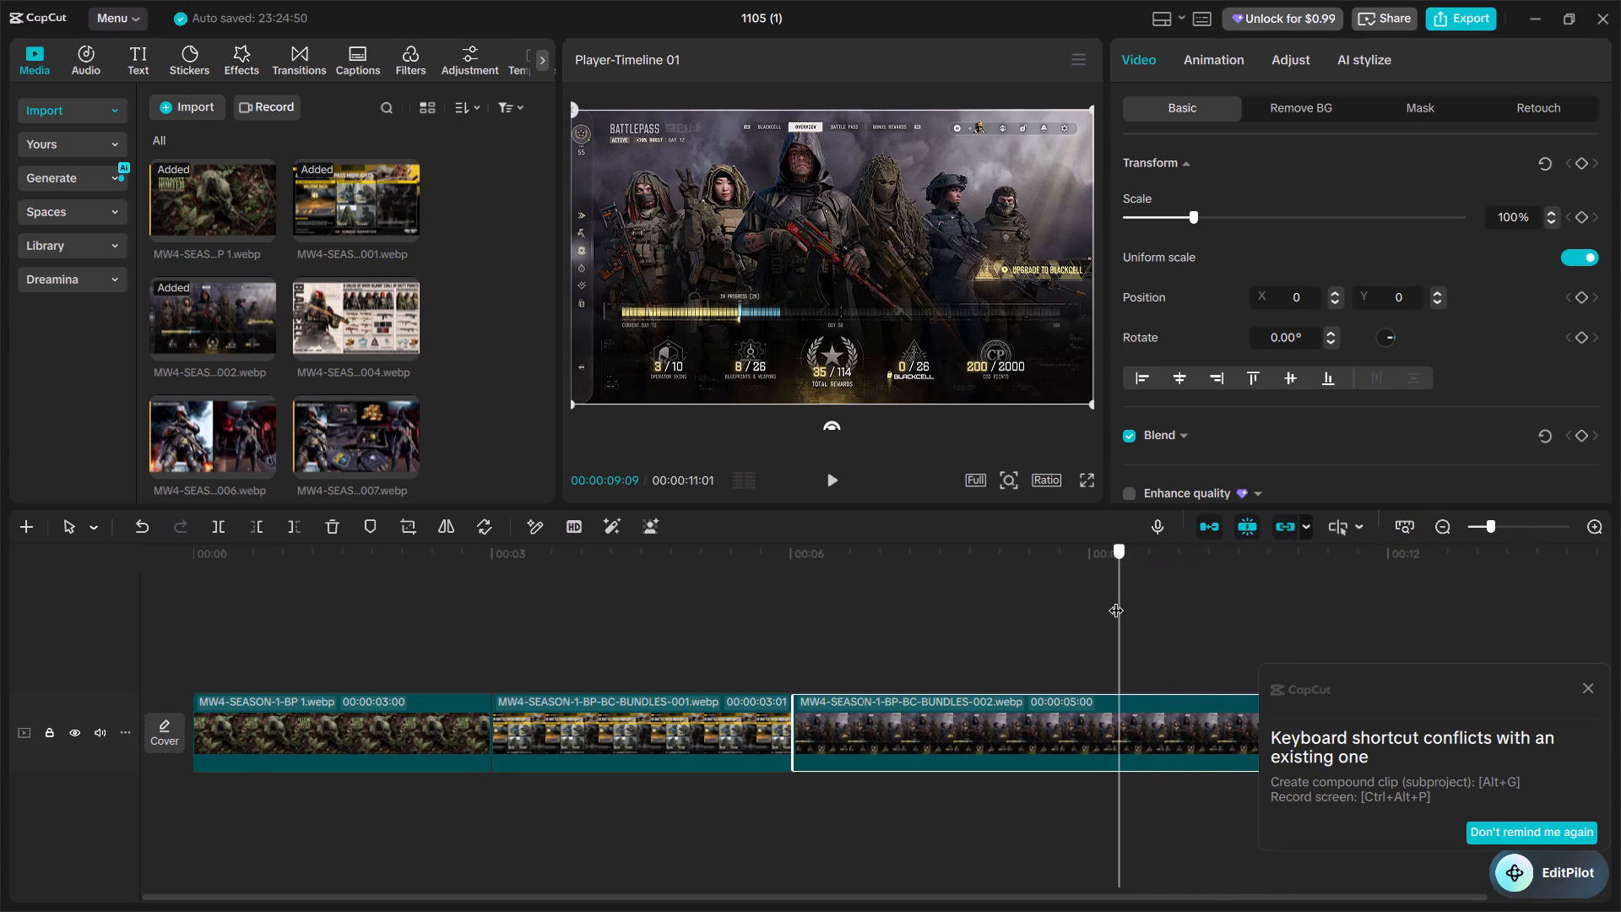
pyautogui.moveTo(1116, 600); pyautogui.dragTo(1082, 601)
pyautogui.click(1588, 687)
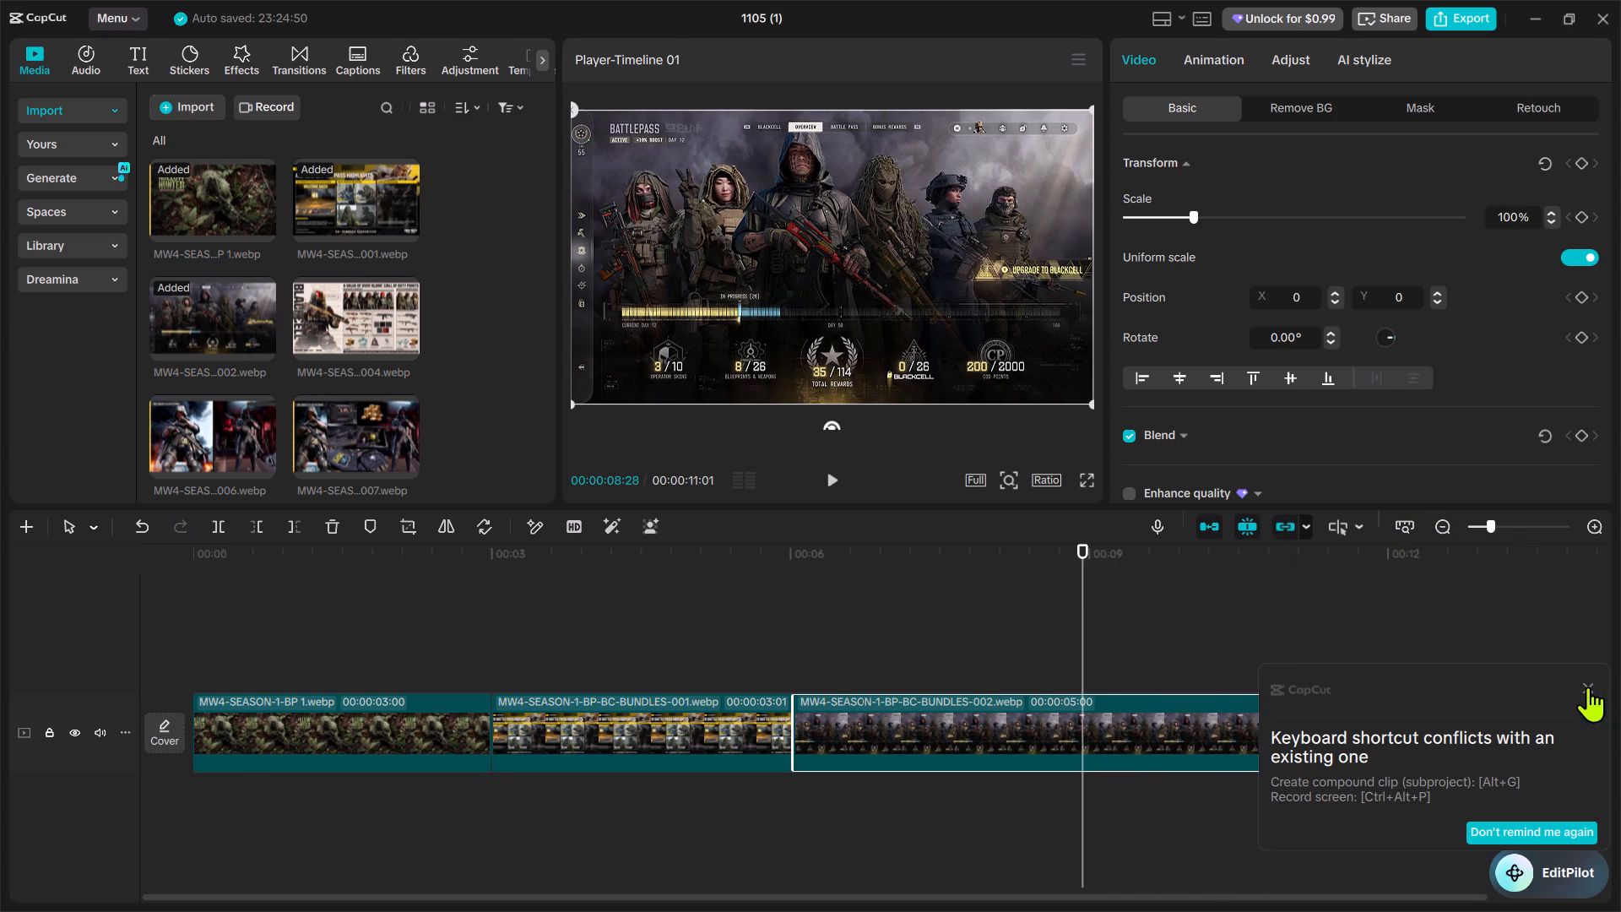
pyautogui.click(1287, 714)
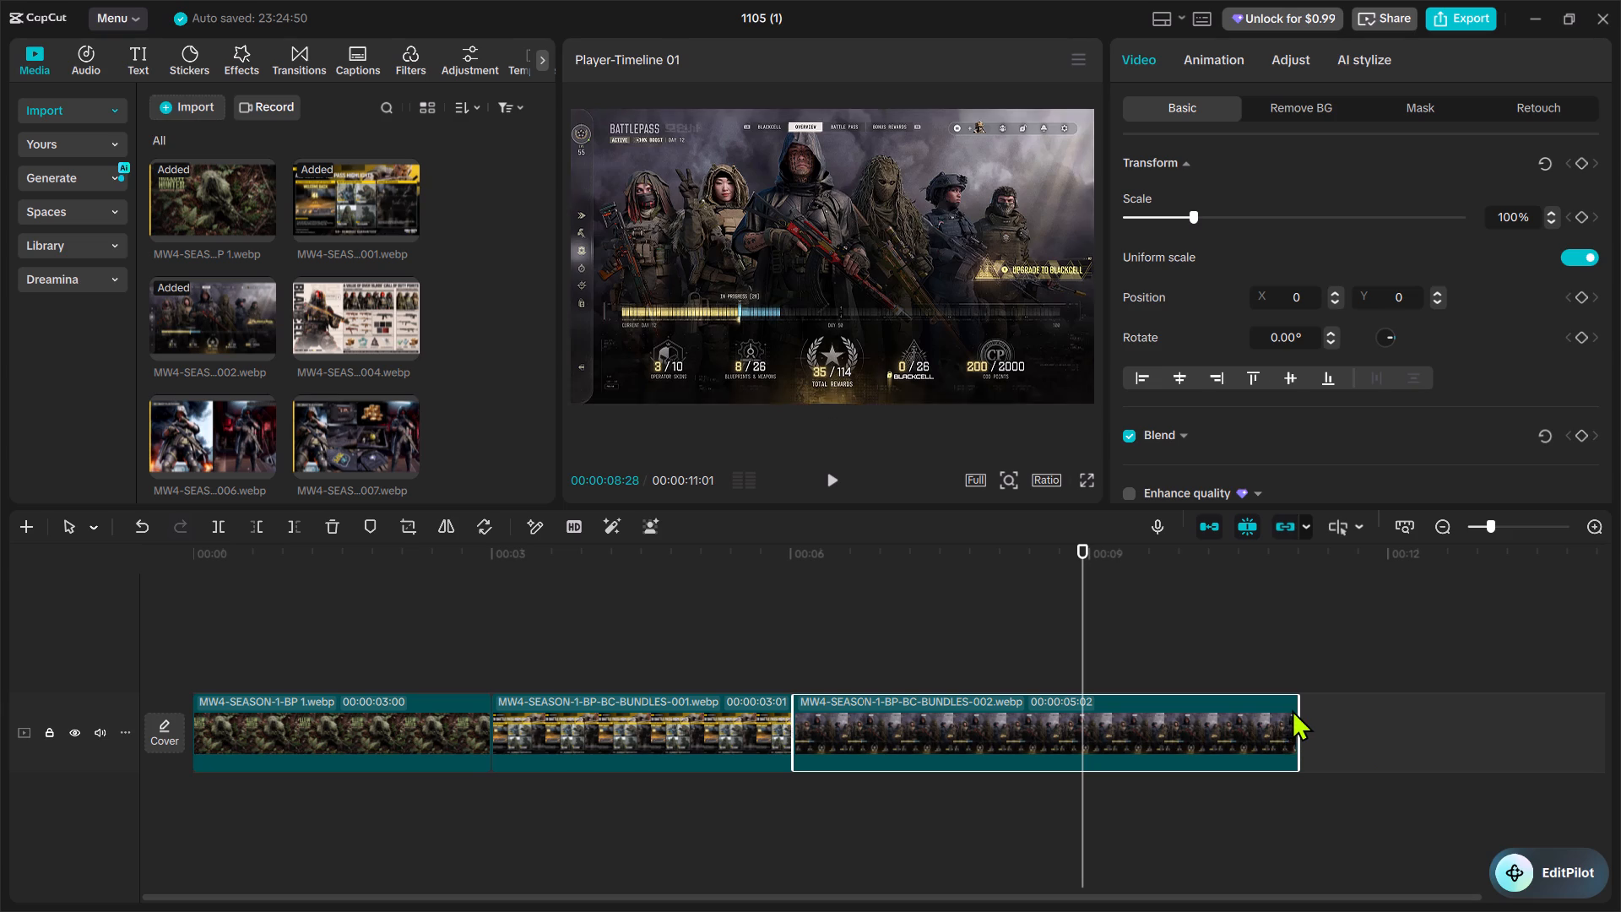
pyautogui.moveTo(1294, 705); pyautogui.dragTo(1093, 712)
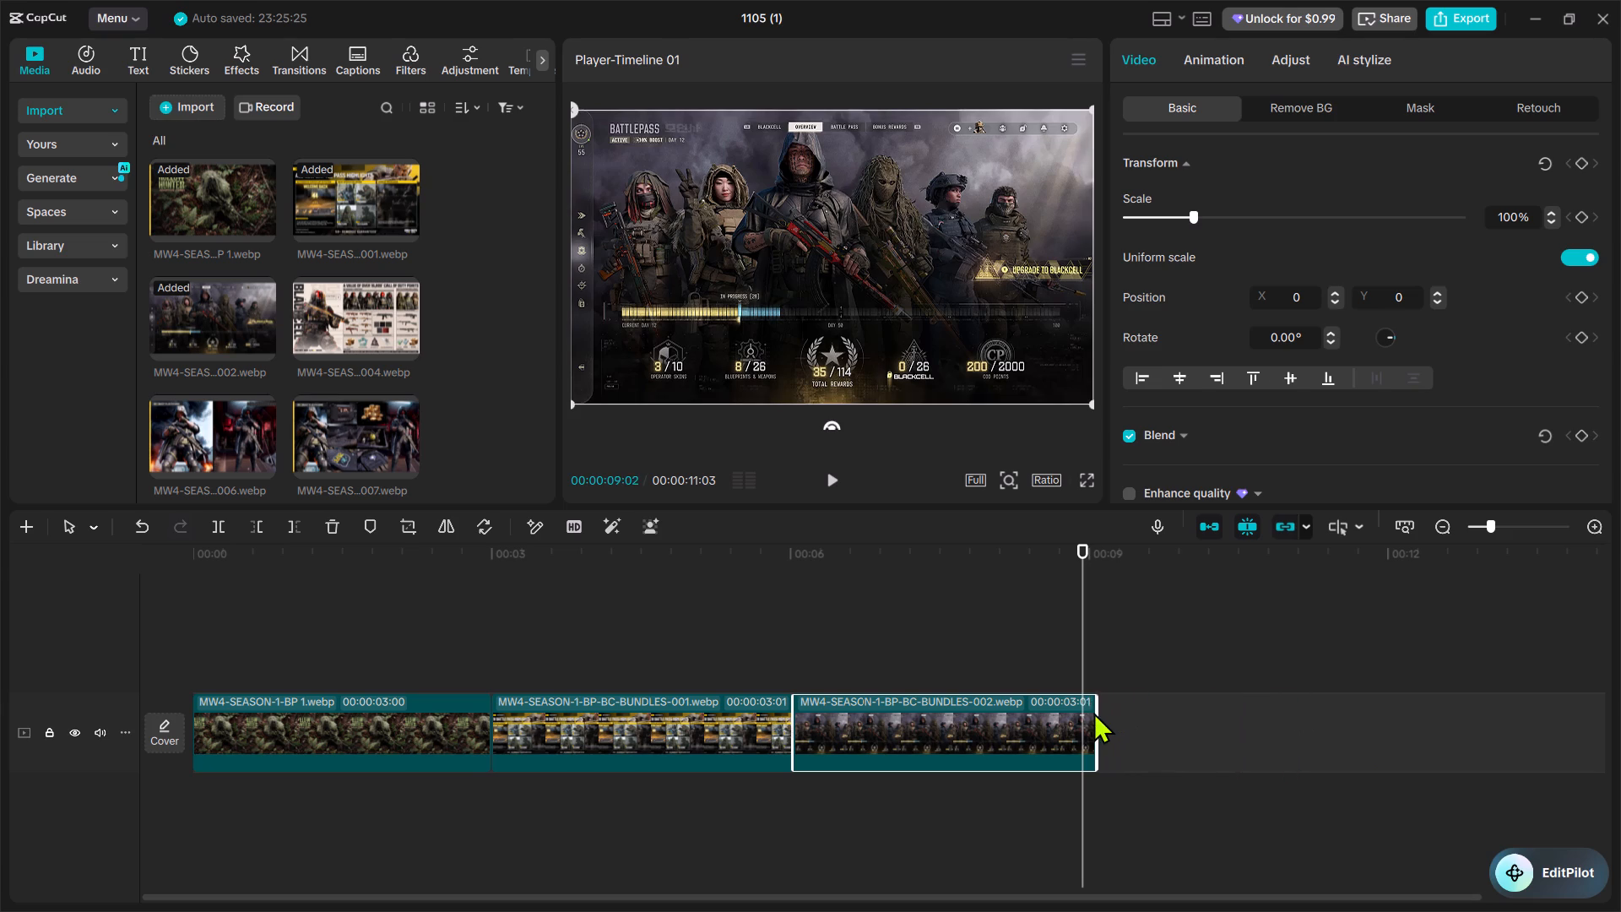
pyautogui.moveTo(1093, 712); pyautogui.dragTo(1079, 712)
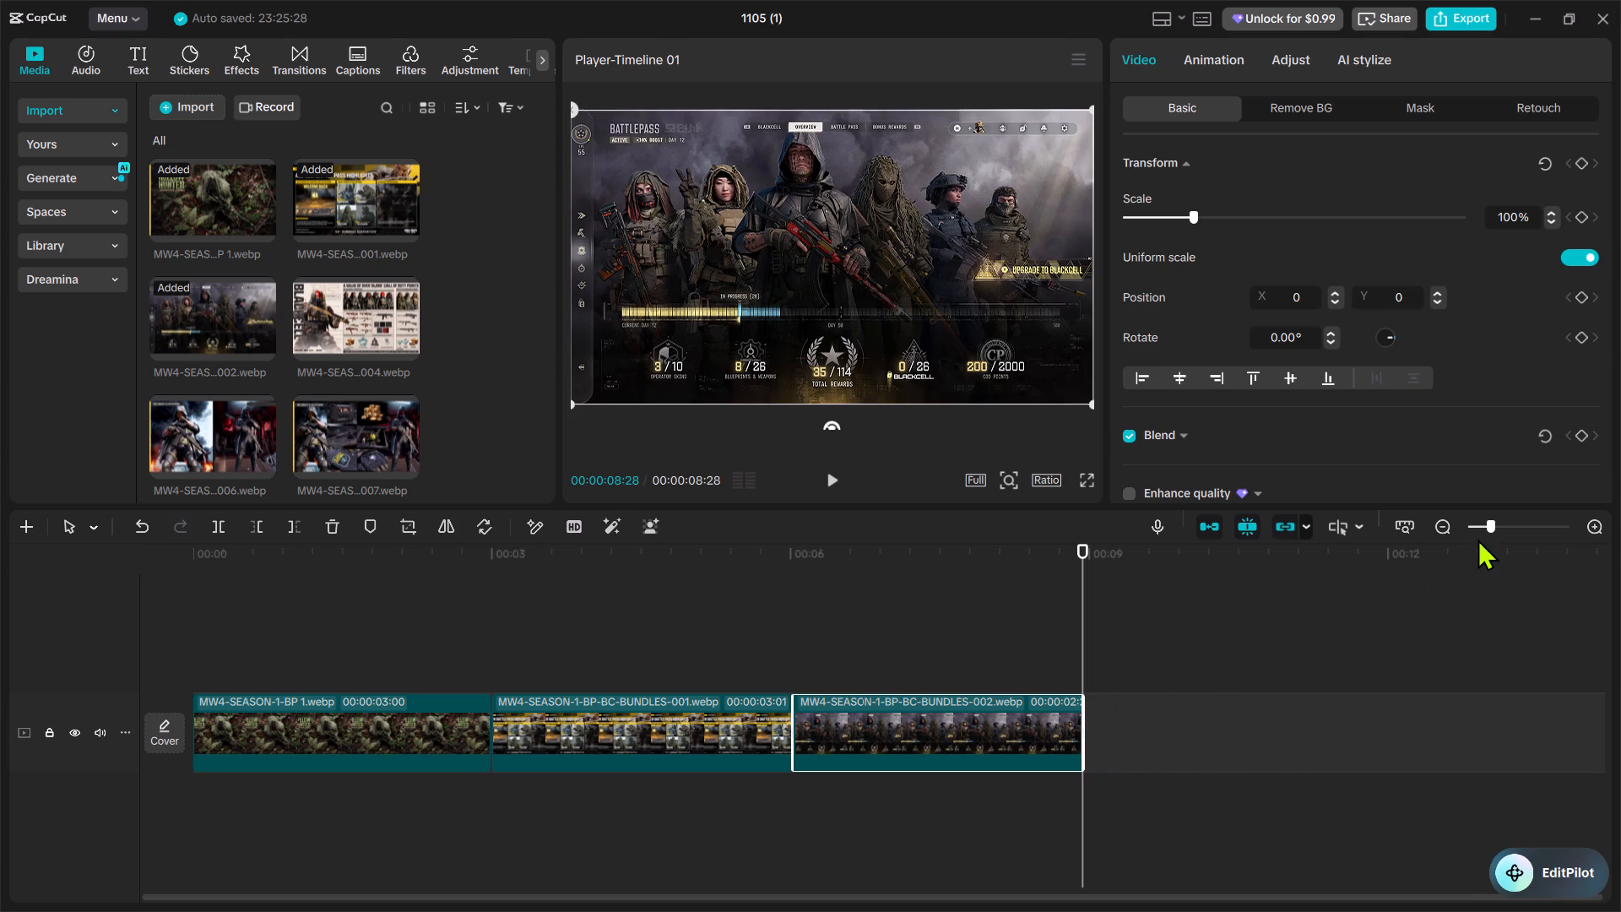
pyautogui.moveTo(1488, 512); pyautogui.dragTo(1389, 548)
pyautogui.click(1239, 640)
pyautogui.moveTo(1299, 639); pyautogui.dragTo(1142, 663)
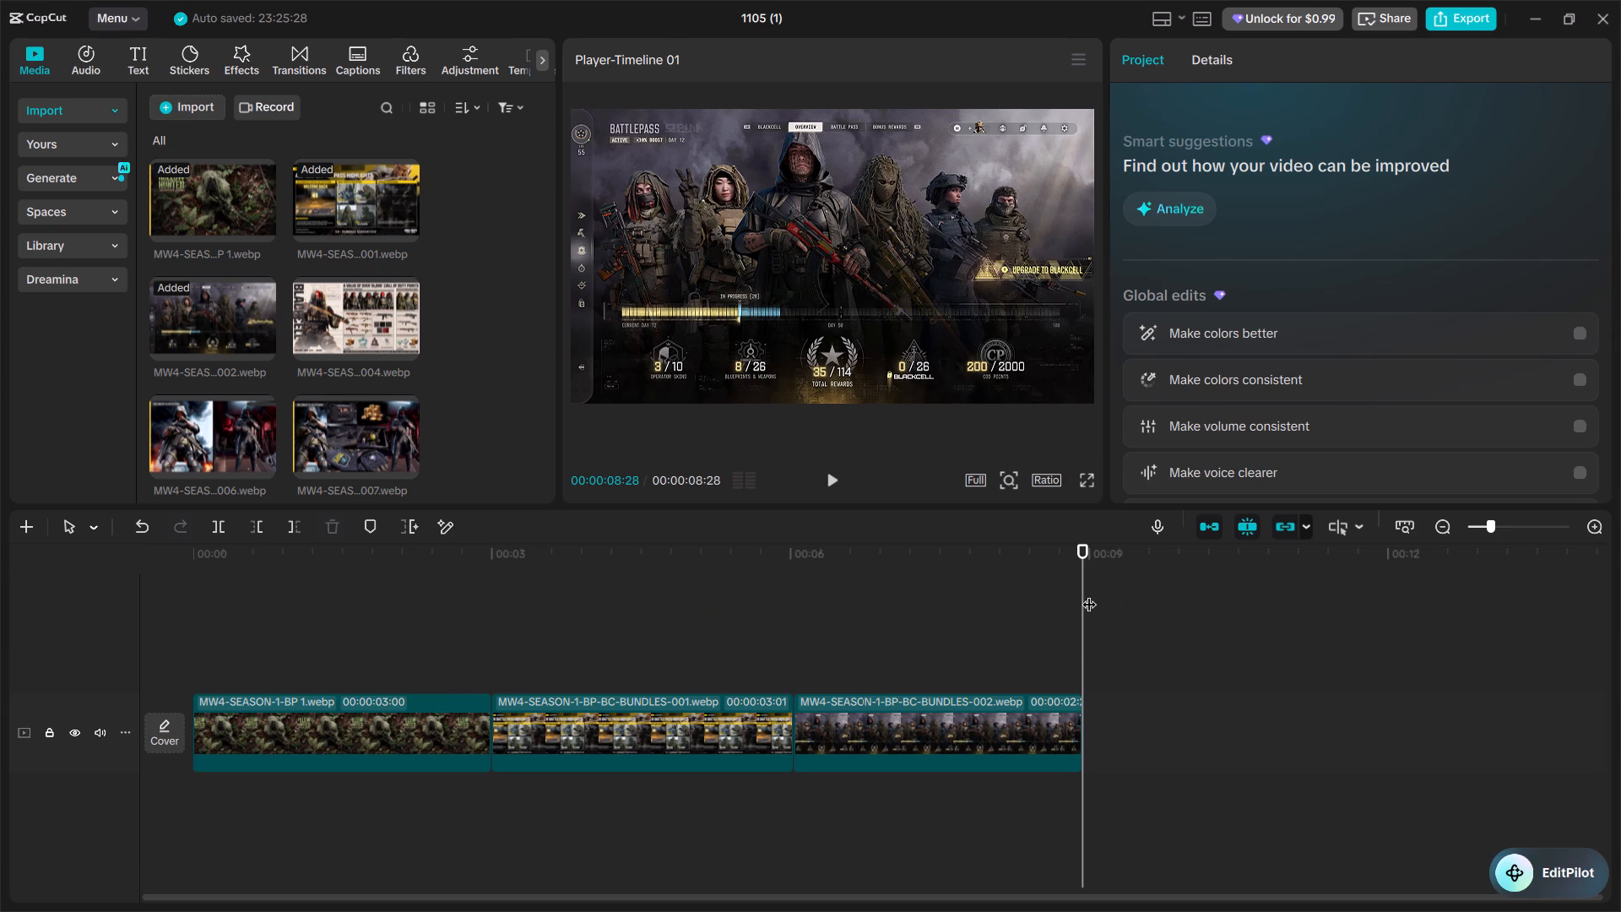
# Play back the three-clip sequence on Timeline 01 from the beginning.
pyautogui.click(832, 476)
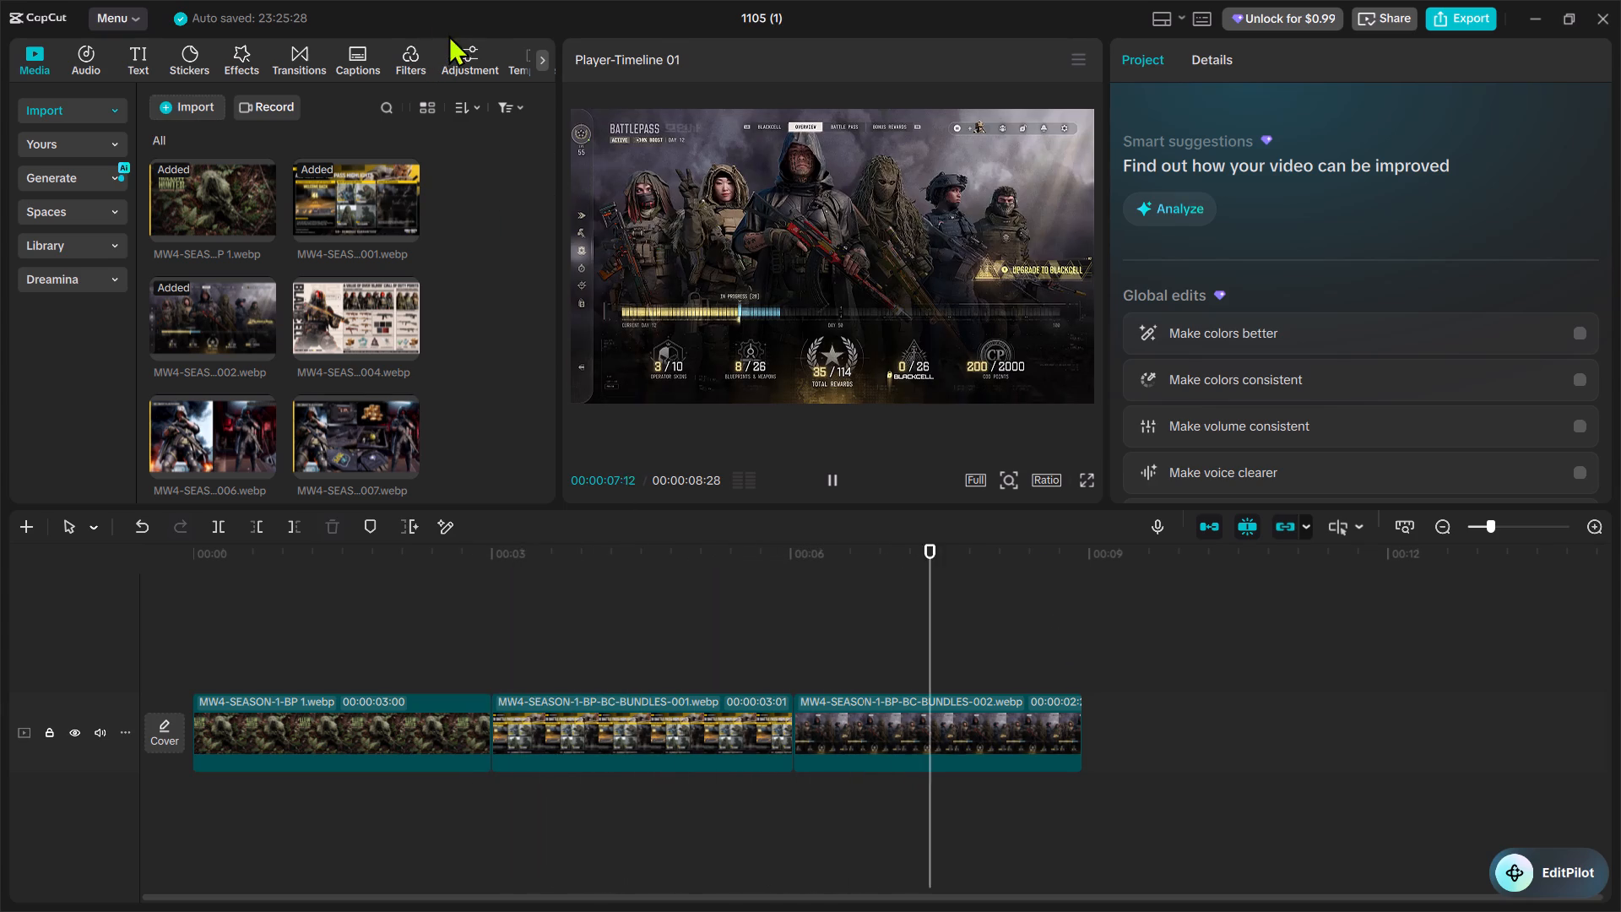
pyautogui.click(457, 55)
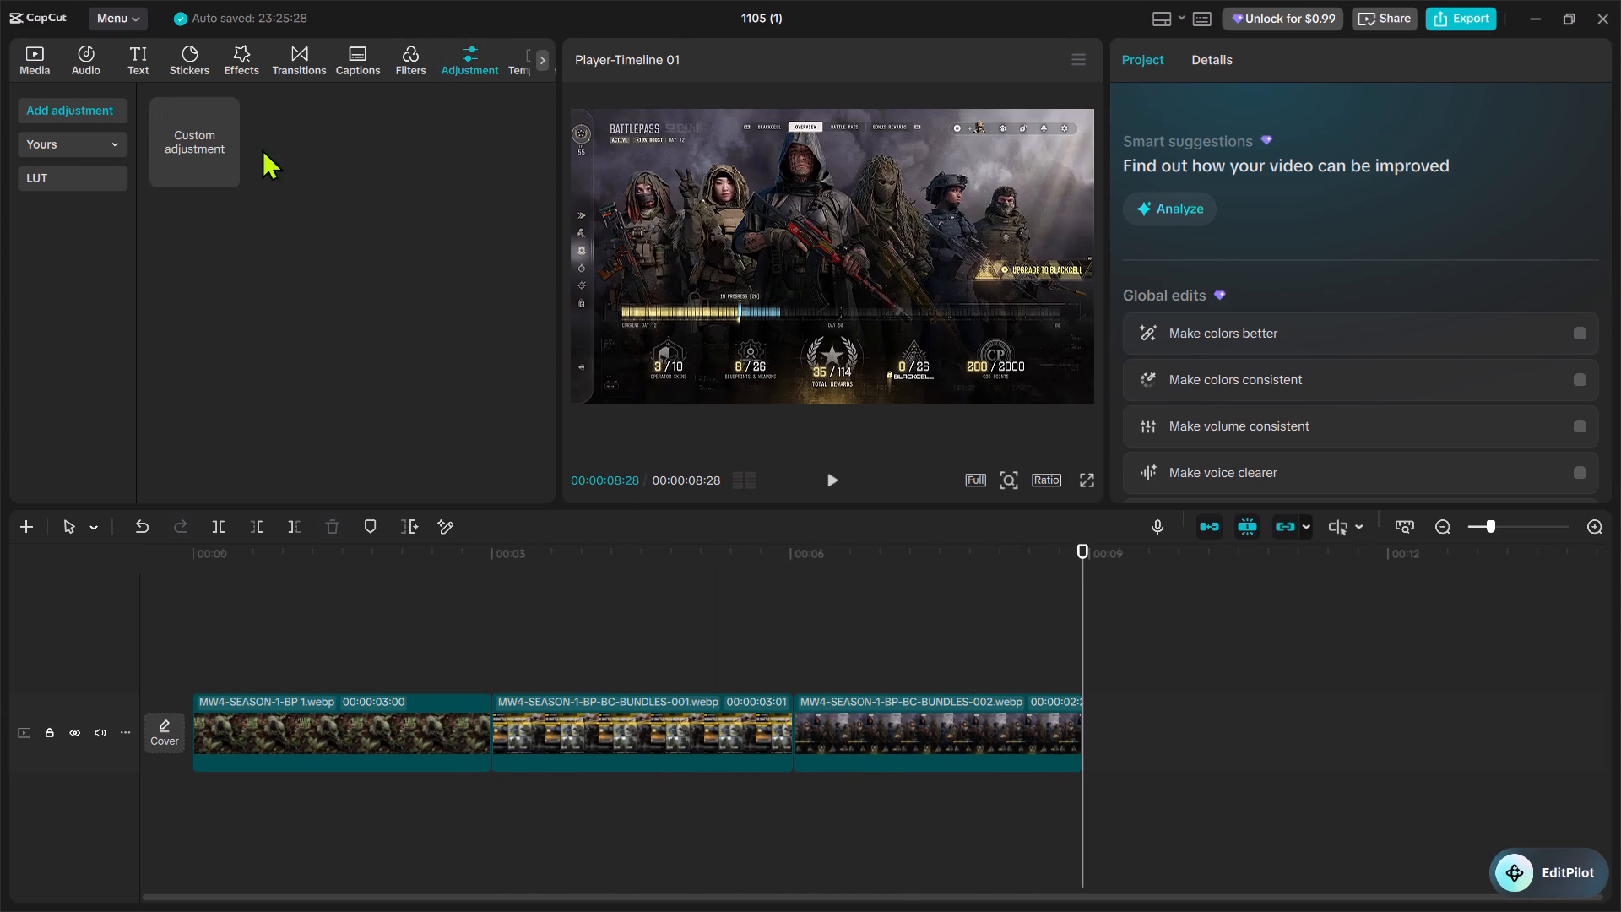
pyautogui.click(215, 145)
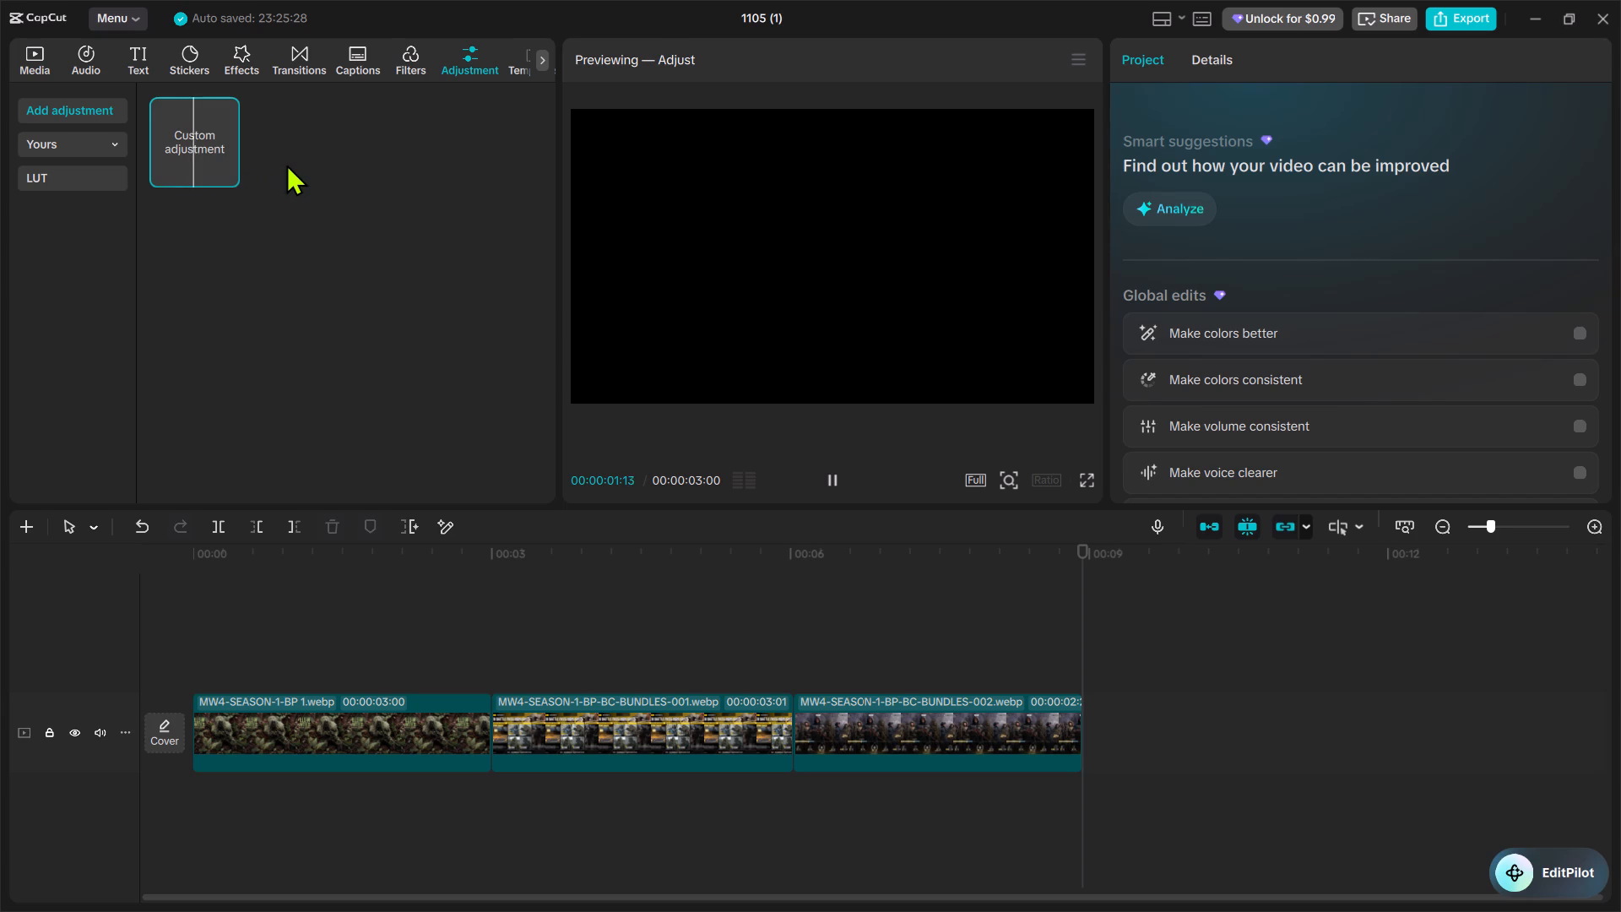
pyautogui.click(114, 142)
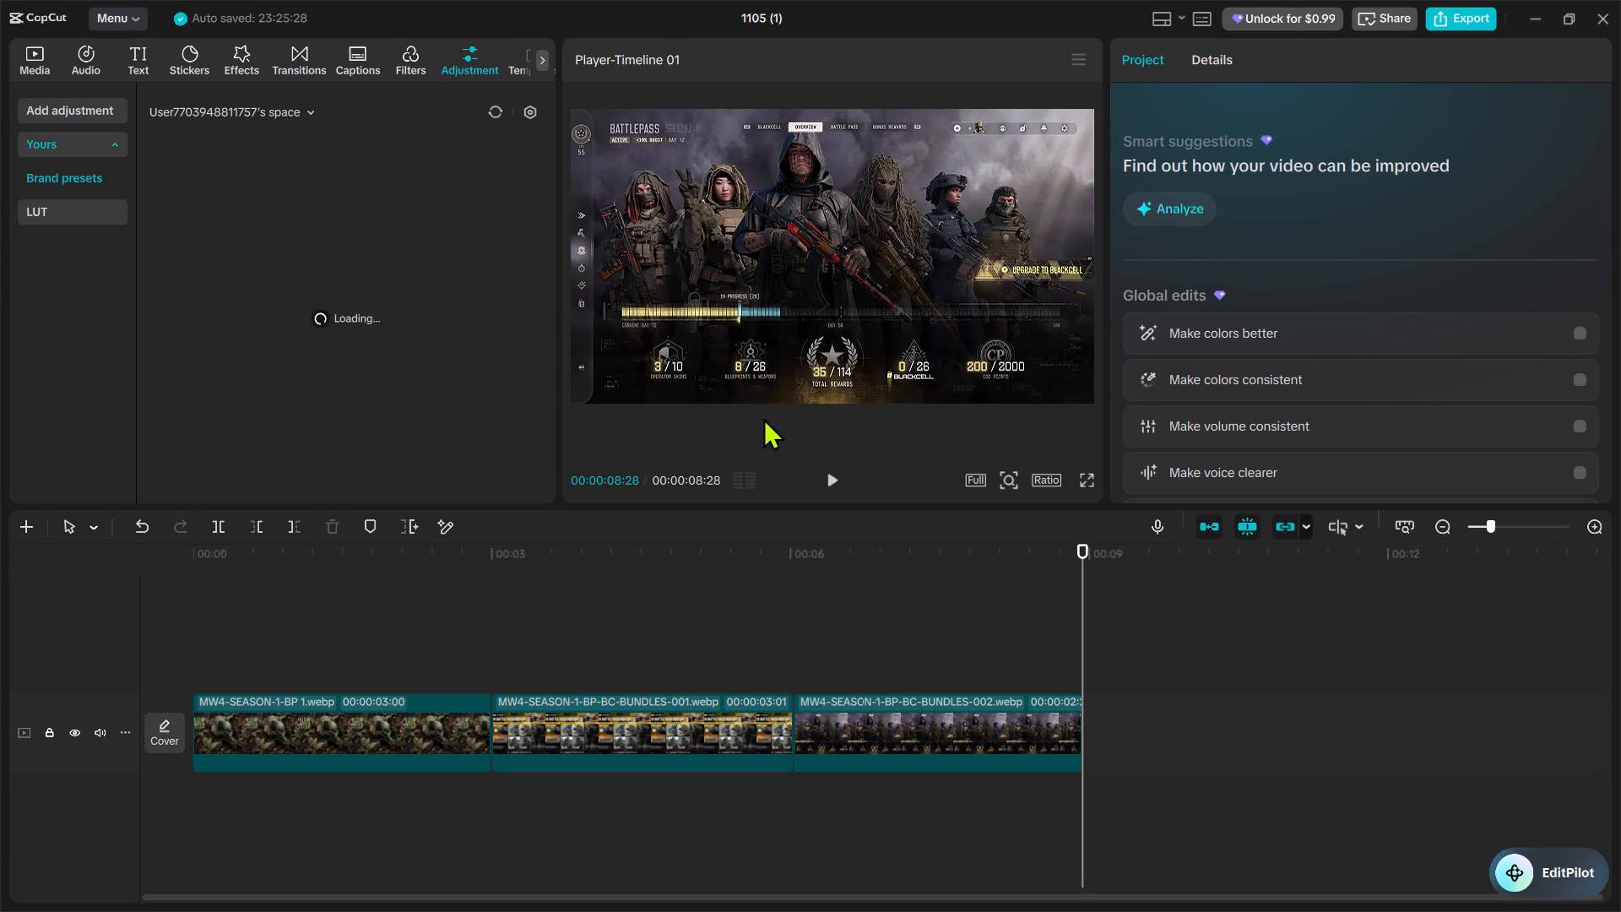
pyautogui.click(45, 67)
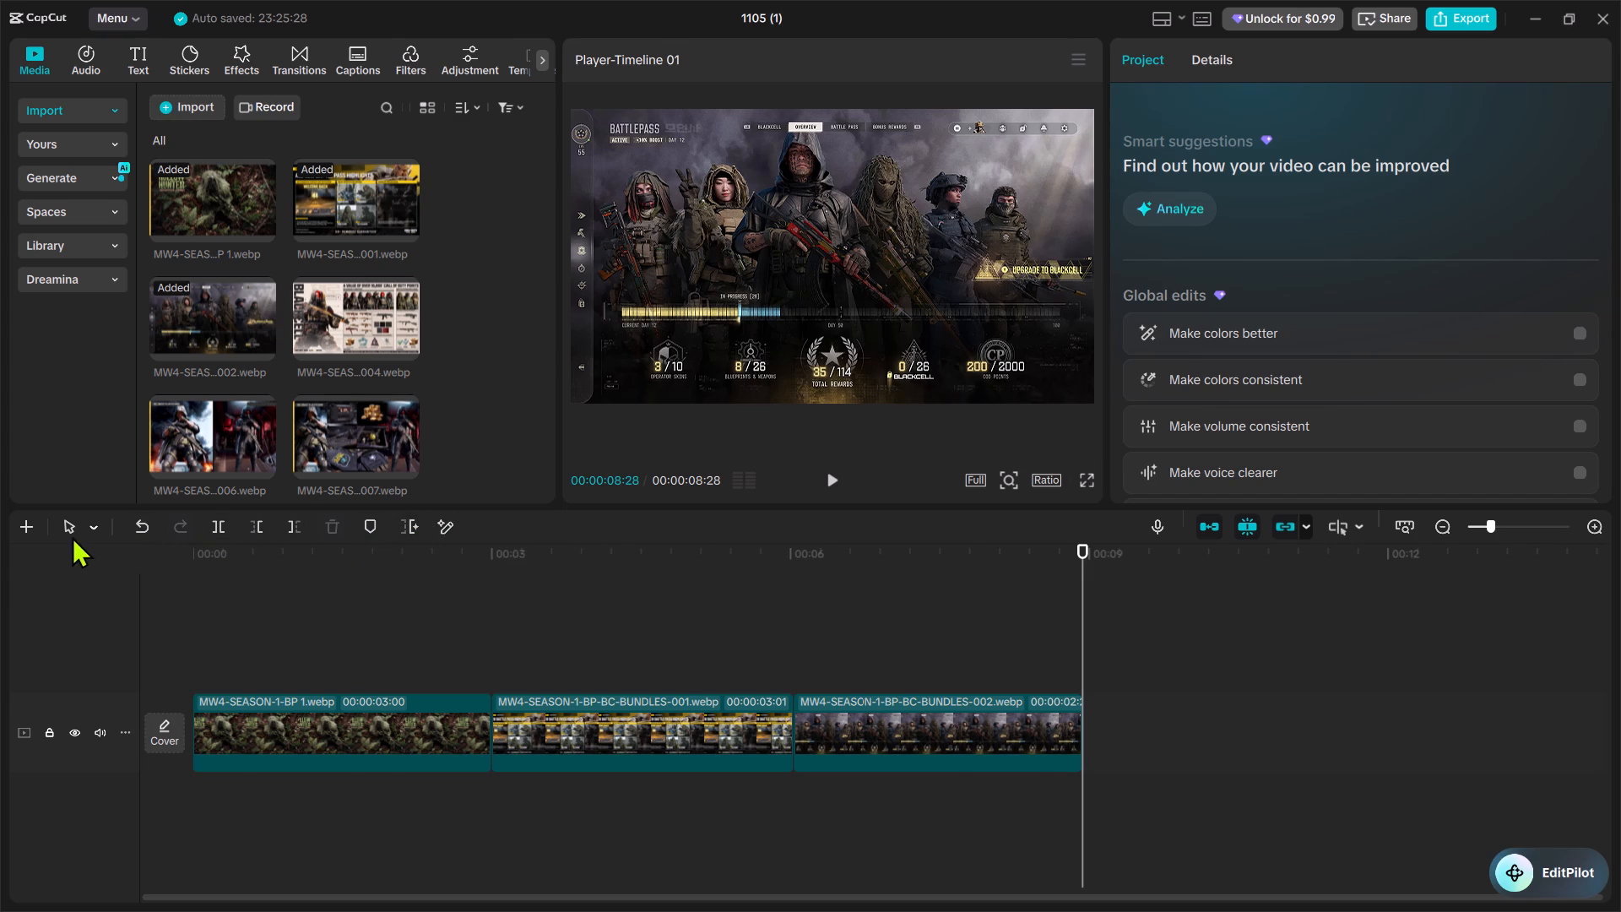
# Create a second timeline in the project and place the MW4-SEASON-1-BP 1 image at its start.
pyautogui.click(17, 522)
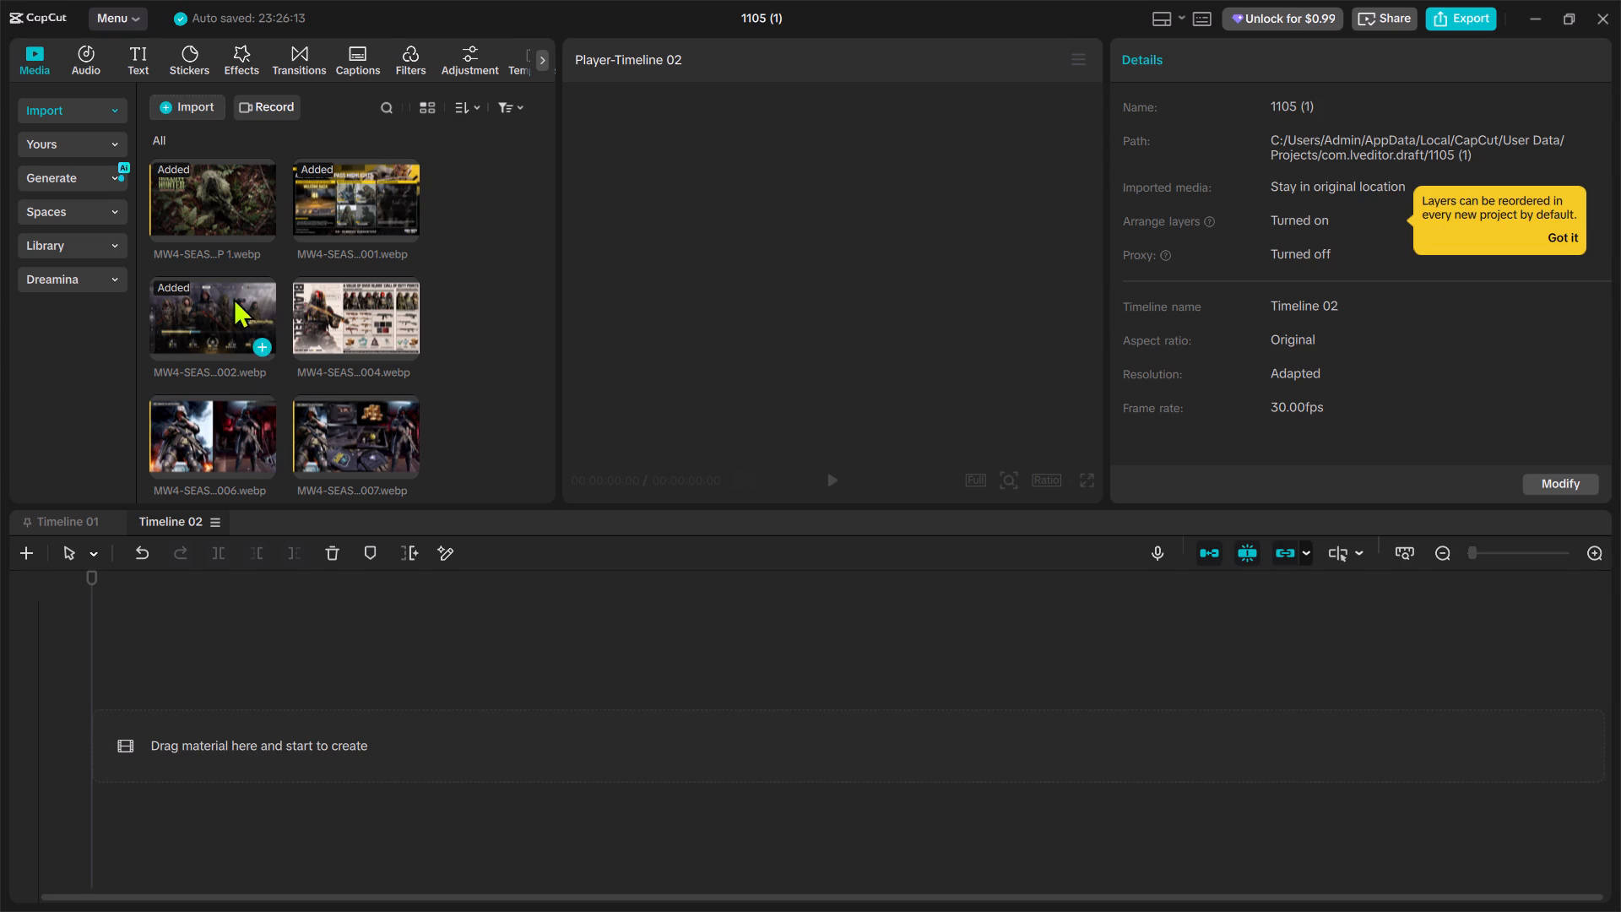
pyautogui.moveTo(194, 198); pyautogui.dragTo(192, 654)
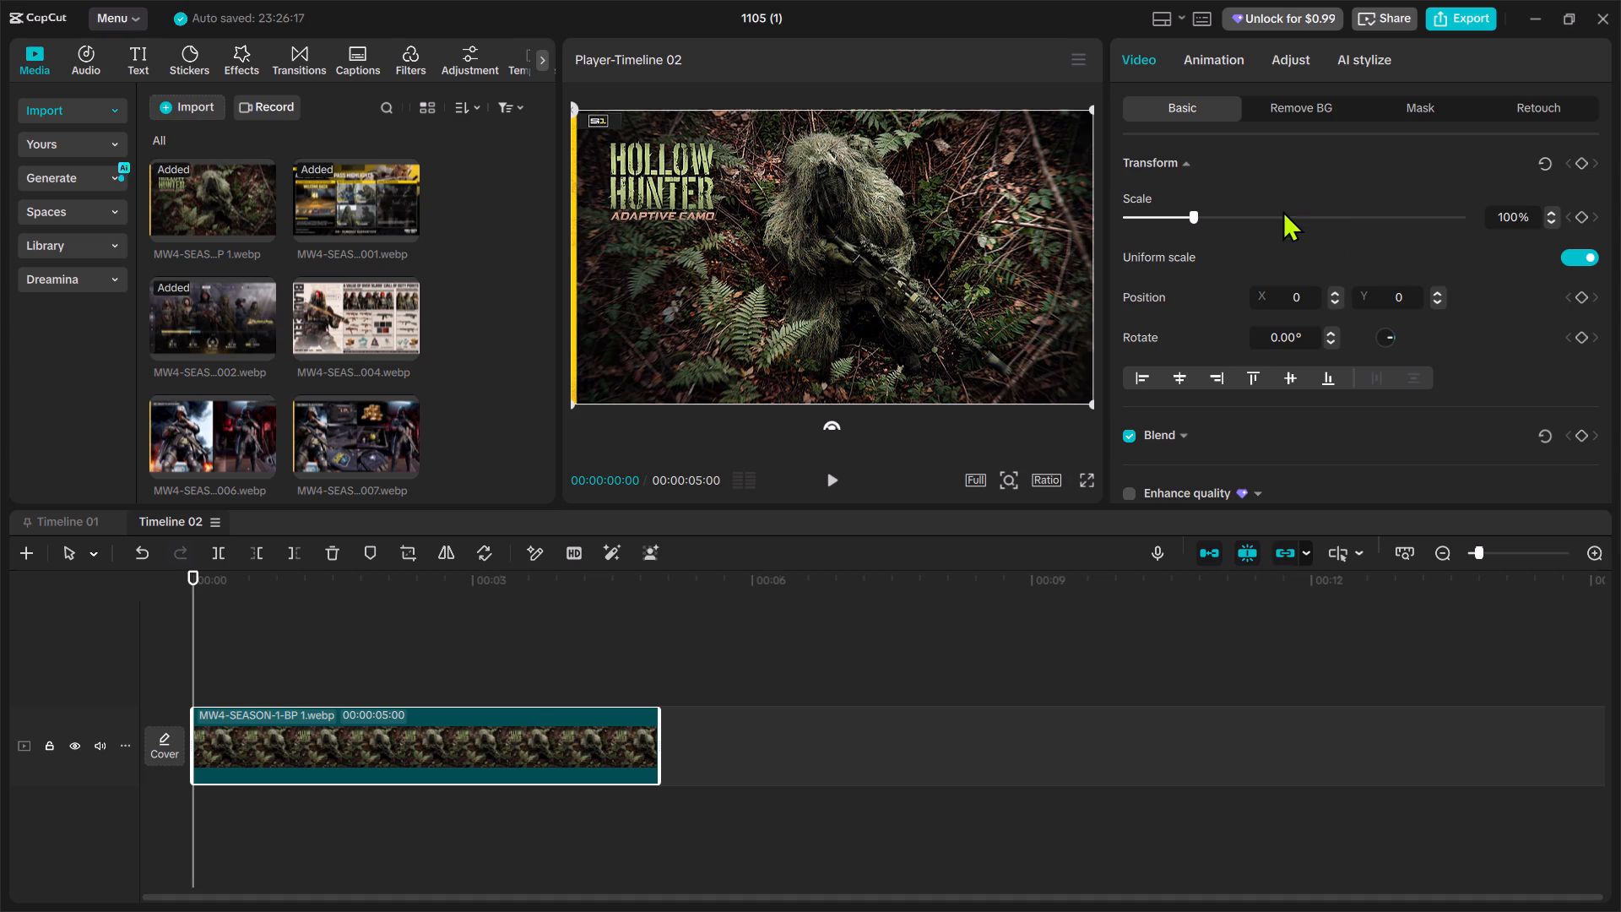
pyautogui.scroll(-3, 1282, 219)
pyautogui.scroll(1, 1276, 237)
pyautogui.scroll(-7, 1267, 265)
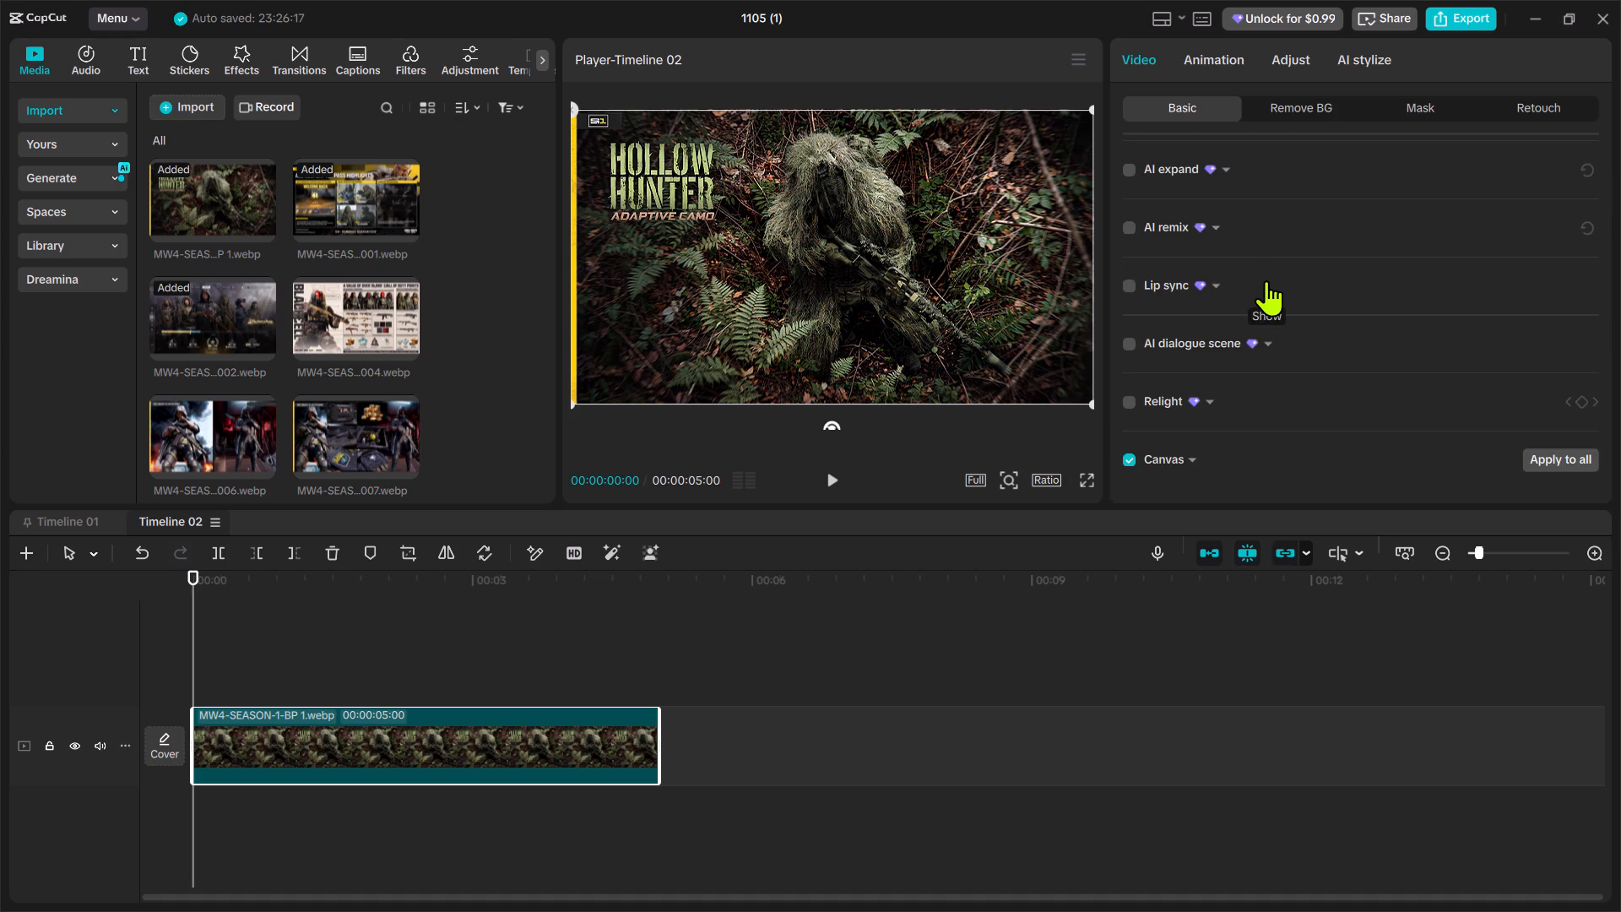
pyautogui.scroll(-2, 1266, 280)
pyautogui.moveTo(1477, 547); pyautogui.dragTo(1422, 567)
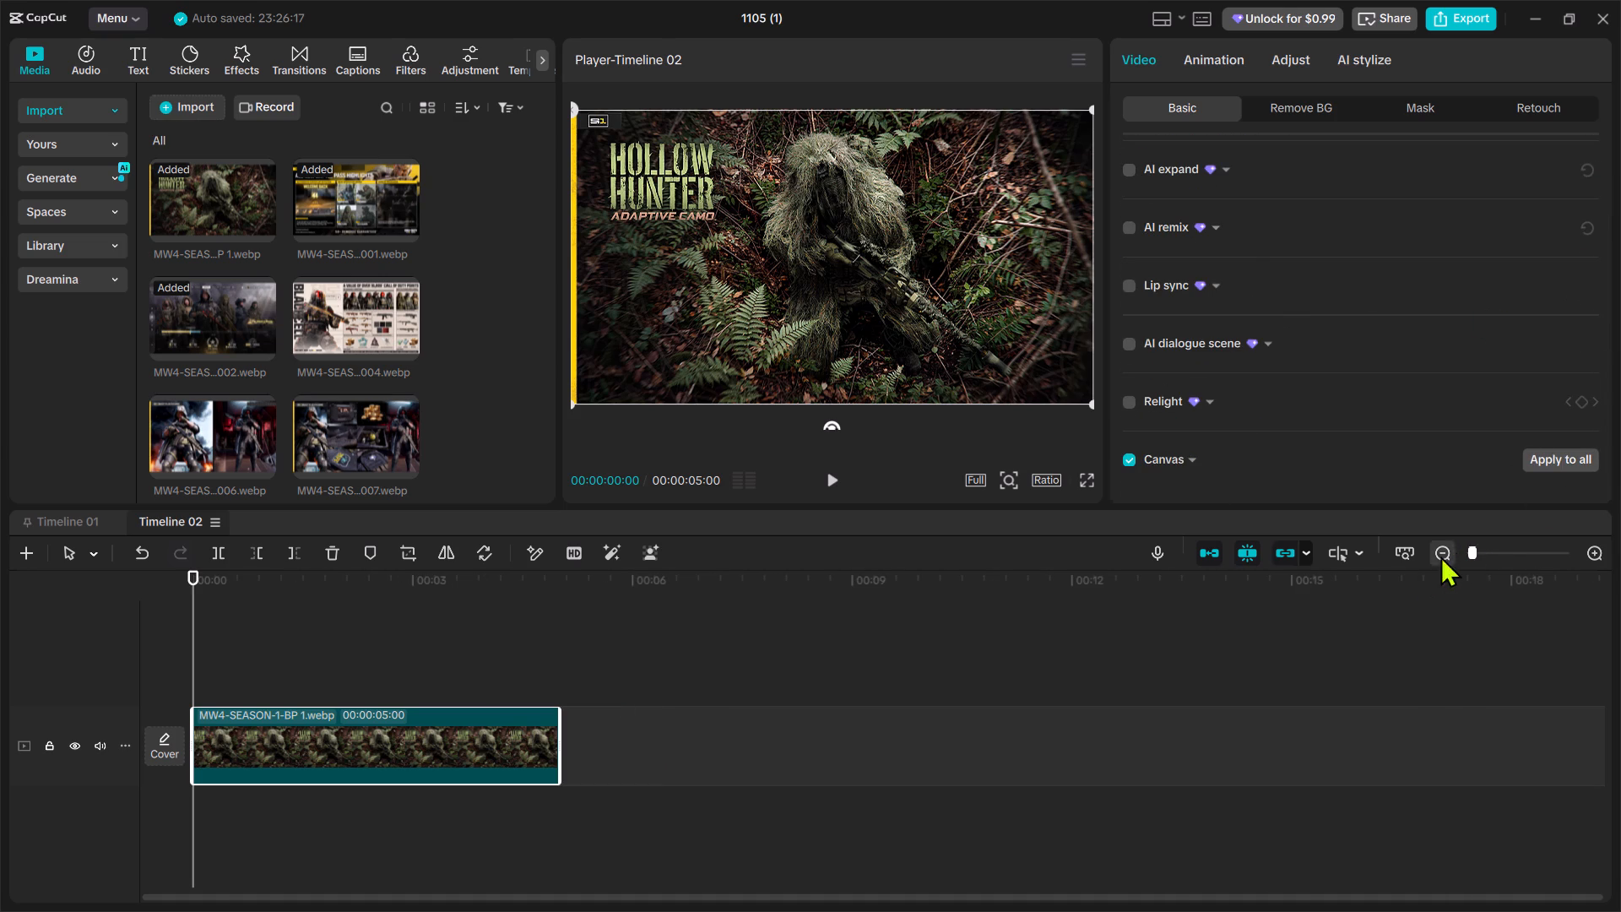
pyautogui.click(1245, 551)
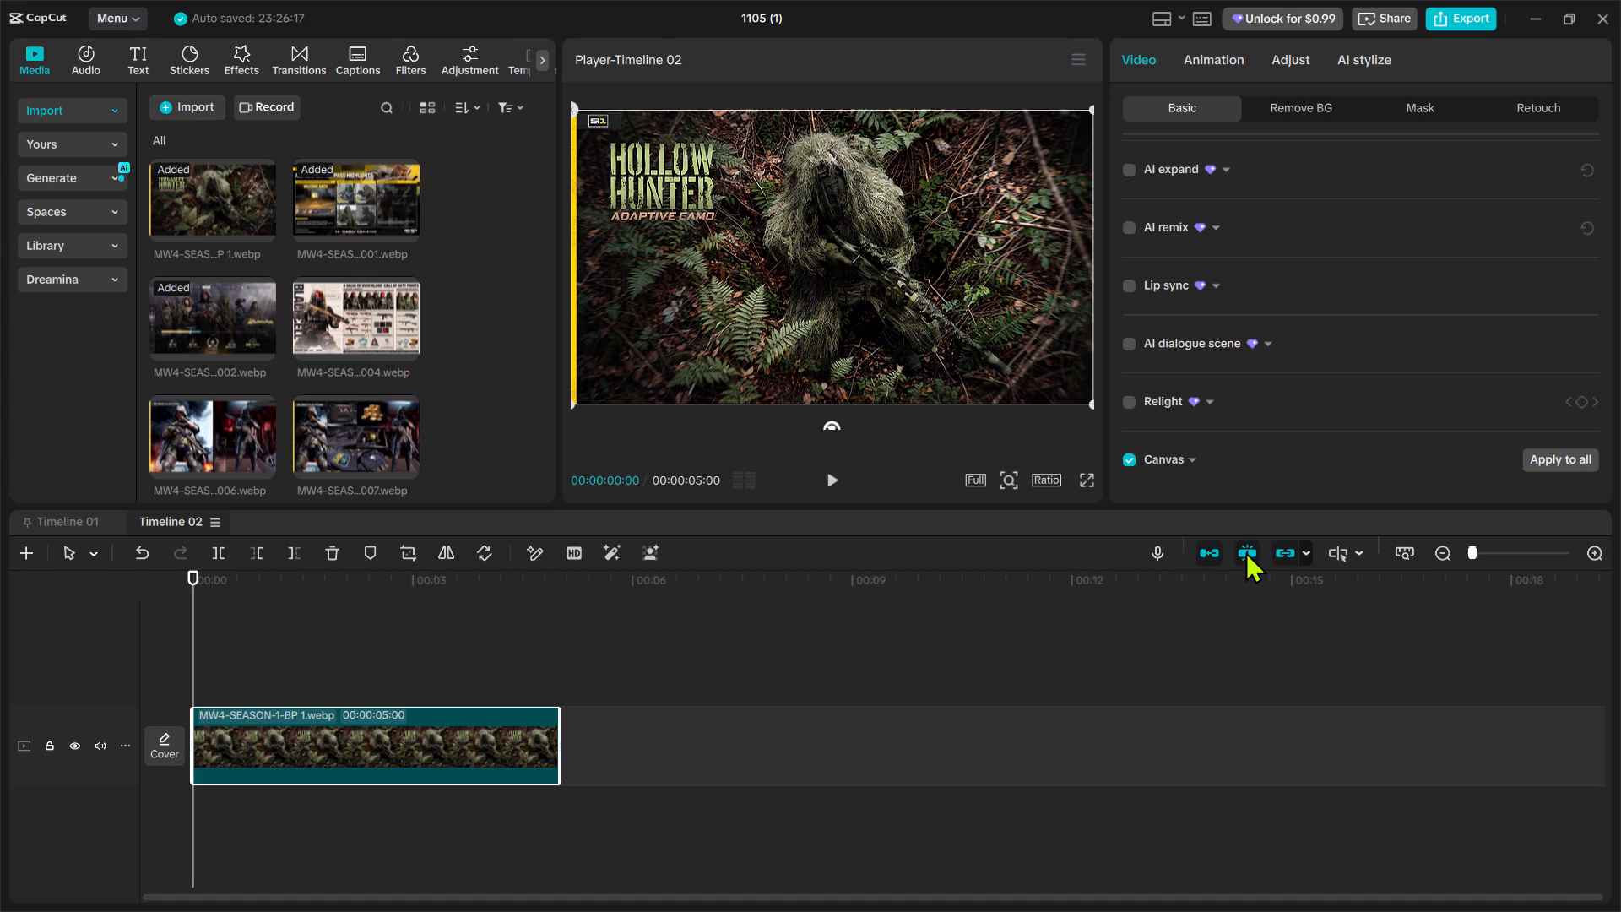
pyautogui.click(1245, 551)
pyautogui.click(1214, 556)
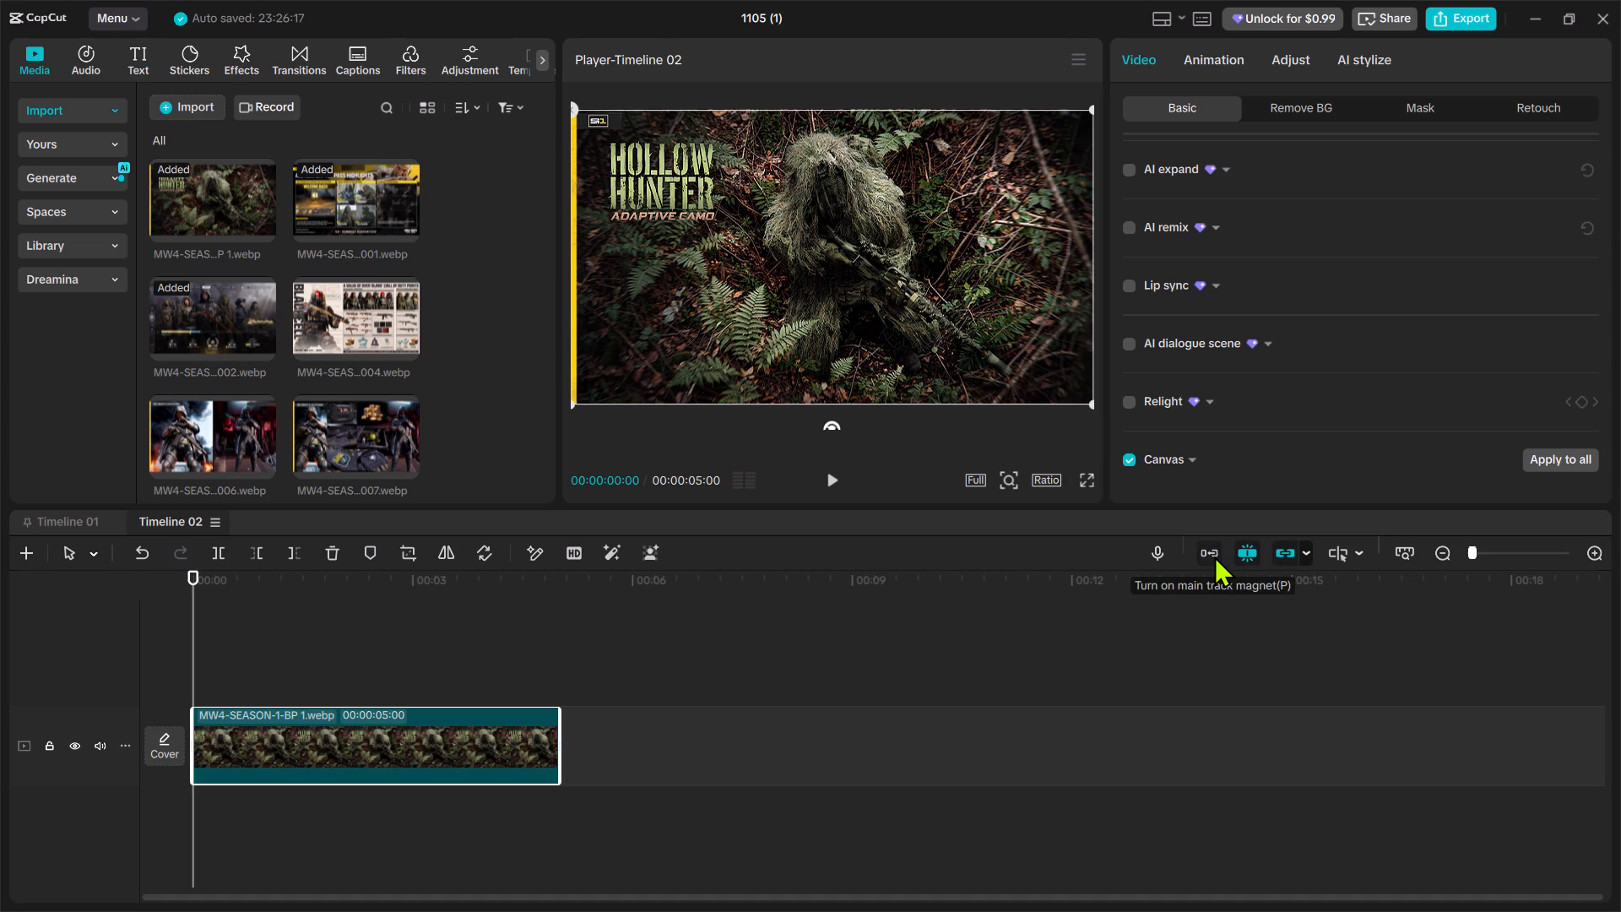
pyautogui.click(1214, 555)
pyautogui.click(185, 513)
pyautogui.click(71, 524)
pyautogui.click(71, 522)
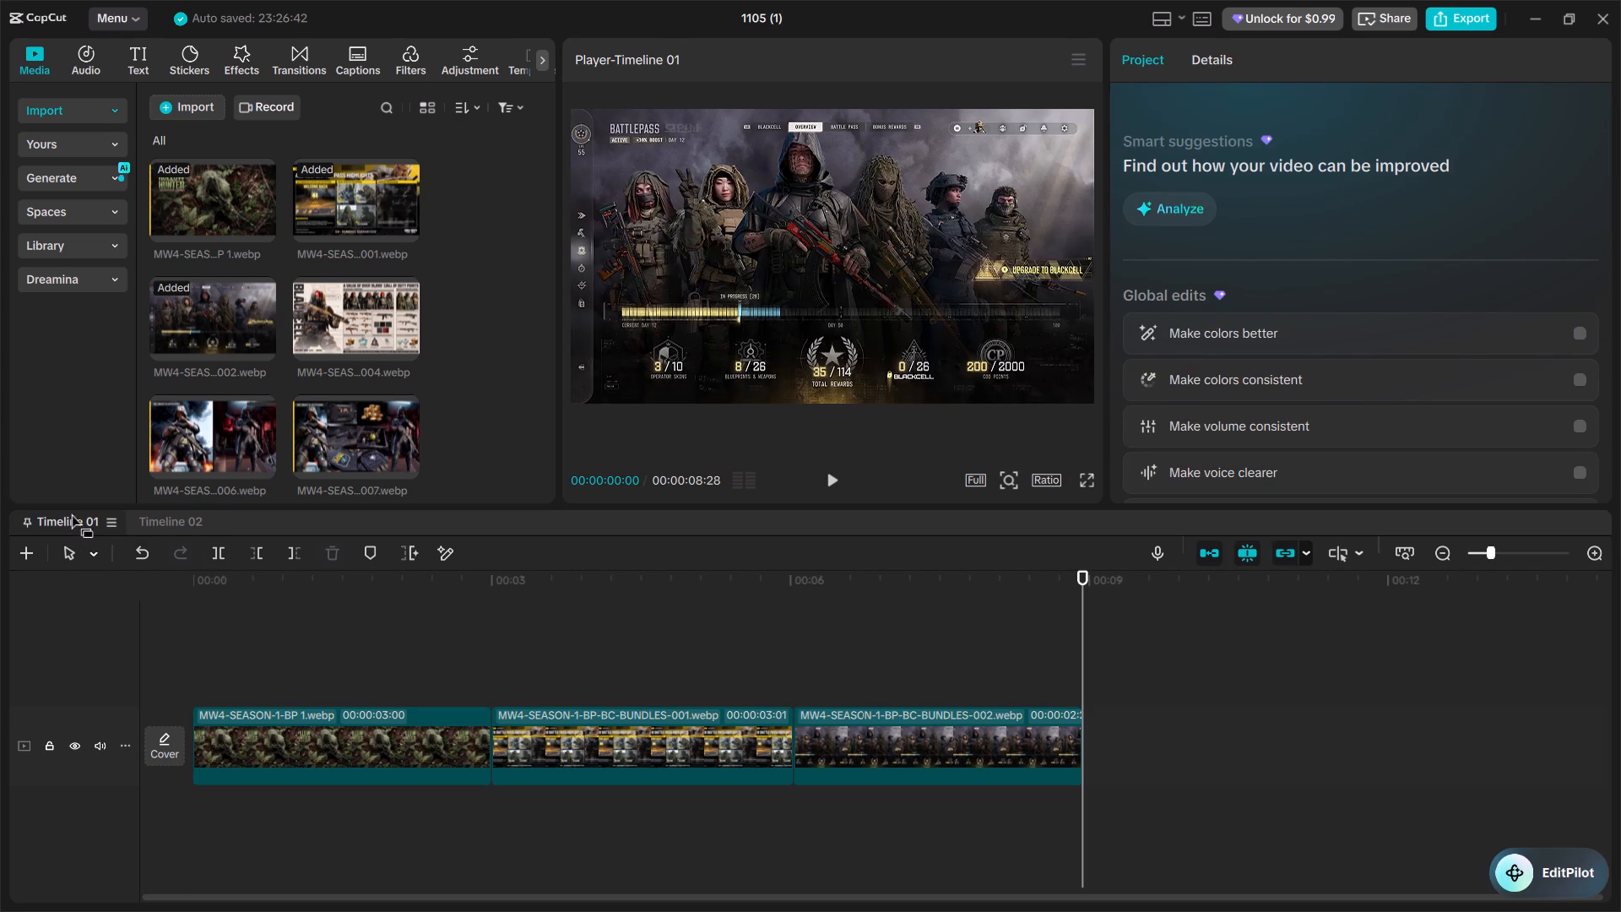
# Review the detail and performance settings for Timeline 02 without saving changes, and look over the project details.
pyautogui.click(156, 518)
pyautogui.rightClick(190, 523)
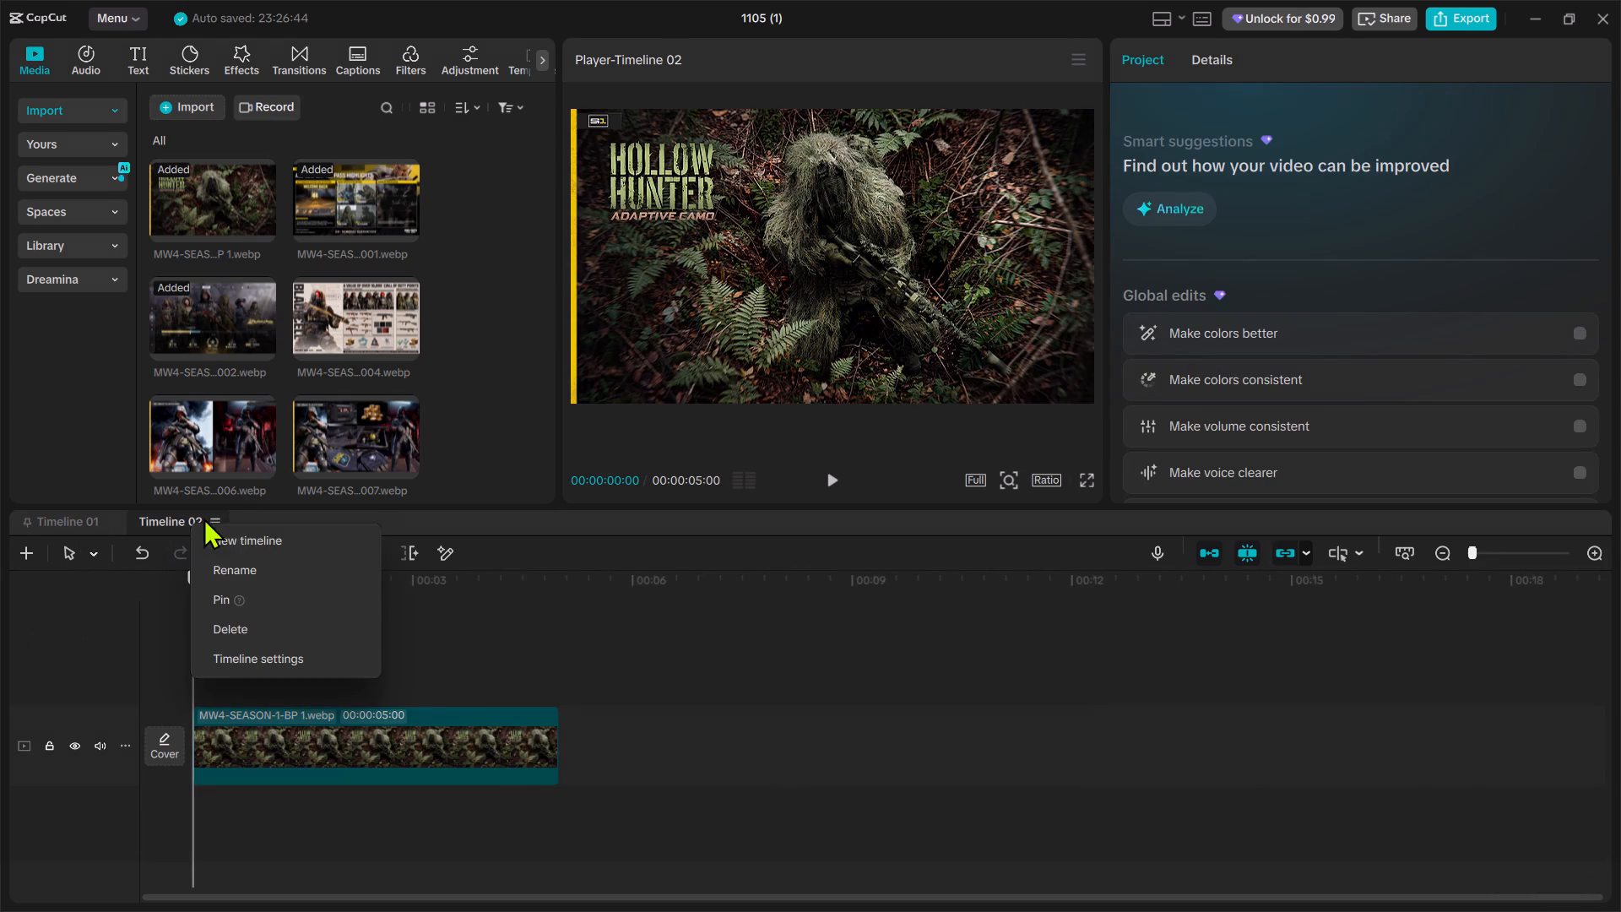
pyautogui.click(275, 649)
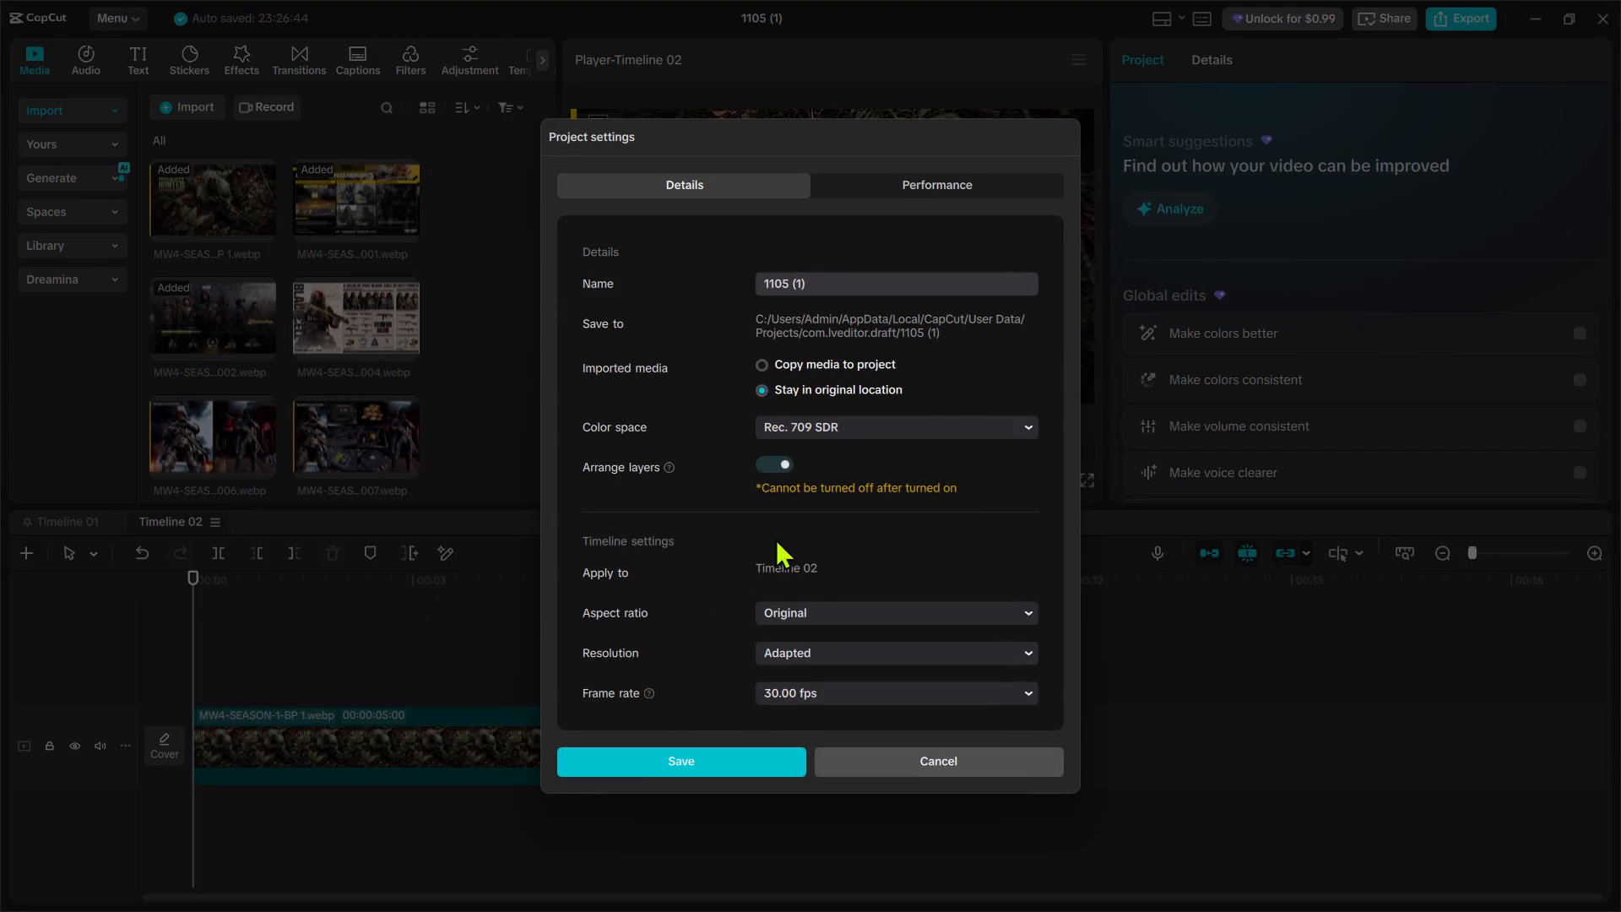
pyautogui.scroll(-8, 873, 441)
pyautogui.scroll(6, 884, 562)
pyautogui.click(961, 183)
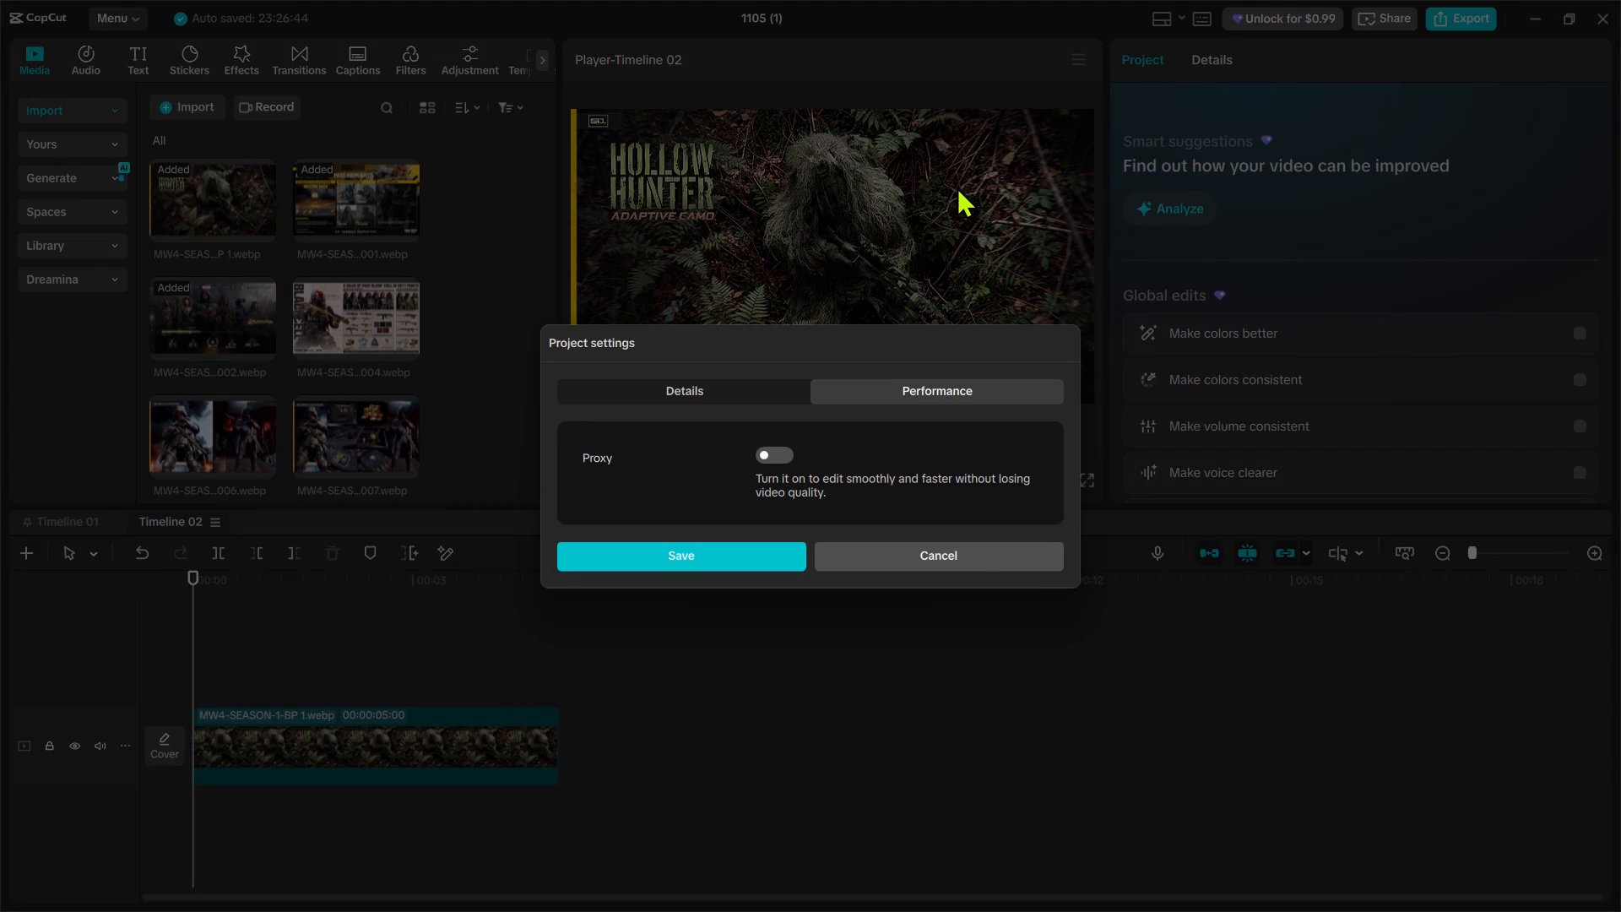
pyautogui.click(958, 546)
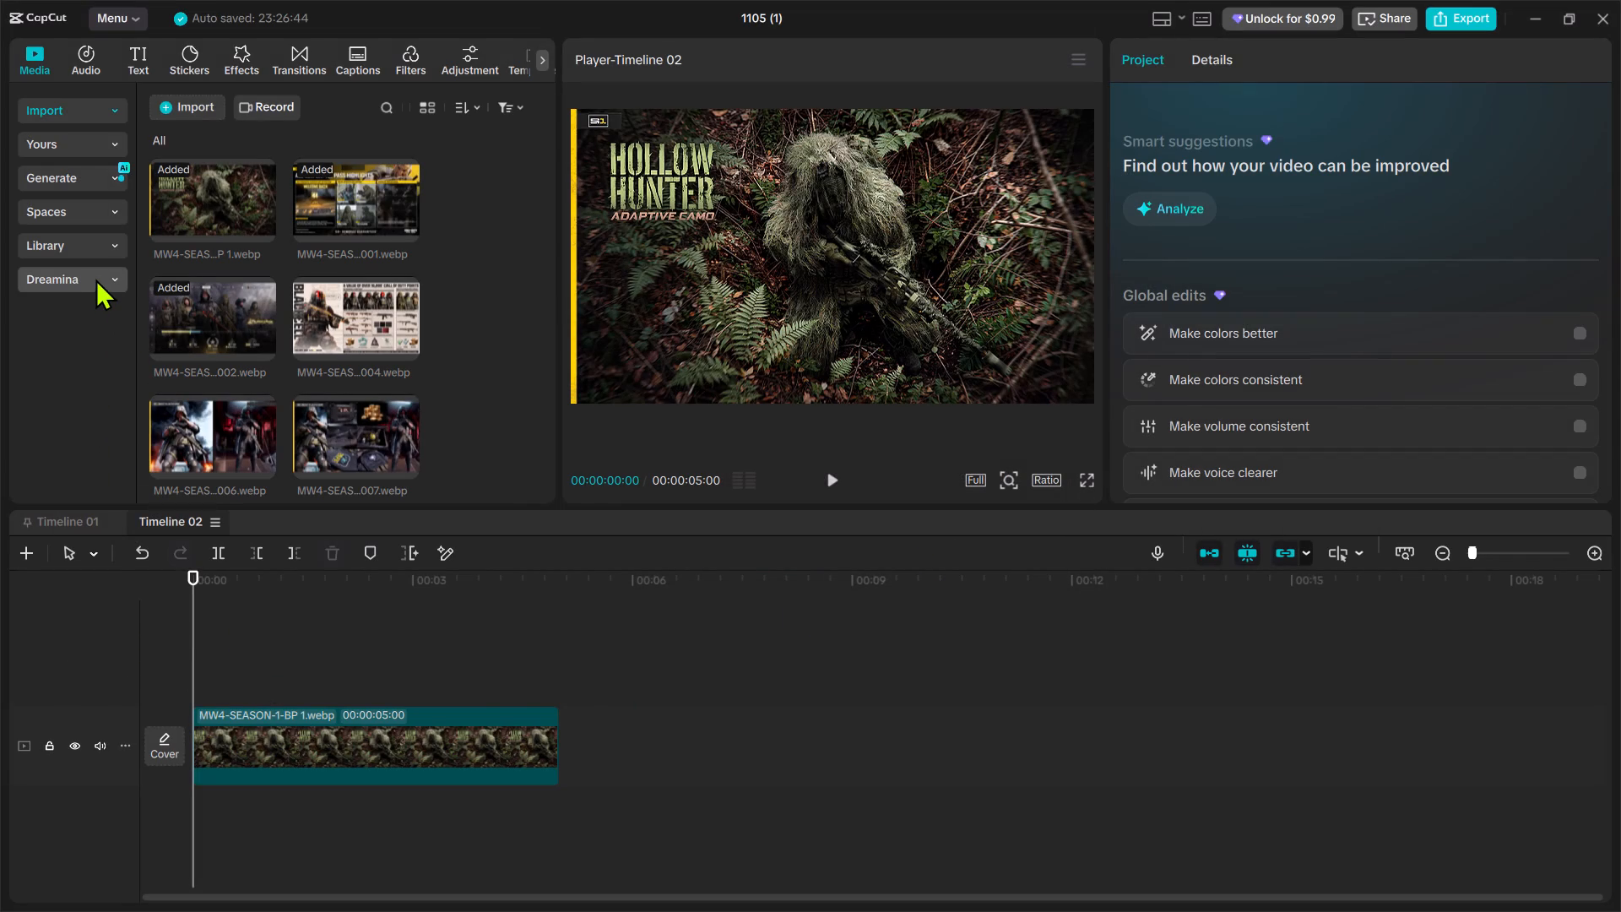
pyautogui.click(542, 49)
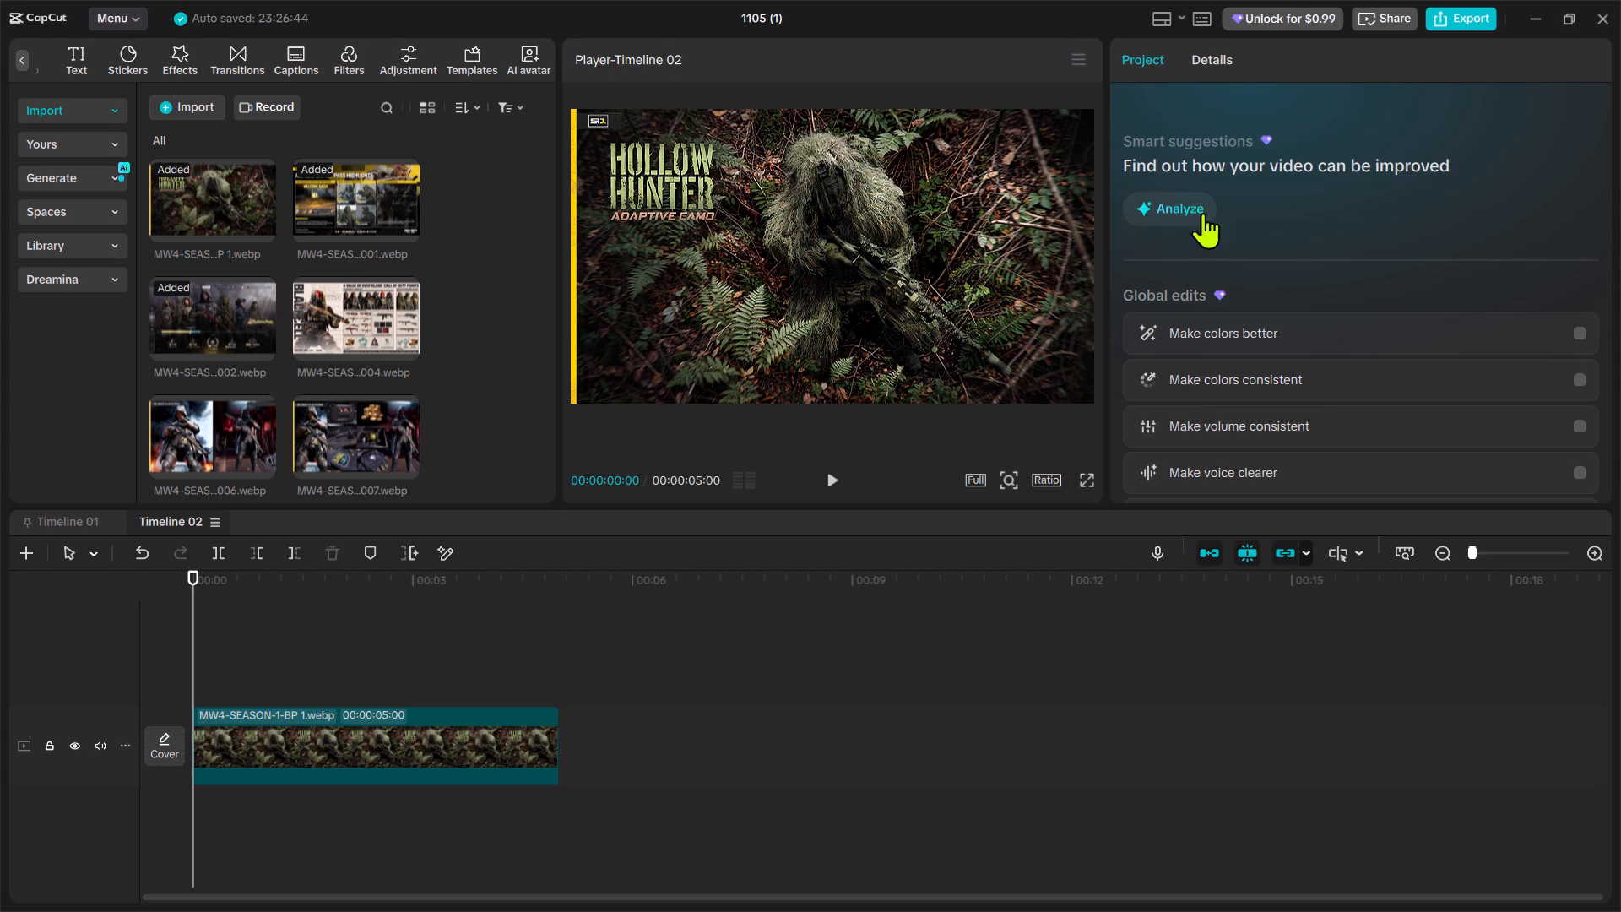
pyautogui.click(1221, 56)
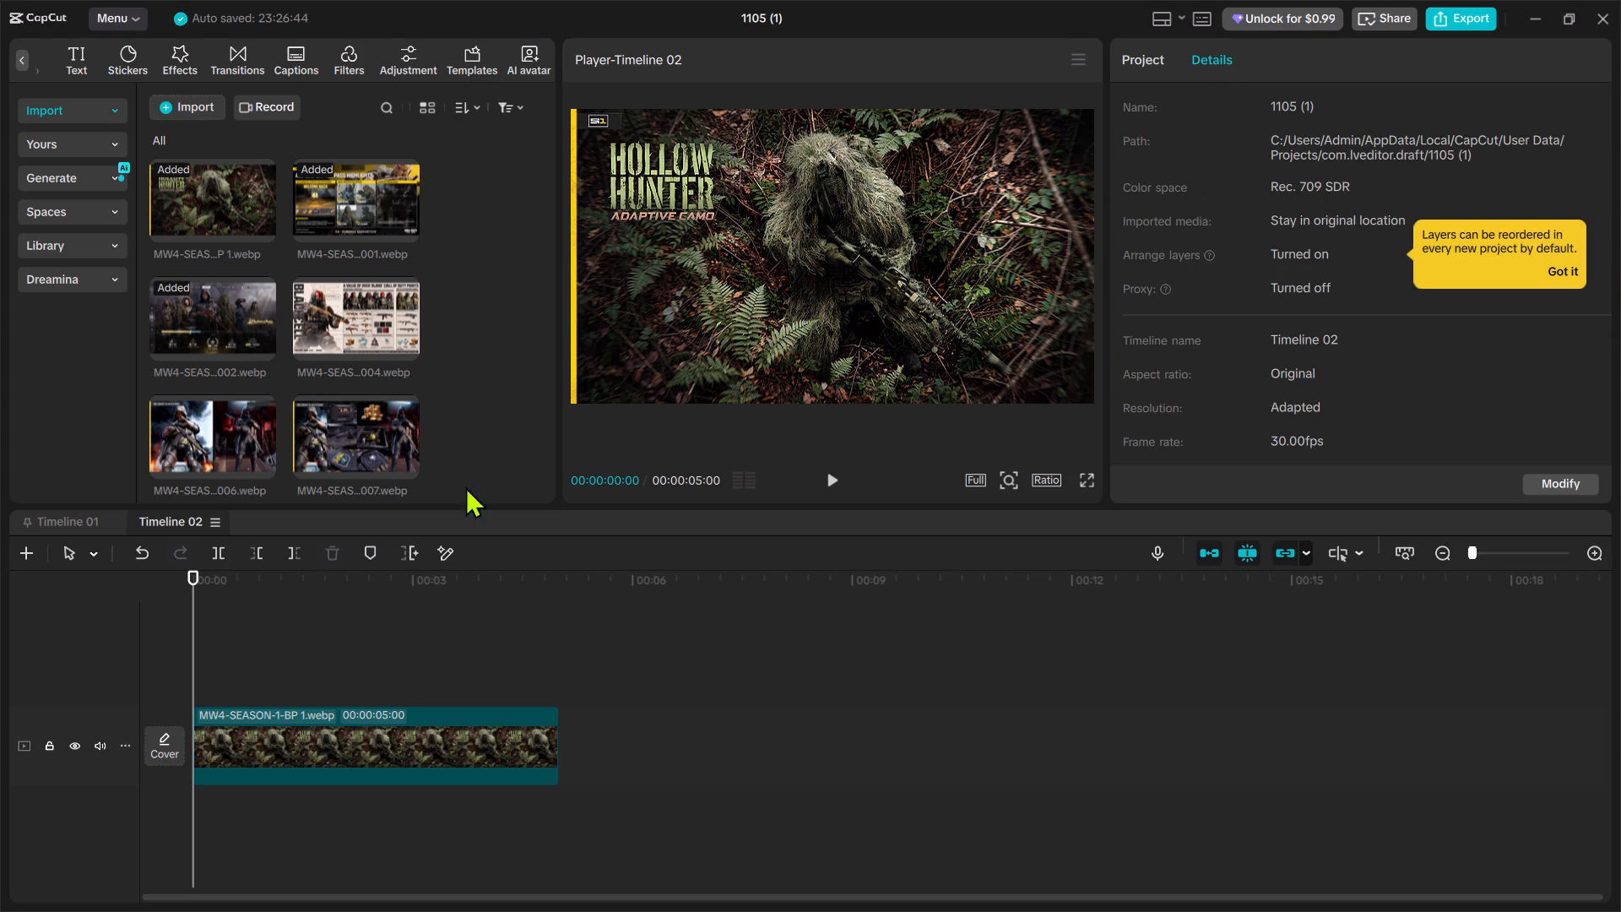
# Delete Timeline 02 from the project, keeping only Timeline 01.
pyautogui.click(91, 516)
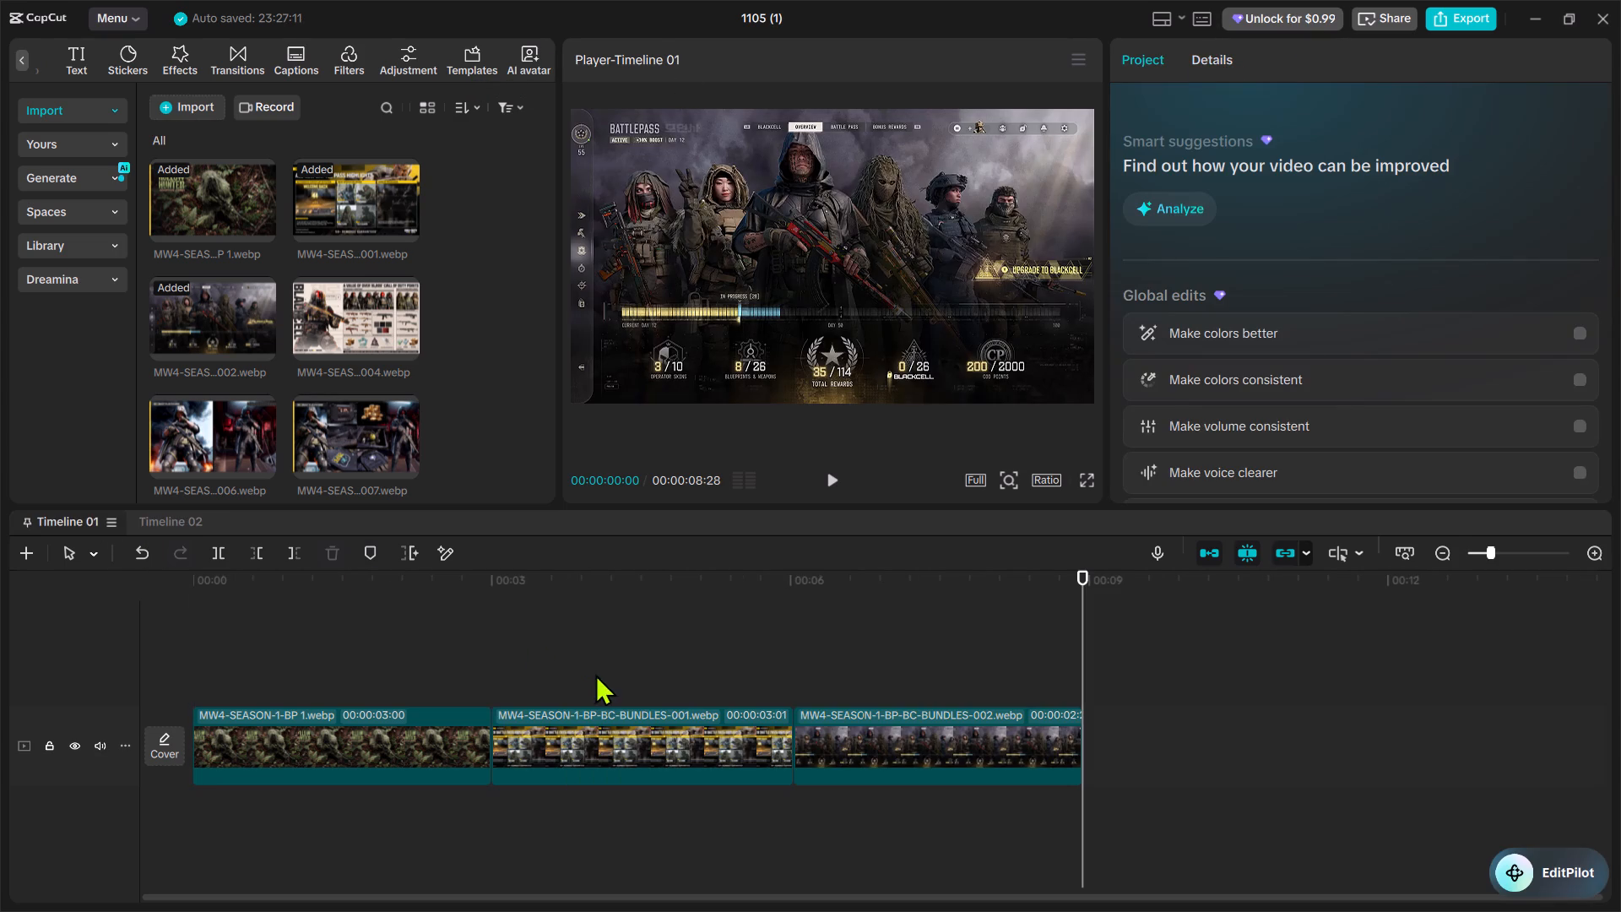
pyautogui.click(182, 525)
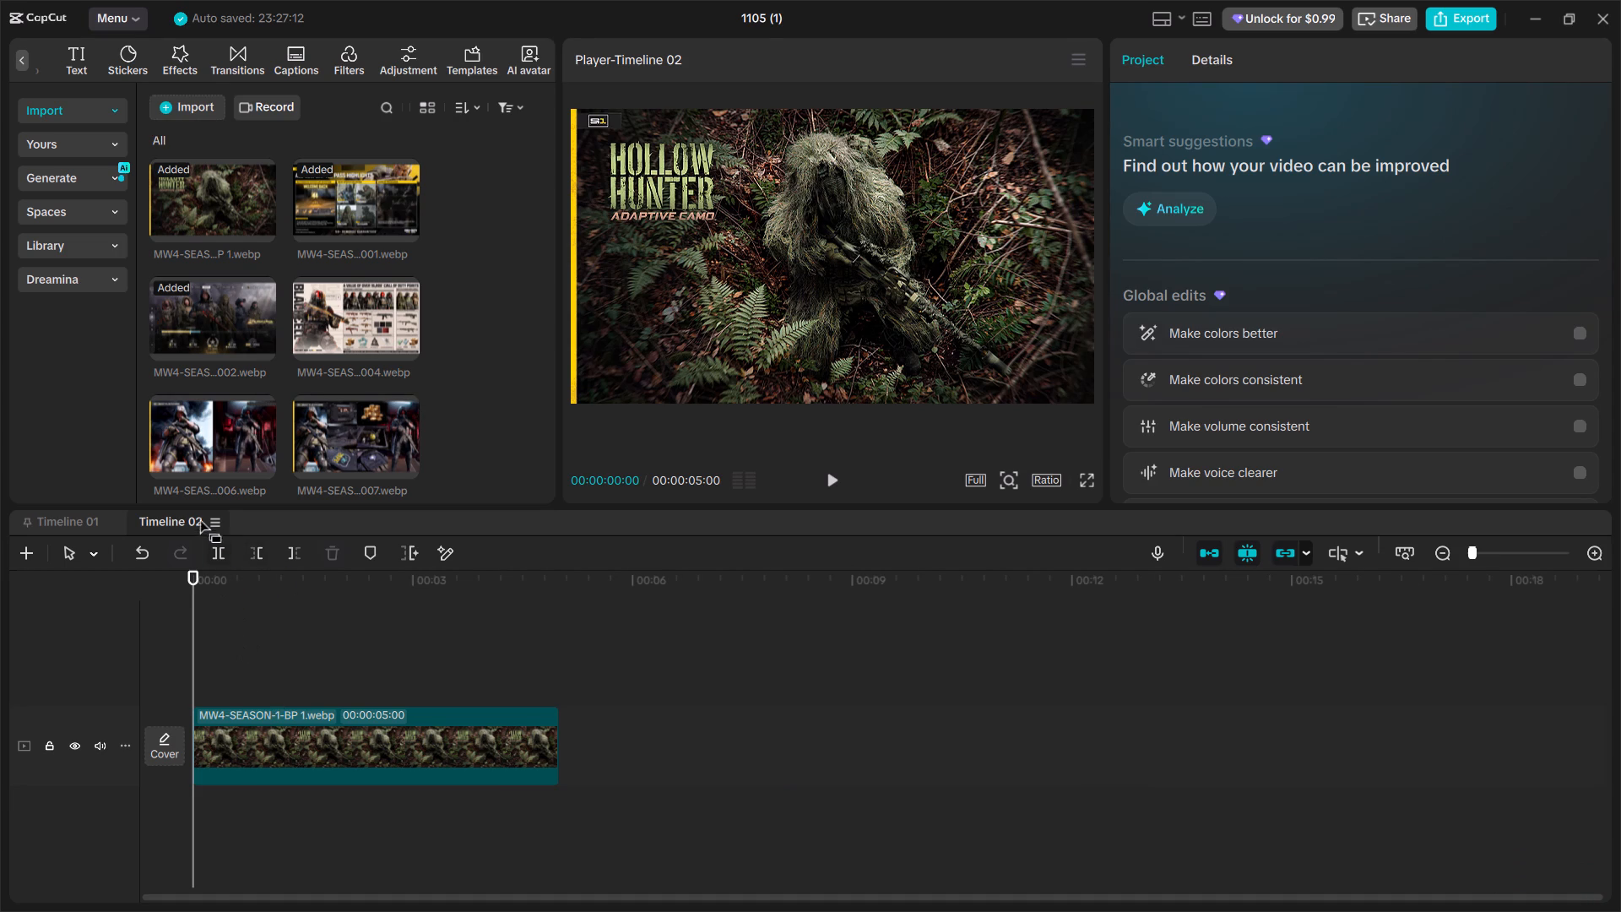
pyautogui.rightClick(193, 523)
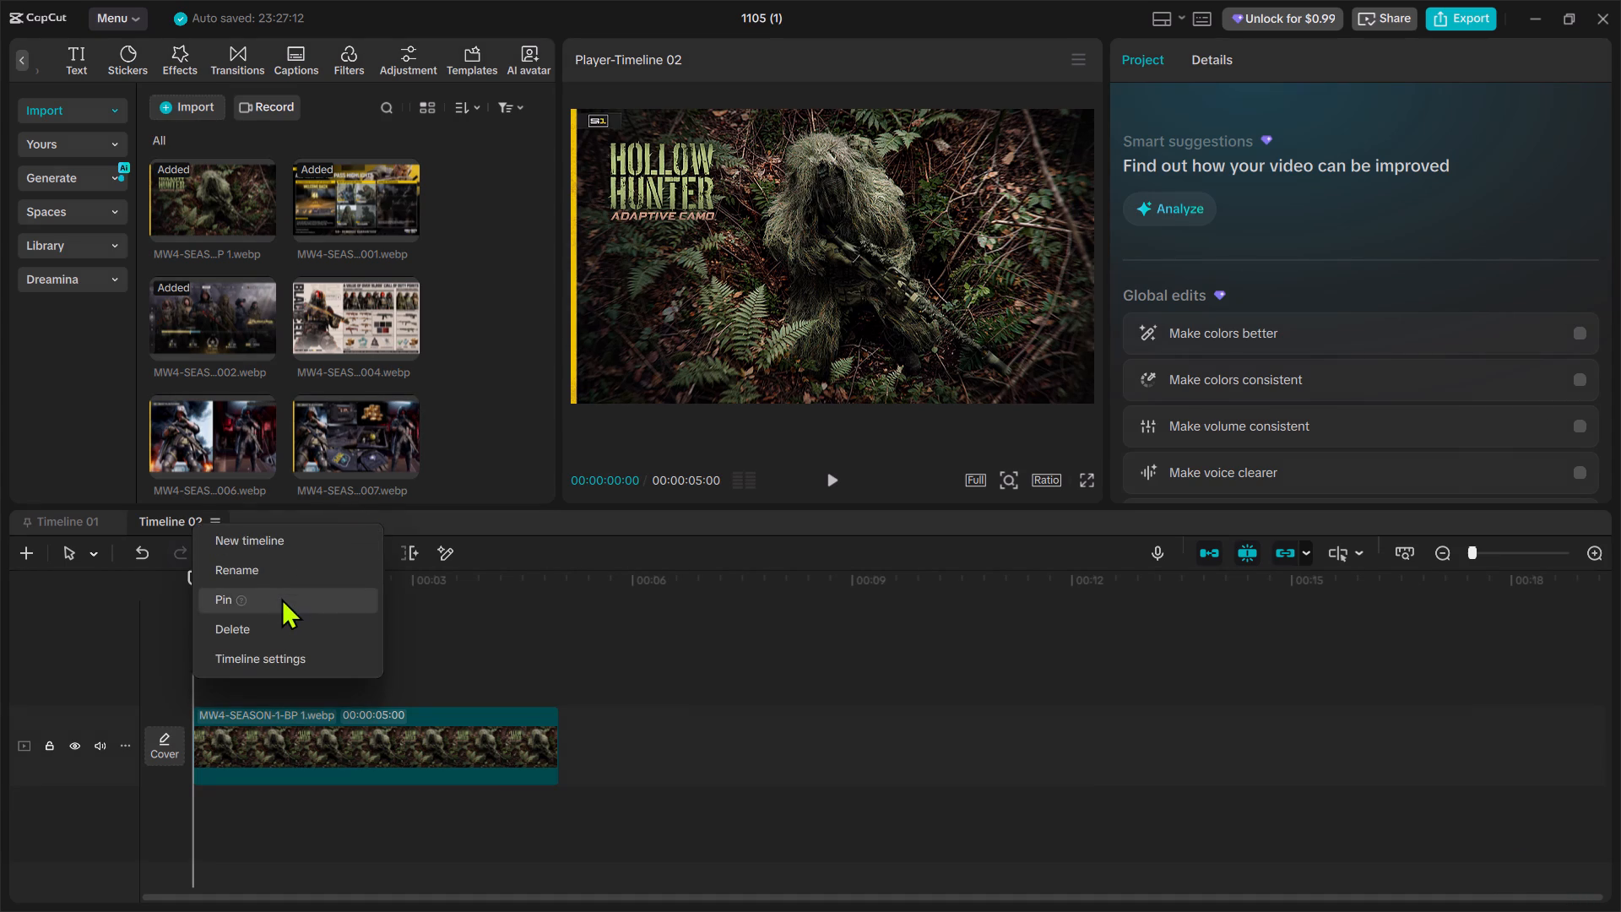
pyautogui.click(280, 627)
pyautogui.click(820, 497)
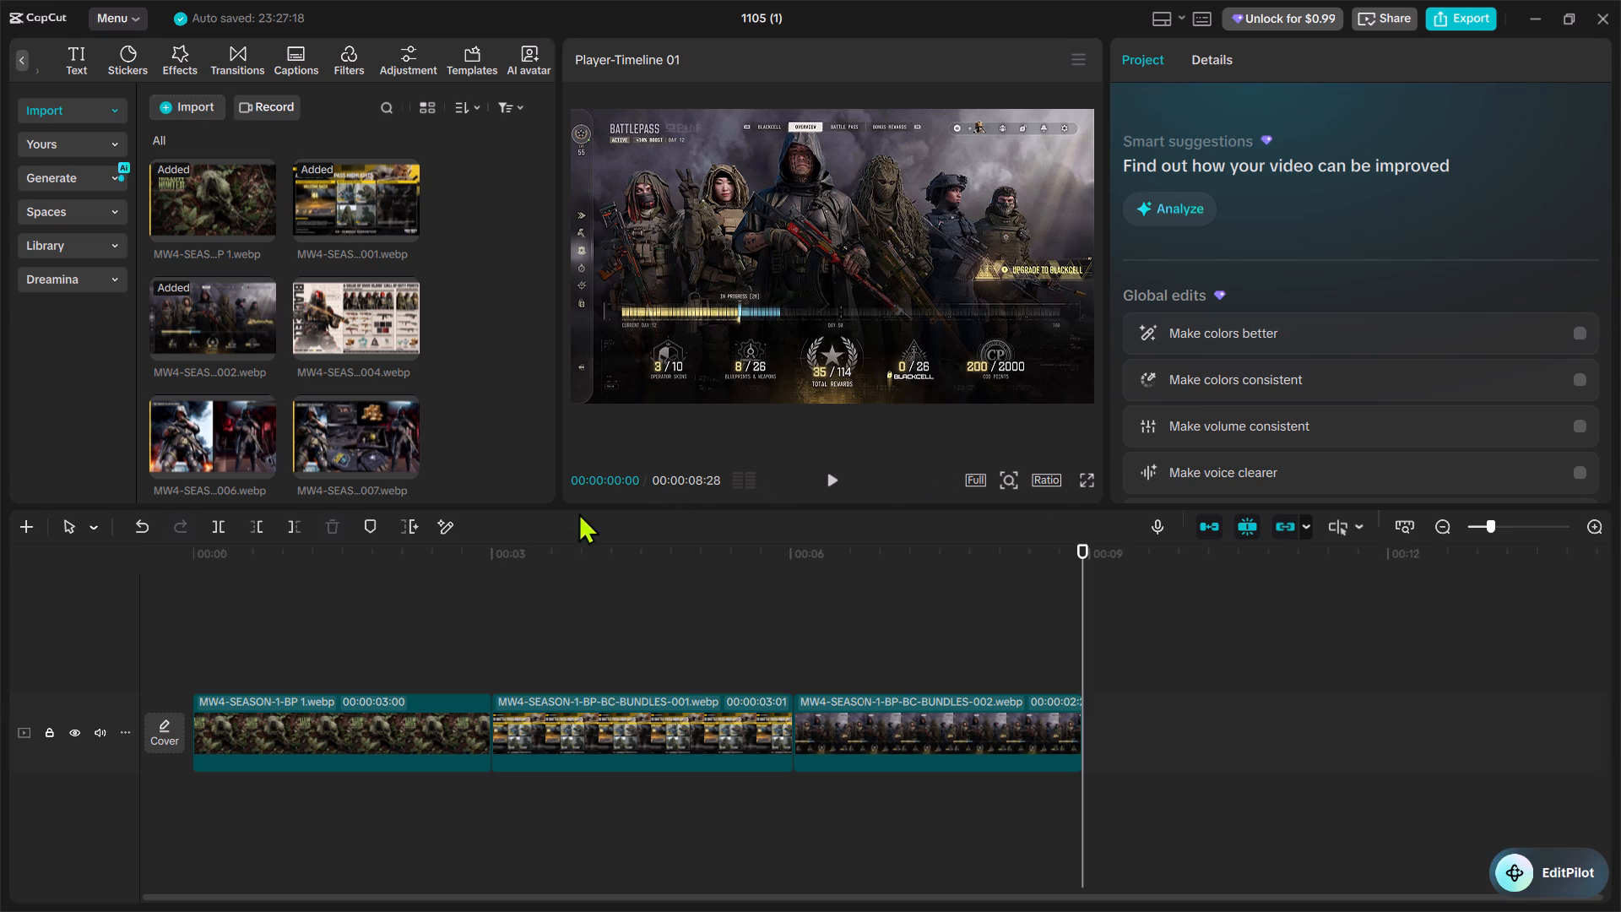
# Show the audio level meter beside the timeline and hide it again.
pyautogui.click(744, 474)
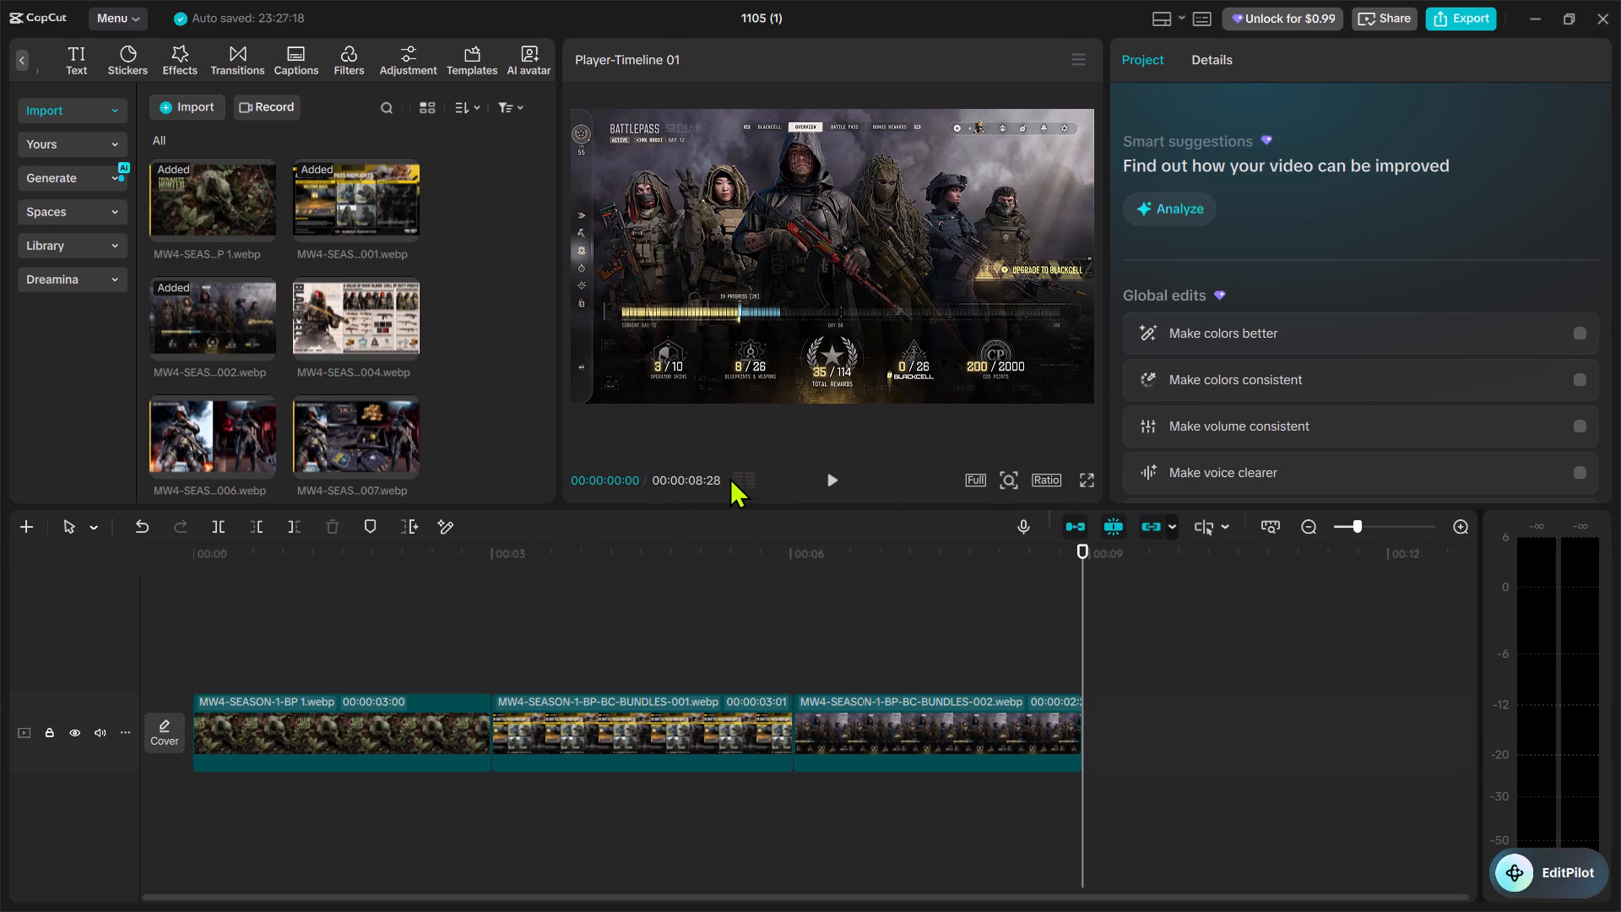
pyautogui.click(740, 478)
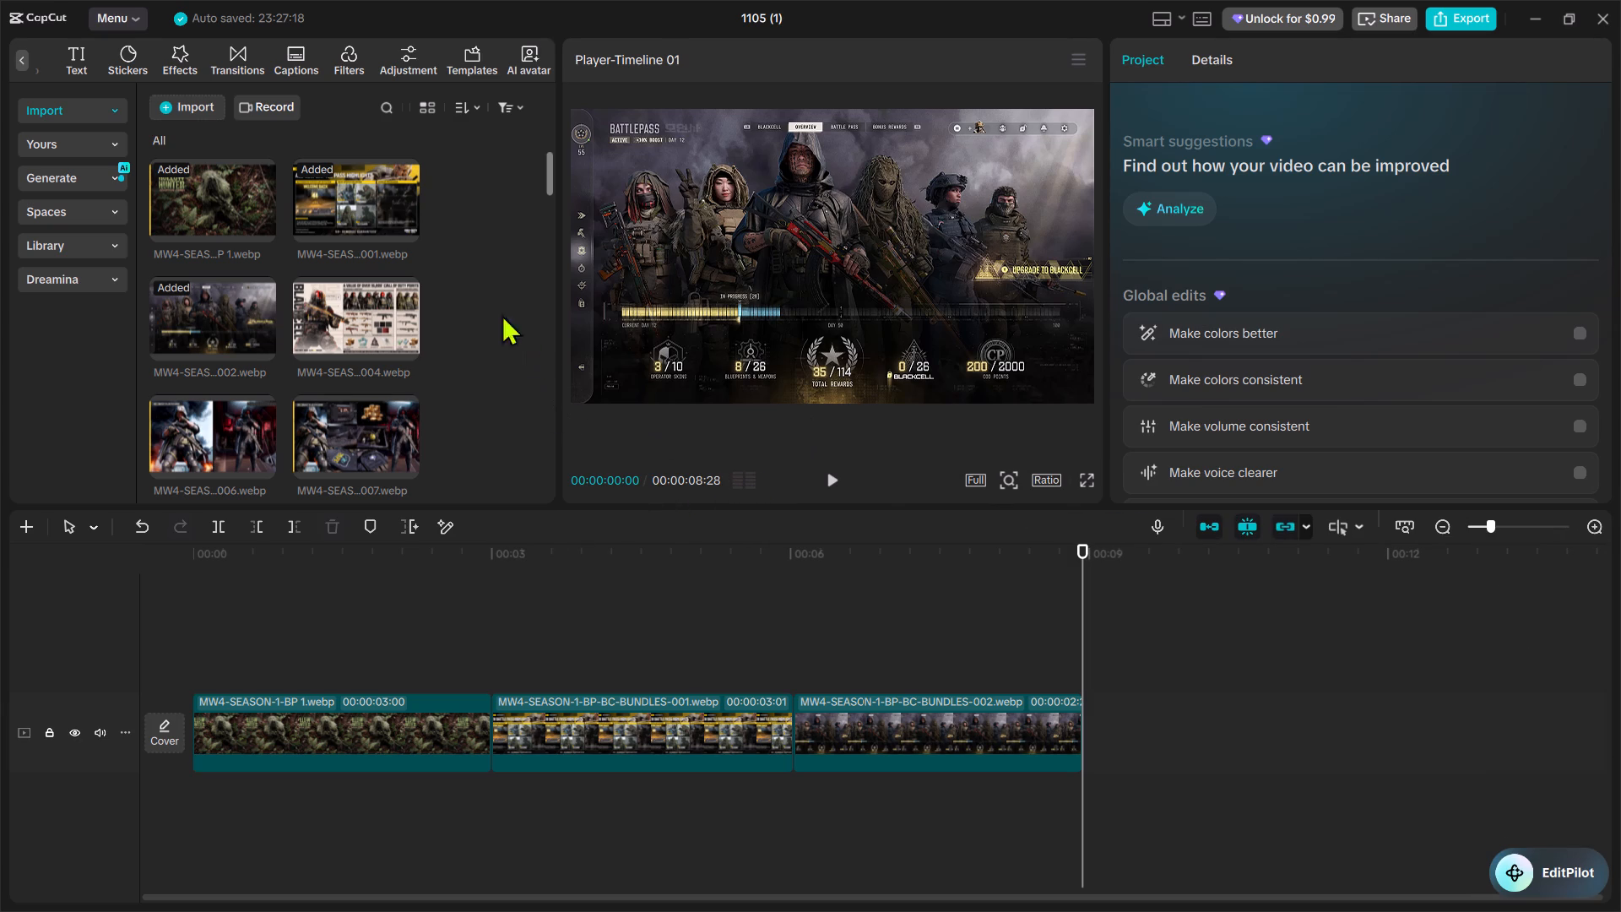
# Browse the imported MW4 Season 1 images through to the end of the media library and back to the first ones.
pyautogui.moveTo(549, 163); pyautogui.dragTo(555, 368)
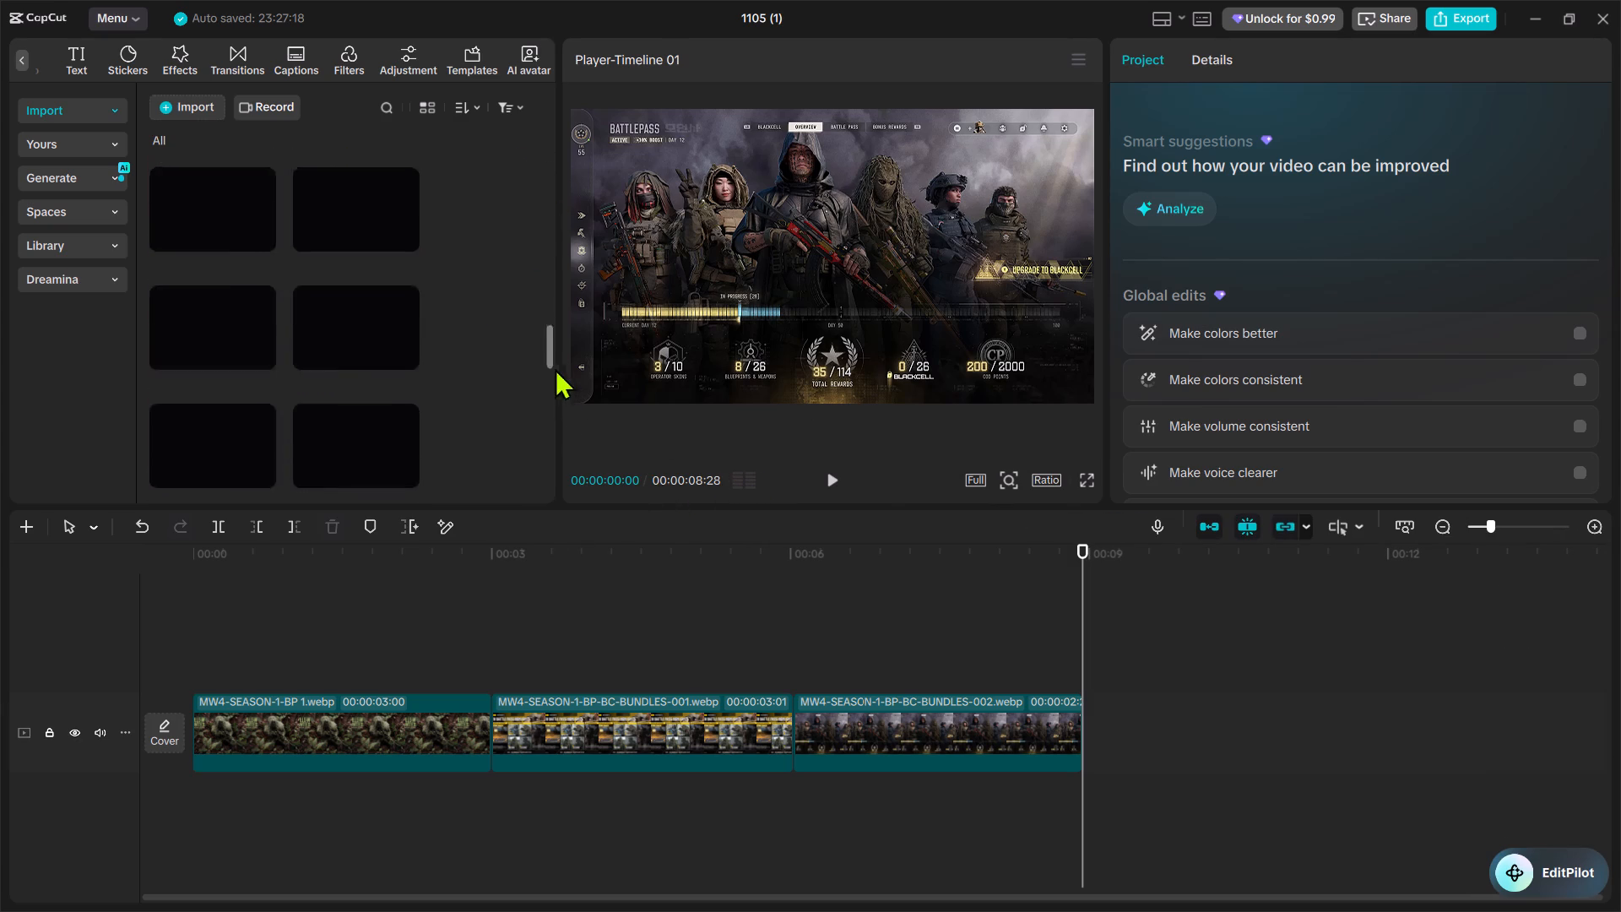
pyautogui.moveTo(555, 368); pyautogui.dragTo(576, 482)
pyautogui.moveTo(346, 318); pyautogui.dragTo(268, 304)
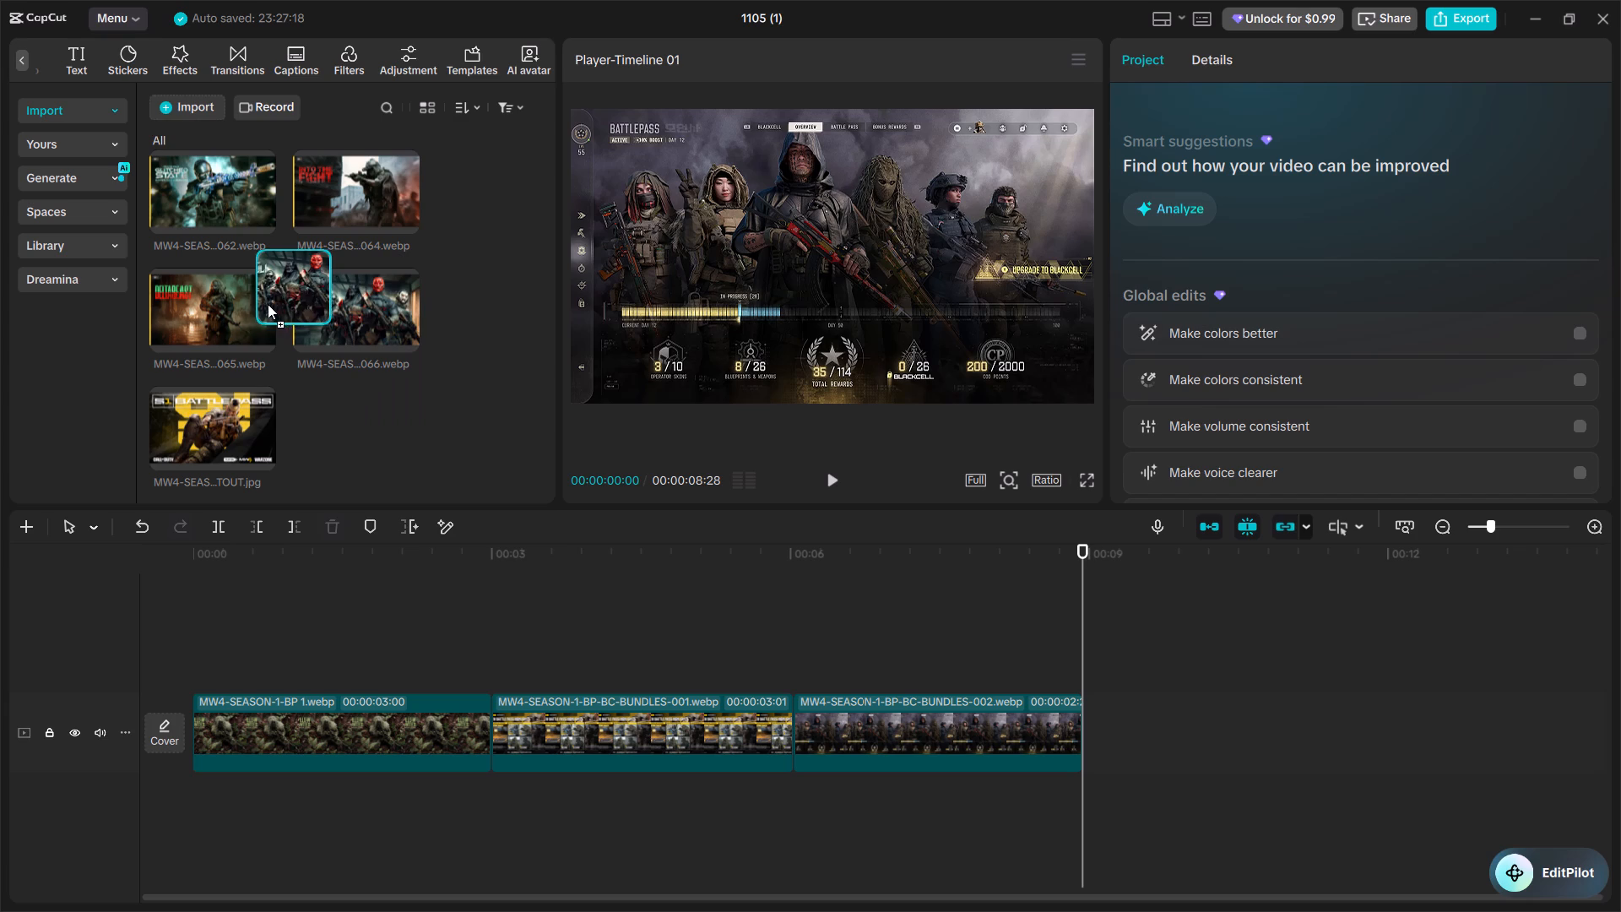
pyautogui.moveTo(268, 304); pyautogui.dragTo(373, 326)
pyautogui.scroll(1, 580, 194)
pyautogui.scroll(-1, 580, 194)
pyautogui.scroll(6, 580, 194)
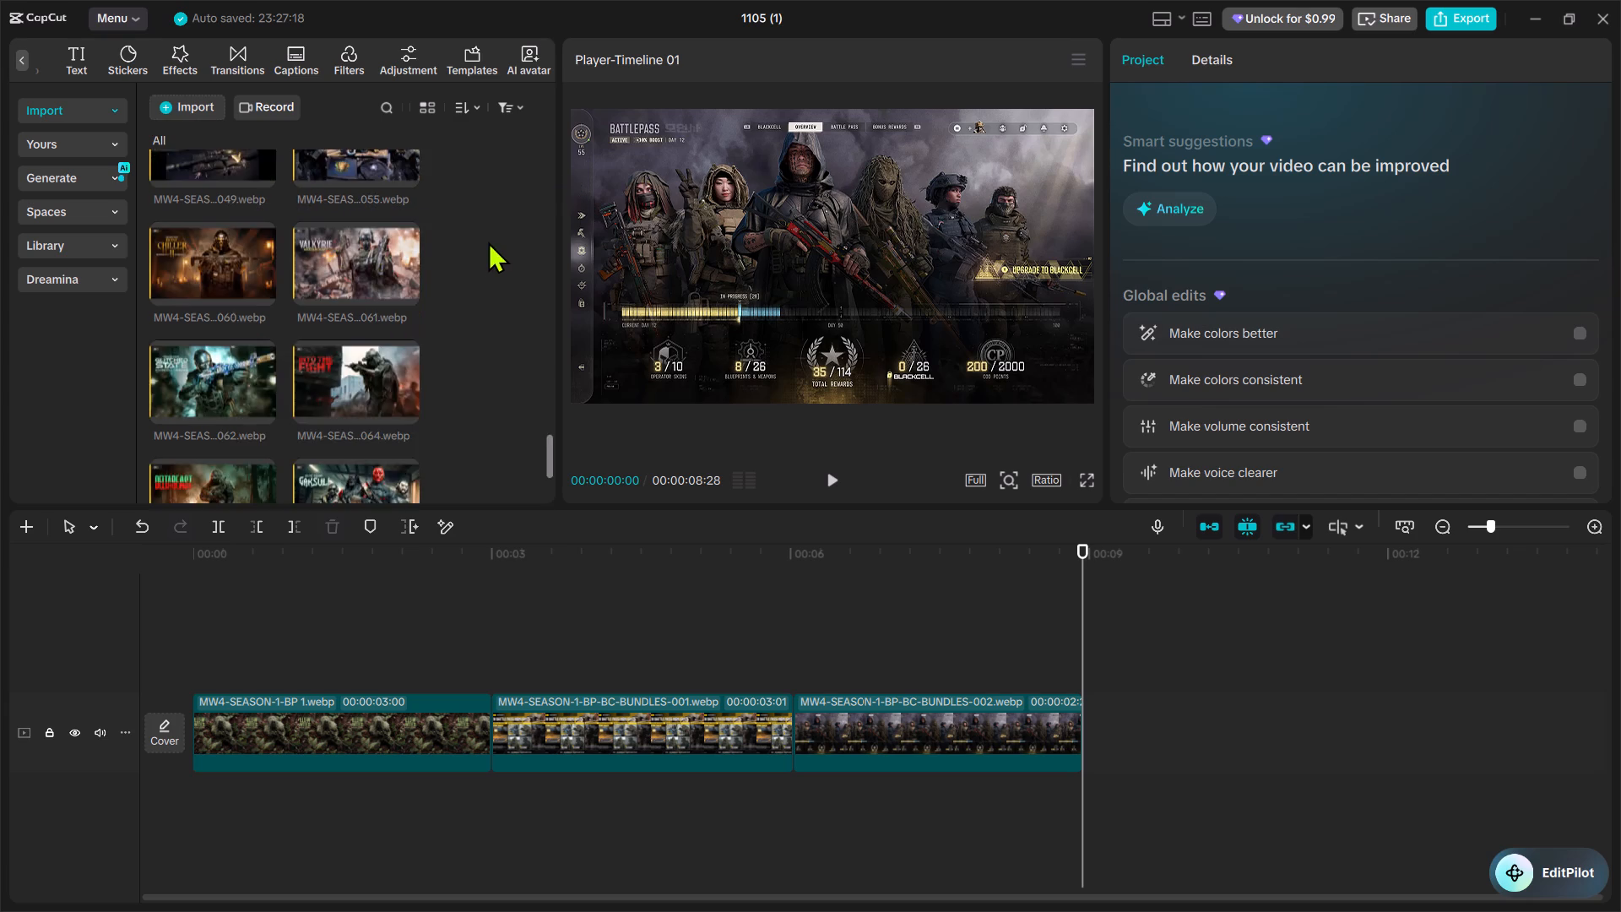
pyautogui.scroll(2, 488, 242)
pyautogui.scroll(-1, 489, 242)
pyautogui.scroll(20, 492, 242)
pyautogui.scroll(2, 492, 242)
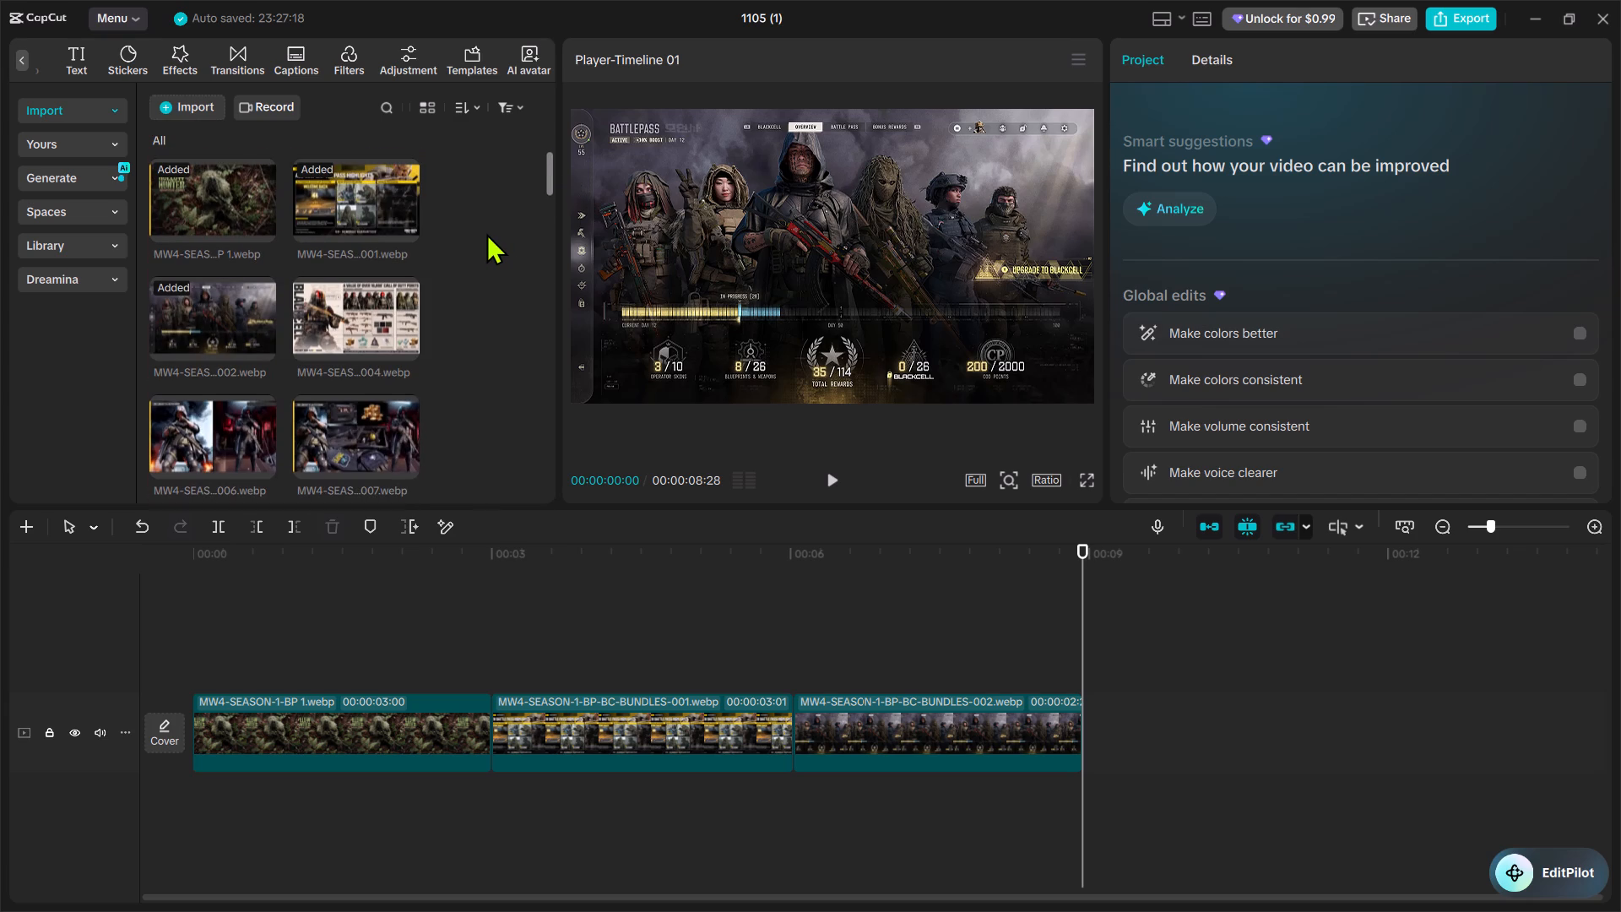
pyautogui.scroll(3, 486, 233)
pyautogui.scroll(-1, 486, 233)
pyautogui.scroll(4, 486, 233)
pyautogui.scroll(-1, 485, 225)
pyautogui.scroll(2, 484, 222)
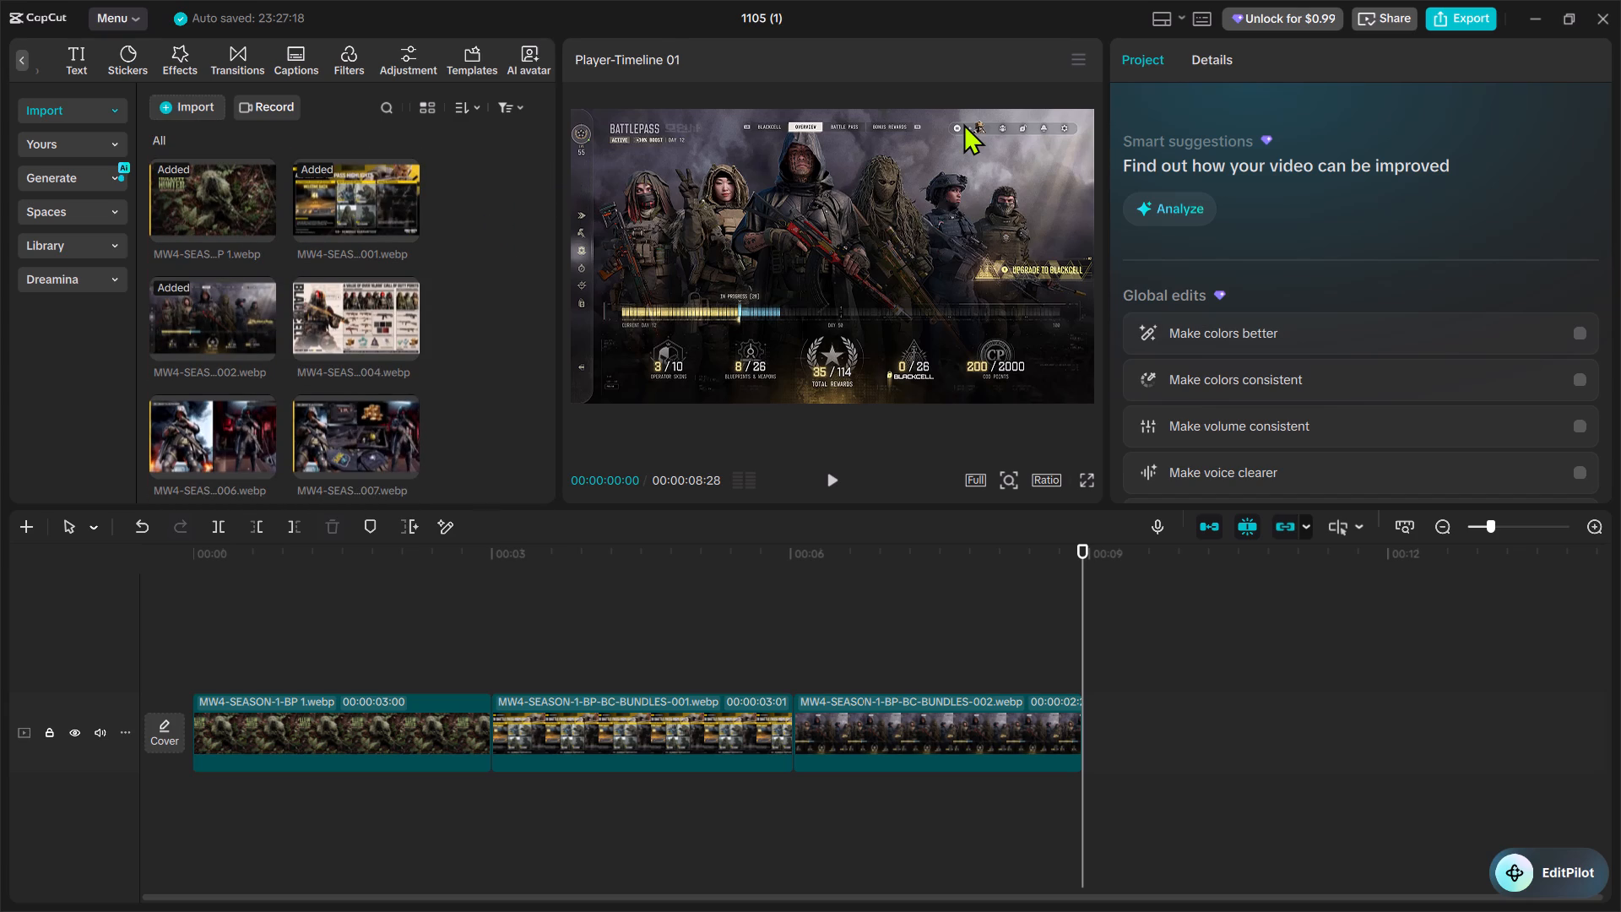
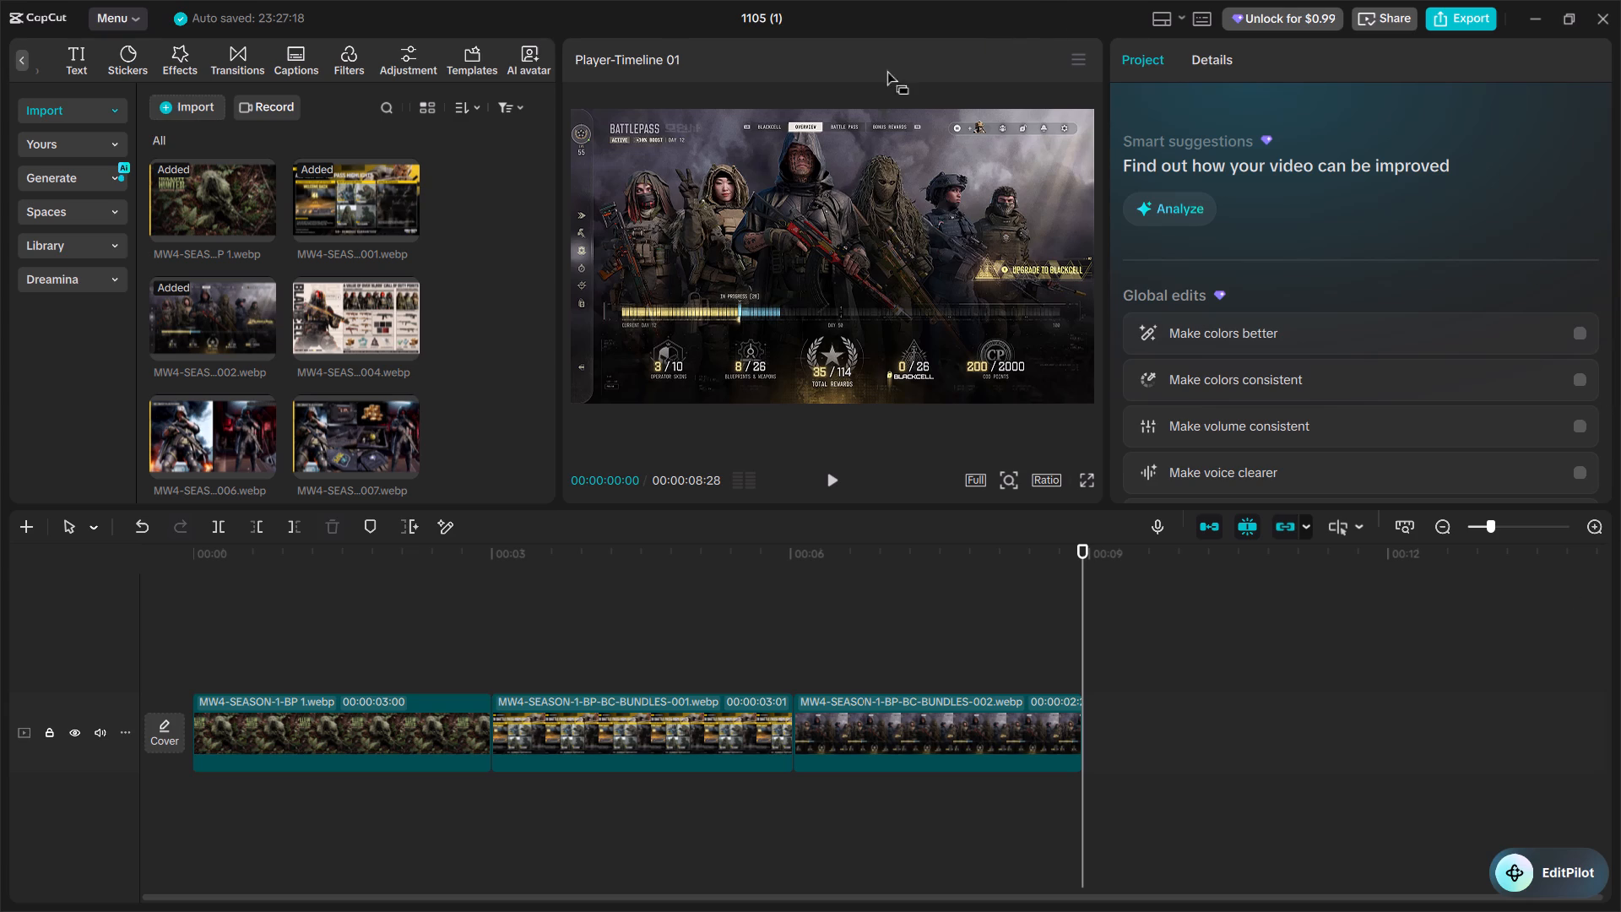
# Delete all three MW4 Season 1 image clips from Timeline 01, starting with the last one.
pyautogui.rightClick(925, 705)
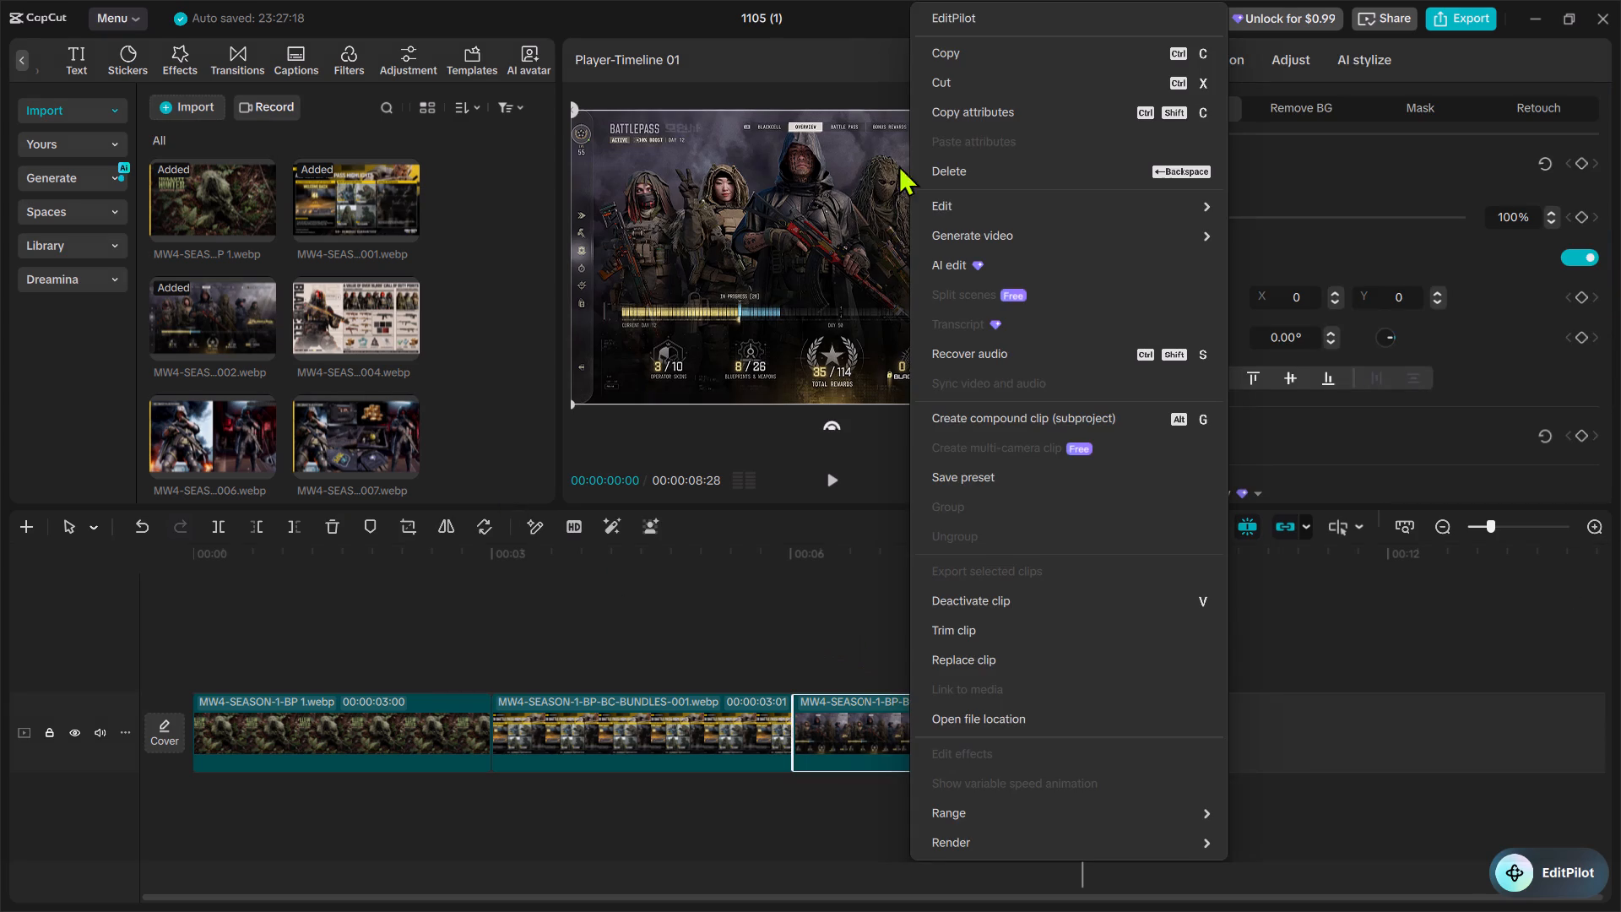
pyautogui.click(951, 158)
pyautogui.rightClick(634, 744)
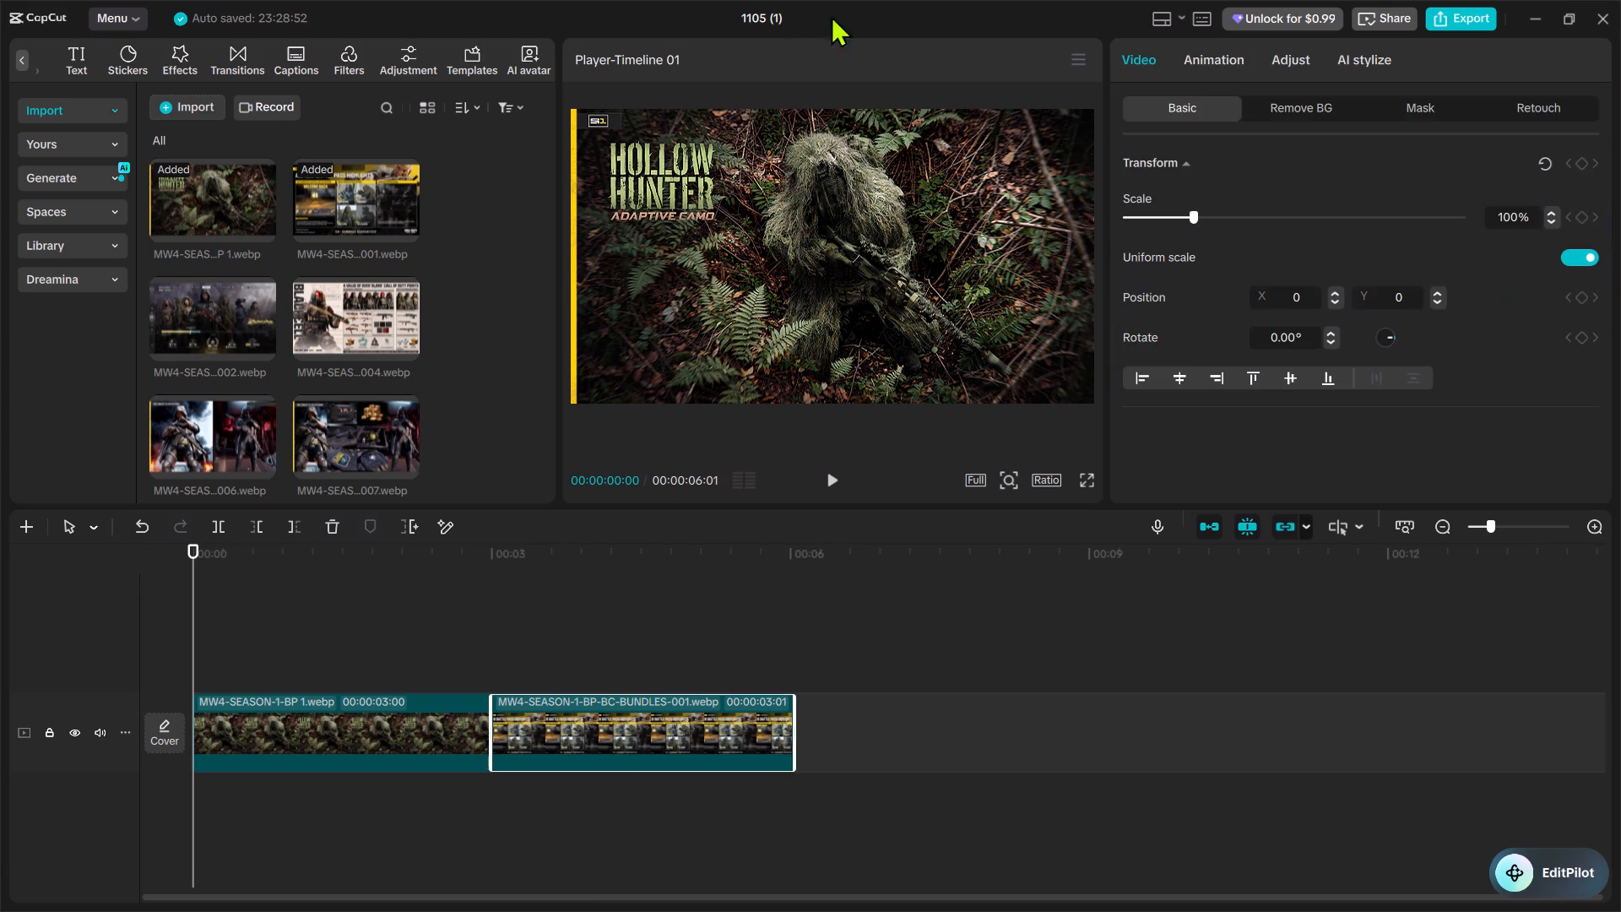
pyautogui.click(778, 164)
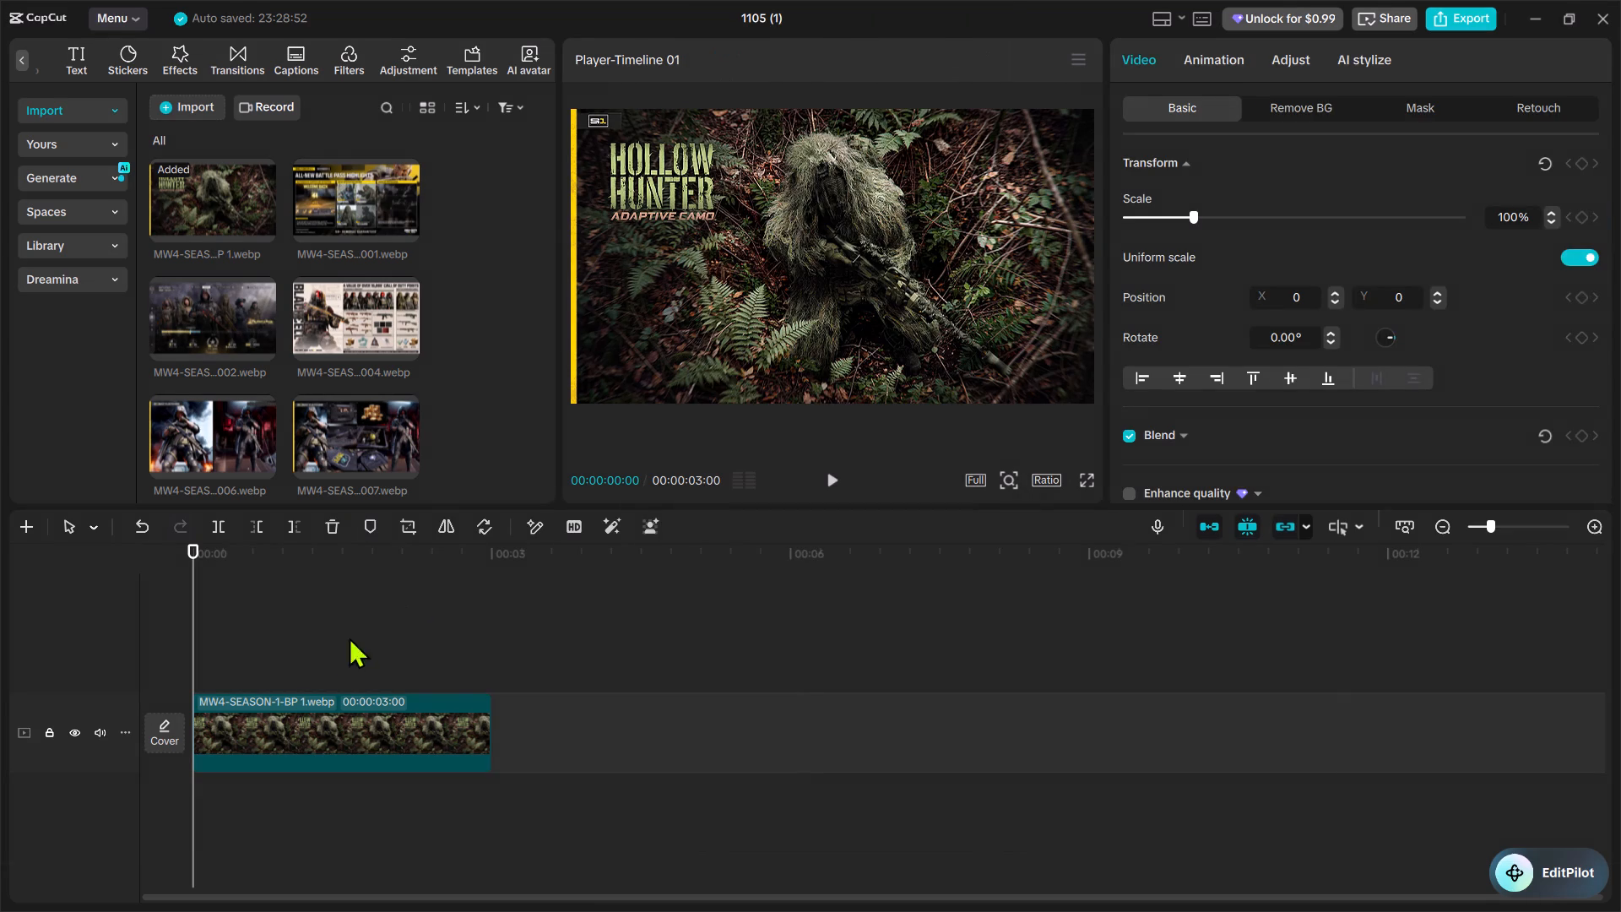
pyautogui.rightClick(345, 721)
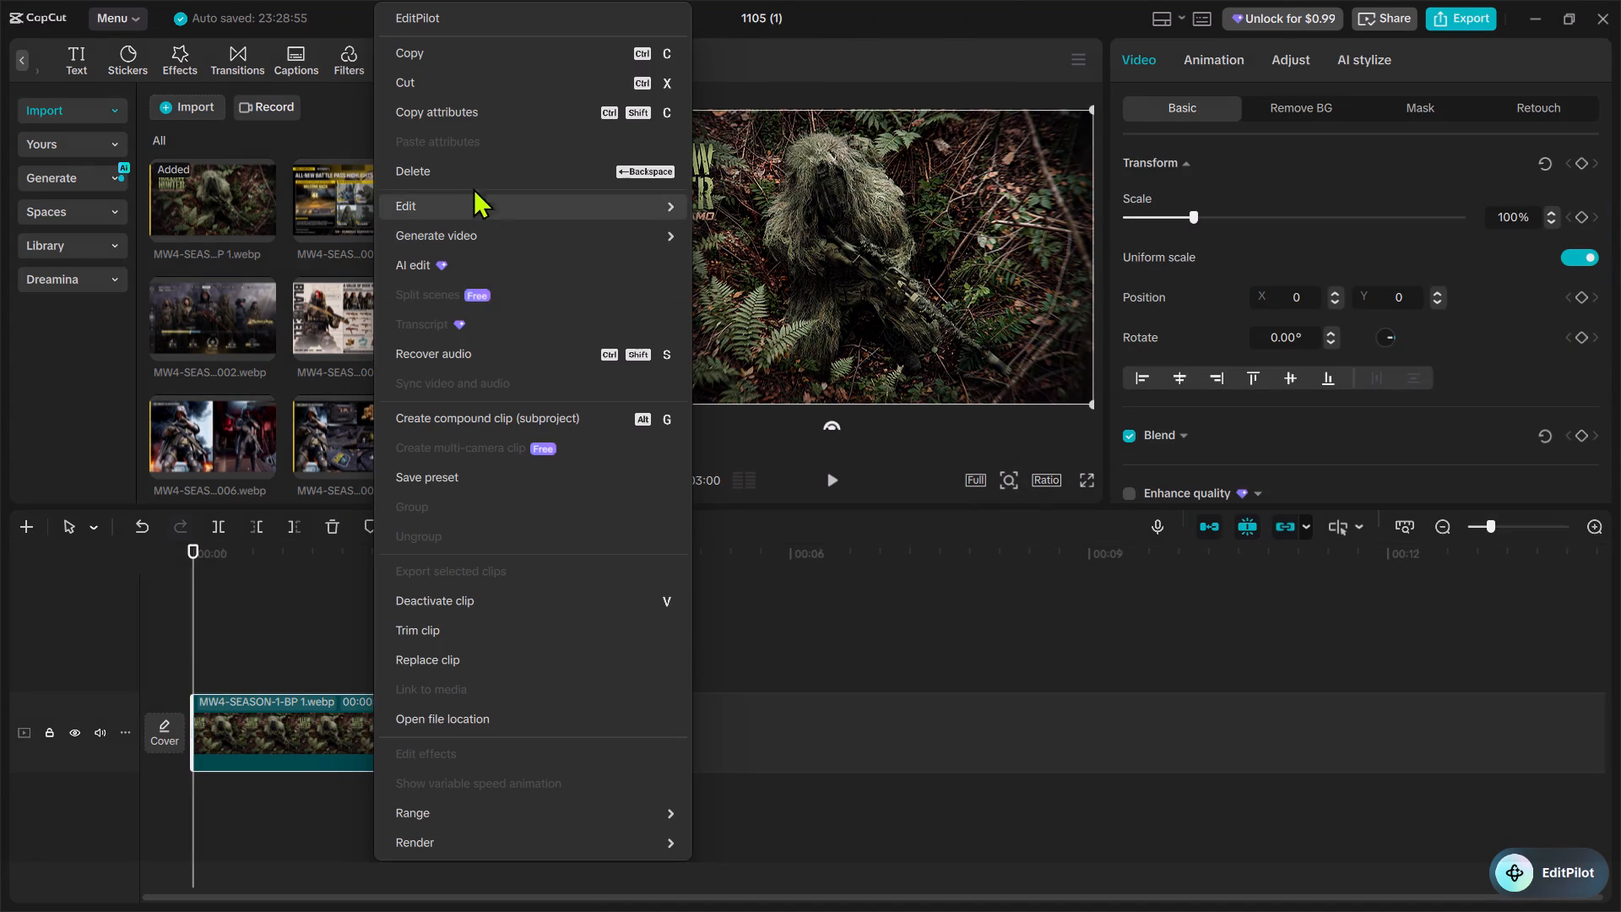
pyautogui.click(458, 177)
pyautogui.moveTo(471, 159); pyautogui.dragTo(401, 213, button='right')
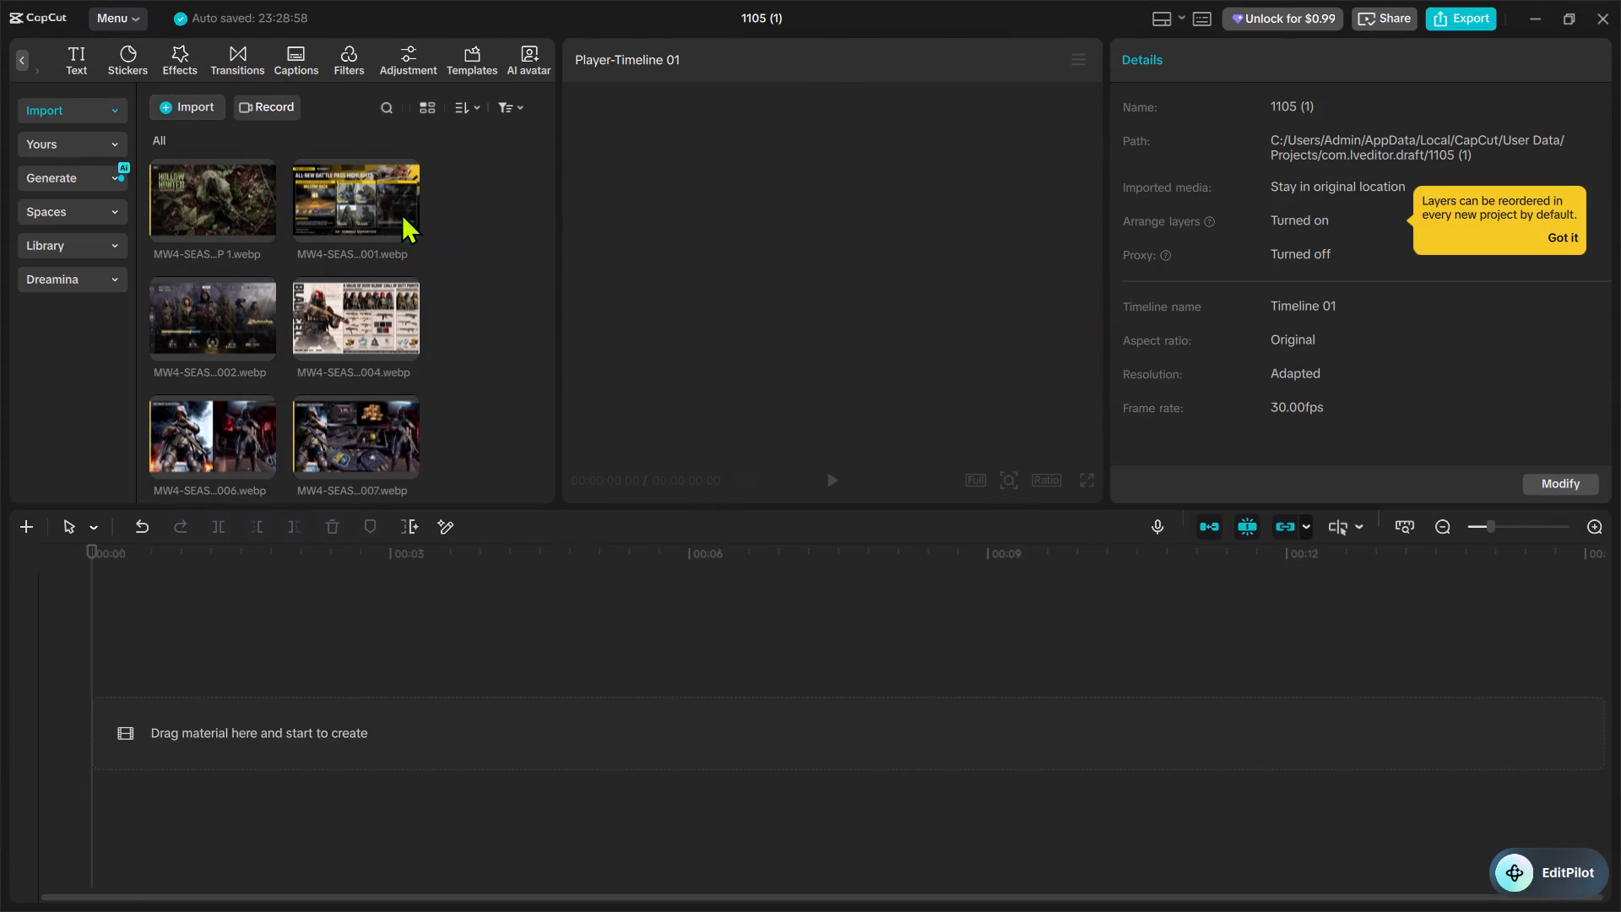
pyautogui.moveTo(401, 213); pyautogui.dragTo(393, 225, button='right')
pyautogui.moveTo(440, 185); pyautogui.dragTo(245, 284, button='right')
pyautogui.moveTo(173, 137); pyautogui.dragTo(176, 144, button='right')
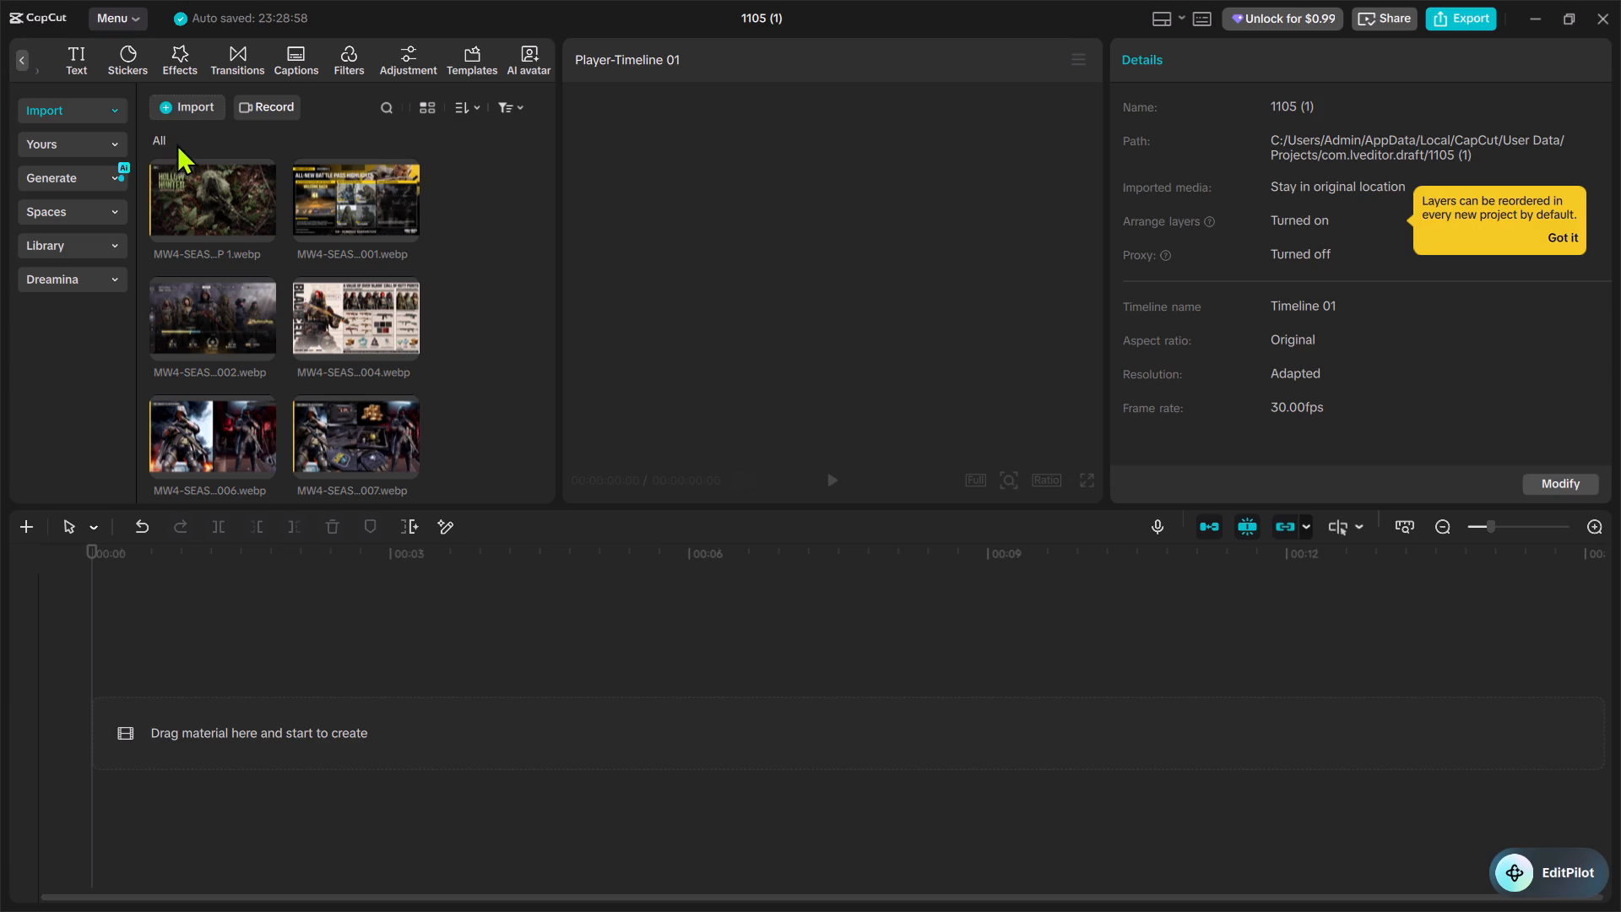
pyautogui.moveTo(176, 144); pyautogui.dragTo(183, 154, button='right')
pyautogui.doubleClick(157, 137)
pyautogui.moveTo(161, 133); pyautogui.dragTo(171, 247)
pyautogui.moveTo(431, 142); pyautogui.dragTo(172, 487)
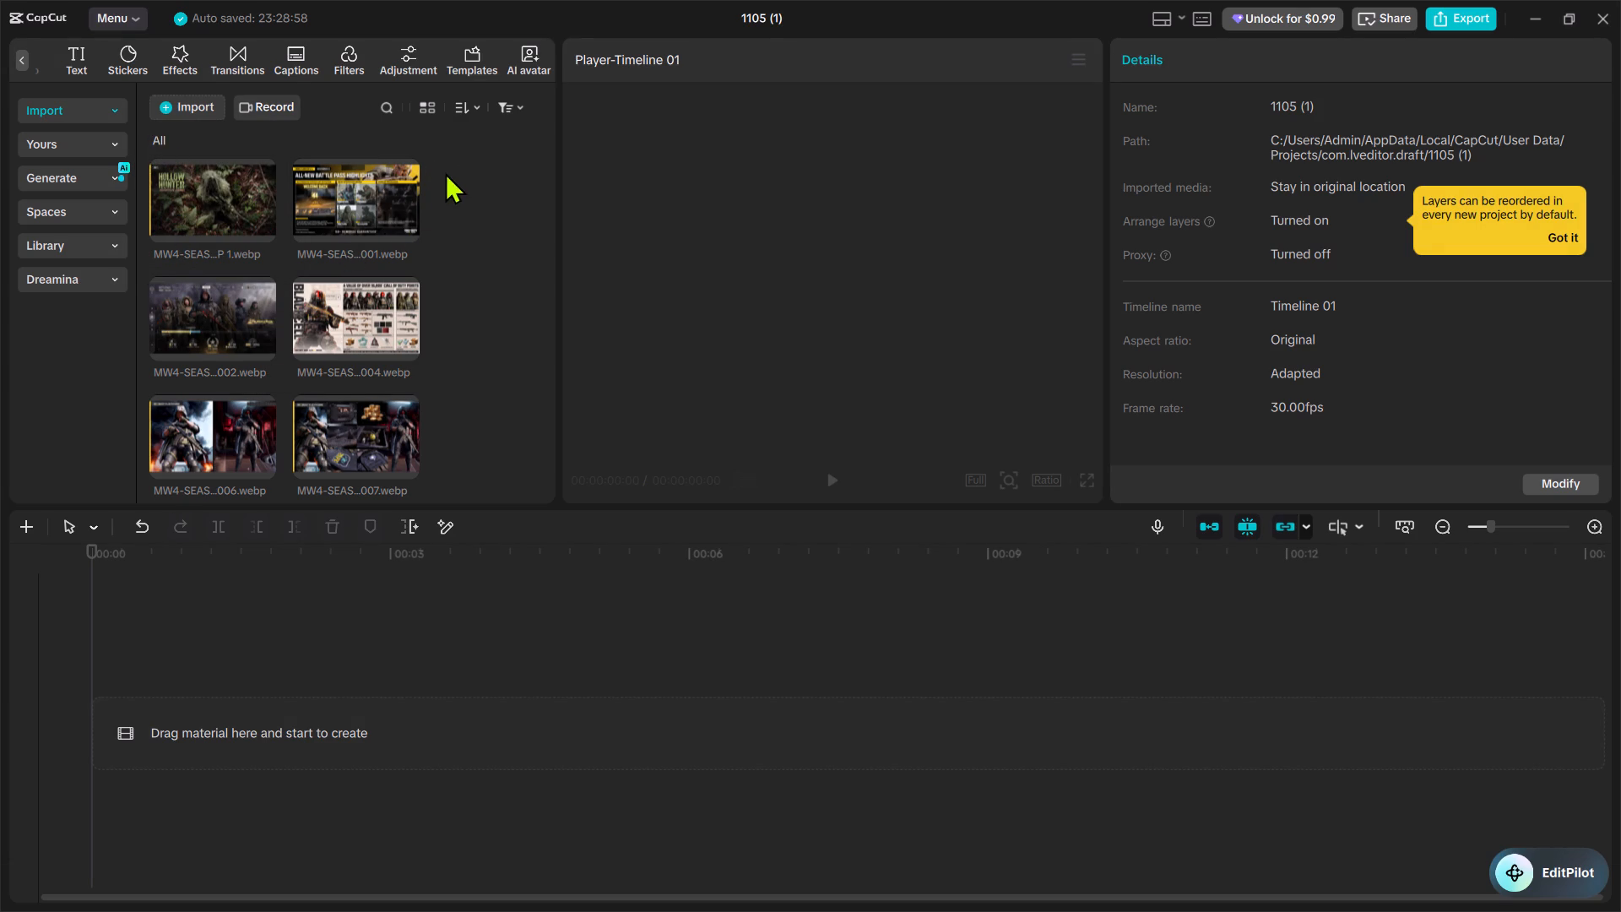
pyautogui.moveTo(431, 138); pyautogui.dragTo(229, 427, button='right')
# Browse the imported MW4 Season 1 images in the media library, past the weapon images and back to the first ones.
pyautogui.scroll(-1, 330, 246)
pyautogui.scroll(2, 330, 246)
pyautogui.scroll(-5, 330, 246)
pyautogui.scroll(1, 330, 246)
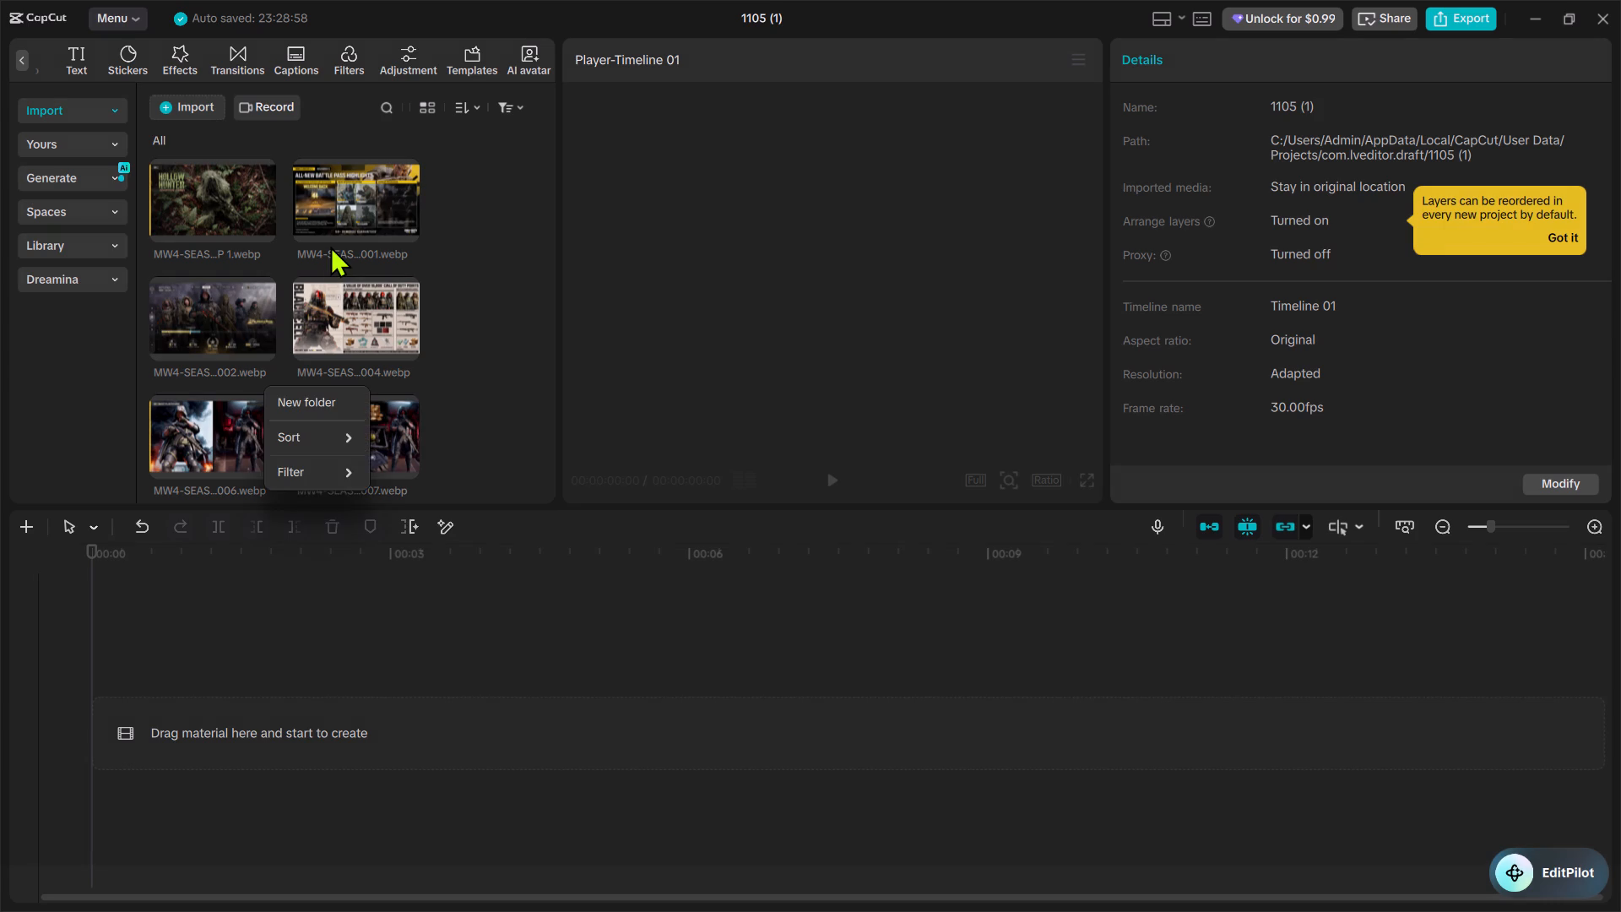
pyautogui.scroll(-1, 330, 246)
pyautogui.scroll(-2, 462, 321)
pyautogui.scroll(1, 464, 321)
pyautogui.scroll(-1, 464, 321)
pyautogui.scroll(1, 464, 321)
pyautogui.scroll(-3, 464, 321)
pyautogui.scroll(1, 455, 281)
pyautogui.scroll(-4, 458, 282)
pyautogui.scroll(2, 506, 301)
pyautogui.click(514, 302)
pyautogui.scroll(-3, 436, 242)
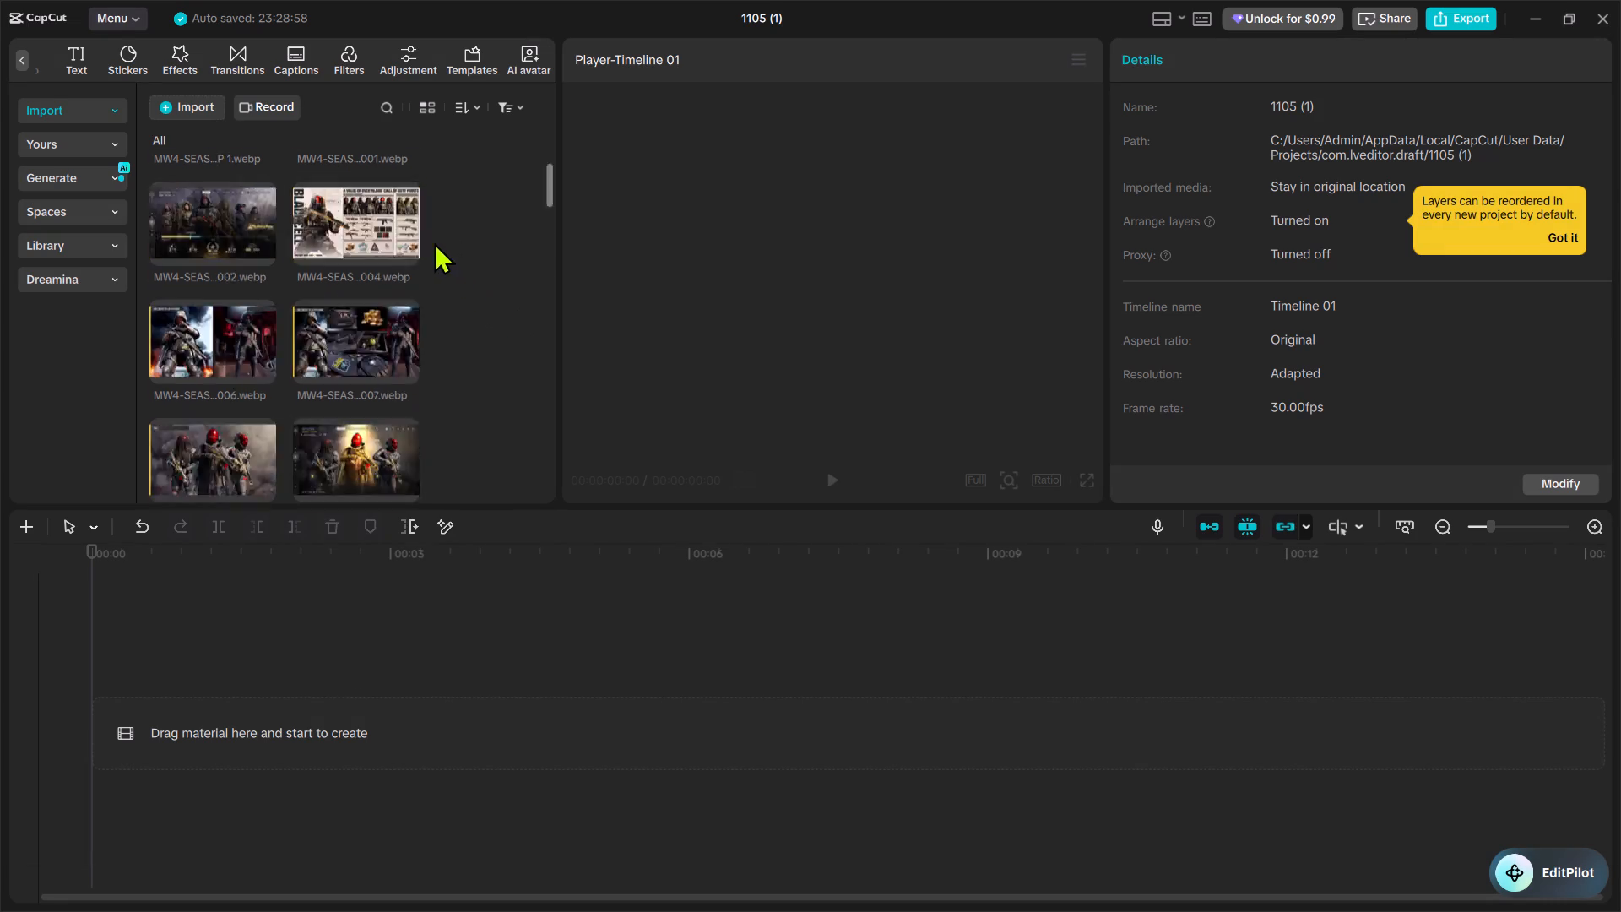
pyautogui.scroll(-11, 434, 242)
pyautogui.scroll(1, 438, 236)
pyautogui.scroll(-1, 438, 236)
pyautogui.moveTo(458, 189); pyautogui.dragTo(348, 421, button='right')
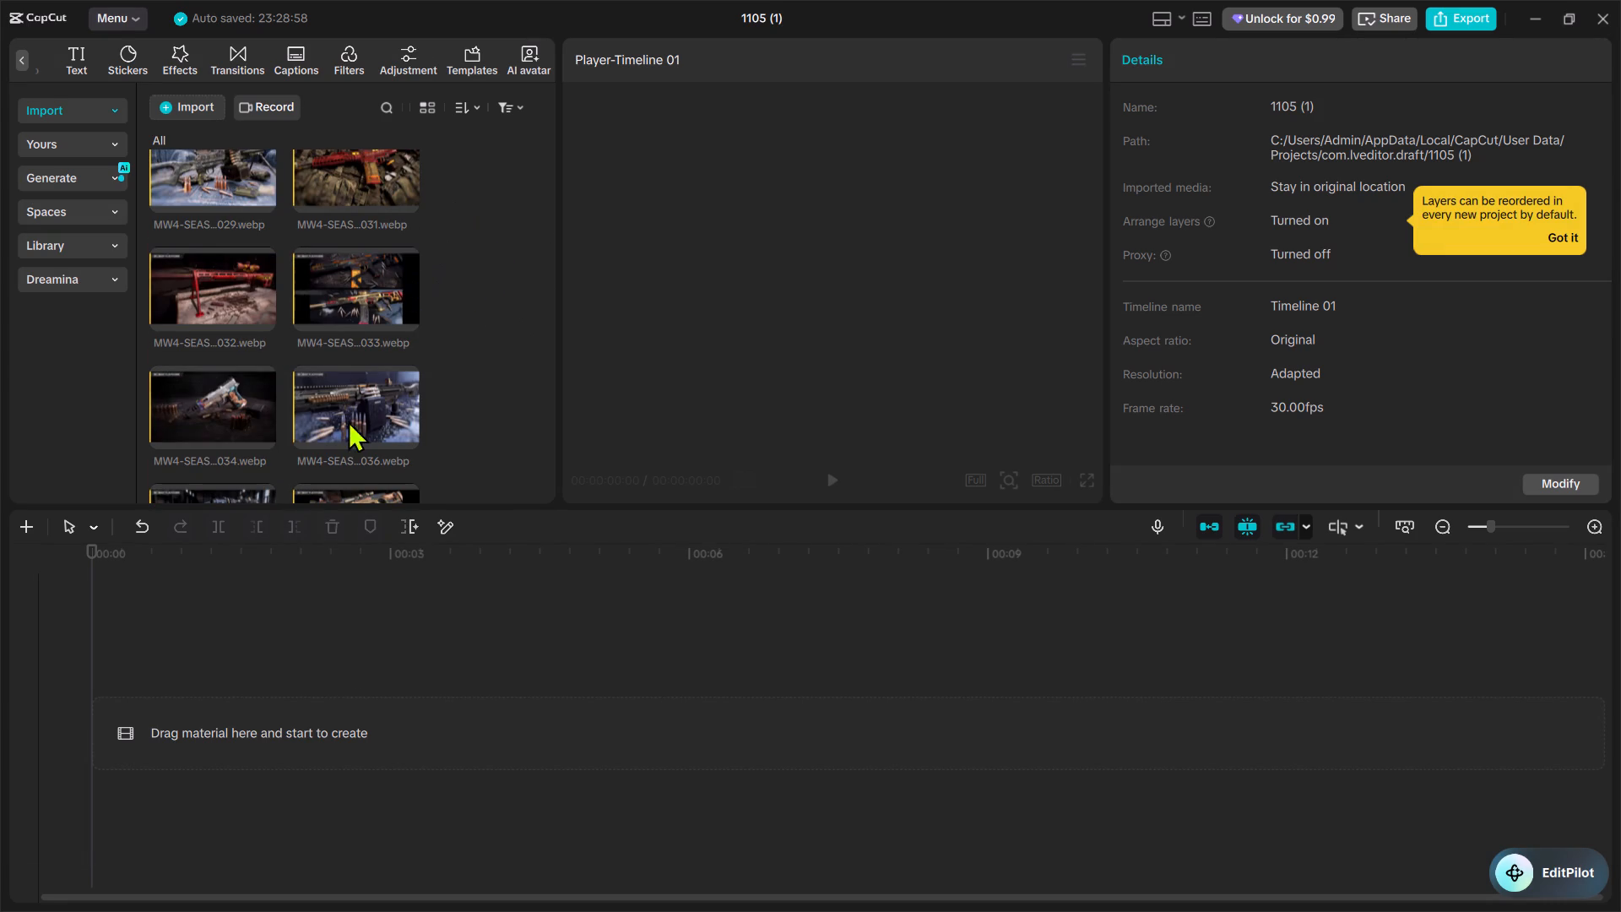
pyautogui.moveTo(348, 421); pyautogui.dragTo(348, 419, button='right')
pyautogui.scroll(1, 464, 151)
pyautogui.scroll(-1, 464, 151)
pyautogui.scroll(13, 464, 151)
pyautogui.click(523, 315)
pyautogui.scroll(2, 491, 261)
pyautogui.scroll(-1, 491, 259)
pyautogui.scroll(20, 501, 261)
pyautogui.scroll(5, 501, 261)
pyautogui.scroll(-1, 502, 258)
pyautogui.scroll(4, 496, 244)
pyautogui.scroll(-1, 499, 246)
pyautogui.scroll(7, 499, 246)
pyautogui.scroll(-1, 502, 257)
pyautogui.scroll(1, 502, 256)
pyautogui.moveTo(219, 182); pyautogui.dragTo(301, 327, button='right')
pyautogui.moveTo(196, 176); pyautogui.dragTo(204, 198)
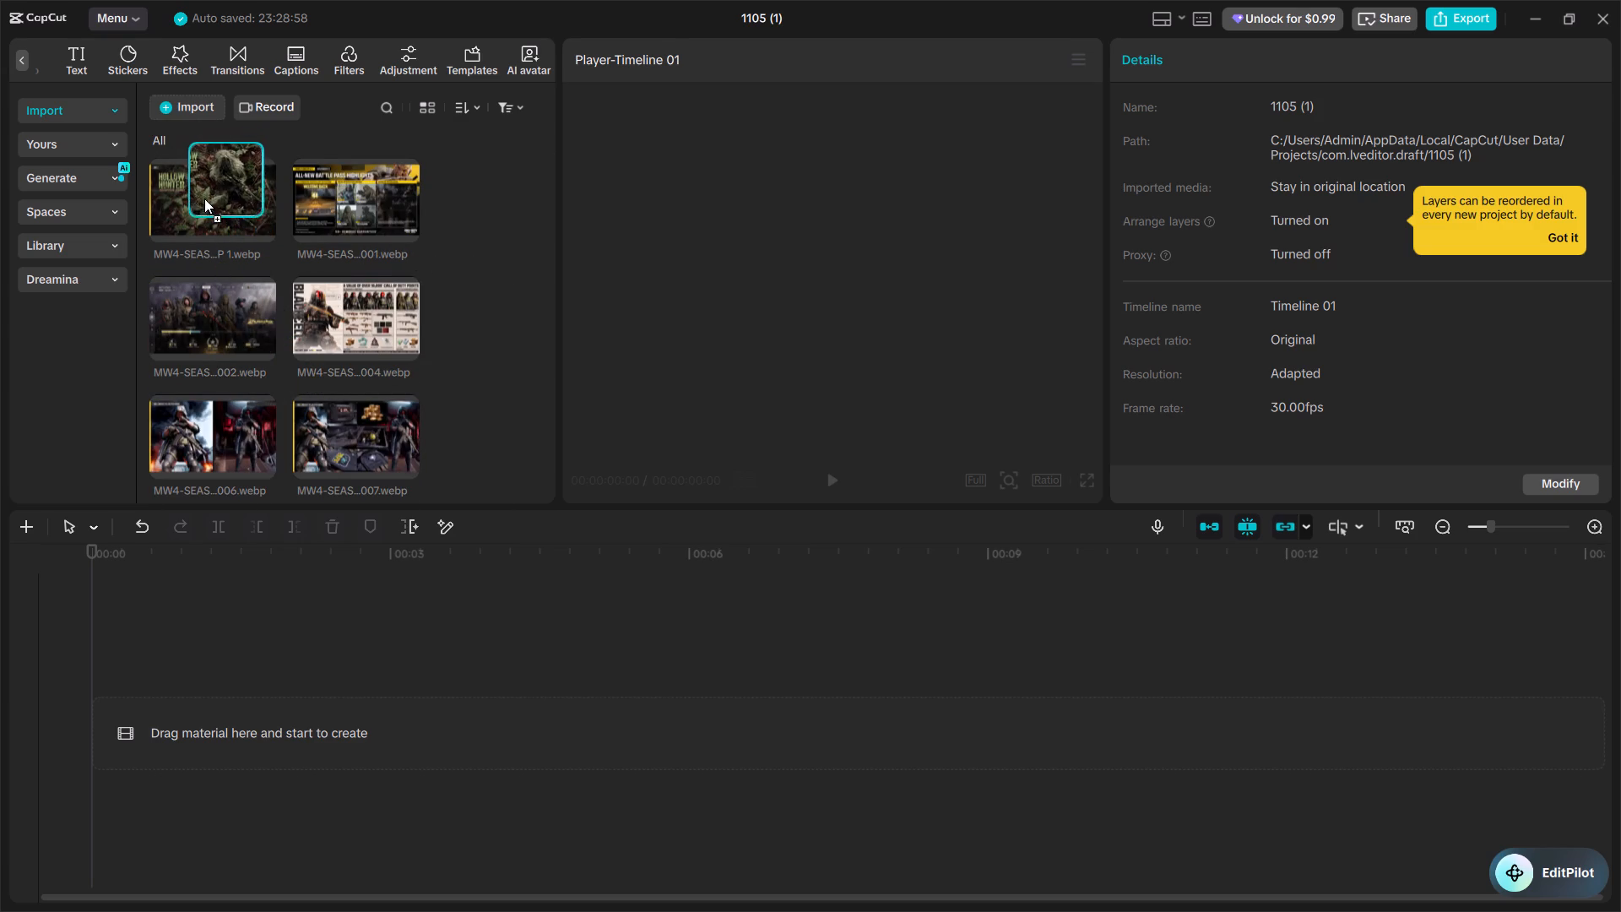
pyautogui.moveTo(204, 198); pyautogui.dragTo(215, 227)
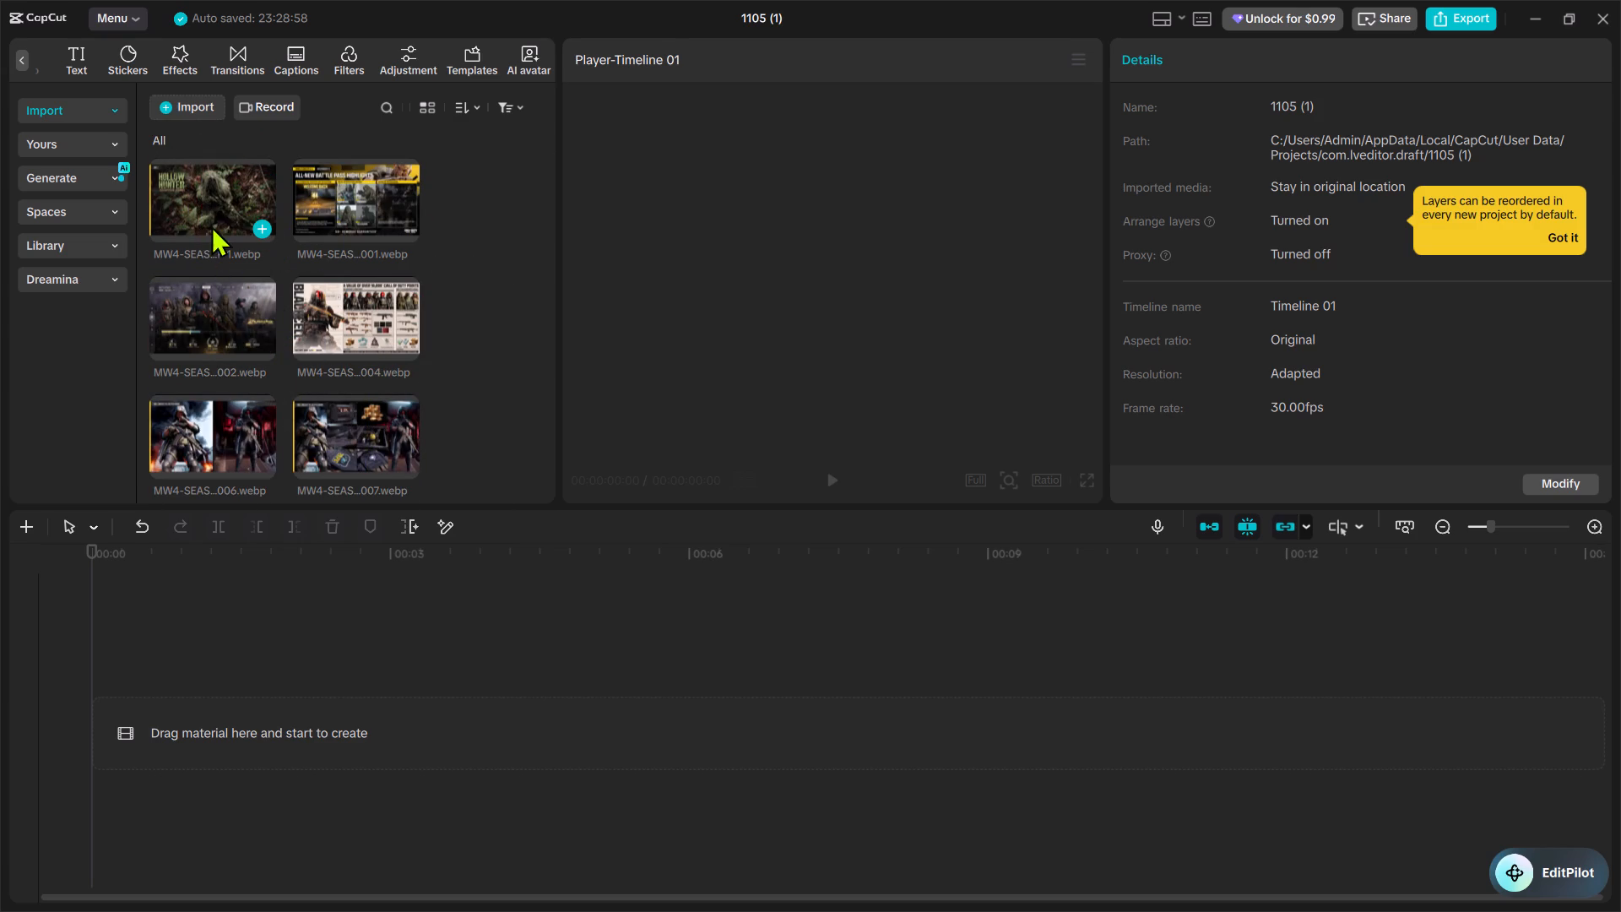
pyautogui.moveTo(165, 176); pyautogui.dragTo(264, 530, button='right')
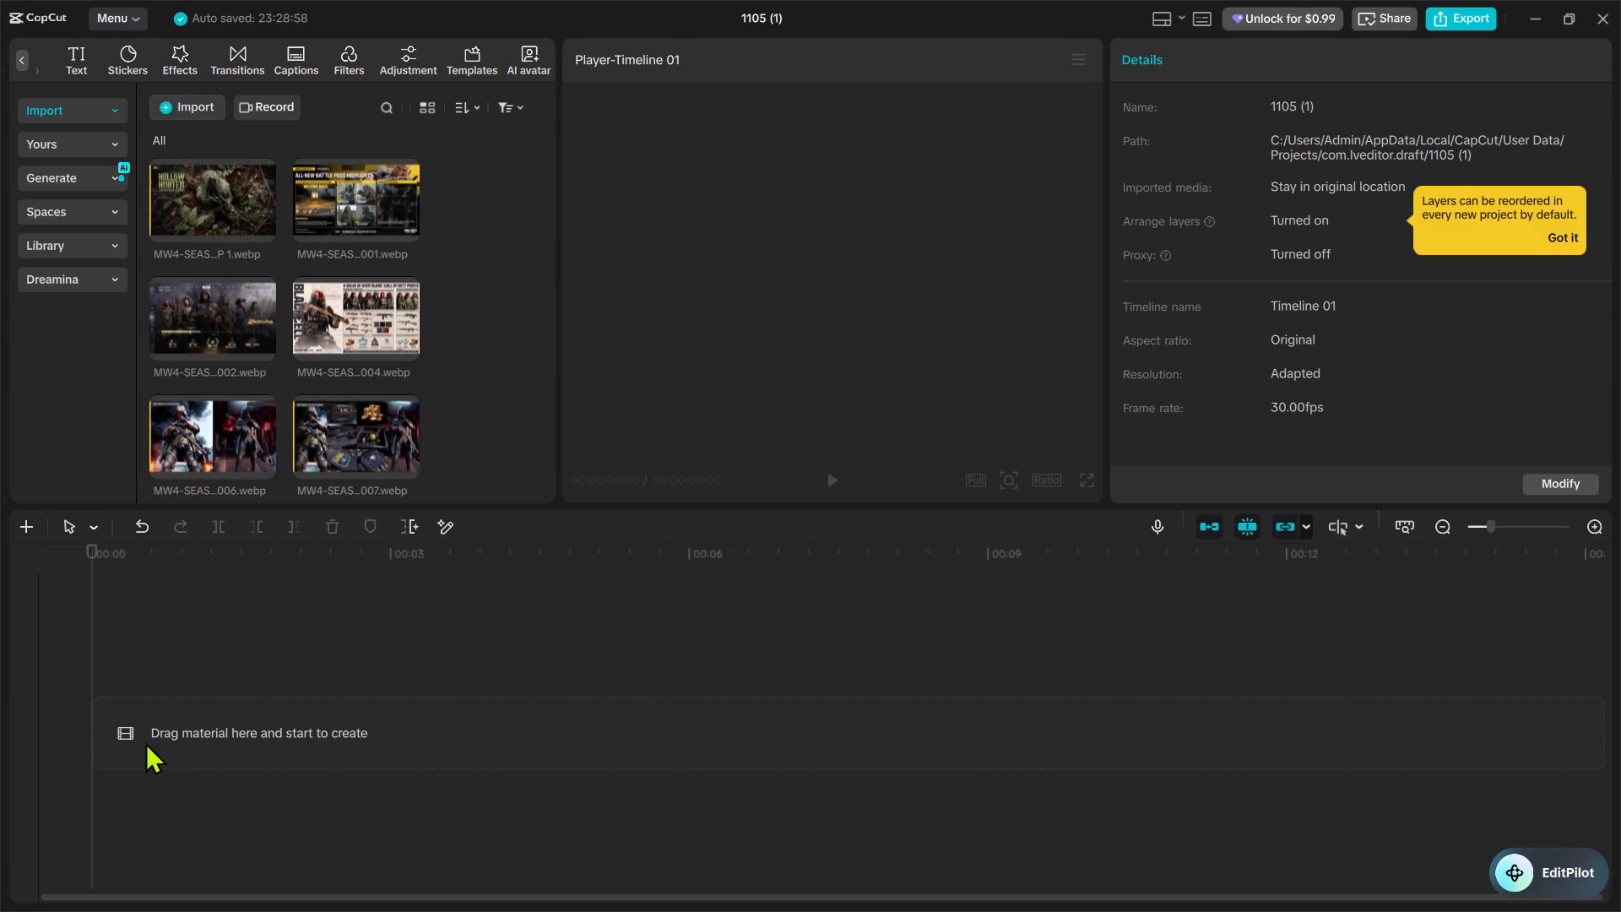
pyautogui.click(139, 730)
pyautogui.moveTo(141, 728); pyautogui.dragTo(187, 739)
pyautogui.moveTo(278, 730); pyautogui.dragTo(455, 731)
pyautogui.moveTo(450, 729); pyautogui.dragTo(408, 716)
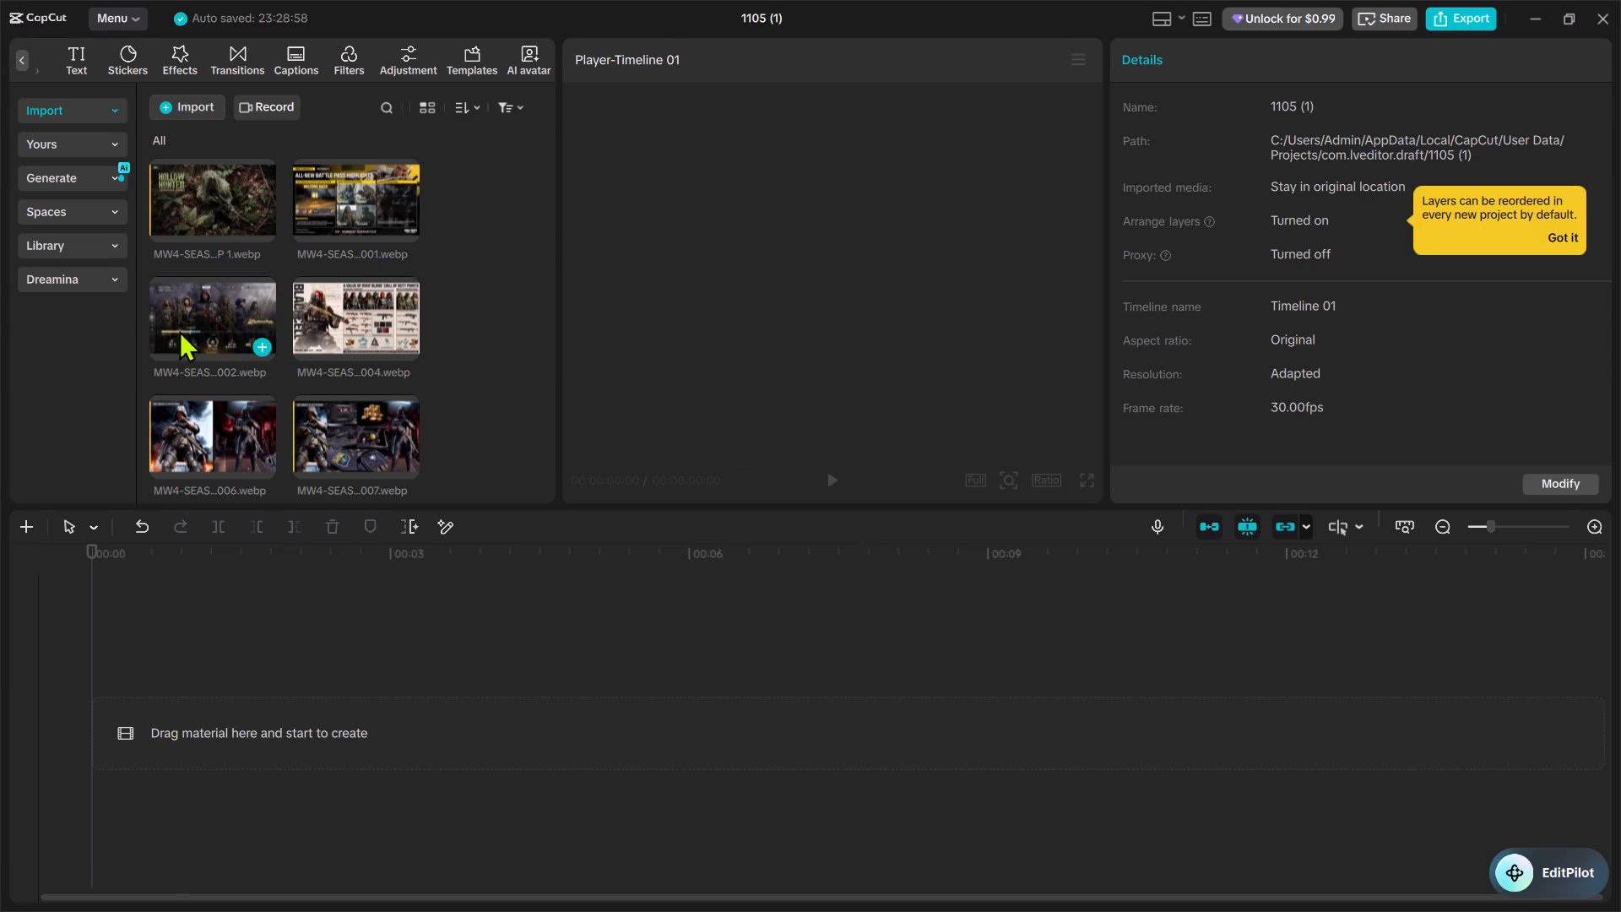
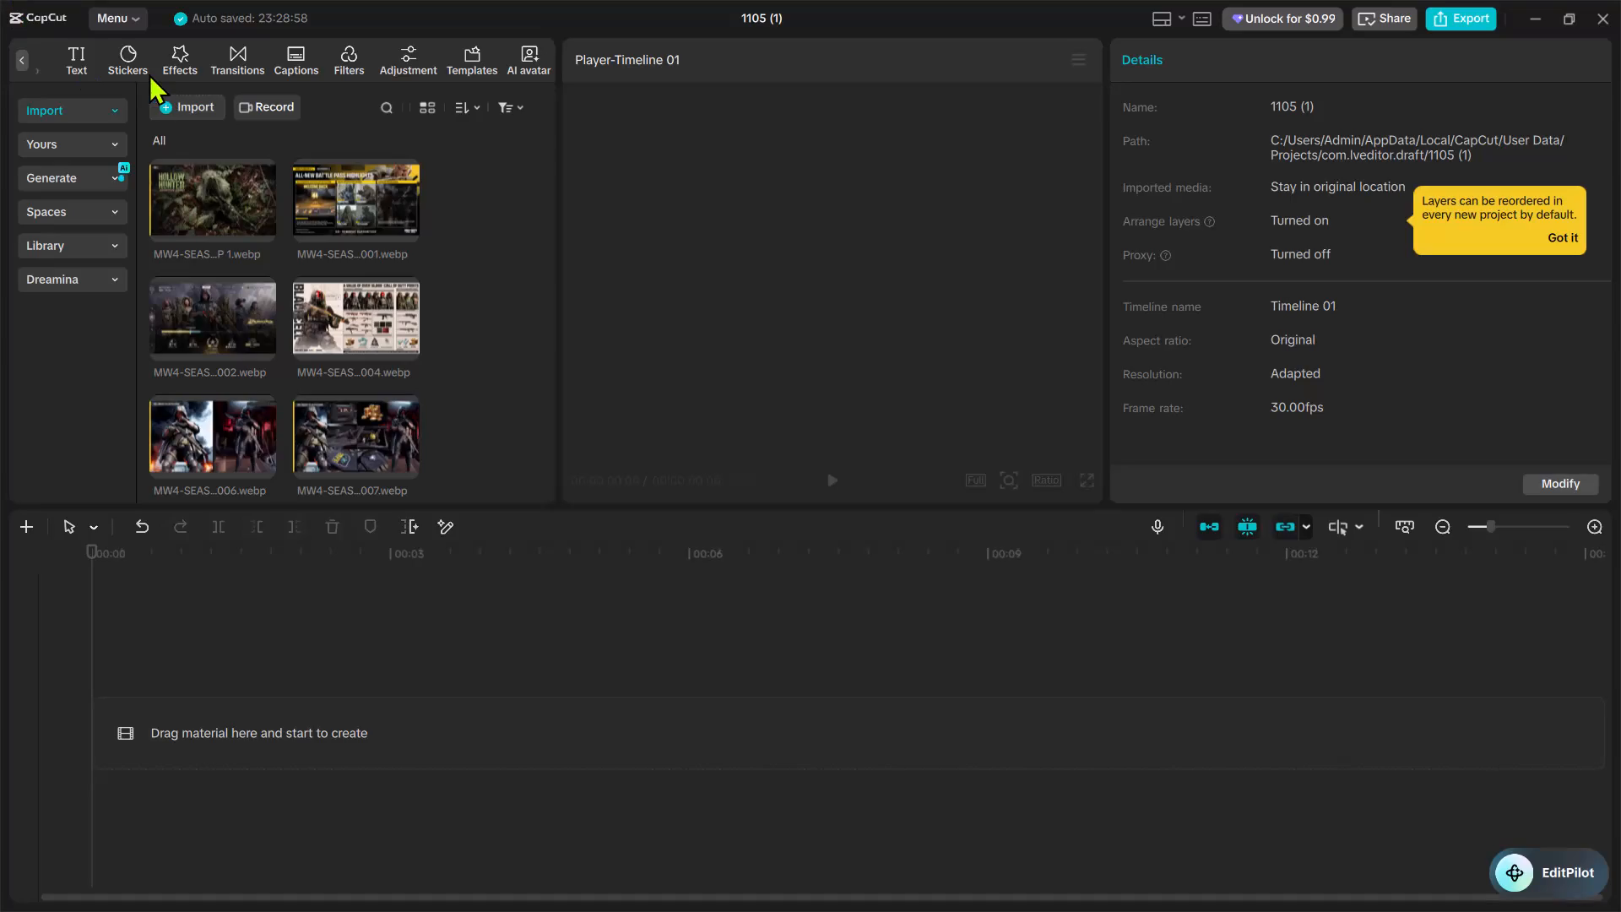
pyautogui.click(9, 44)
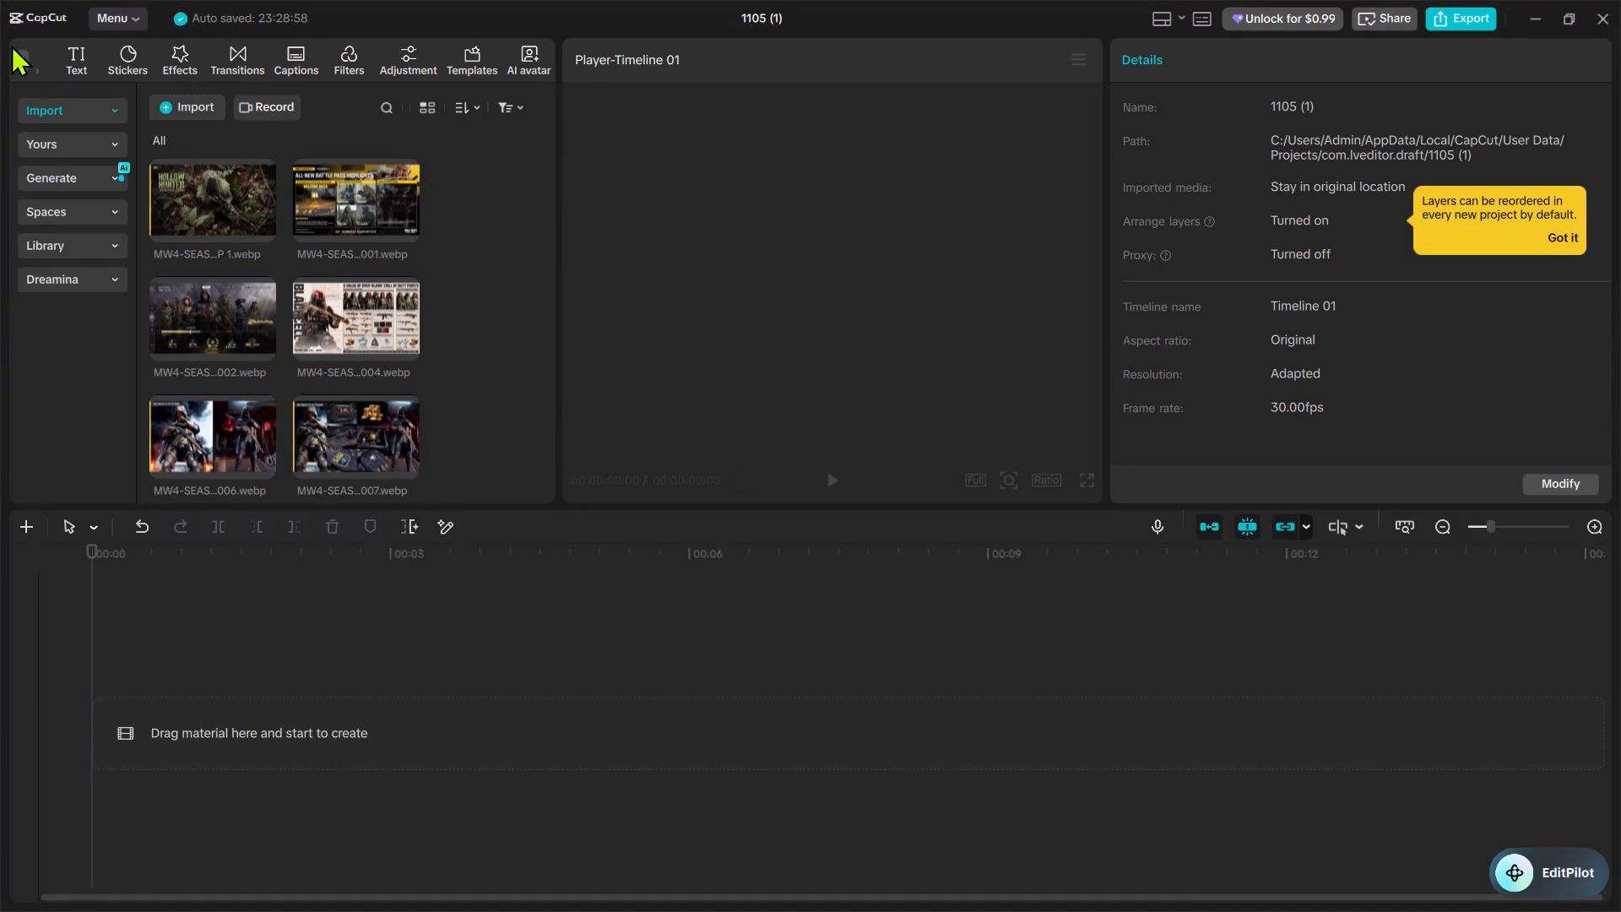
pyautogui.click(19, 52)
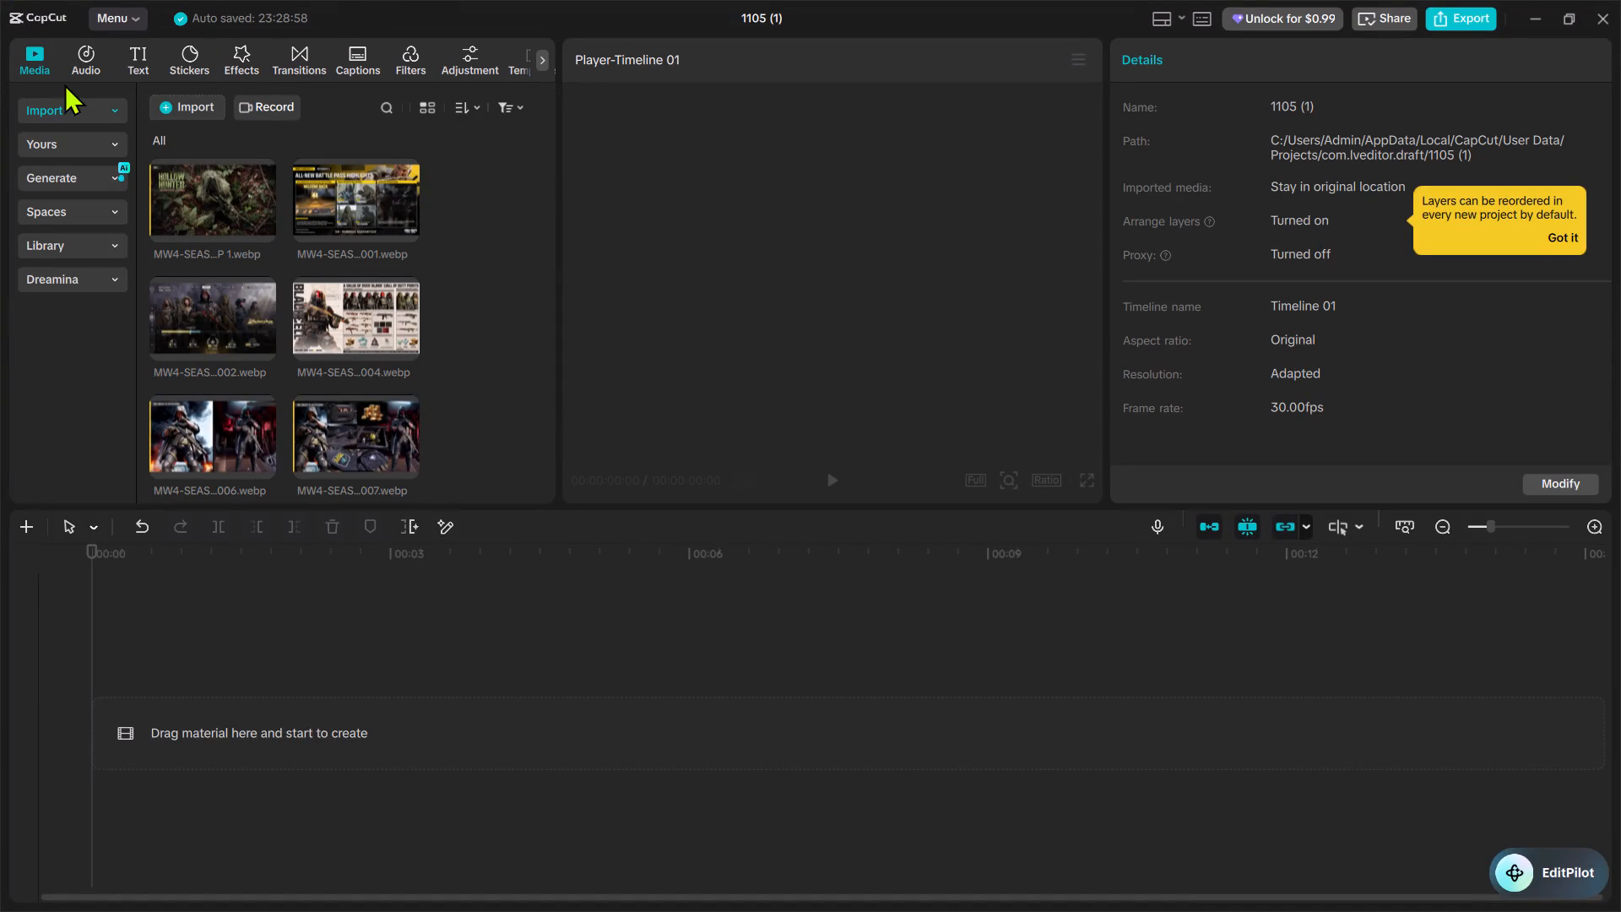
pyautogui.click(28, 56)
# Set the default image duration to 3 s in the editing settings.
pyautogui.click(130, 17)
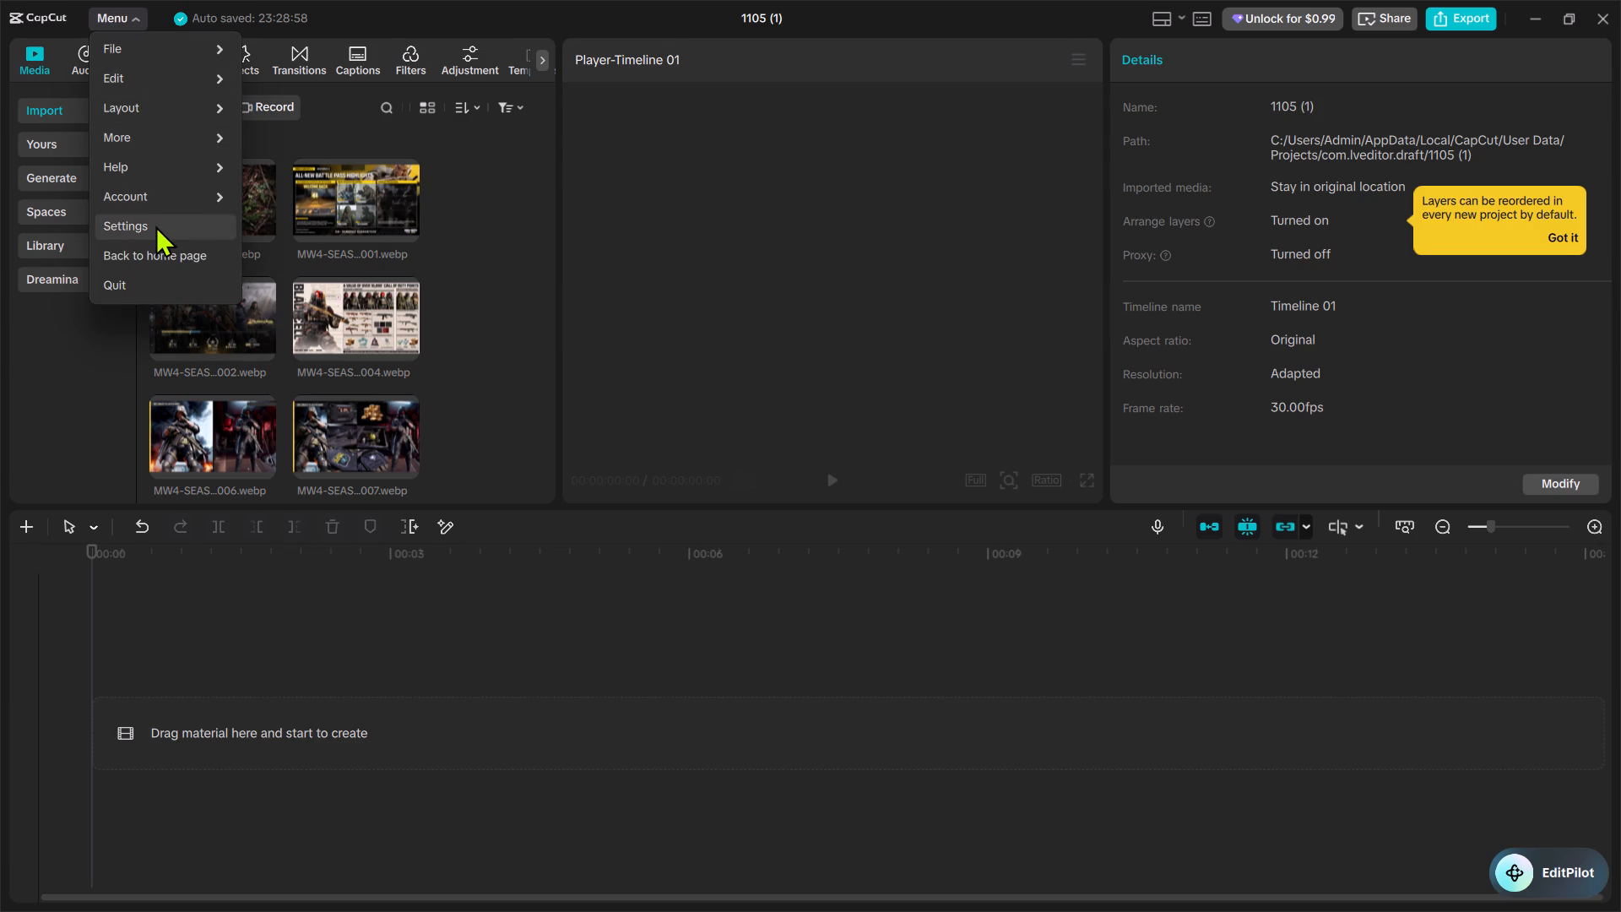
pyautogui.click(155, 225)
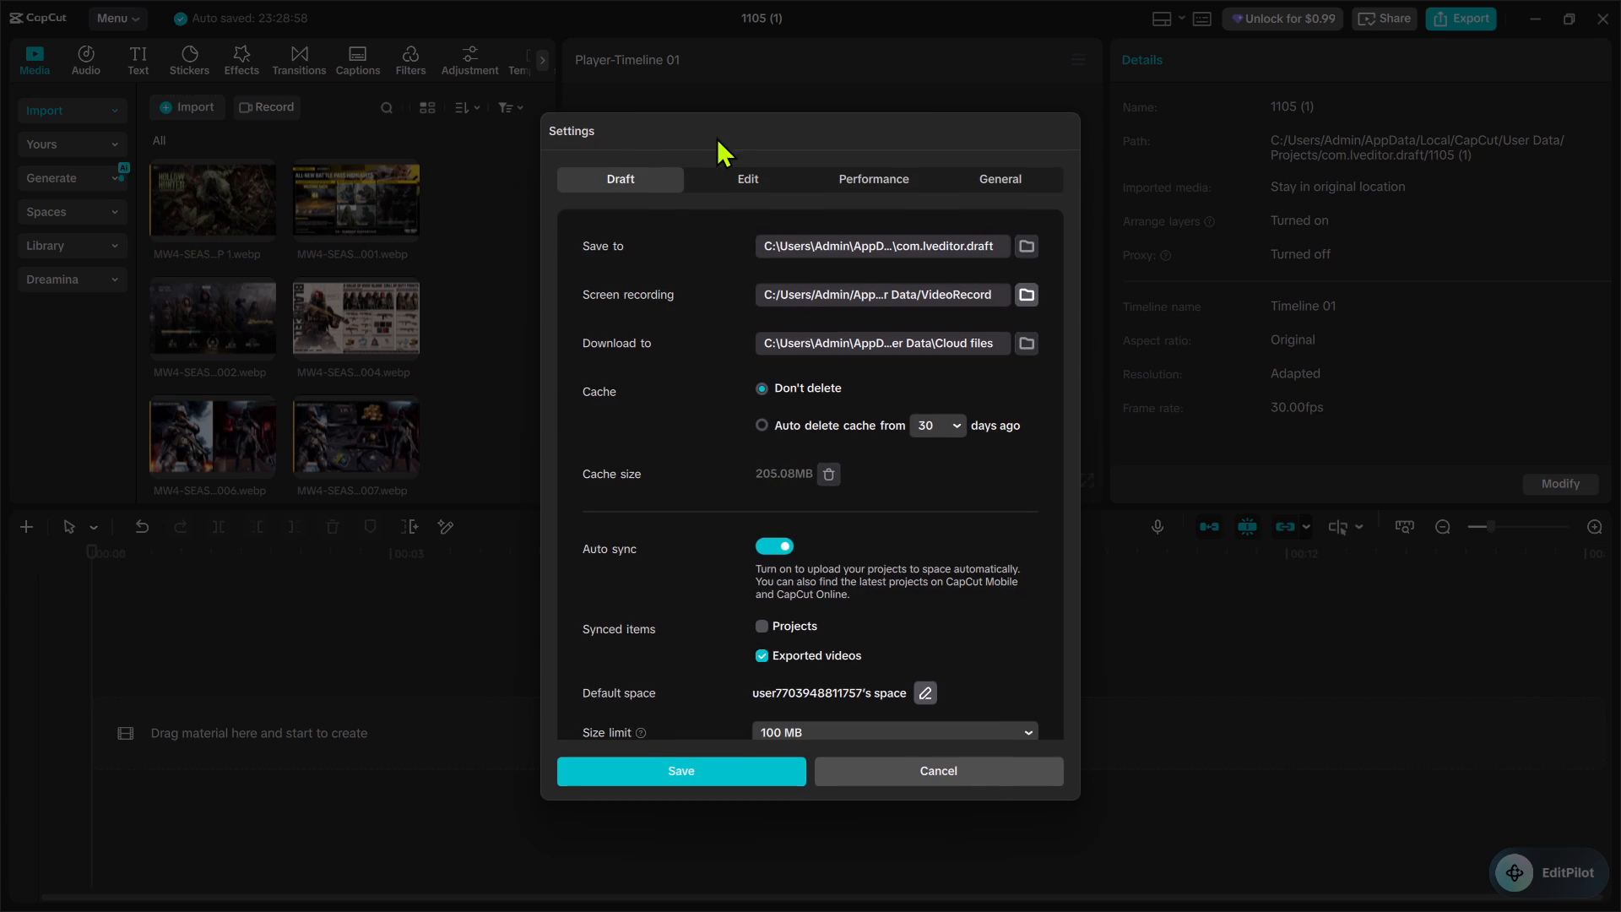
pyautogui.click(742, 177)
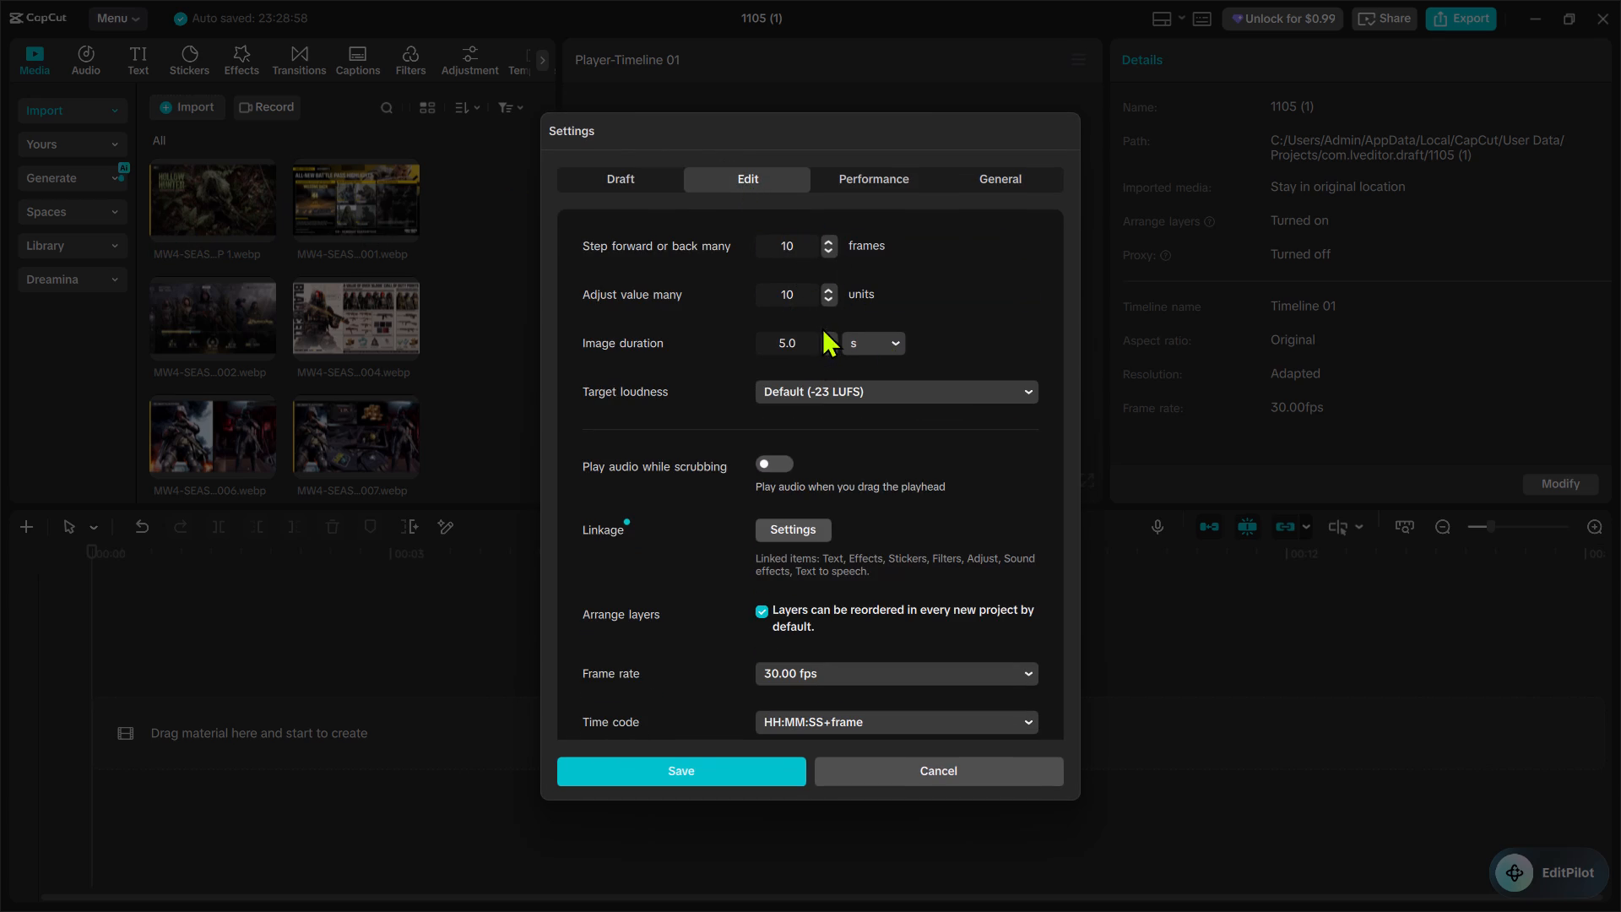
pyautogui.doubleClick(822, 327)
pyautogui.click(791, 339)
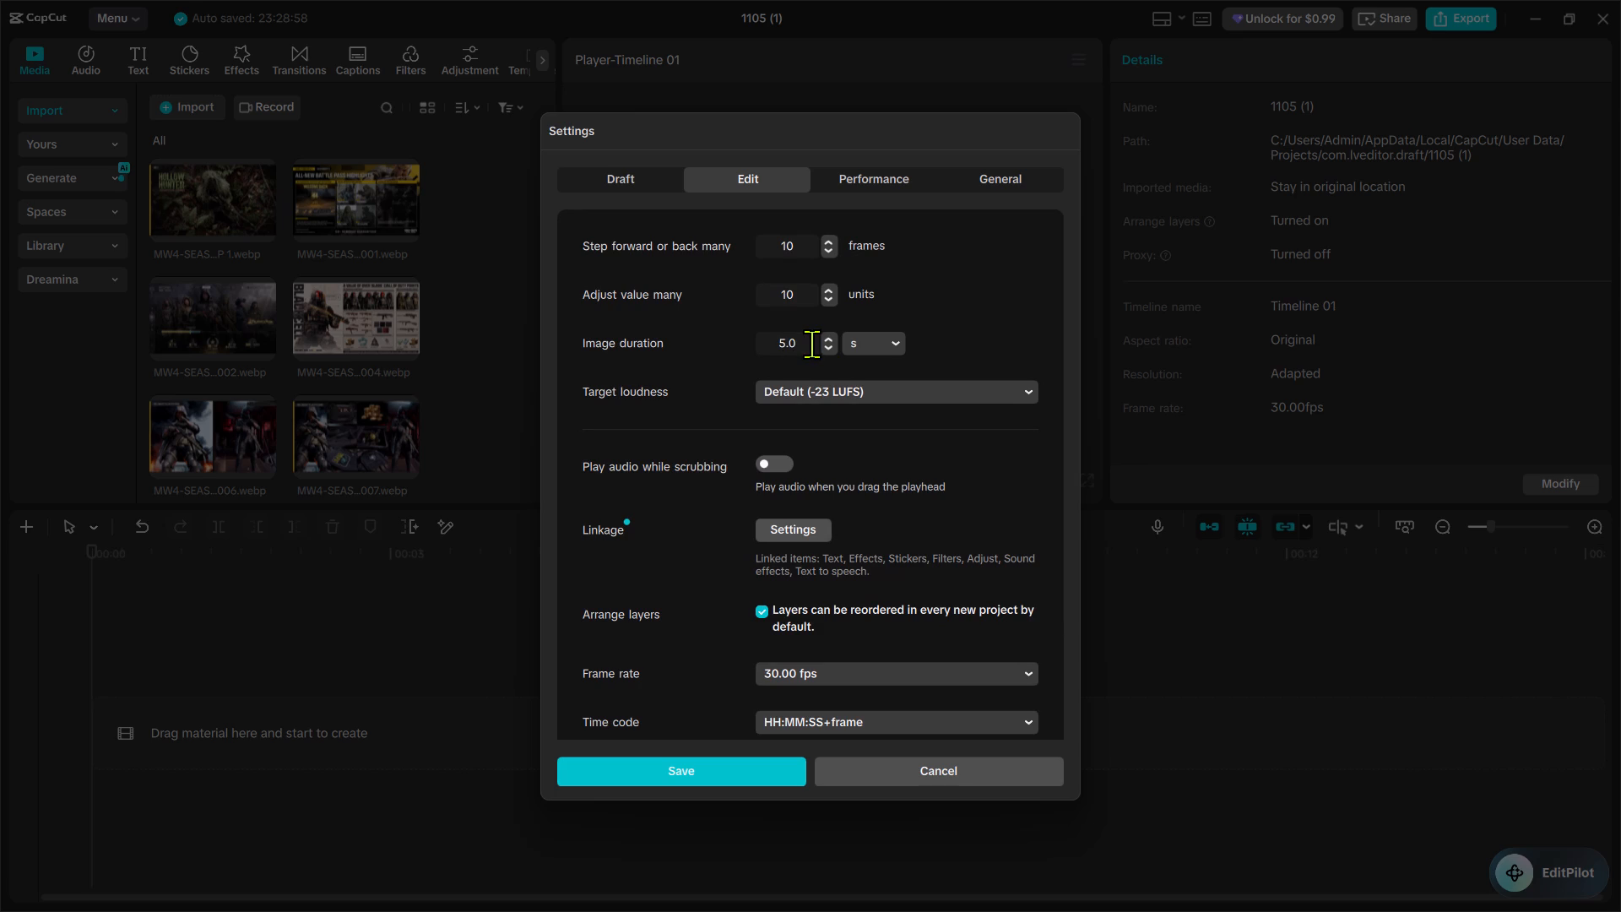
pyautogui.click(811, 344)
pyautogui.press('BackSpace')
pyautogui.press('BackSpace')
pyautogui.press('BackSpace')
pyautogui.press('3')
# Review the remaining editing settings, then the general language, performance and draft settings.
pyautogui.scroll(-2, 933, 394)
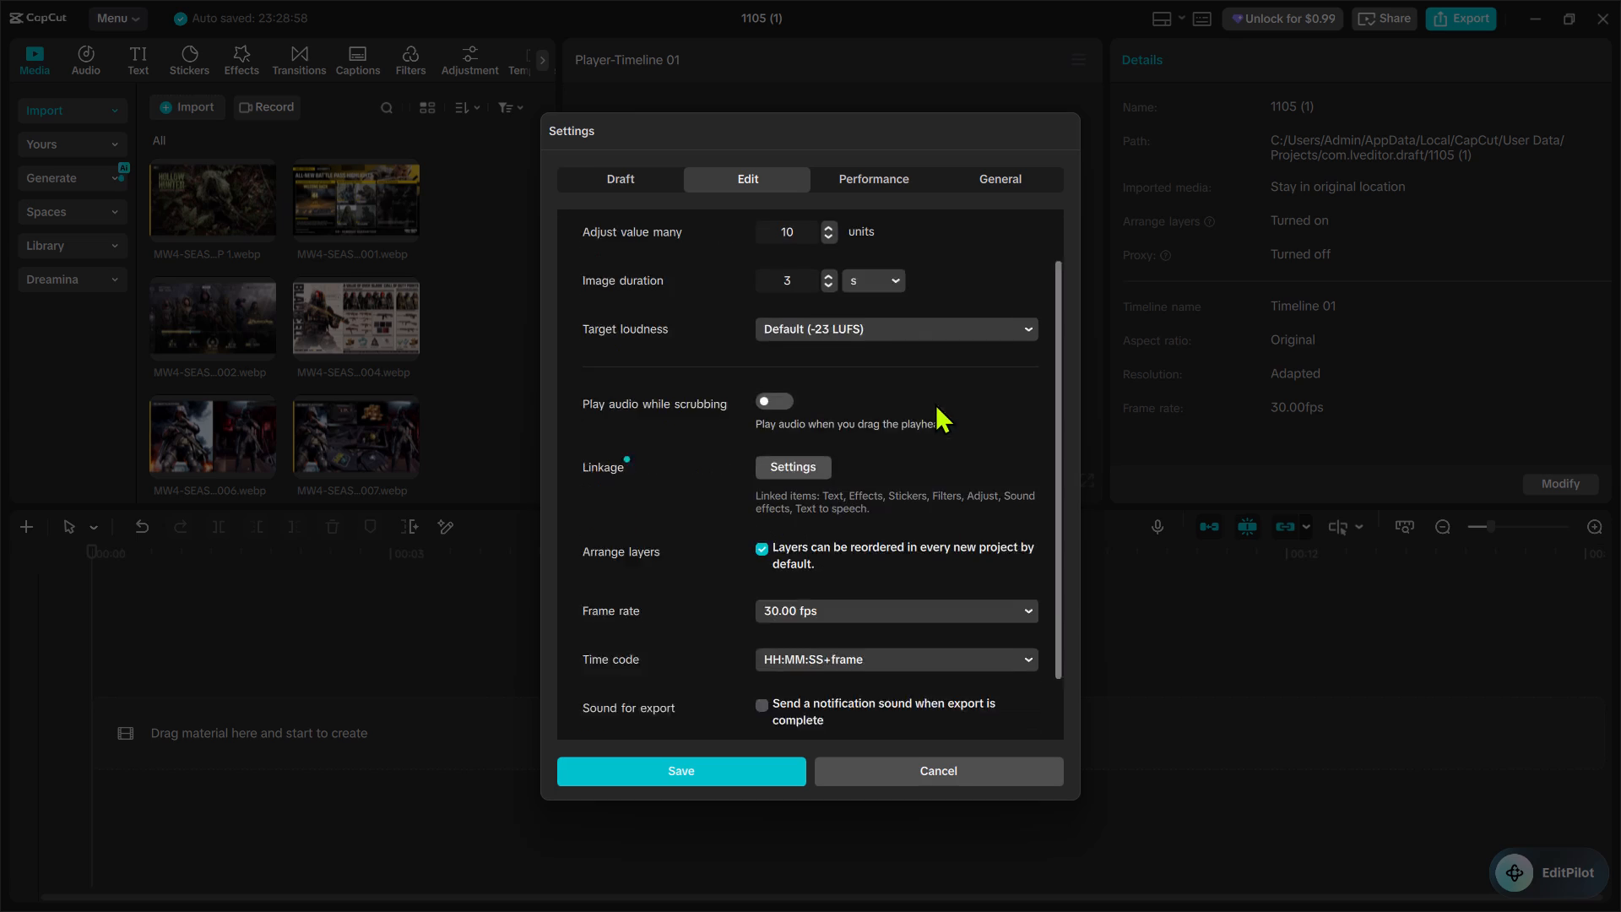
pyautogui.scroll(-1, 935, 403)
pyautogui.scroll(1, 935, 403)
pyautogui.scroll(-3, 941, 433)
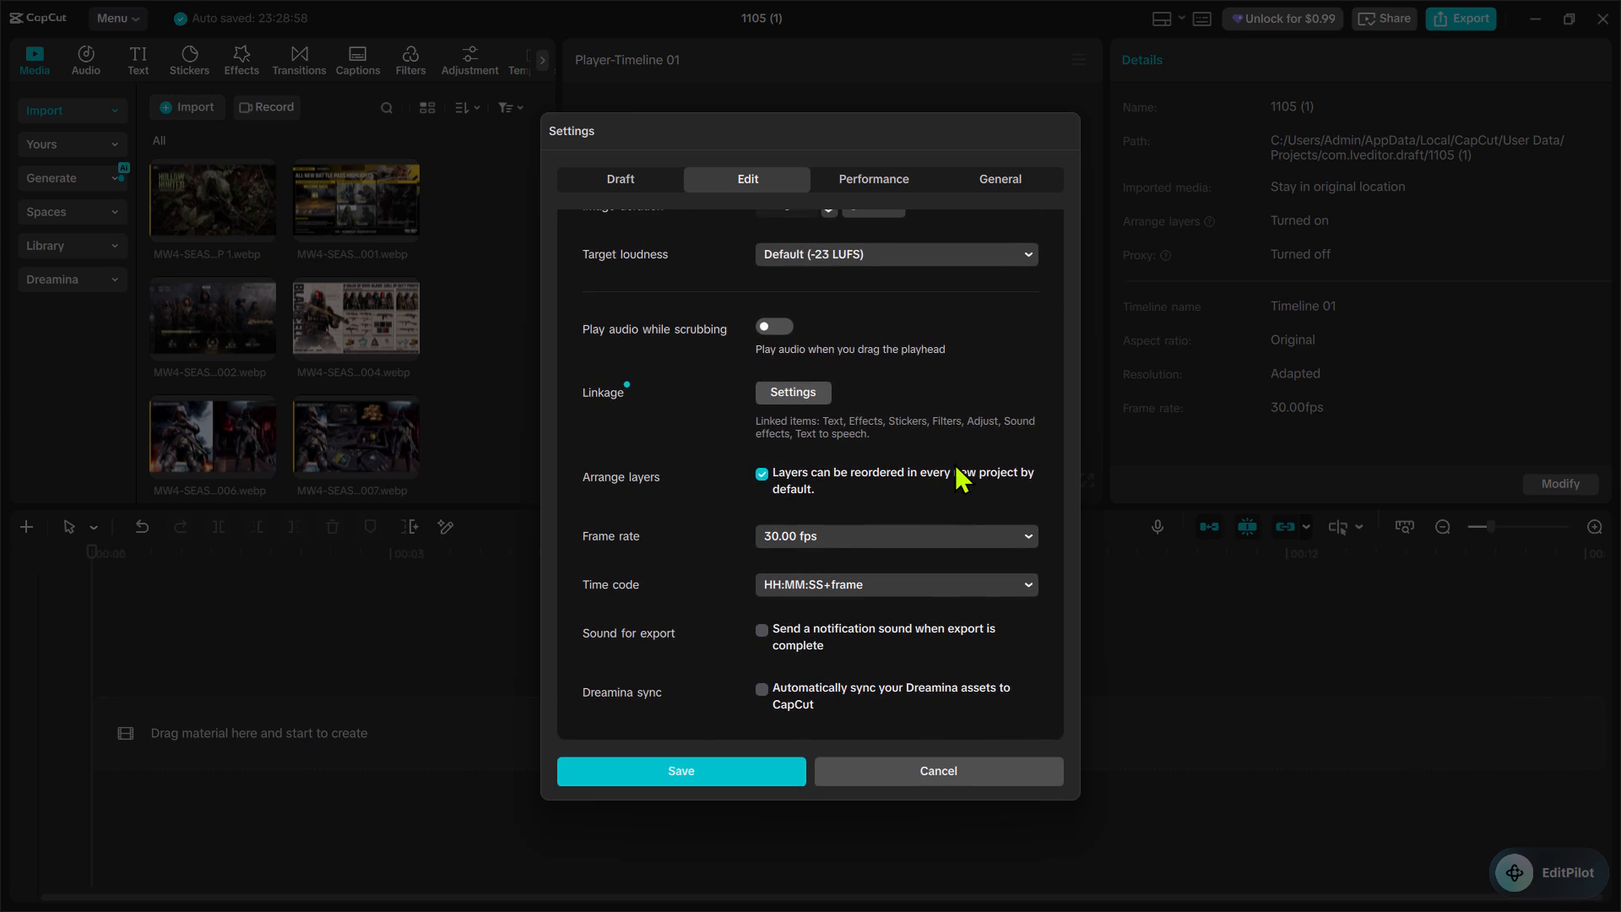
pyautogui.scroll(3, 962, 458)
pyautogui.scroll(-1, 925, 392)
pyautogui.scroll(1, 924, 389)
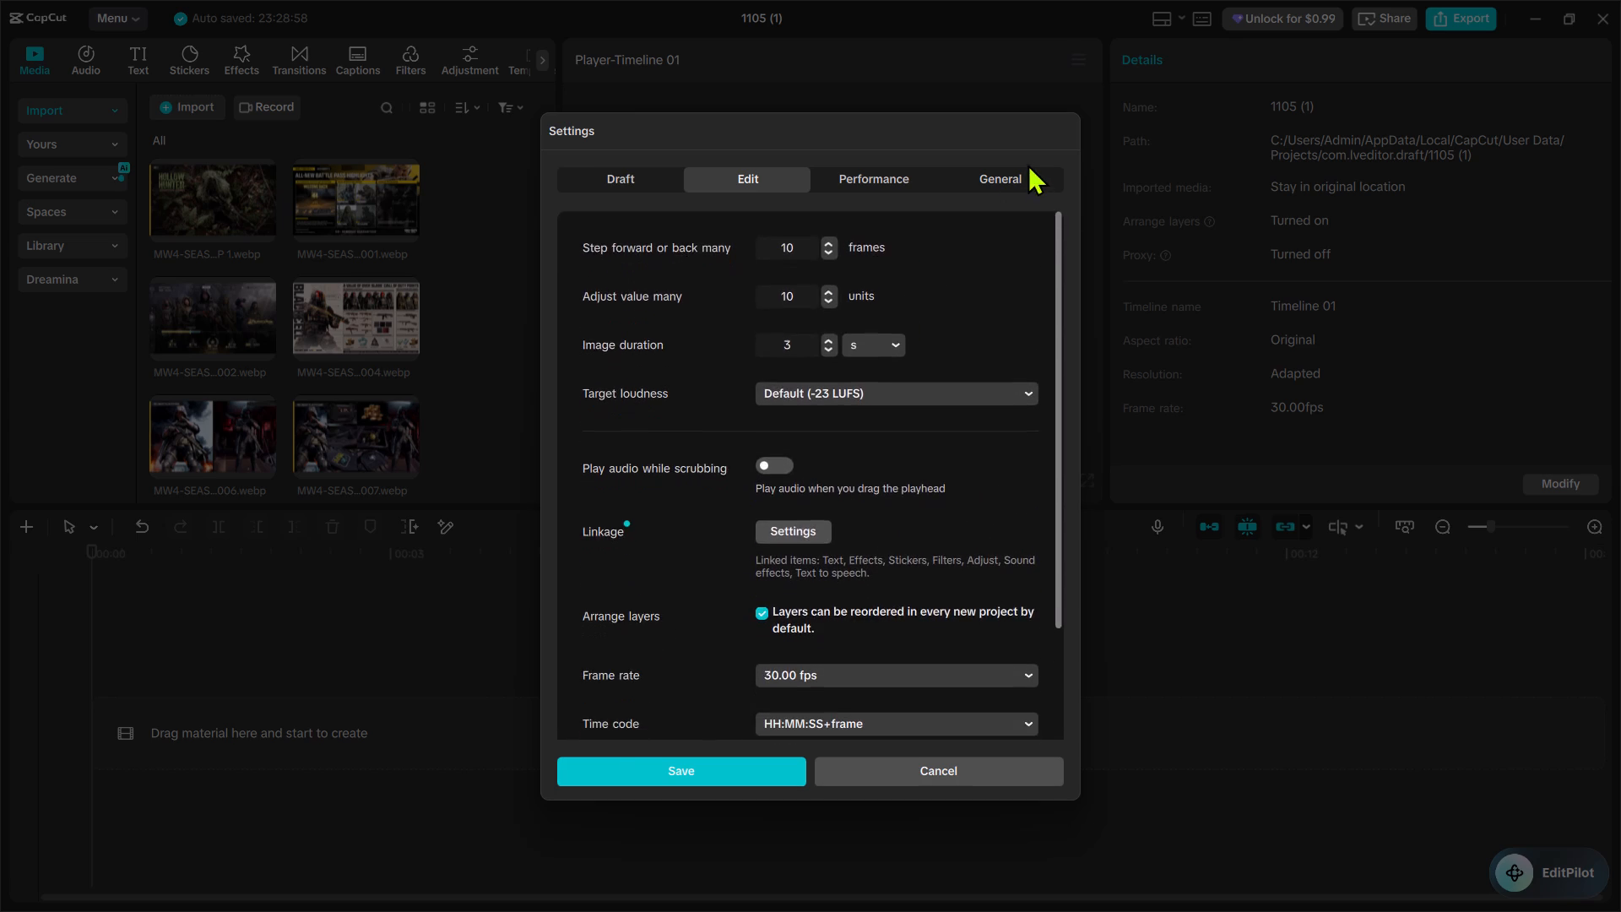
pyautogui.click(1015, 174)
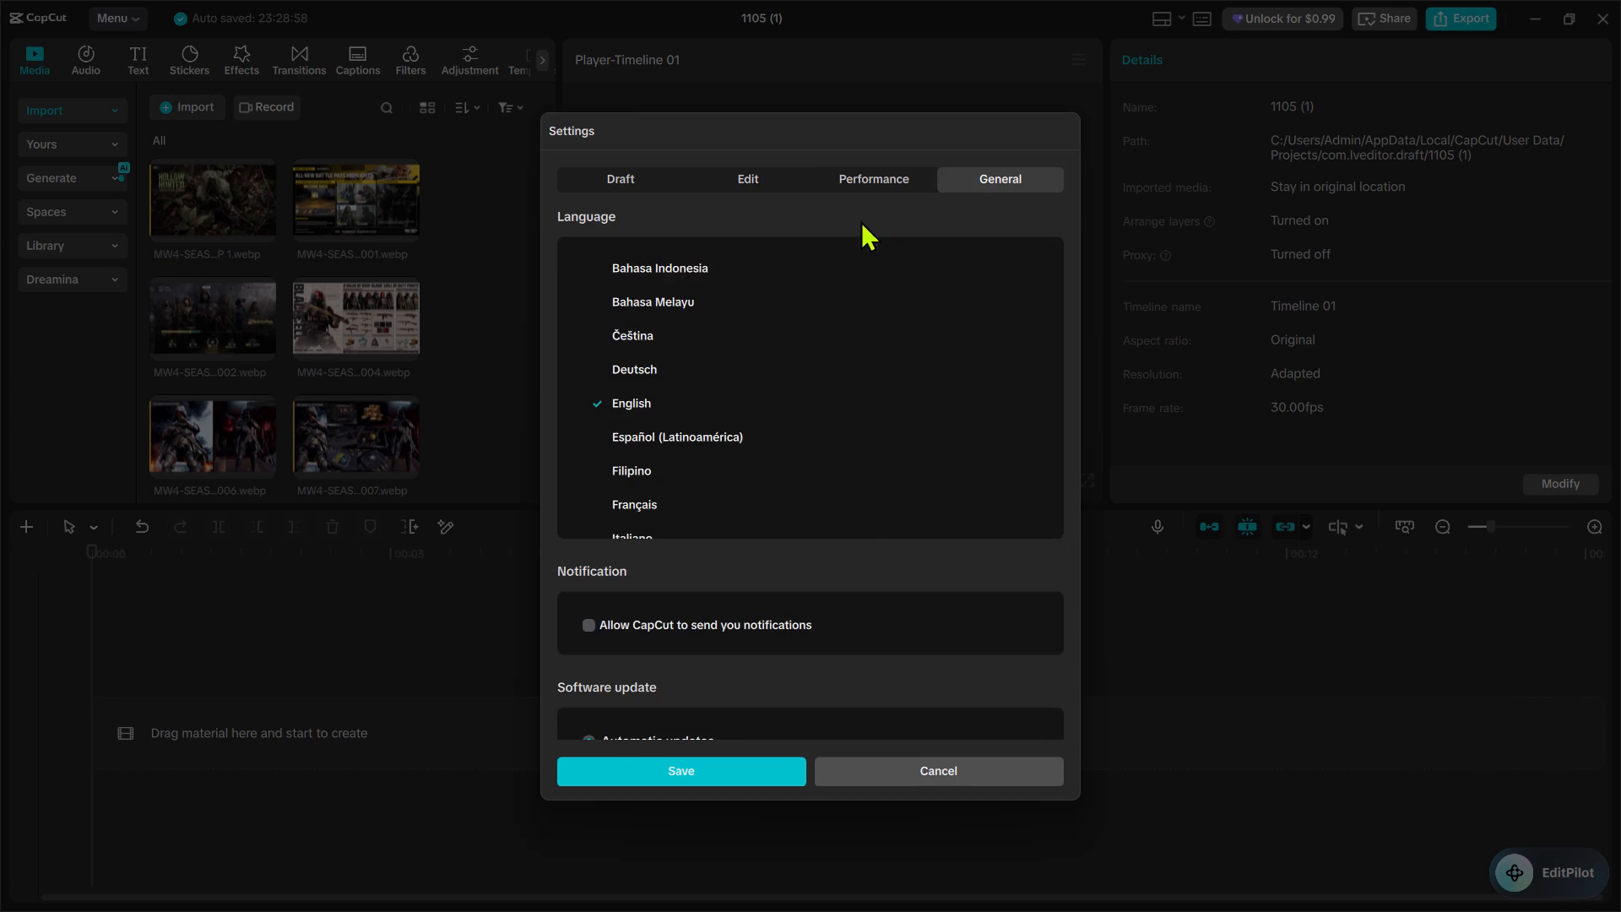
pyautogui.scroll(-6, 839, 384)
pyautogui.scroll(-3, 773, 463)
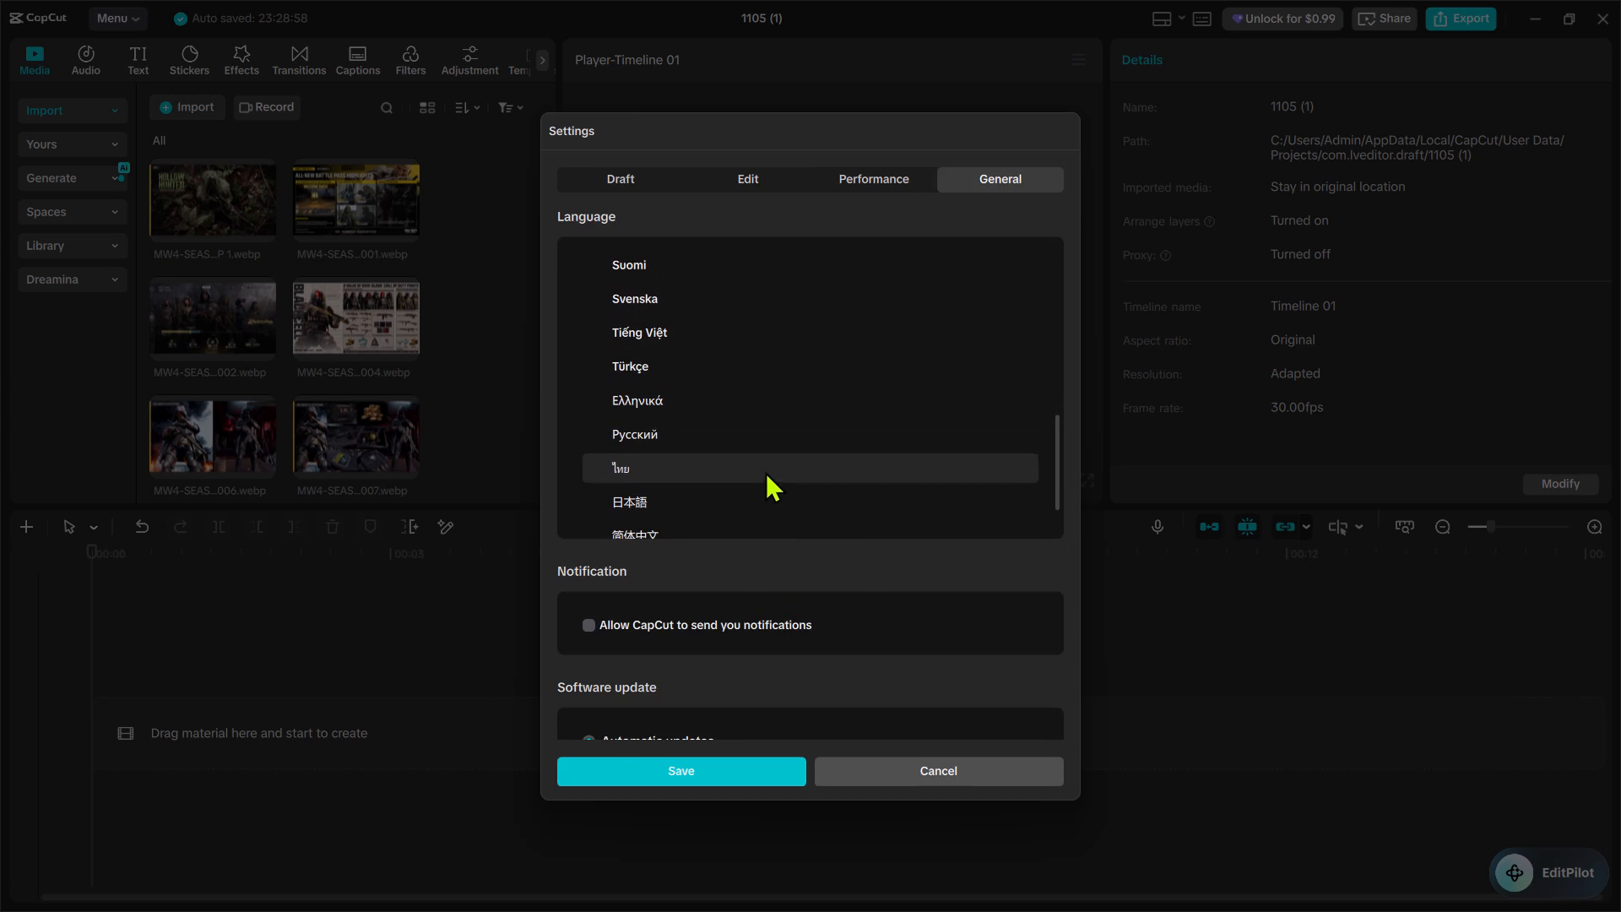
pyautogui.click(885, 184)
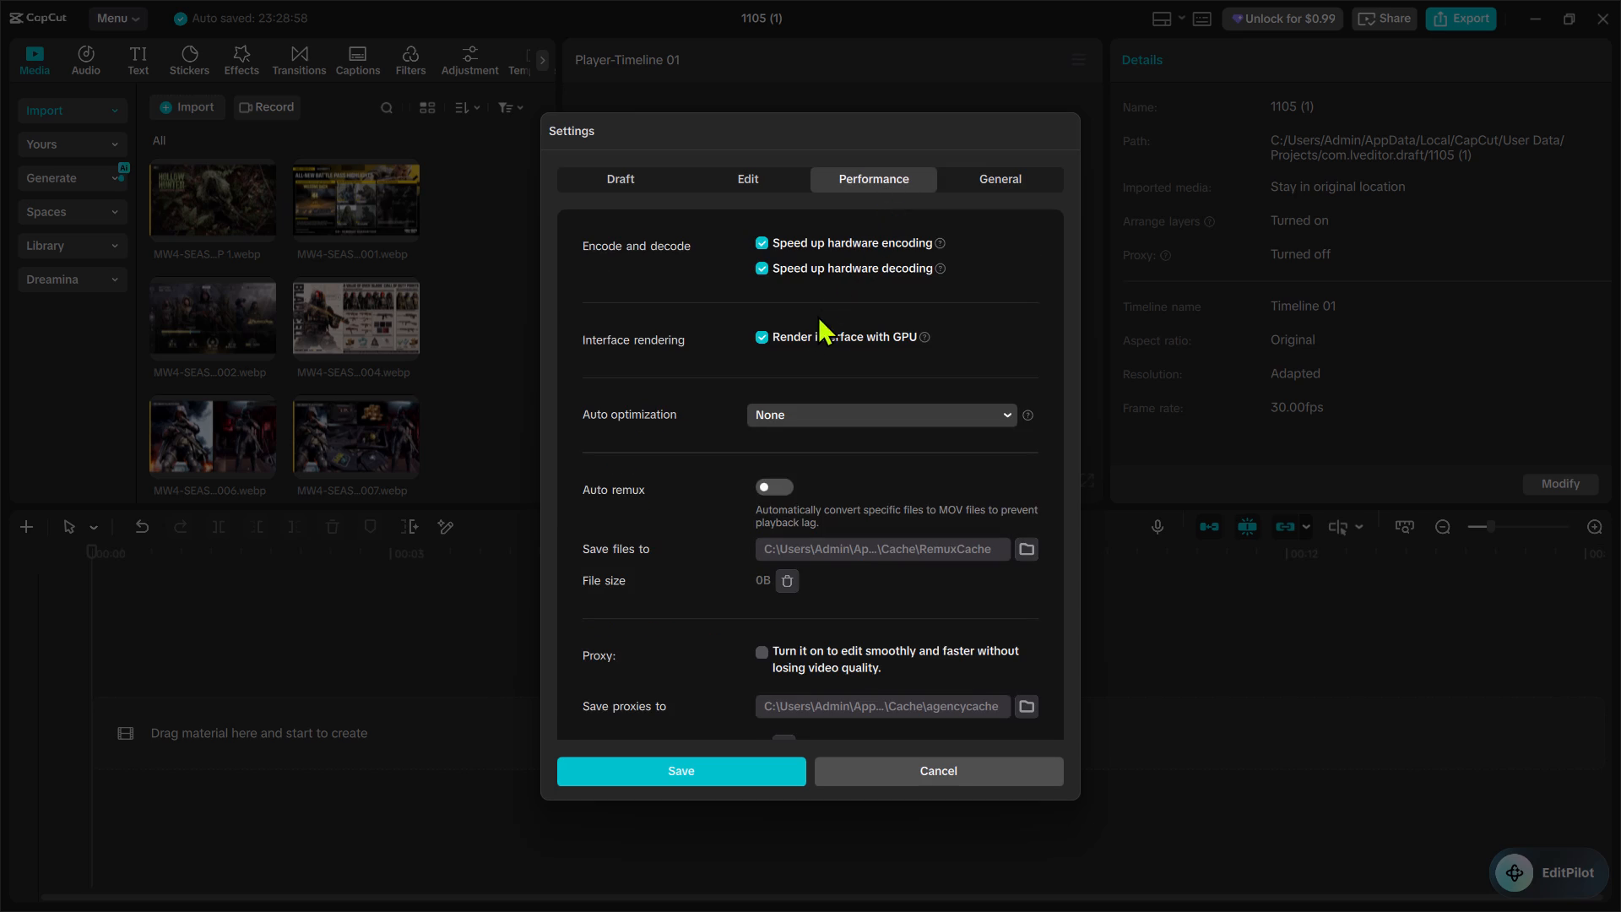
pyautogui.click(632, 173)
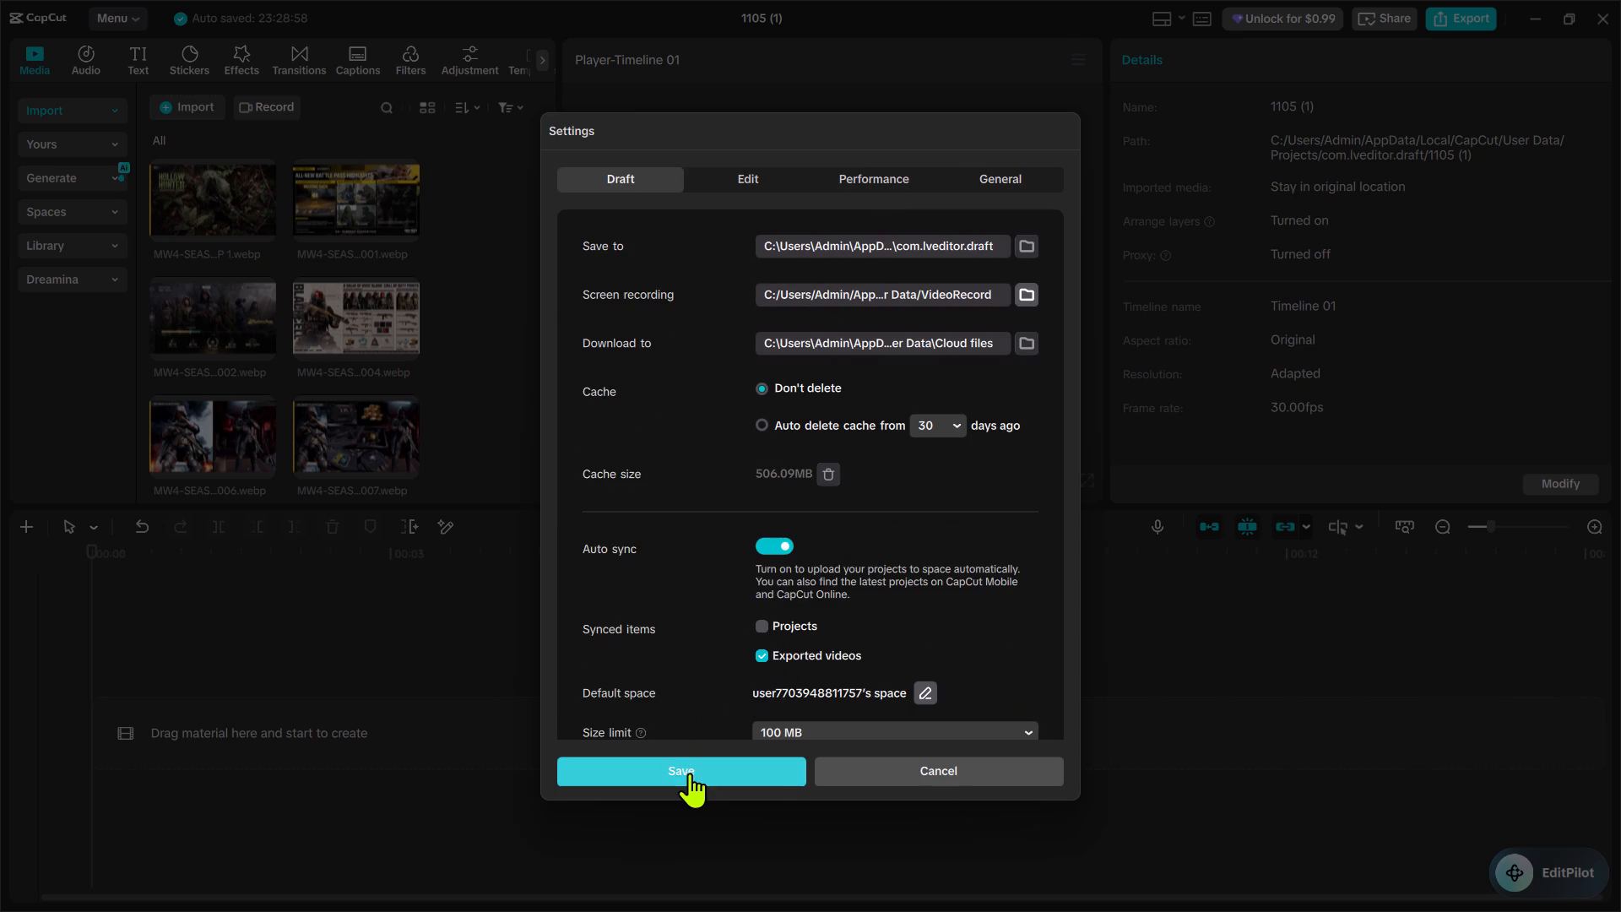
# Save the changed settings.
pyautogui.moveTo(685, 768); pyautogui.dragTo(682, 789)
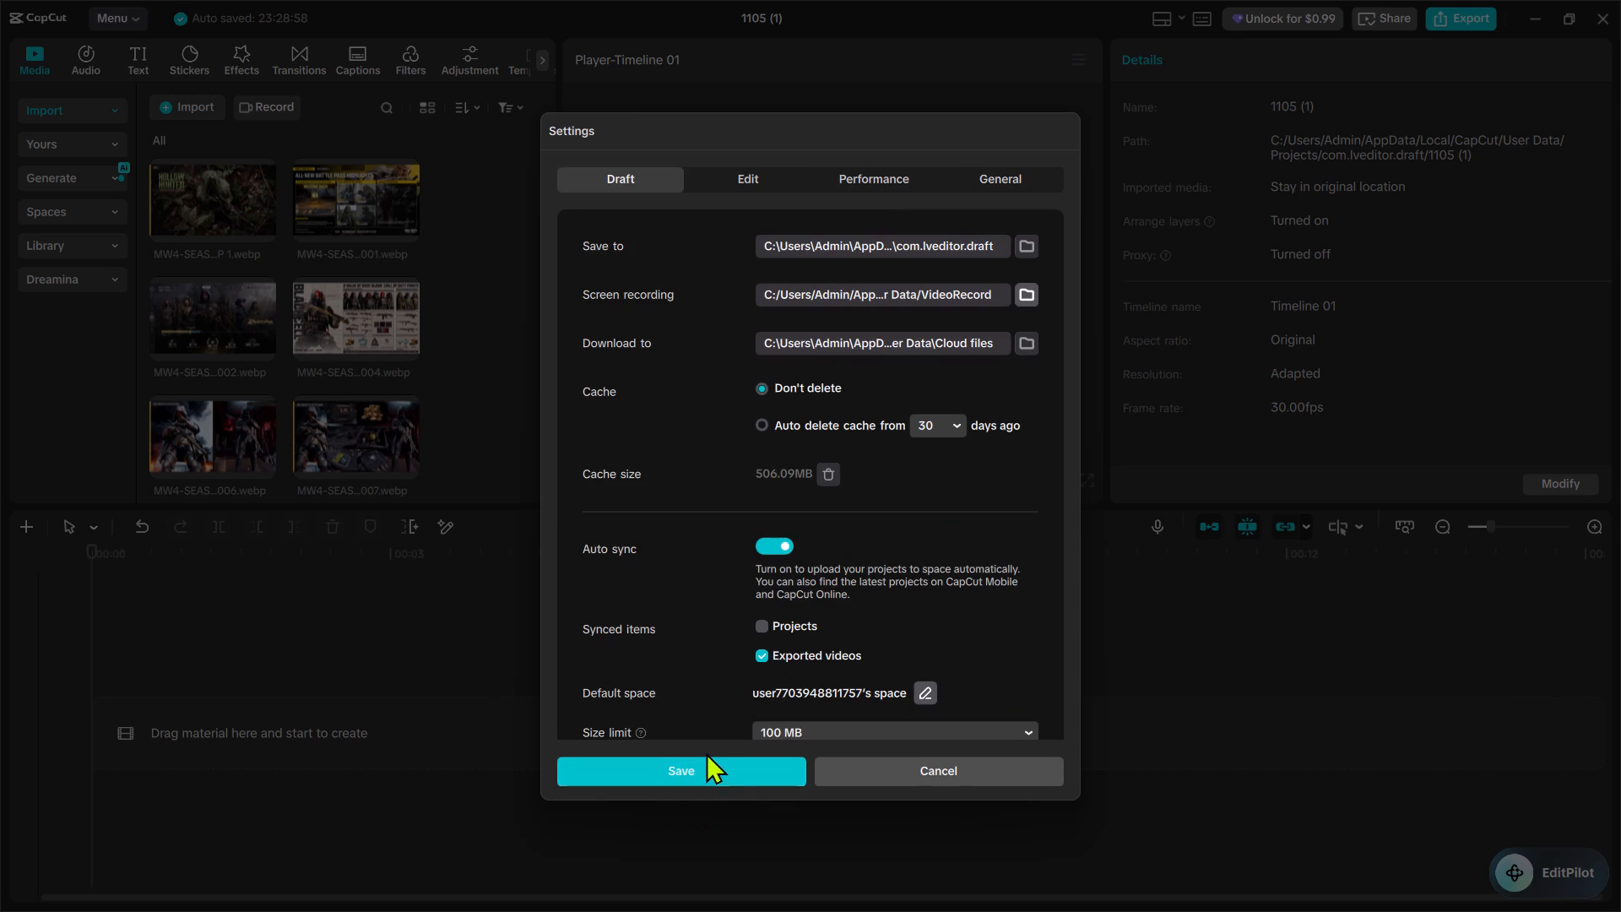
pyautogui.click(736, 765)
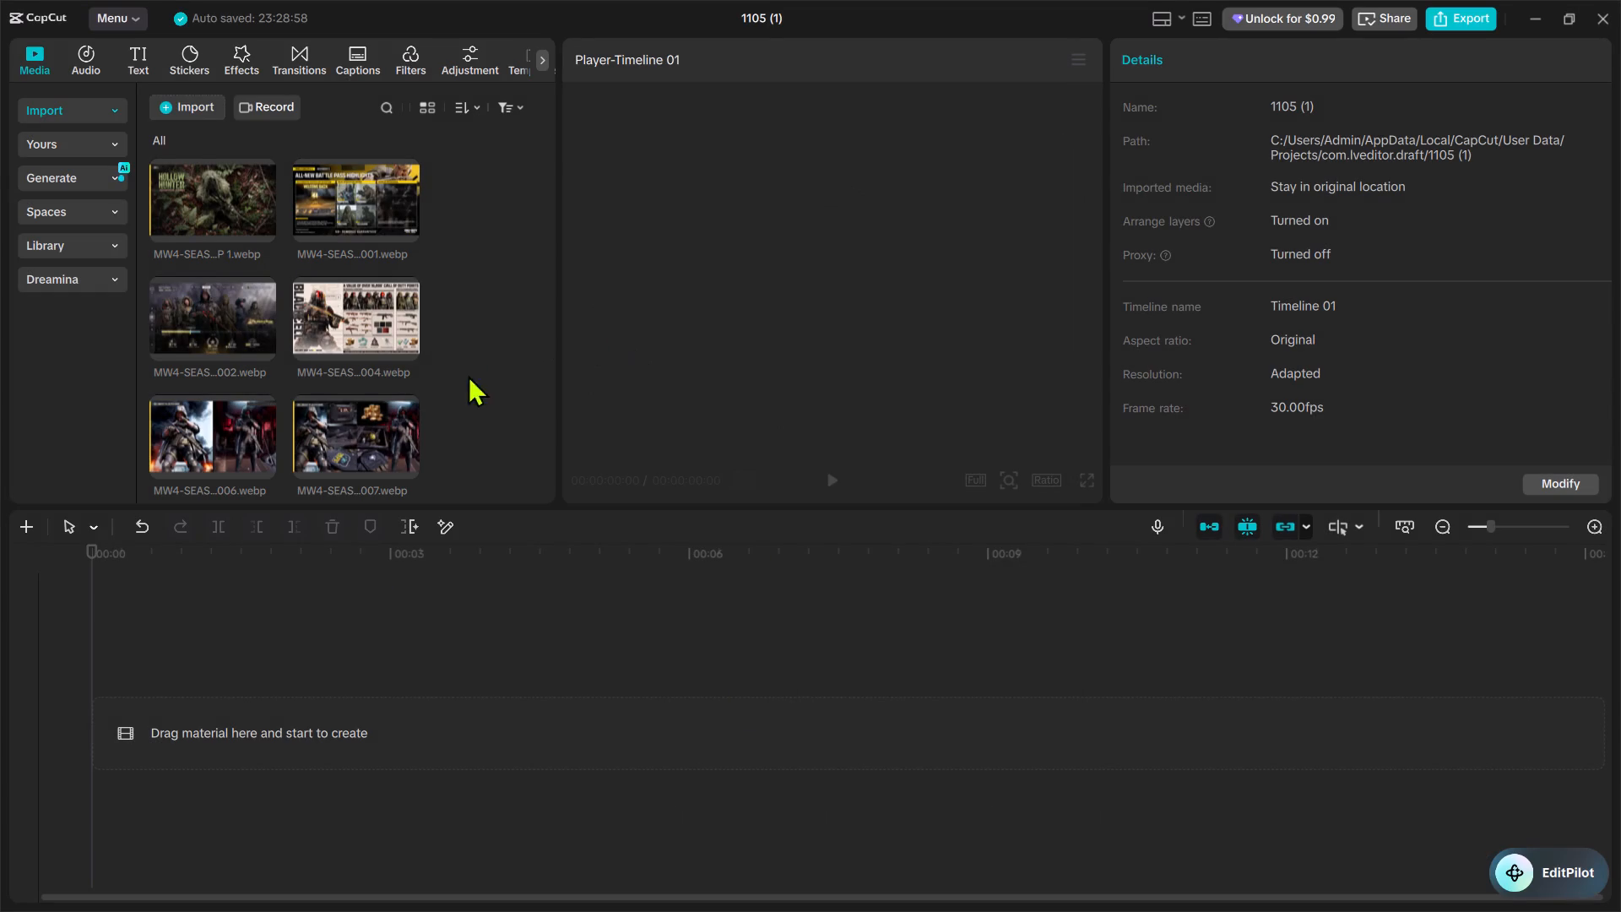
# Try to select the imported MW4 Season 1 images together in the media library.
pyautogui.moveTo(462, 160); pyautogui.dragTo(455, 163, button='right')
pyautogui.moveTo(455, 163); pyautogui.dragTo(295, 437, button='right')
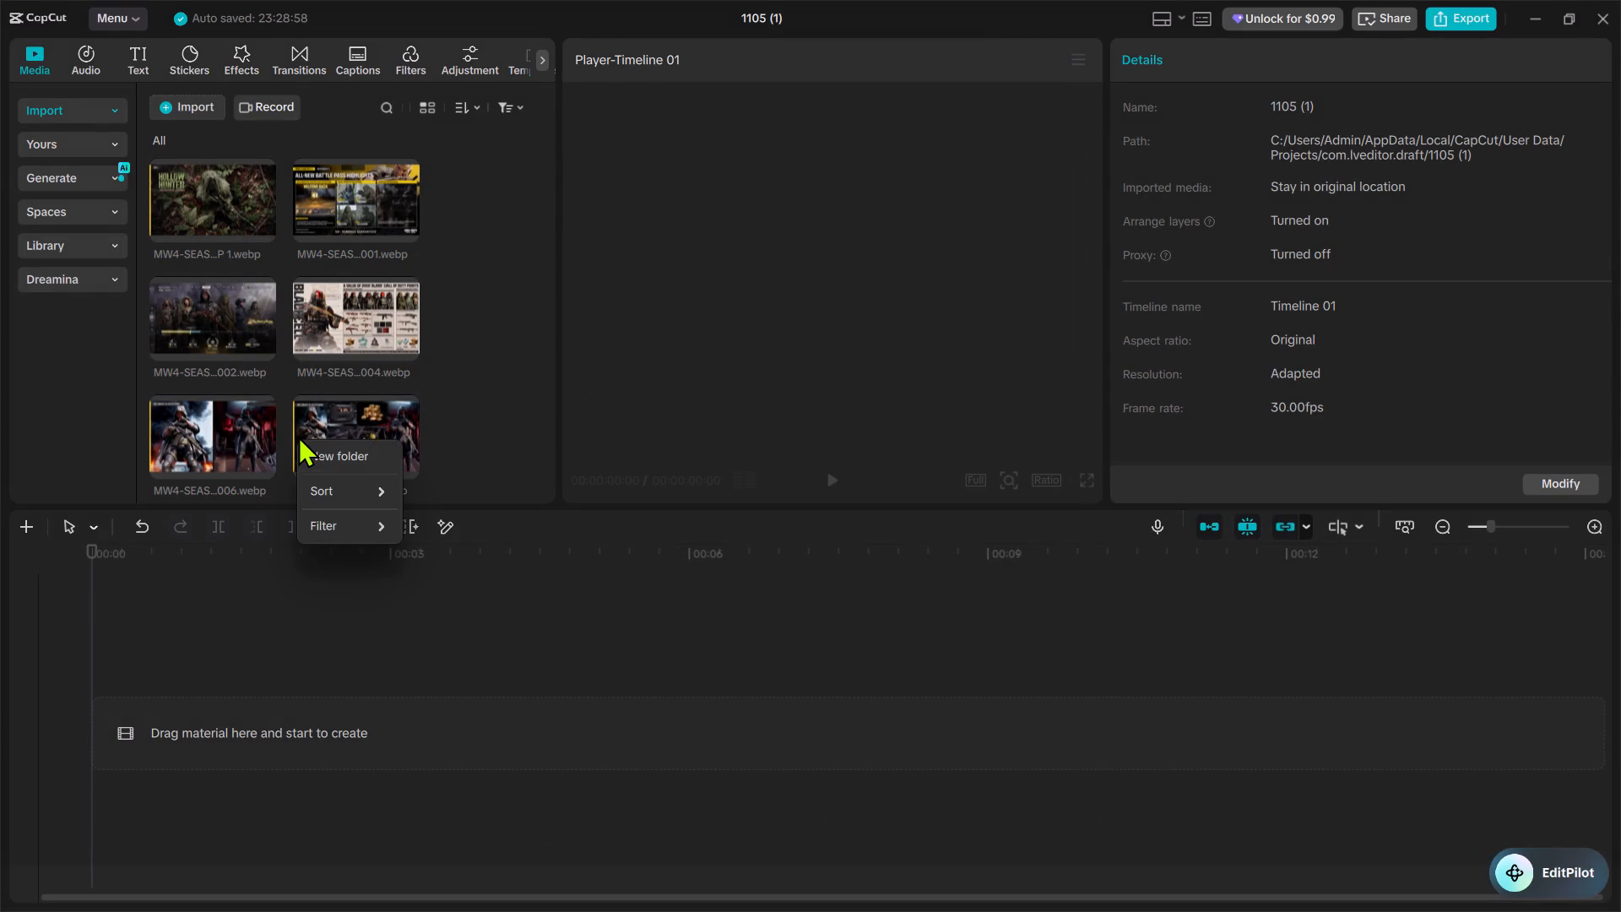
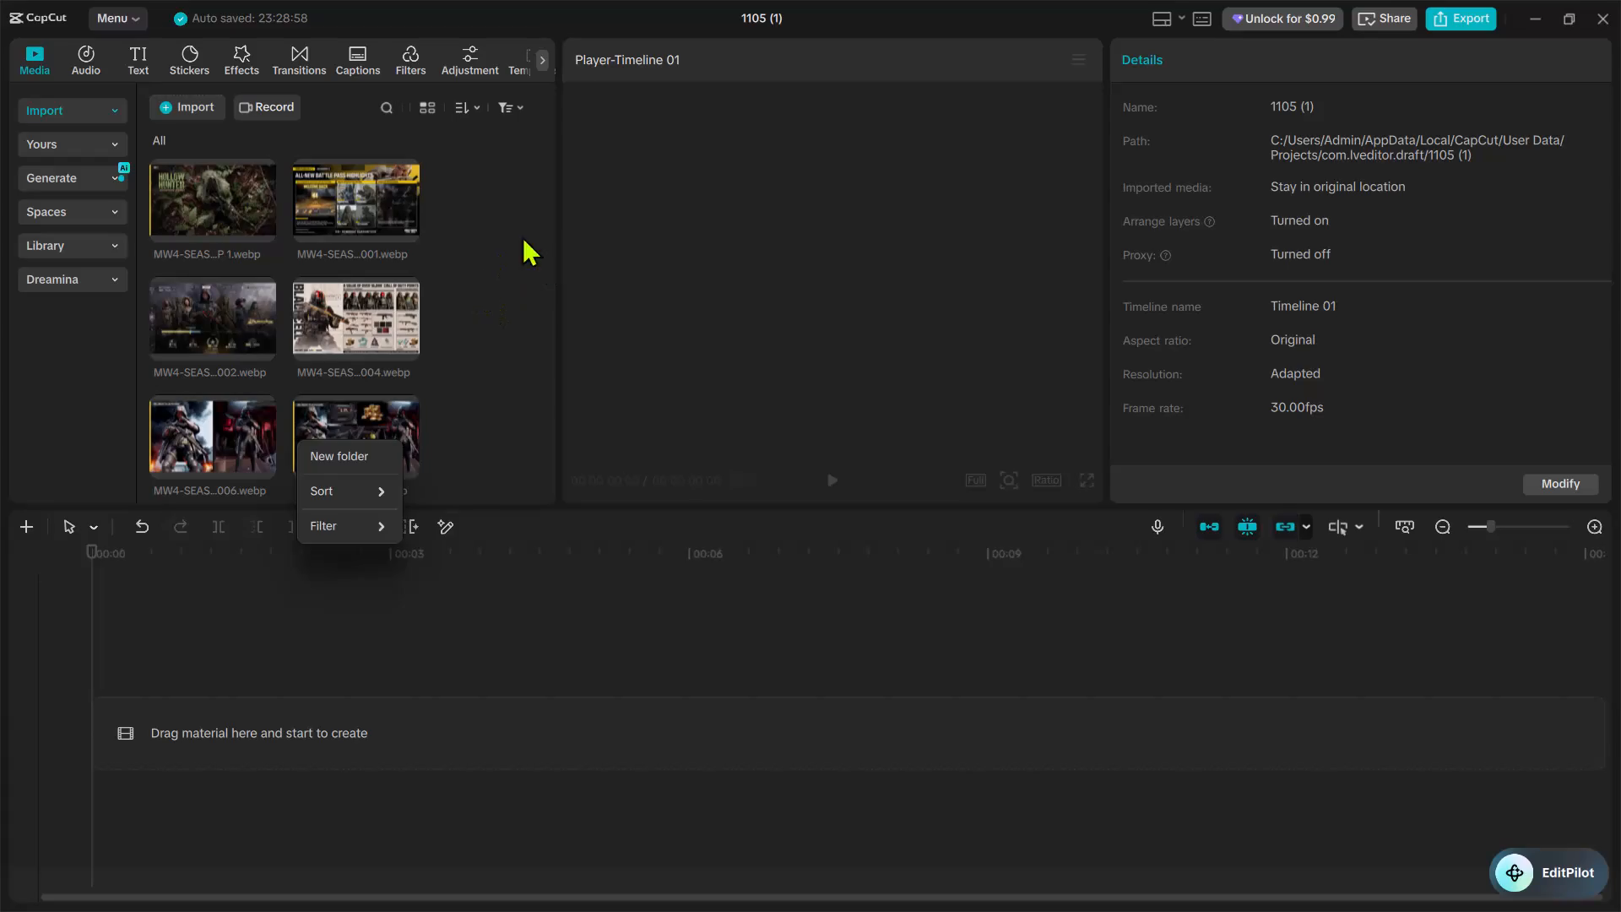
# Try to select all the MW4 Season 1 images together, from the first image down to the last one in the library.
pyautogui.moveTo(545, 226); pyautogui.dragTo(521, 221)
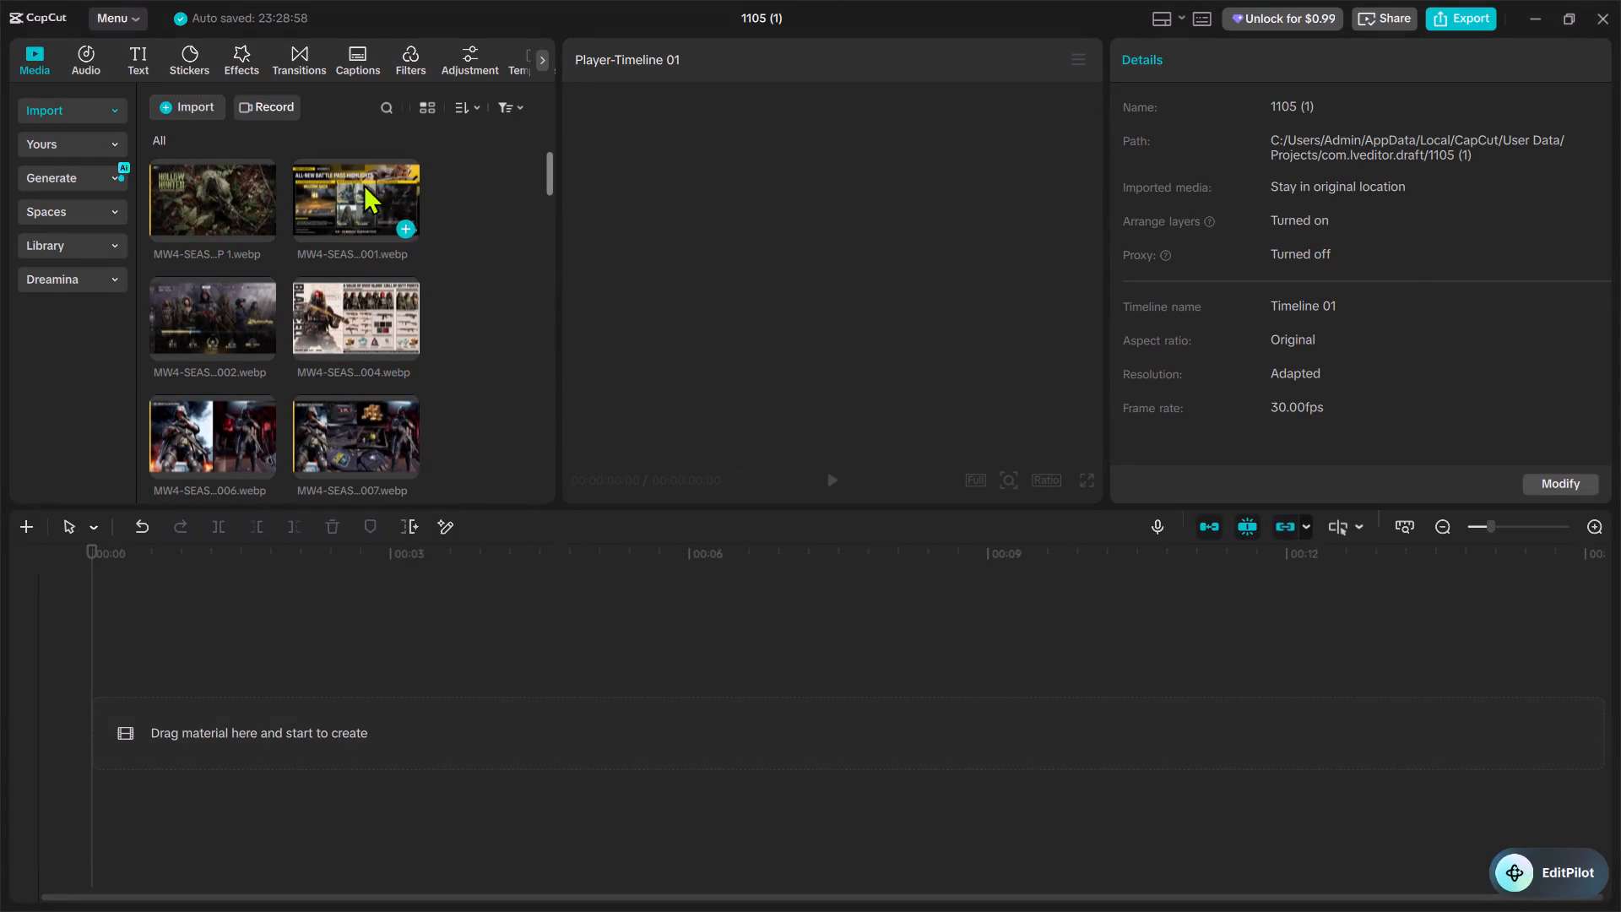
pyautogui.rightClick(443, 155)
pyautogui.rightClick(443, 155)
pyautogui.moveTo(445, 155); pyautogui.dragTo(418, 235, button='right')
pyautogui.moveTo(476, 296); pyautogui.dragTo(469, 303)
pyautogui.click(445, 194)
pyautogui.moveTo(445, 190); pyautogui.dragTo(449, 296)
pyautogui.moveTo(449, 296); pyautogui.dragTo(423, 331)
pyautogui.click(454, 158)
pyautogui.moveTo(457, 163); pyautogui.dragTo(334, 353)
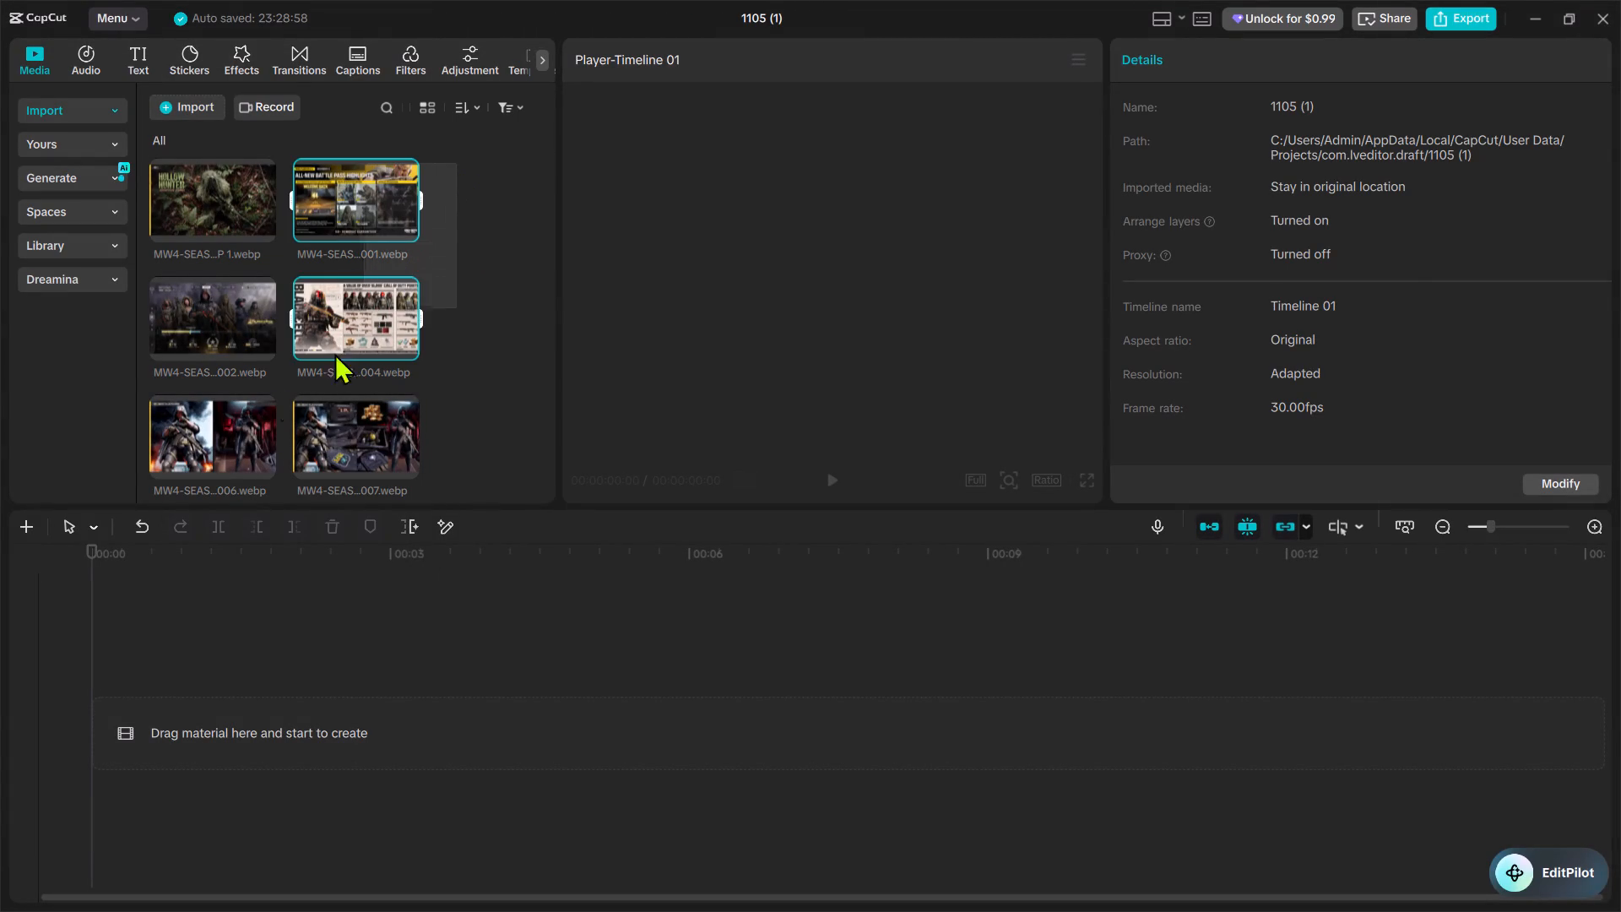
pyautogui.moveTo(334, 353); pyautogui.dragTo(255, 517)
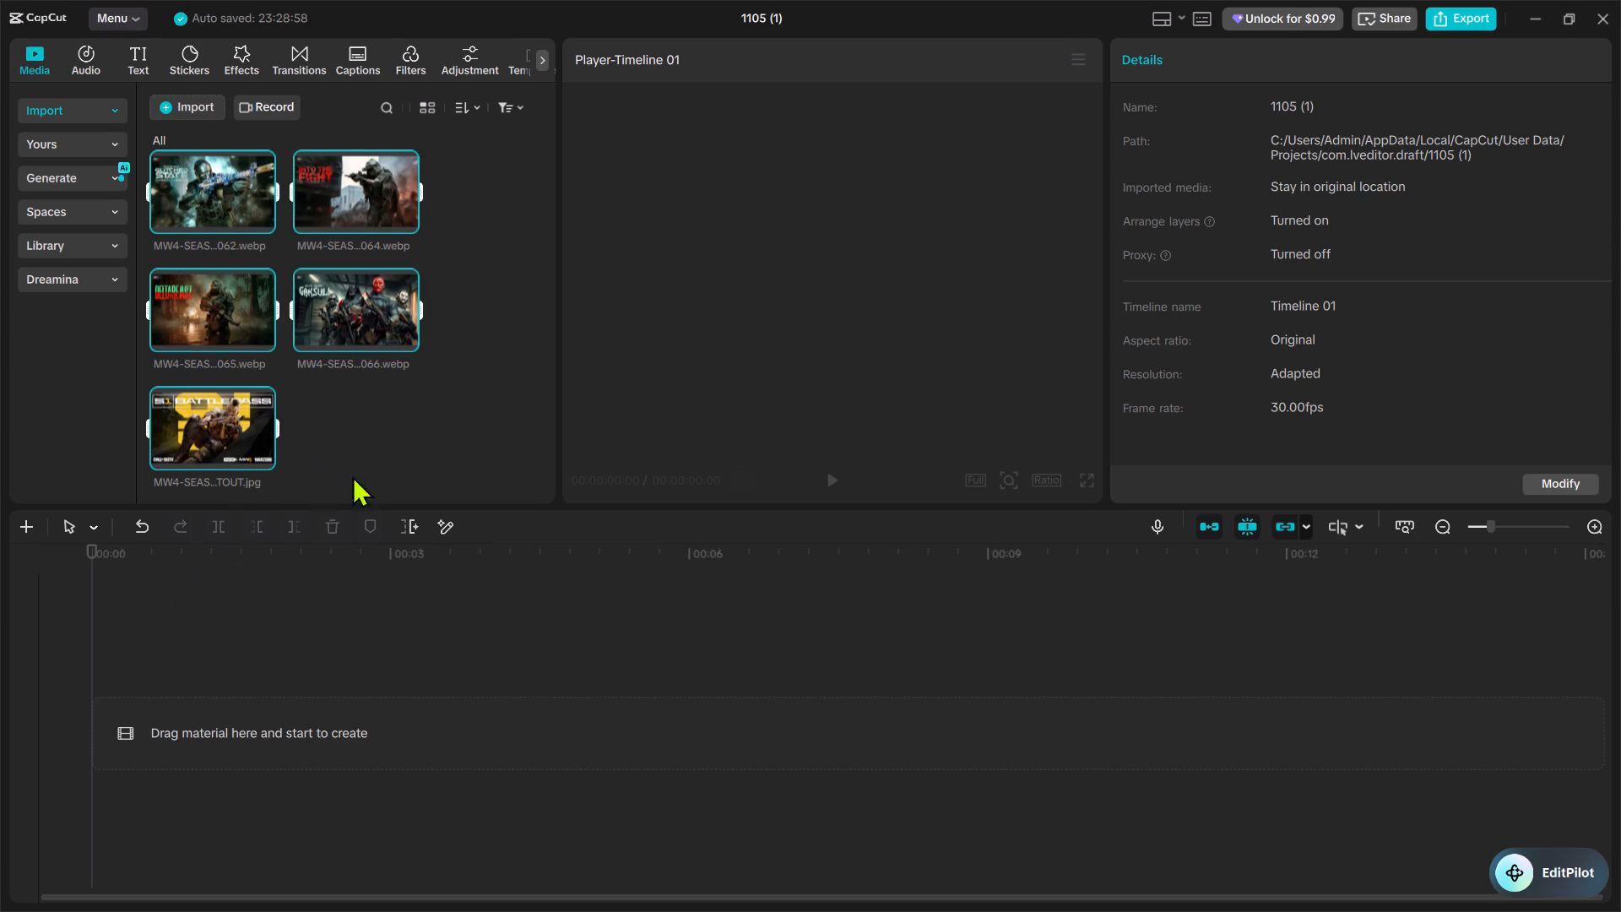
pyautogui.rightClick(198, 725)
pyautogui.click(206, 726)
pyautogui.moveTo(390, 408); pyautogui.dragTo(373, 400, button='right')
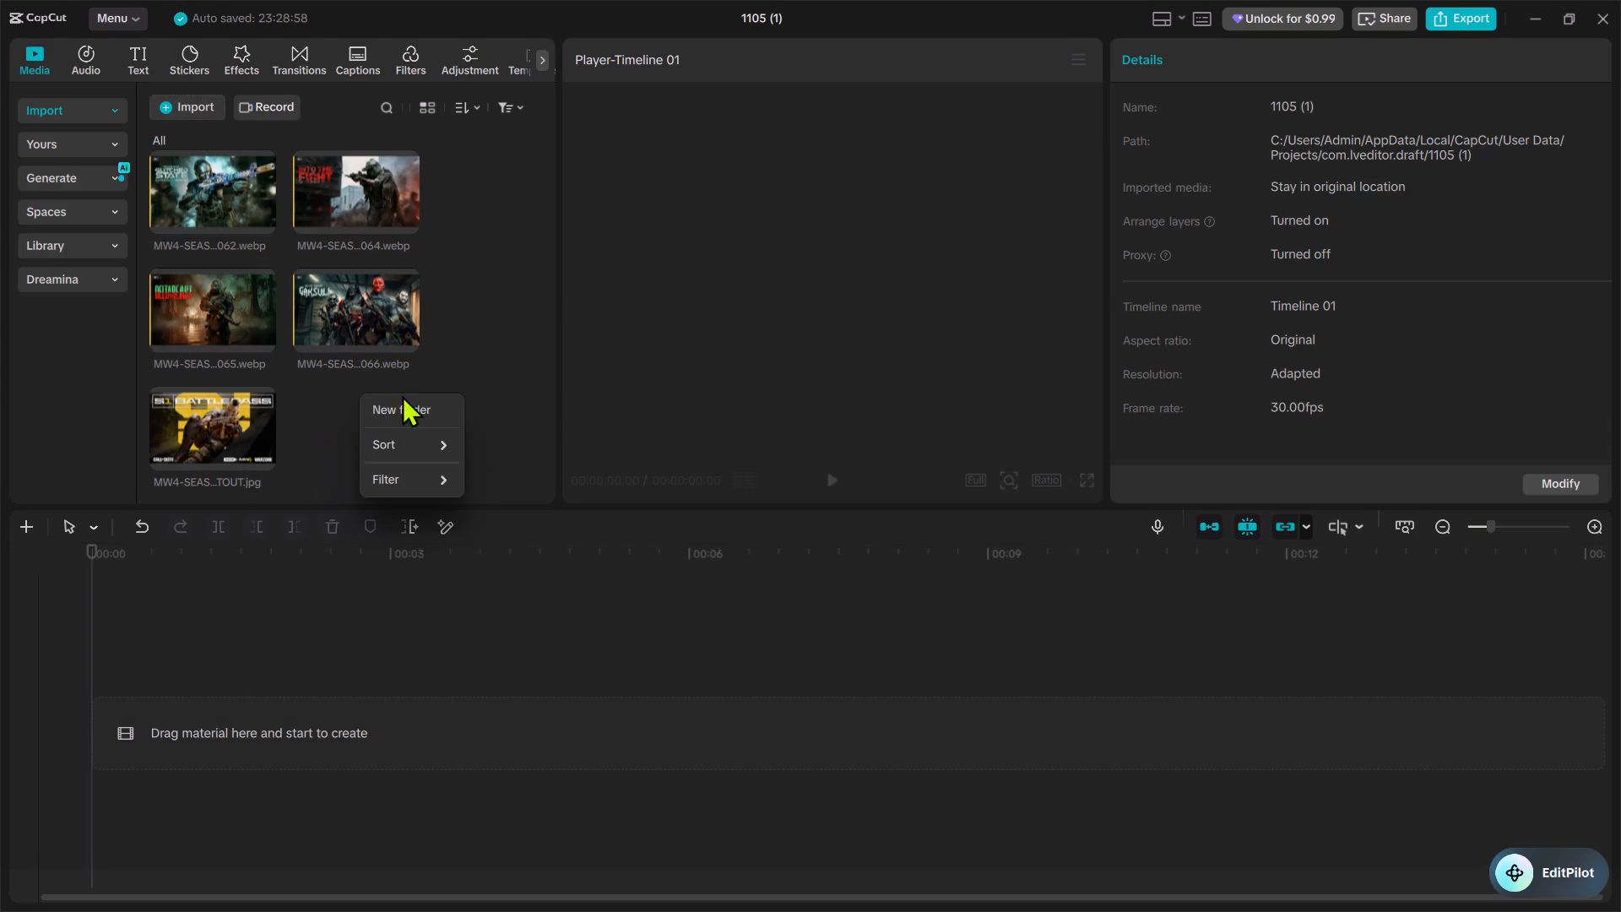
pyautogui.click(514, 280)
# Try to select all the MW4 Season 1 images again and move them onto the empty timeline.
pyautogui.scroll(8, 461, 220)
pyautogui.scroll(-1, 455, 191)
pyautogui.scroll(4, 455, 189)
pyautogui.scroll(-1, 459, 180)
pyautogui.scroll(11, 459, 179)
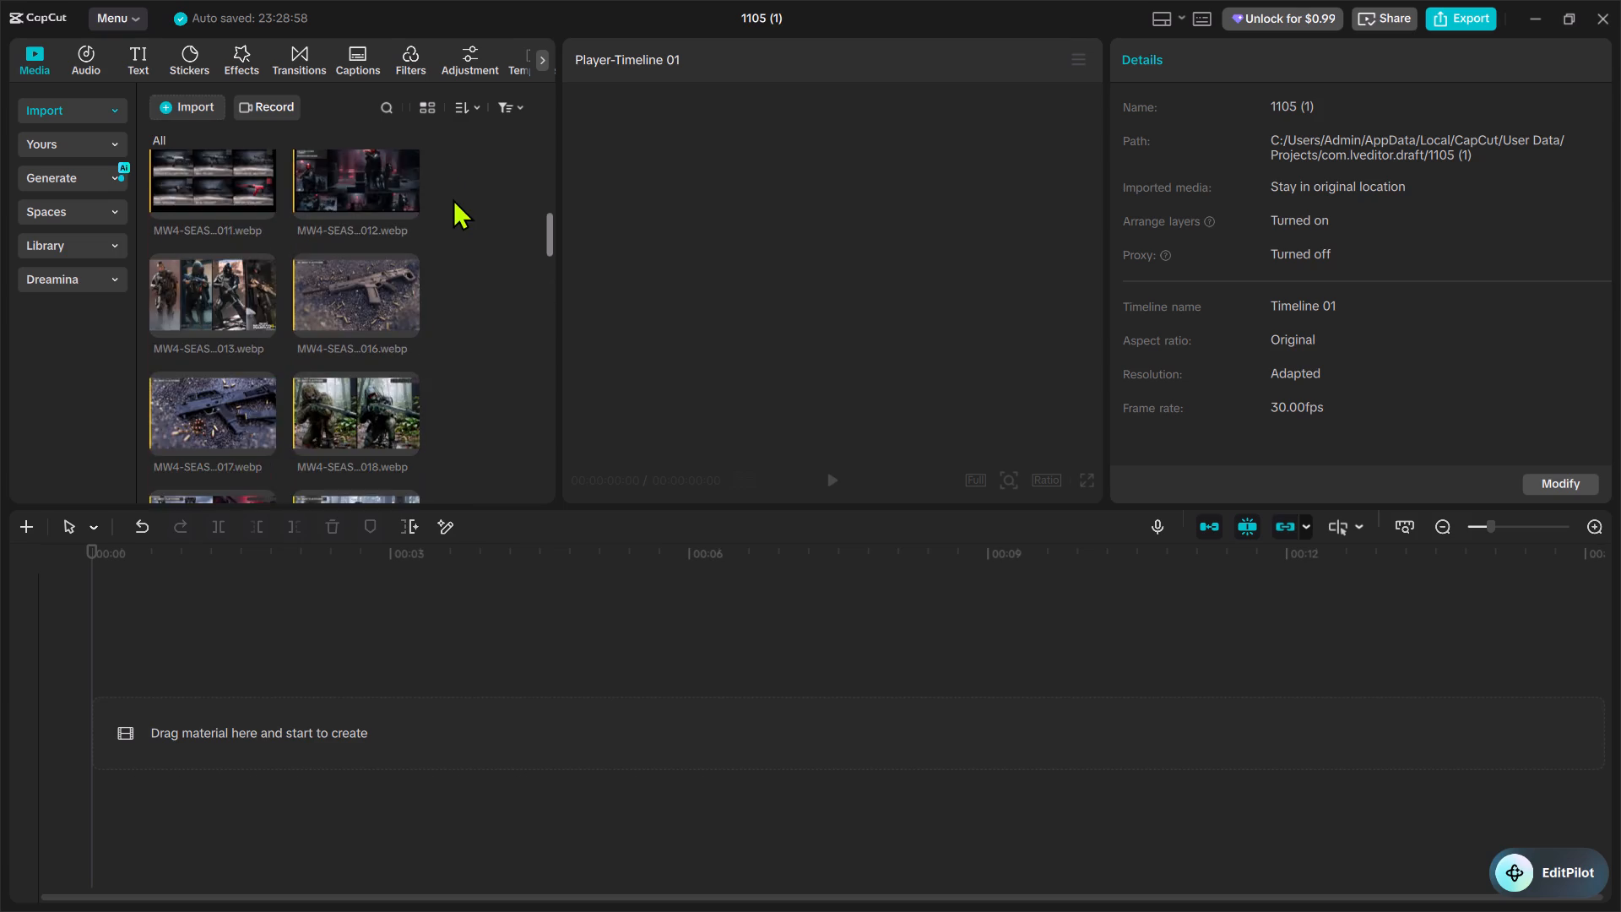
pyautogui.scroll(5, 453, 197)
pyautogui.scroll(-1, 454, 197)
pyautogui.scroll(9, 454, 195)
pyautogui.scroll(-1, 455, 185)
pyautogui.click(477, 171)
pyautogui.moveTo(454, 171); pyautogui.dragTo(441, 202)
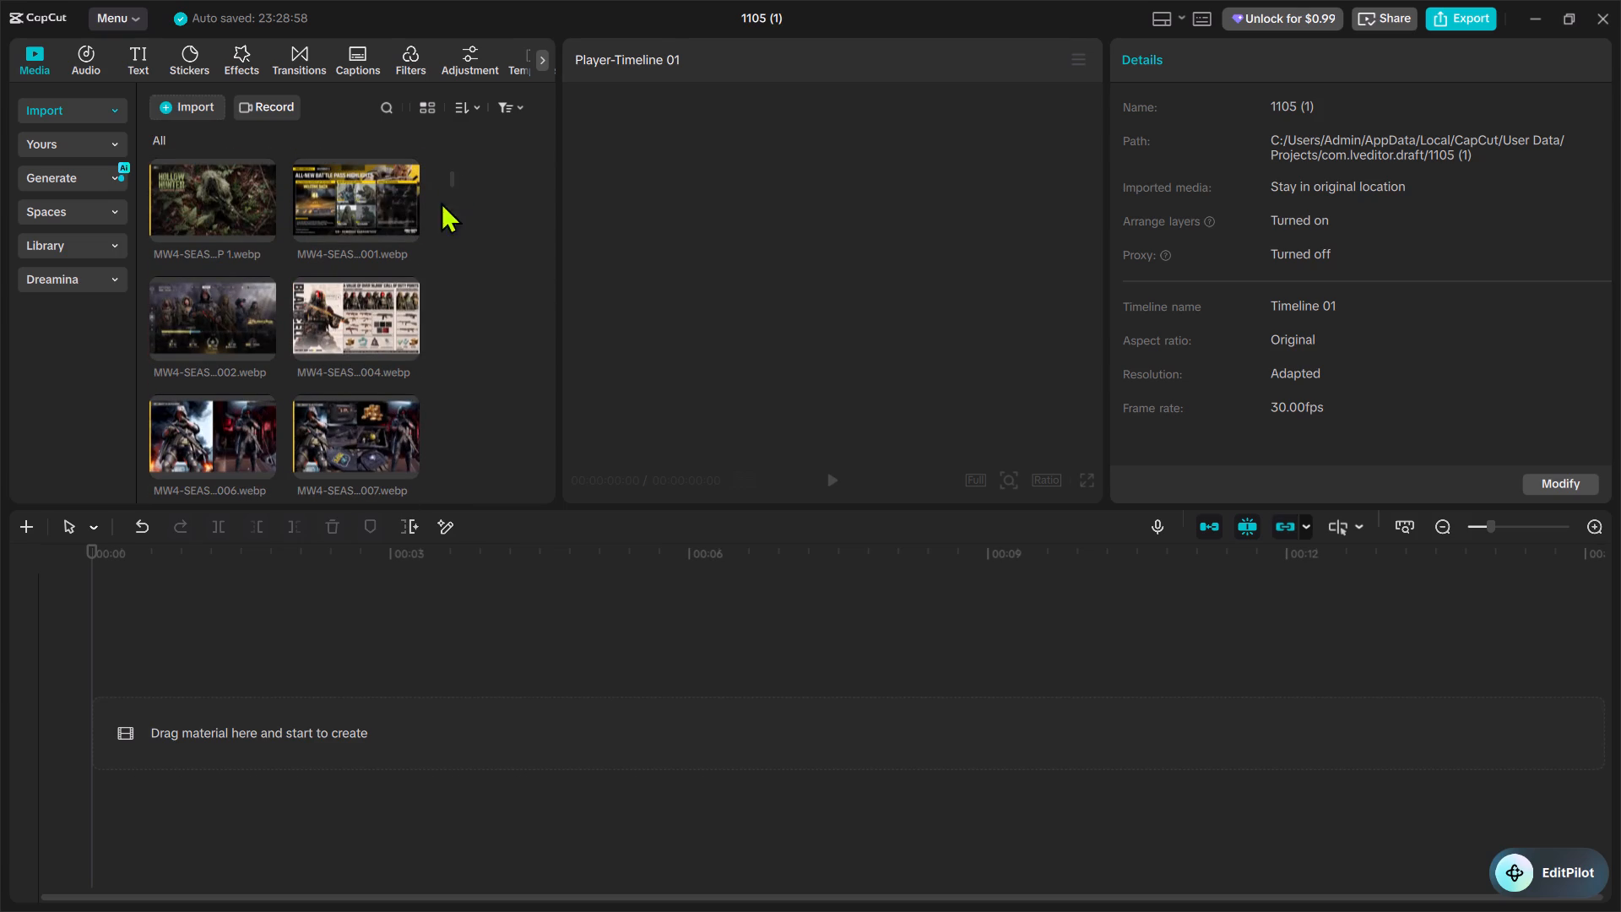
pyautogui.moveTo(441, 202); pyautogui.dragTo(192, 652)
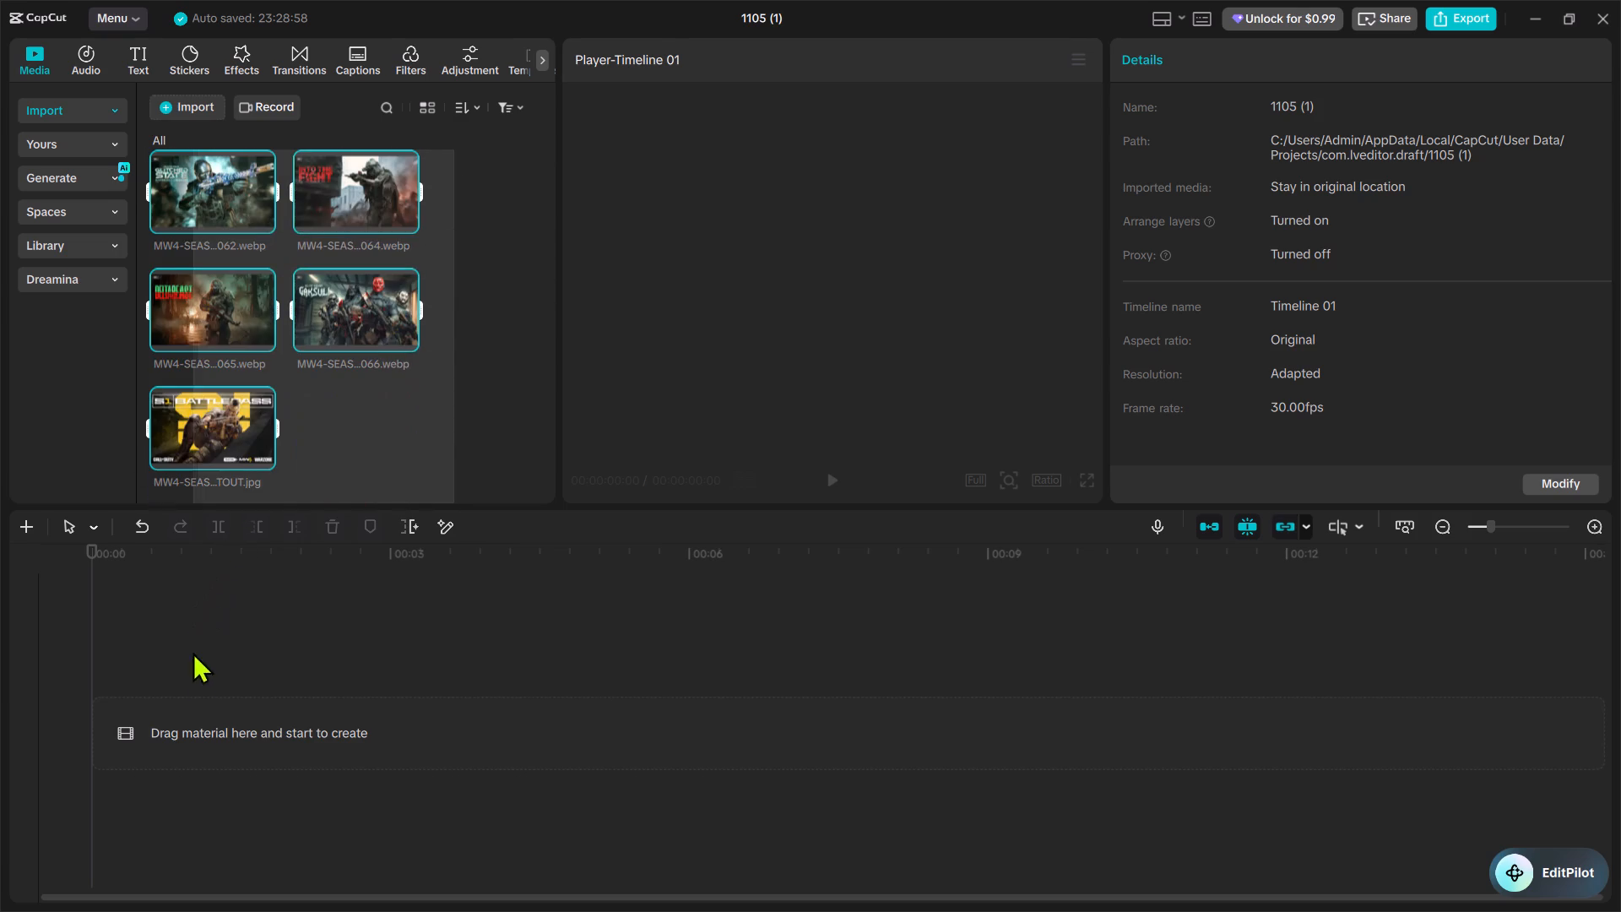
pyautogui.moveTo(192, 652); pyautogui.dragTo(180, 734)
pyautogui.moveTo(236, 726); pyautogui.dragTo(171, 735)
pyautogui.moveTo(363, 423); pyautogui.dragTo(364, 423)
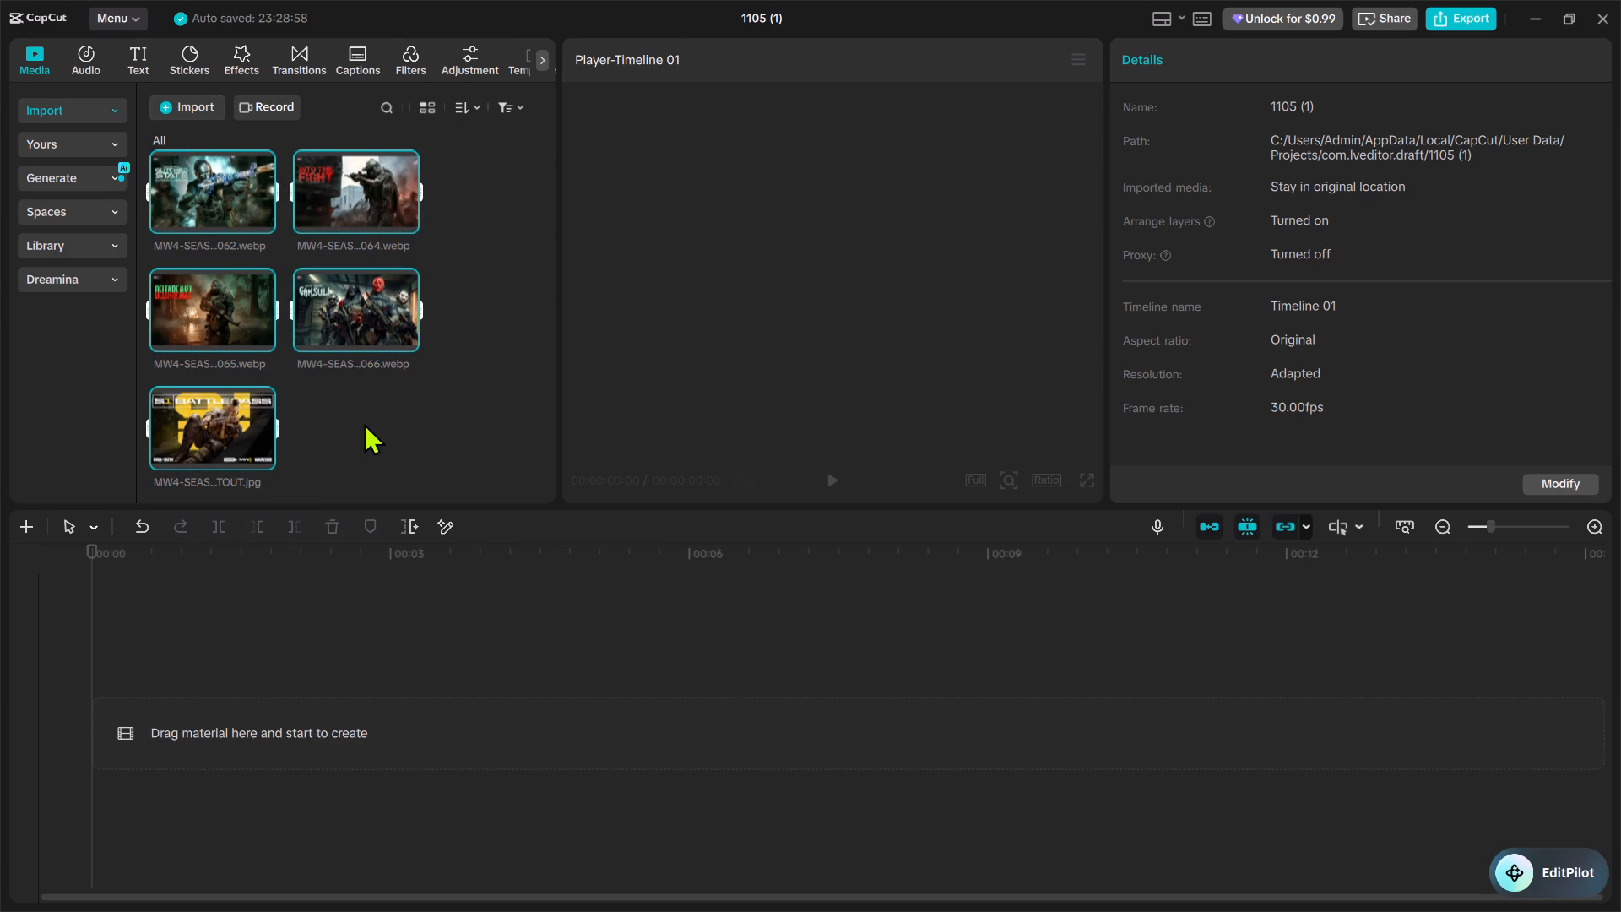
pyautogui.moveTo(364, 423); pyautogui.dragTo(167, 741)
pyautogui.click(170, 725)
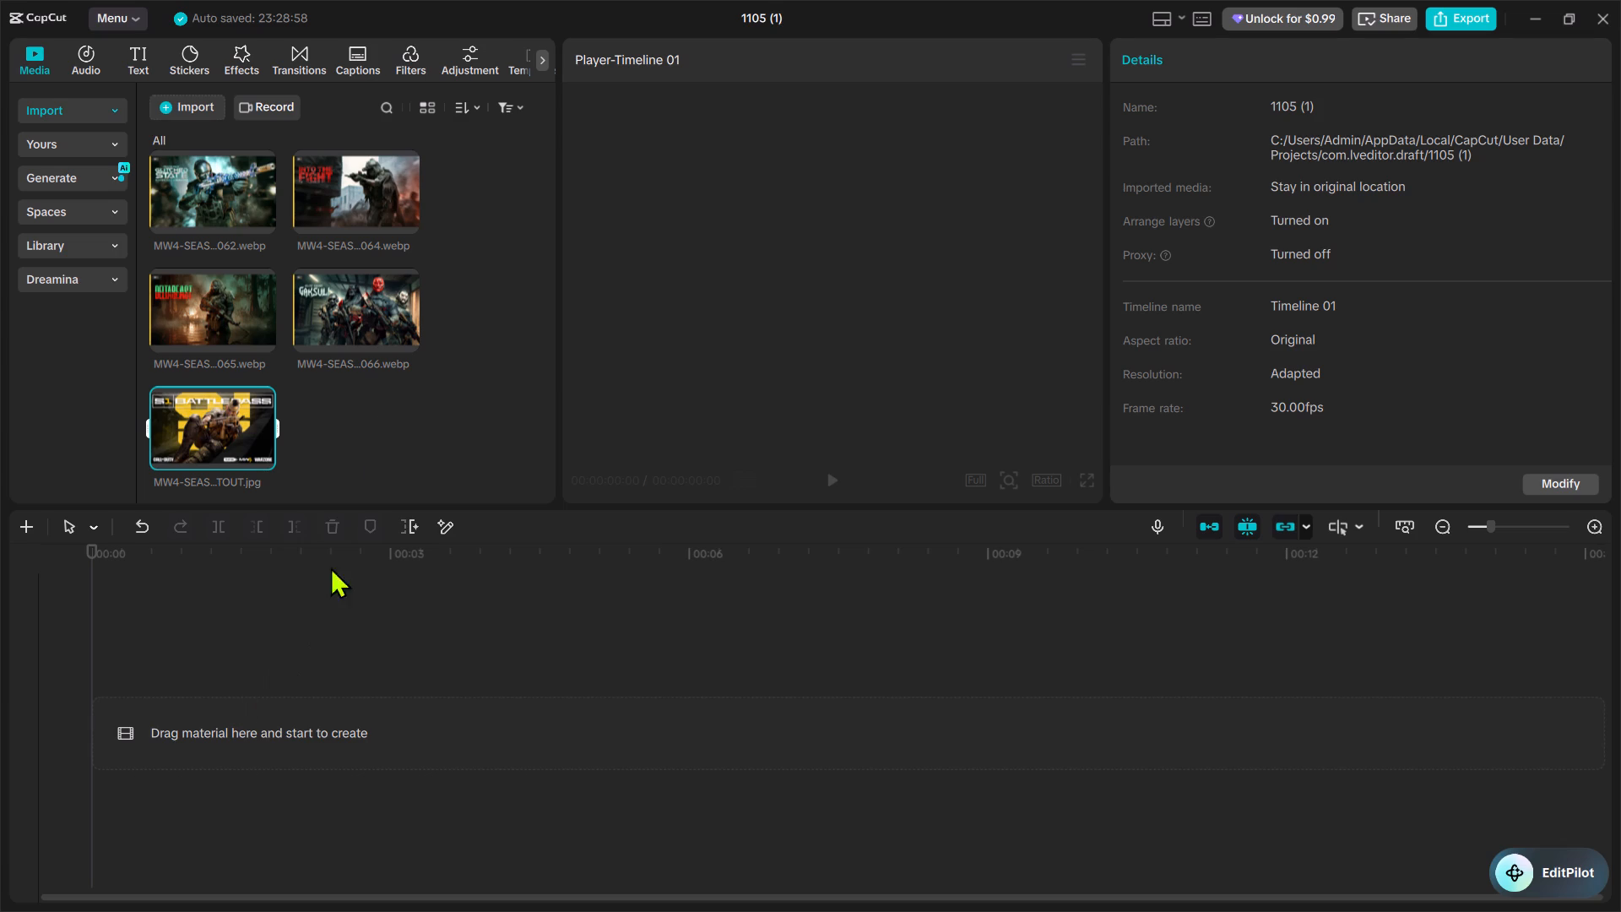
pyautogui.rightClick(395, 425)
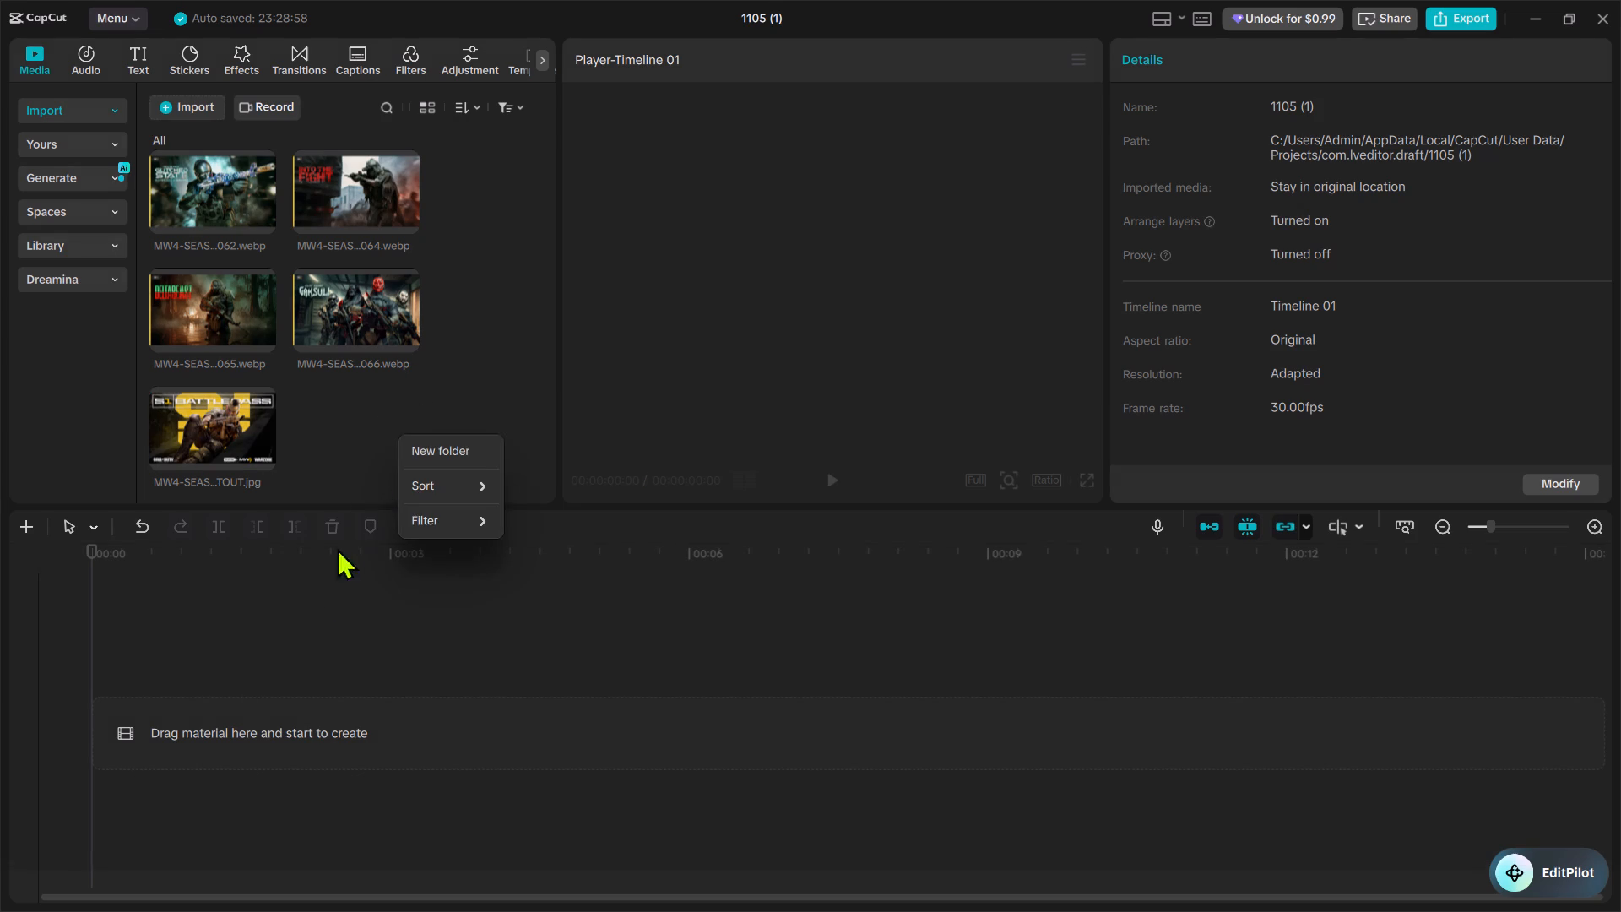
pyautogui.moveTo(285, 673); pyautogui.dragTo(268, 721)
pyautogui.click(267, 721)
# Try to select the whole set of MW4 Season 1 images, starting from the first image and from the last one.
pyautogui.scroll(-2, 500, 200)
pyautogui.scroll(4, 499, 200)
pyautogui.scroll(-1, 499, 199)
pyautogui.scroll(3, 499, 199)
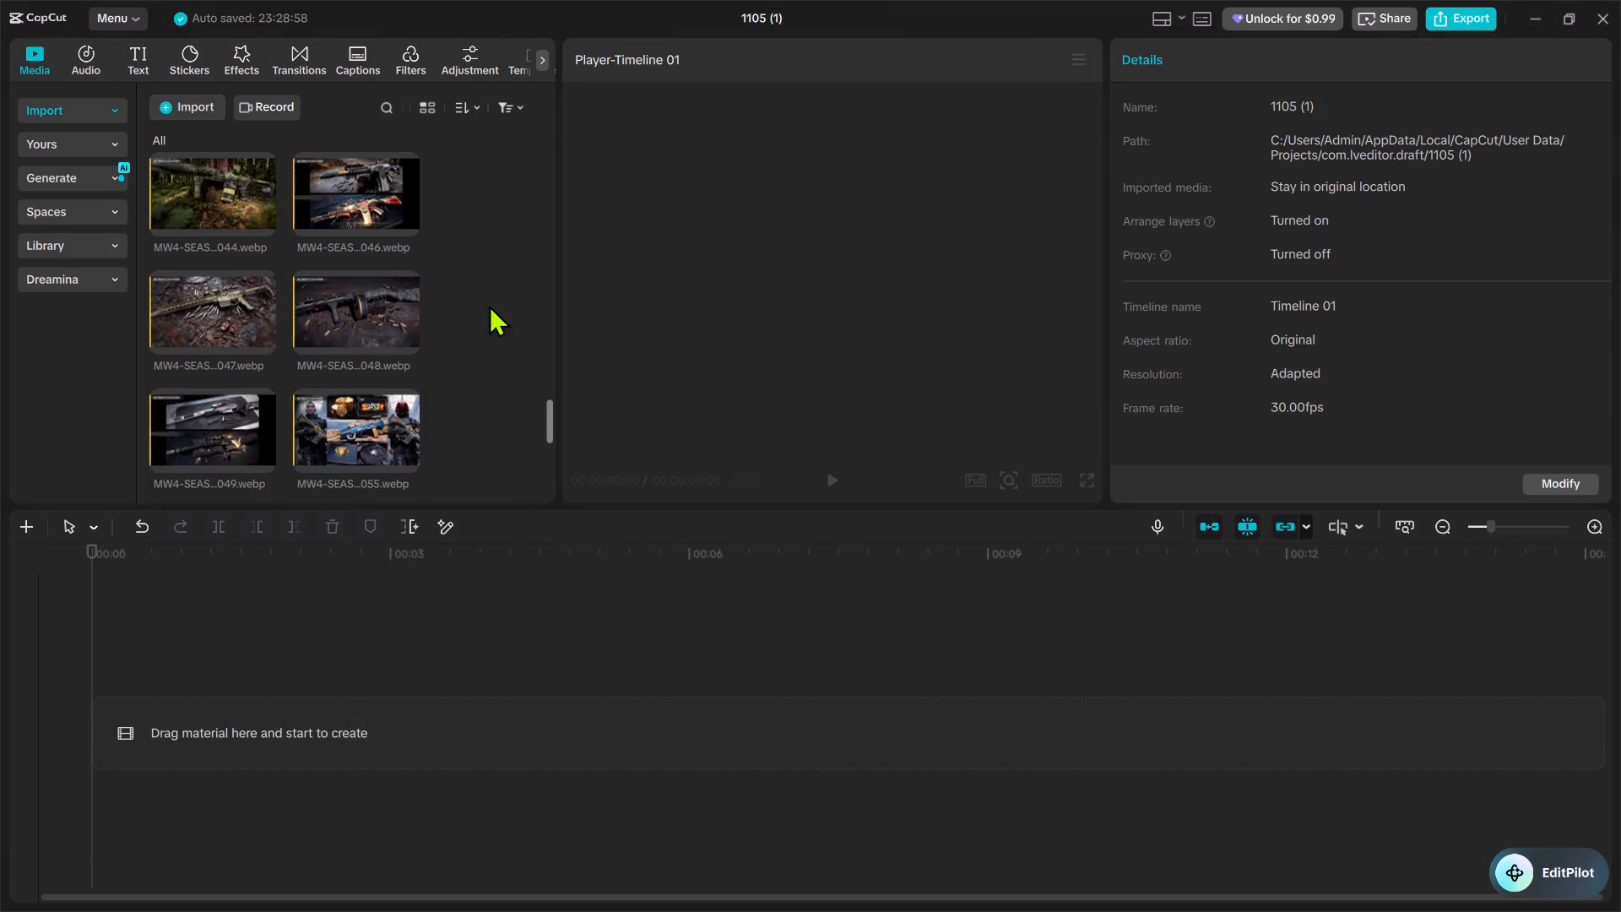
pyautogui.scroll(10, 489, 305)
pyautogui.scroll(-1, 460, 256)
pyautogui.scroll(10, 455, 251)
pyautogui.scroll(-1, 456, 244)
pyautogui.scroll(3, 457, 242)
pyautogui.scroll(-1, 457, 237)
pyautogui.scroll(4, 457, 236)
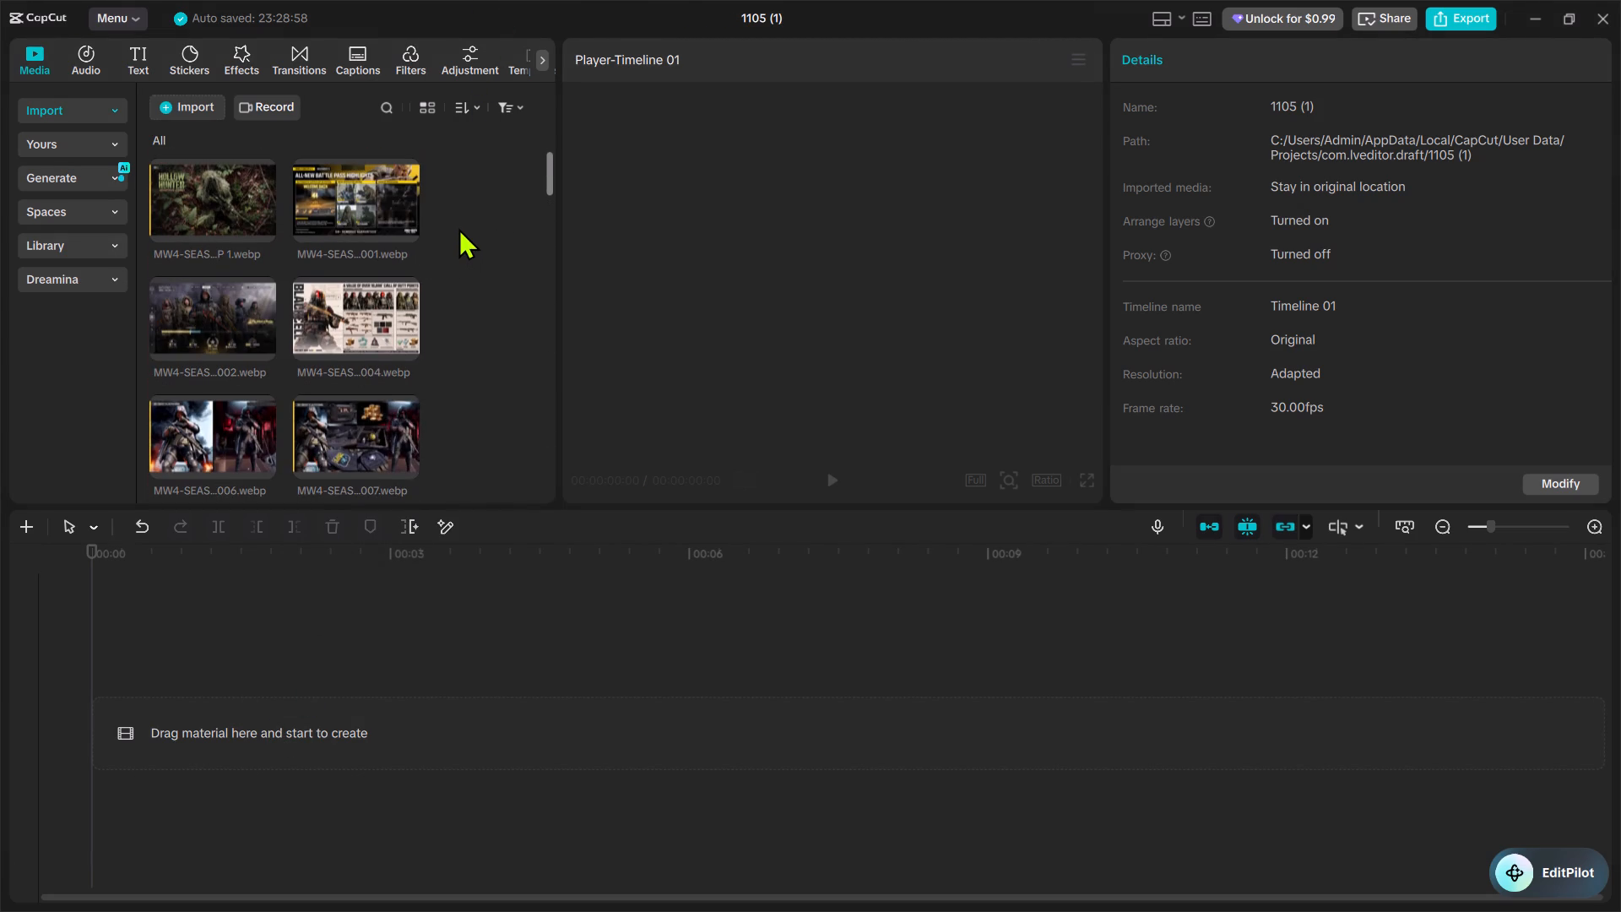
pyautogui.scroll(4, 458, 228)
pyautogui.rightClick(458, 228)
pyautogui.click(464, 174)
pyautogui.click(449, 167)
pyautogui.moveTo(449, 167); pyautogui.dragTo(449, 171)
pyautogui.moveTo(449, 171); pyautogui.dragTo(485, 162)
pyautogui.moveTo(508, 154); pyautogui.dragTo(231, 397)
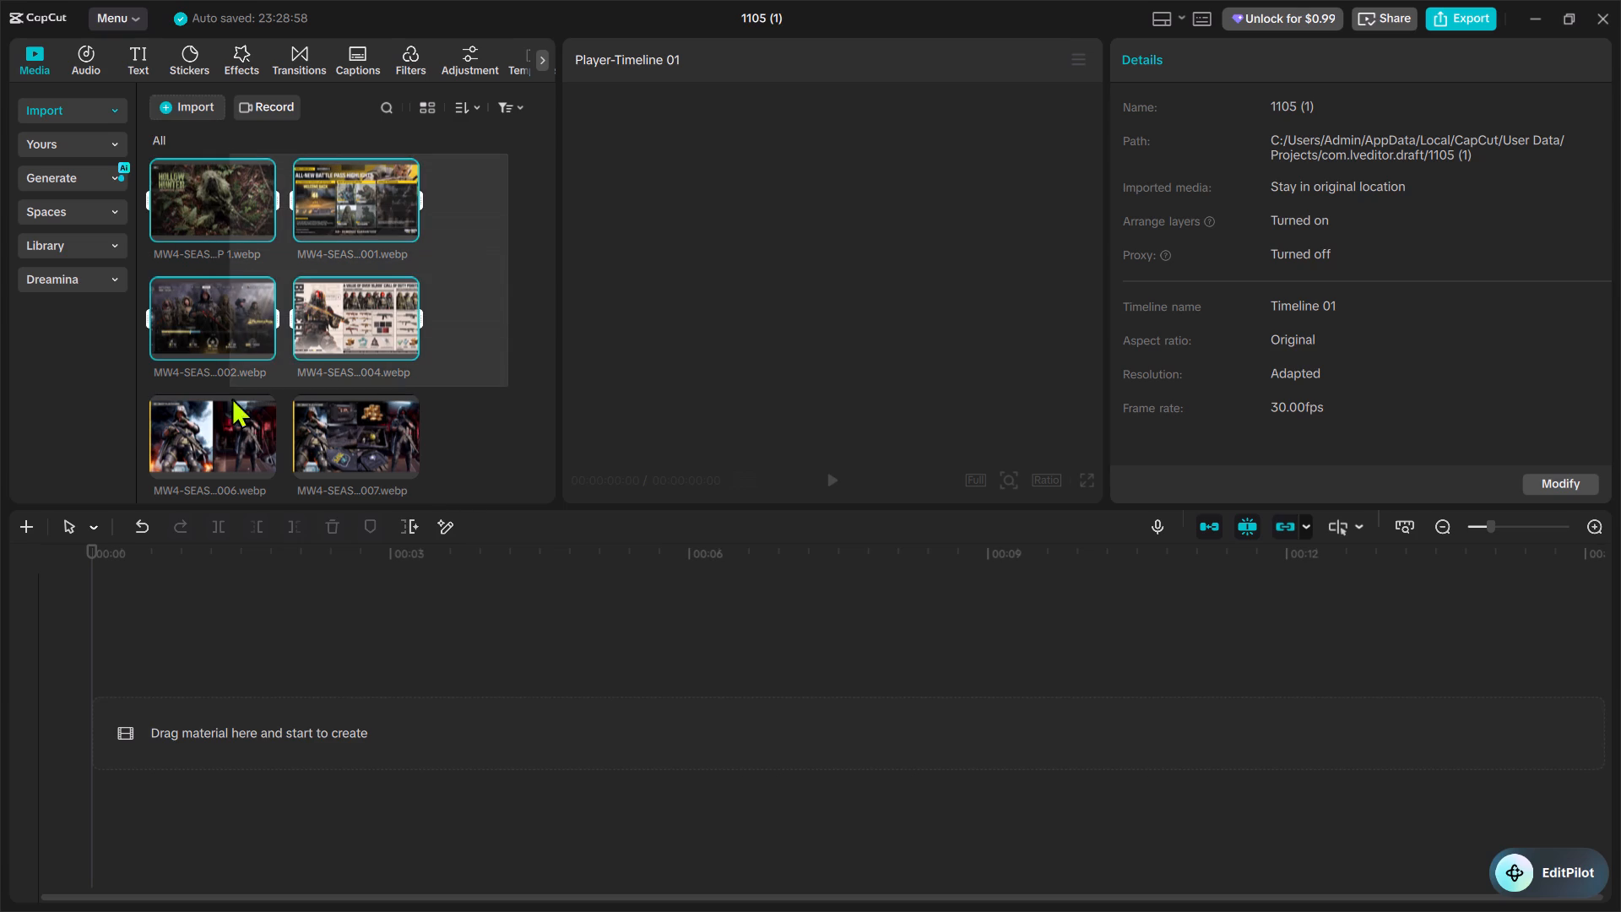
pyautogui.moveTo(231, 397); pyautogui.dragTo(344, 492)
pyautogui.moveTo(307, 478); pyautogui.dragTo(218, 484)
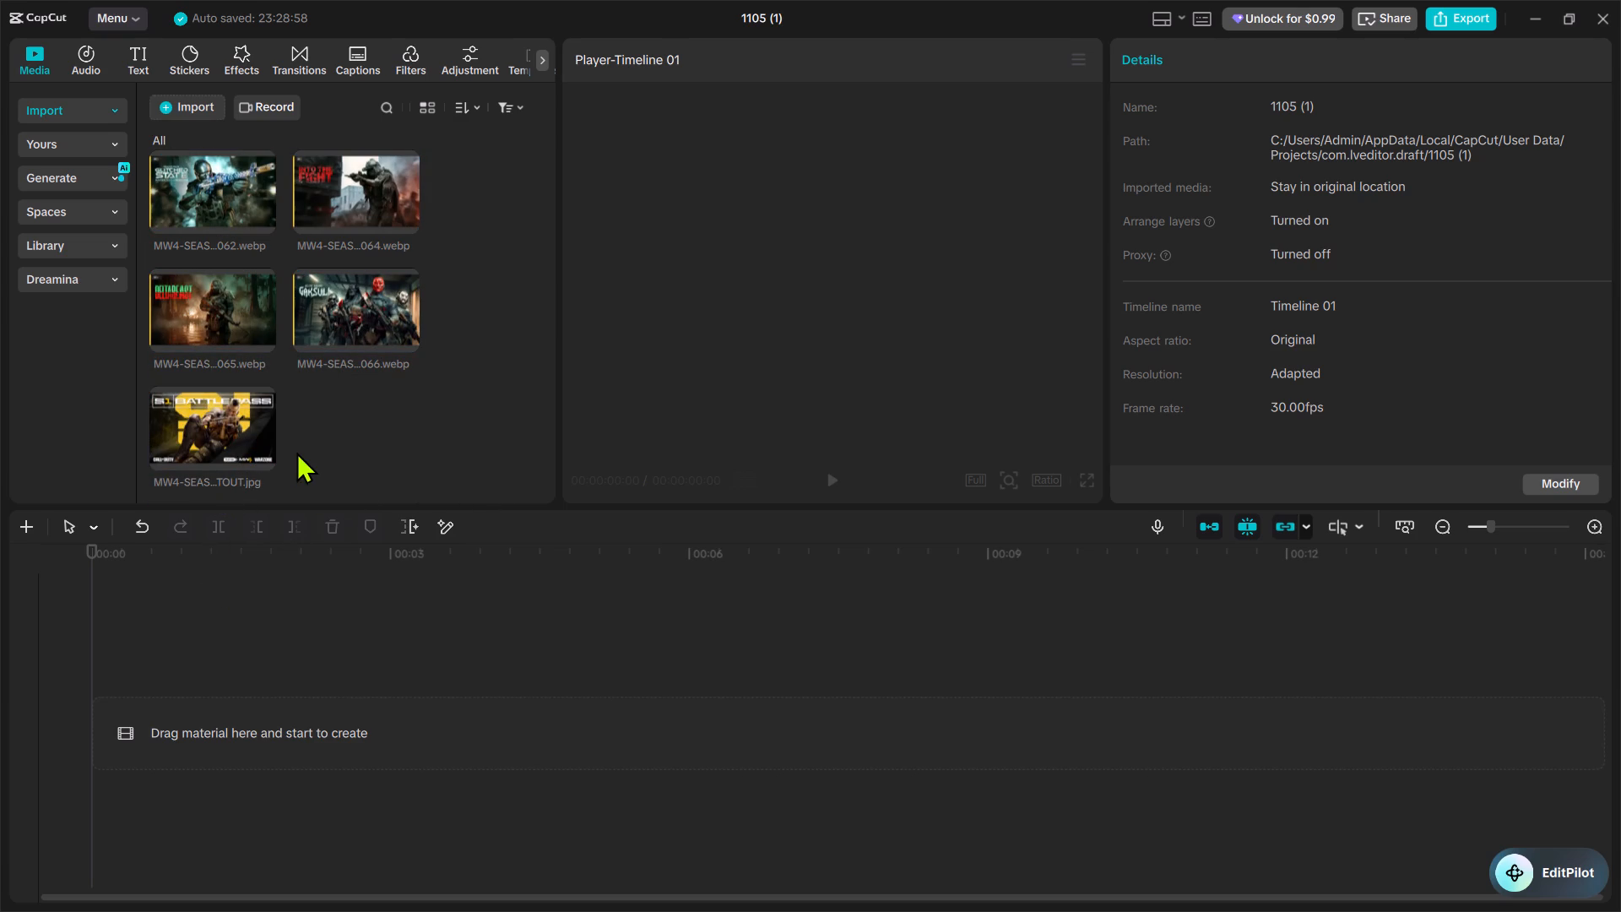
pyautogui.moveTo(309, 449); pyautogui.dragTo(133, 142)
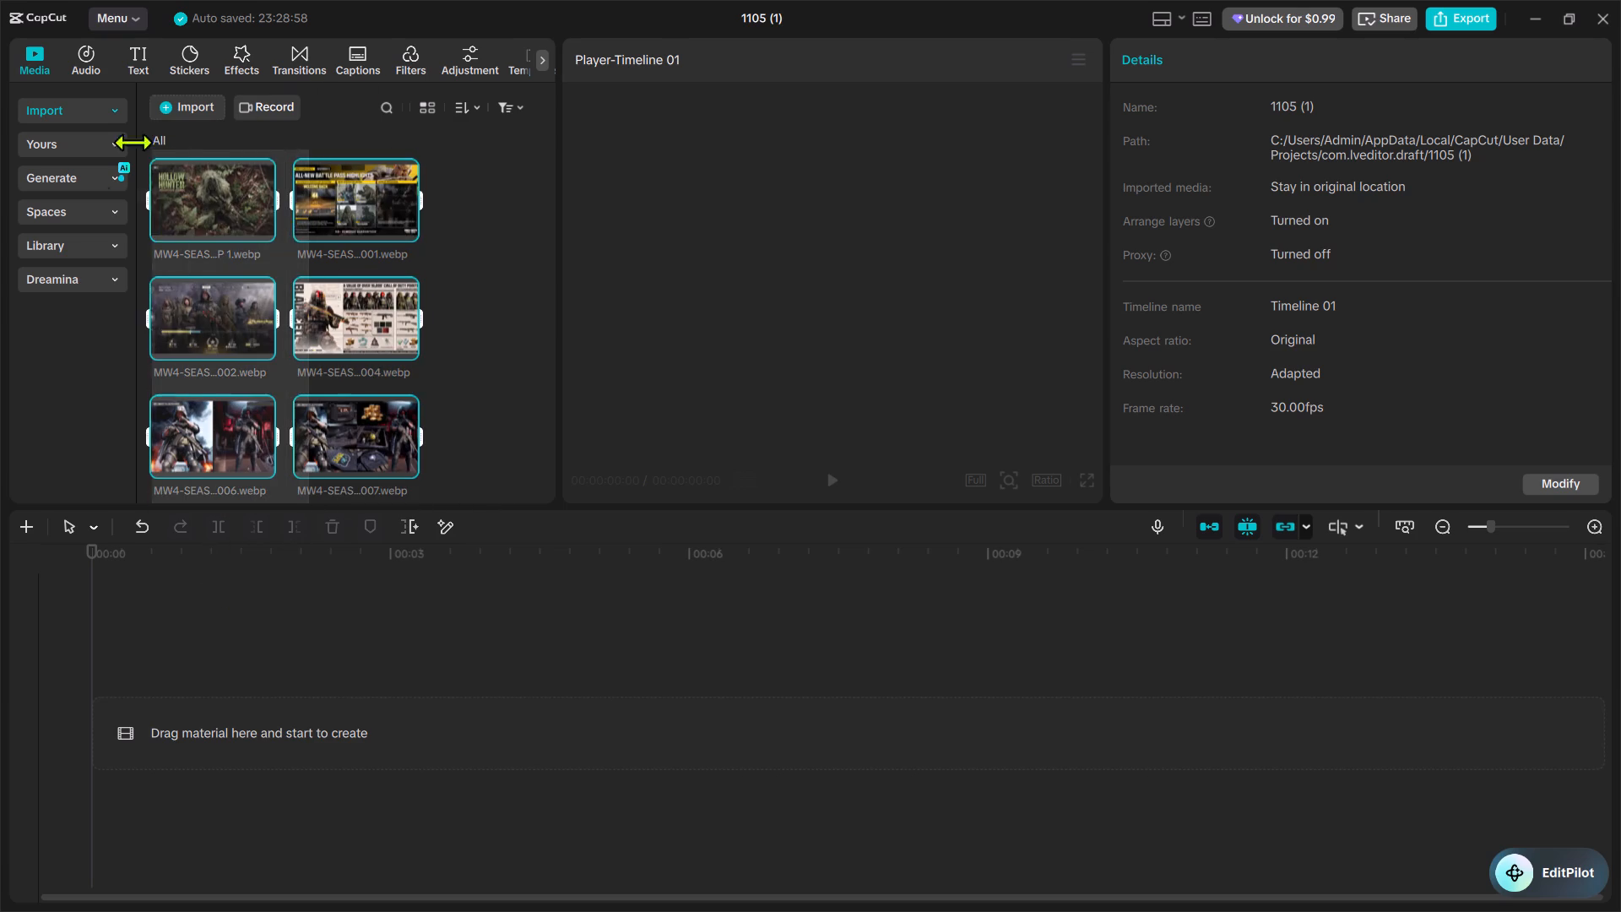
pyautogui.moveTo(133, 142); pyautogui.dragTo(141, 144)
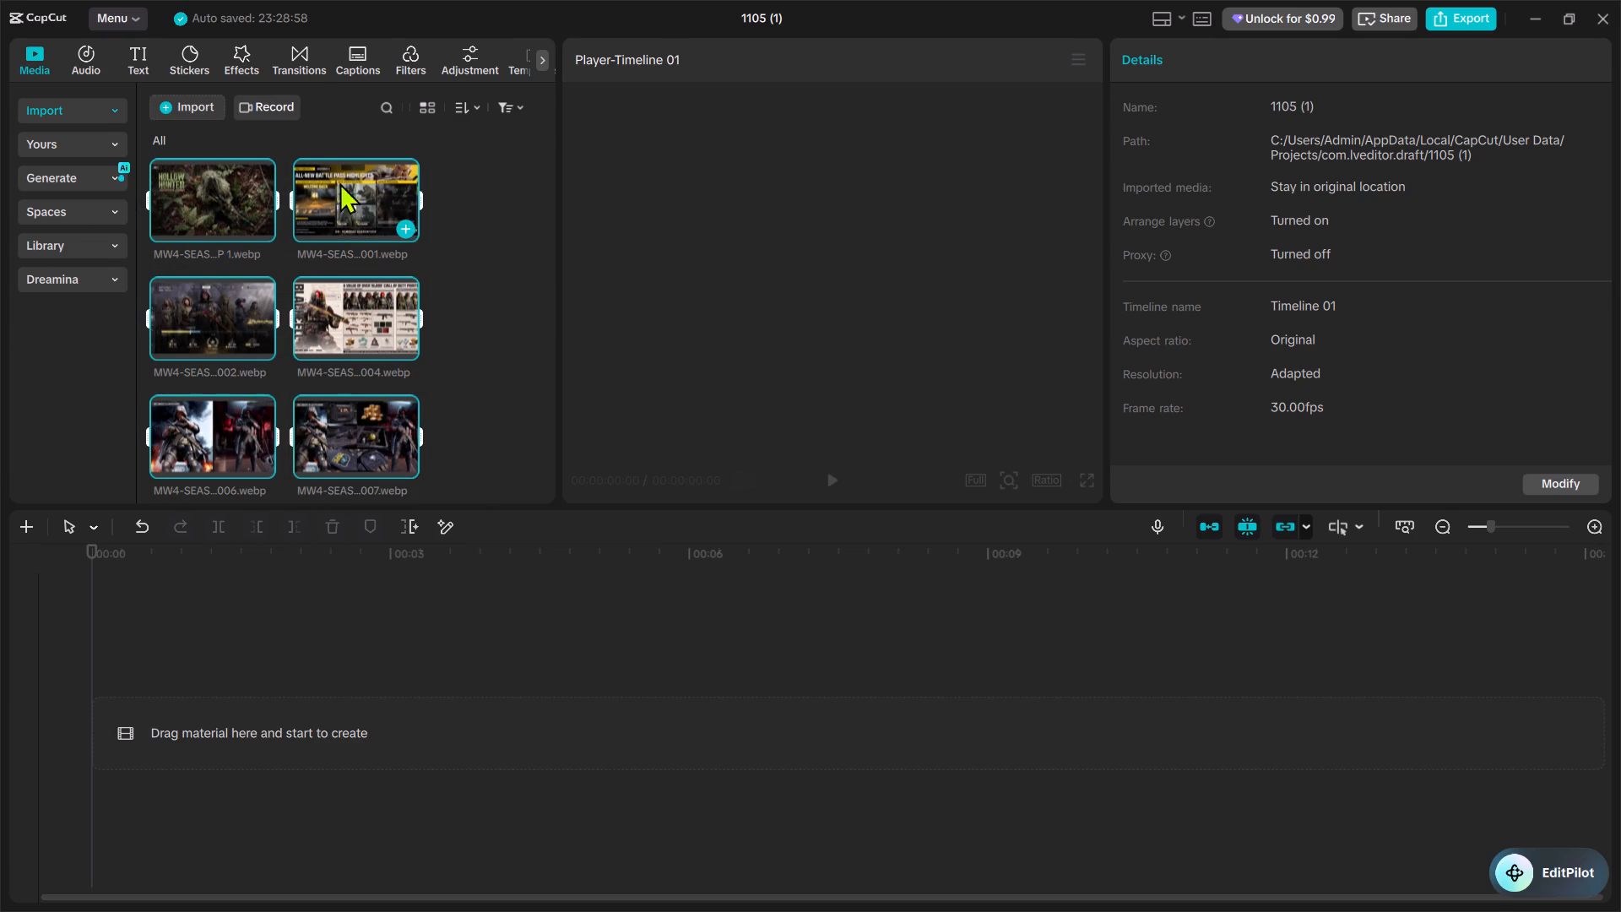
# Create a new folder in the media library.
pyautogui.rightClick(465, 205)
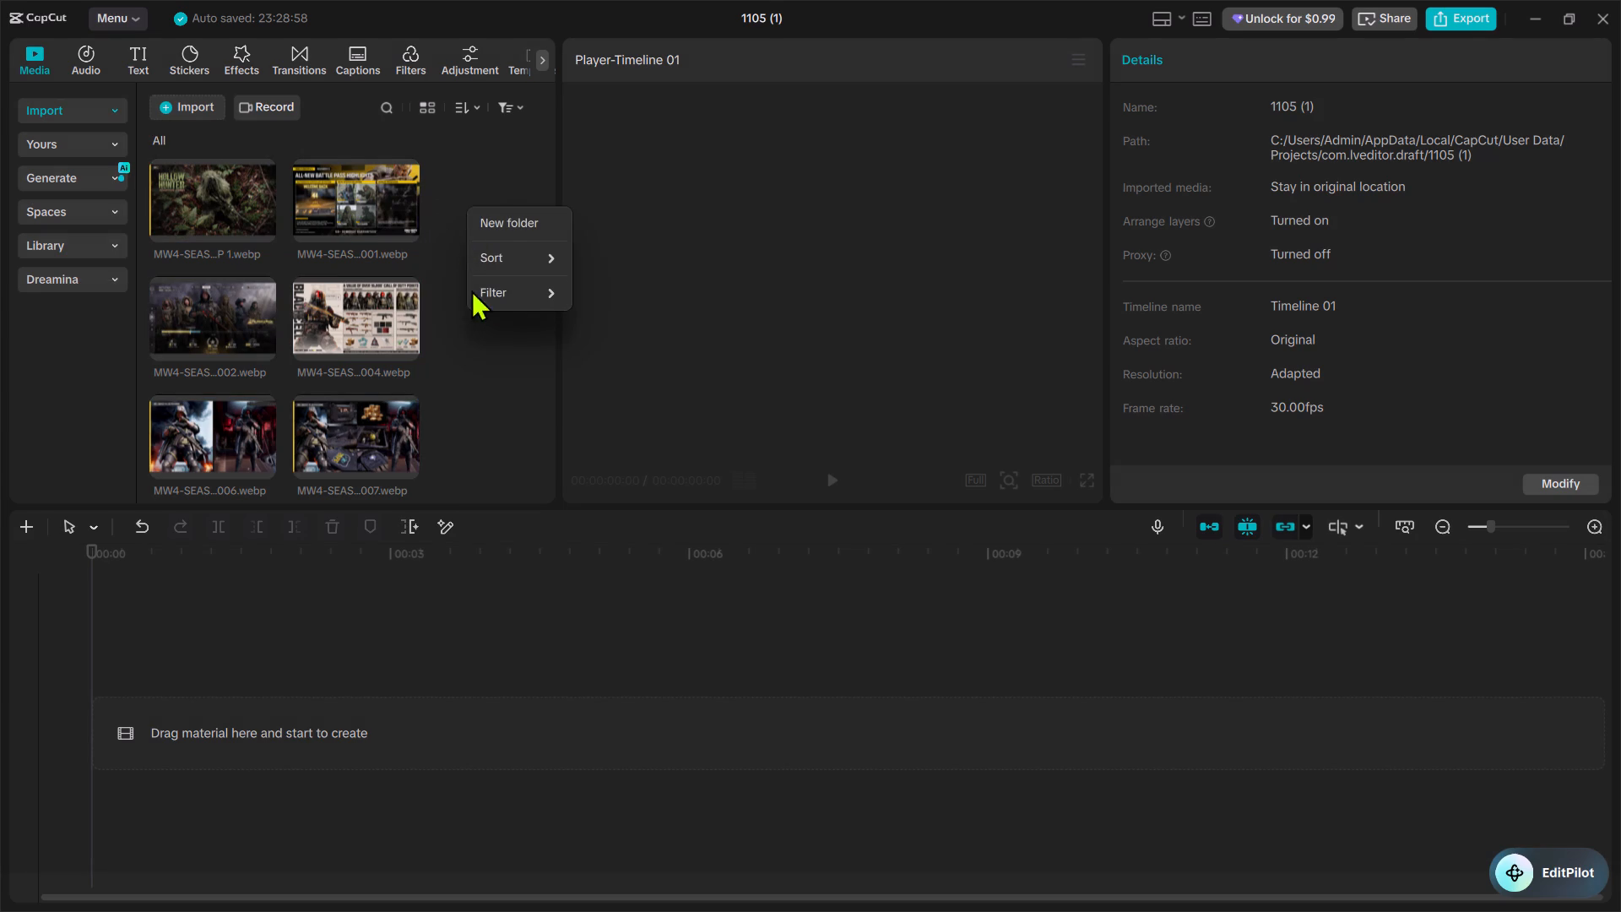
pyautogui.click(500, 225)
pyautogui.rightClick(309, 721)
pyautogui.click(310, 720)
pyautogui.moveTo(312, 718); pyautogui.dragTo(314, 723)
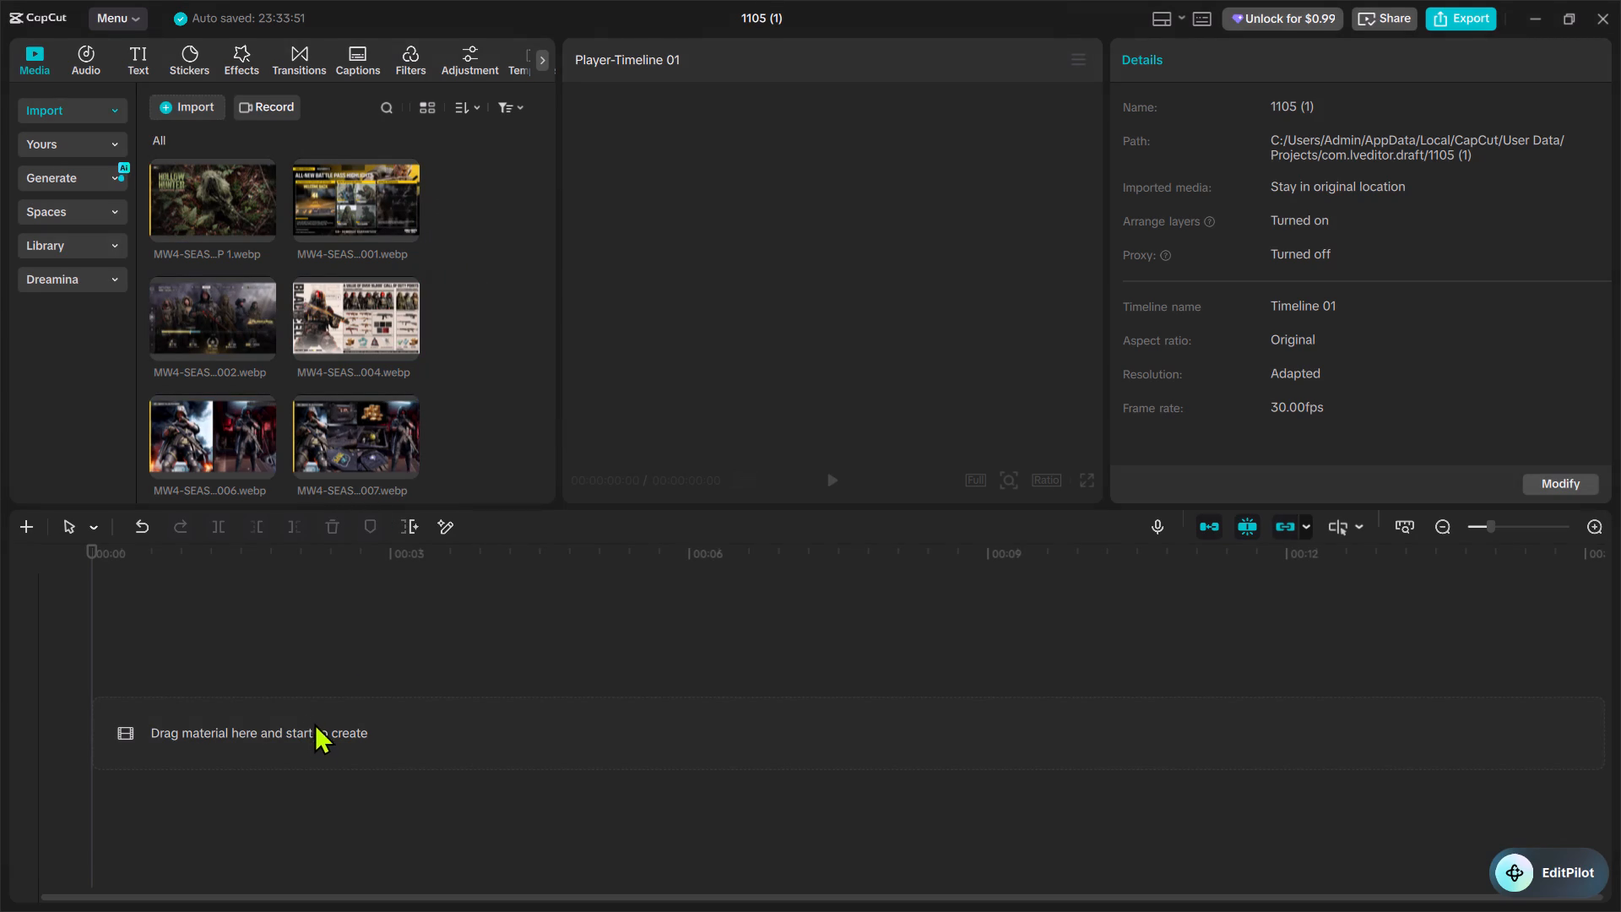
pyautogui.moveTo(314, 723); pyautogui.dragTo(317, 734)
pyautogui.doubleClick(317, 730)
# Select all the imported MW4 Season 1 images and place them in sequence at the start of the empty main track.
pyautogui.click(458, 149)
pyautogui.moveTo(449, 154); pyautogui.dragTo(139, 499)
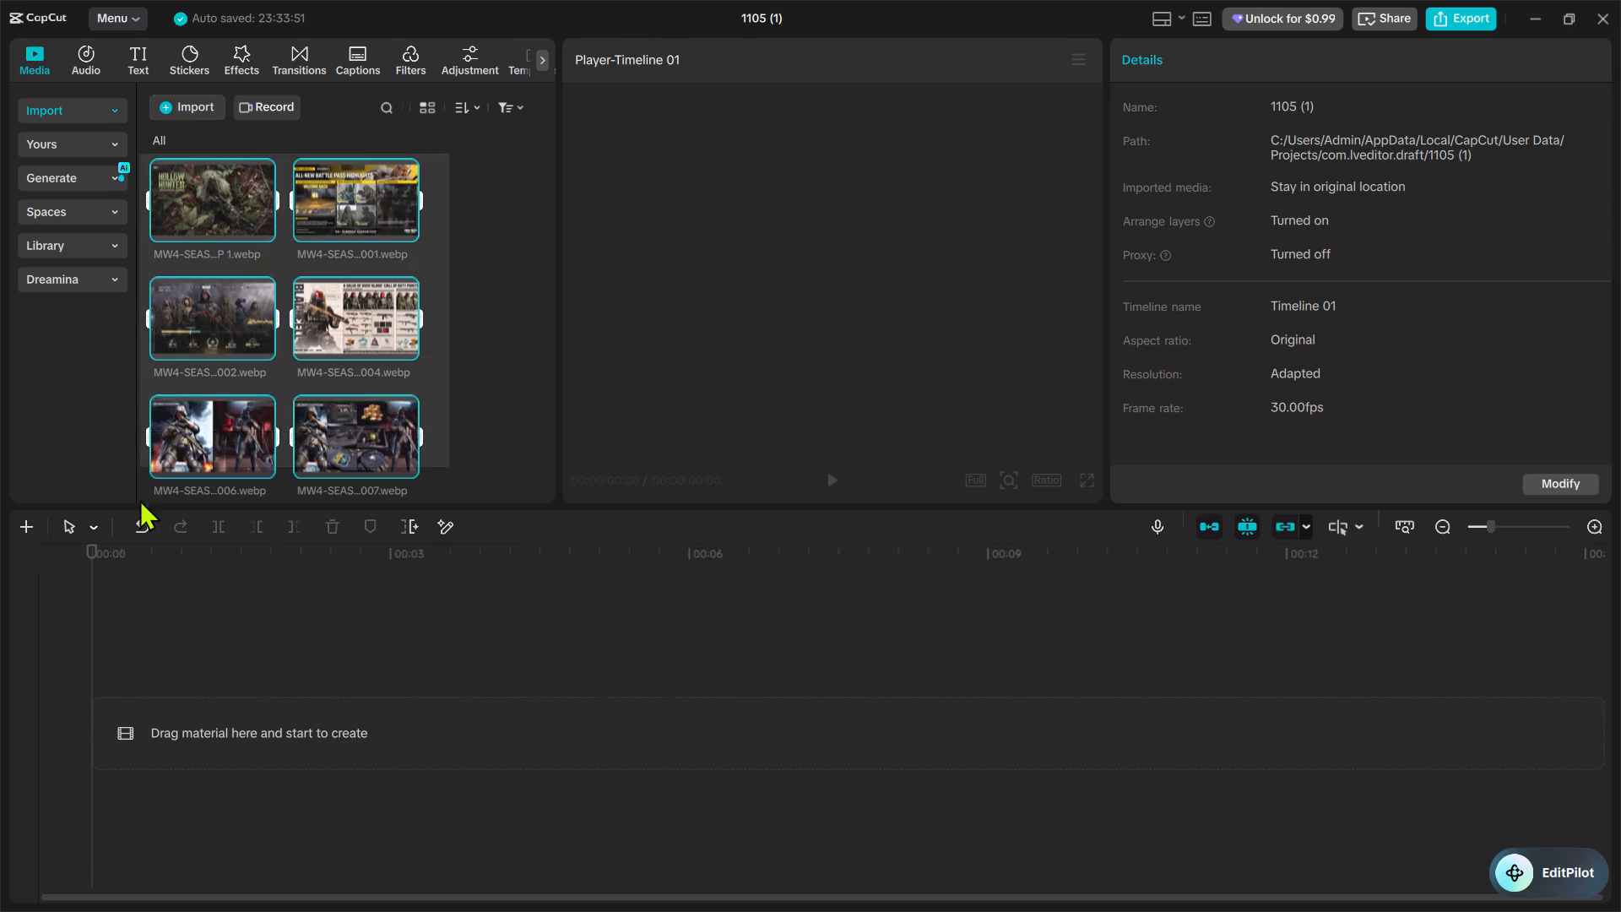
pyautogui.moveTo(139, 499); pyautogui.dragTo(146, 626)
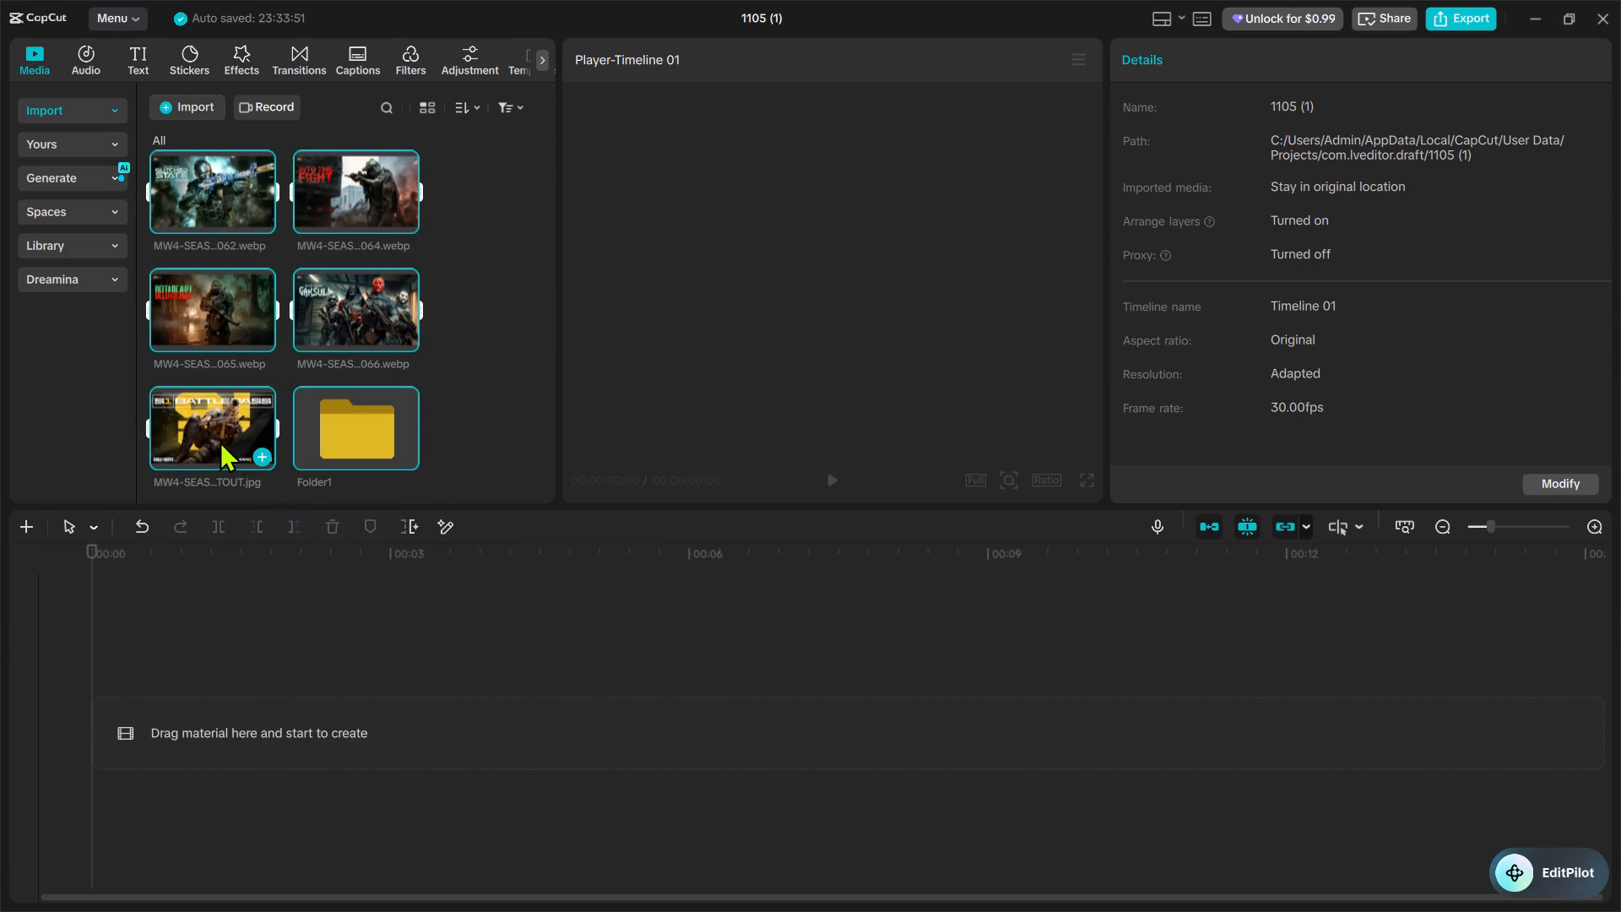
pyautogui.click(214, 437)
pyautogui.moveTo(206, 442); pyautogui.dragTo(223, 681)
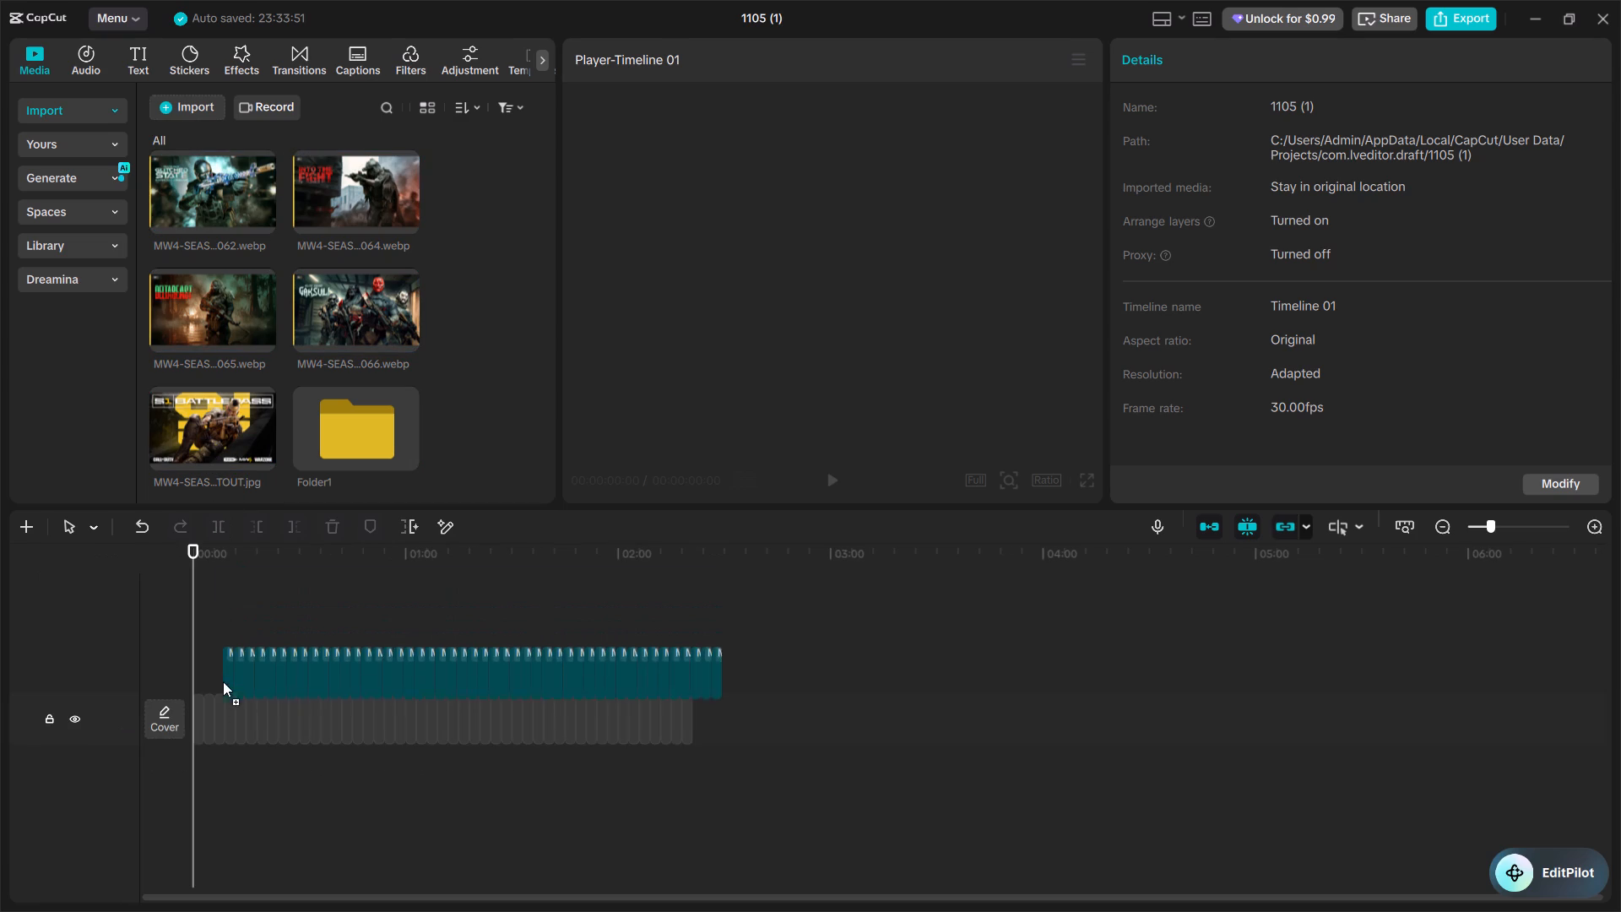
pyautogui.moveTo(223, 681); pyautogui.dragTo(225, 736)
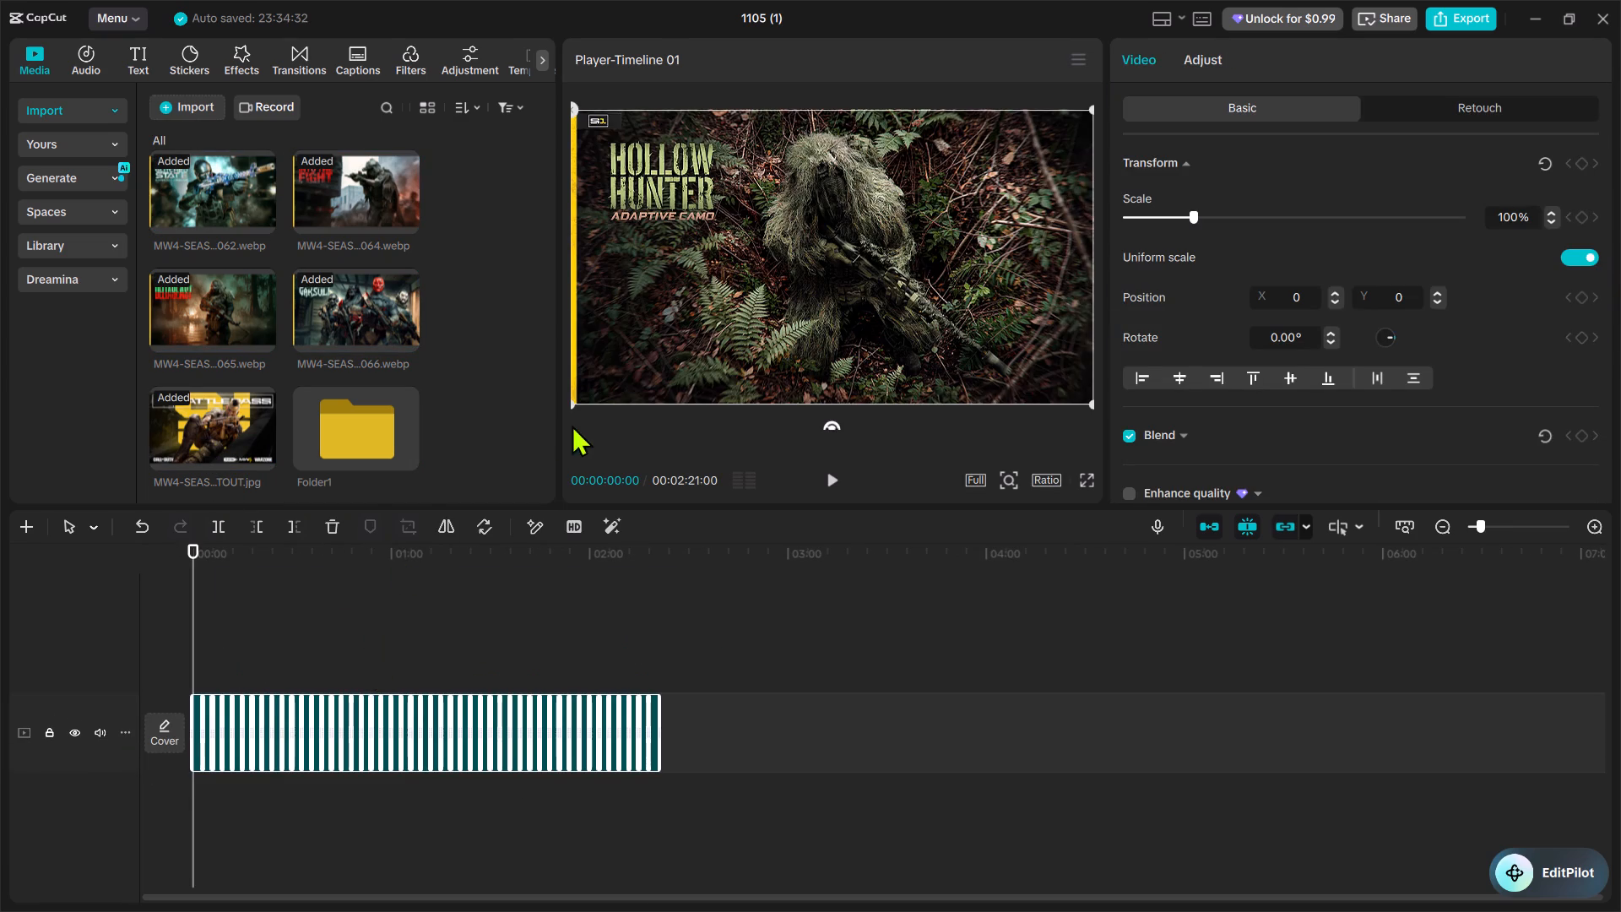
# Play back the placed image sequence from the start of the timeline.
pyautogui.click(836, 489)
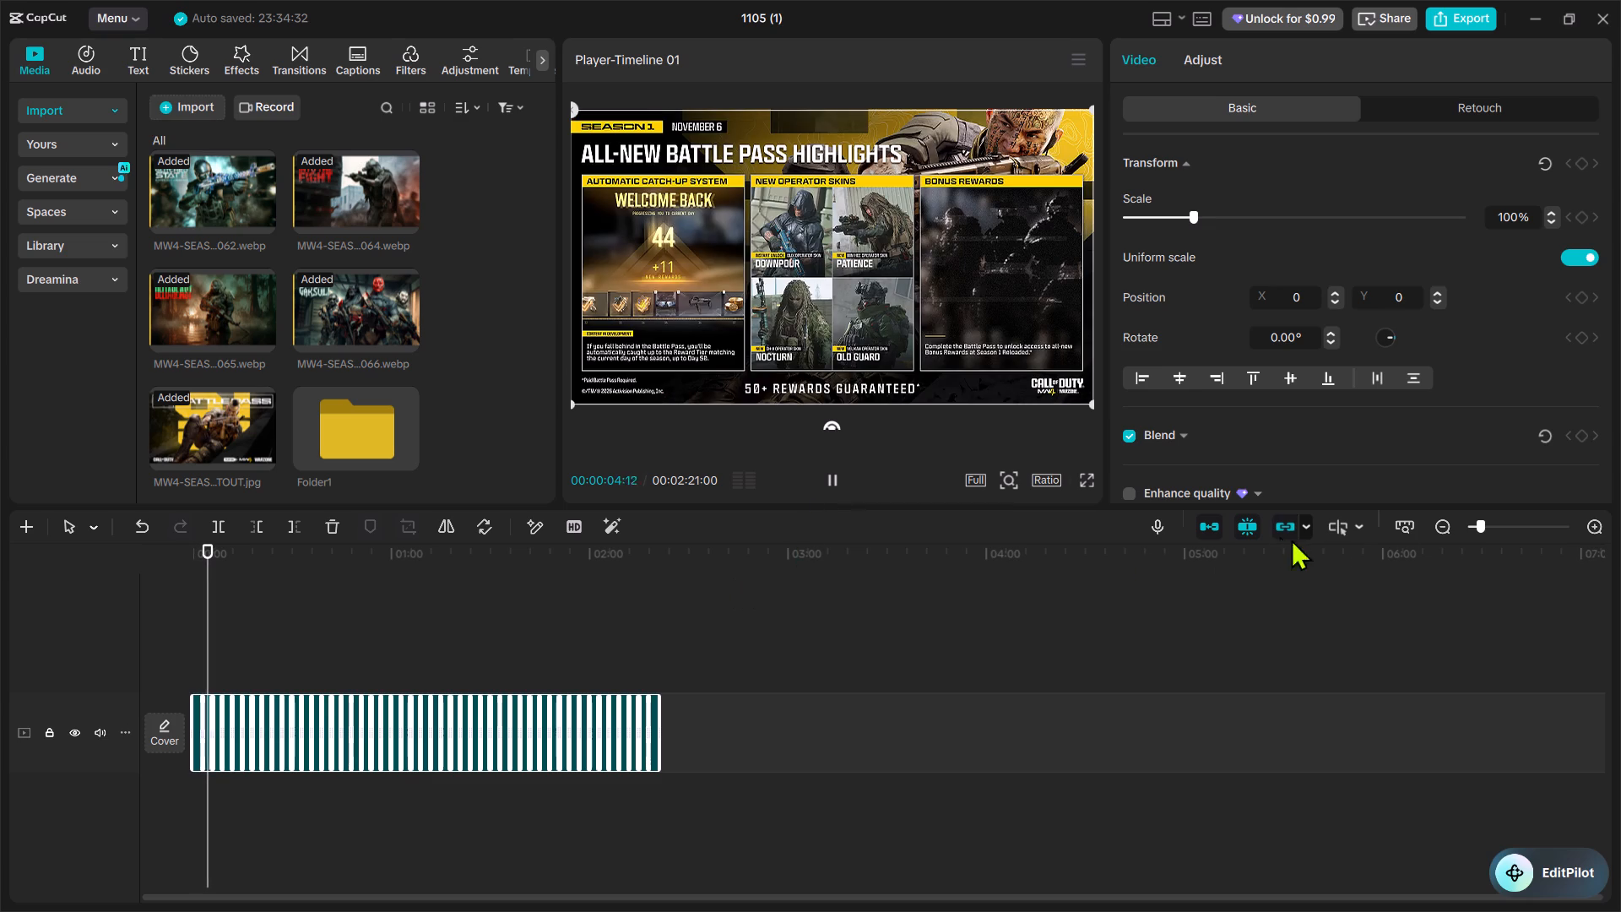
pyautogui.click(1495, 516)
pyautogui.click(1439, 518)
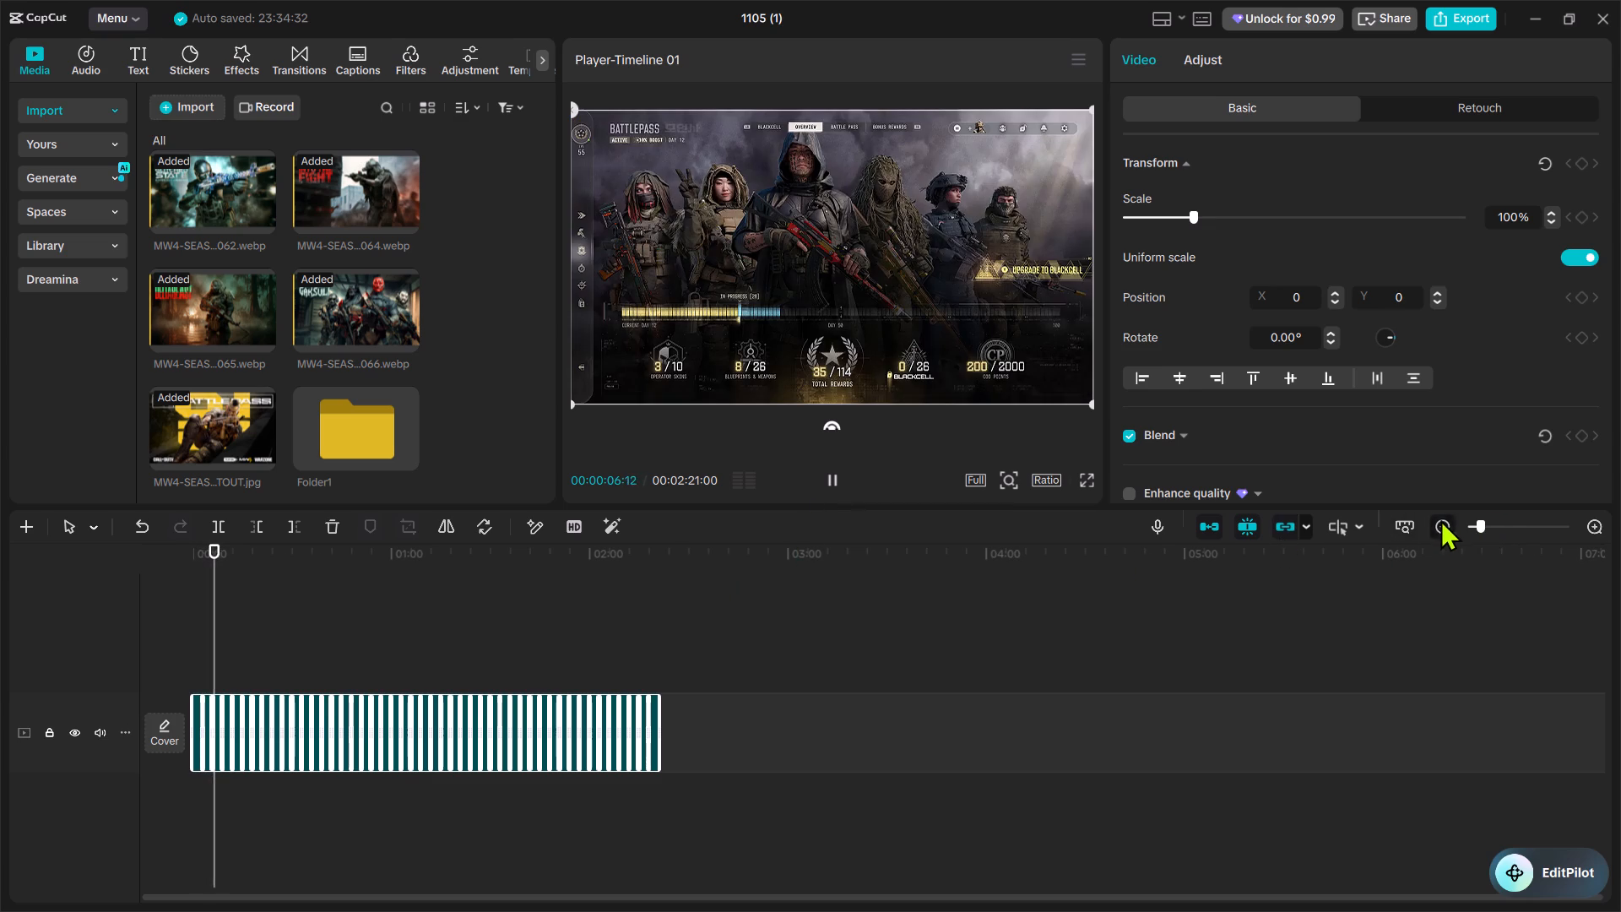
pyautogui.moveTo(1472, 520); pyautogui.dragTo(1489, 522)
pyautogui.click(1489, 524)
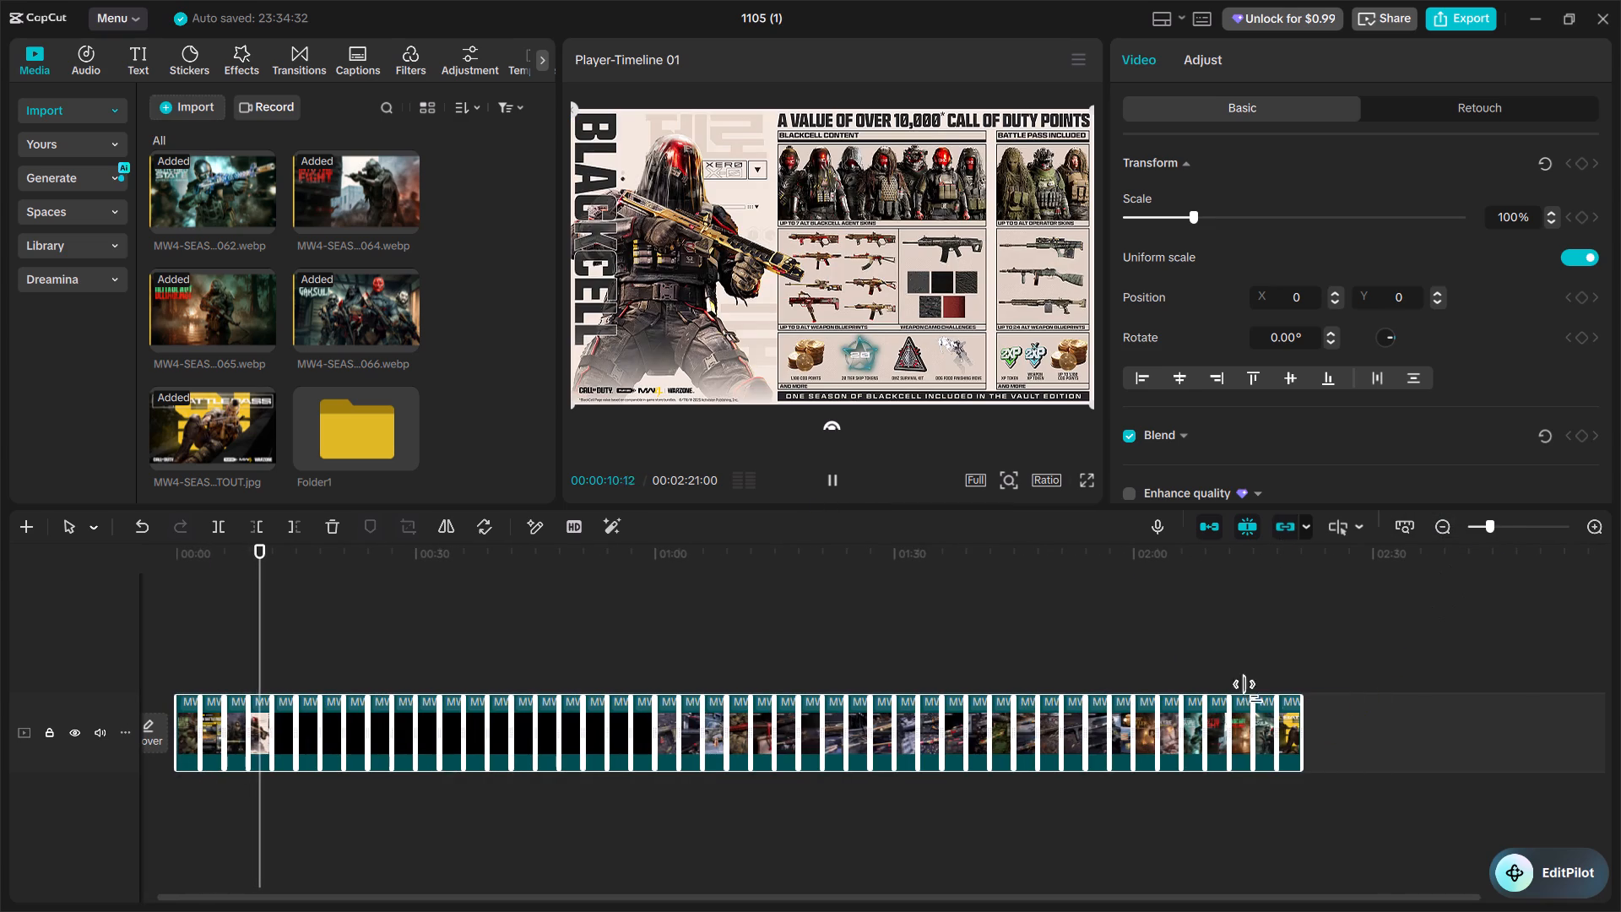
# Delete the empty folder Folder1 from the media library.
pyautogui.rightClick(338, 442)
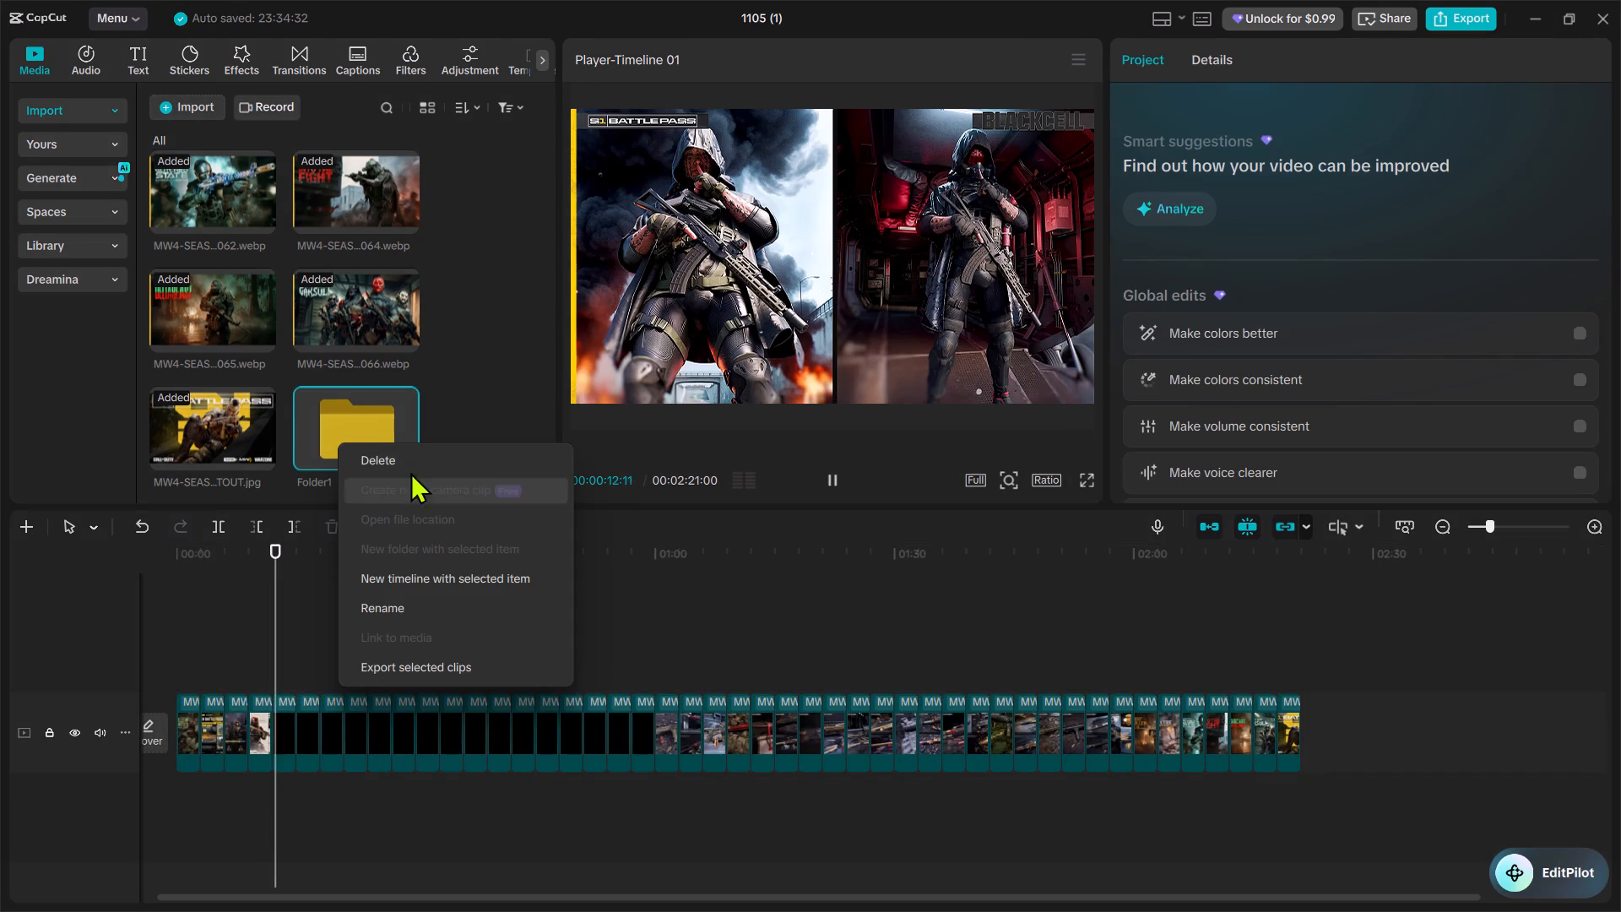
pyautogui.click(422, 462)
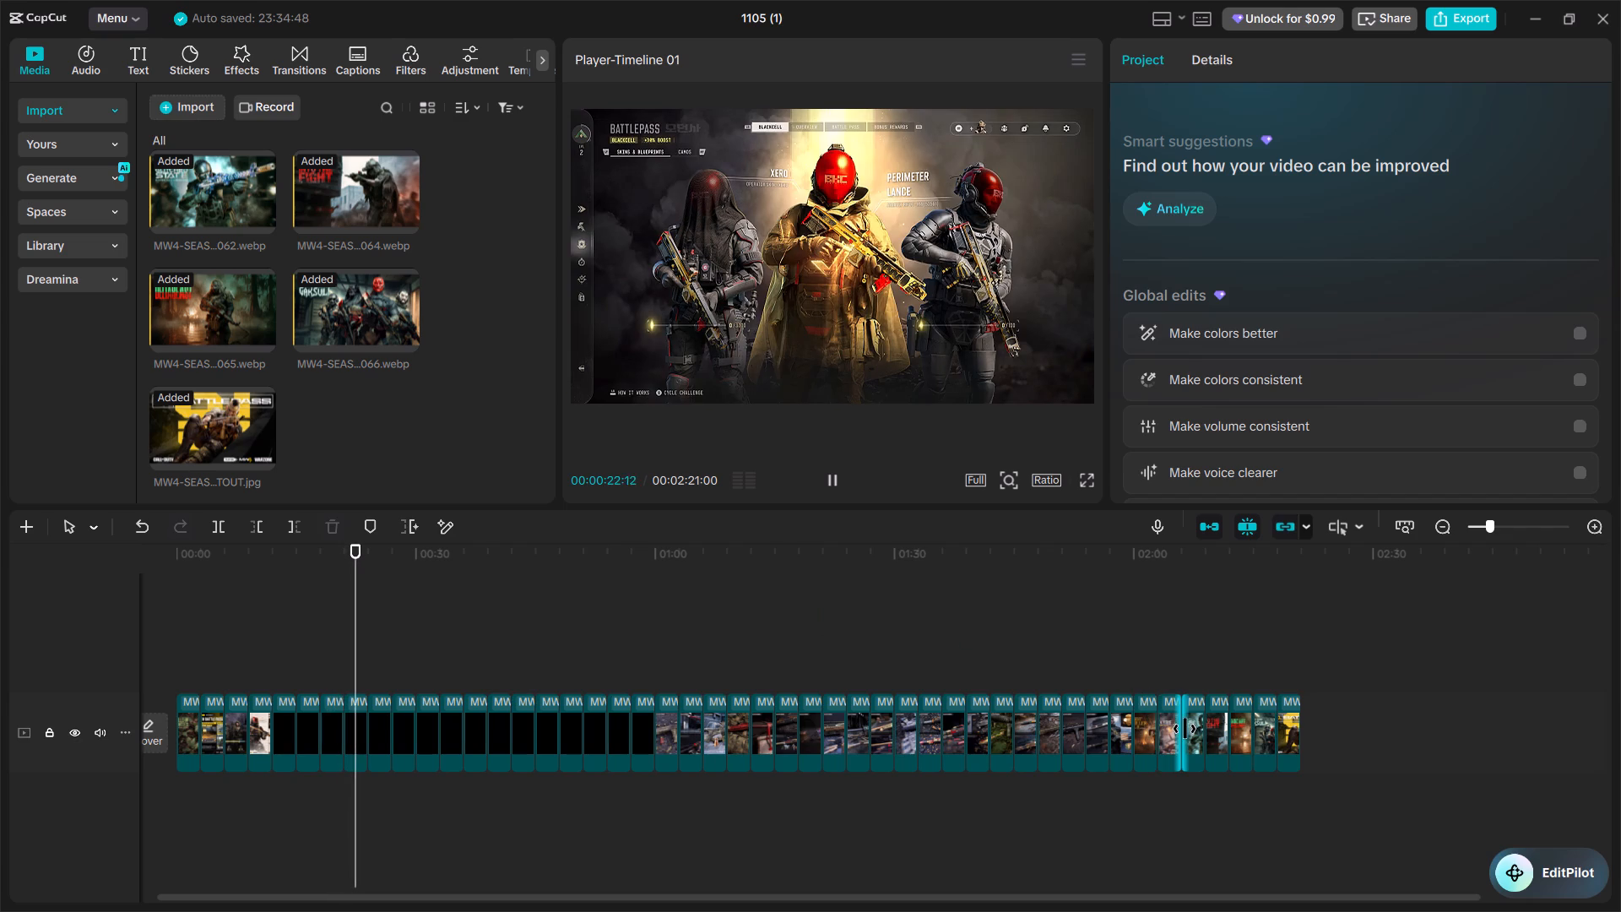
# Check the clips at the end of the image sequence, including the last one, and pause playback.
pyautogui.click(1171, 736)
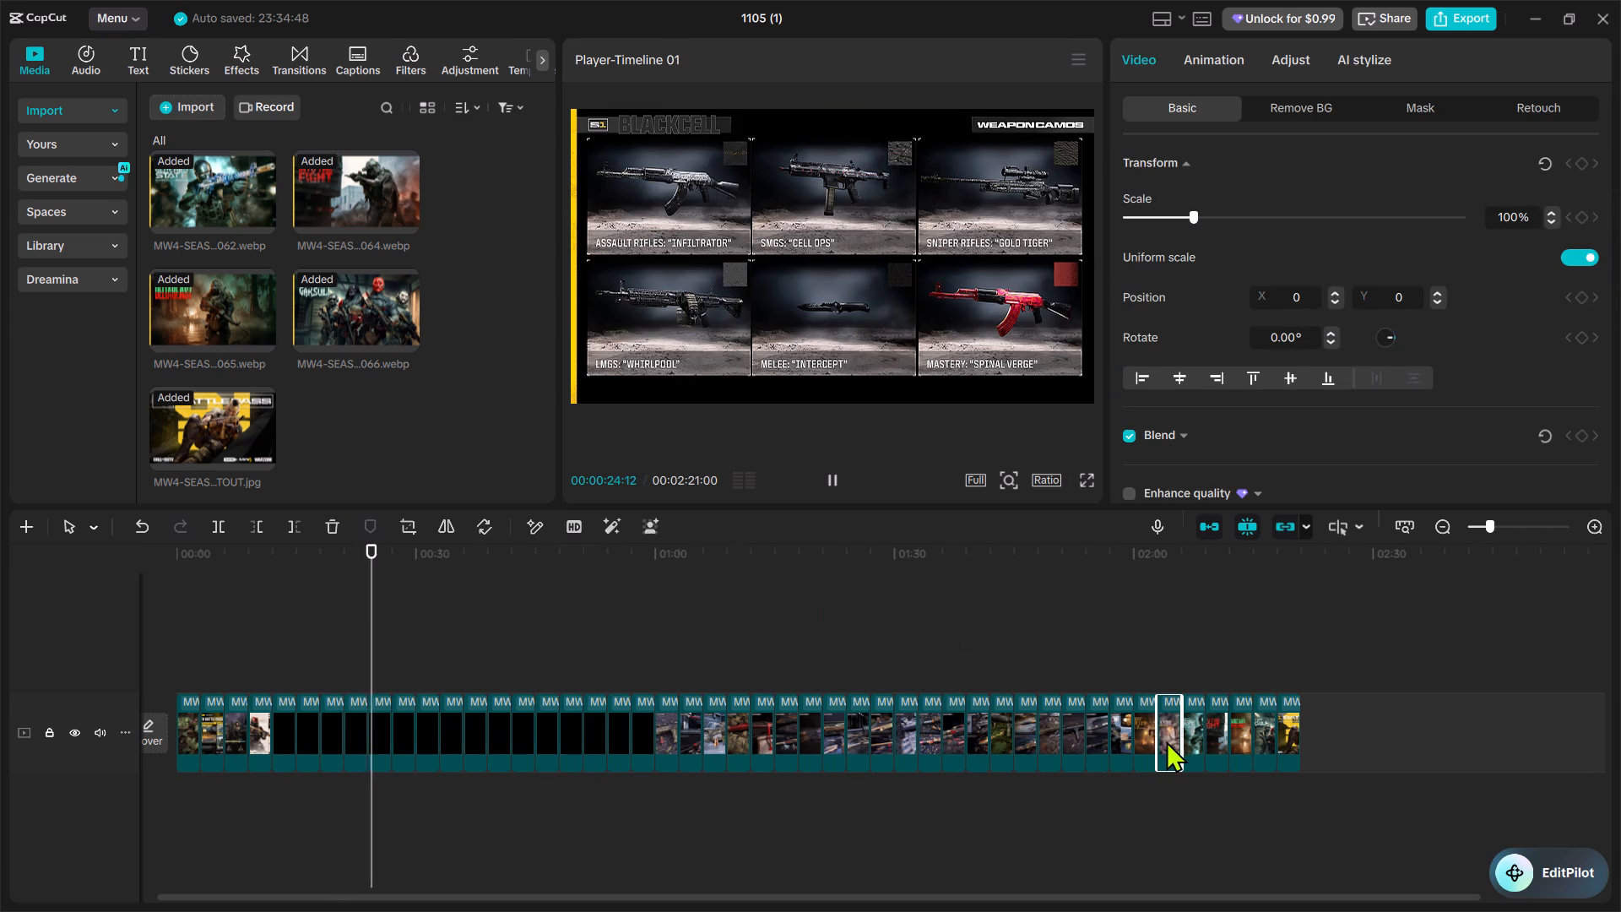
pyautogui.click(1291, 740)
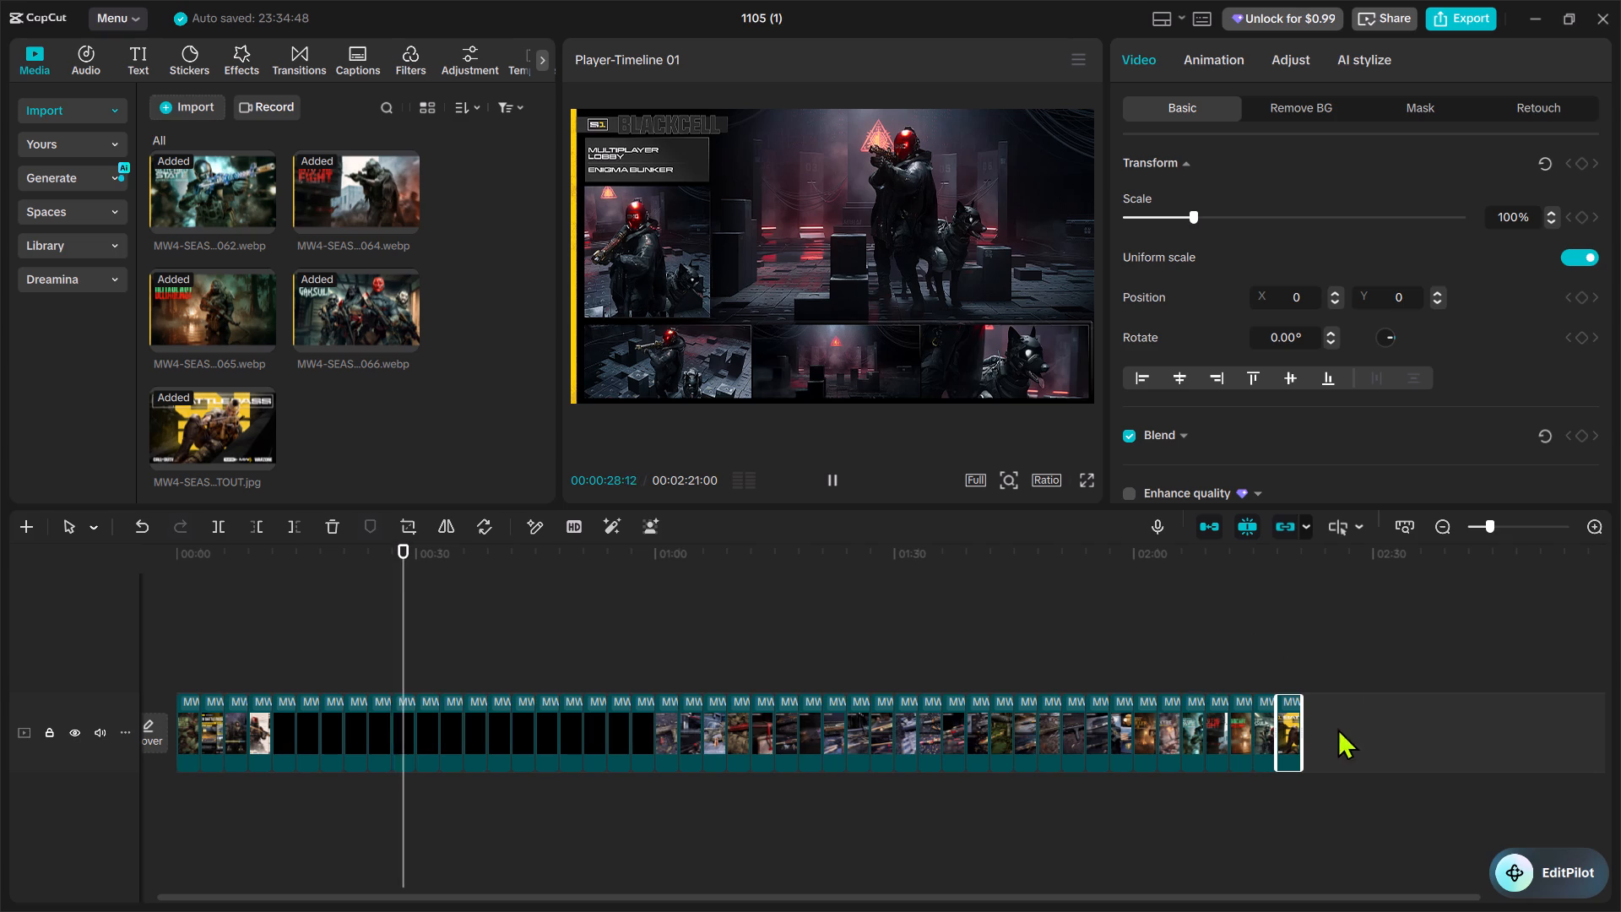
pyautogui.click(837, 480)
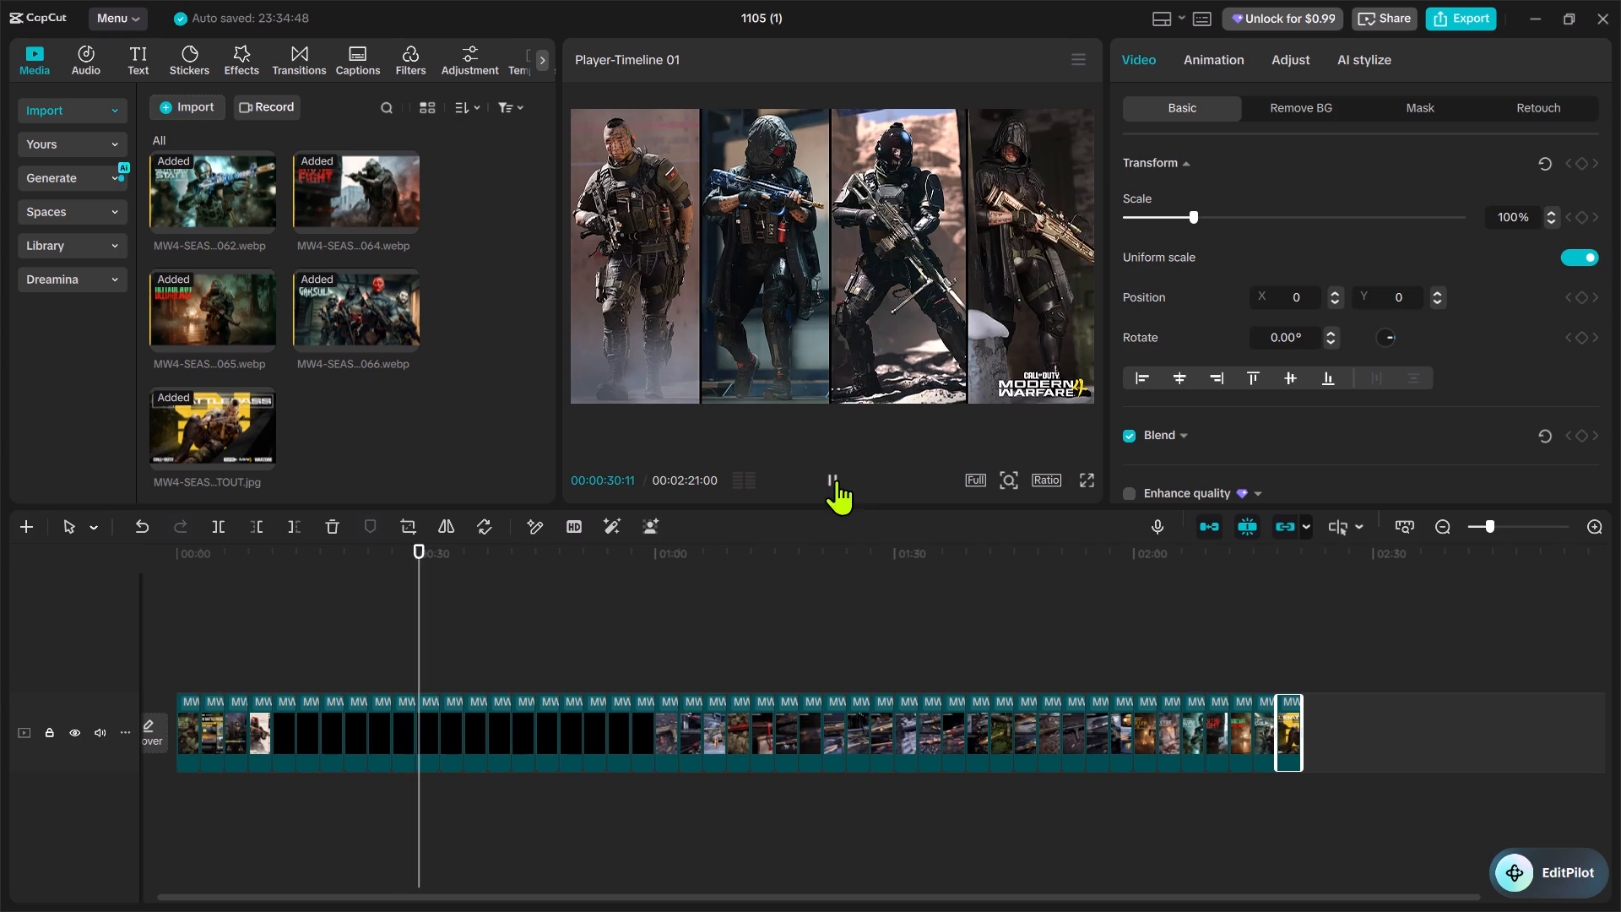
# Pause playback and review the rest of the image sequence from about 0:30 to its end.
pyautogui.click(908, 714)
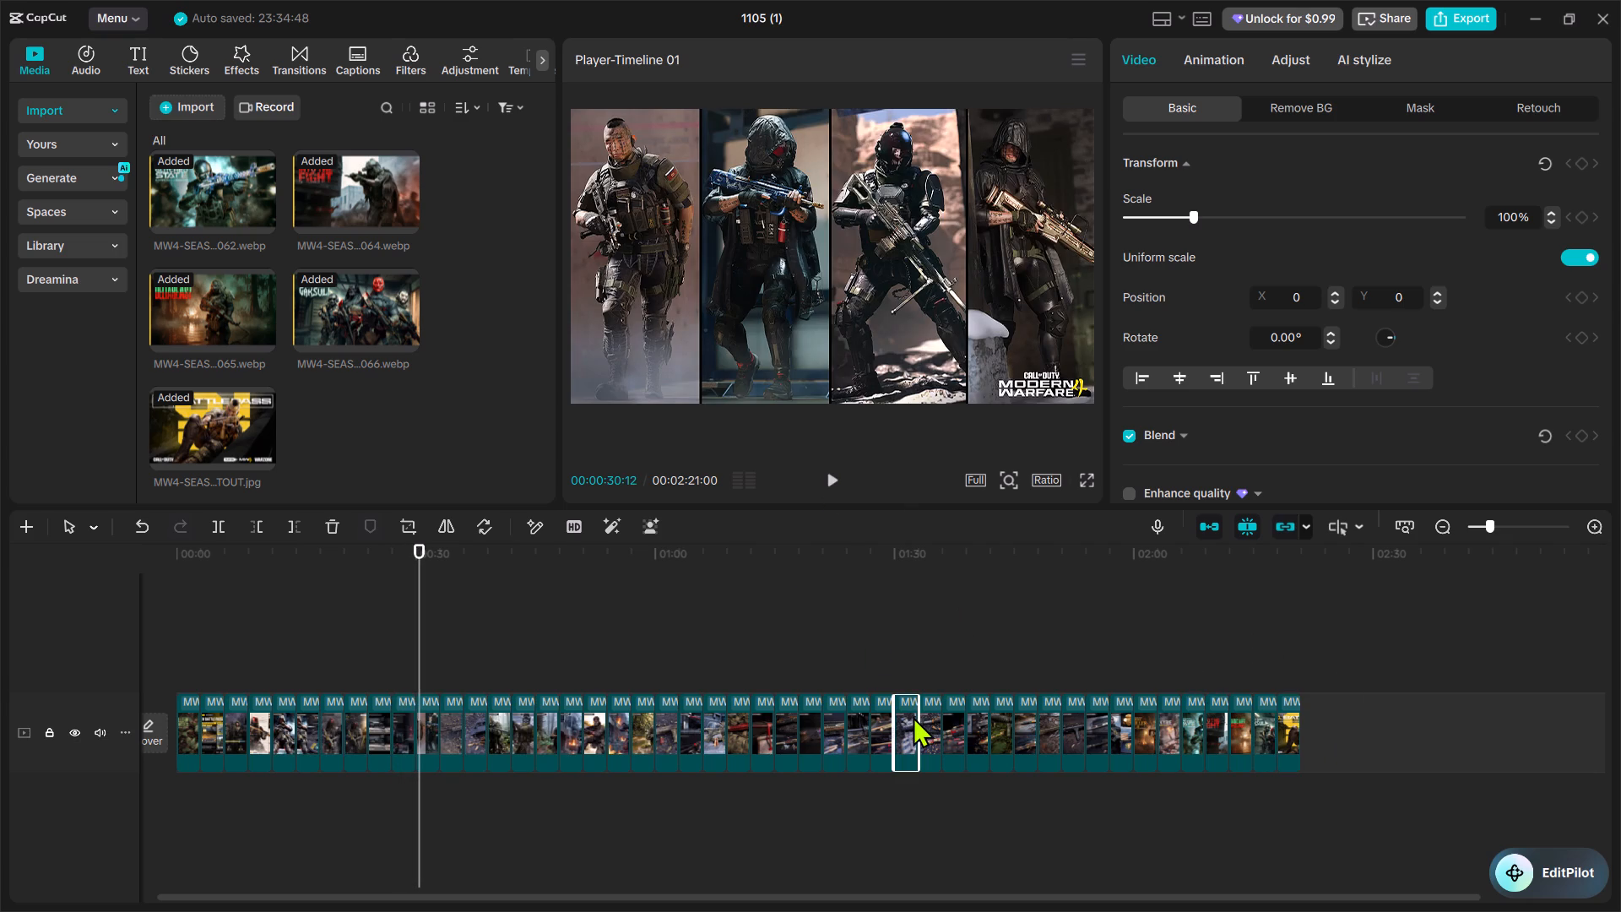
pyautogui.click(913, 717)
pyautogui.click(911, 720)
pyautogui.click(953, 736)
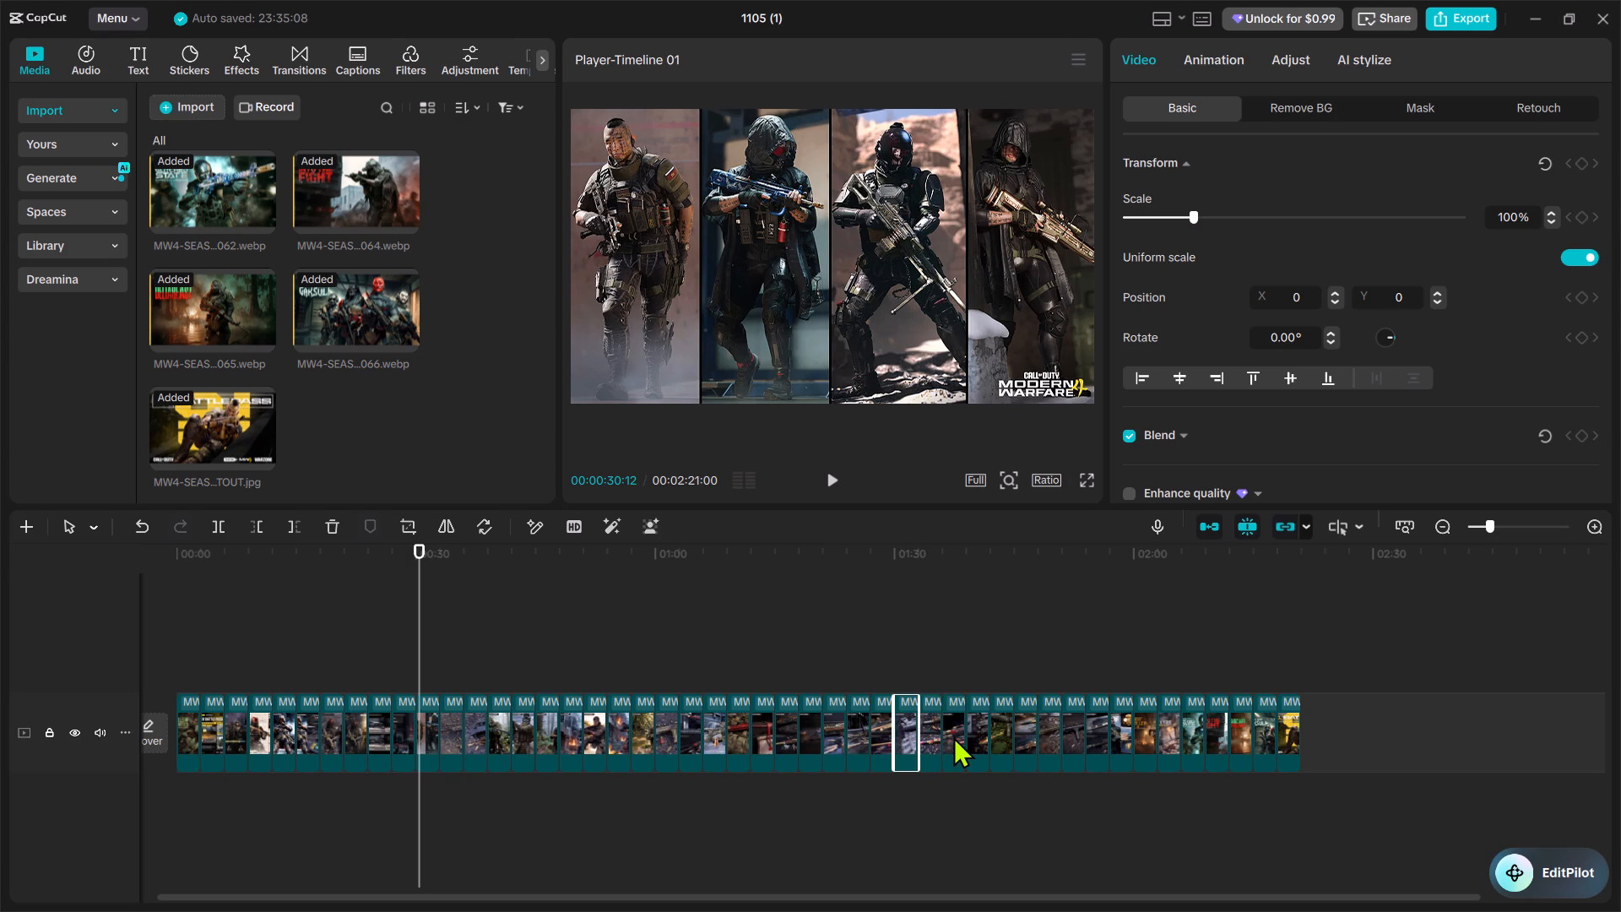
pyautogui.click(953, 736)
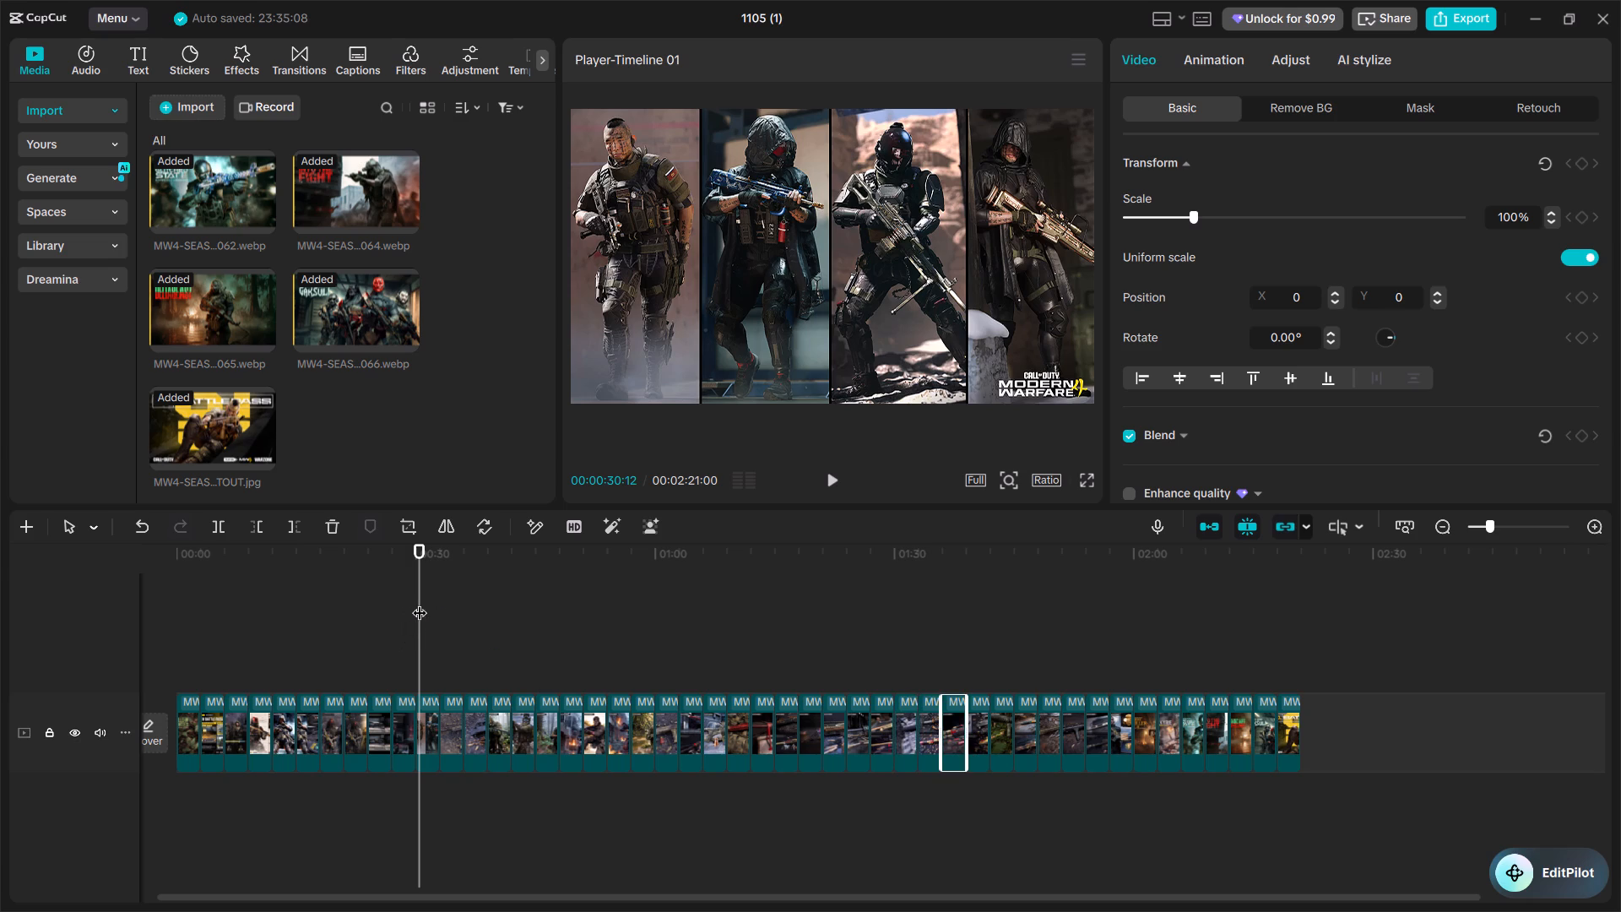
pyautogui.moveTo(420, 602); pyautogui.dragTo(507, 600)
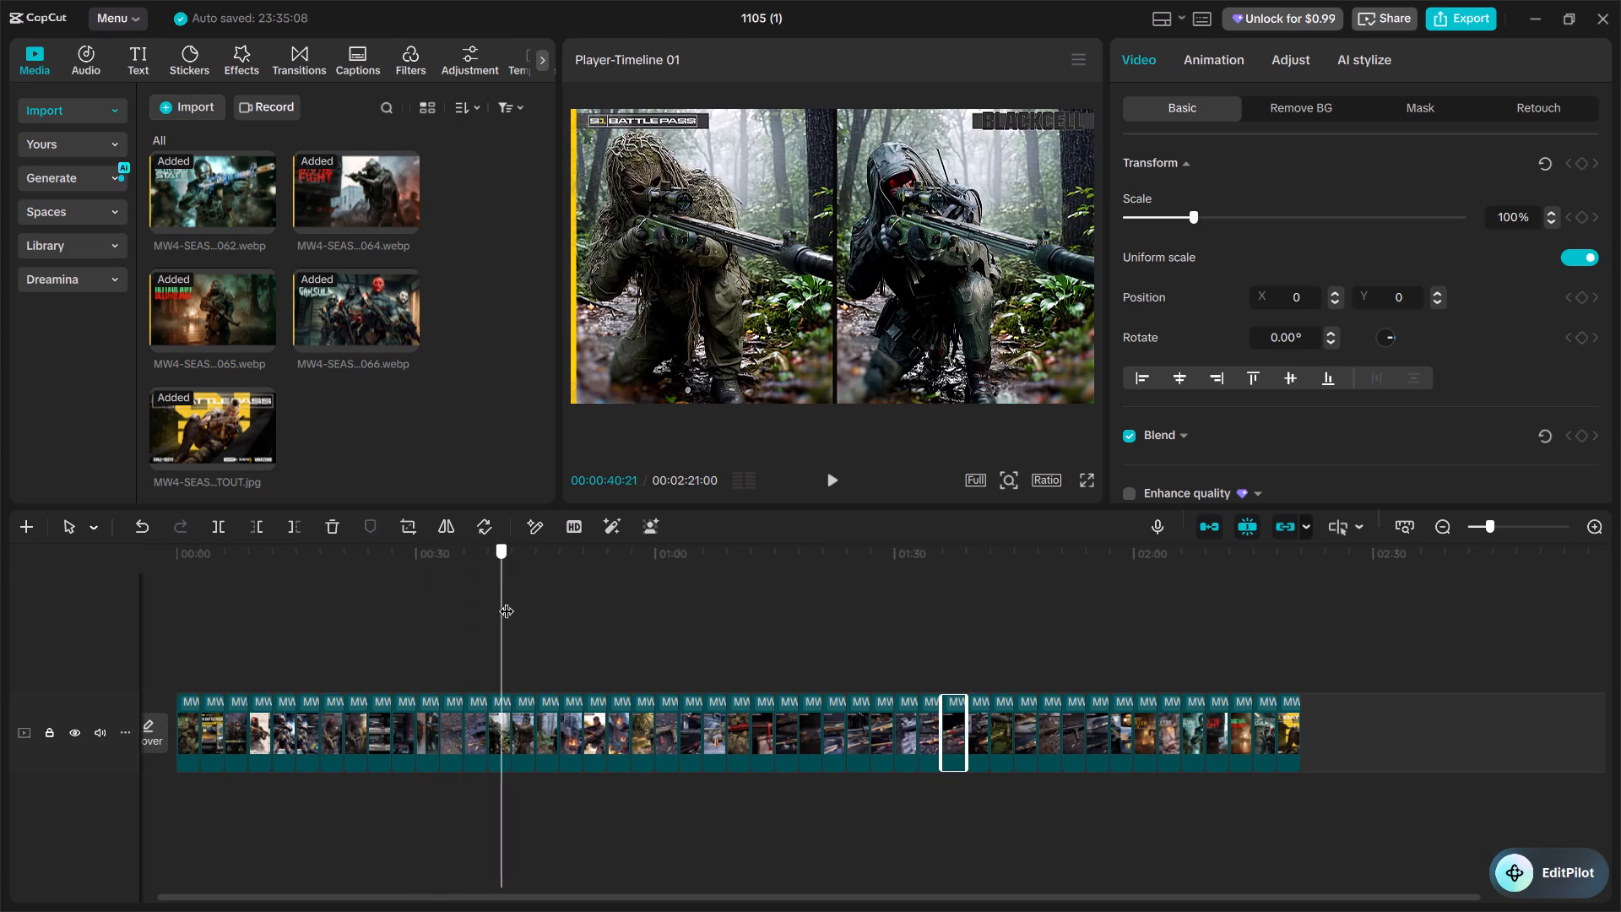
pyautogui.moveTo(507, 600); pyautogui.dragTo(612, 609)
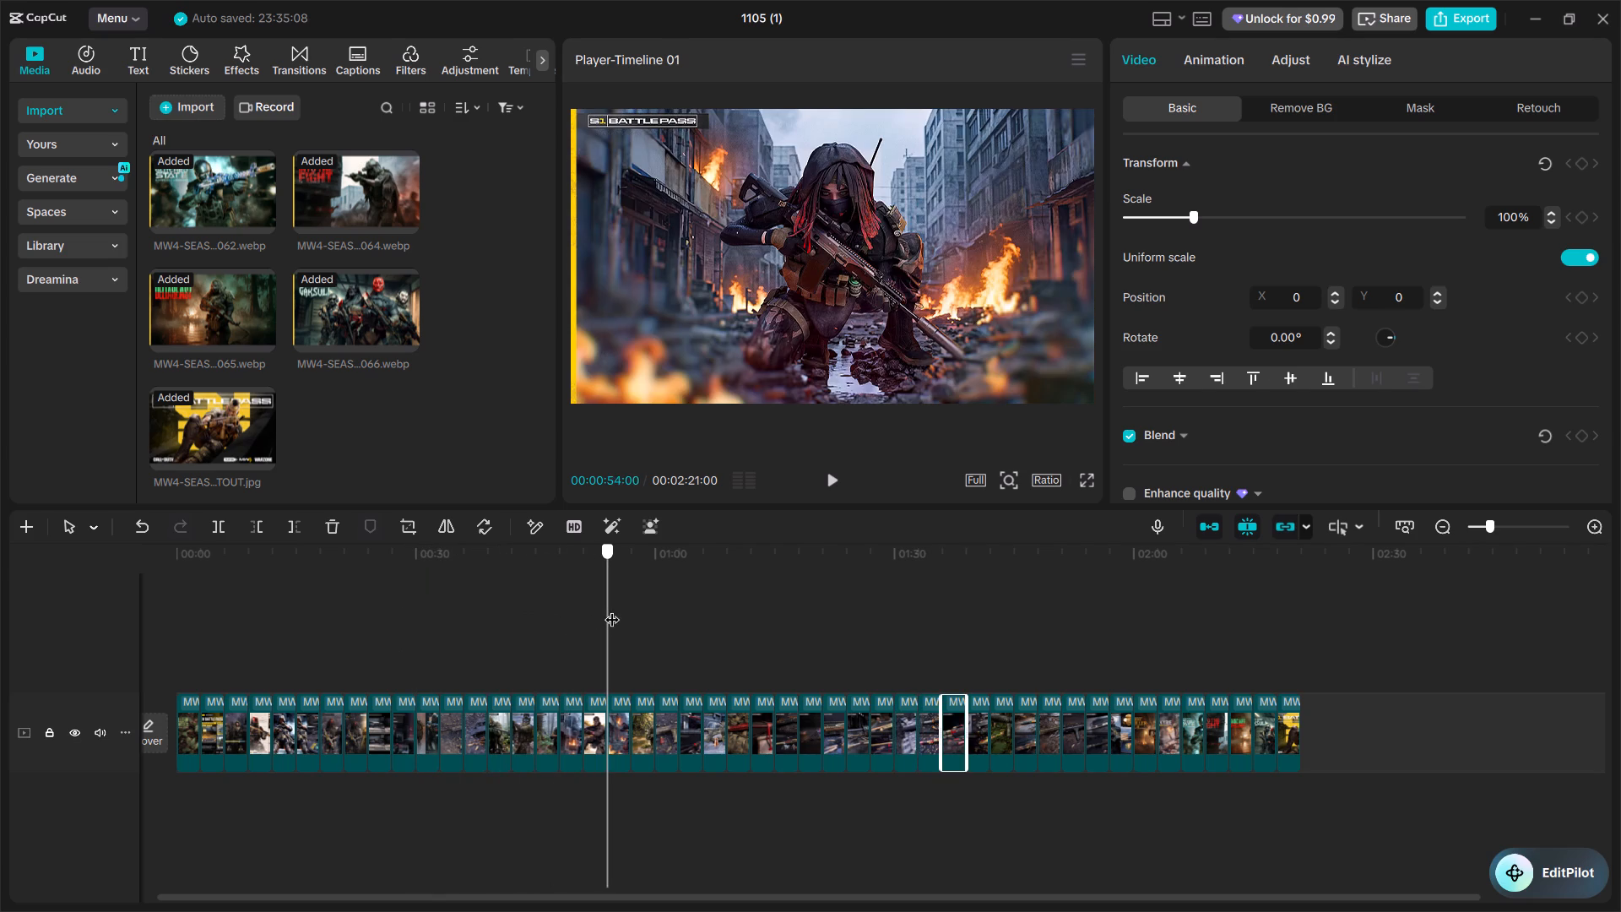
pyautogui.moveTo(612, 609); pyautogui.dragTo(726, 626)
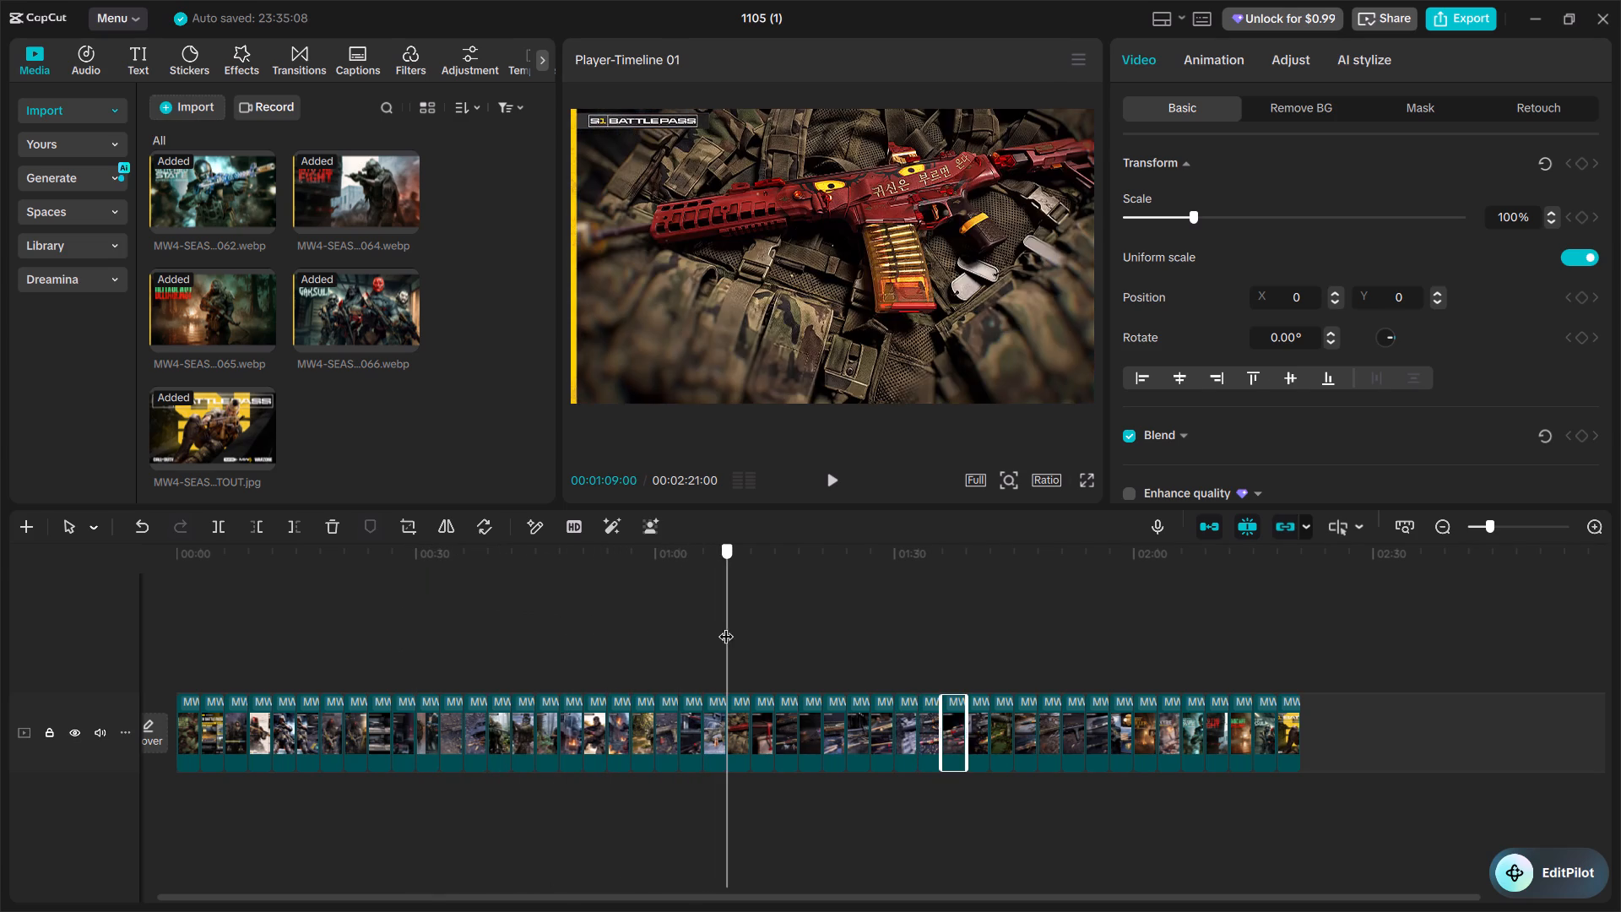
pyautogui.moveTo(726, 626); pyautogui.dragTo(897, 635)
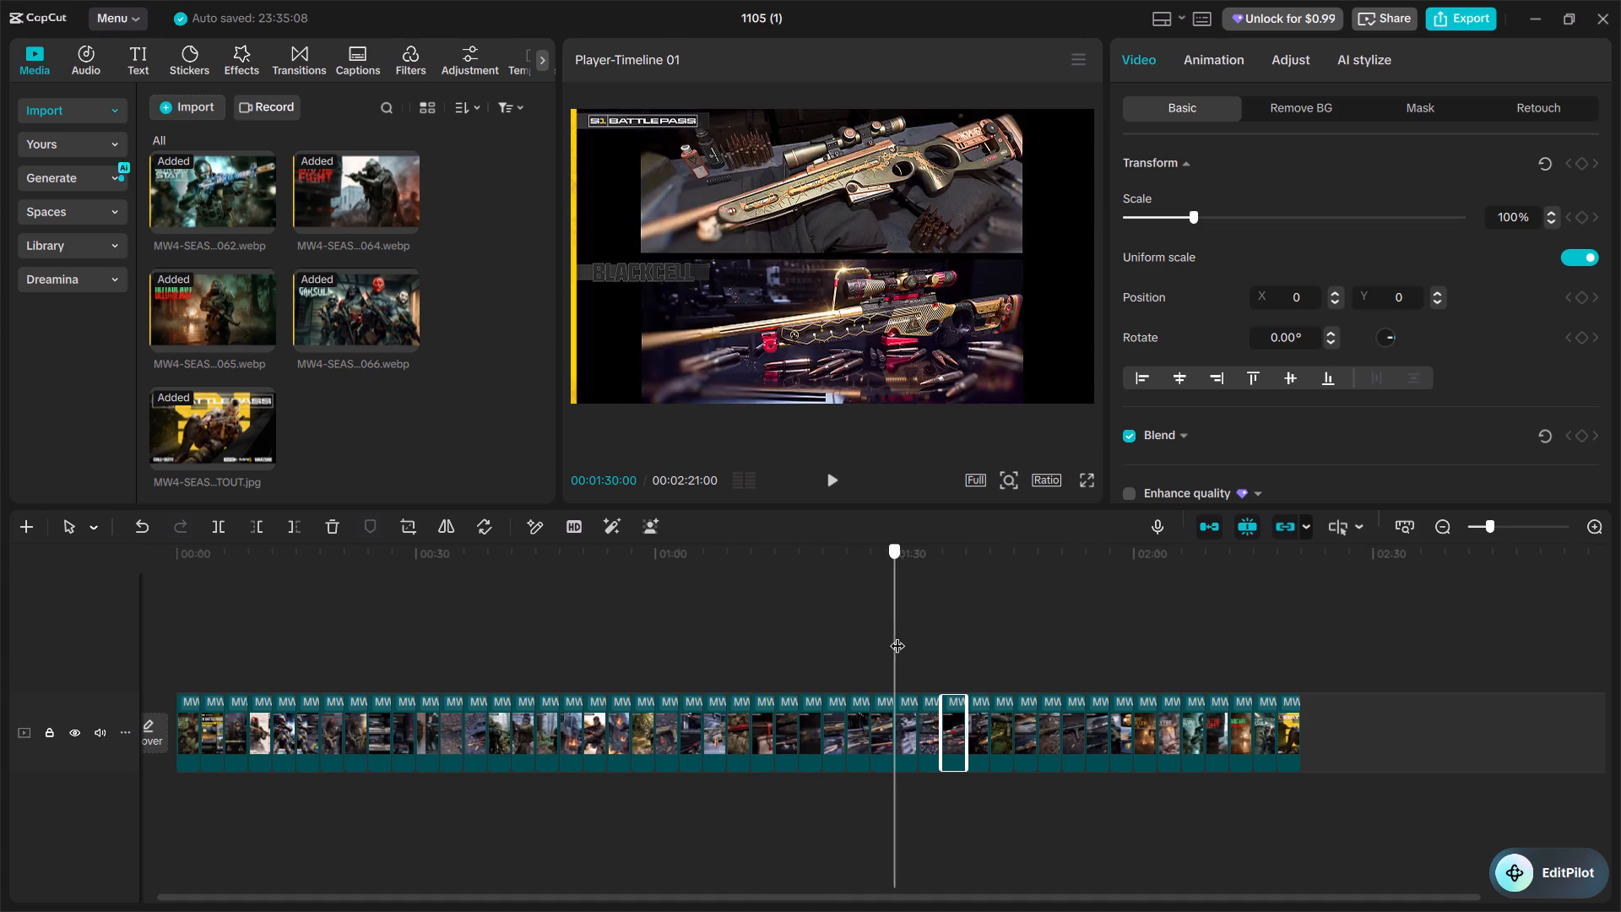
pyautogui.moveTo(897, 635); pyautogui.dragTo(1116, 651)
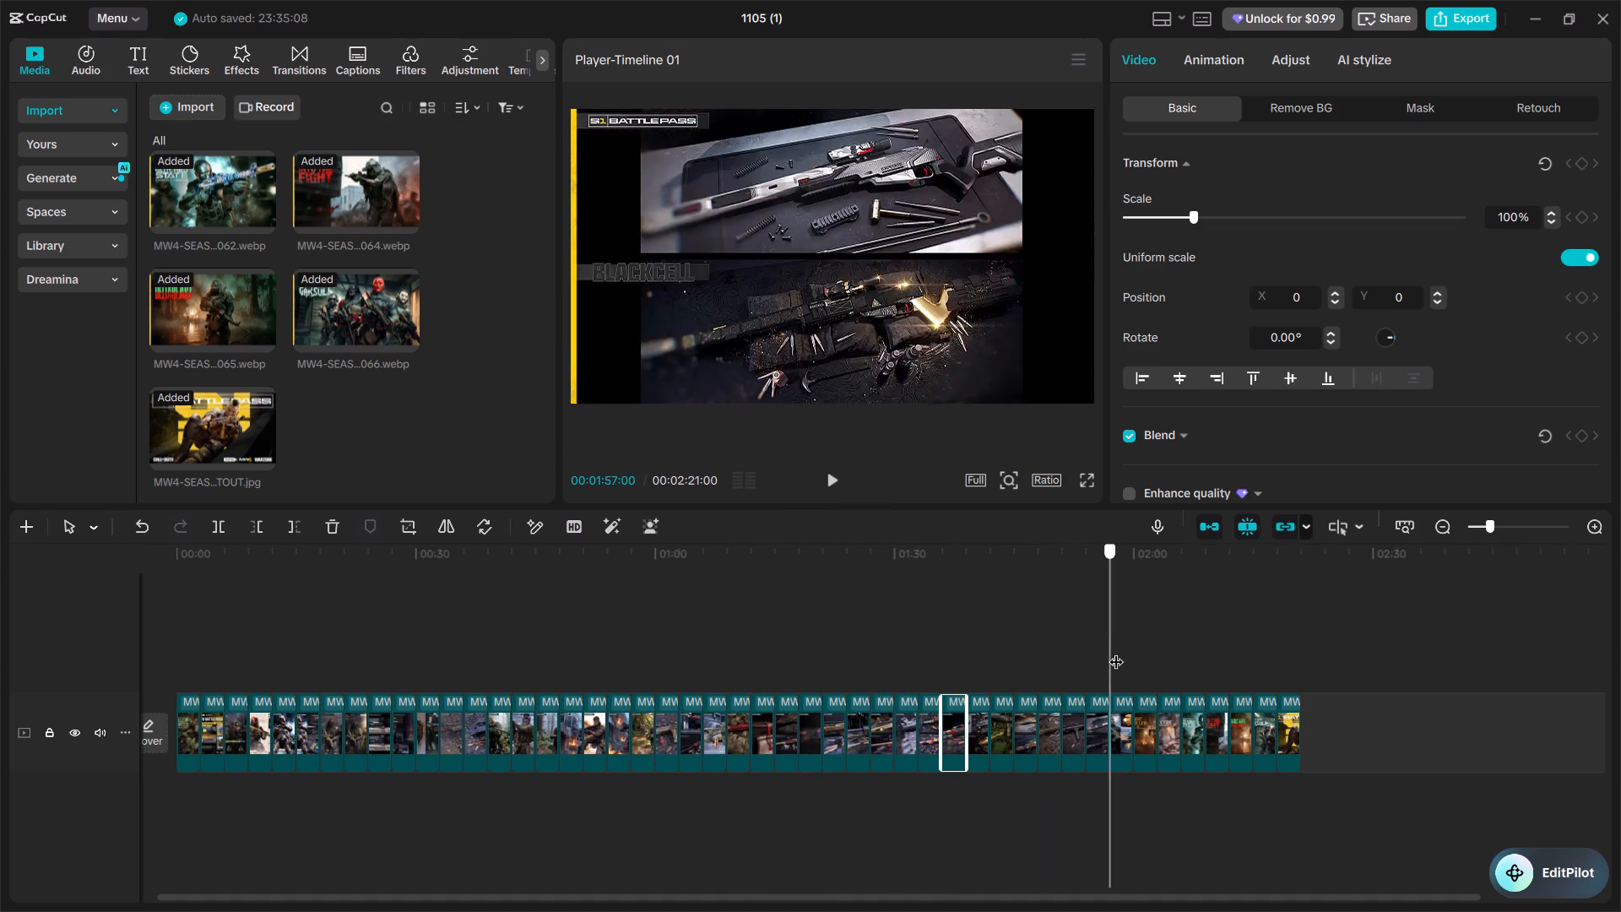
pyautogui.moveTo(1116, 651); pyautogui.dragTo(1363, 655)
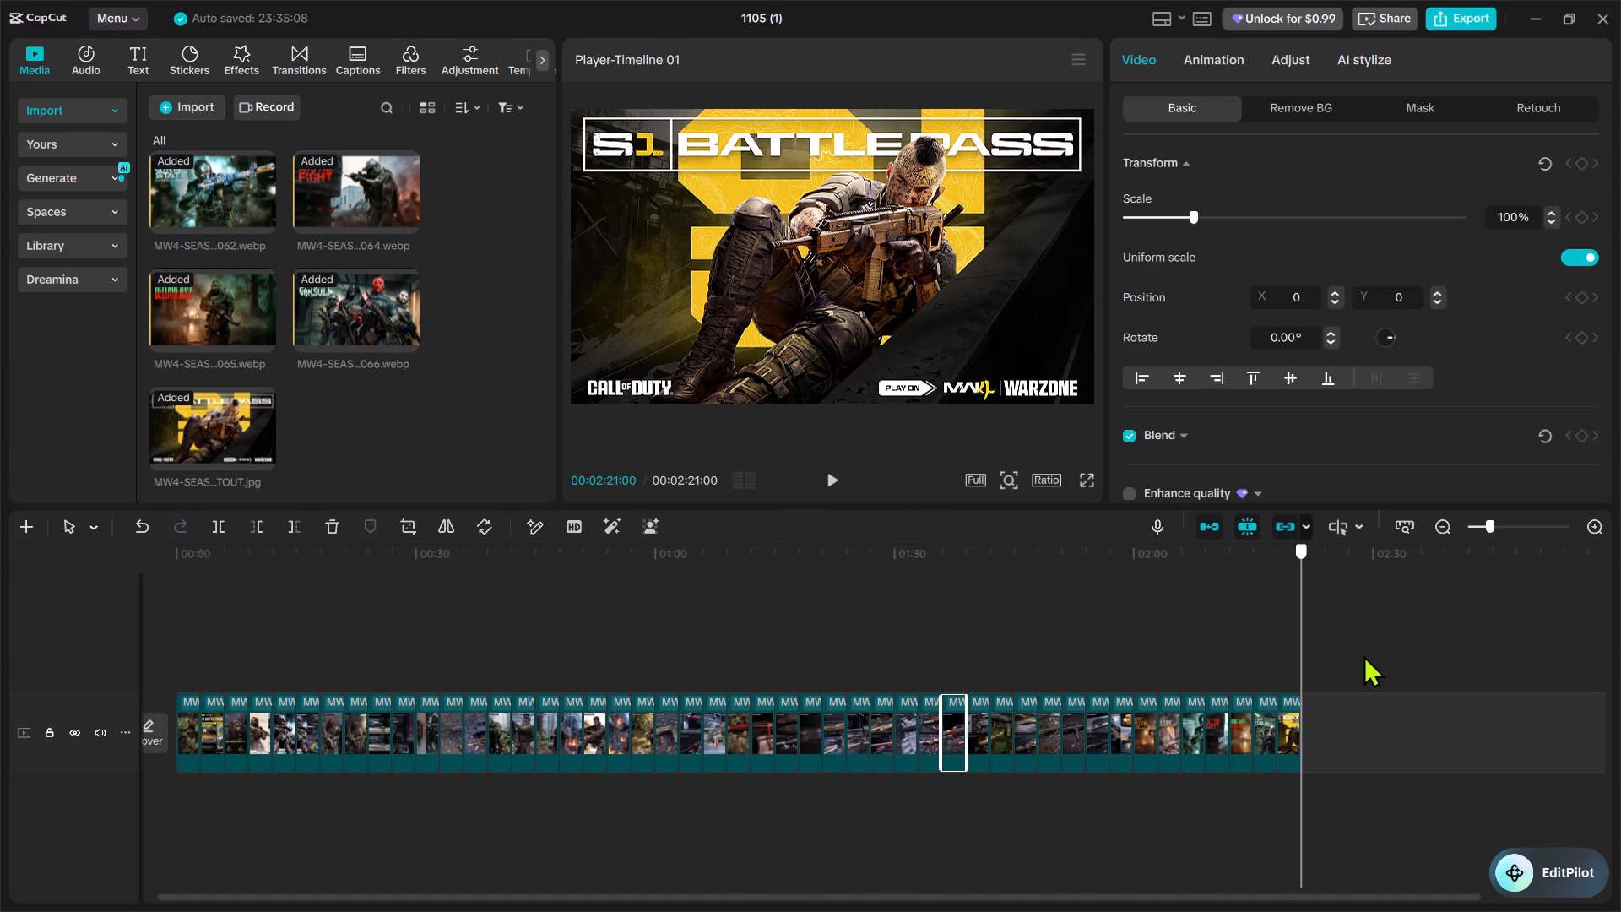
pyautogui.moveTo(1363, 655); pyautogui.dragTo(1367, 657)
# Move the S1 Battle Pass title image from the end of the sequence to the first position.
pyautogui.moveTo(1294, 722); pyautogui.dragTo(215, 720)
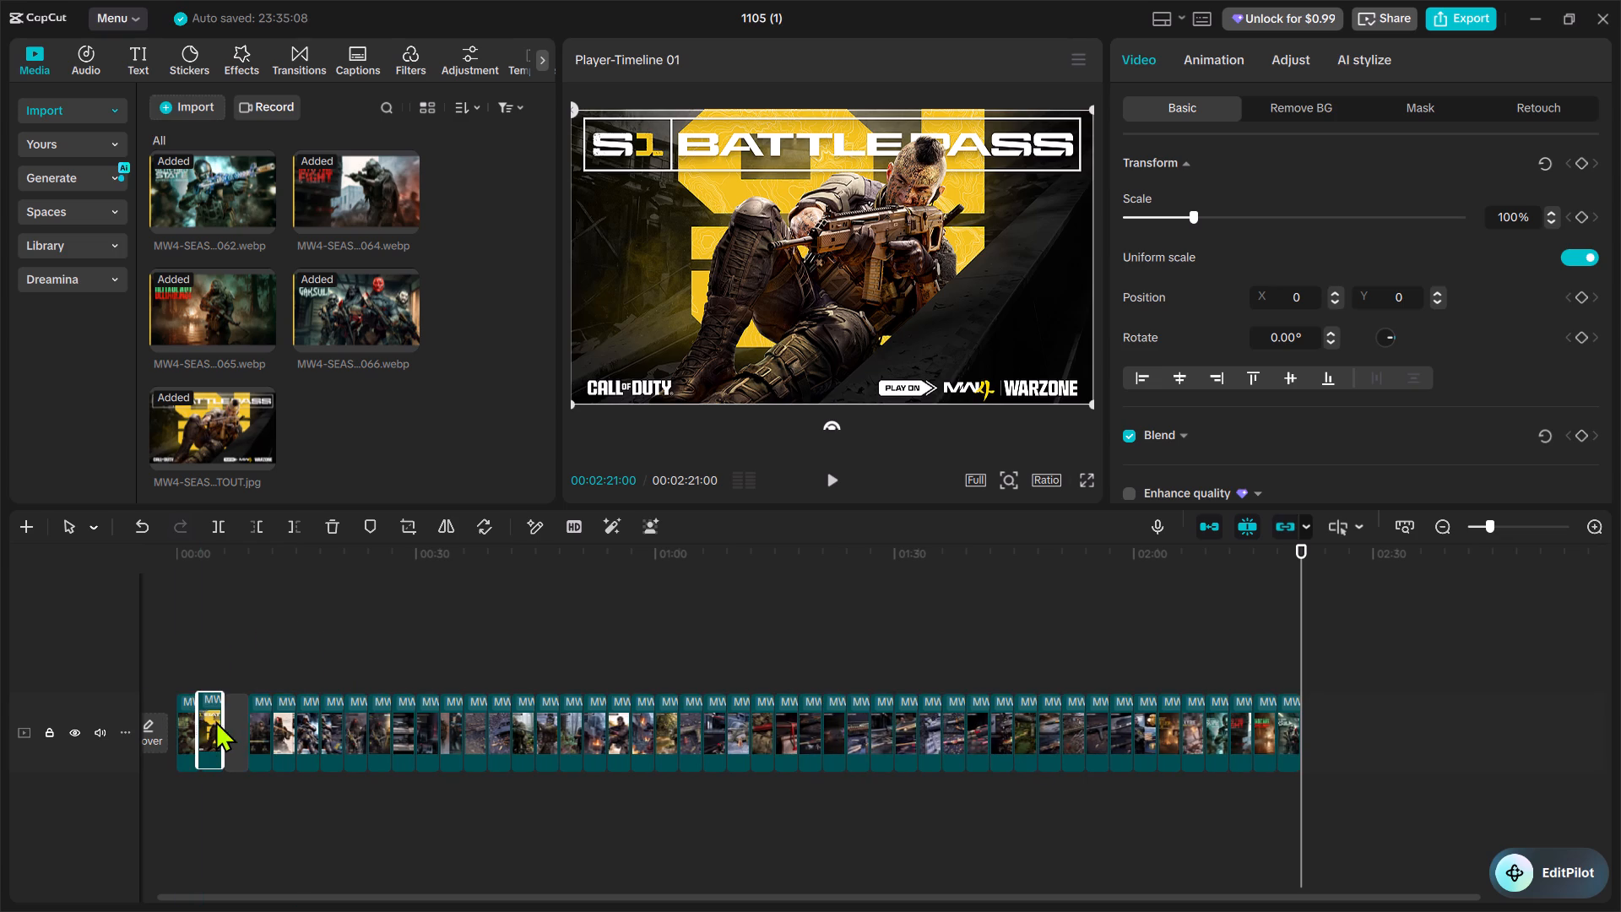
pyautogui.moveTo(215, 720); pyautogui.dragTo(217, 720)
pyautogui.moveTo(236, 717); pyautogui.dragTo(187, 722)
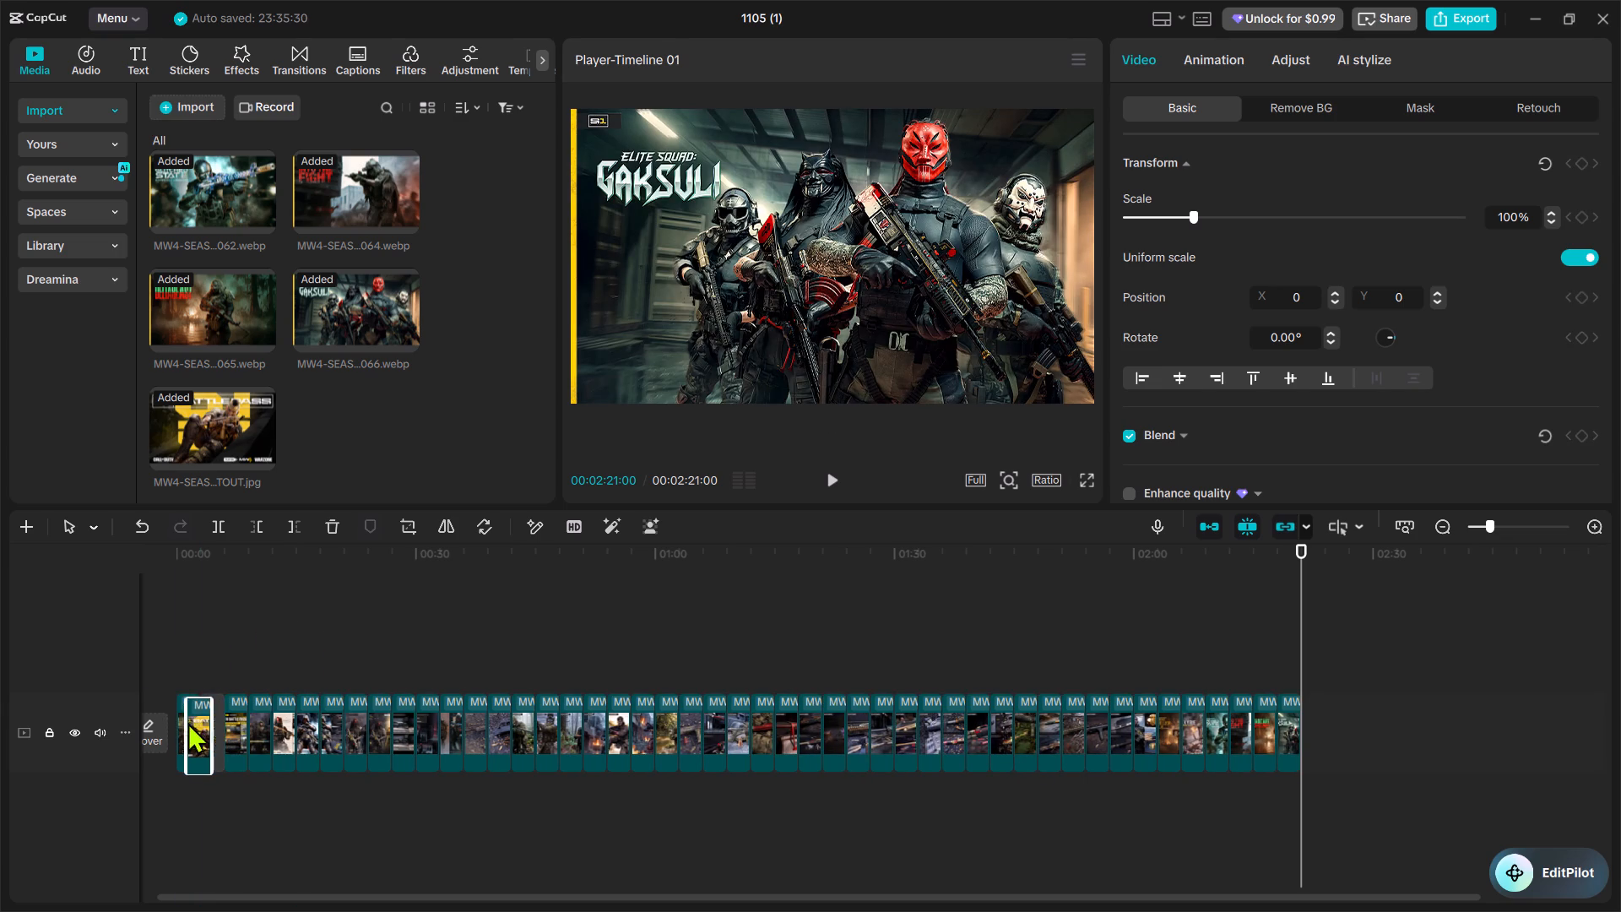
pyautogui.moveTo(187, 722); pyautogui.dragTo(188, 719)
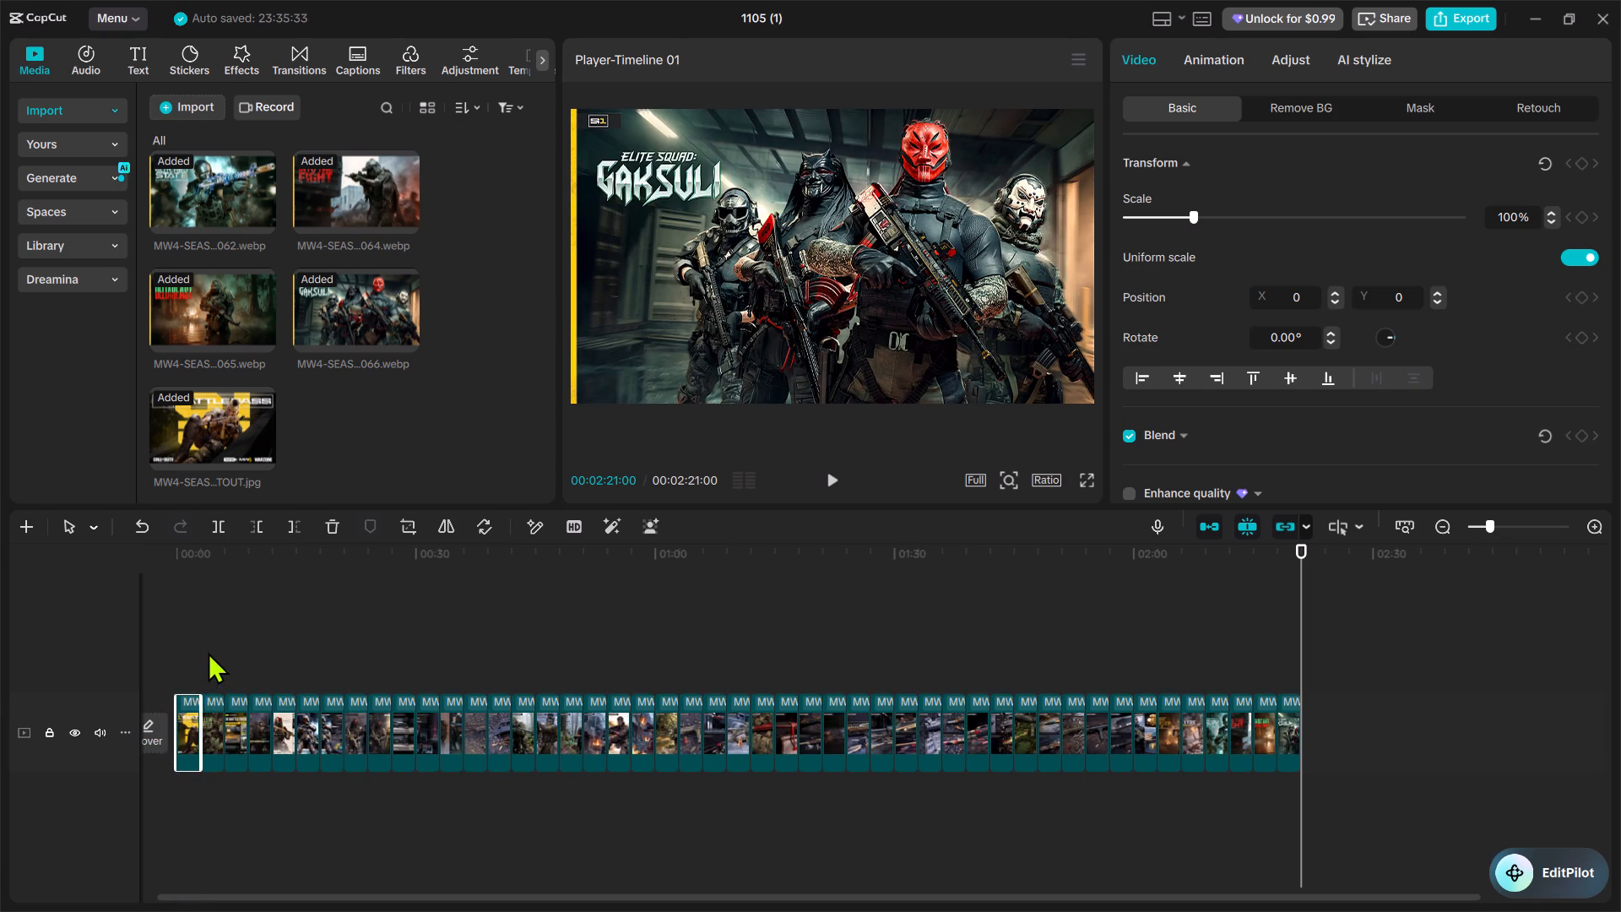
pyautogui.click(208, 651)
# Review the order of the images by scrubbing the whole sequence from the start to the end.
pyautogui.moveTo(211, 632); pyautogui.dragTo(119, 638)
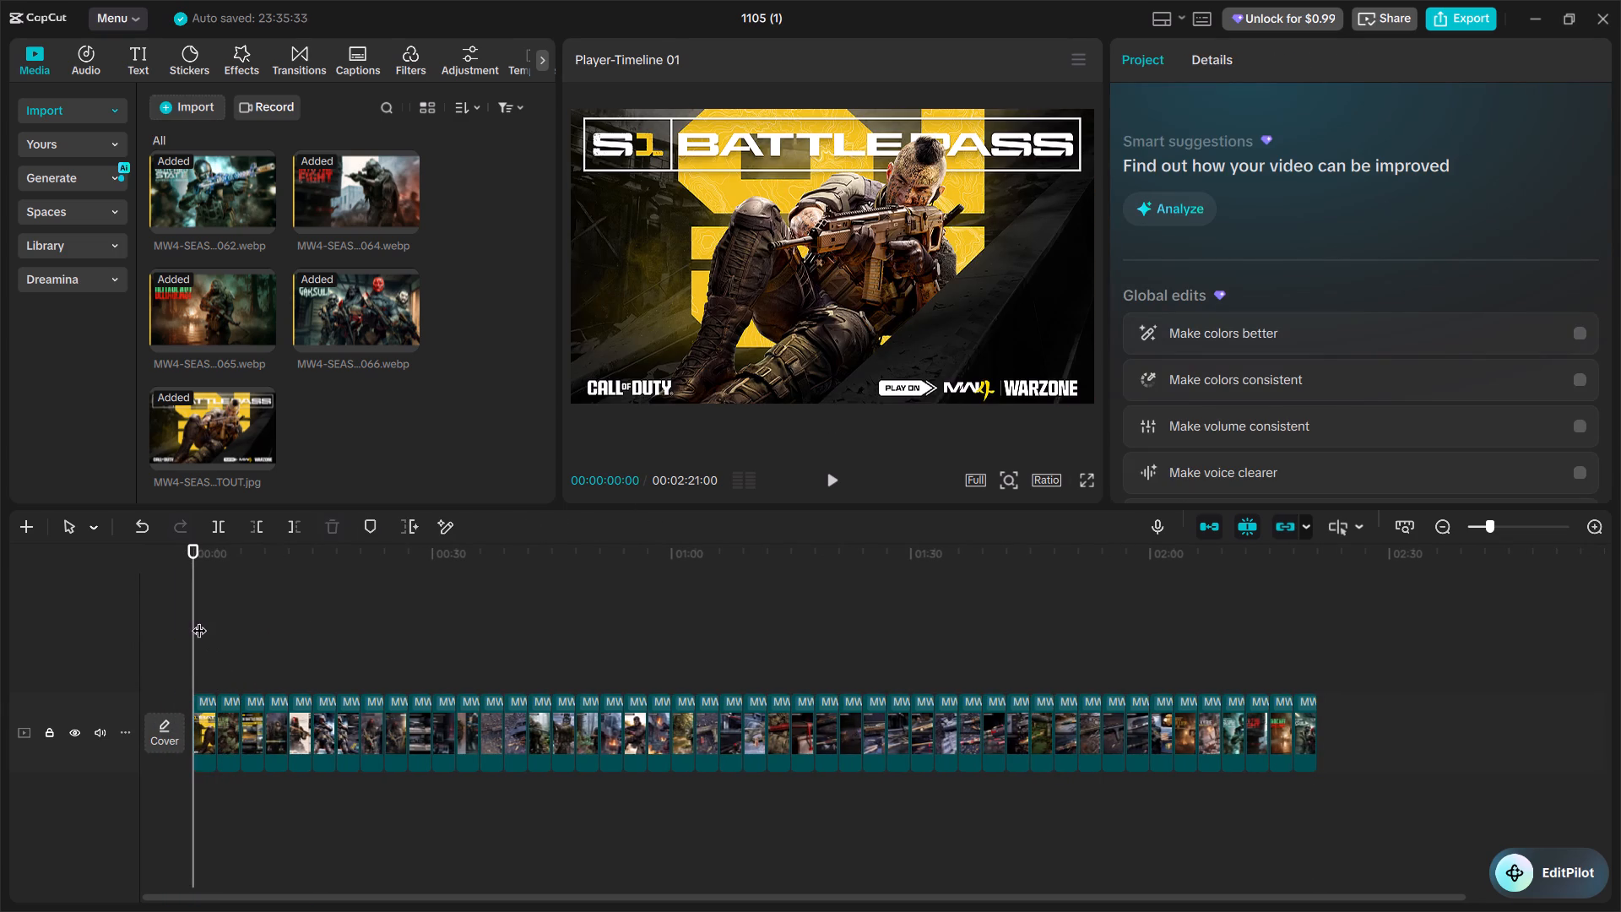
pyautogui.moveTo(192, 620); pyautogui.dragTo(232, 616)
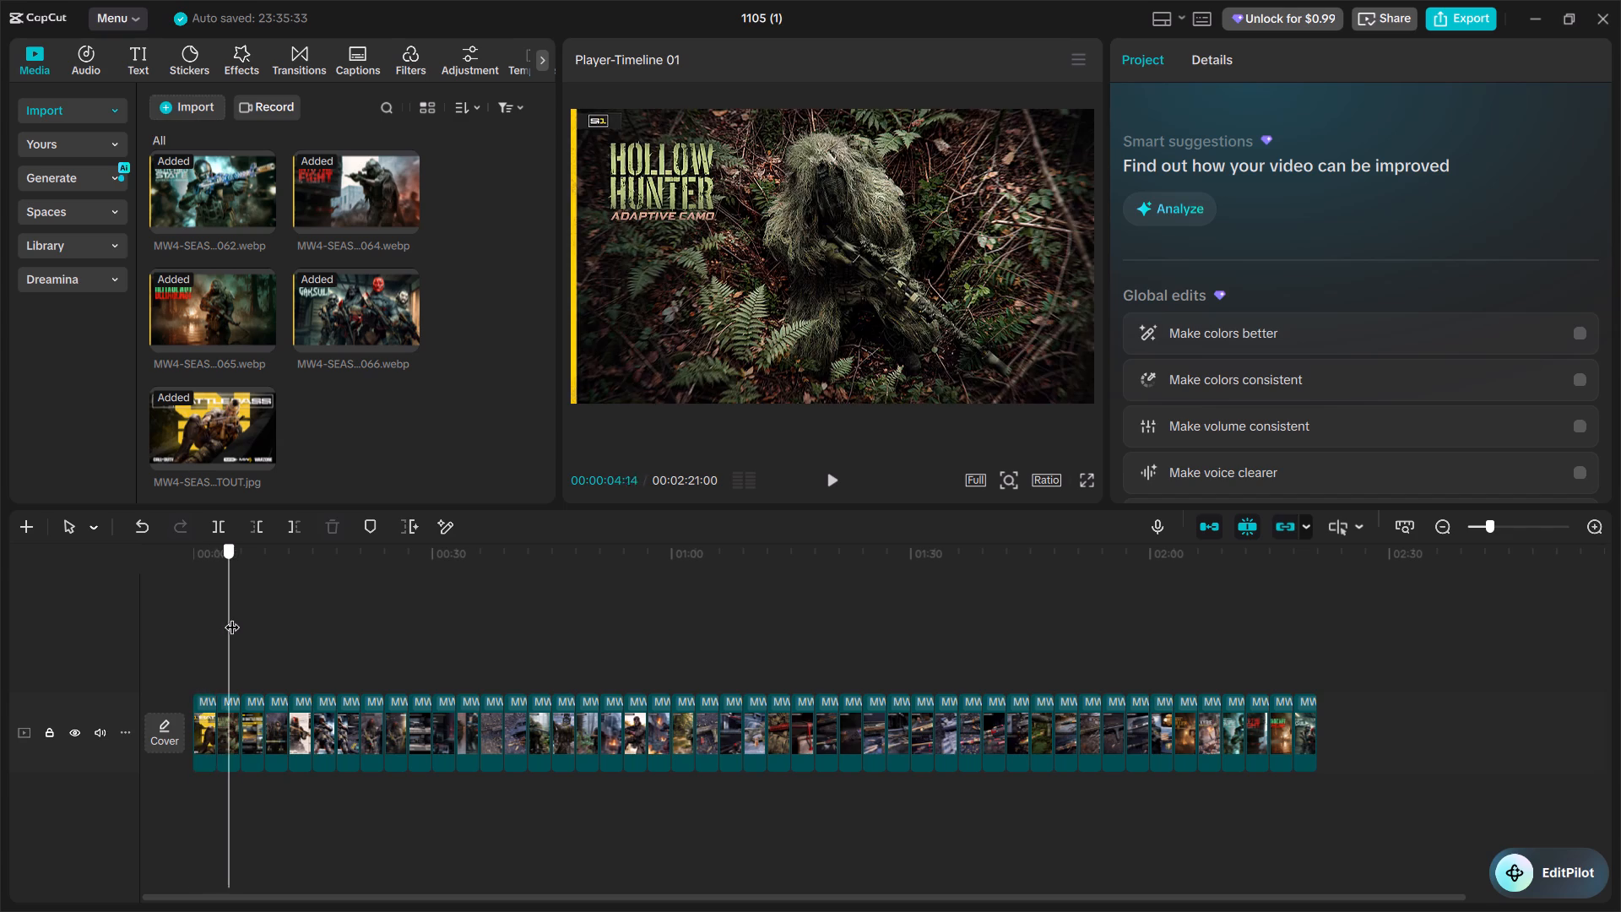
pyautogui.moveTo(232, 616); pyautogui.dragTo(303, 616)
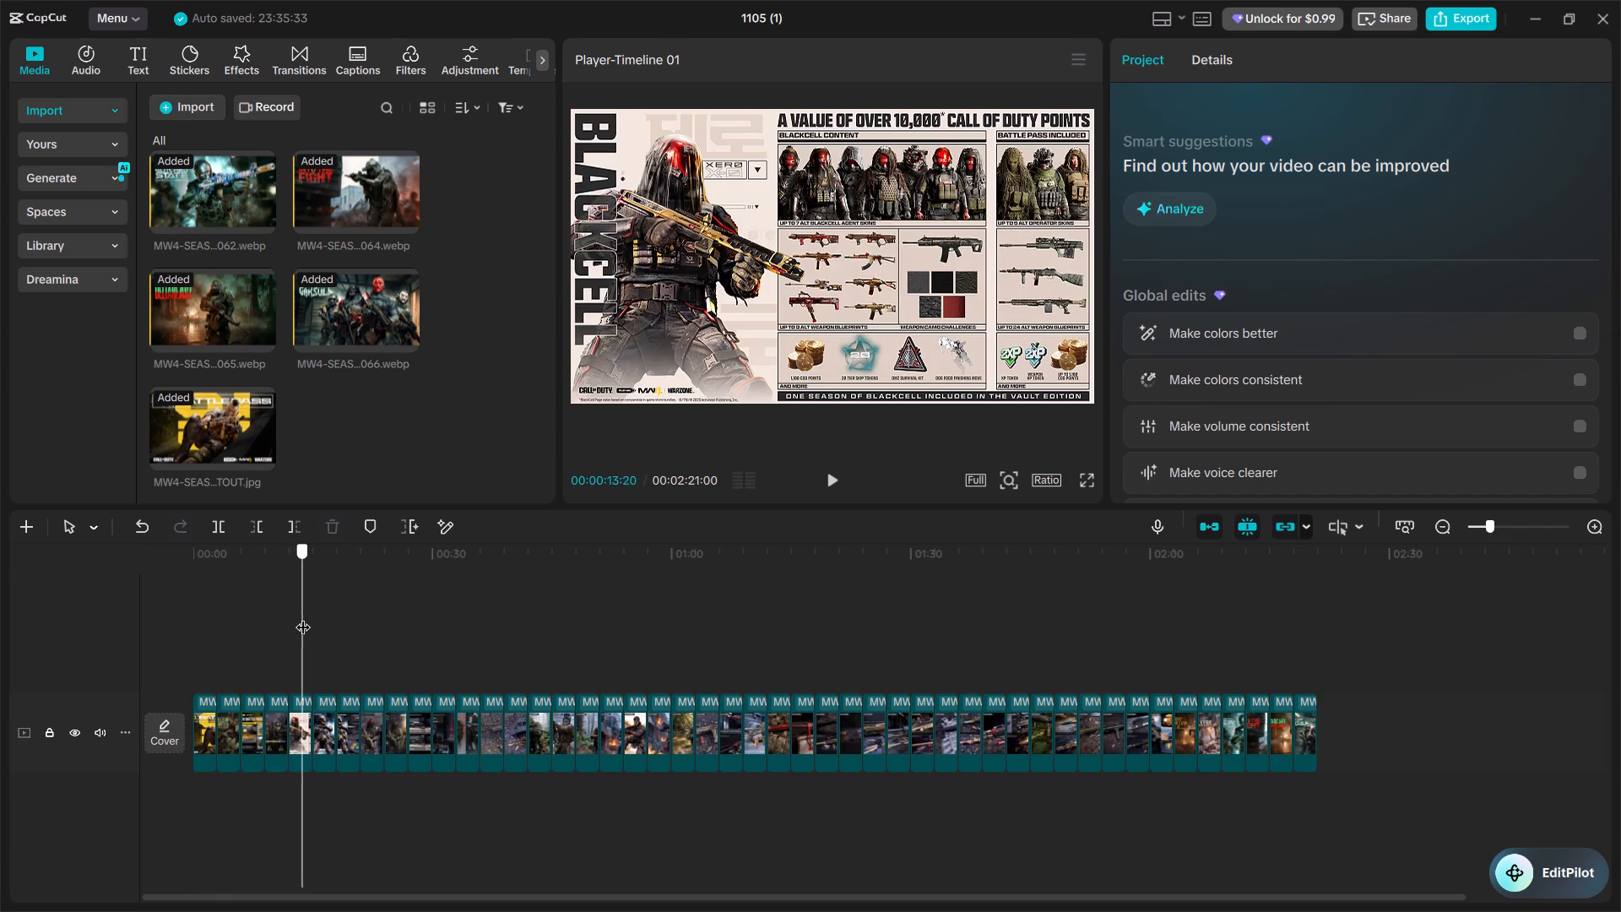
pyautogui.moveTo(303, 616); pyautogui.dragTo(428, 628)
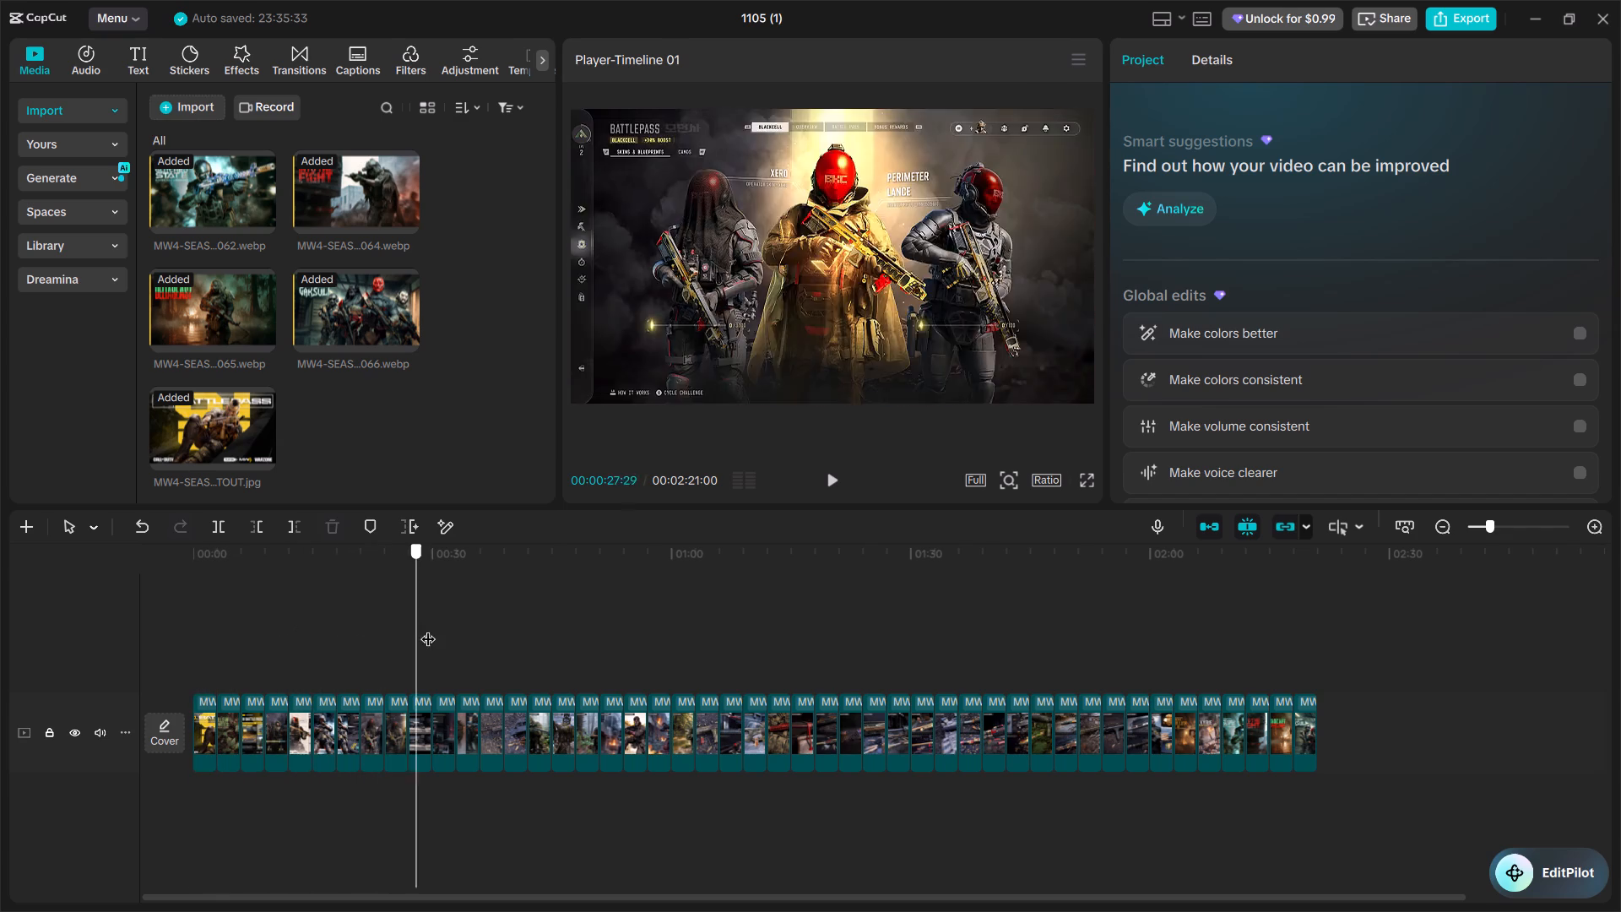
pyautogui.moveTo(428, 628); pyautogui.dragTo(535, 645)
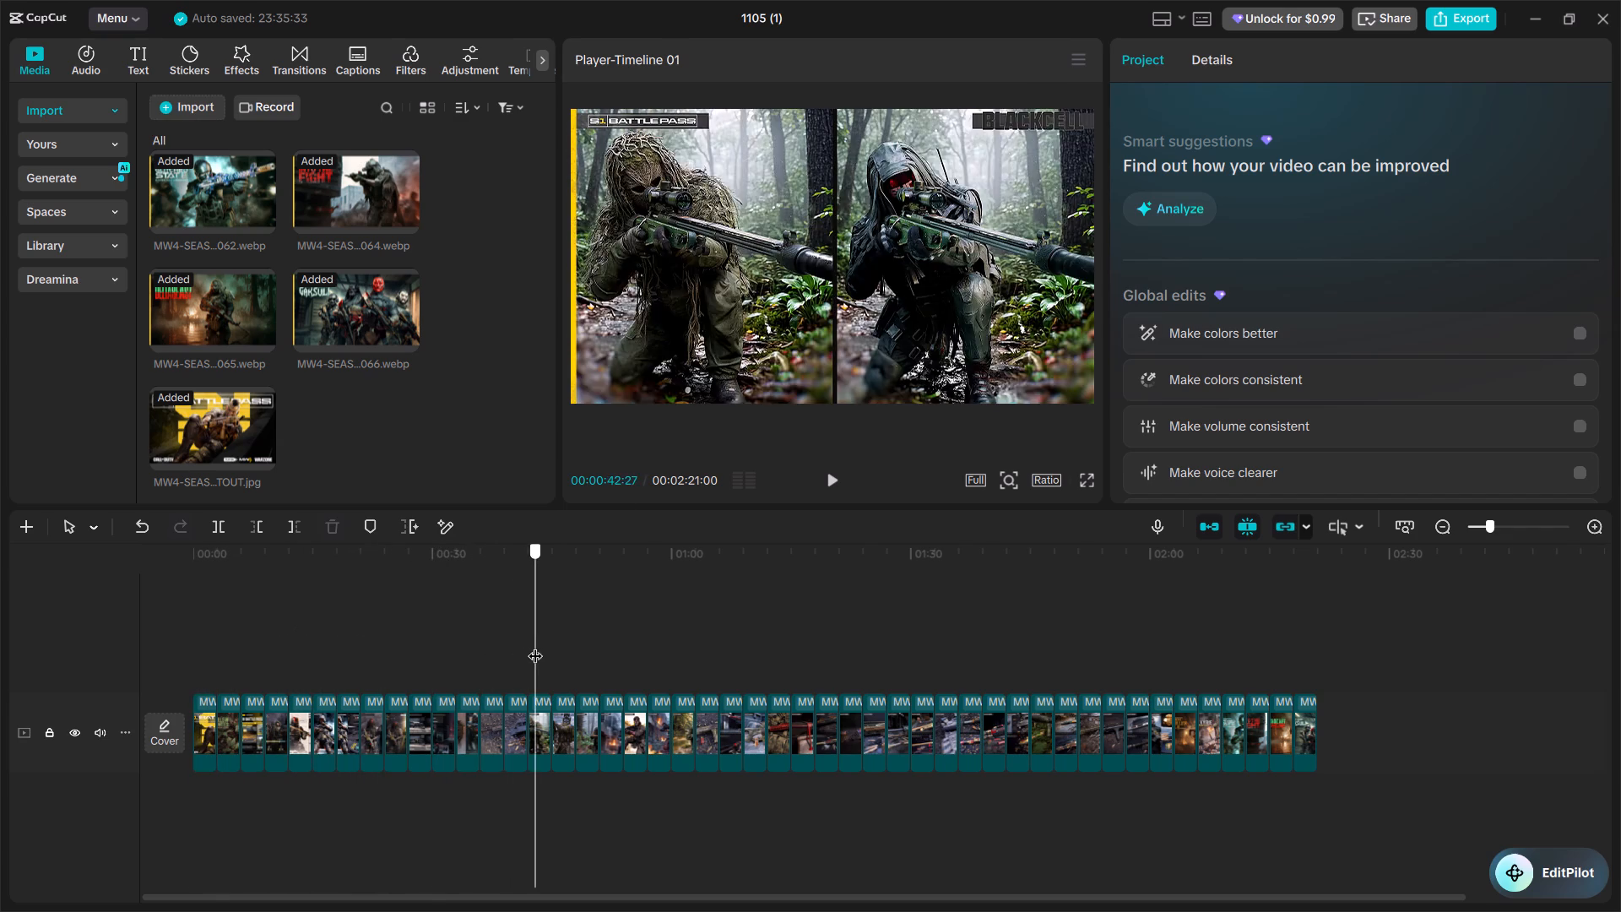
pyautogui.moveTo(535, 645); pyautogui.dragTo(644, 663)
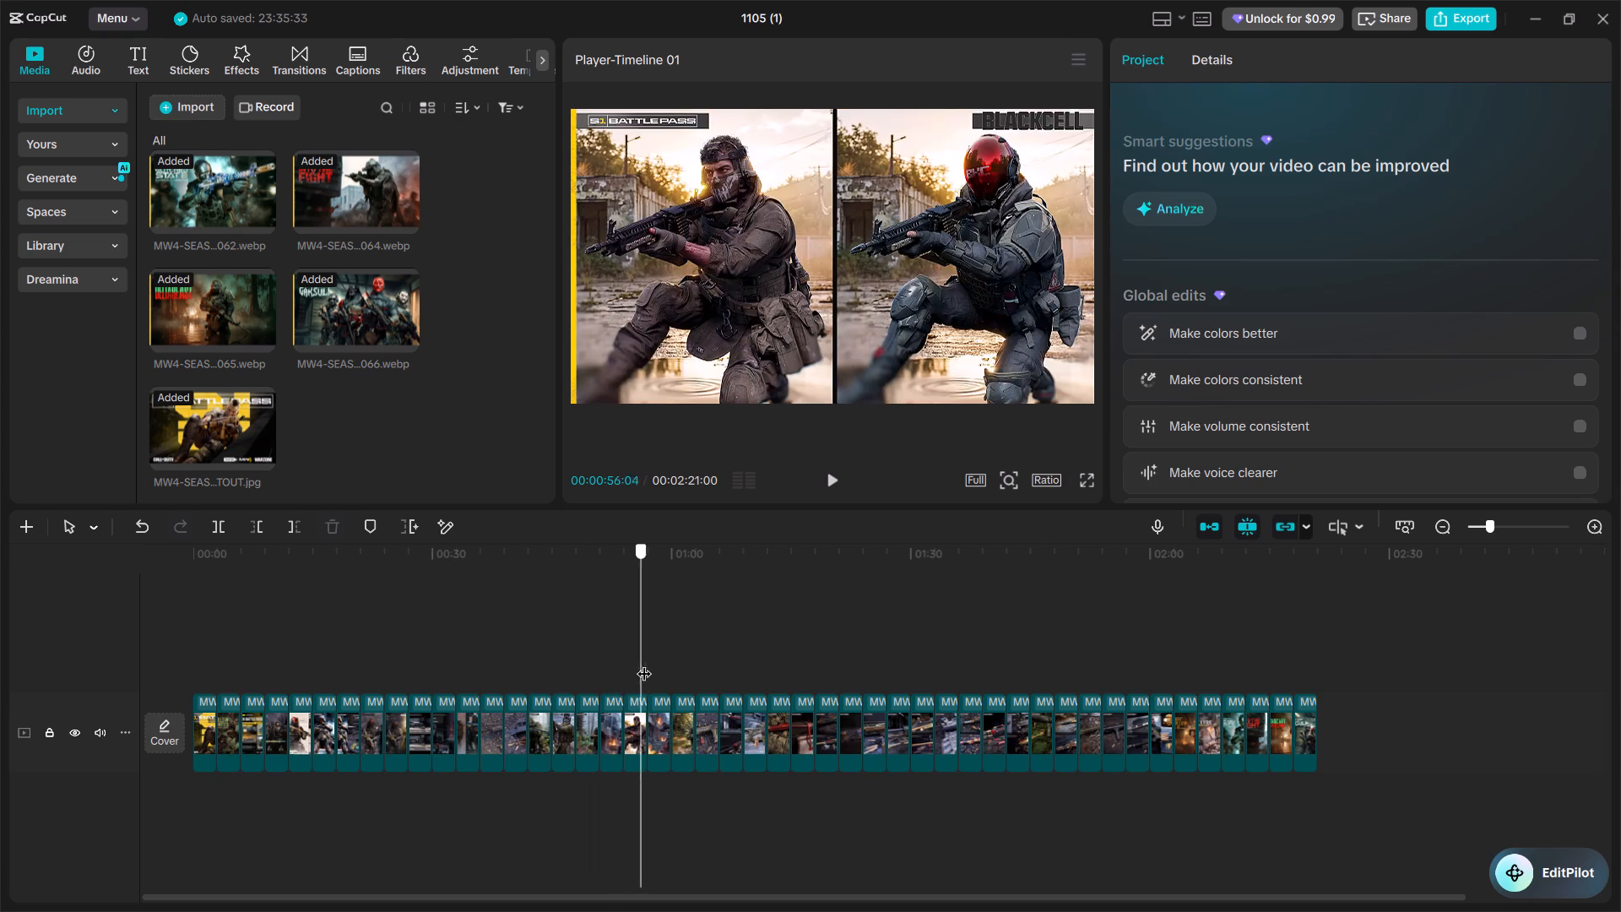
pyautogui.moveTo(644, 663); pyautogui.dragTo(738, 678)
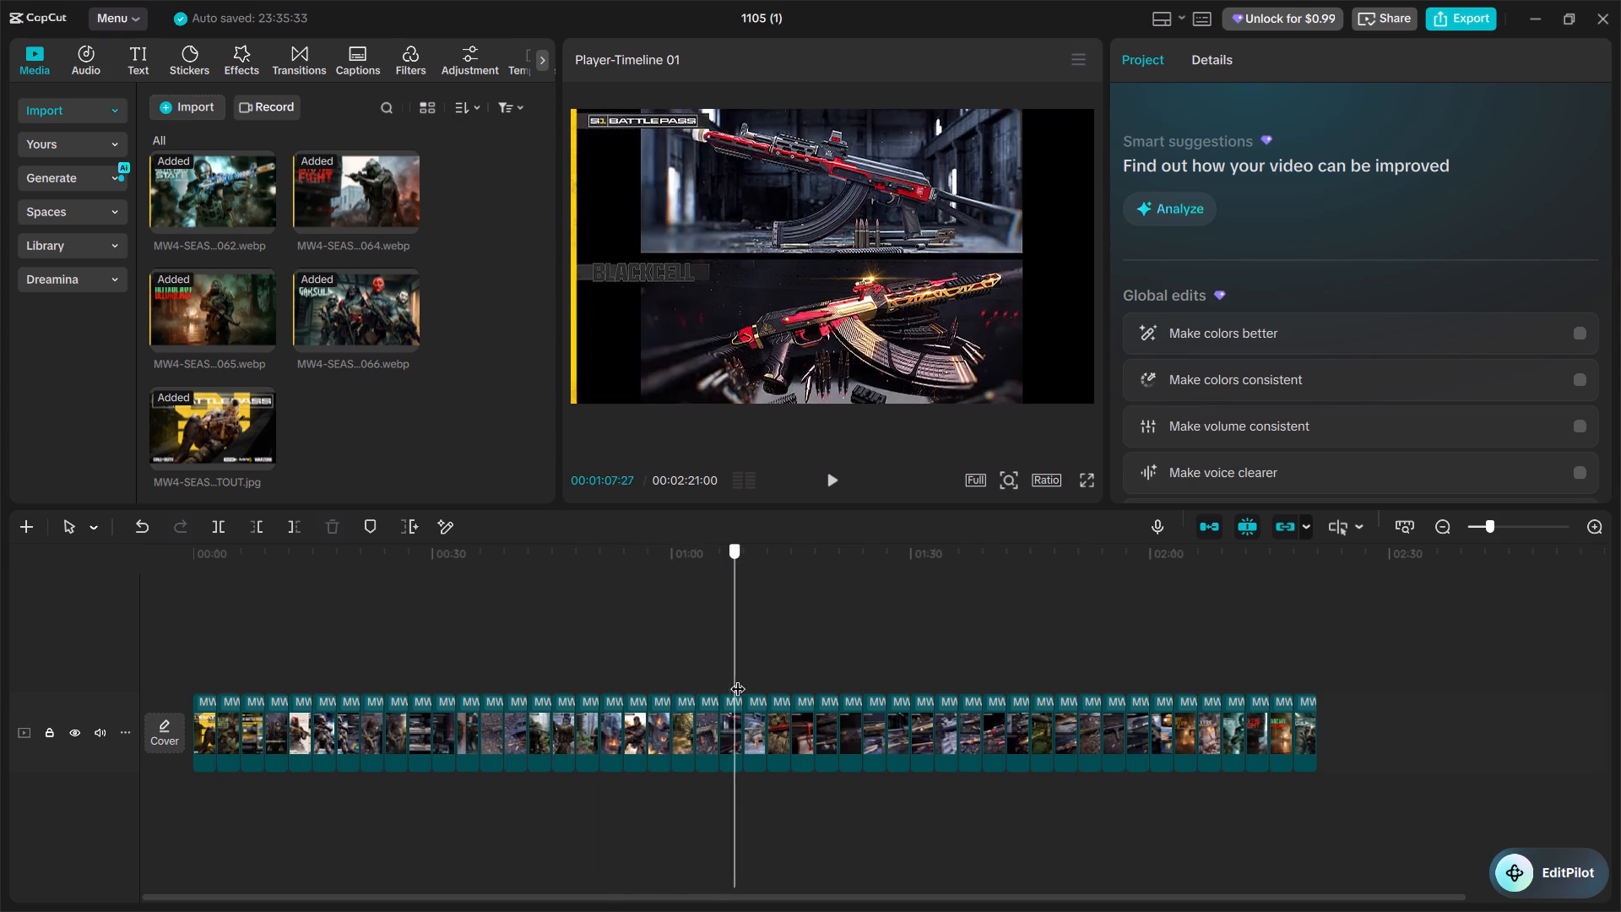
pyautogui.moveTo(738, 678); pyautogui.dragTo(838, 688)
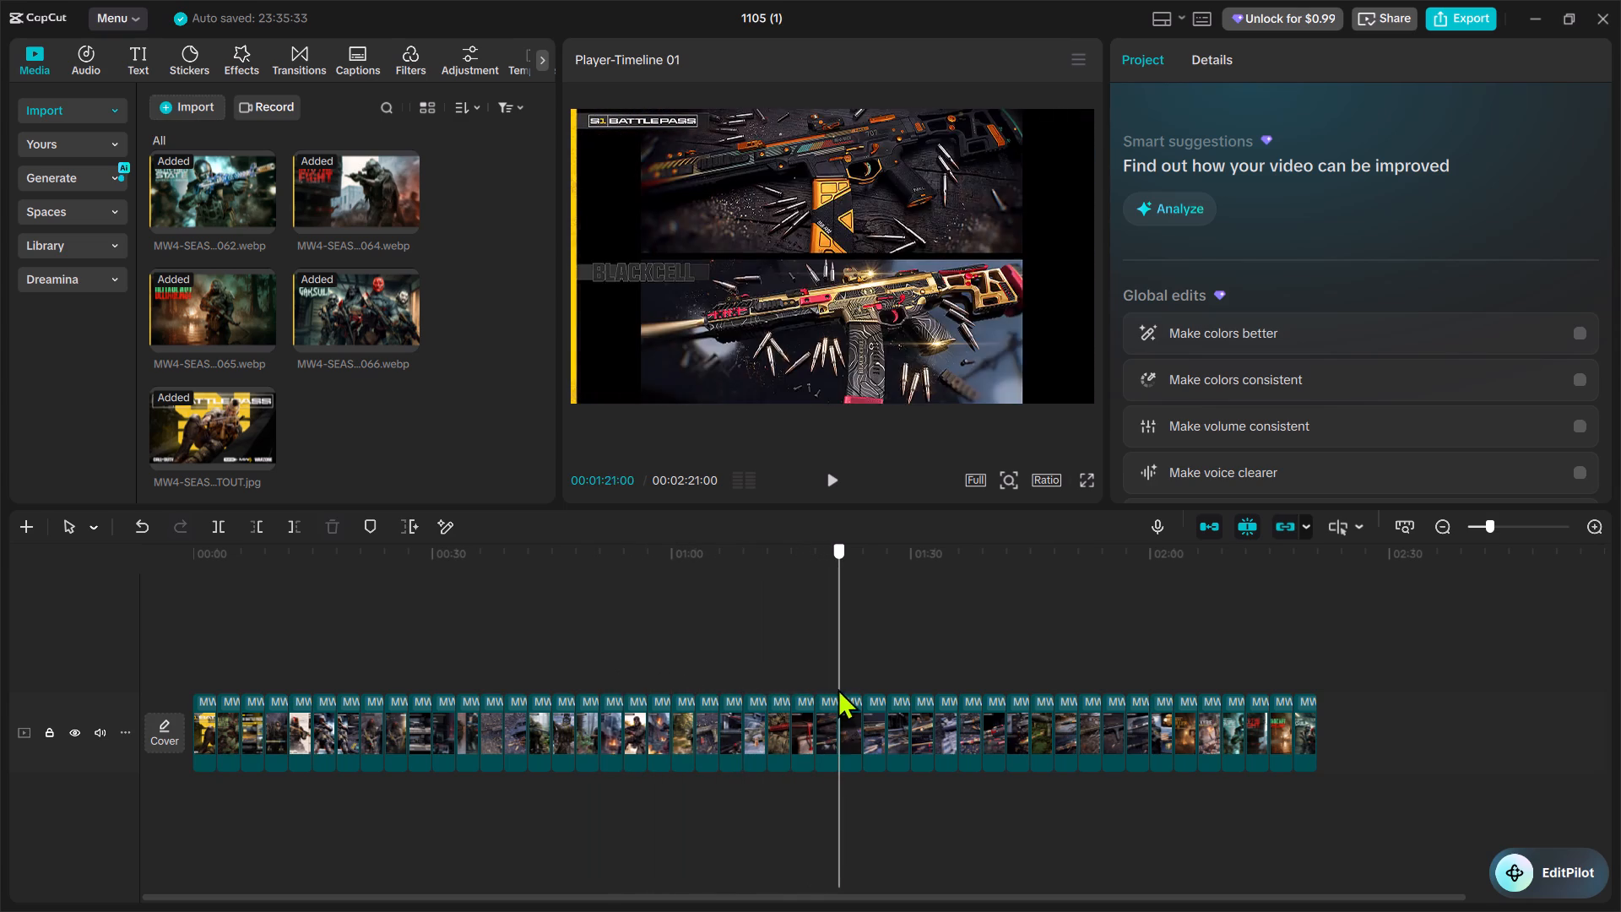
pyautogui.moveTo(838, 688); pyautogui.dragTo(965, 701)
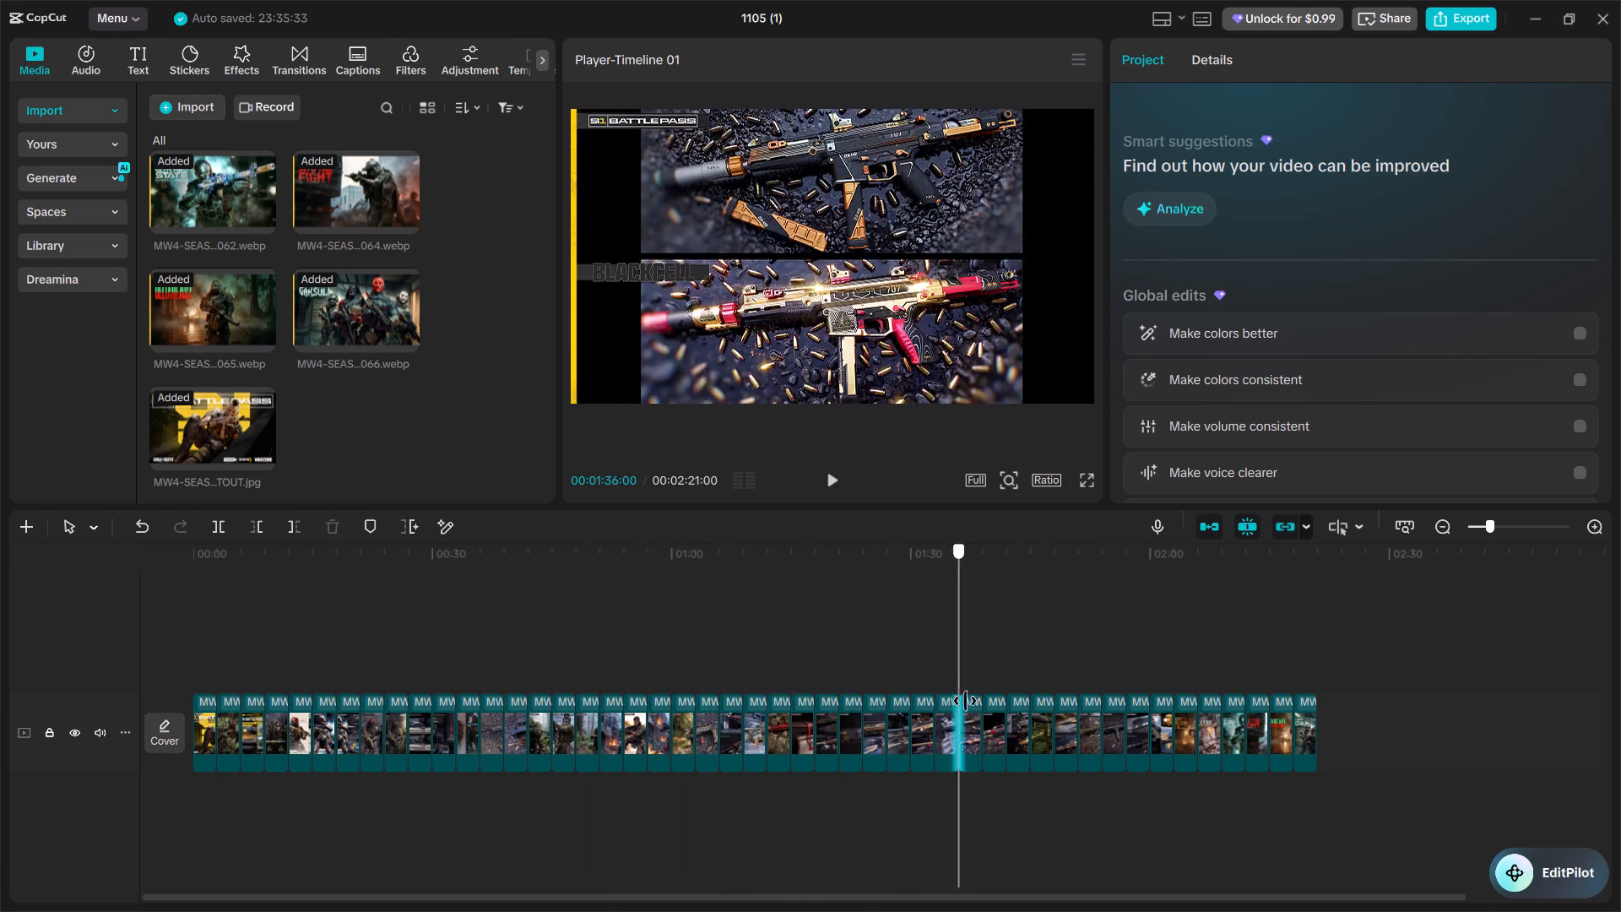
pyautogui.moveTo(965, 701); pyautogui.dragTo(1104, 719)
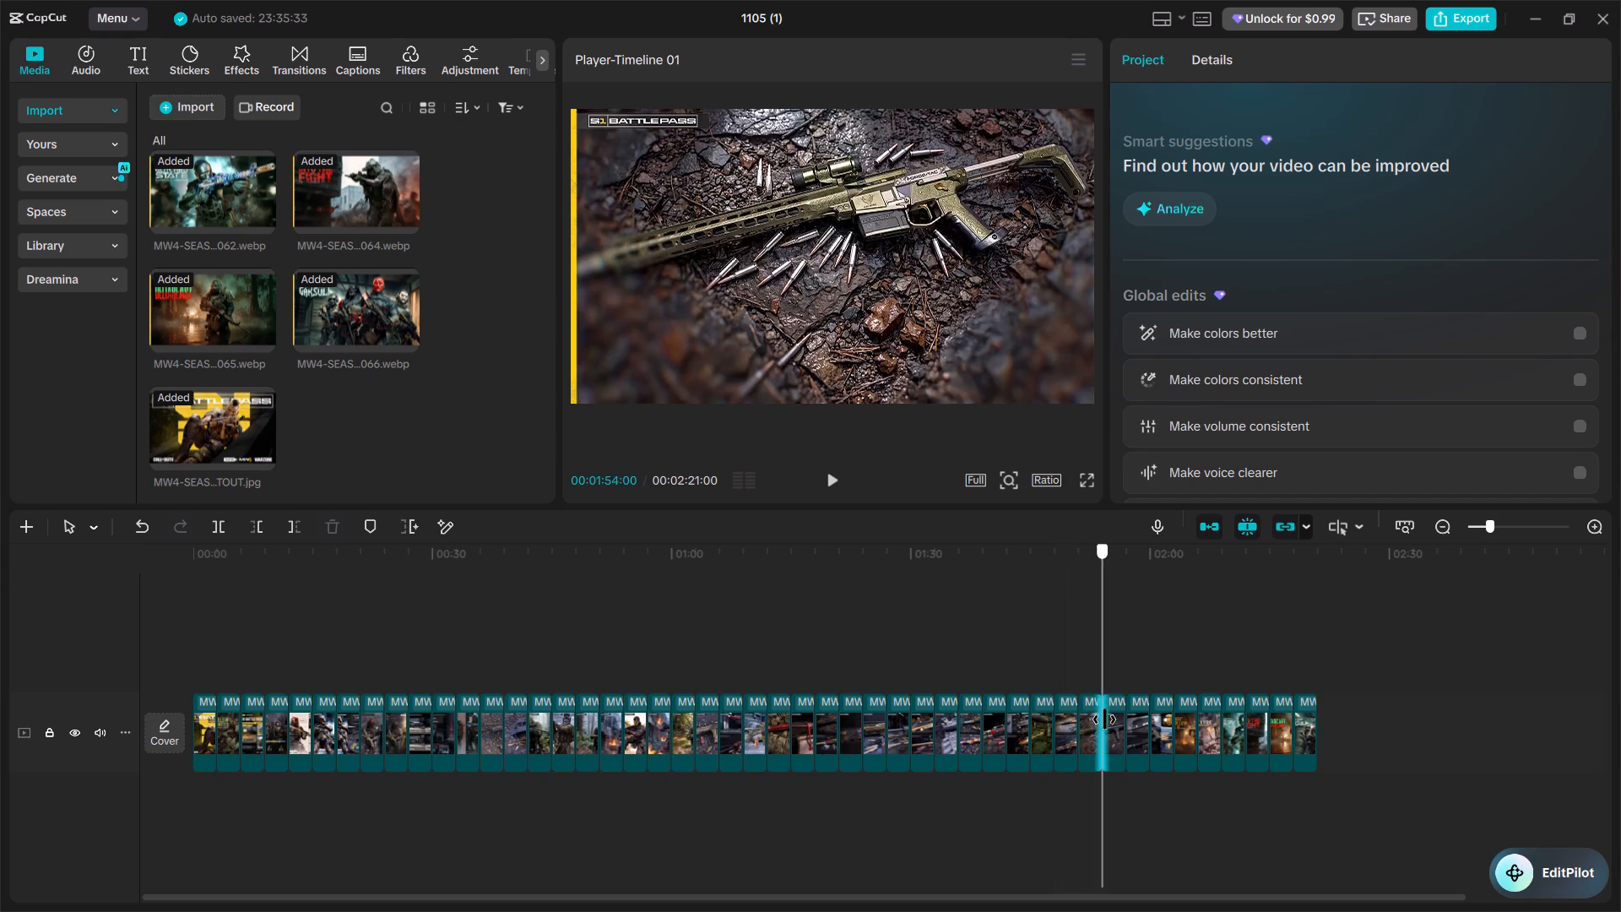
pyautogui.moveTo(1104, 719); pyautogui.dragTo(1229, 733)
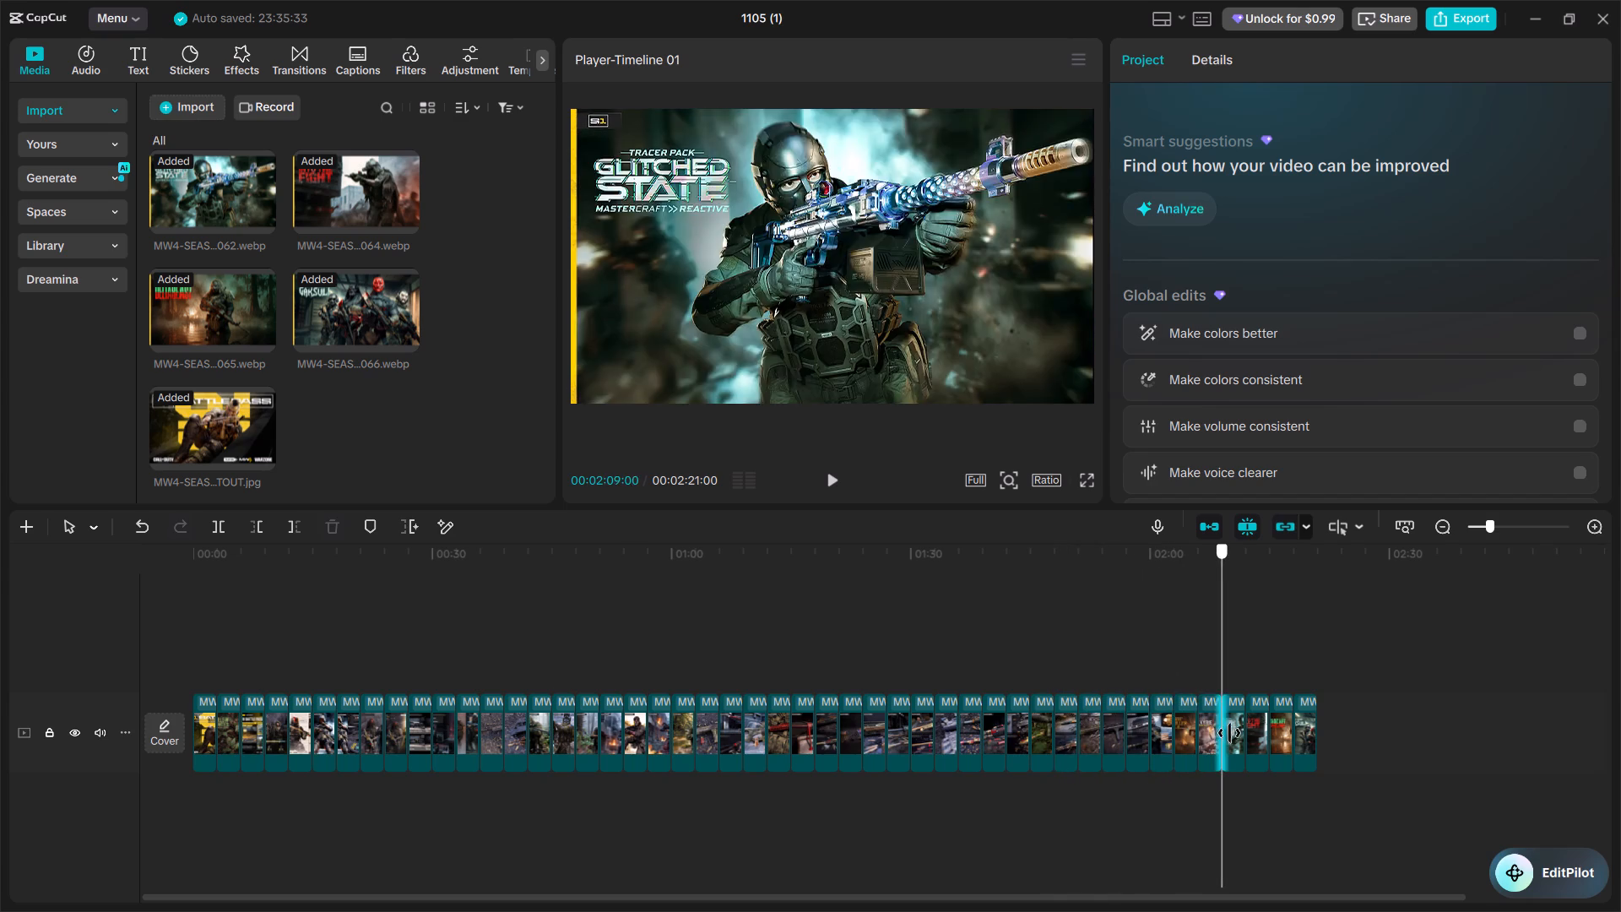
pyautogui.moveTo(1229, 733); pyautogui.dragTo(1363, 746)
# Move the Bone Chiller II tracer pack clip from 2:03 to the third position in the sequence.
pyautogui.click(1184, 736)
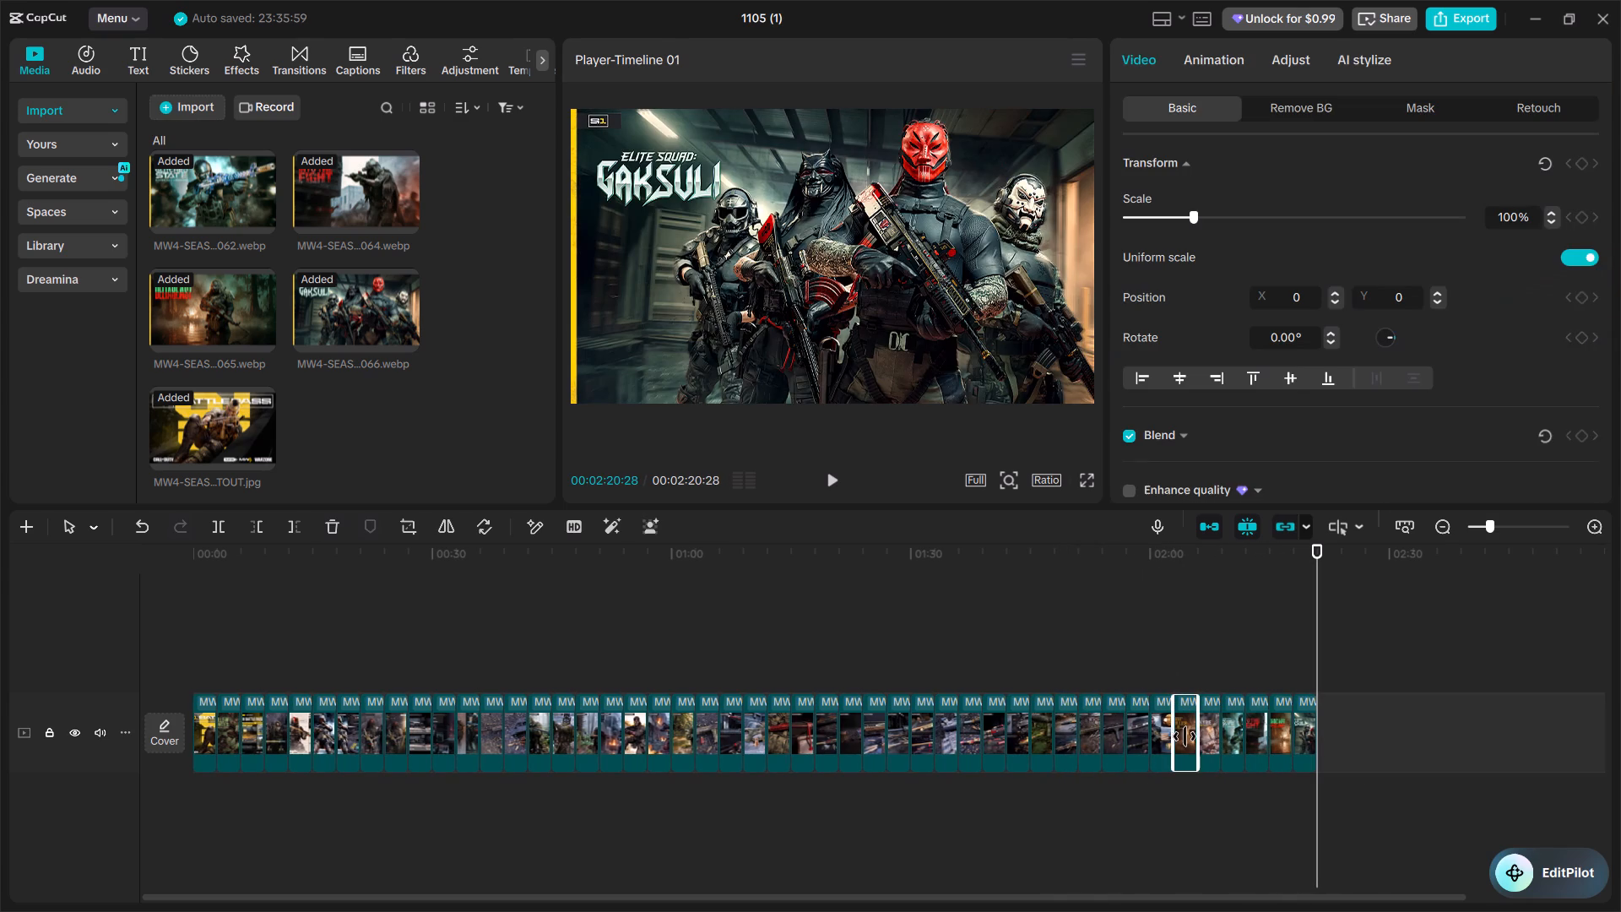
pyautogui.click(1169, 628)
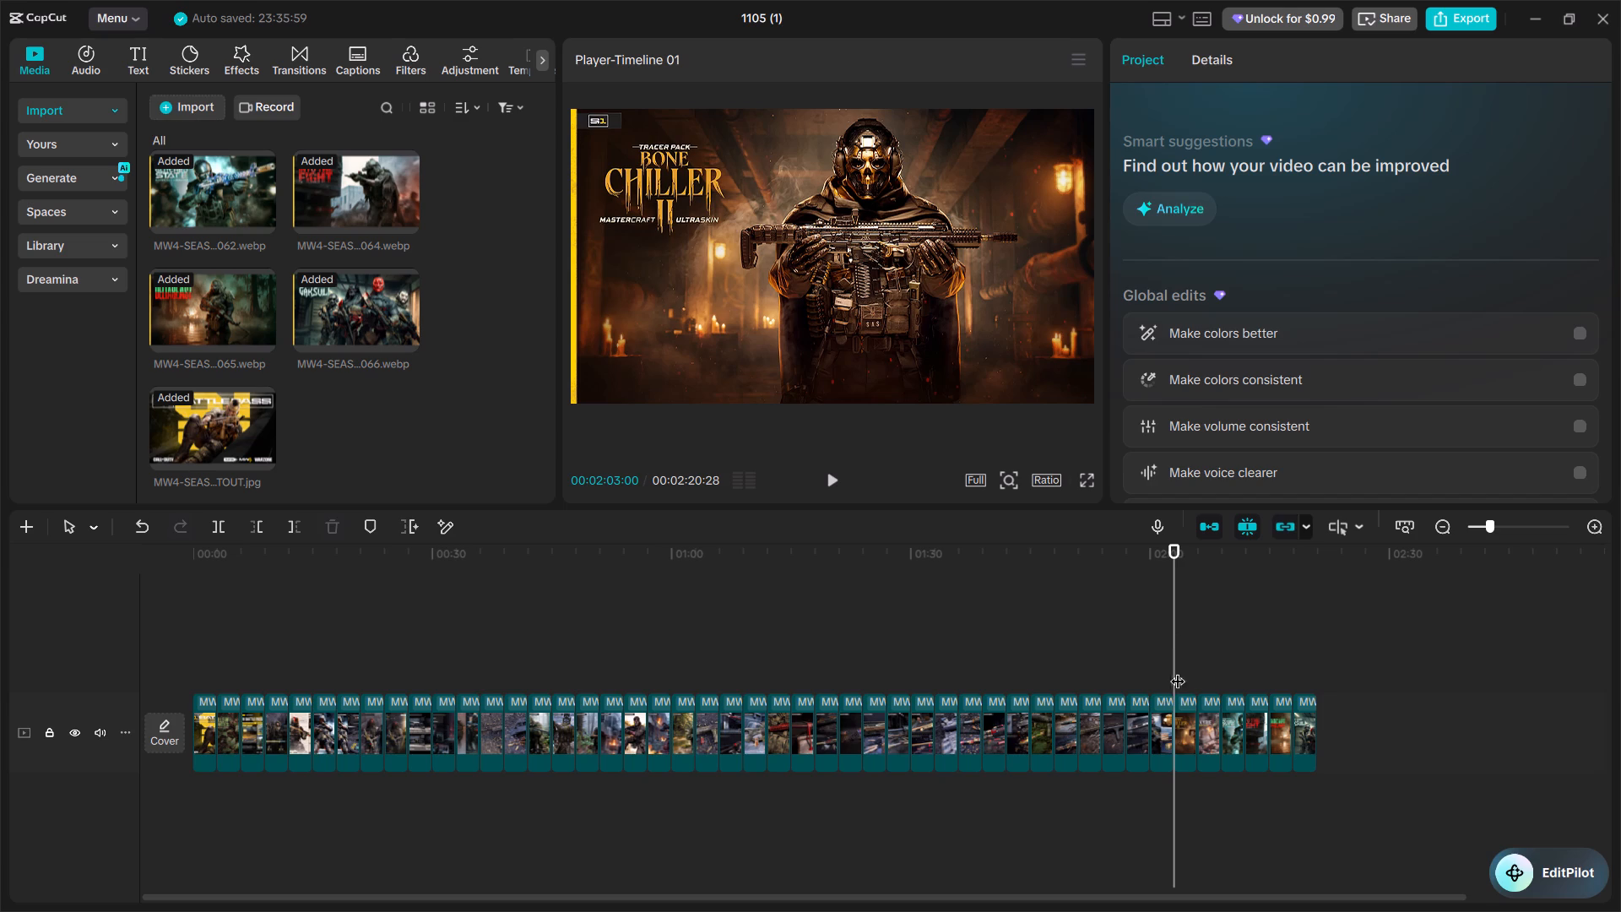
pyautogui.moveTo(1185, 719); pyautogui.dragTo(587, 679)
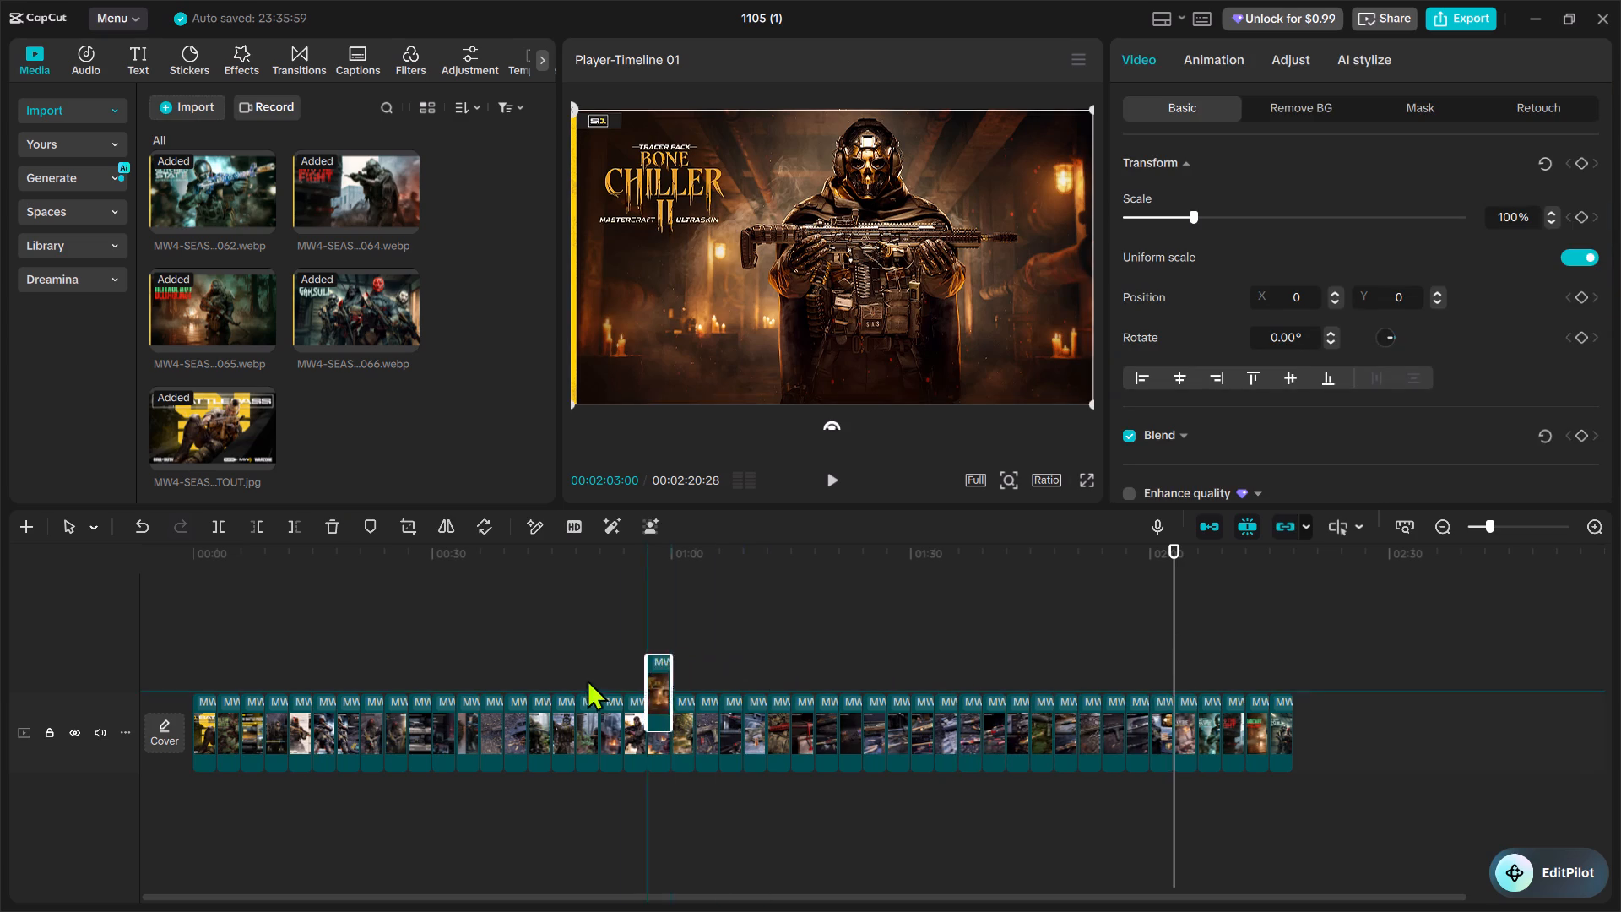
pyautogui.moveTo(587, 679); pyautogui.dragTo(274, 721)
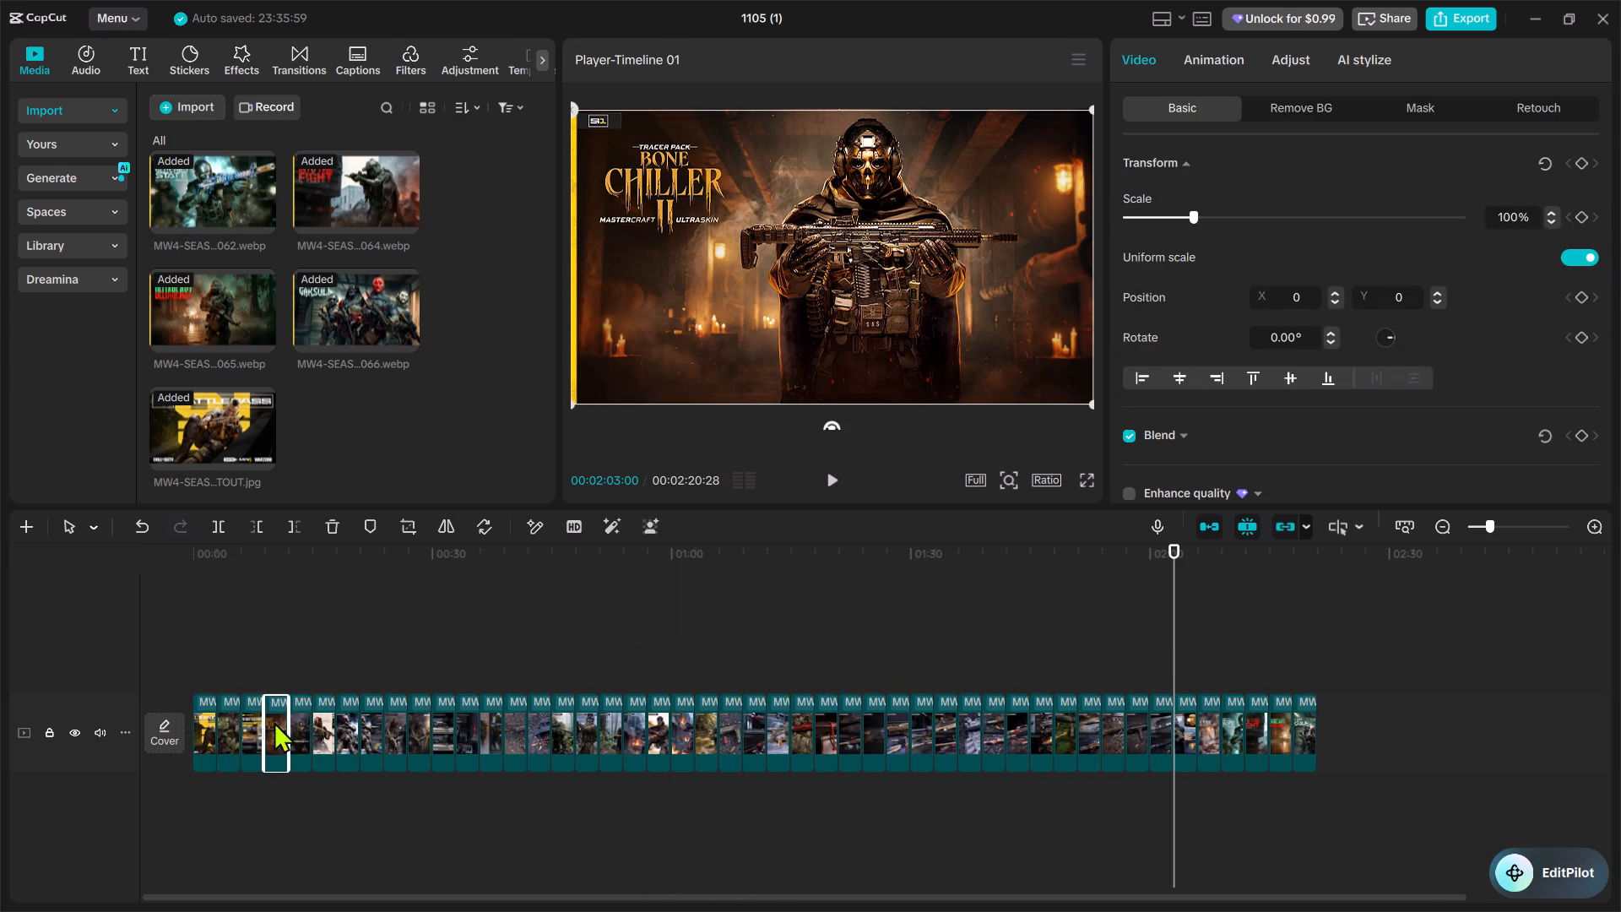
pyautogui.moveTo(274, 721); pyautogui.dragTo(250, 721)
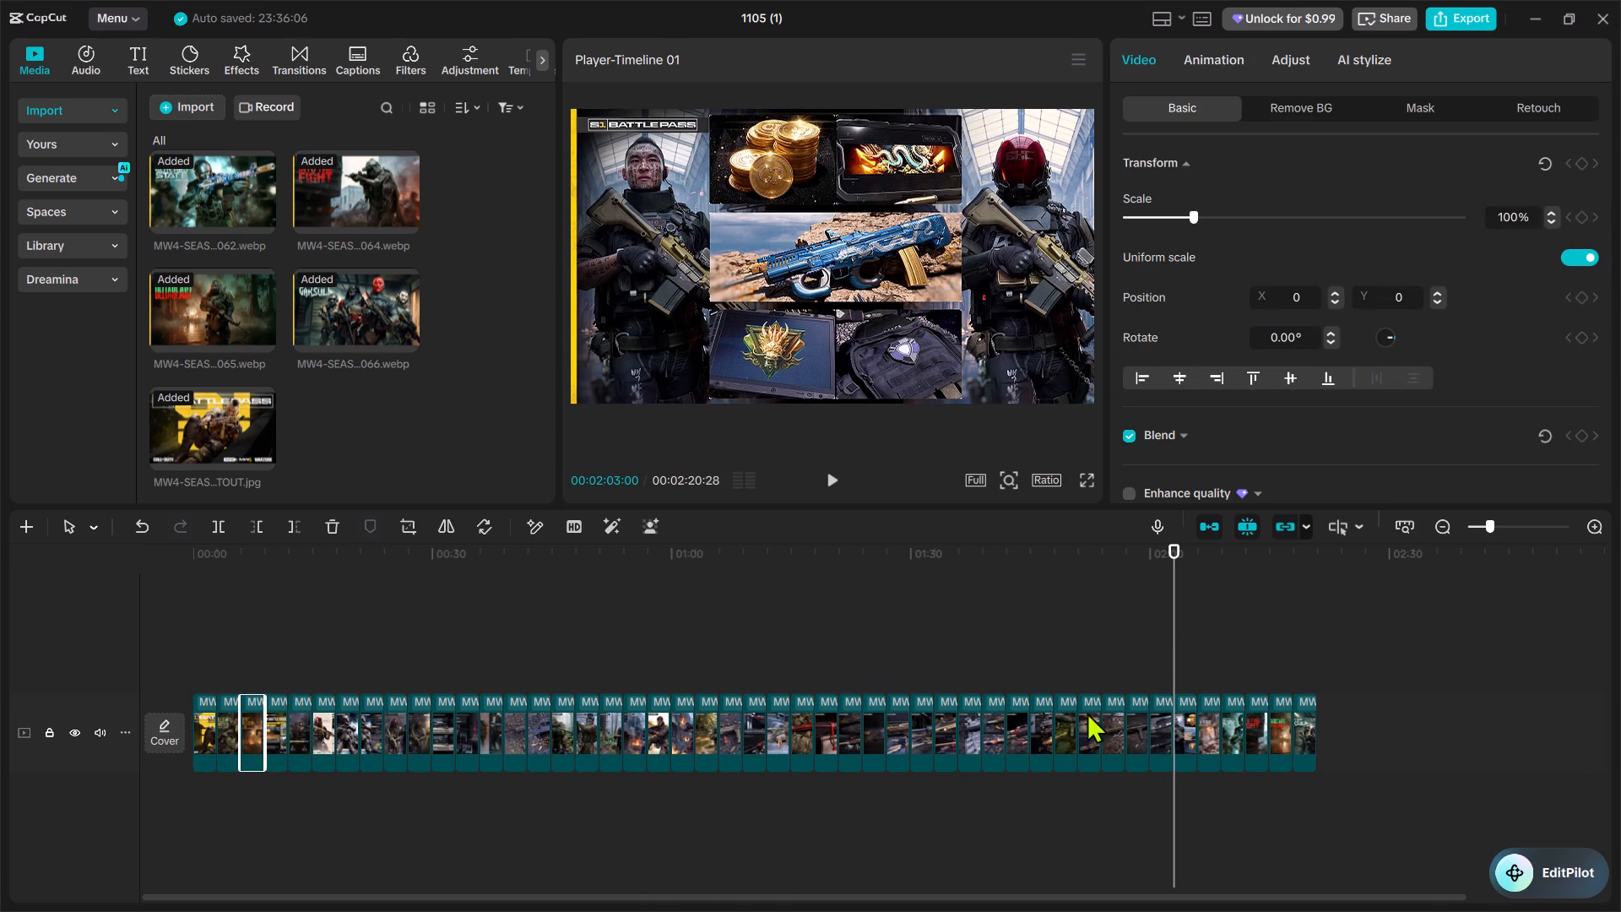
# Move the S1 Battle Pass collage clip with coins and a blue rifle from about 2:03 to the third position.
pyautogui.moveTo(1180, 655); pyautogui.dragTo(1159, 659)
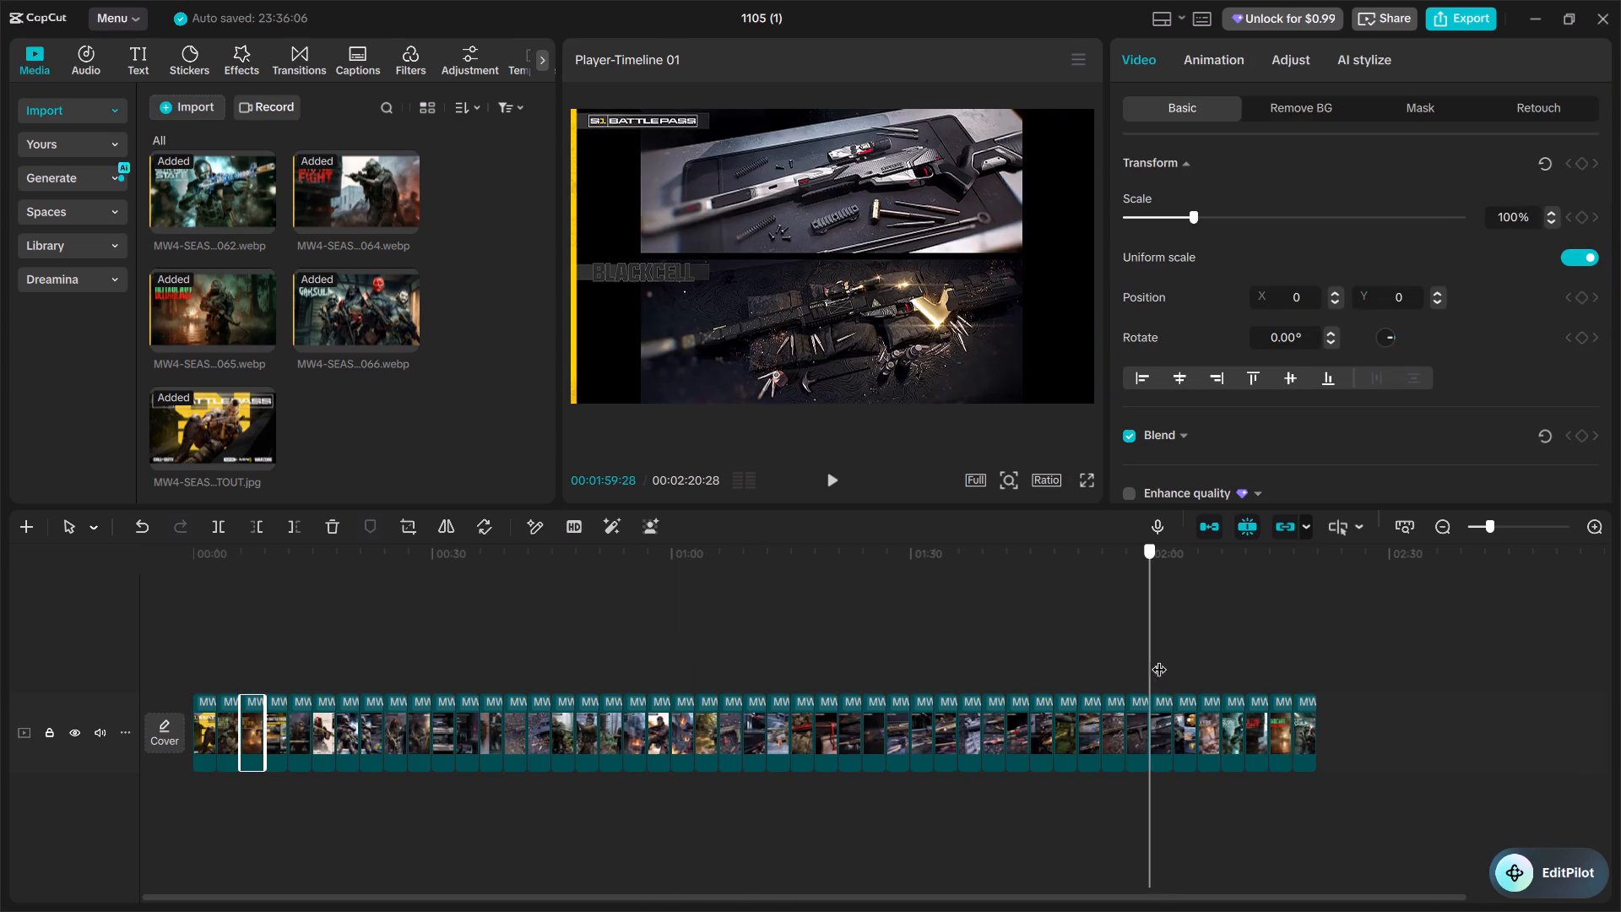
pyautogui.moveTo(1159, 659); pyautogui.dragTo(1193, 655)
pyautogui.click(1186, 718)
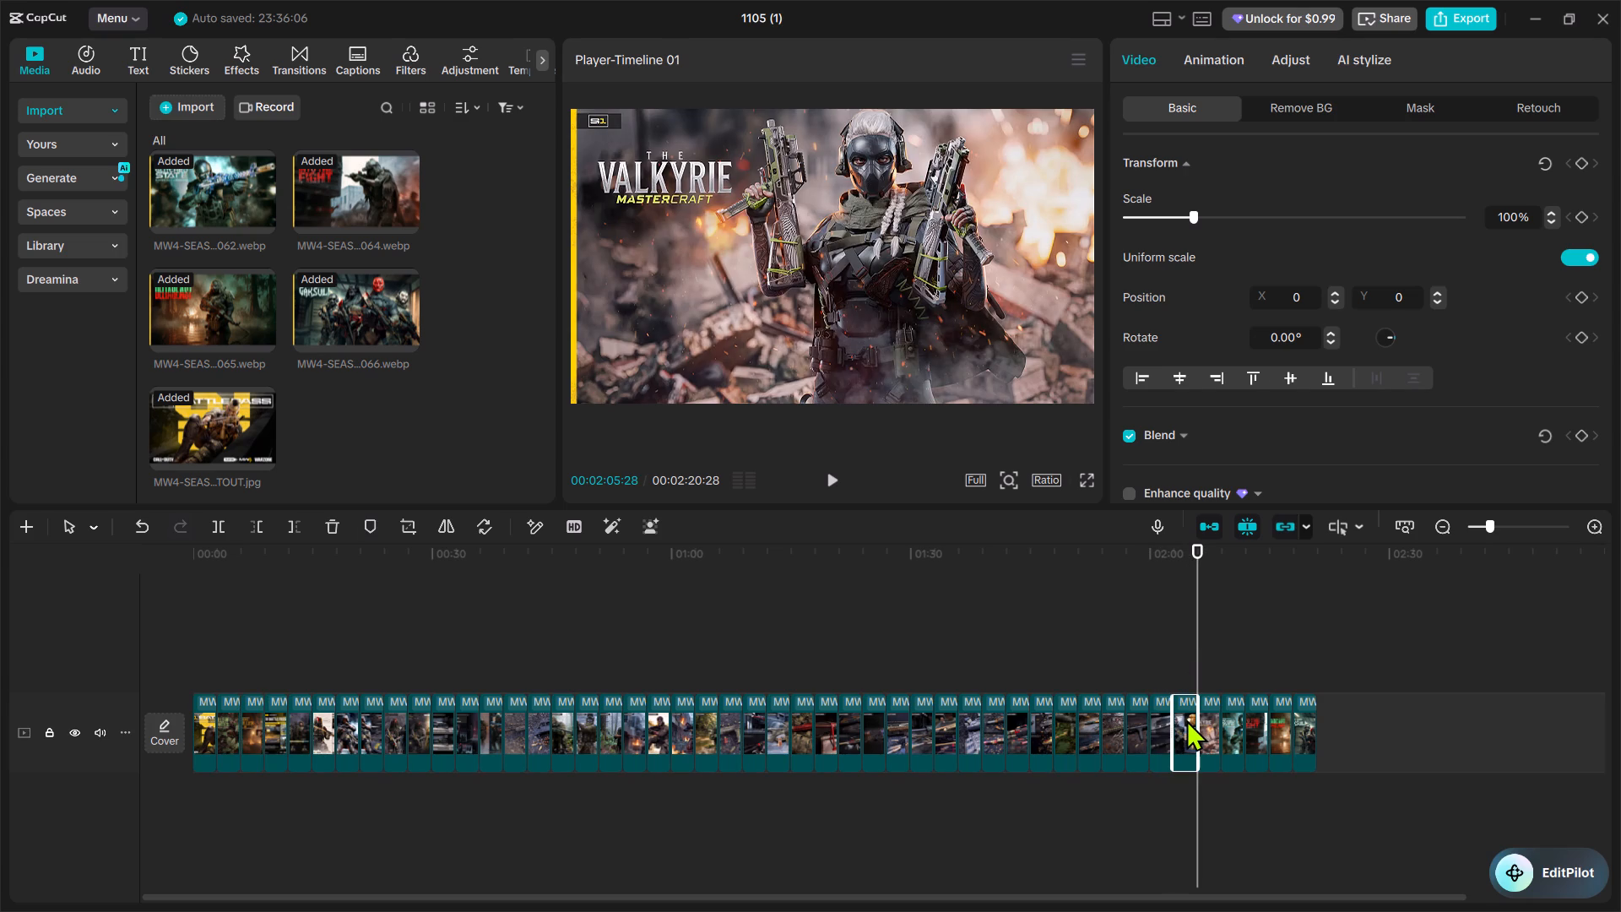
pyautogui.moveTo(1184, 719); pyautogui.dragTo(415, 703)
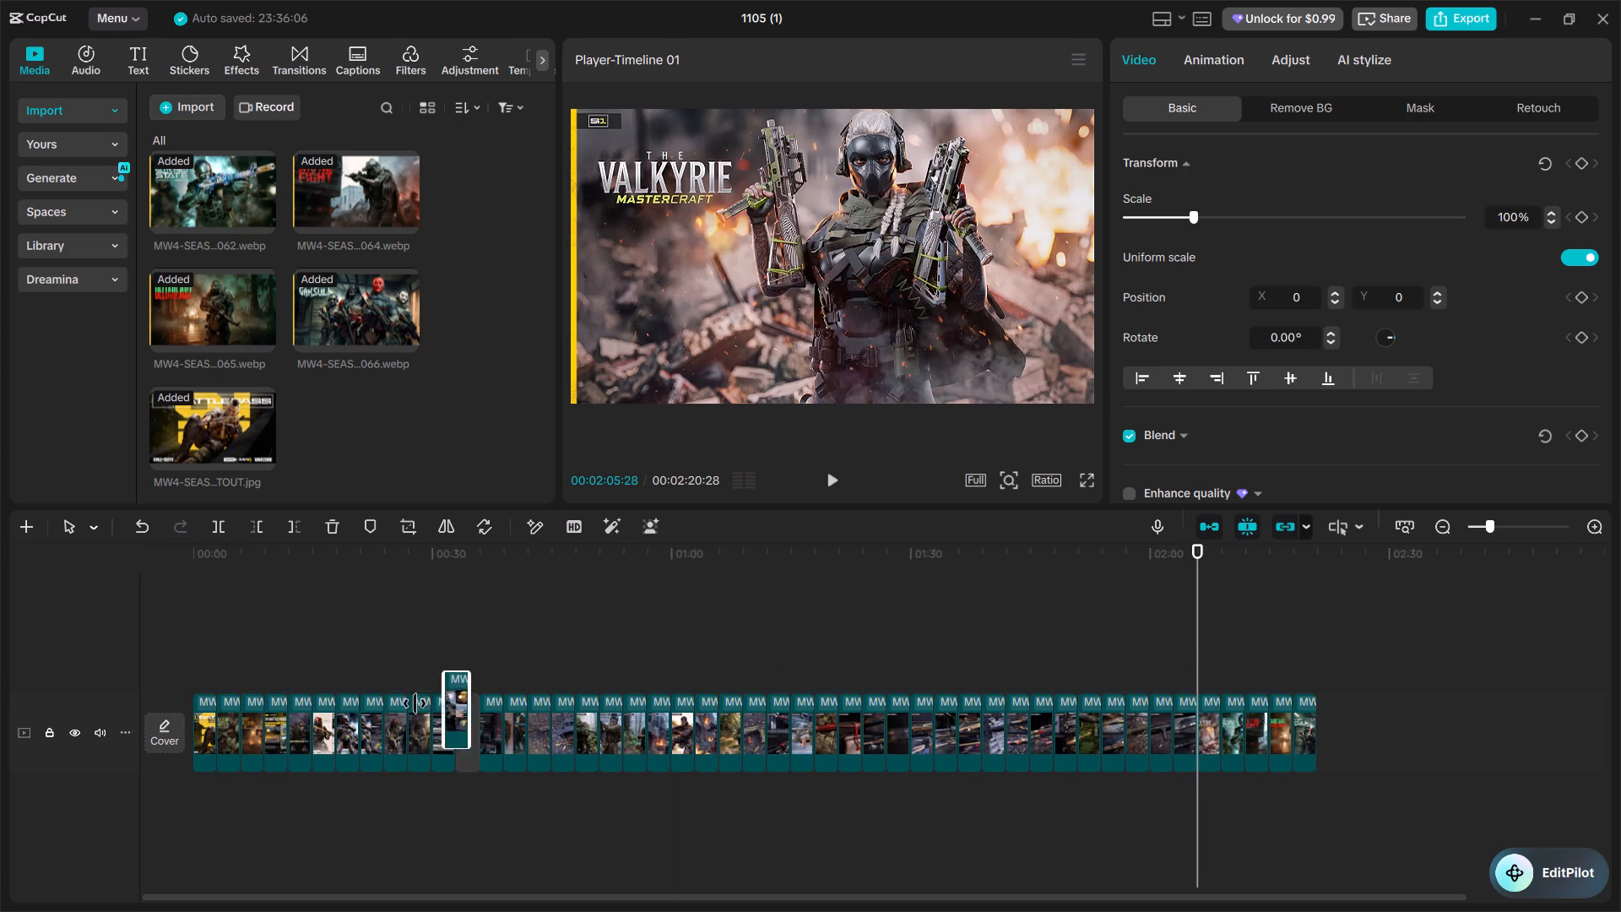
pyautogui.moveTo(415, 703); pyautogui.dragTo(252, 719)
# Move the Battle Pass collage clip with coins and a blue rifle from 0:06 to the end of the sequence.
pyautogui.click(236, 646)
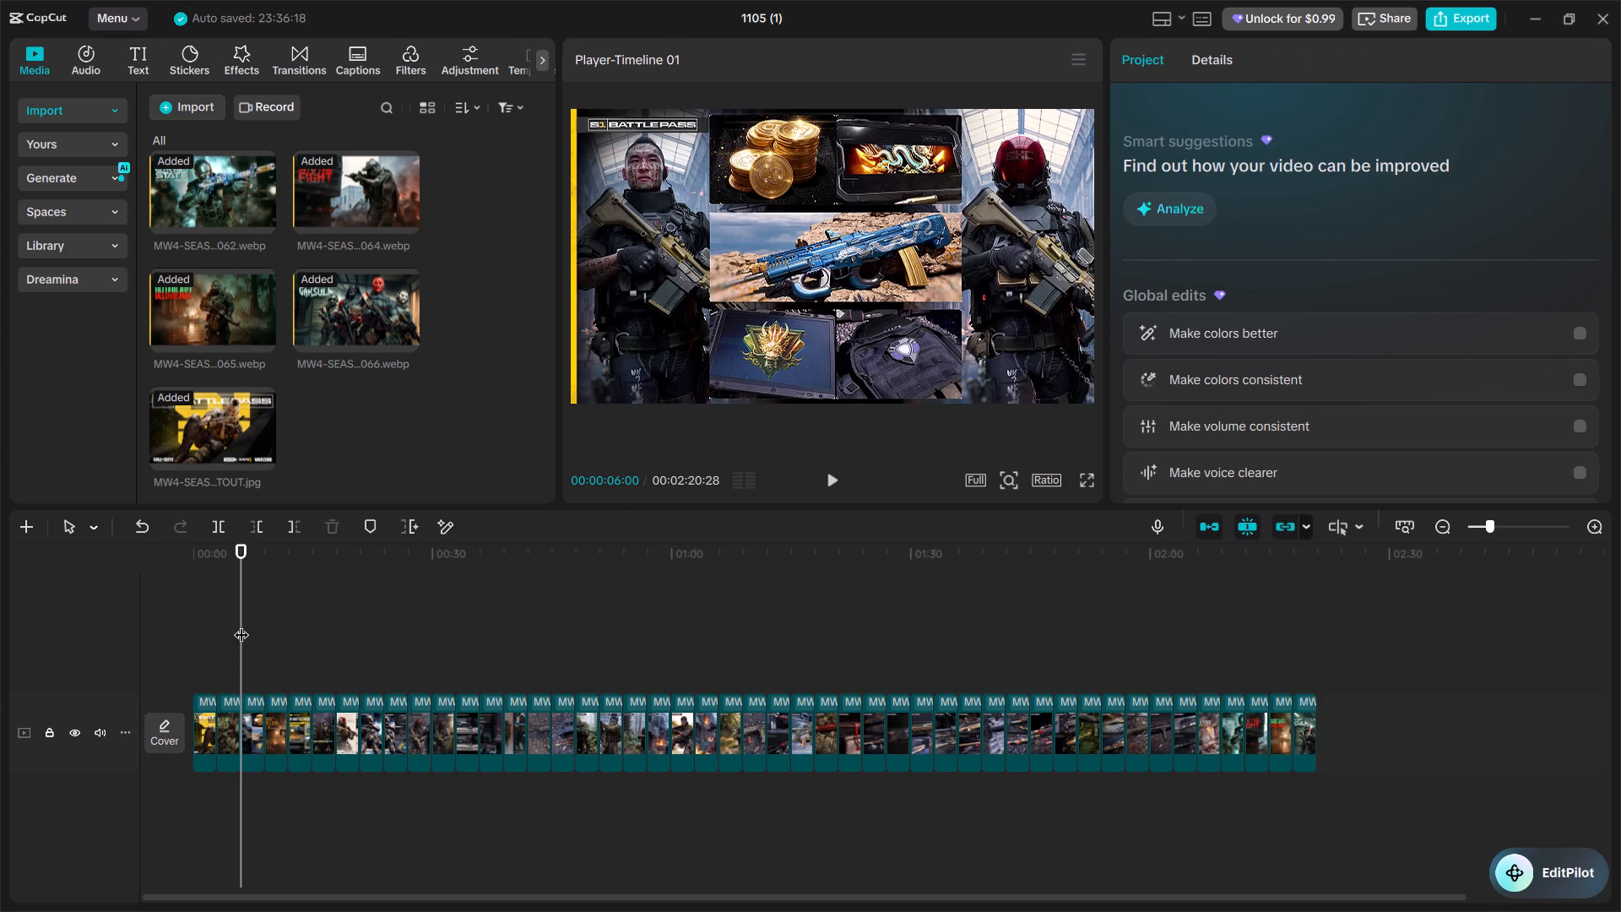
pyautogui.moveTo(253, 703); pyautogui.dragTo(442, 682)
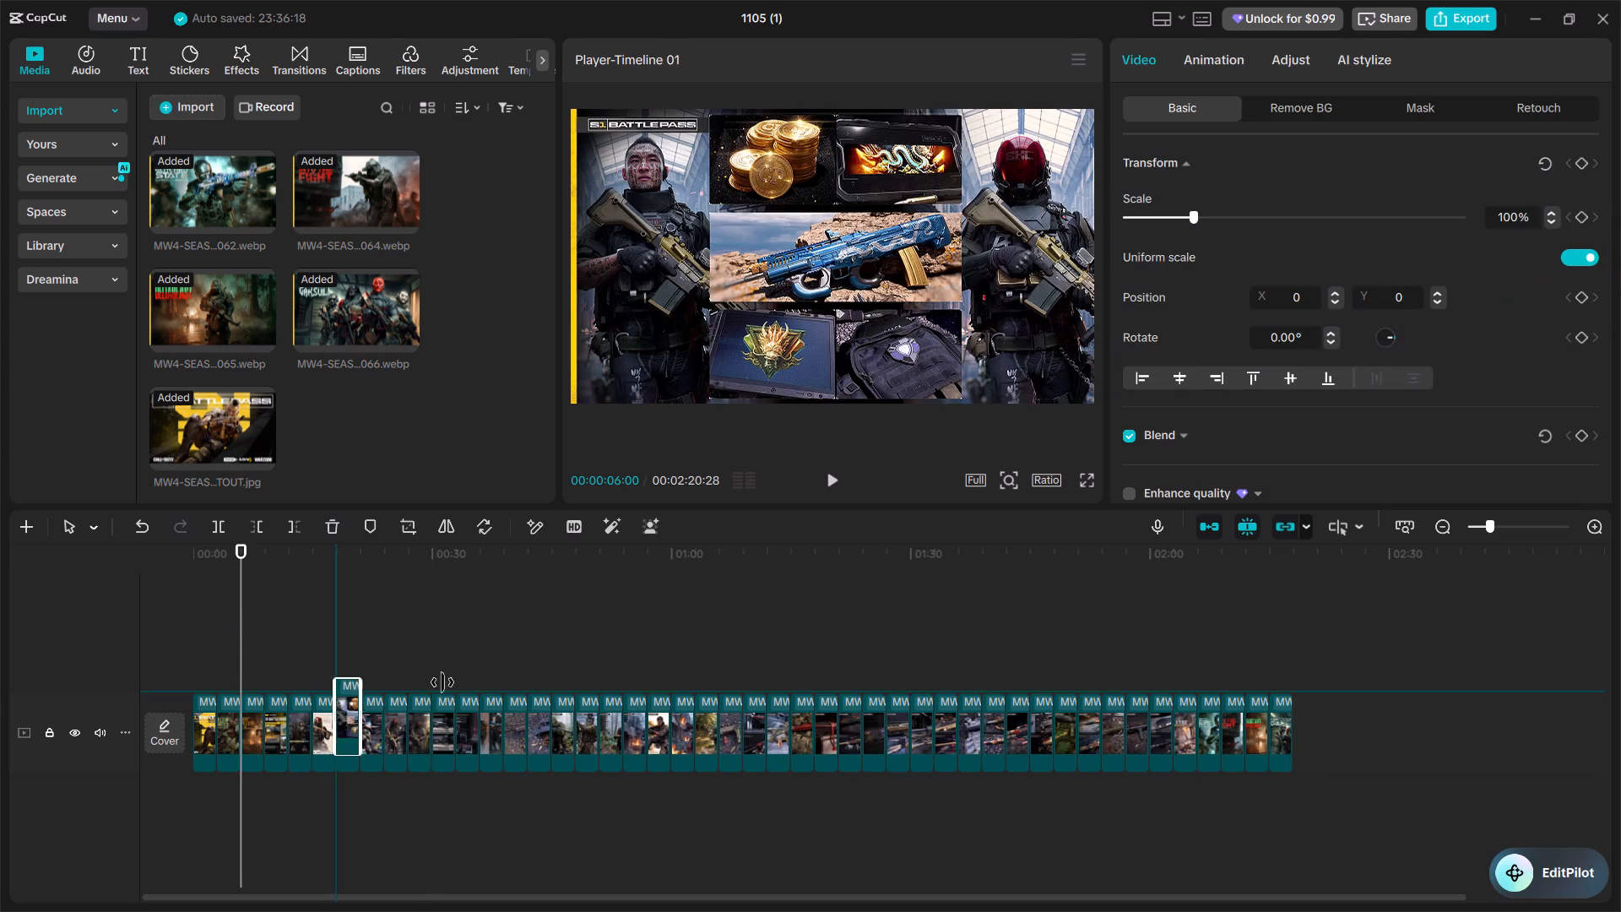
pyautogui.moveTo(442, 682); pyautogui.dragTo(1359, 709)
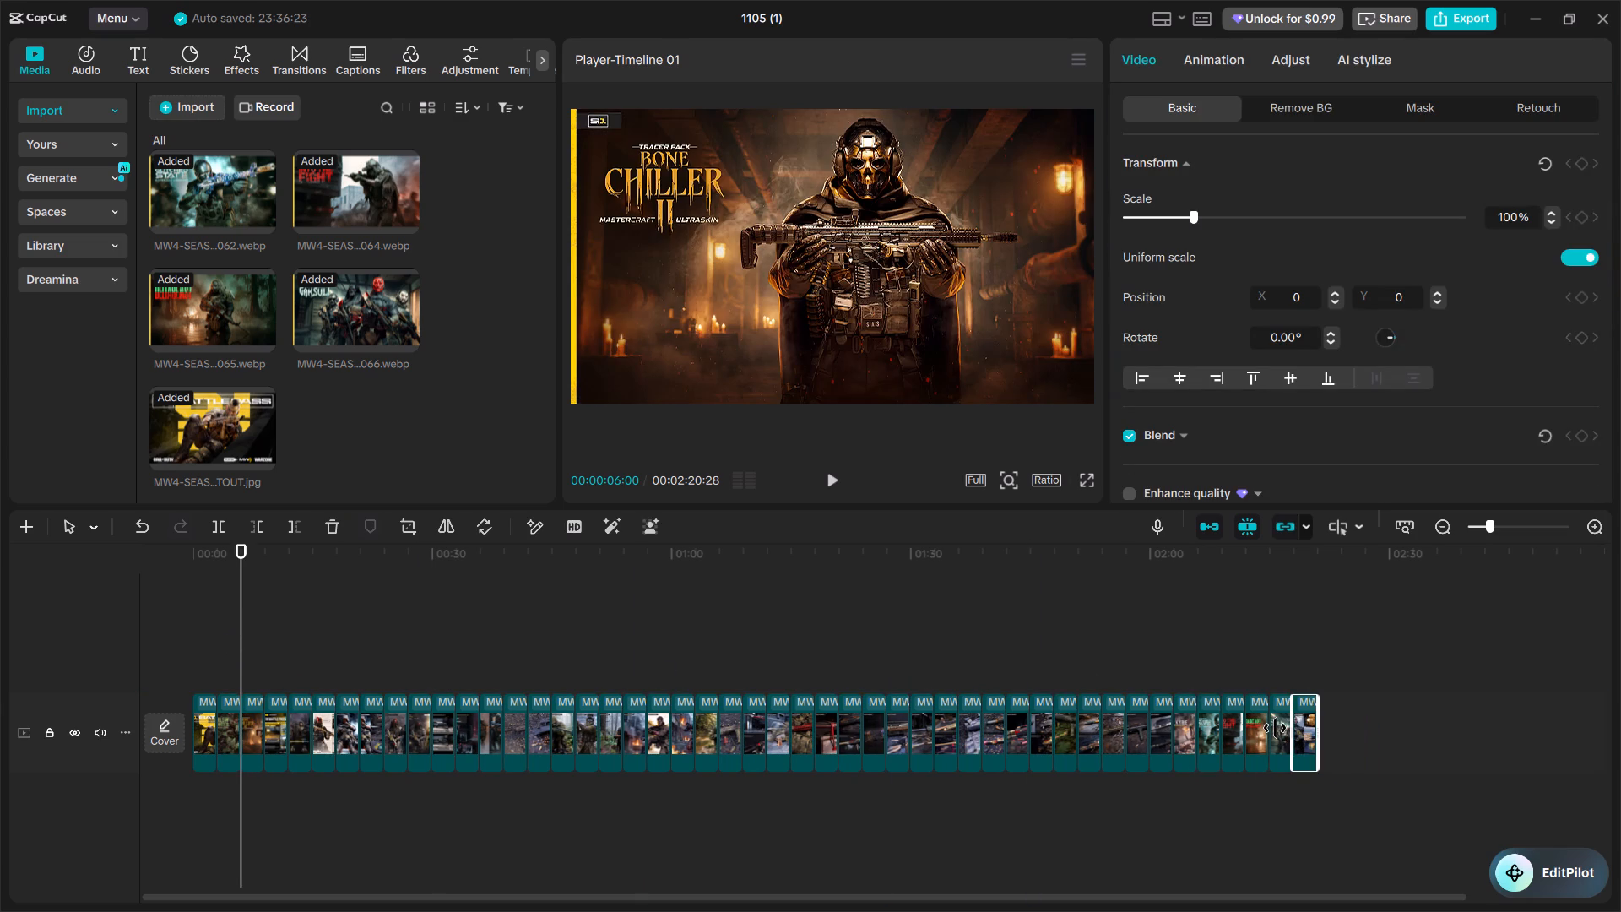
# Move the Elite Squad: Gaksuli clip from about 2:16 to the third position in the sequence.
pyautogui.click(1275, 728)
pyautogui.moveTo(1277, 725); pyautogui.dragTo(428, 673)
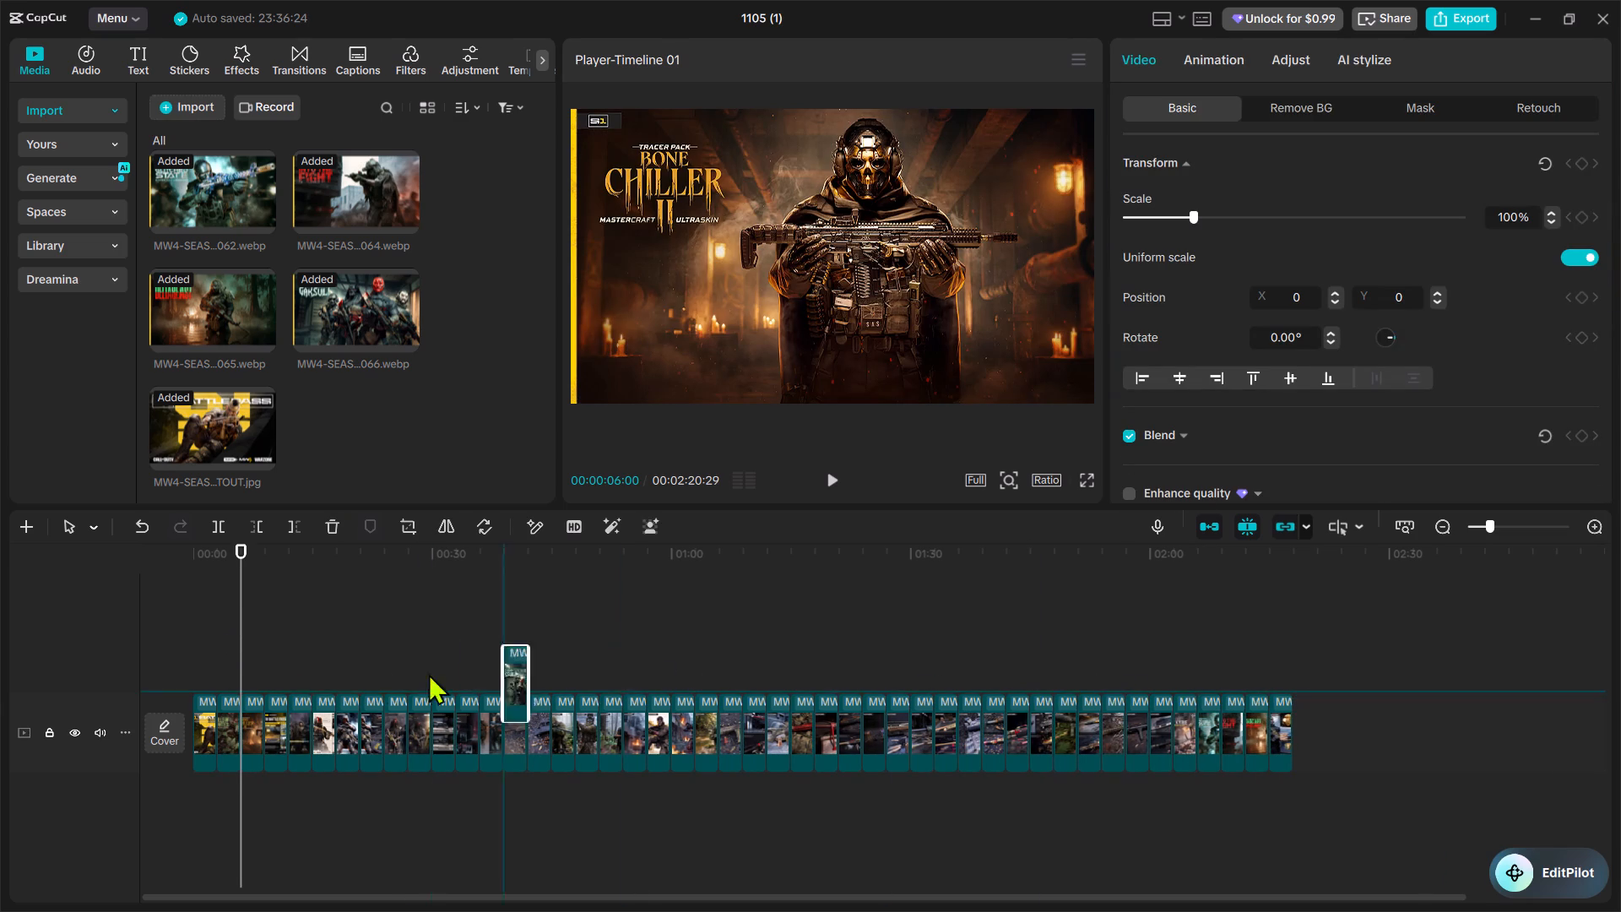
pyautogui.moveTo(428, 673); pyautogui.dragTo(252, 725)
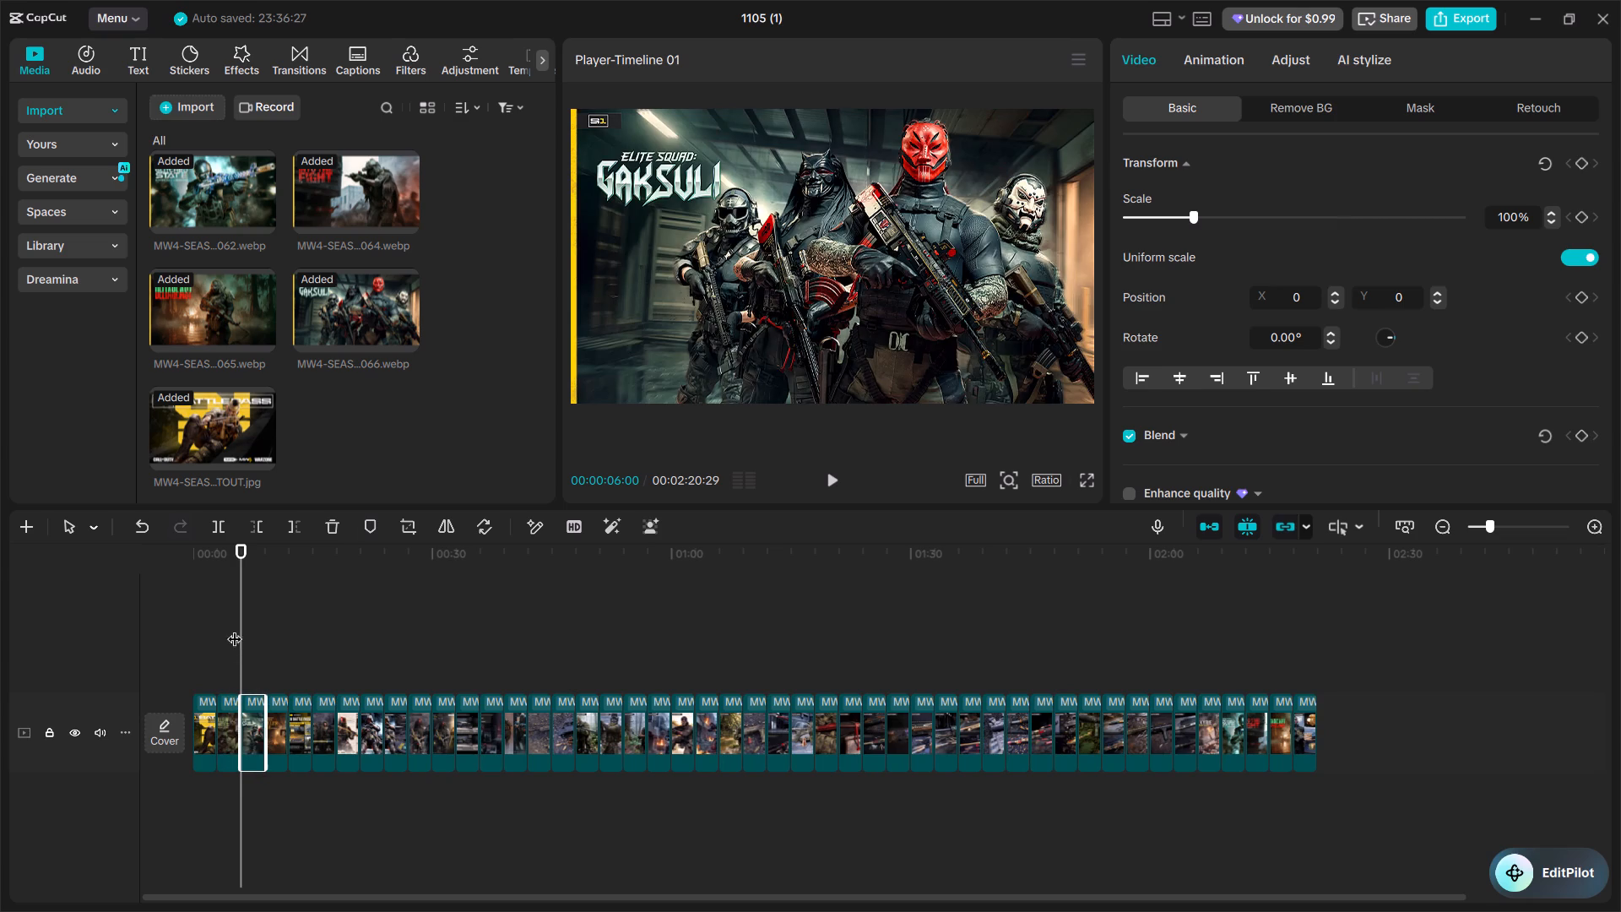
pyautogui.moveTo(232, 609); pyautogui.dragTo(257, 605)
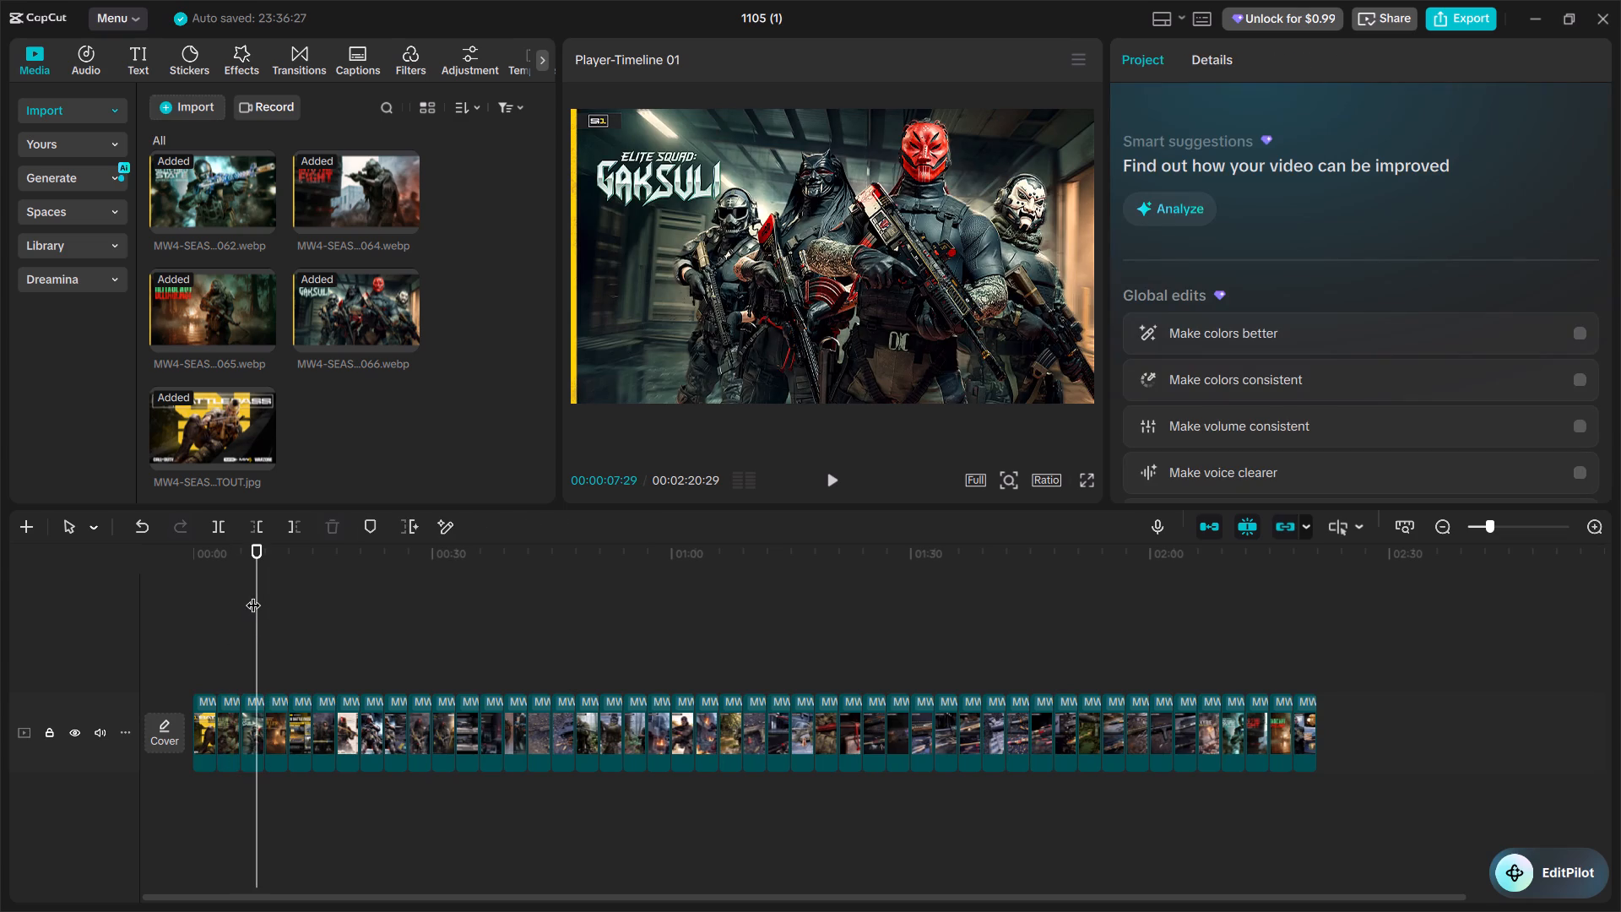
# Move the Valkyrie Mastercraft clip from about 2:07 to the fourth position, directly after the Gaksuli clip.
pyautogui.moveTo(260, 600); pyautogui.dragTo(1088, 638)
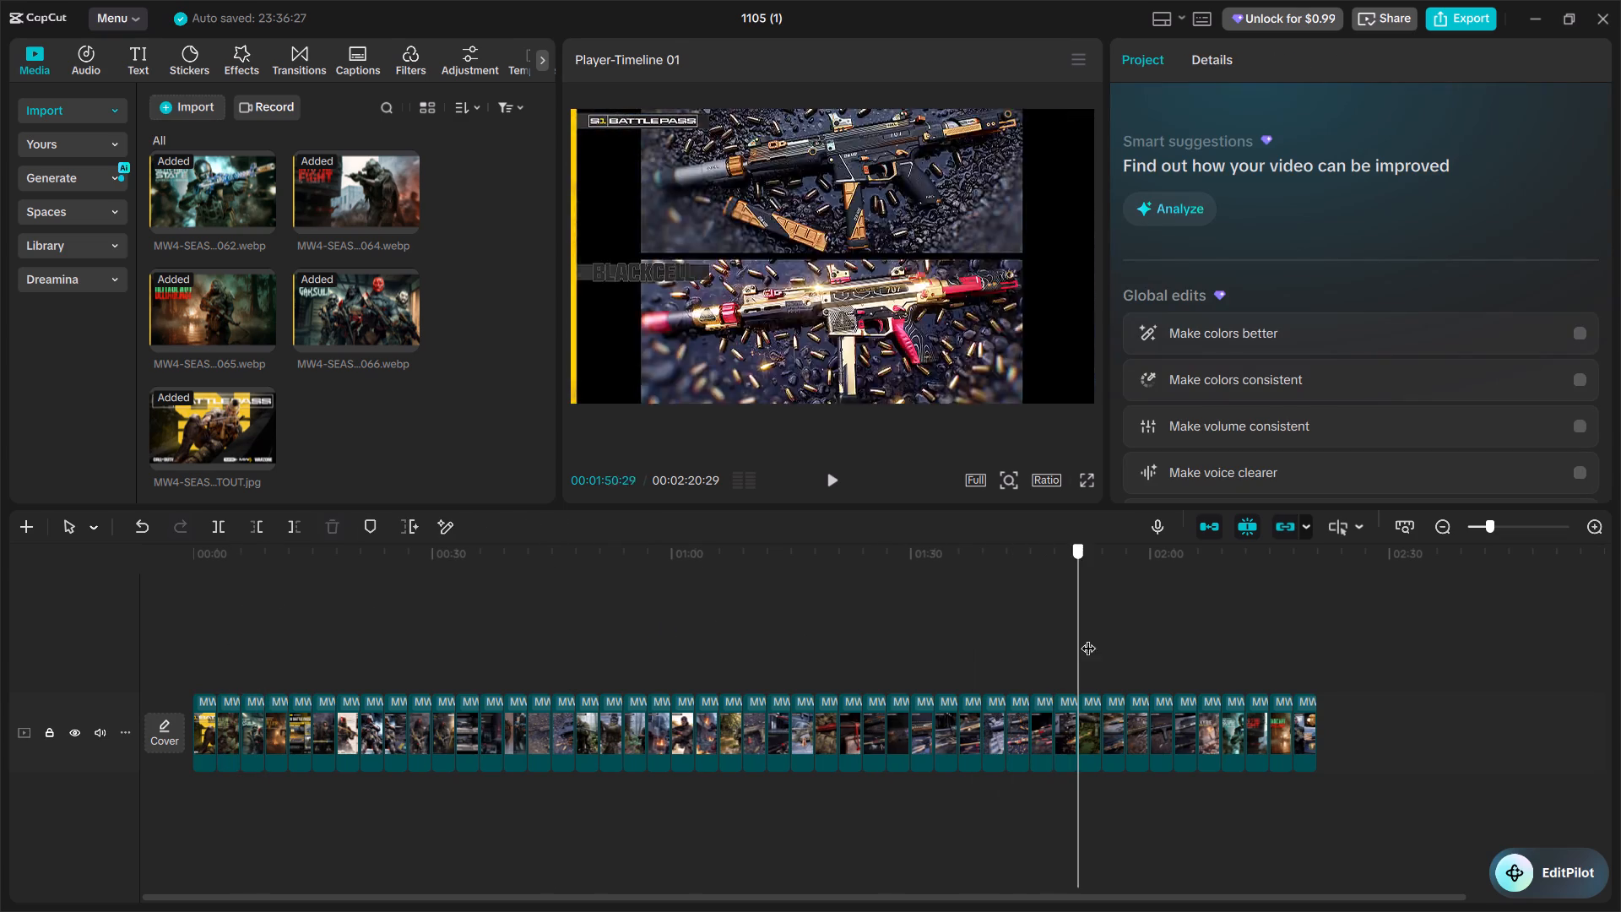
pyautogui.moveTo(1088, 638); pyautogui.dragTo(1157, 637)
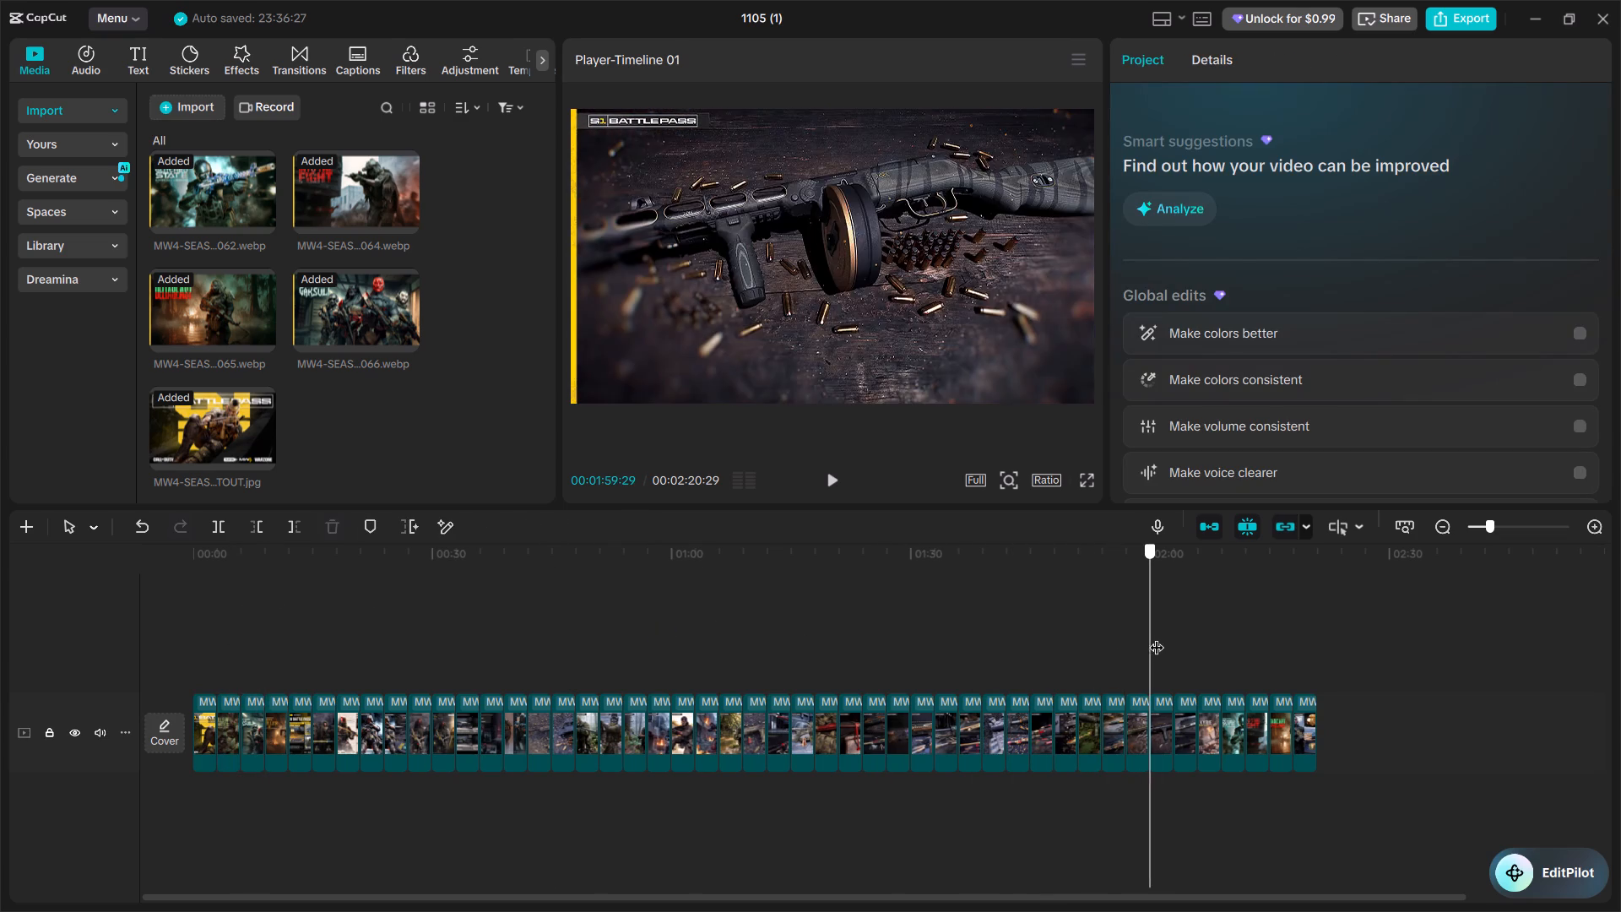
pyautogui.moveTo(1157, 637); pyautogui.dragTo(1209, 628)
pyautogui.moveTo(1197, 719); pyautogui.dragTo(1214, 716)
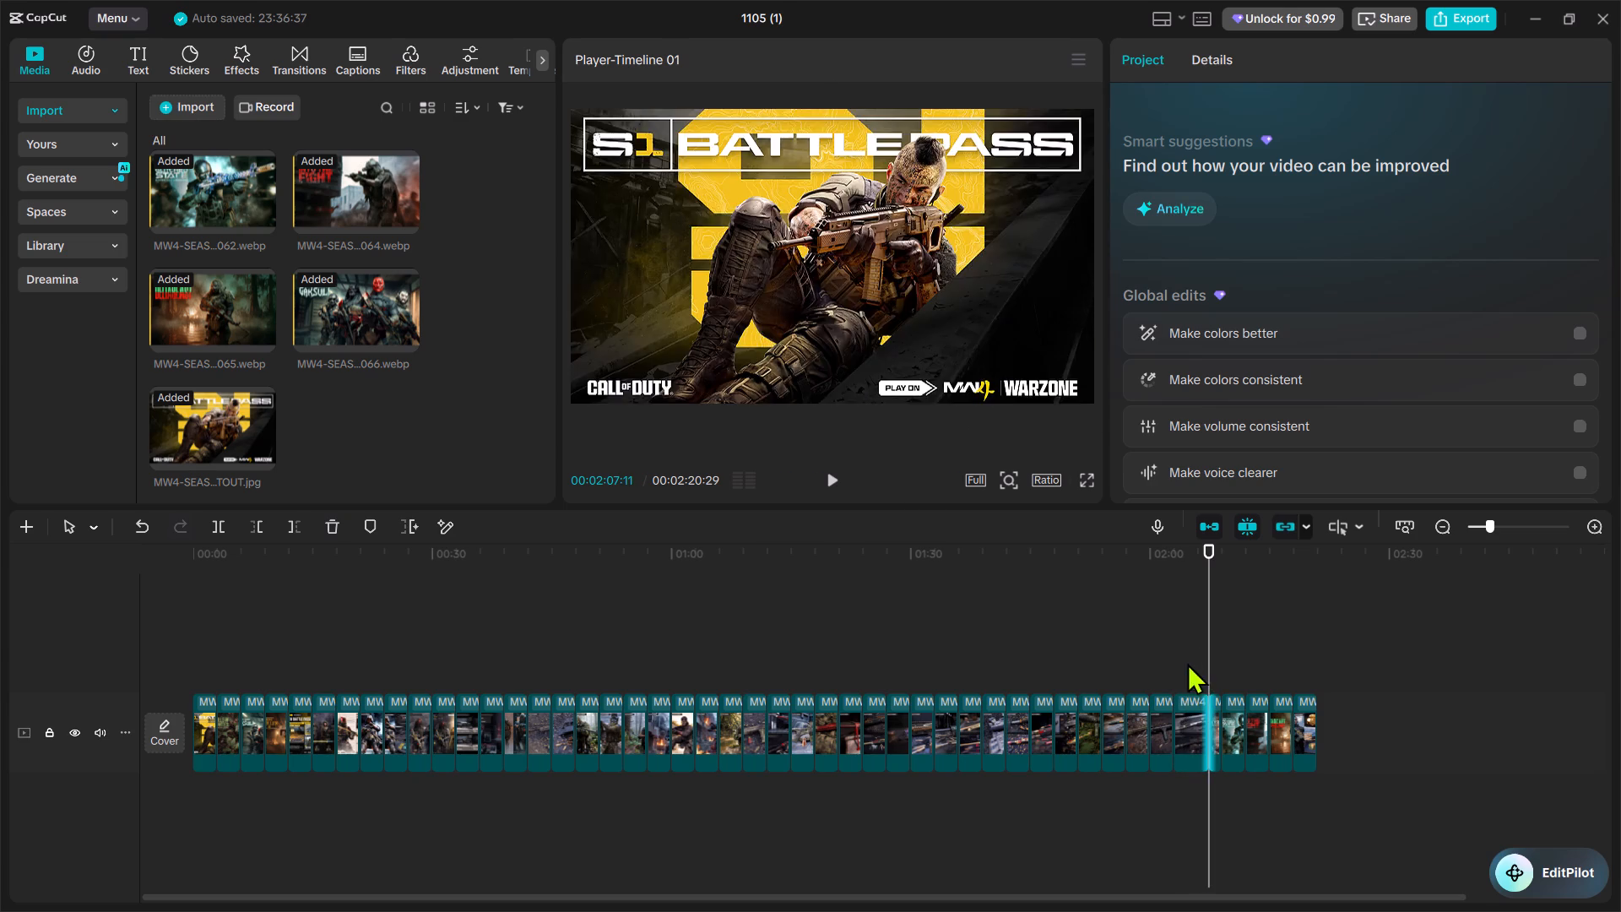
pyautogui.click(1185, 659)
pyautogui.moveTo(1216, 712); pyautogui.dragTo(925, 691)
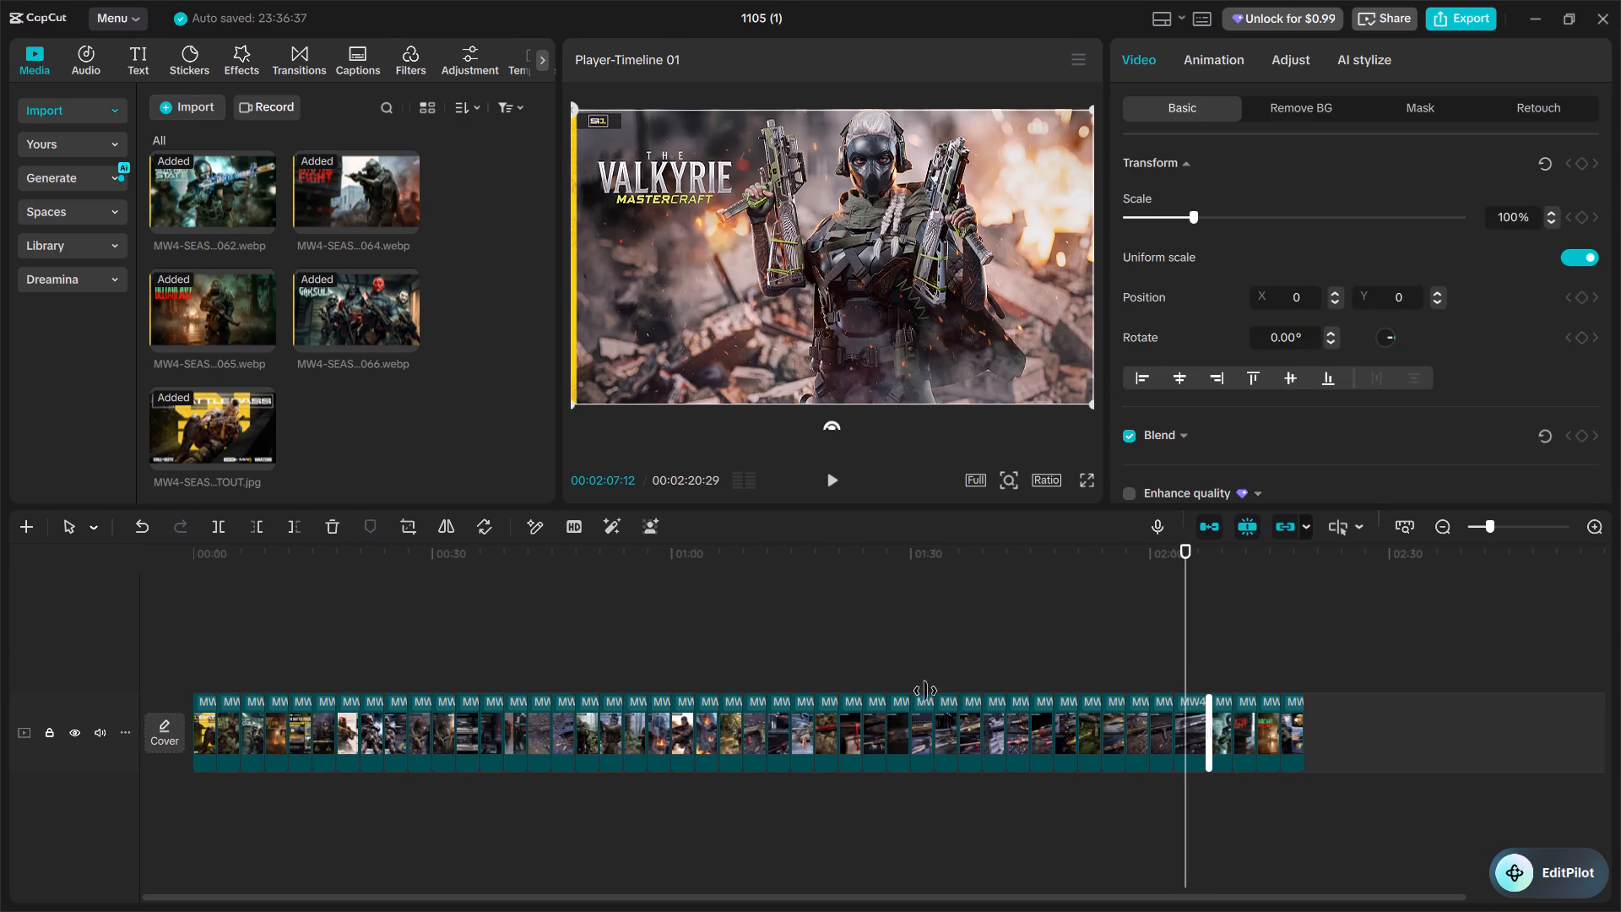
pyautogui.moveTo(925, 691); pyautogui.dragTo(1291, 697)
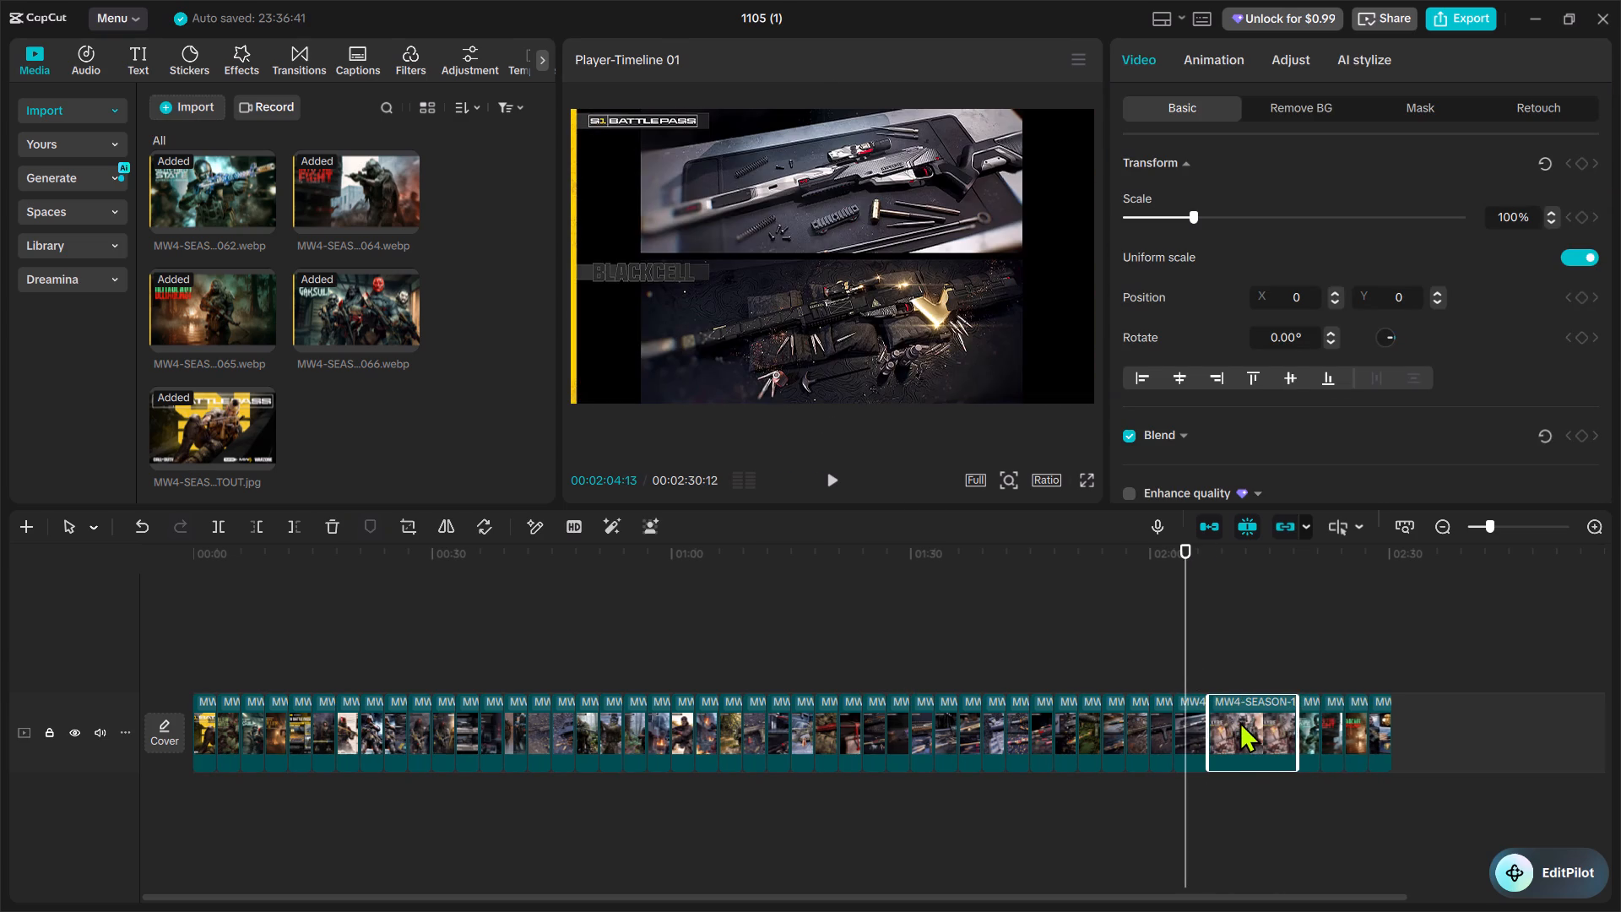
pyautogui.moveTo(1239, 721); pyautogui.dragTo(279, 704)
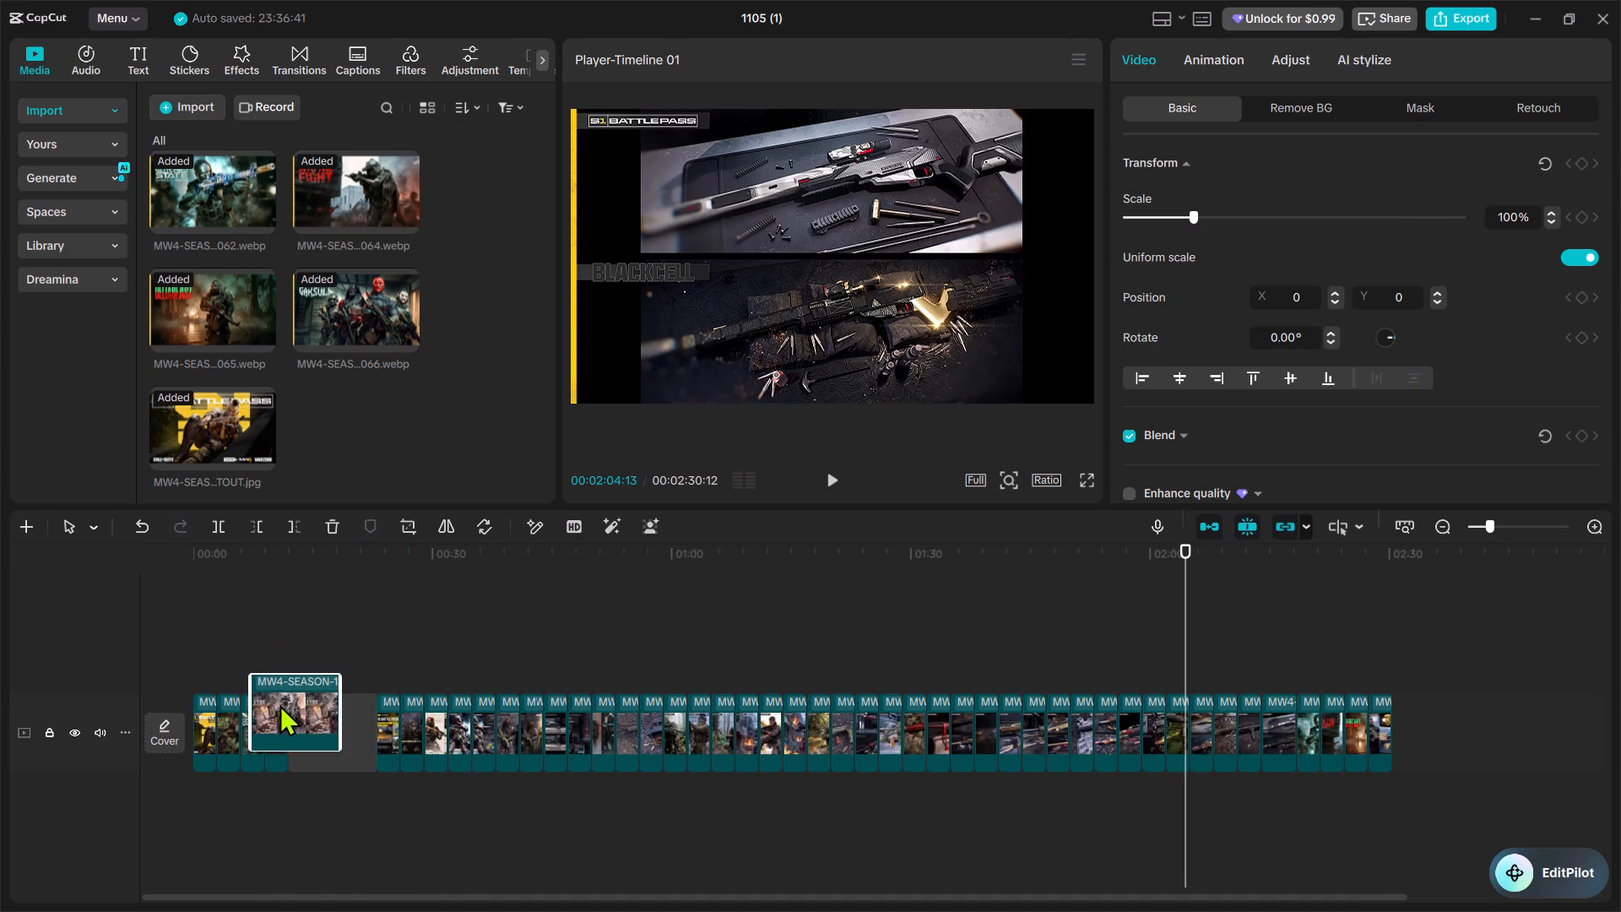
pyautogui.moveTo(279, 704); pyautogui.dragTo(344, 714)
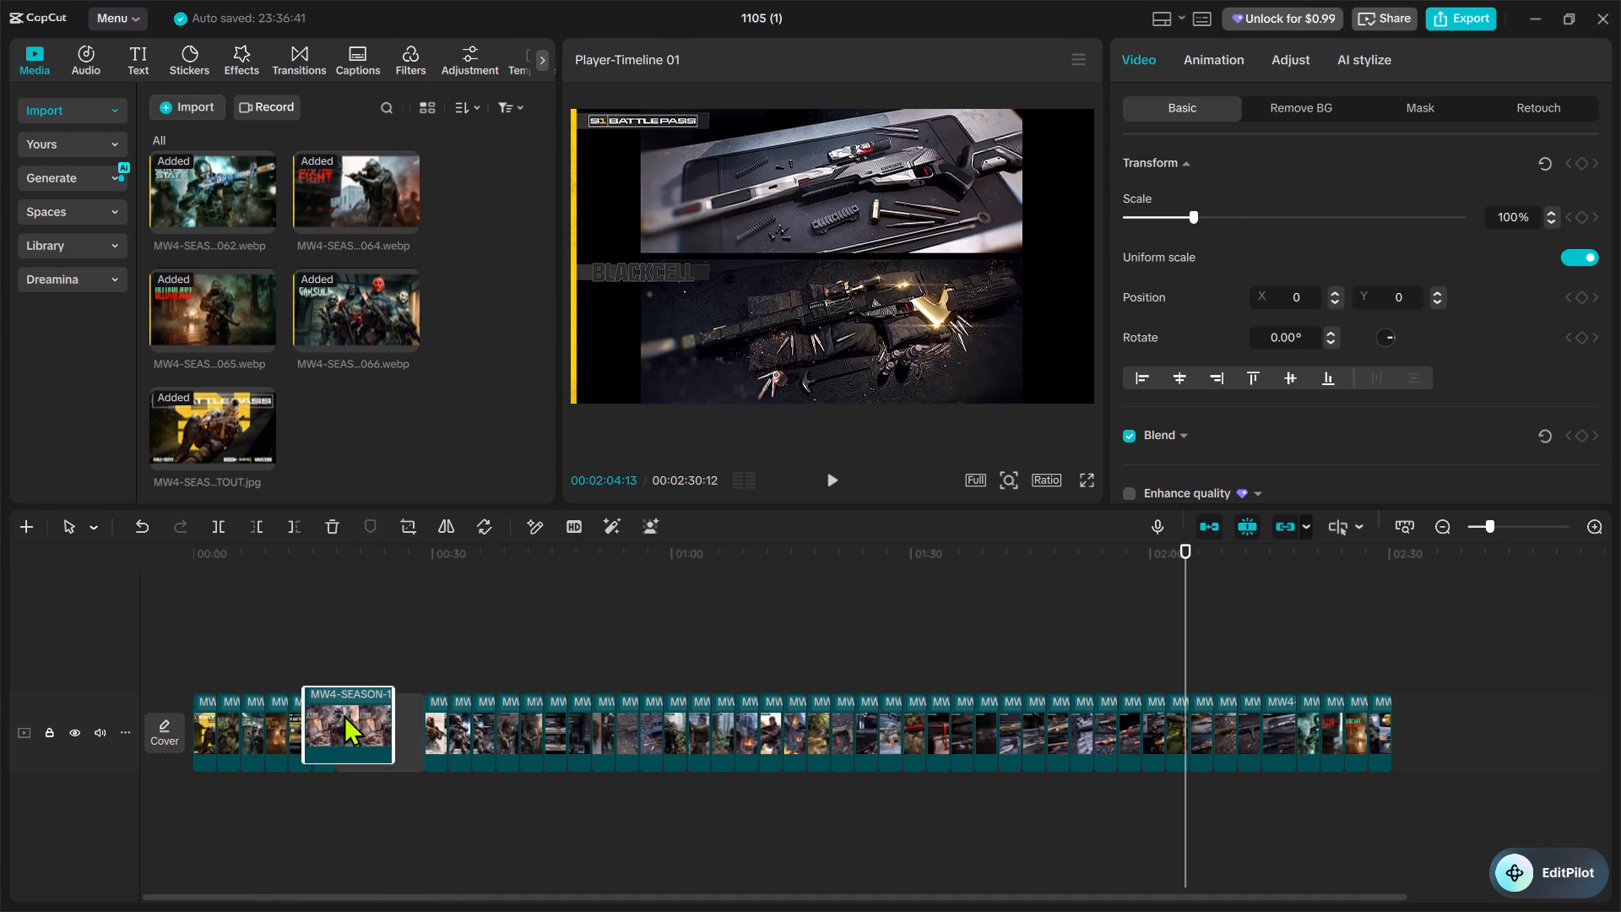
pyautogui.moveTo(344, 714); pyautogui.dragTo(272, 717)
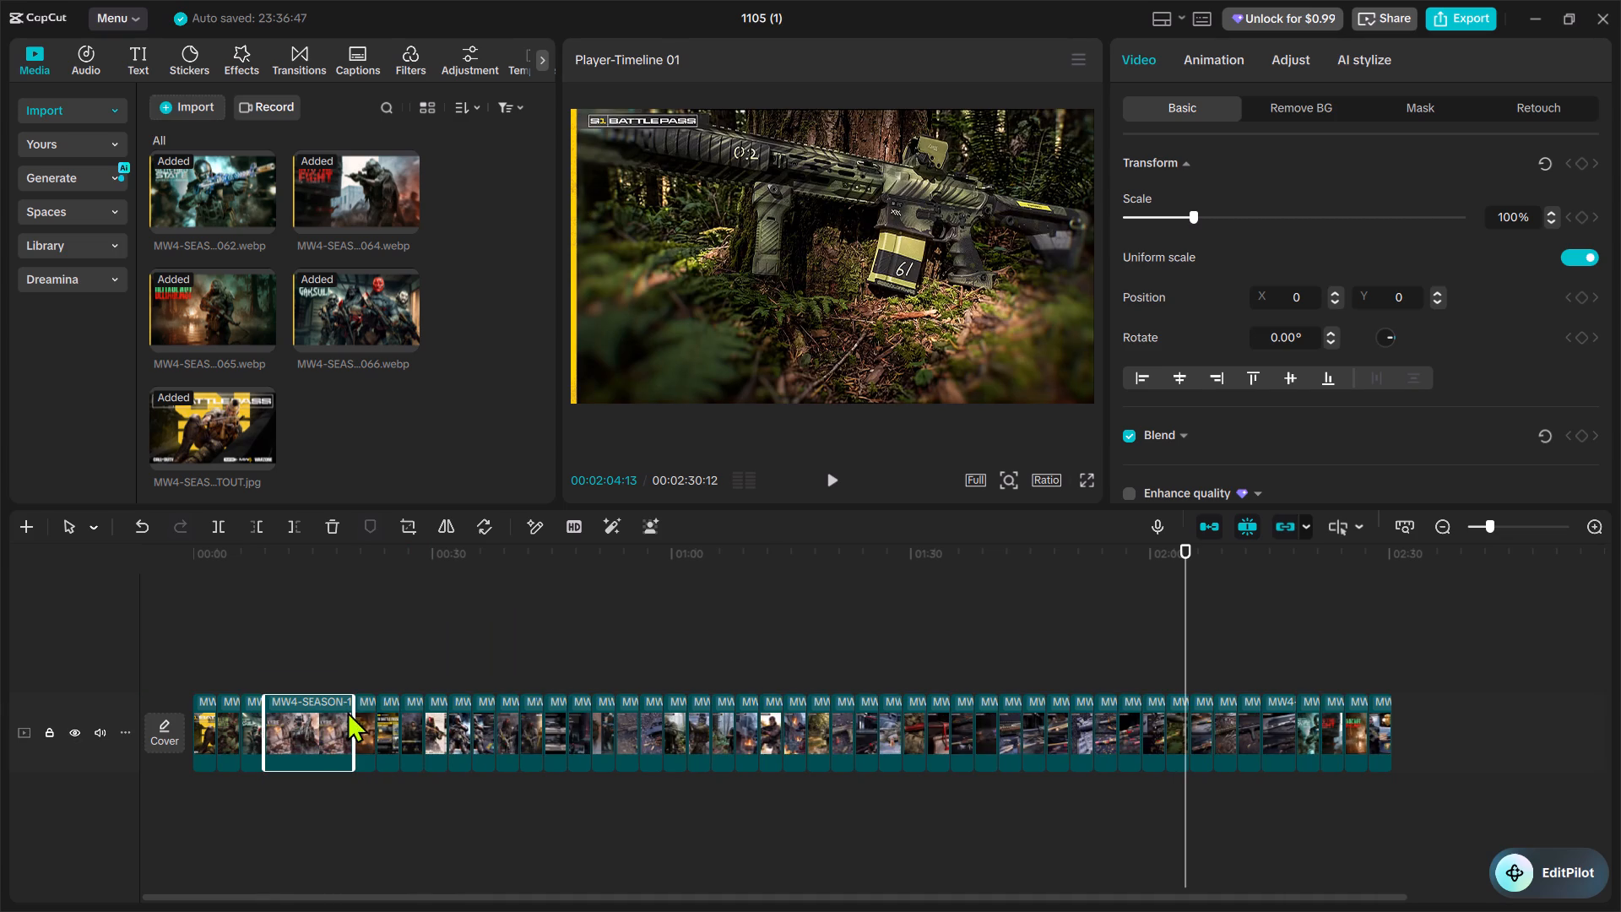
# Trim the end of the Valkyrie Mastercraft clip to a length of about three seconds.
pyautogui.moveTo(350, 711); pyautogui.dragTo(320, 719)
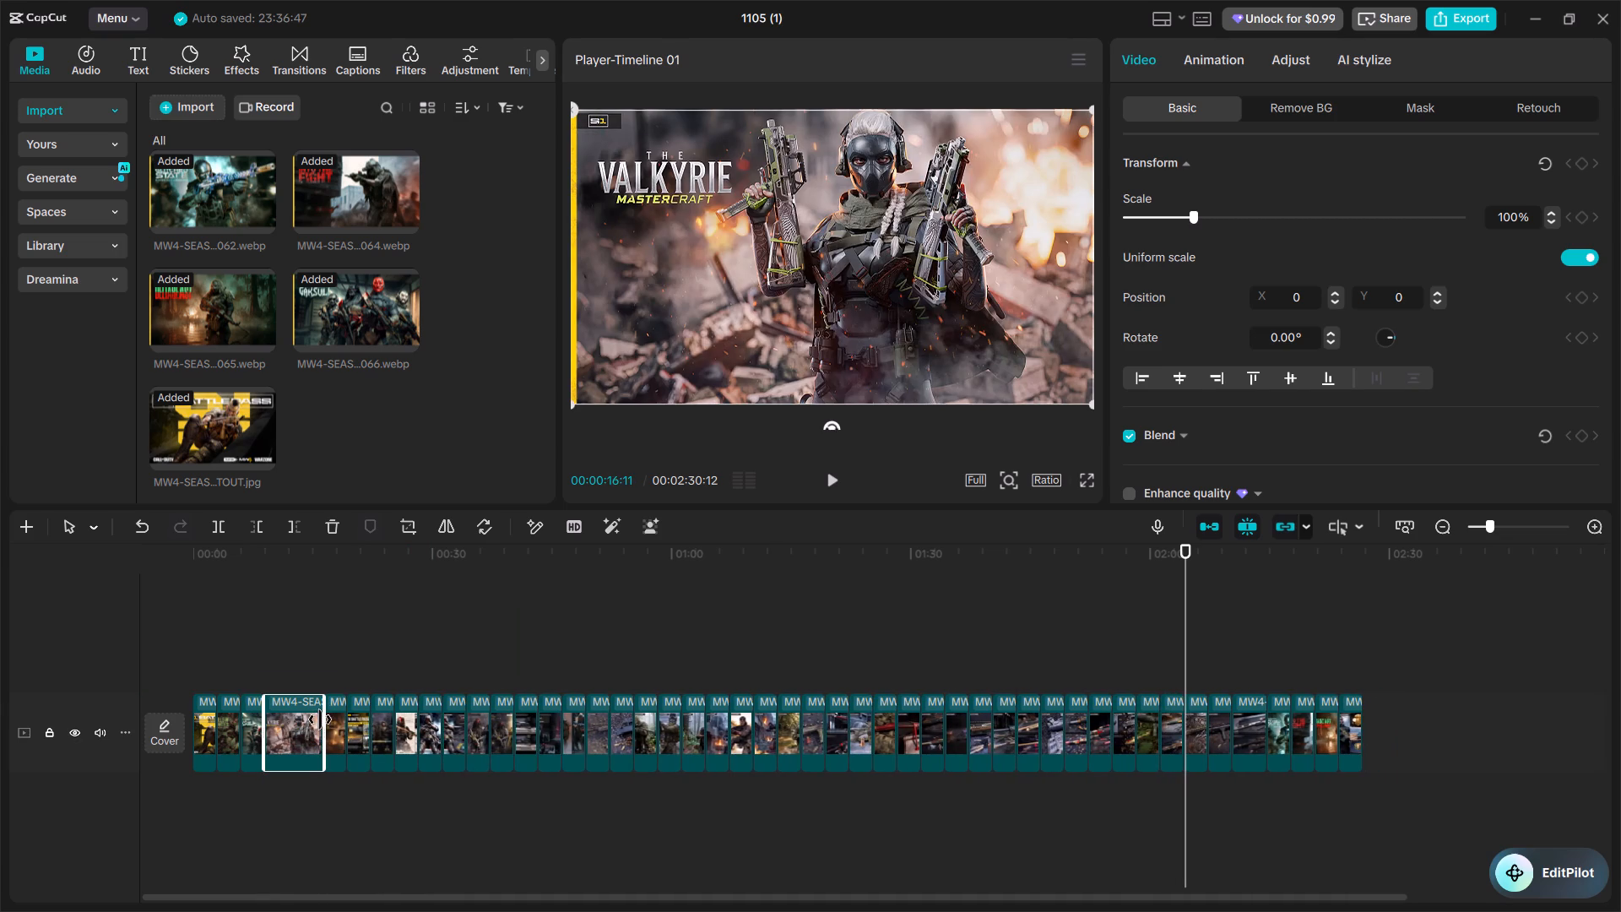
pyautogui.moveTo(320, 719); pyautogui.dragTo(289, 734)
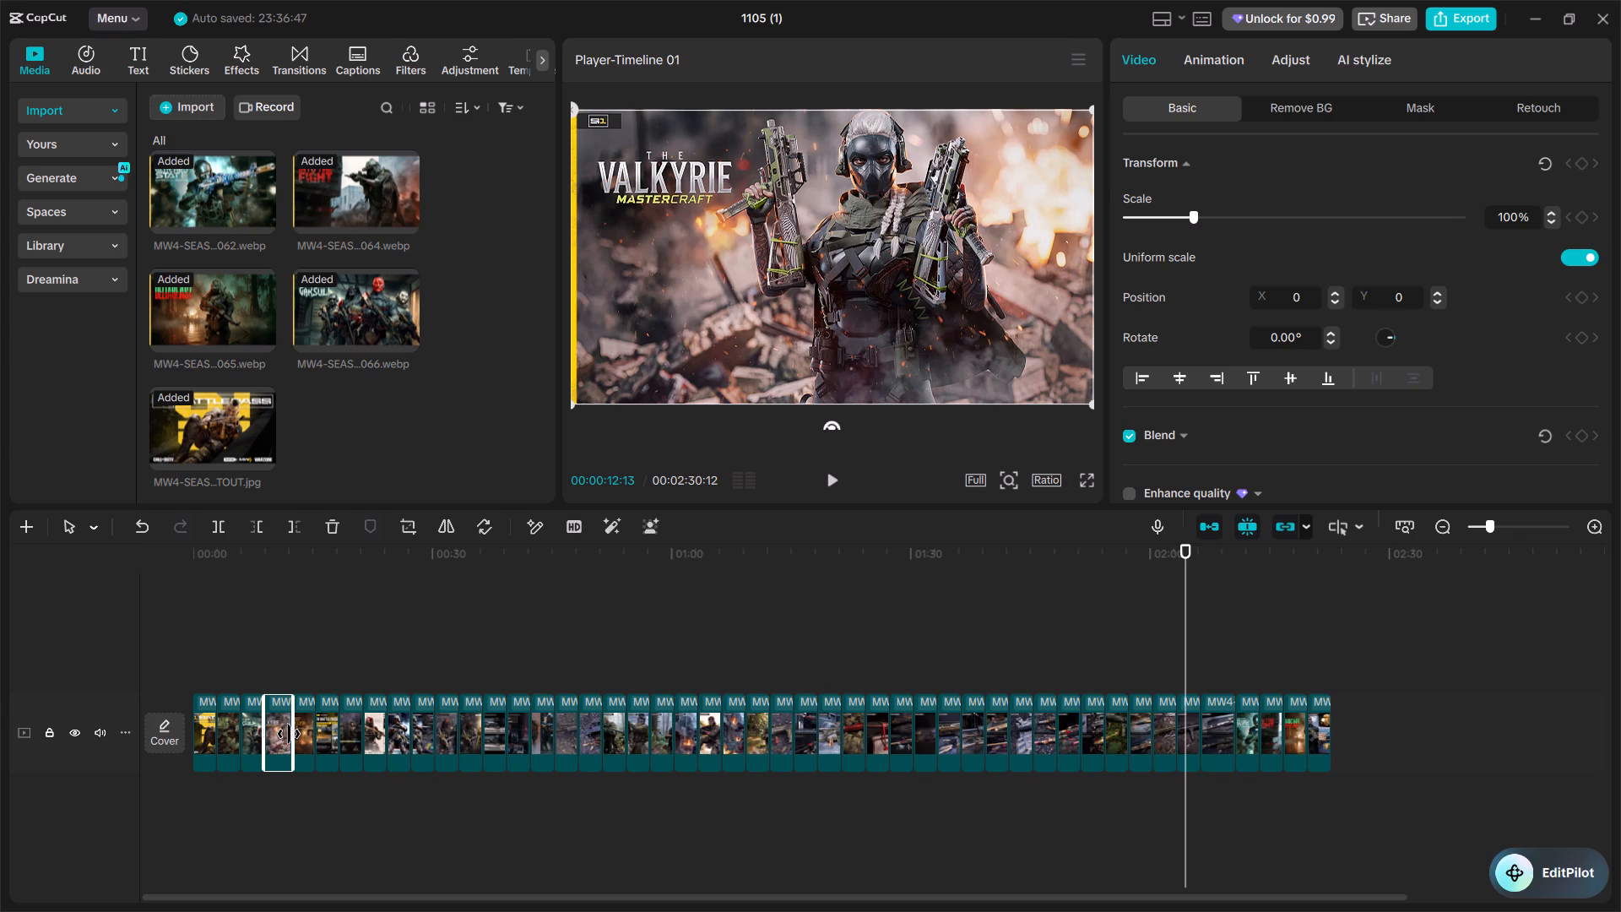
pyautogui.moveTo(289, 734); pyautogui.dragTo(285, 739)
pyautogui.click(319, 646)
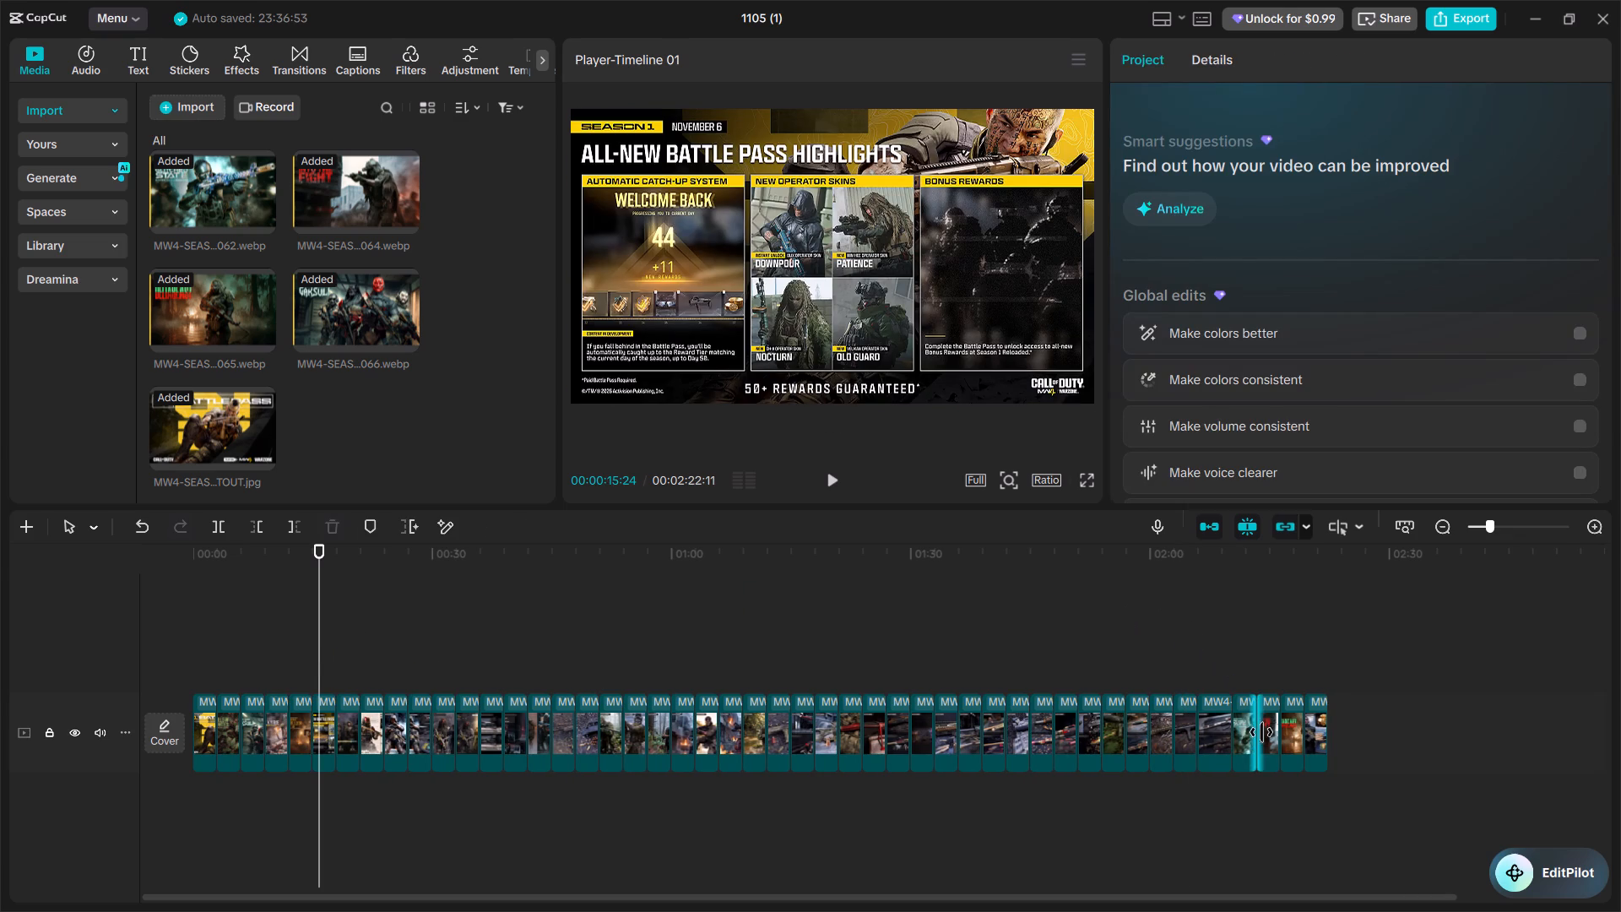
# Trim the end of the Battle Pass clip with the white rifle above the BlackCell version, near 2:07, to about three seconds.
pyautogui.click(1266, 730)
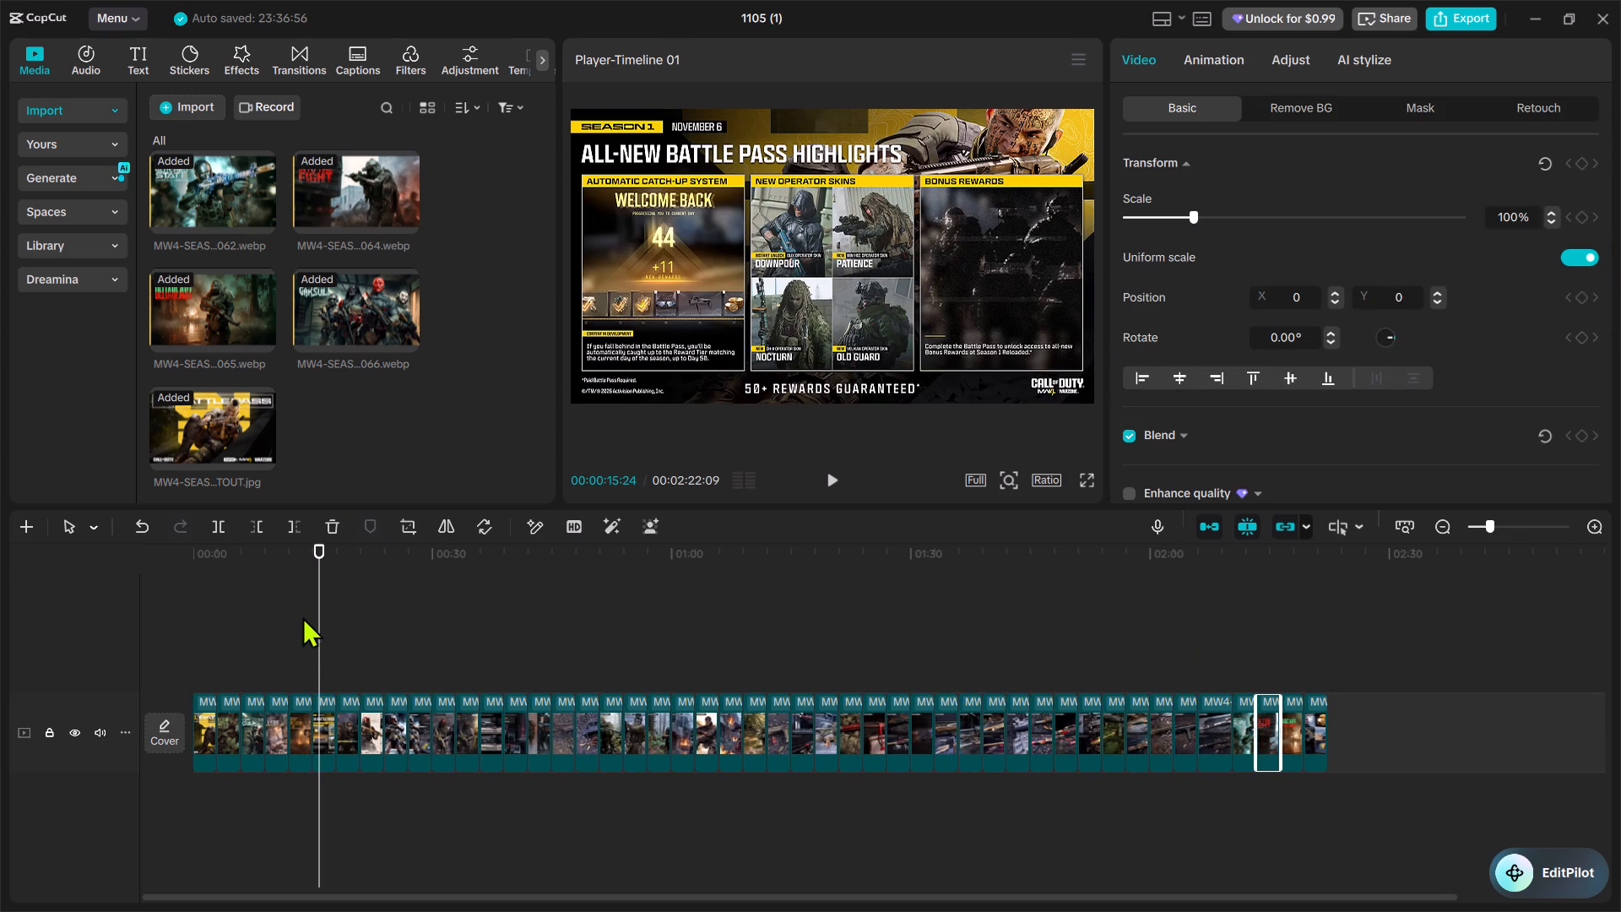
pyautogui.moveTo(319, 605); pyautogui.dragTo(1168, 649)
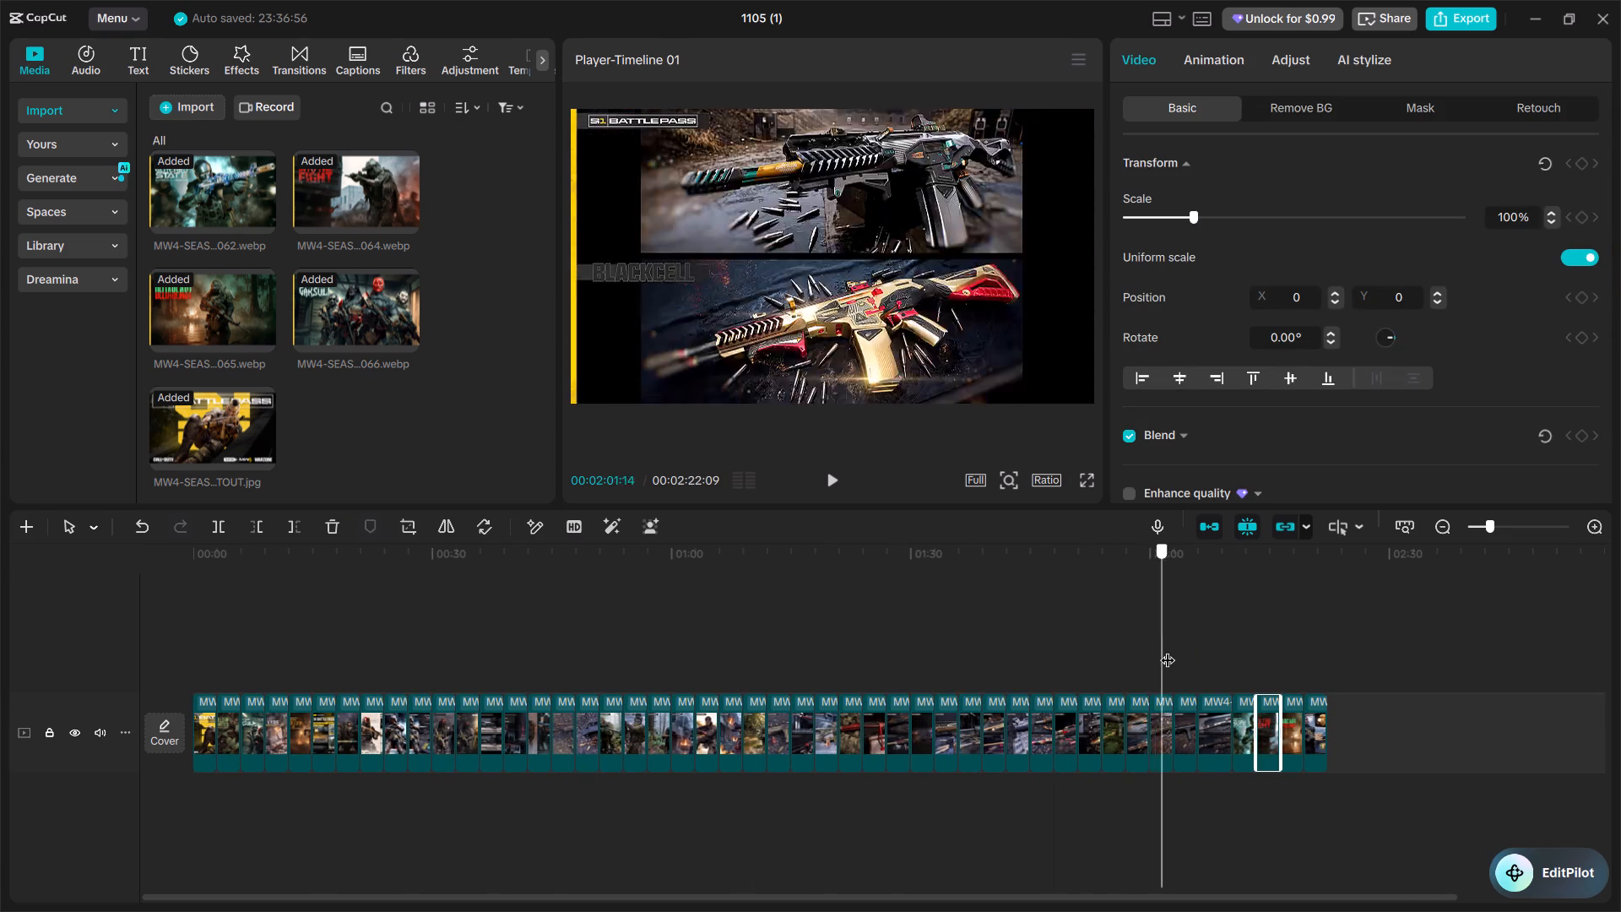
pyautogui.moveTo(1168, 649); pyautogui.dragTo(1208, 652)
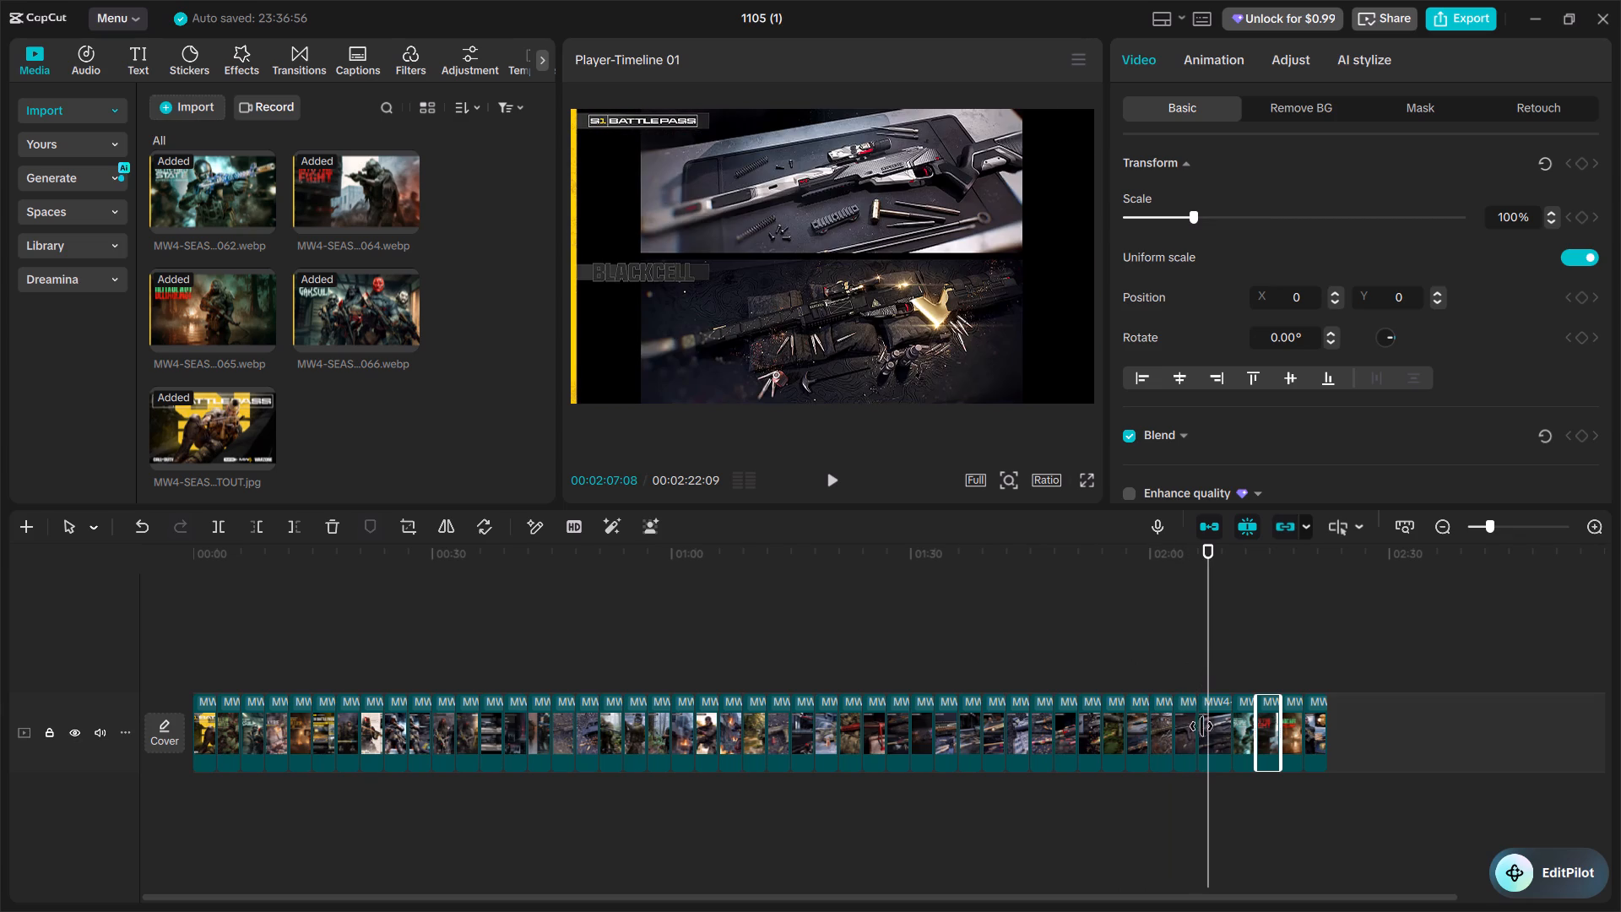
pyautogui.click(1212, 721)
pyautogui.moveTo(1229, 714); pyautogui.dragTo(1219, 723)
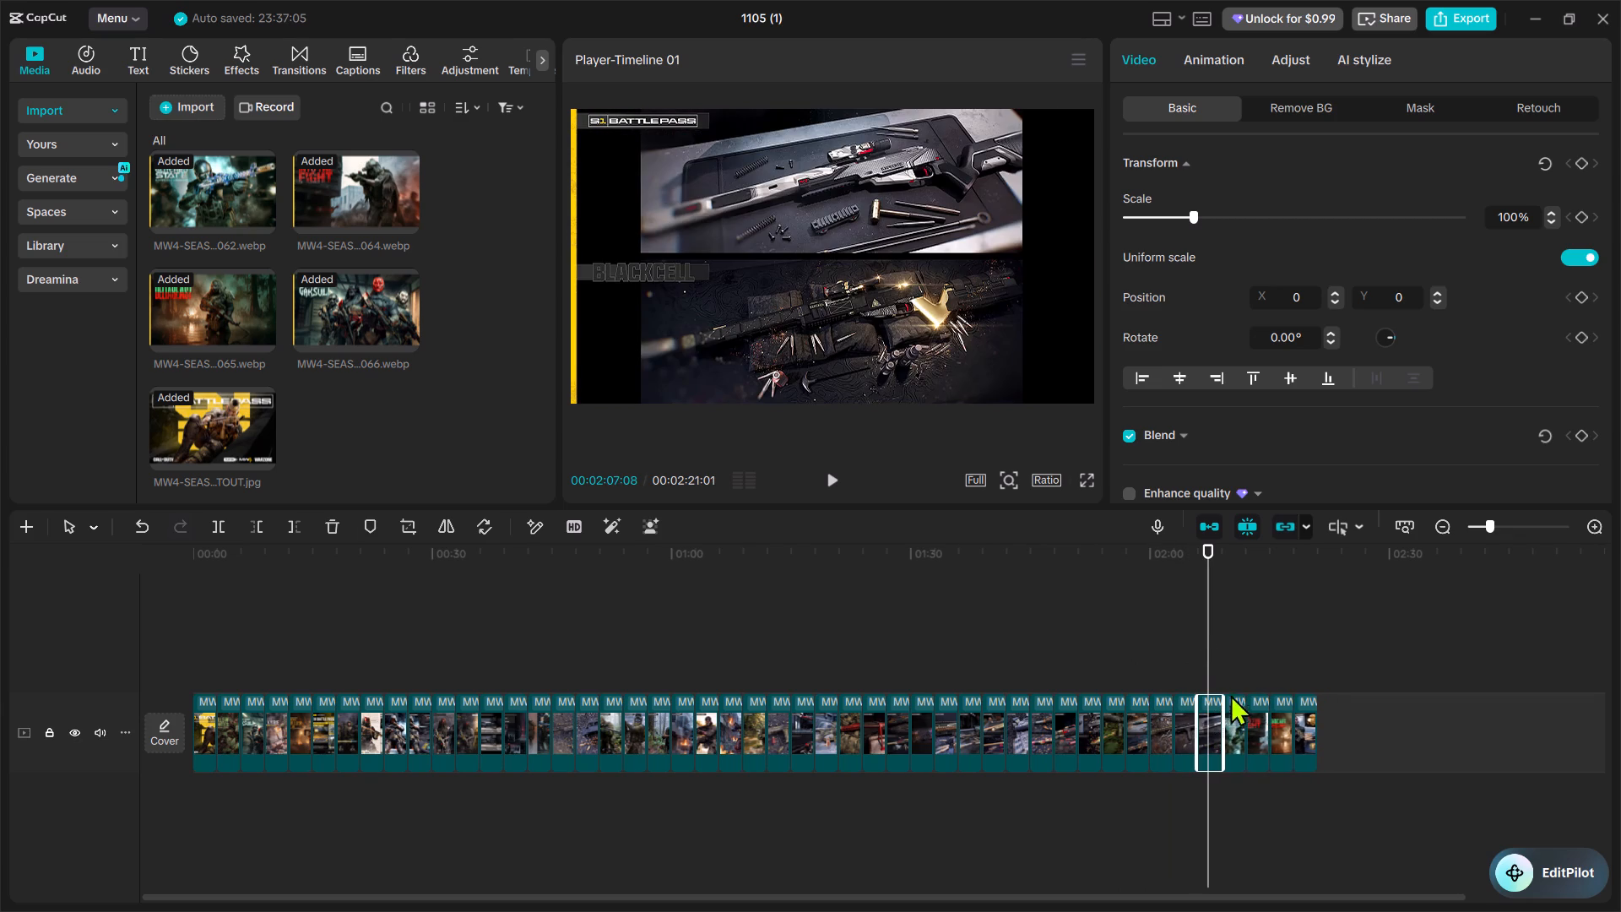
# Move the Glitched State tracer pack clip from about 2:10 to the fourth position, between the Gaksuli and Valkyrie clips.
pyautogui.click(1230, 619)
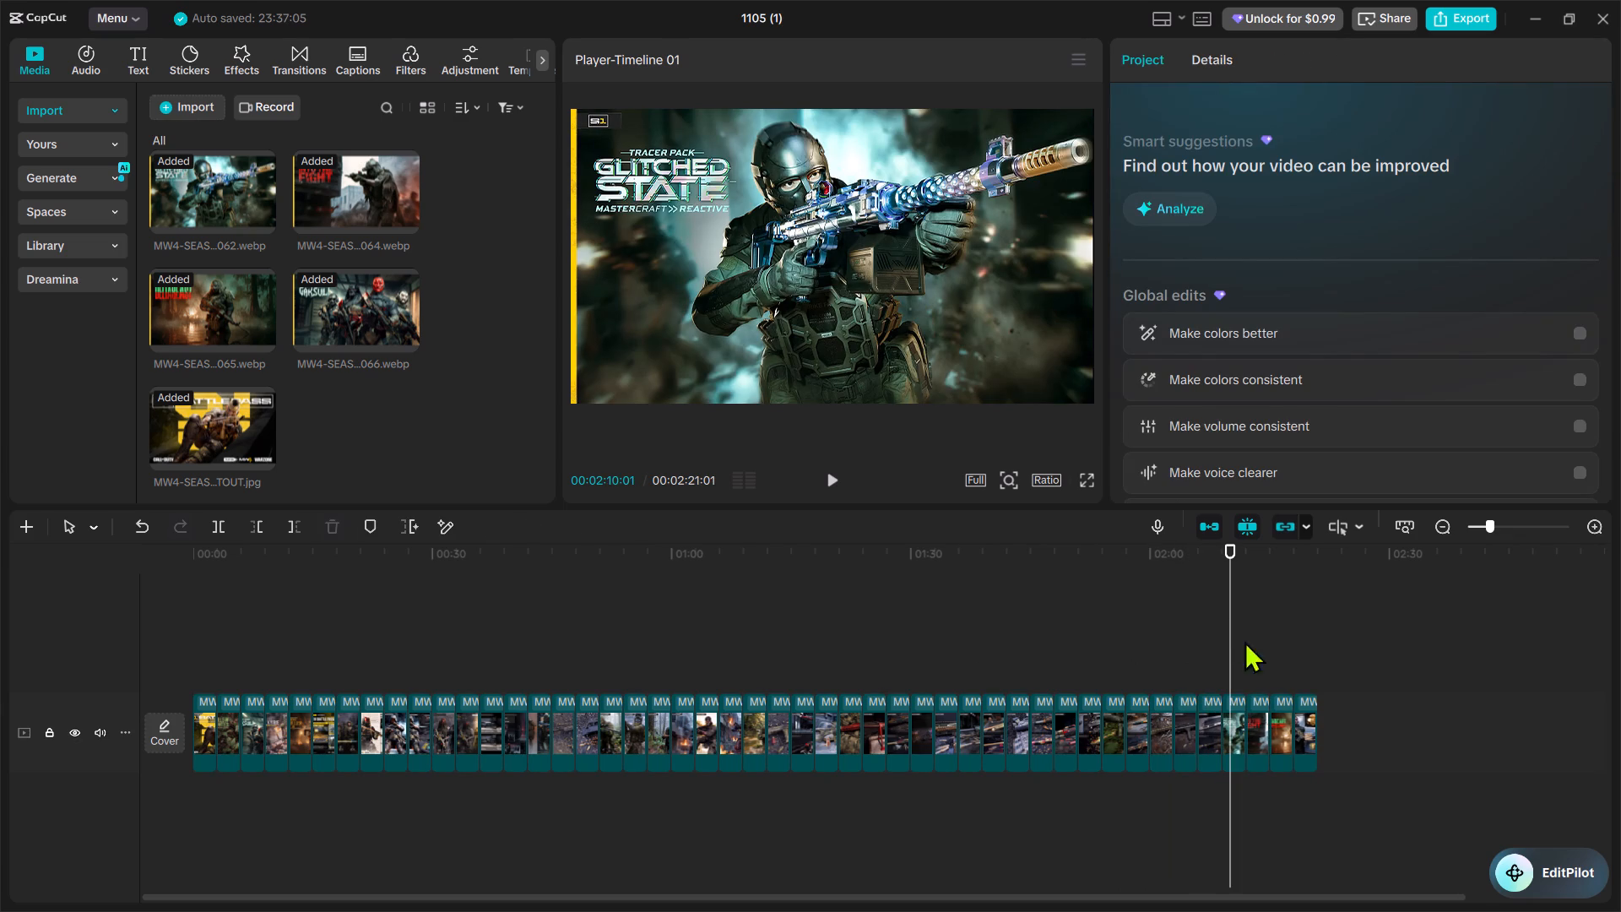
pyautogui.click(1235, 719)
pyautogui.moveTo(1235, 719); pyautogui.dragTo(1203, 692)
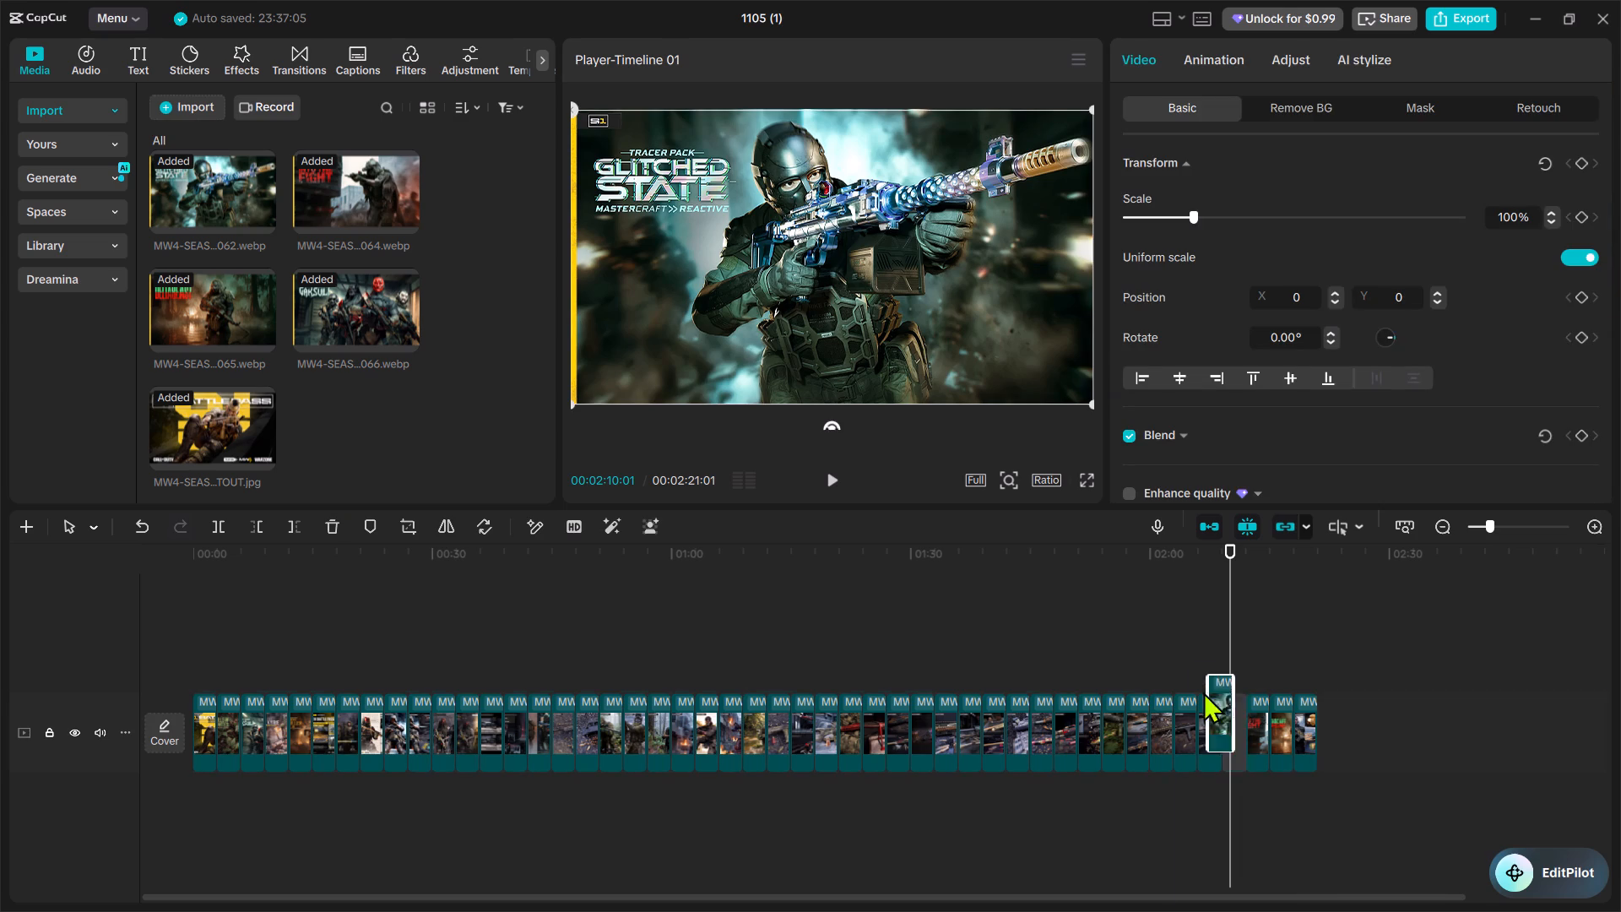
pyautogui.moveTo(1203, 692); pyautogui.dragTo(245, 727)
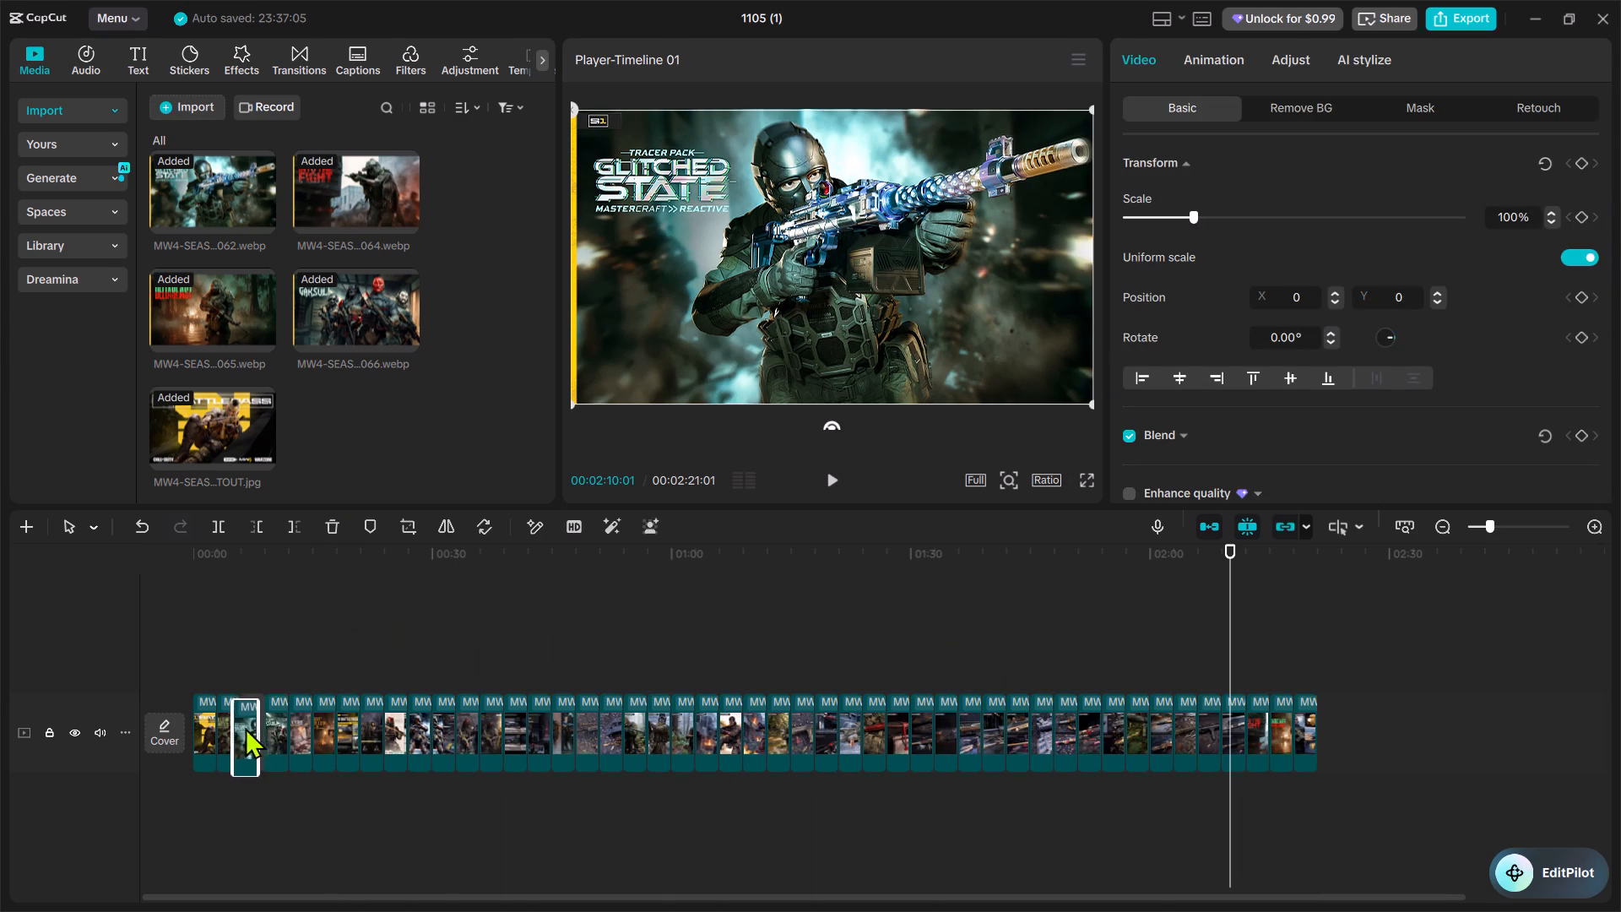
pyautogui.moveTo(245, 727); pyautogui.dragTo(254, 718)
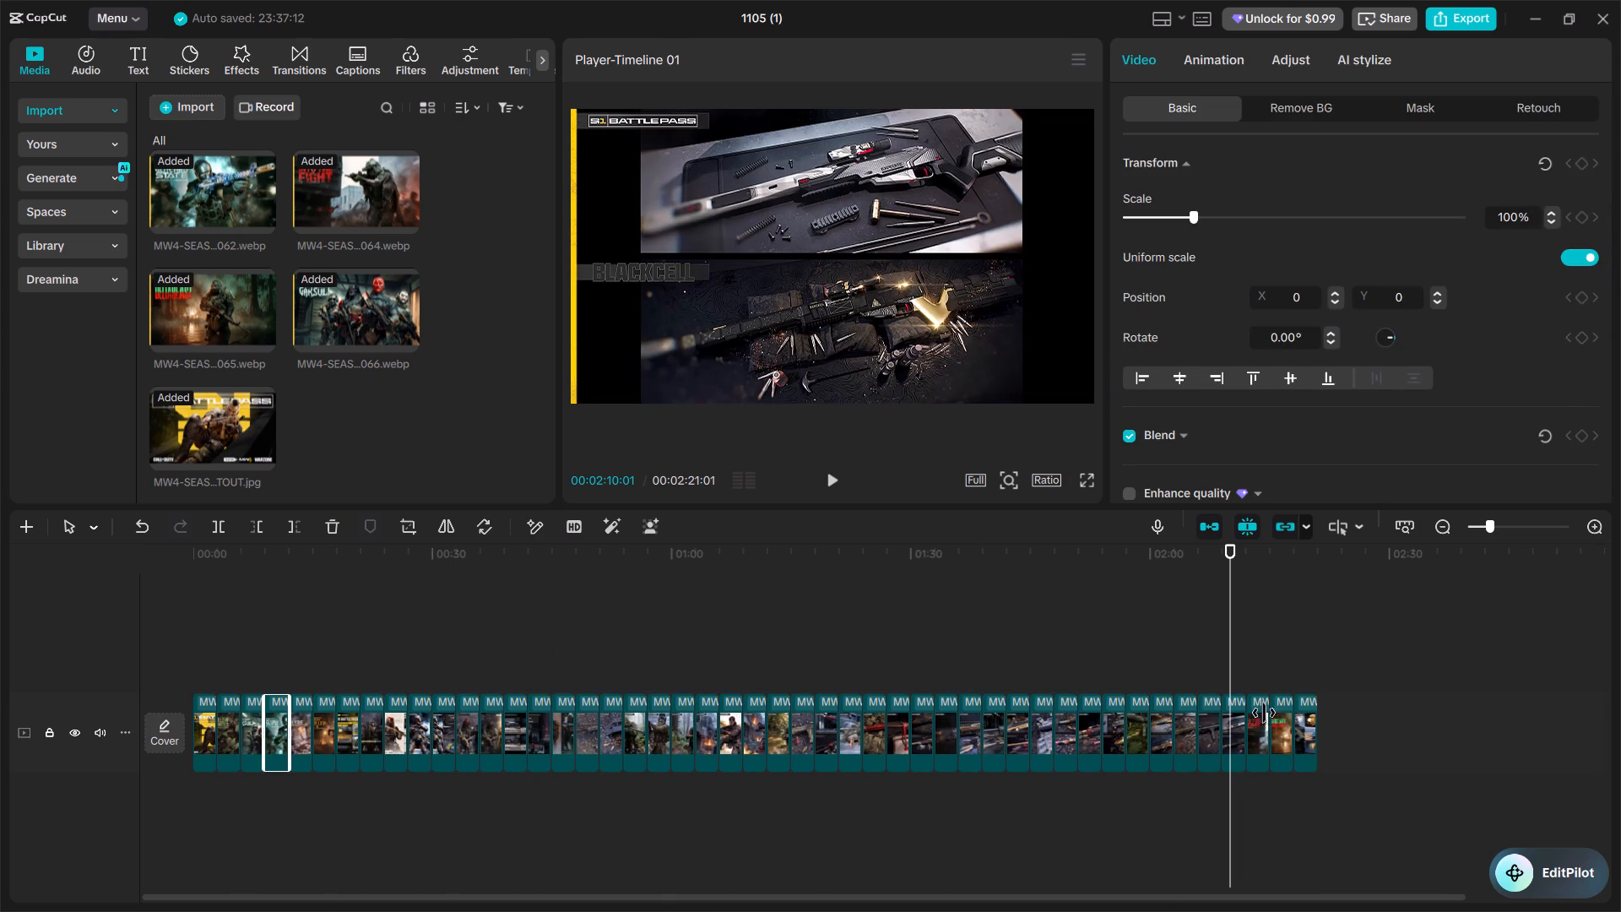
# Move the Into the Fight clip from about 2:13 to the third position in the sequence.
pyautogui.click(1261, 623)
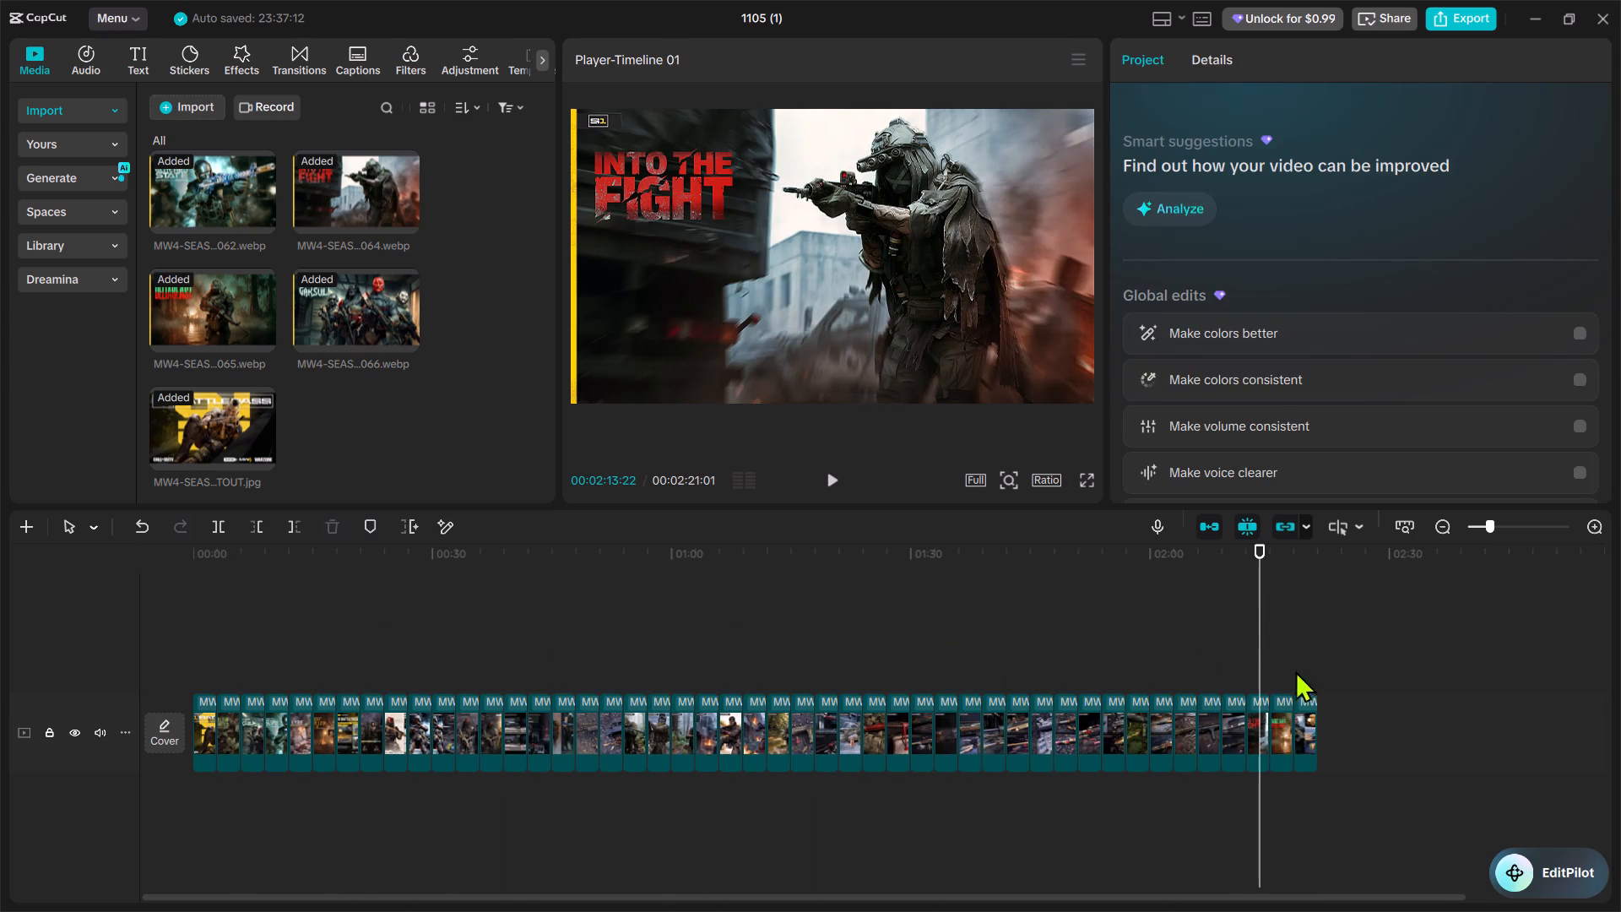
pyautogui.click(1230, 614)
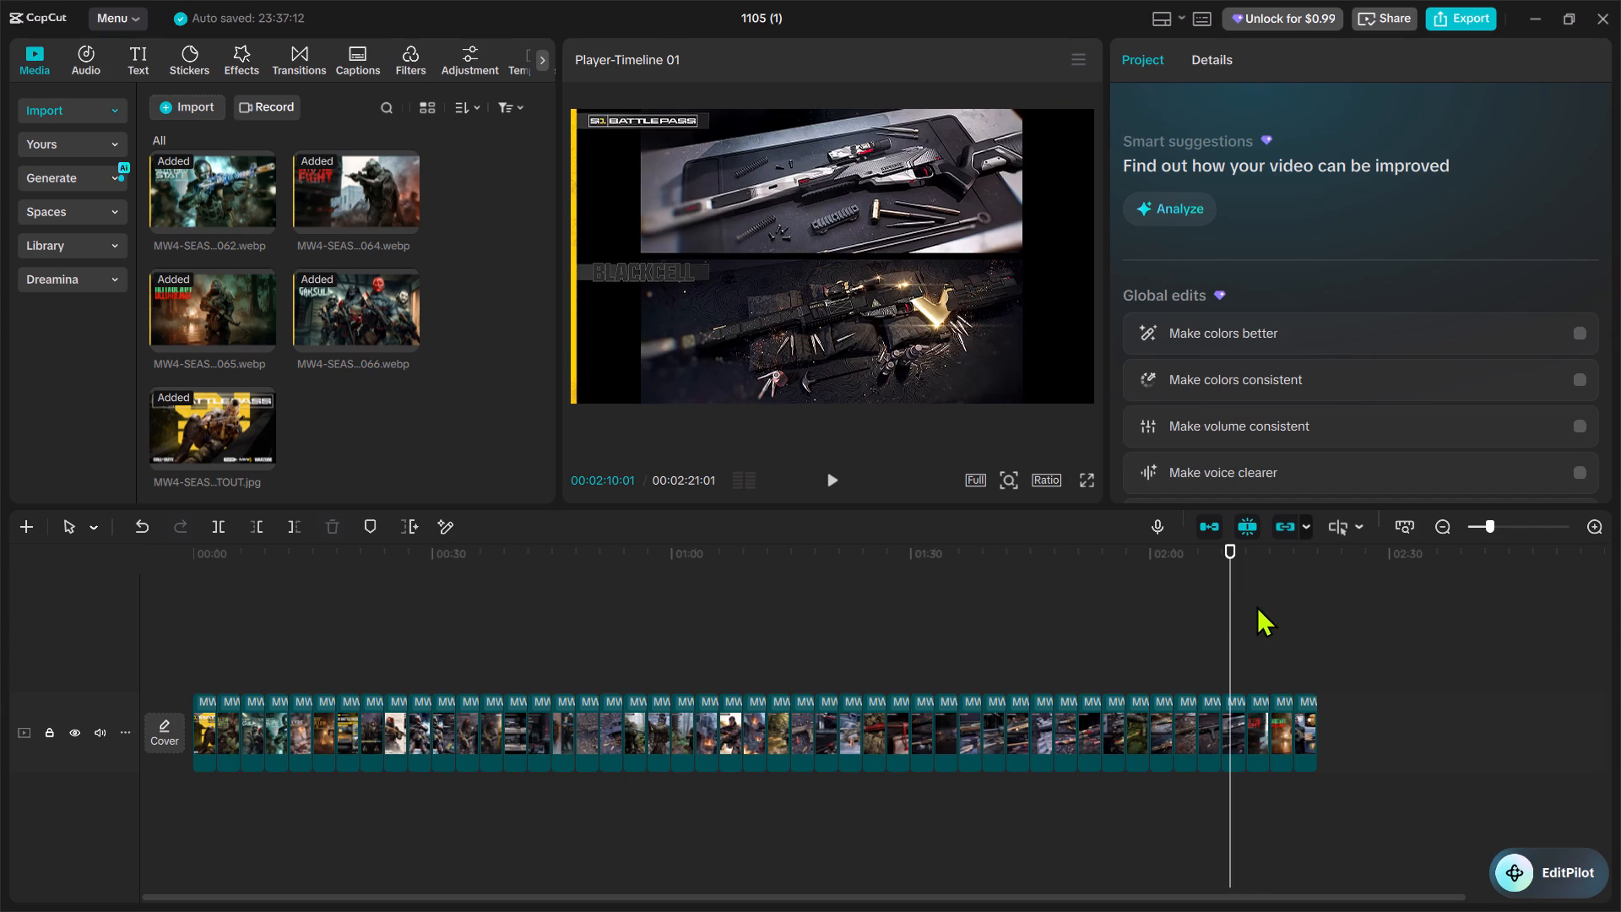
pyautogui.click(1254, 600)
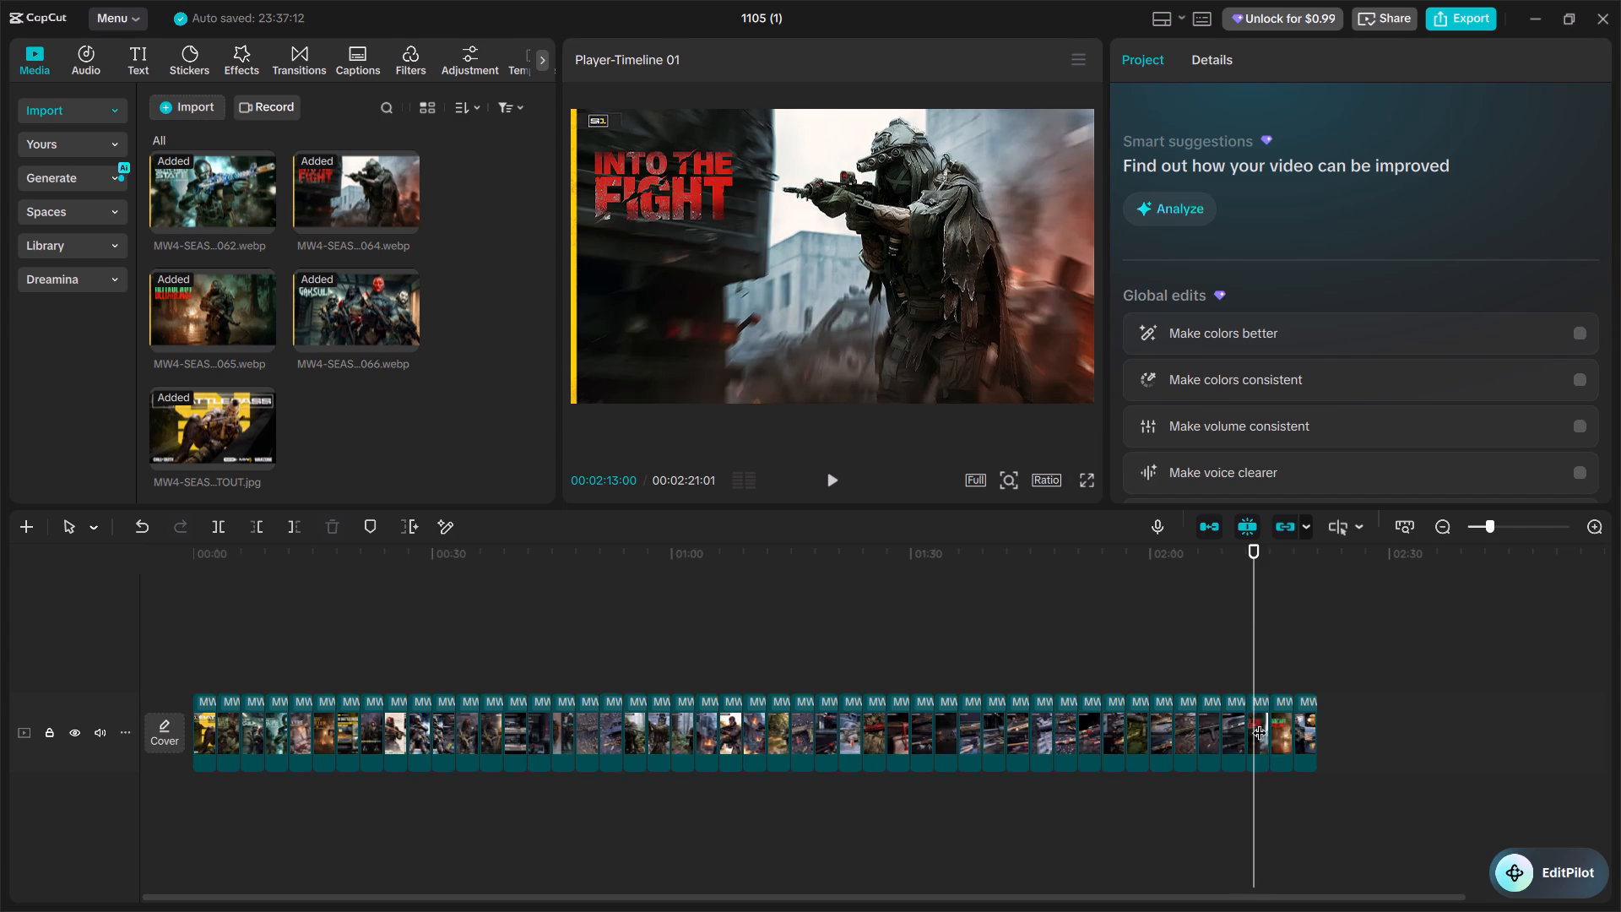
pyautogui.moveTo(1260, 724); pyautogui.dragTo(404, 703)
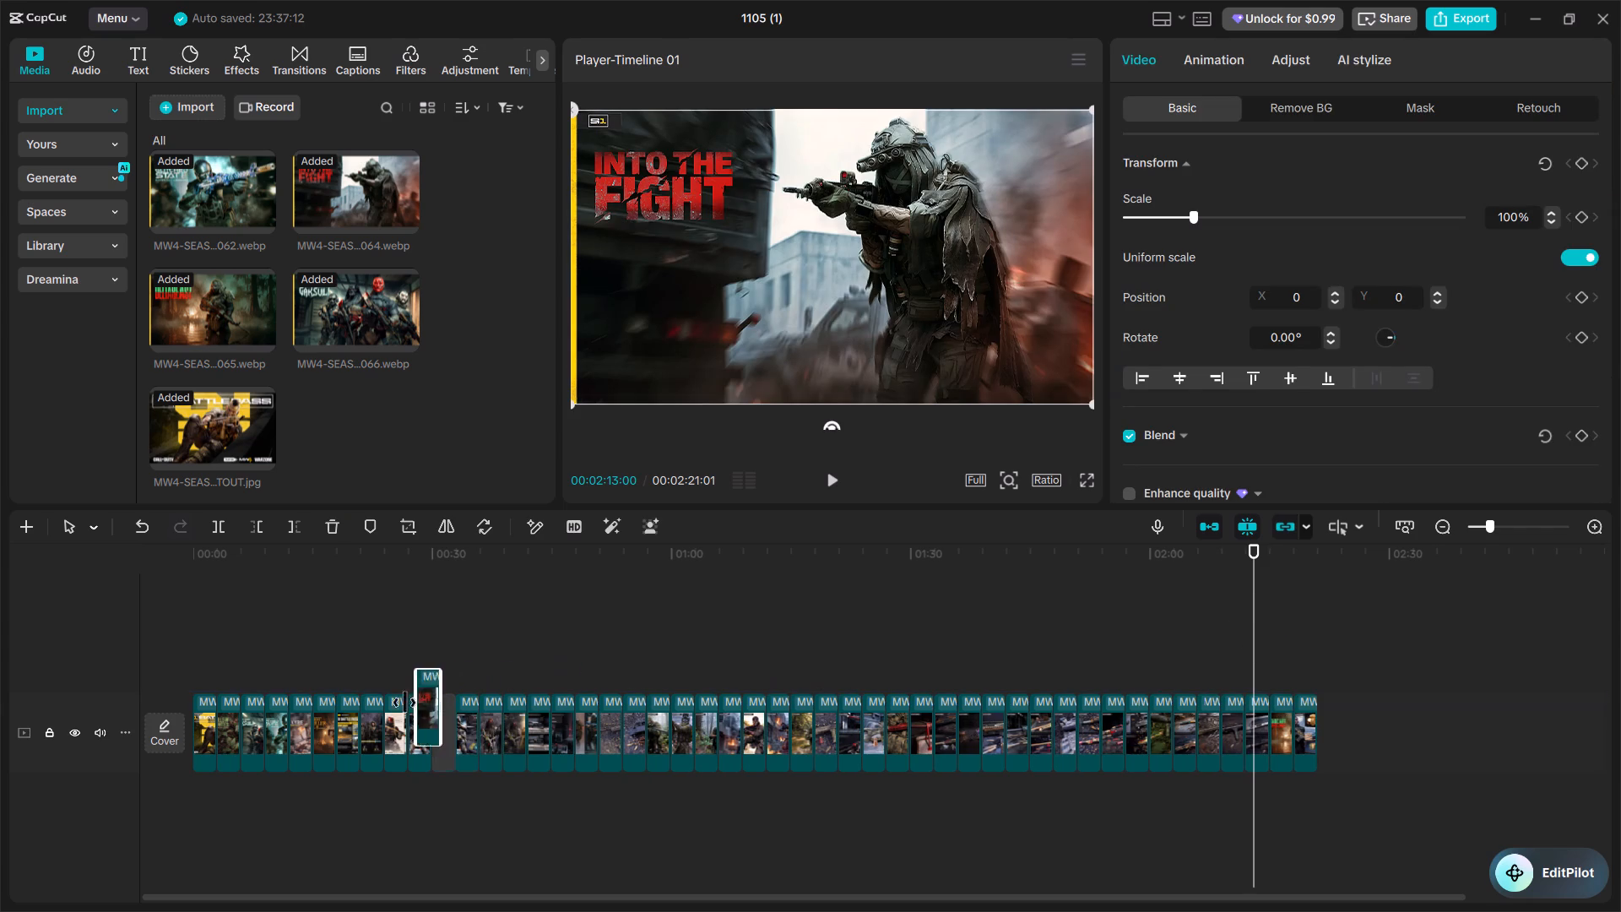
pyautogui.moveTo(404, 703); pyautogui.dragTo(239, 720)
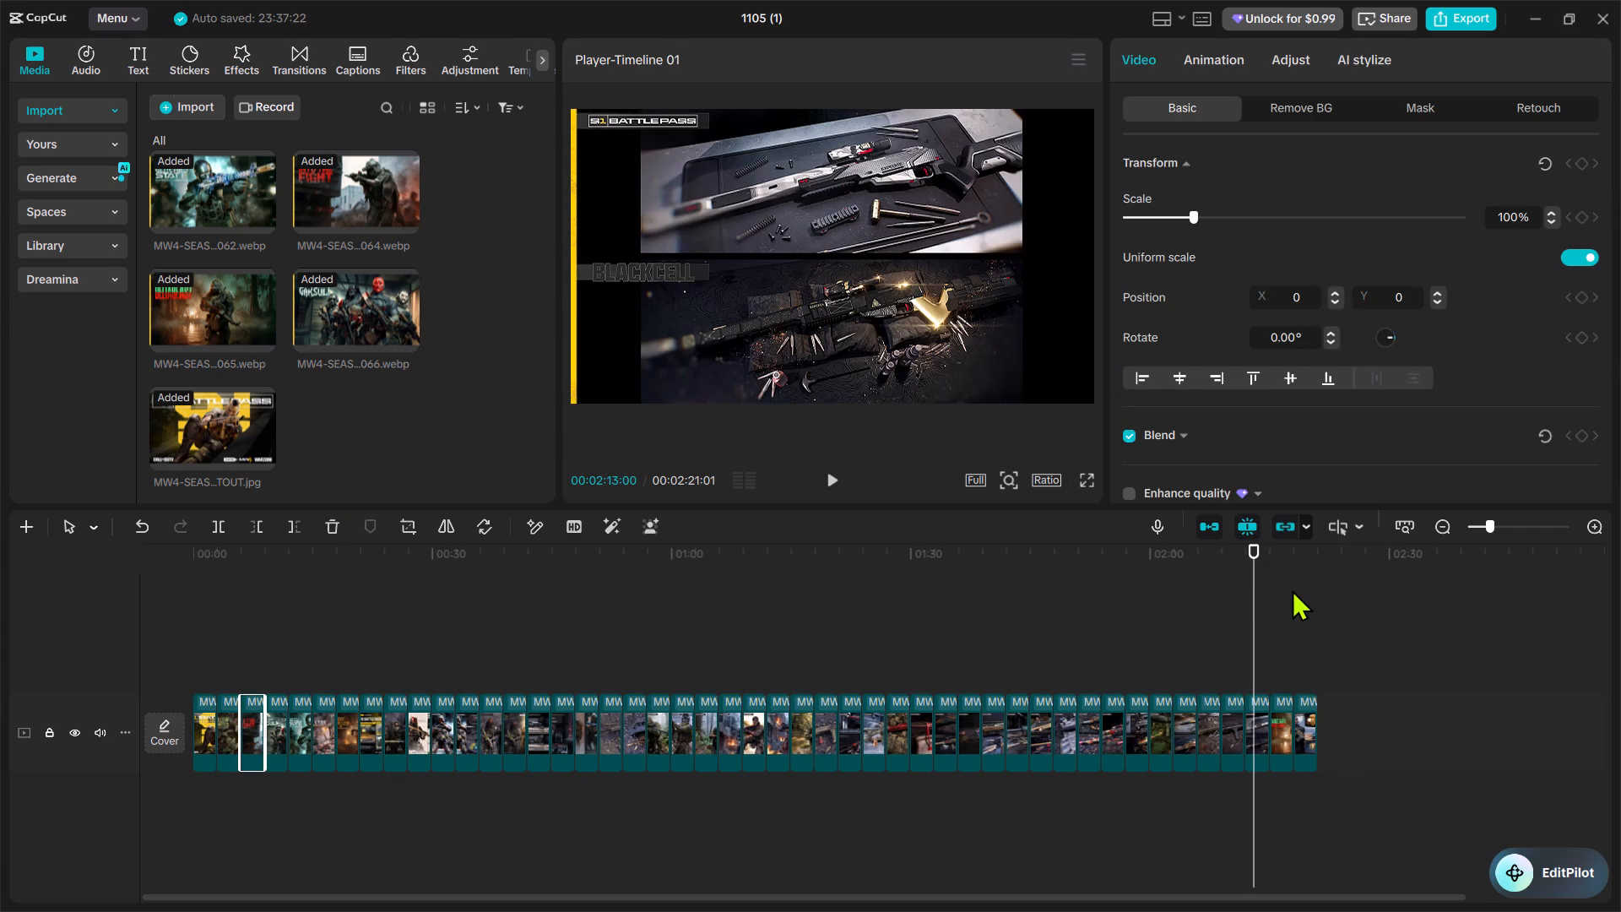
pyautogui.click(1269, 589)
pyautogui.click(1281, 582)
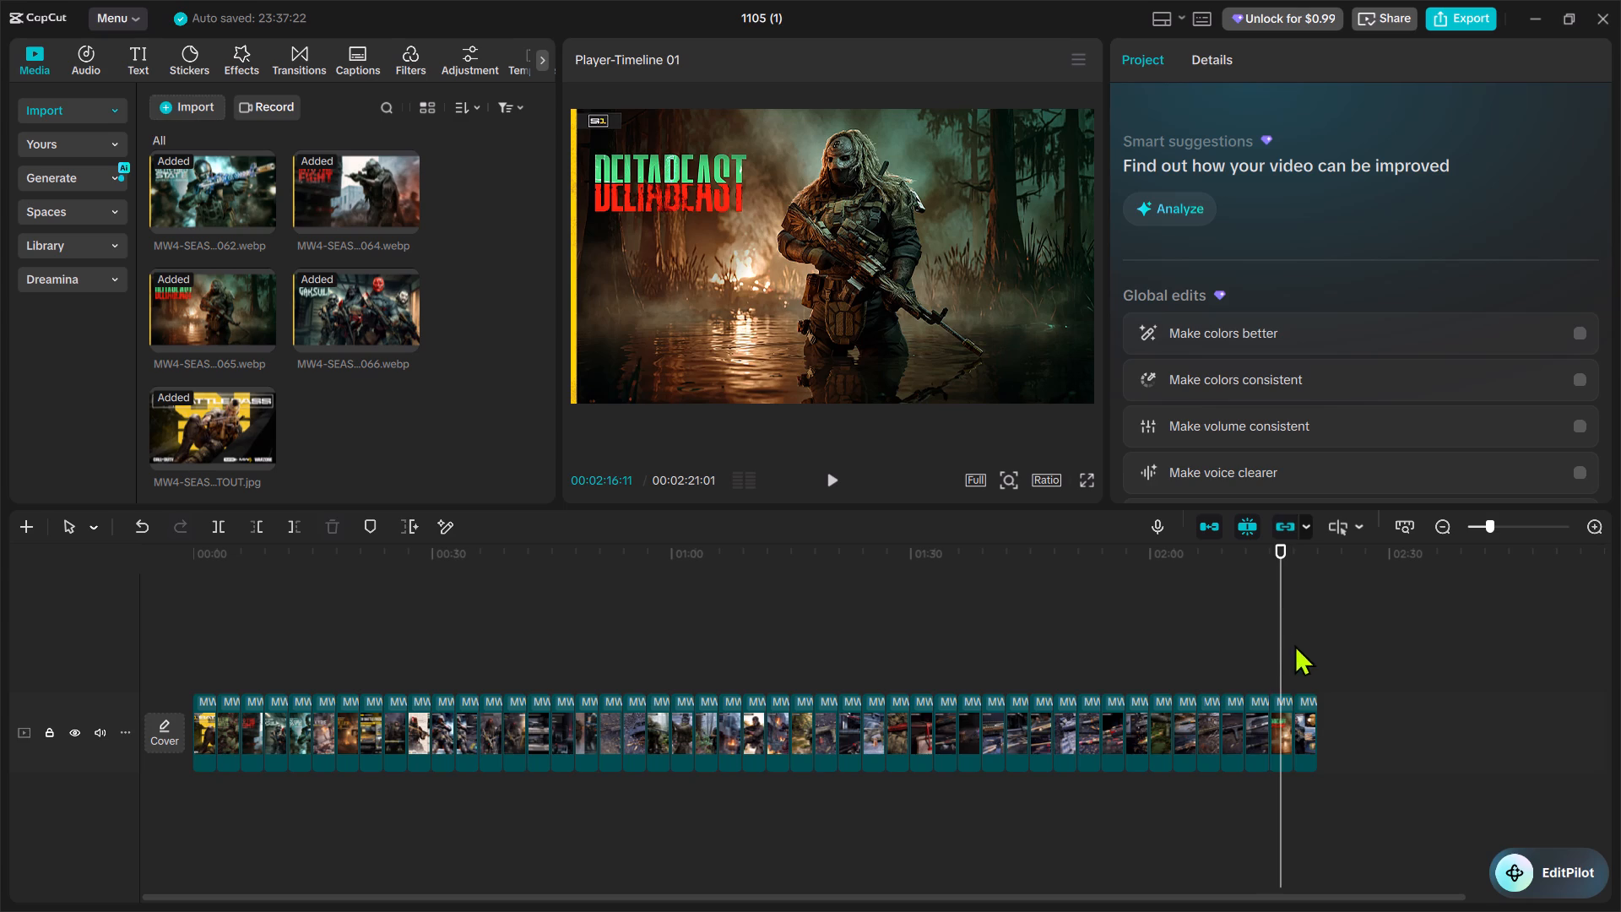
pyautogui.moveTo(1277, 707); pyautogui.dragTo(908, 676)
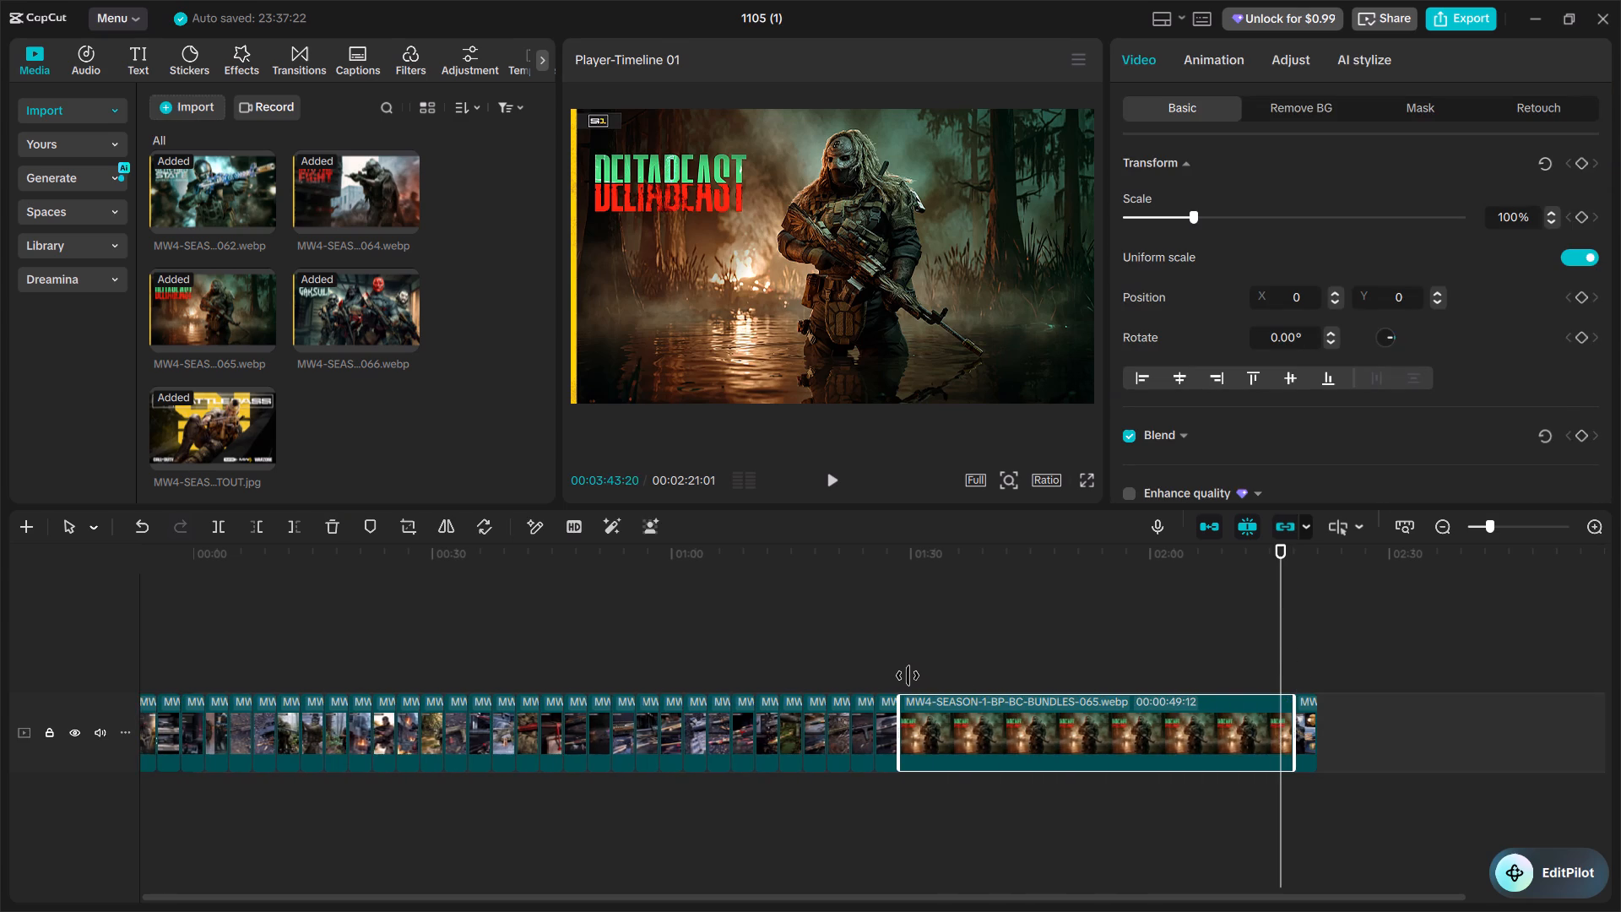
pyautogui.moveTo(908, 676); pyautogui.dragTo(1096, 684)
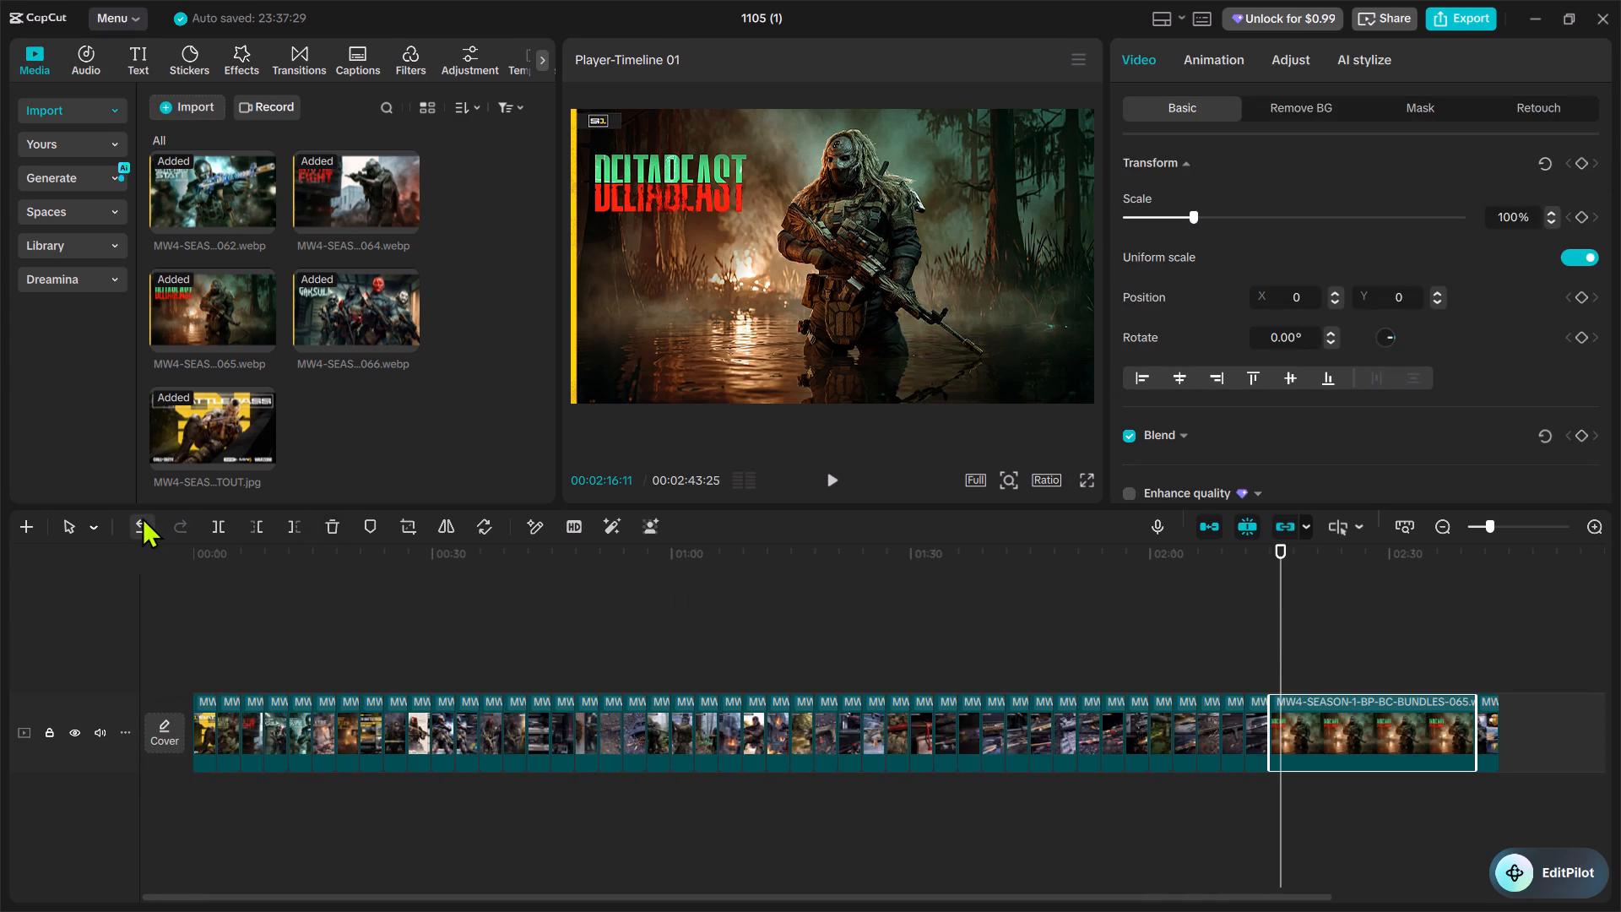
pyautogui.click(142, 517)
# Move the Deltabeast clip from about 2:16 to the fourth position, directly after the Into the Fight clip.
pyautogui.moveTo(1281, 718); pyautogui.dragTo(1276, 713)
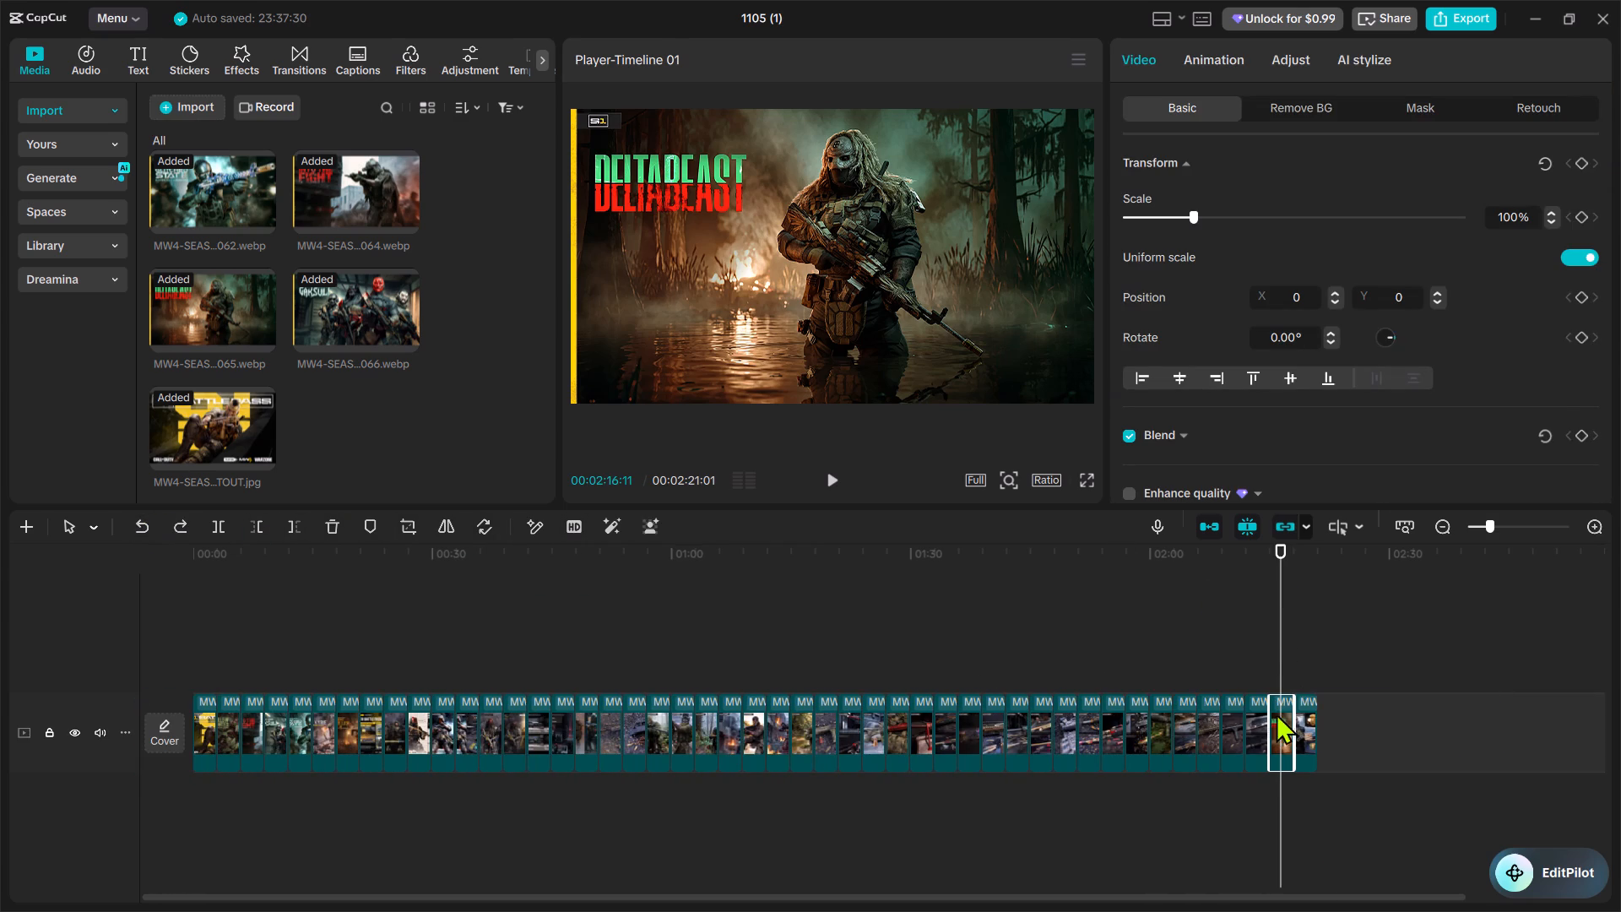
pyautogui.moveTo(1276, 713); pyautogui.dragTo(275, 711)
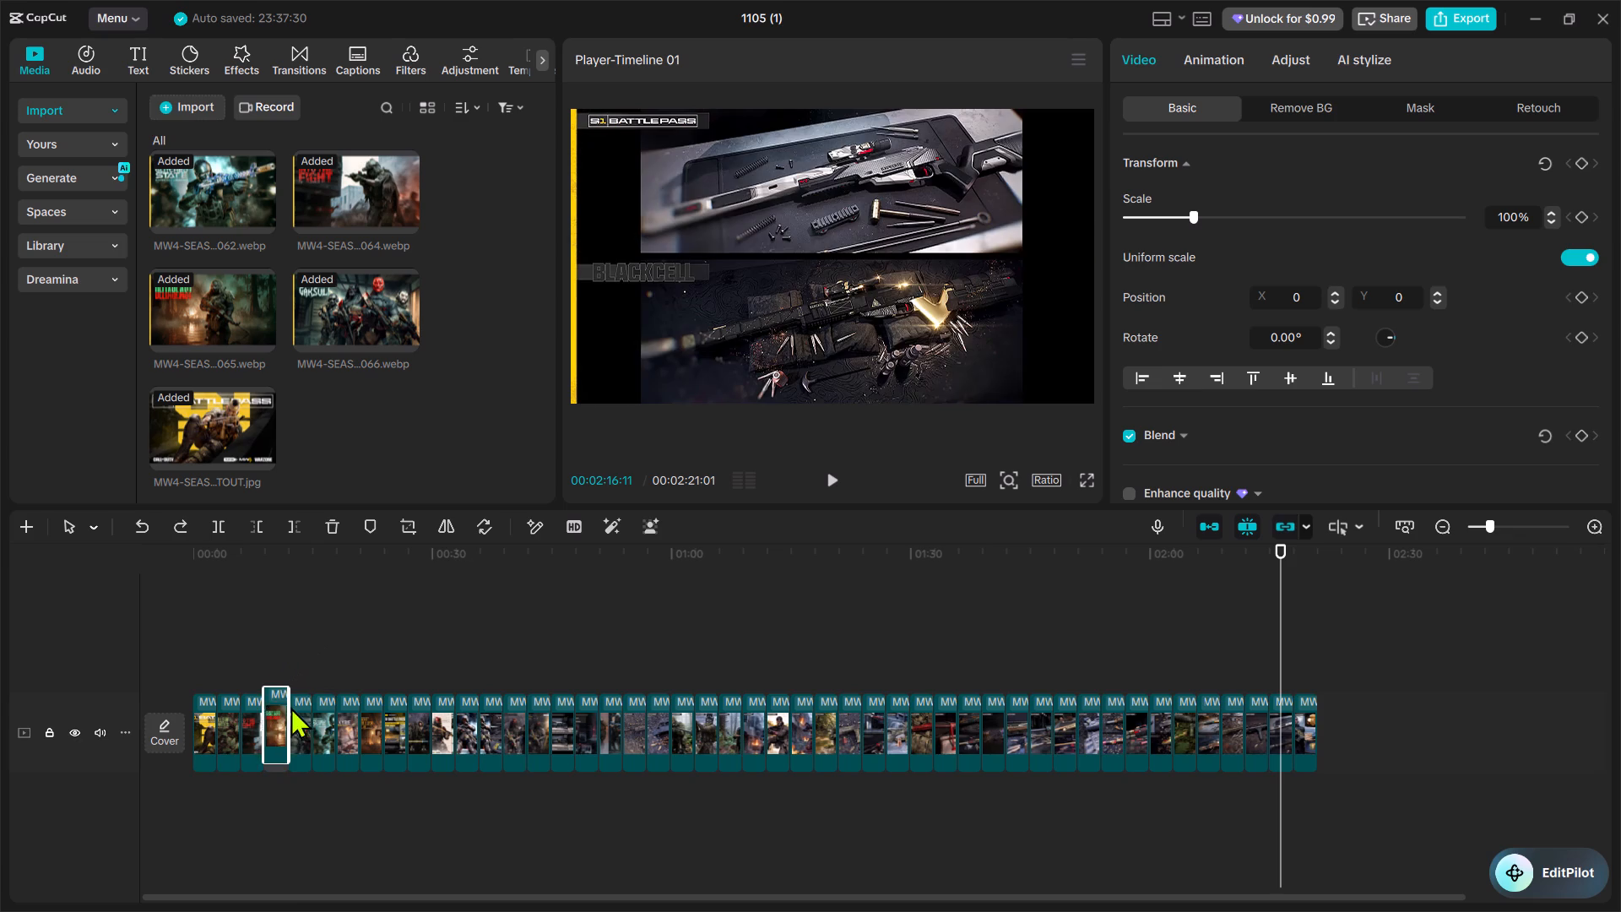
# Move the Bone Chiller II tracer pack clip from about 0:21 to the second position, directly after the opening S1 Battle Pass clip.
pyautogui.click(276, 589)
pyautogui.moveTo(277, 586); pyautogui.dragTo(278, 584)
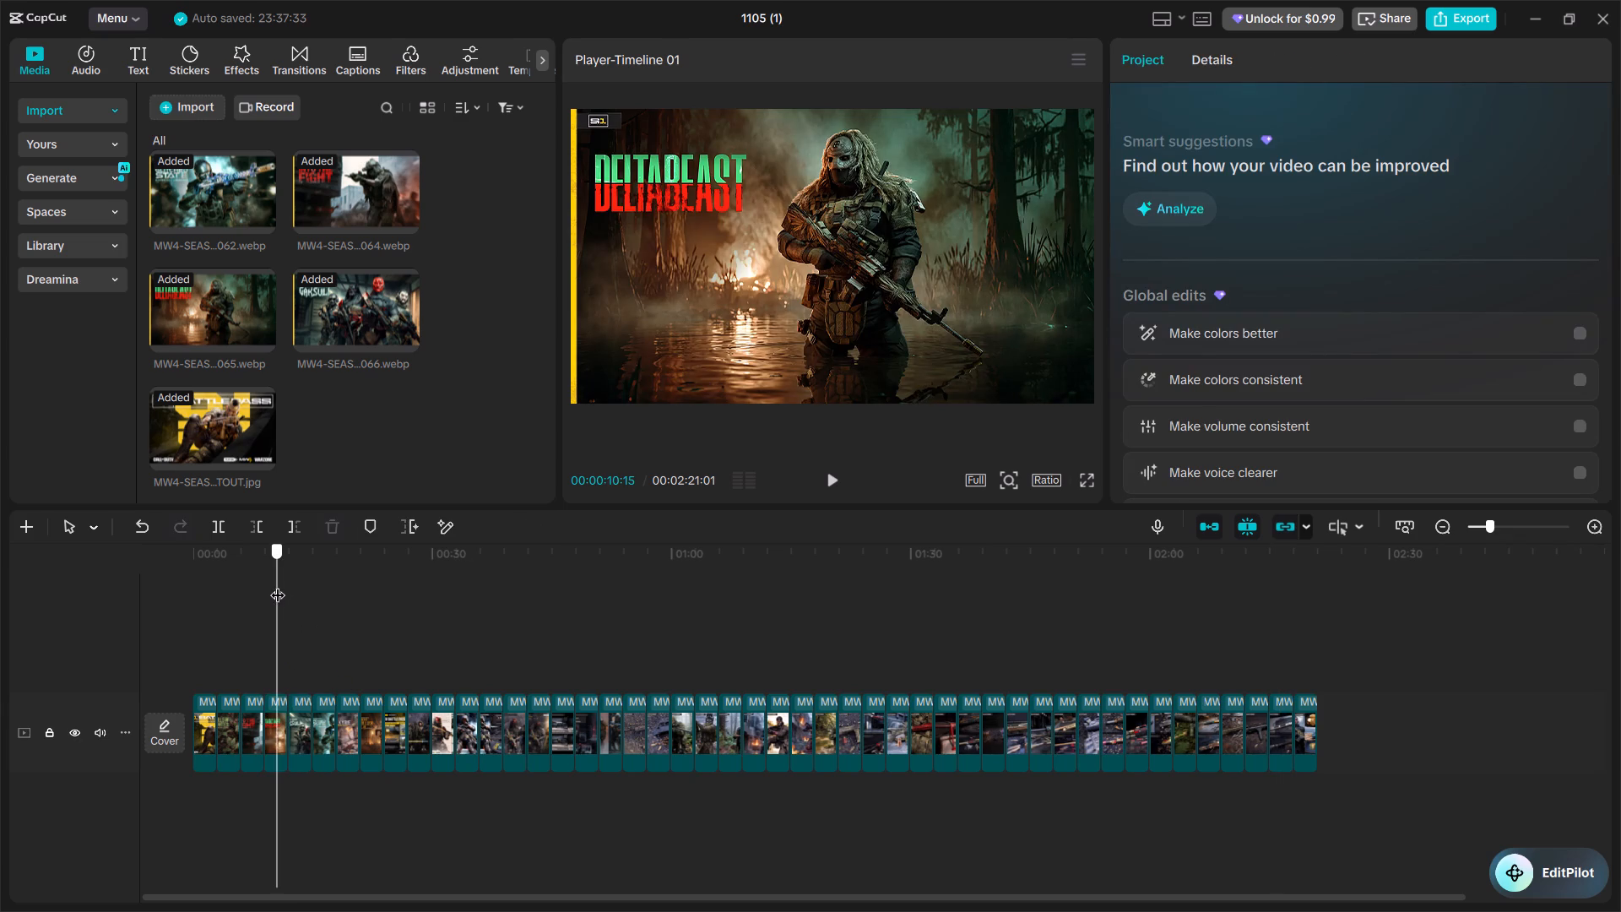
pyautogui.moveTo(278, 584); pyautogui.dragTo(323, 574)
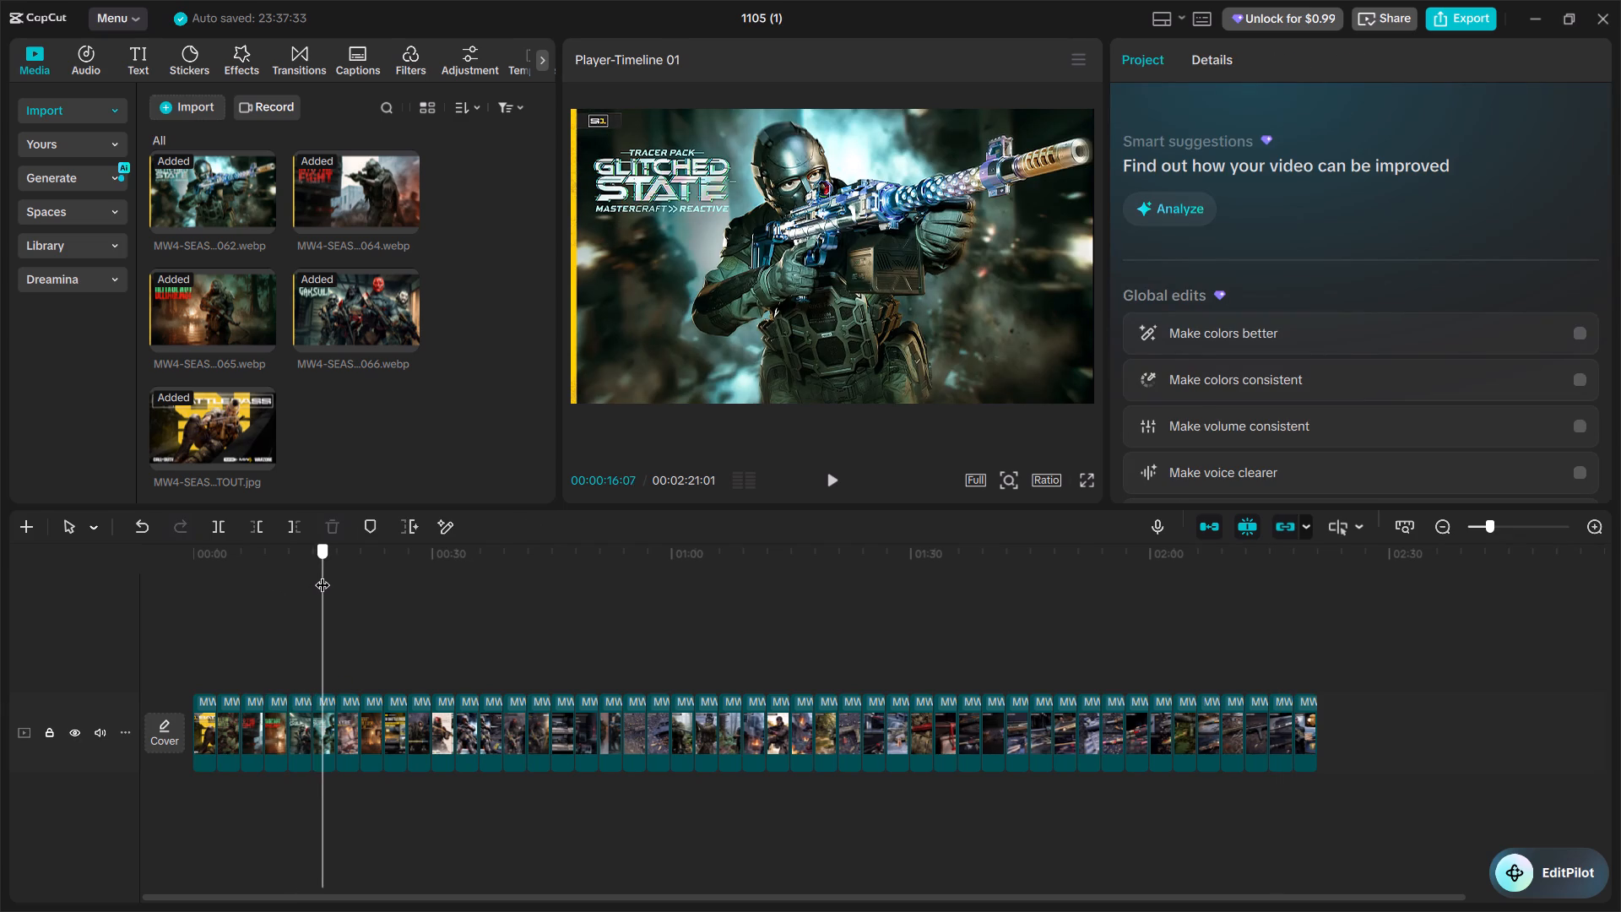
pyautogui.moveTo(323, 574); pyautogui.dragTo(340, 567)
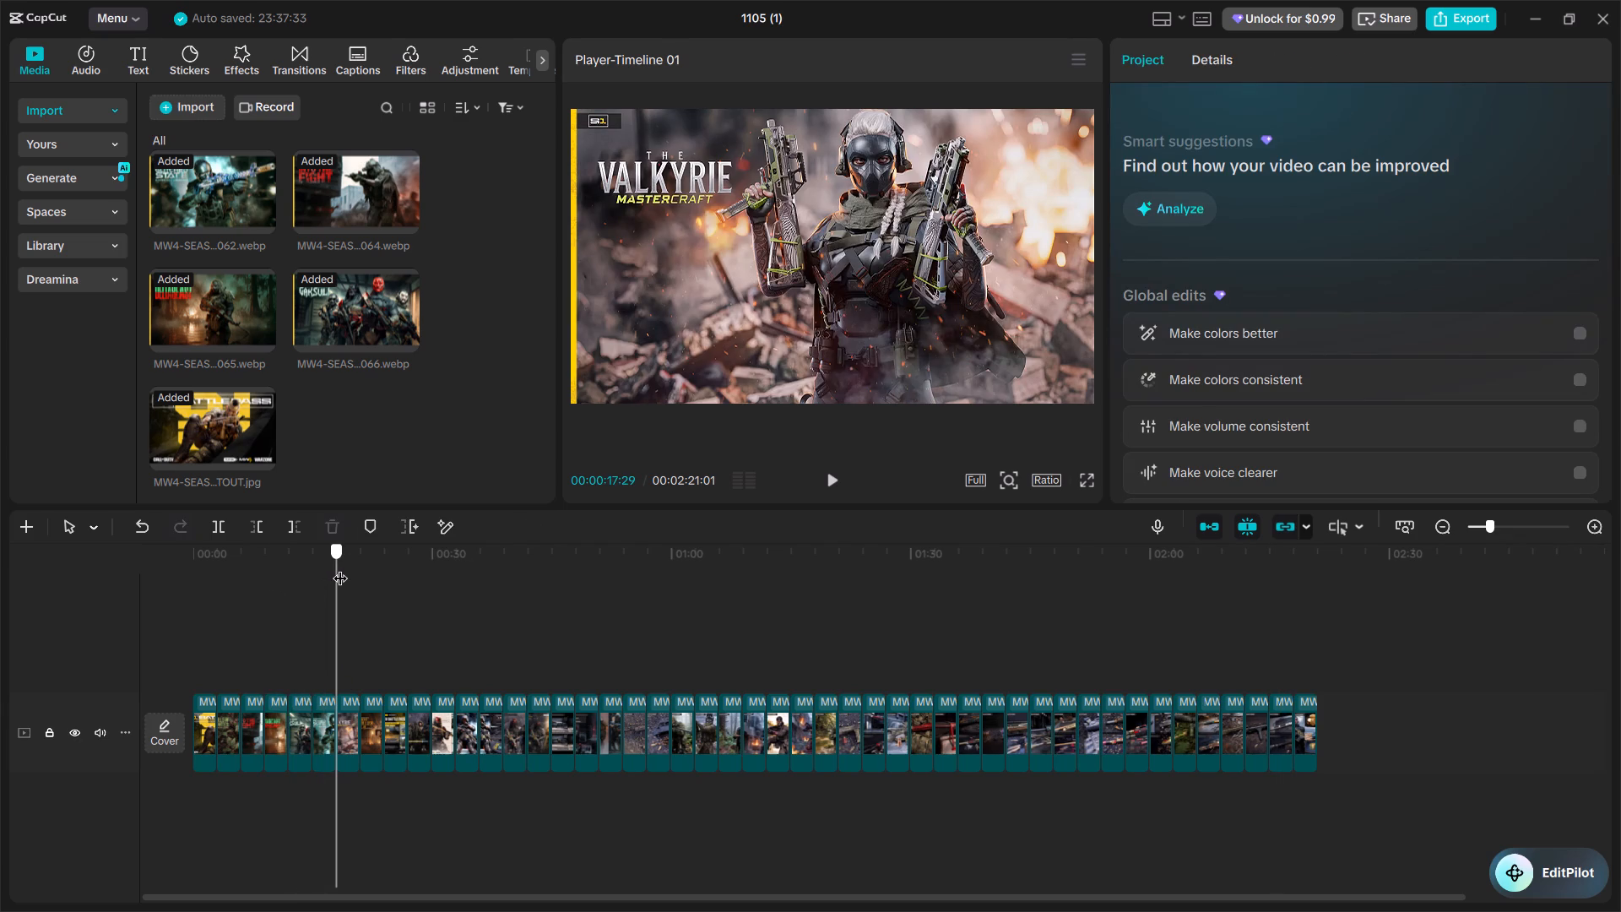
pyautogui.moveTo(340, 567); pyautogui.dragTo(356, 569)
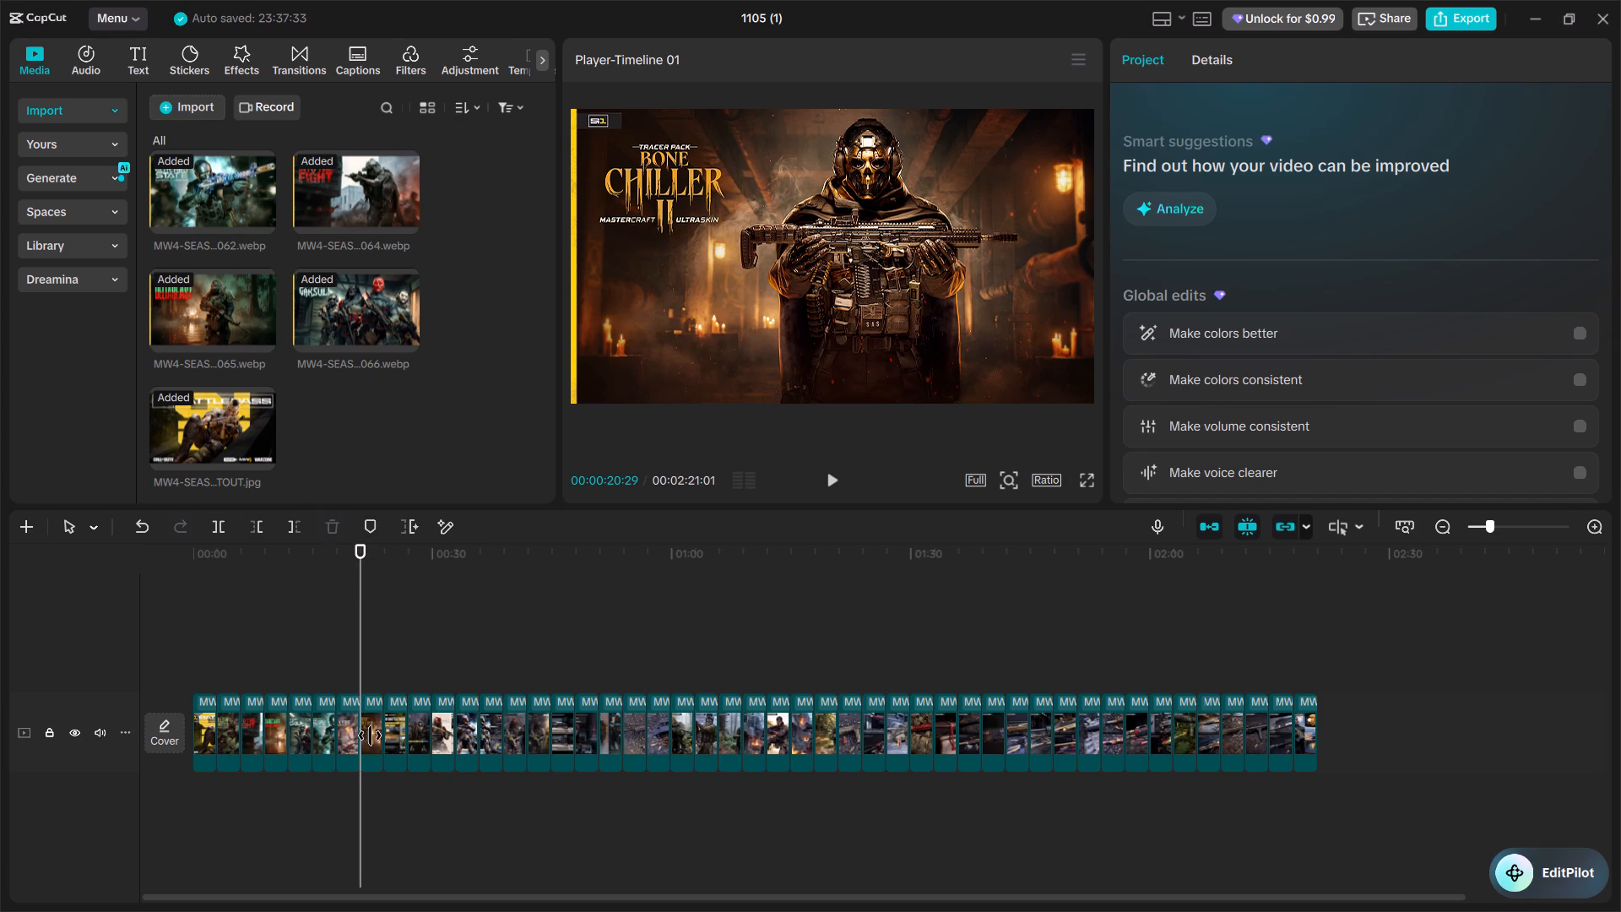
pyautogui.moveTo(371, 736); pyautogui.dragTo(220, 743)
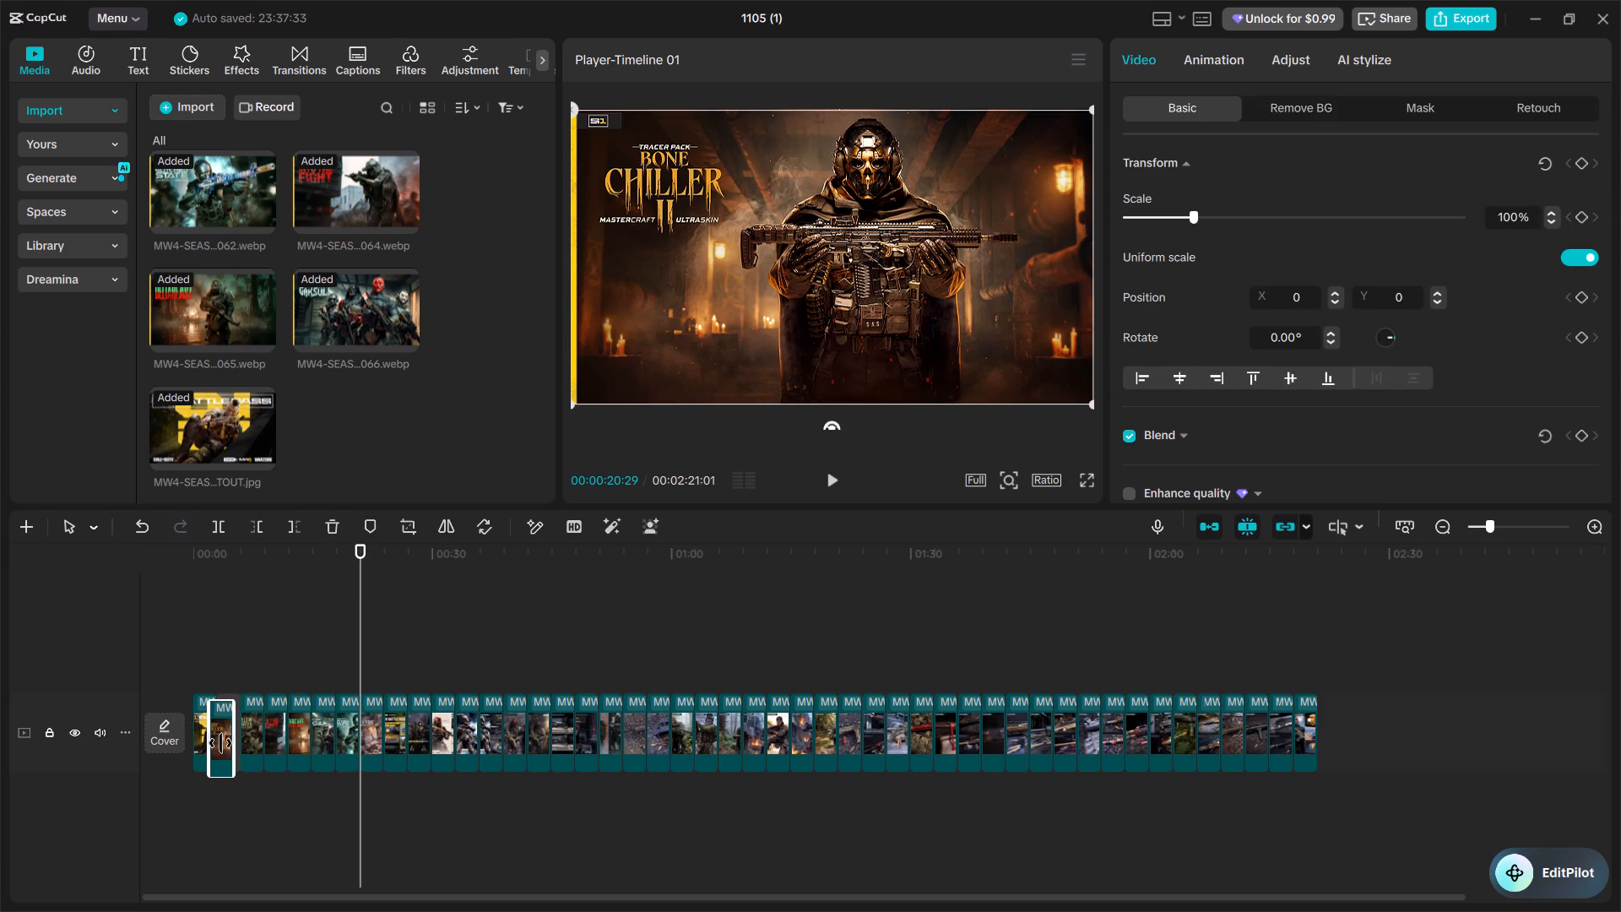
pyautogui.moveTo(220, 743); pyautogui.dragTo(224, 734)
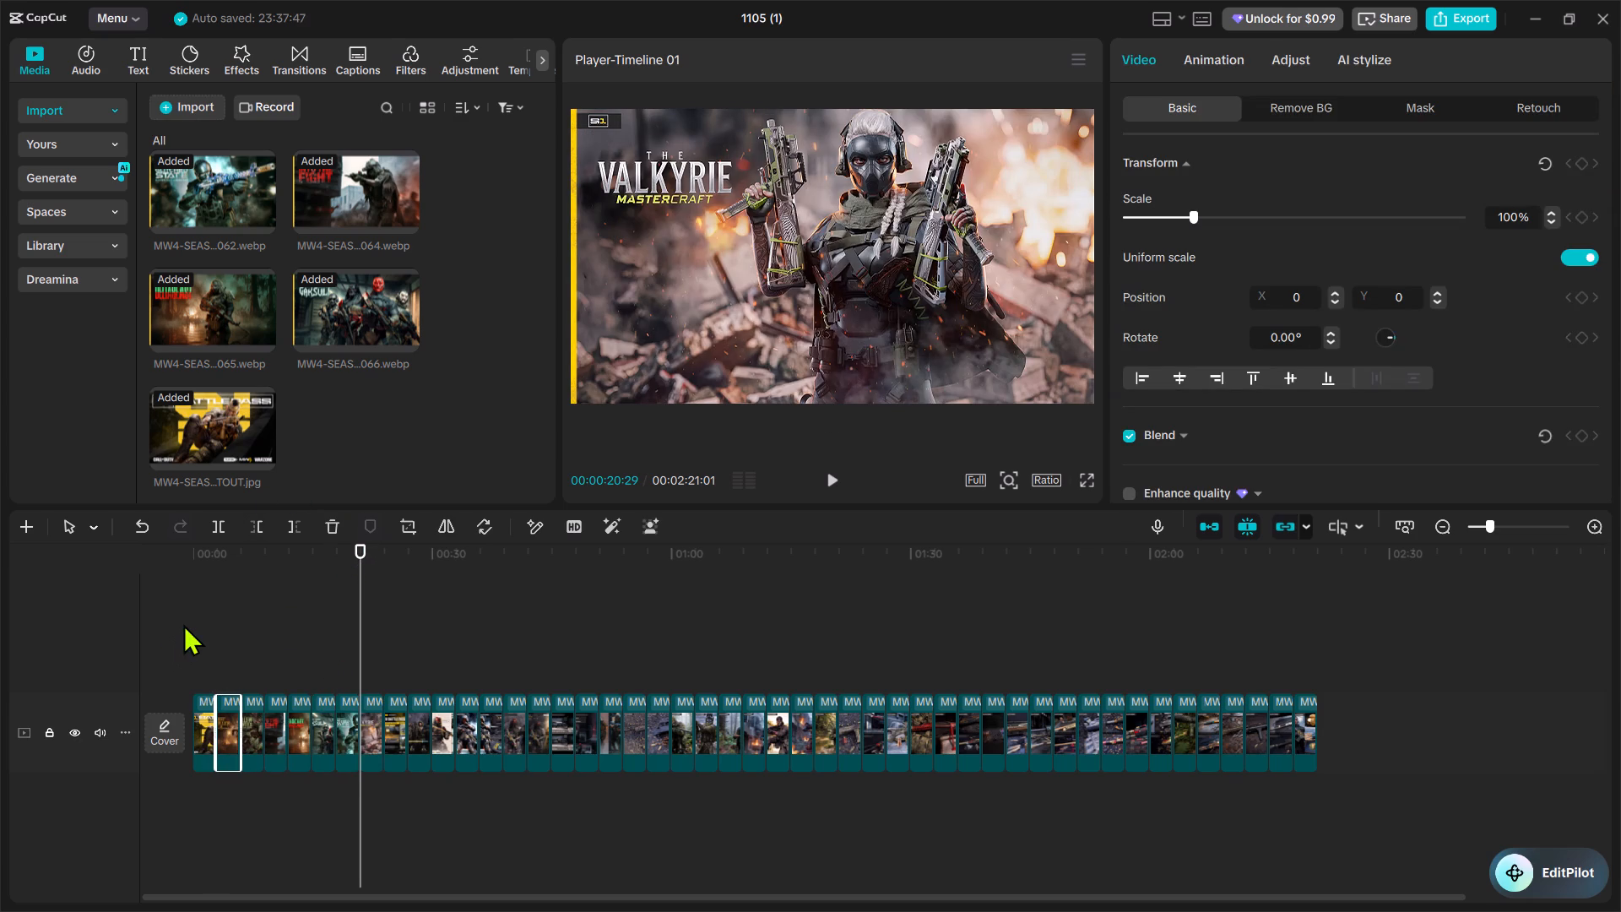
# Review the order of the opening clips one by one, from the S1 Battle Pass image through the bundle images to about 0:25.
pyautogui.click(183, 624)
pyautogui.click(192, 609)
pyautogui.click(198, 611)
pyautogui.click(203, 618)
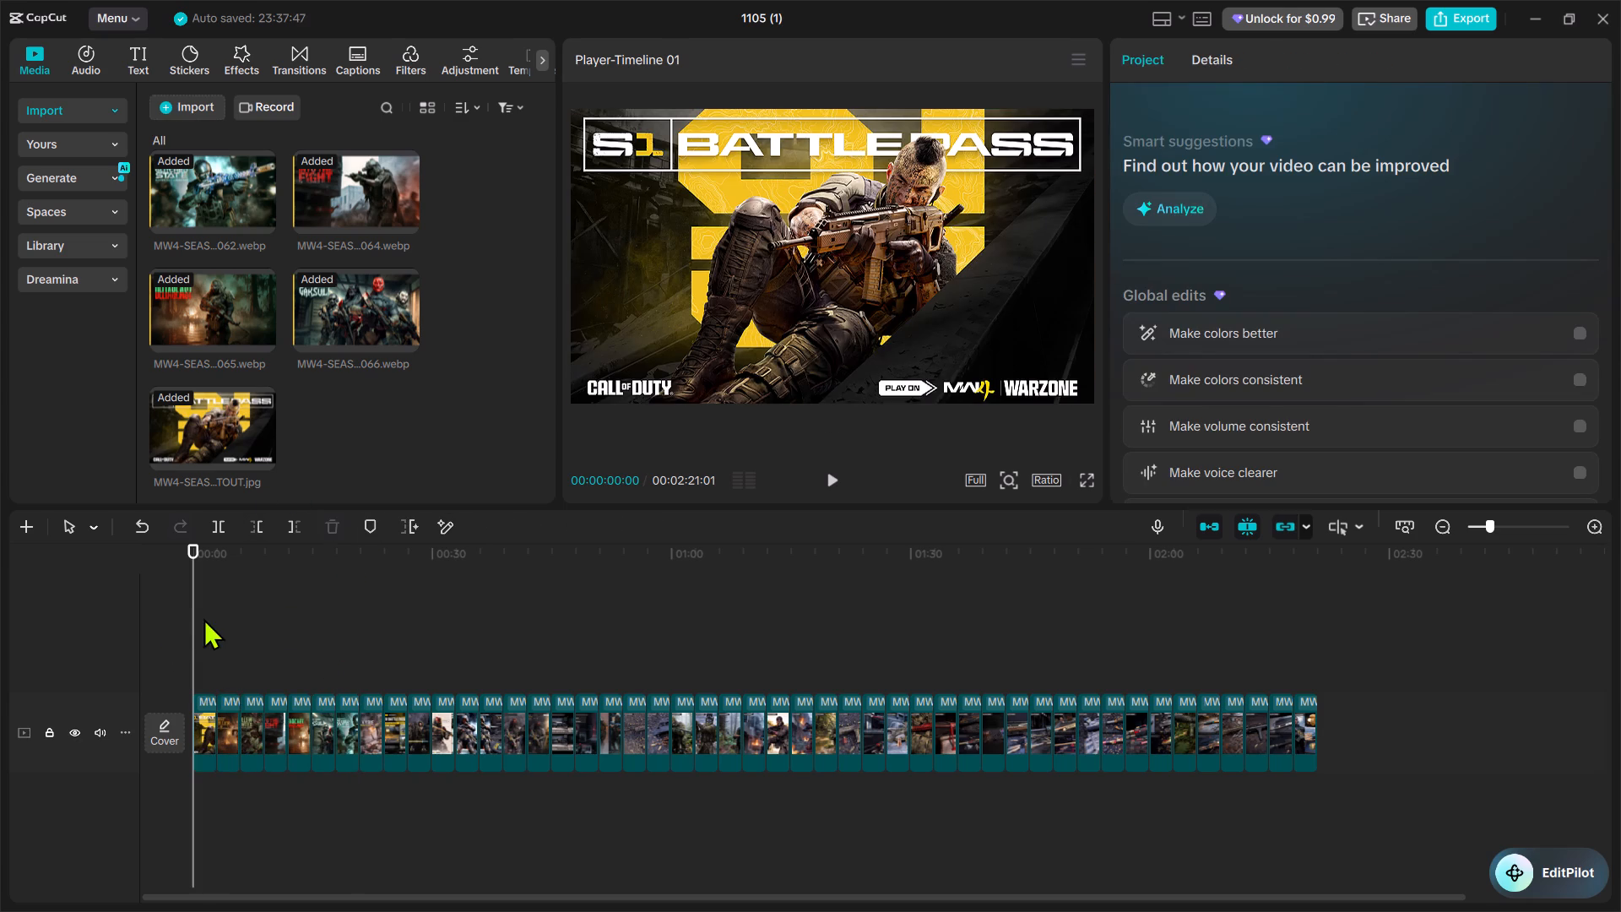
pyautogui.click(216, 611)
pyautogui.click(223, 611)
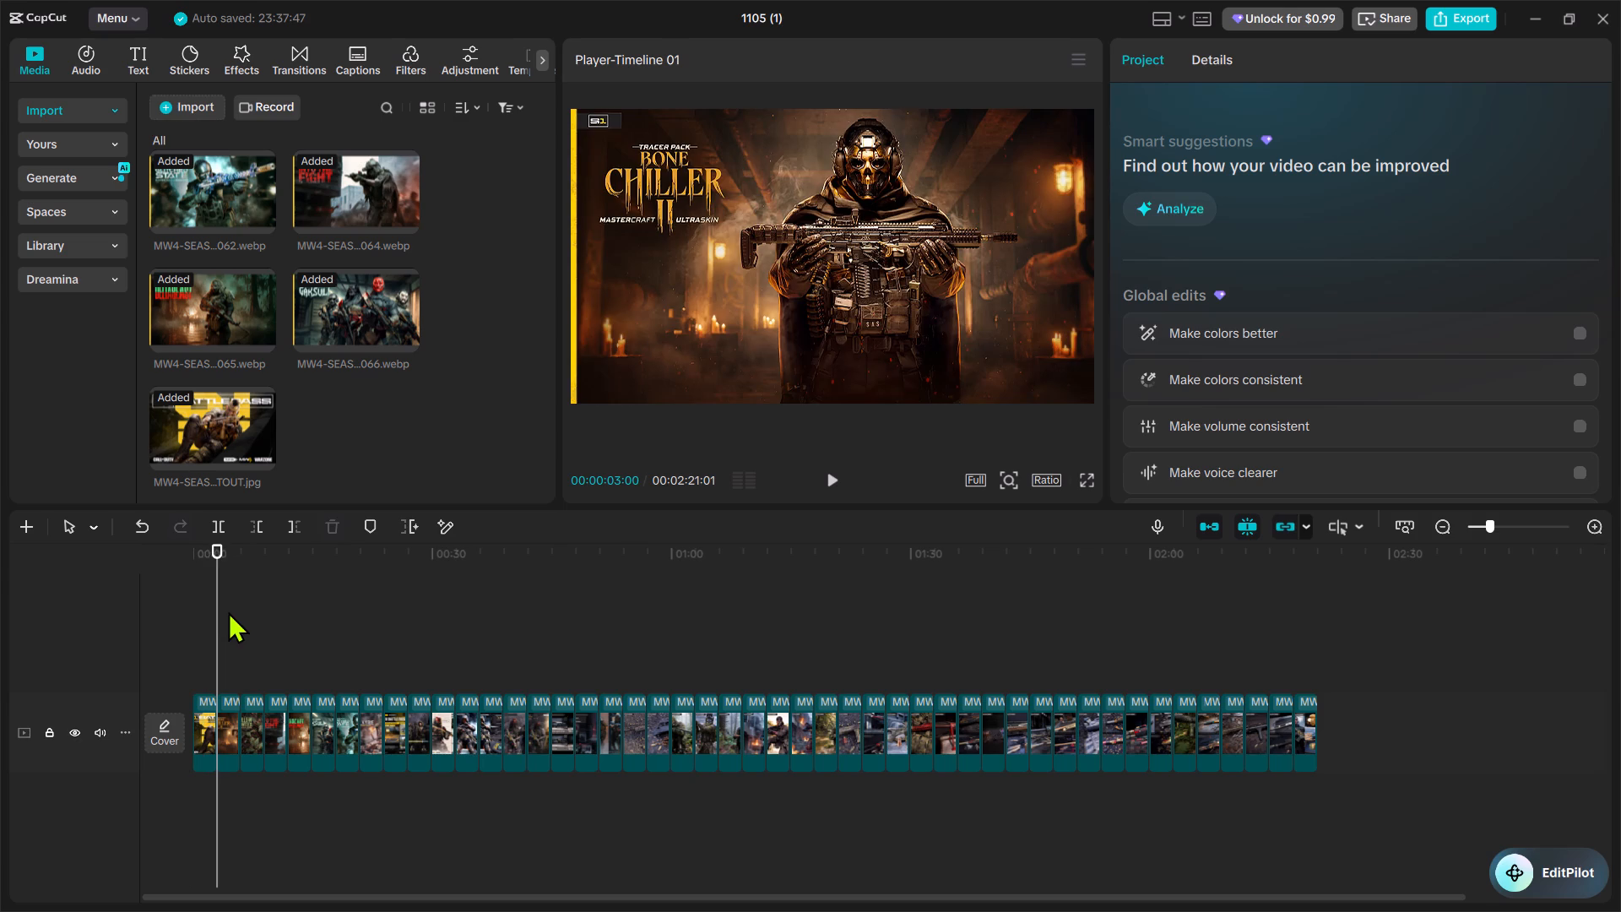
pyautogui.click(228, 611)
pyautogui.click(249, 615)
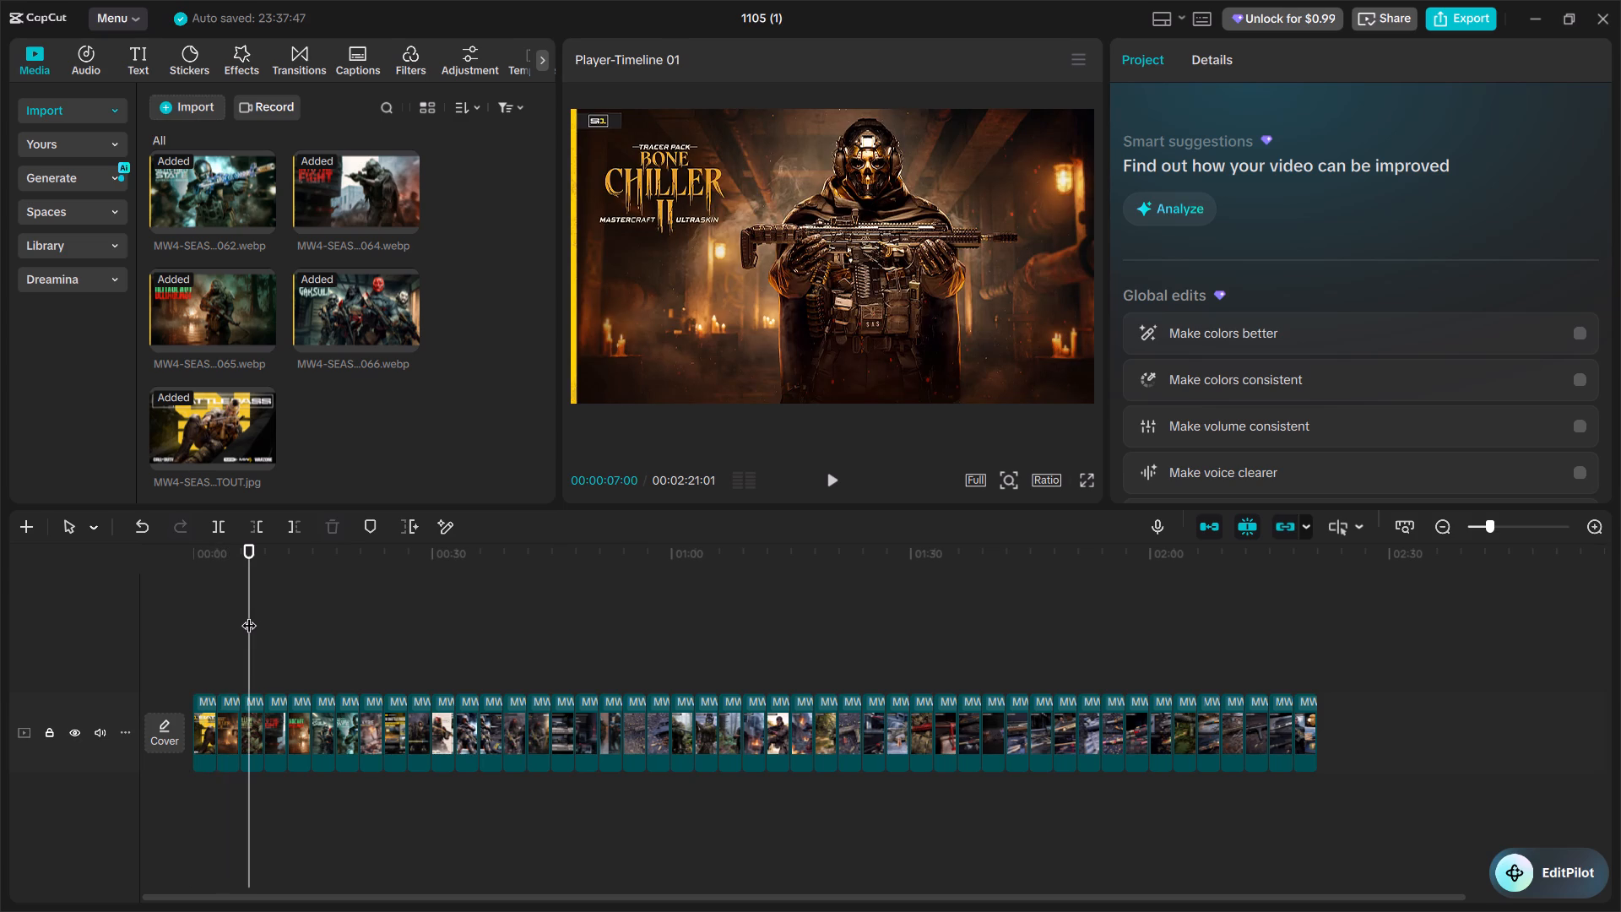
pyautogui.click(276, 613)
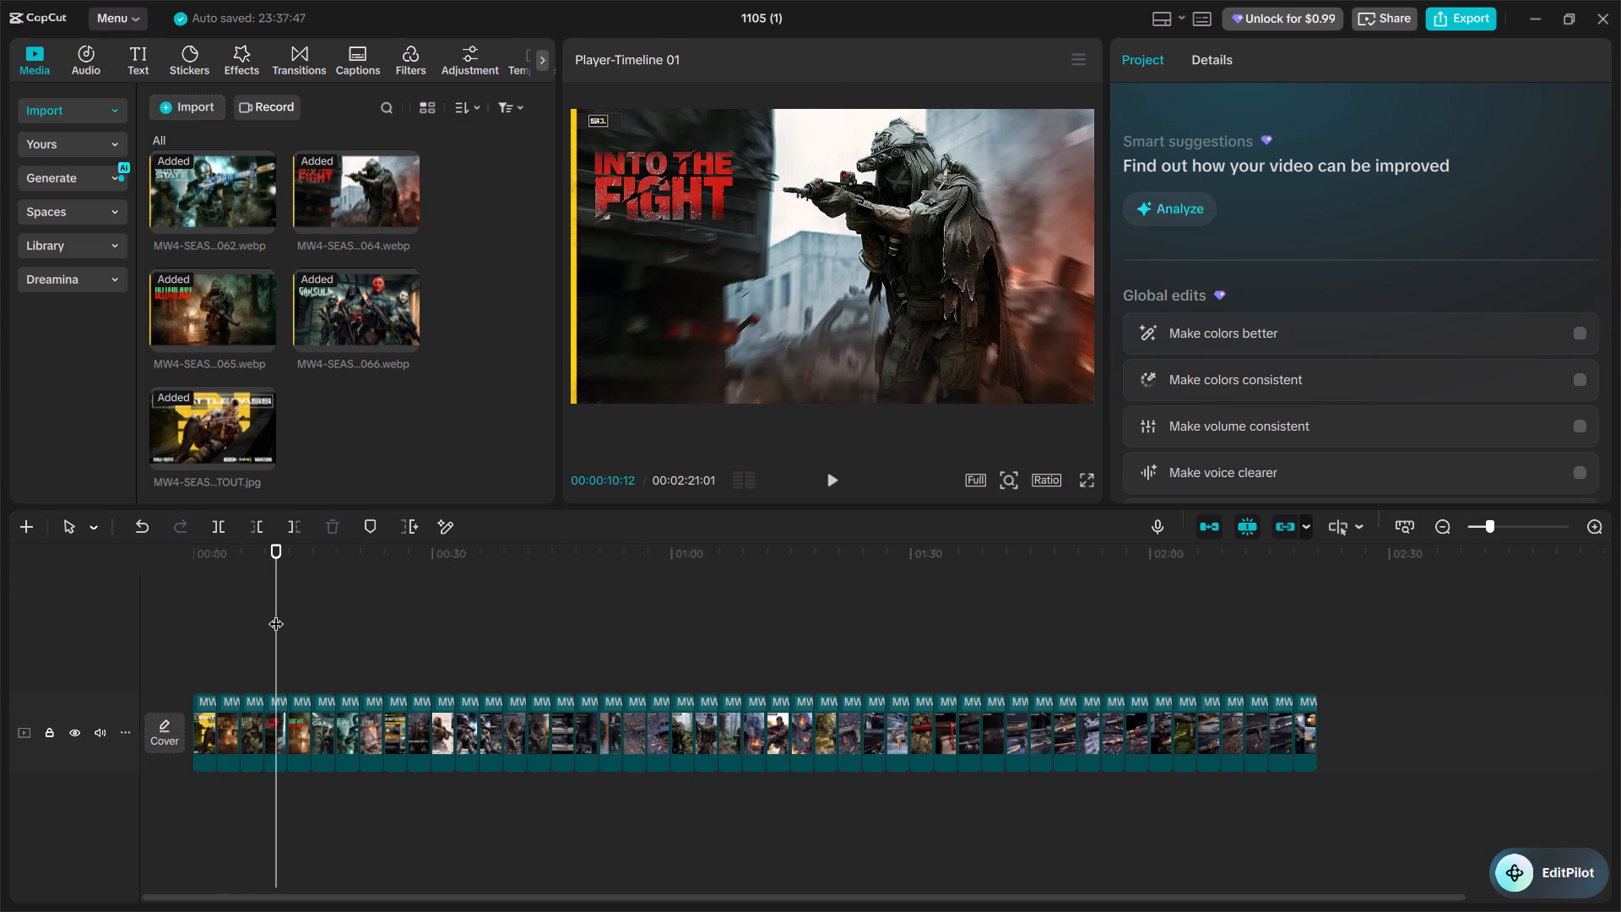
pyautogui.click(299, 619)
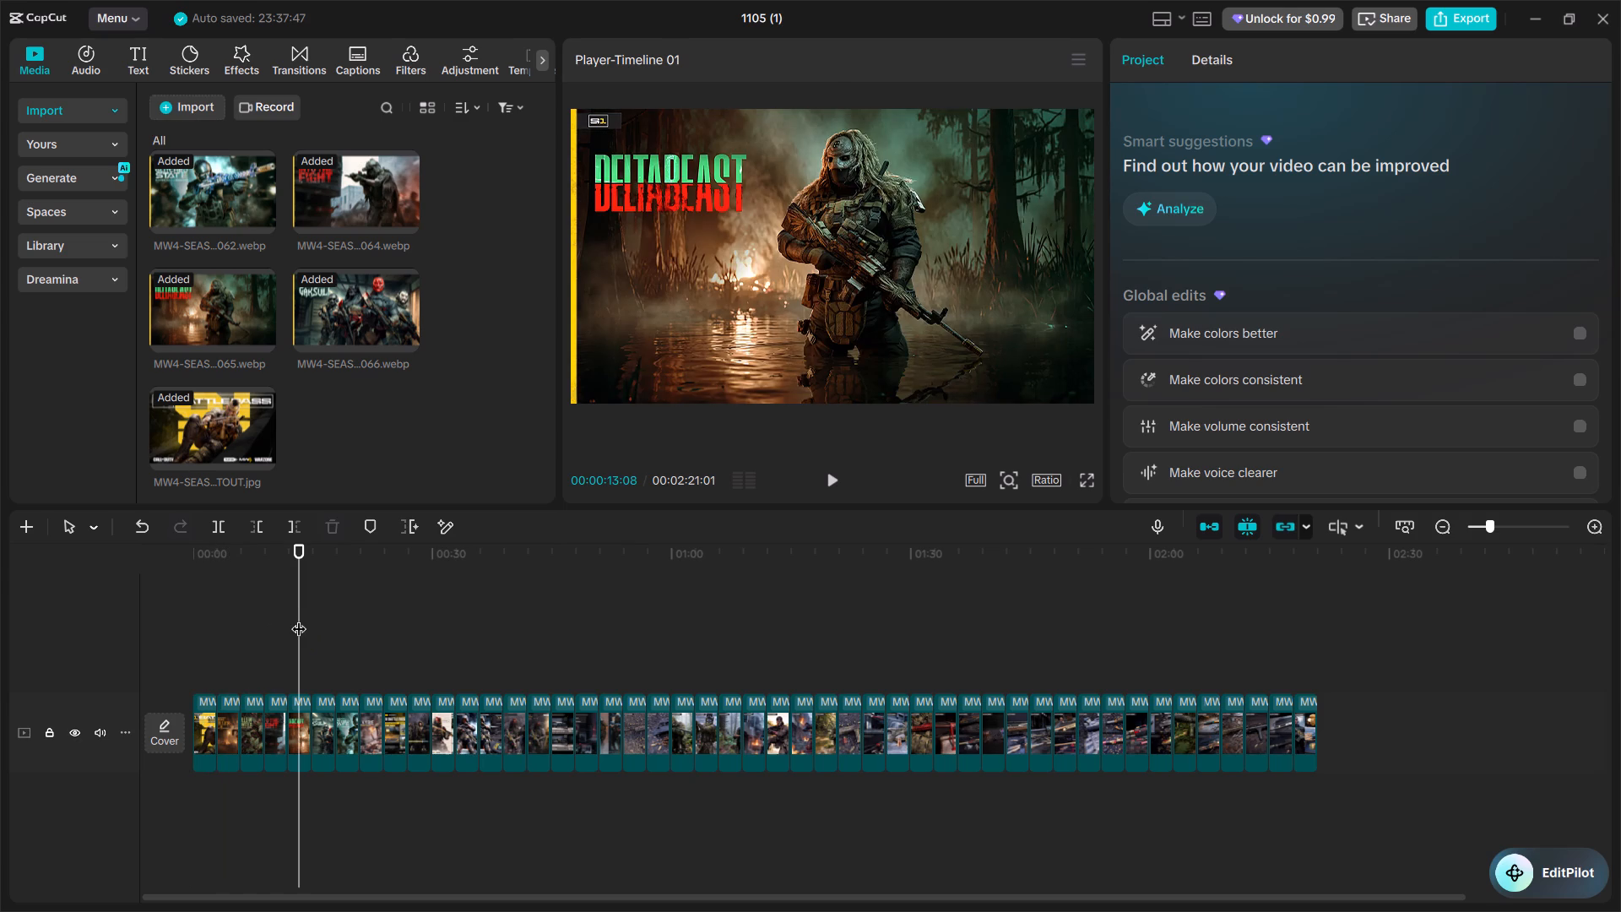
pyautogui.click(317, 615)
pyautogui.click(328, 615)
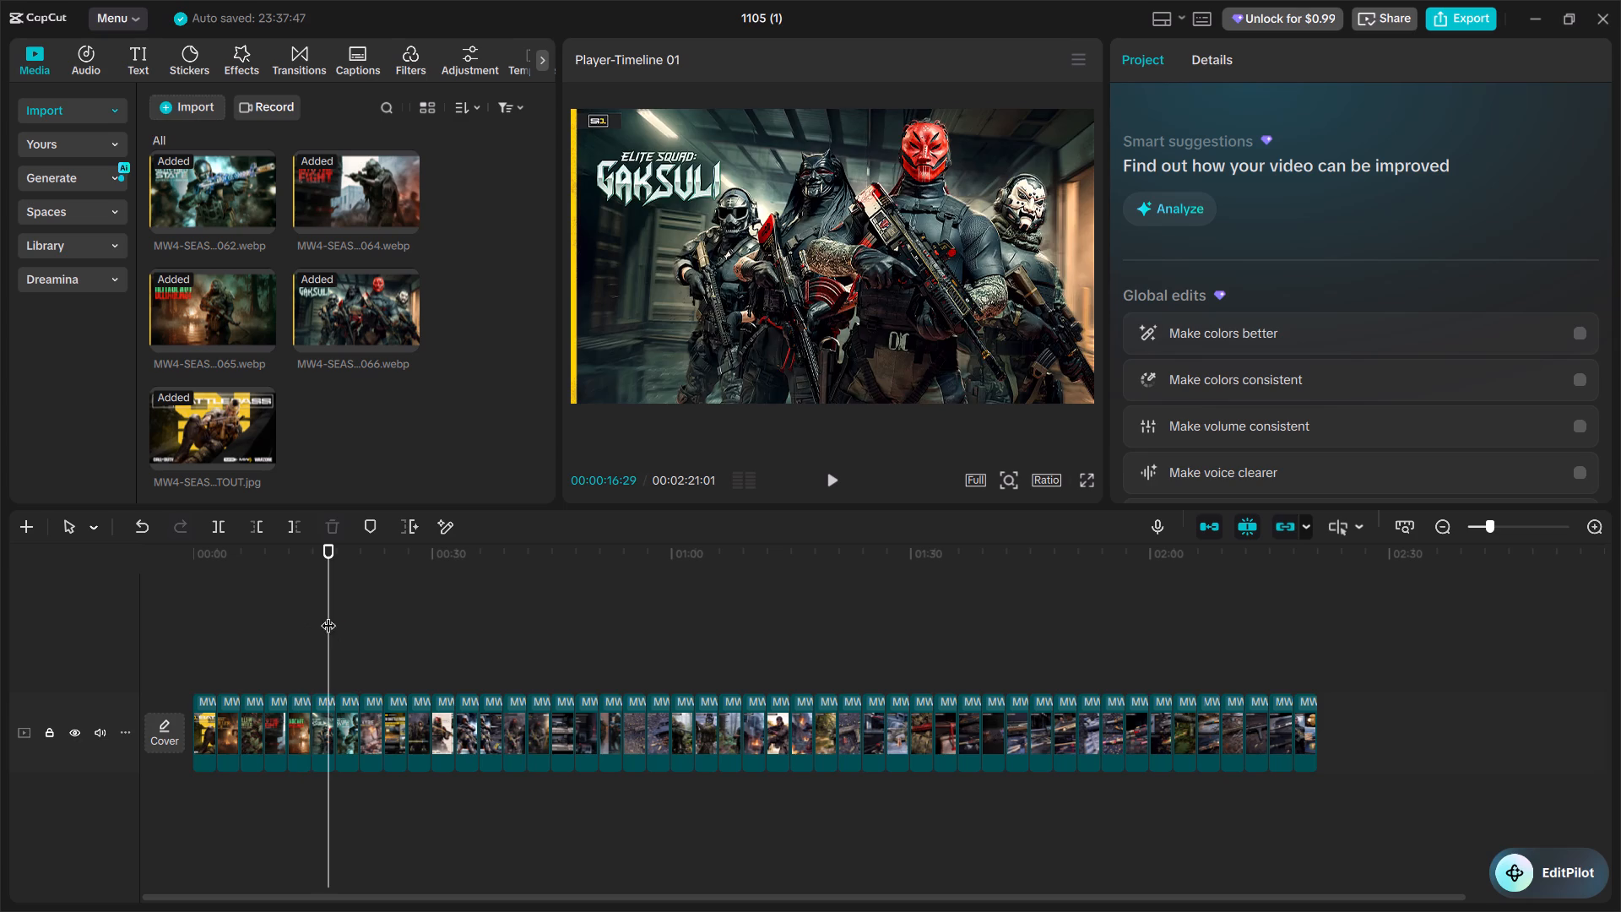
pyautogui.click(344, 615)
pyautogui.click(365, 616)
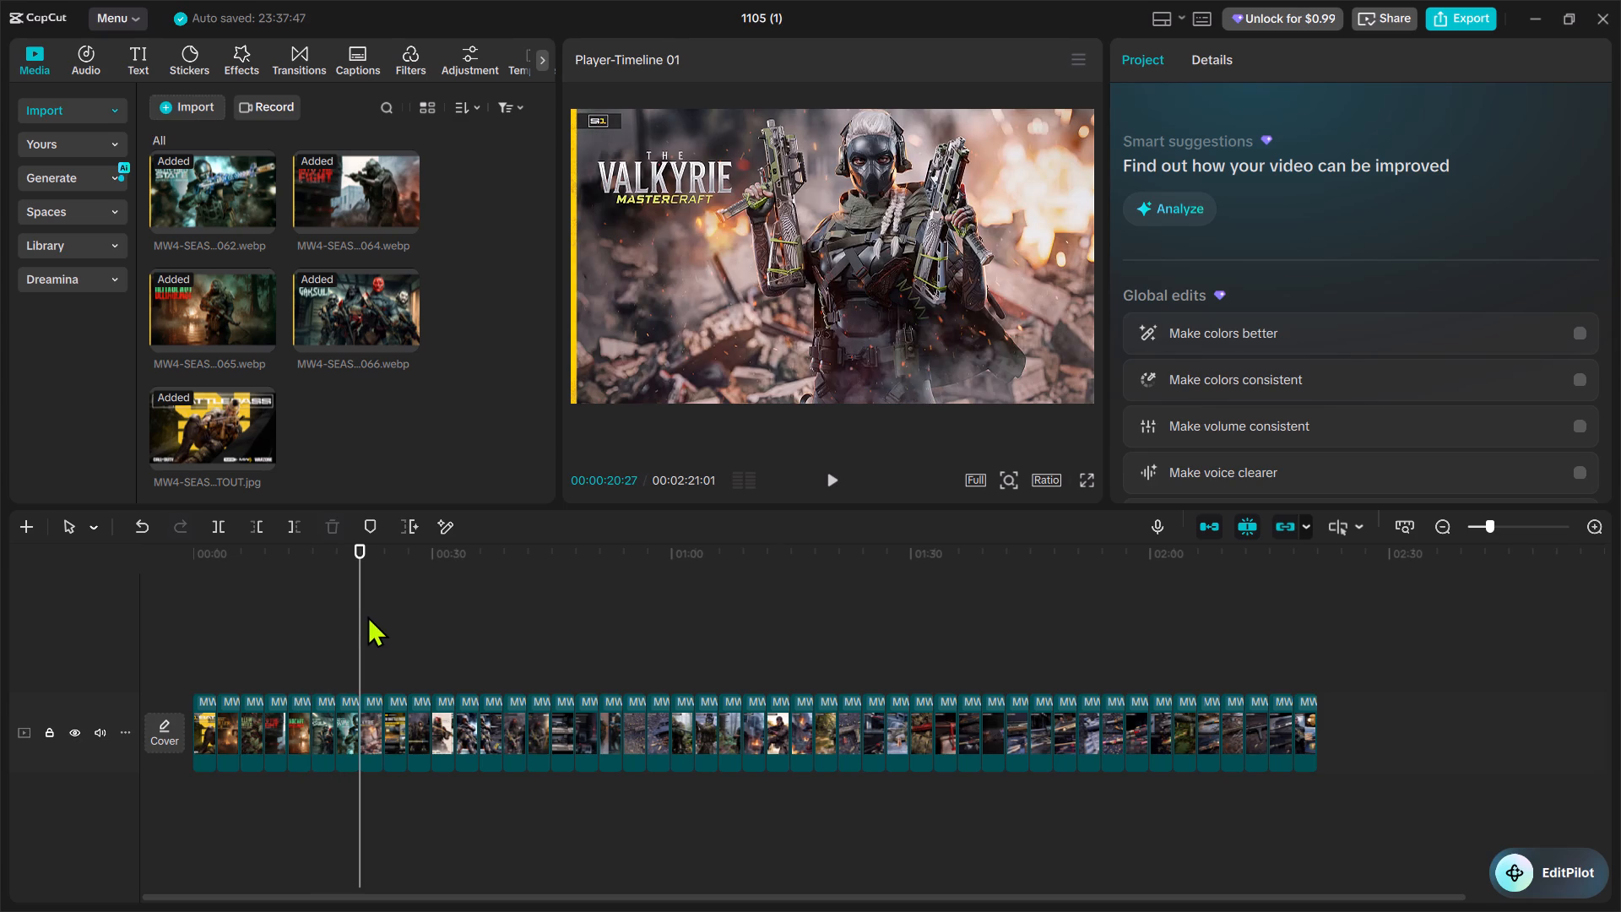
pyautogui.click(371, 616)
pyautogui.click(371, 616)
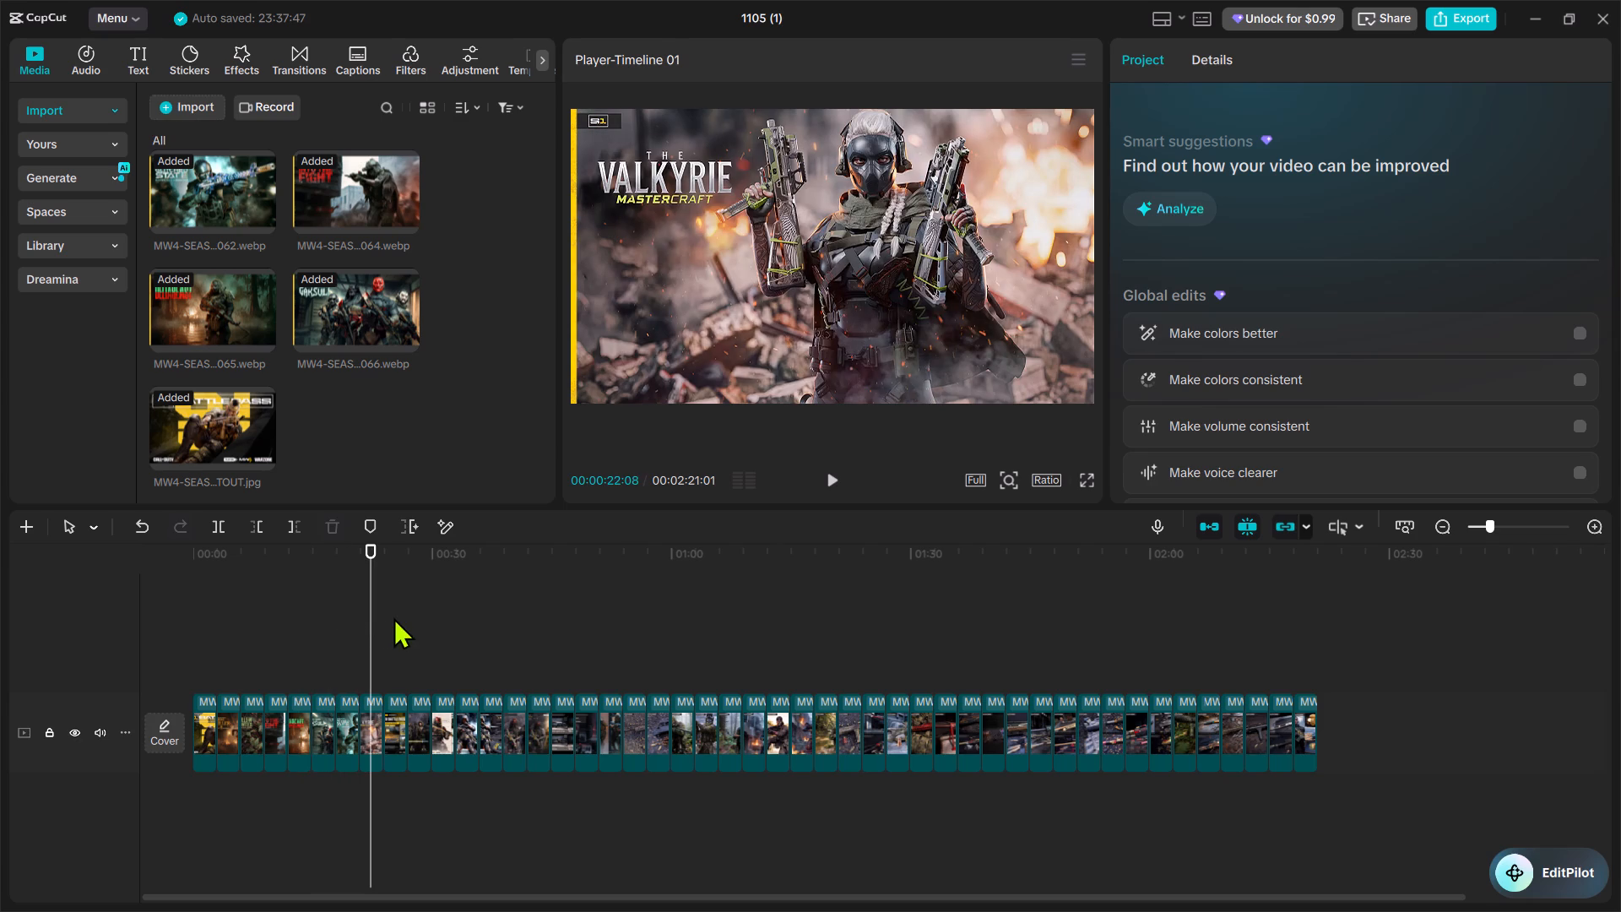
pyautogui.click(393, 617)
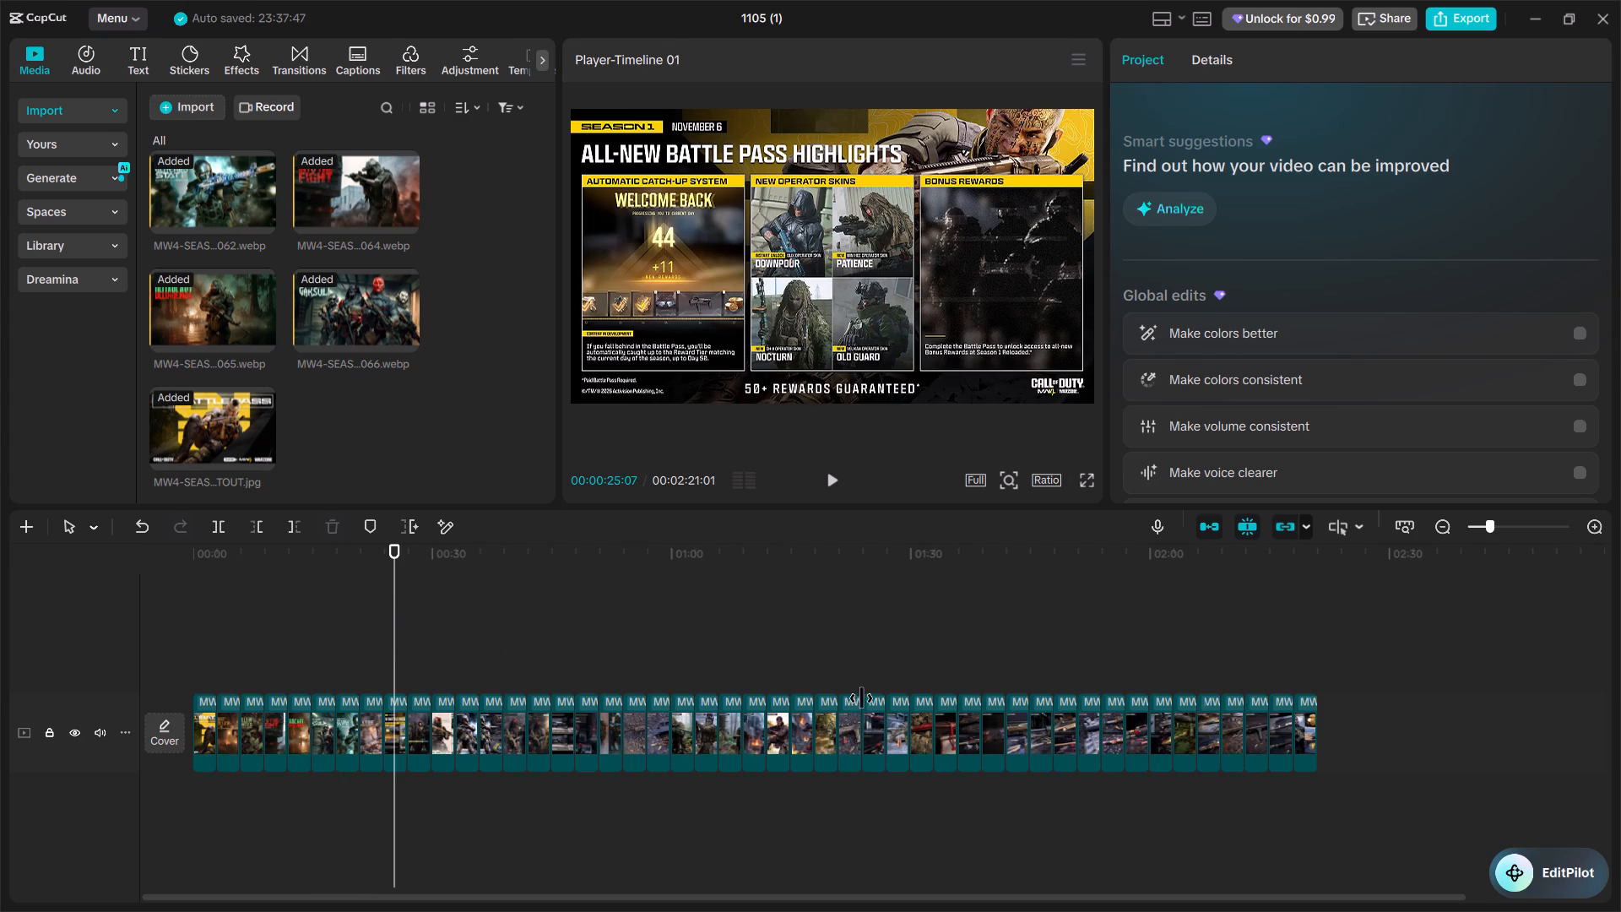
# Spot-check the Battle Pass and BlackCell clips across the rest of the timeline, and recheck the bundle clips near the start.
pyautogui.click(877, 644)
pyautogui.click(951, 633)
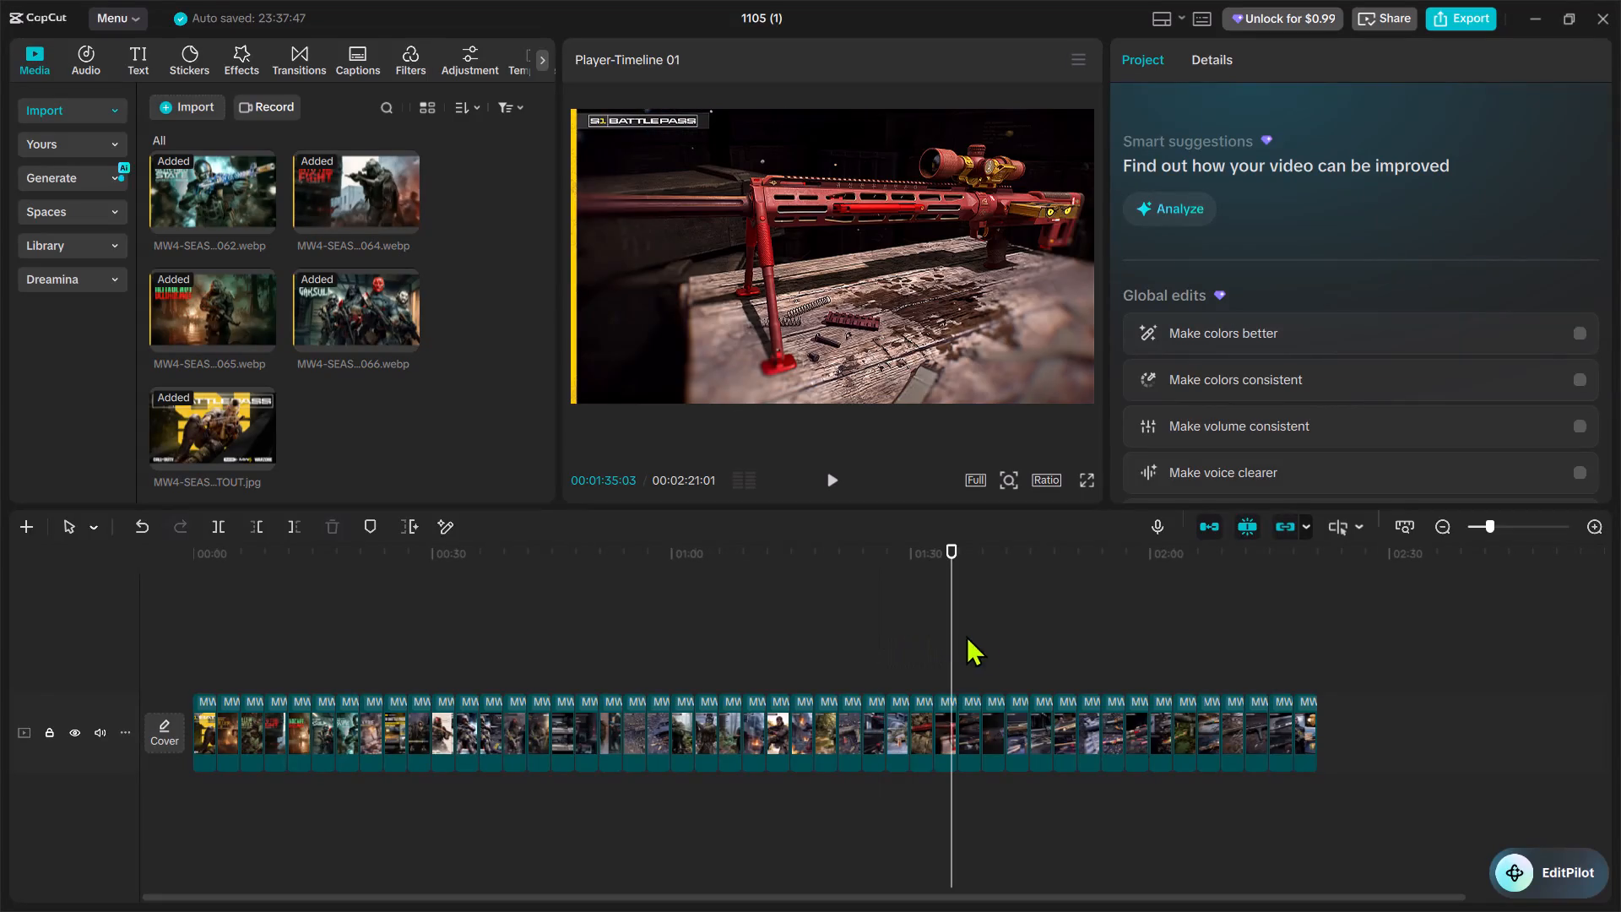
pyautogui.click(1001, 638)
pyautogui.click(1091, 634)
pyautogui.click(1133, 633)
pyautogui.click(1192, 638)
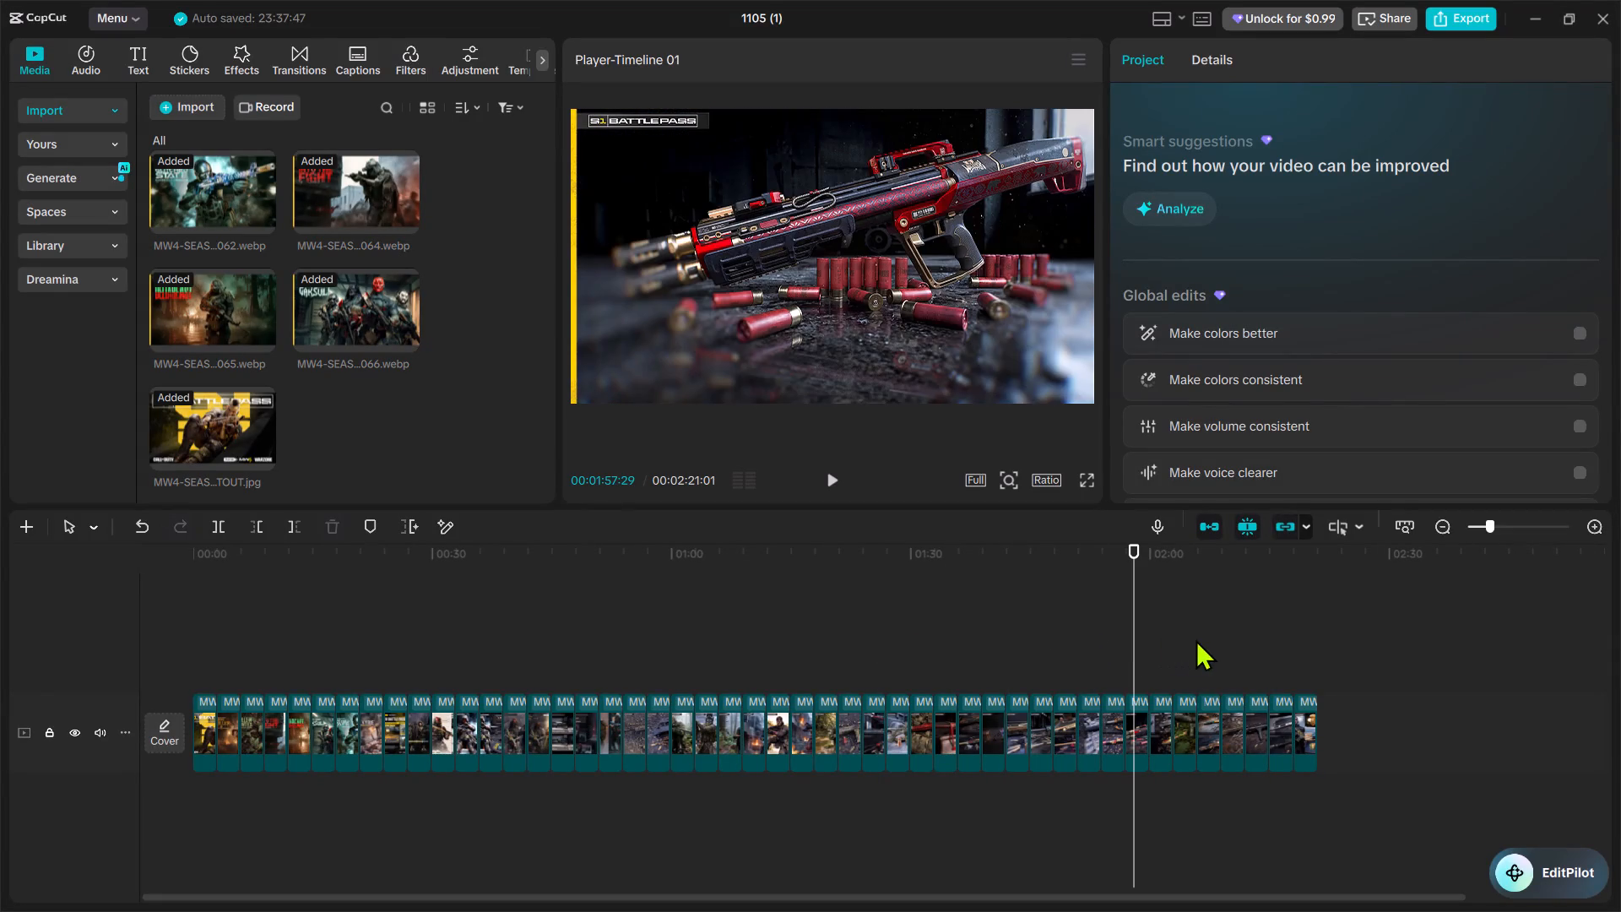
pyautogui.click(1255, 640)
pyautogui.click(1280, 645)
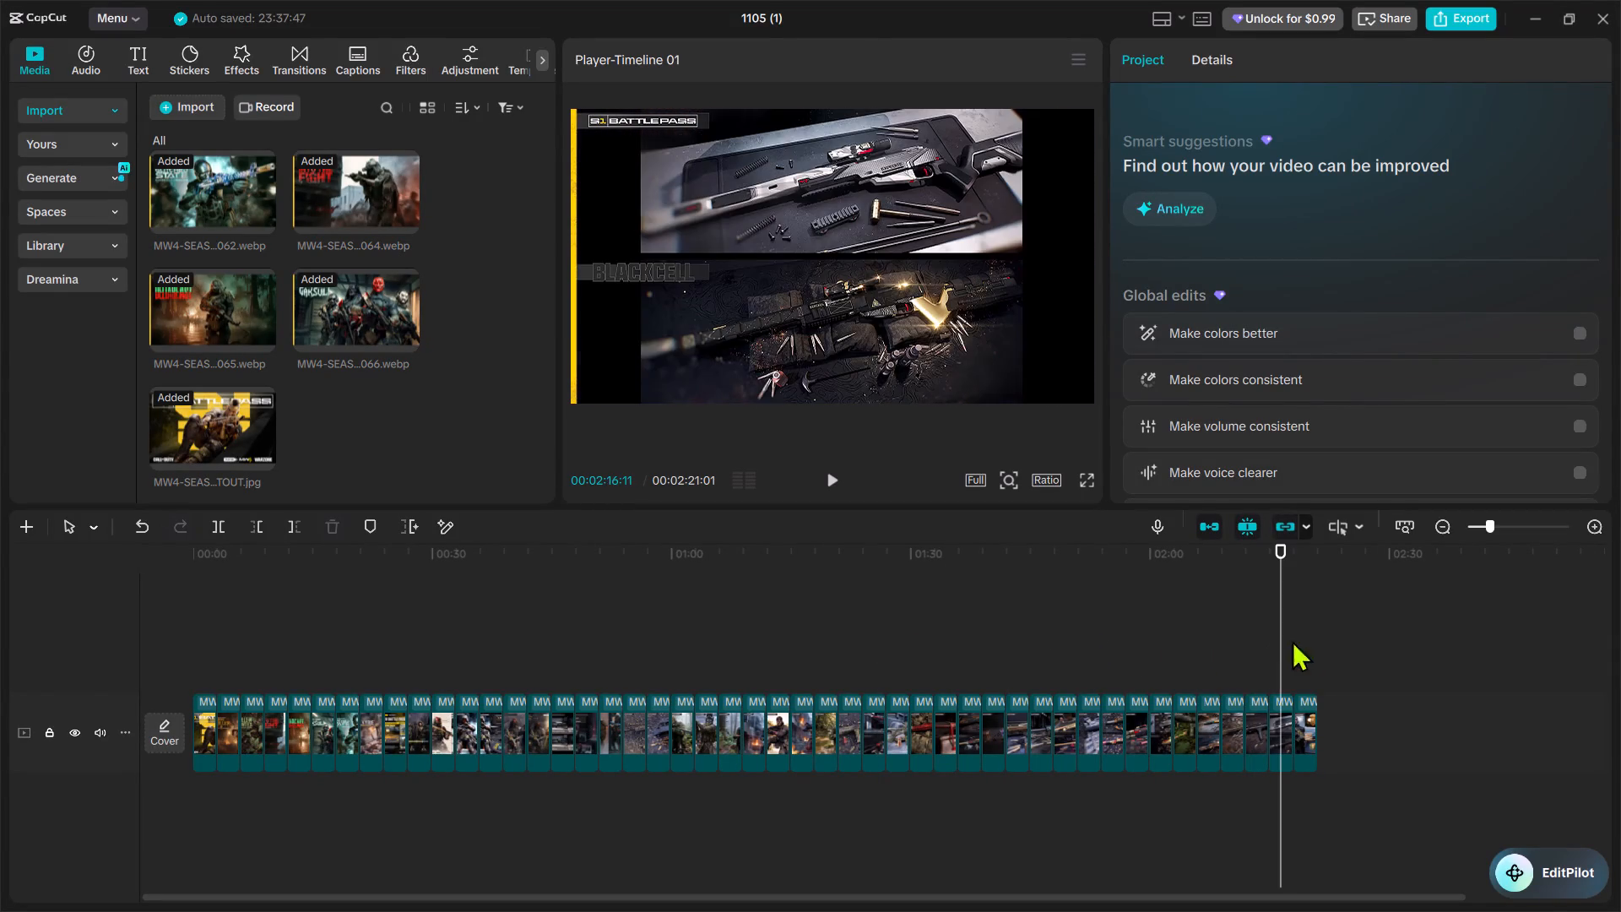
pyautogui.click(1327, 638)
pyautogui.click(505, 628)
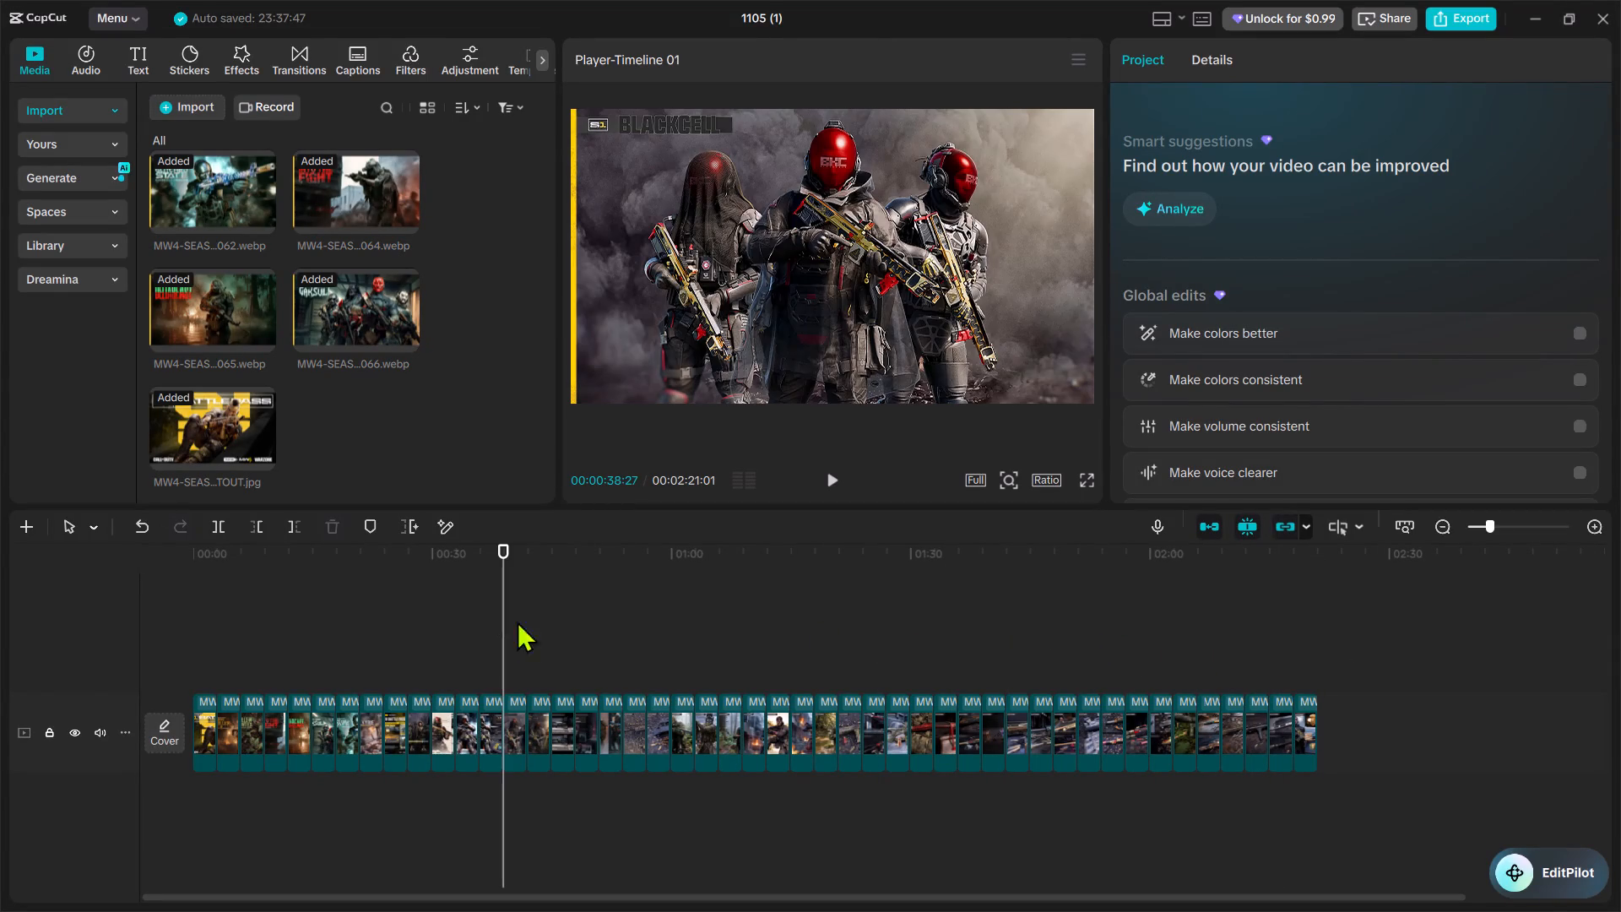
pyautogui.click(584, 612)
pyautogui.click(409, 606)
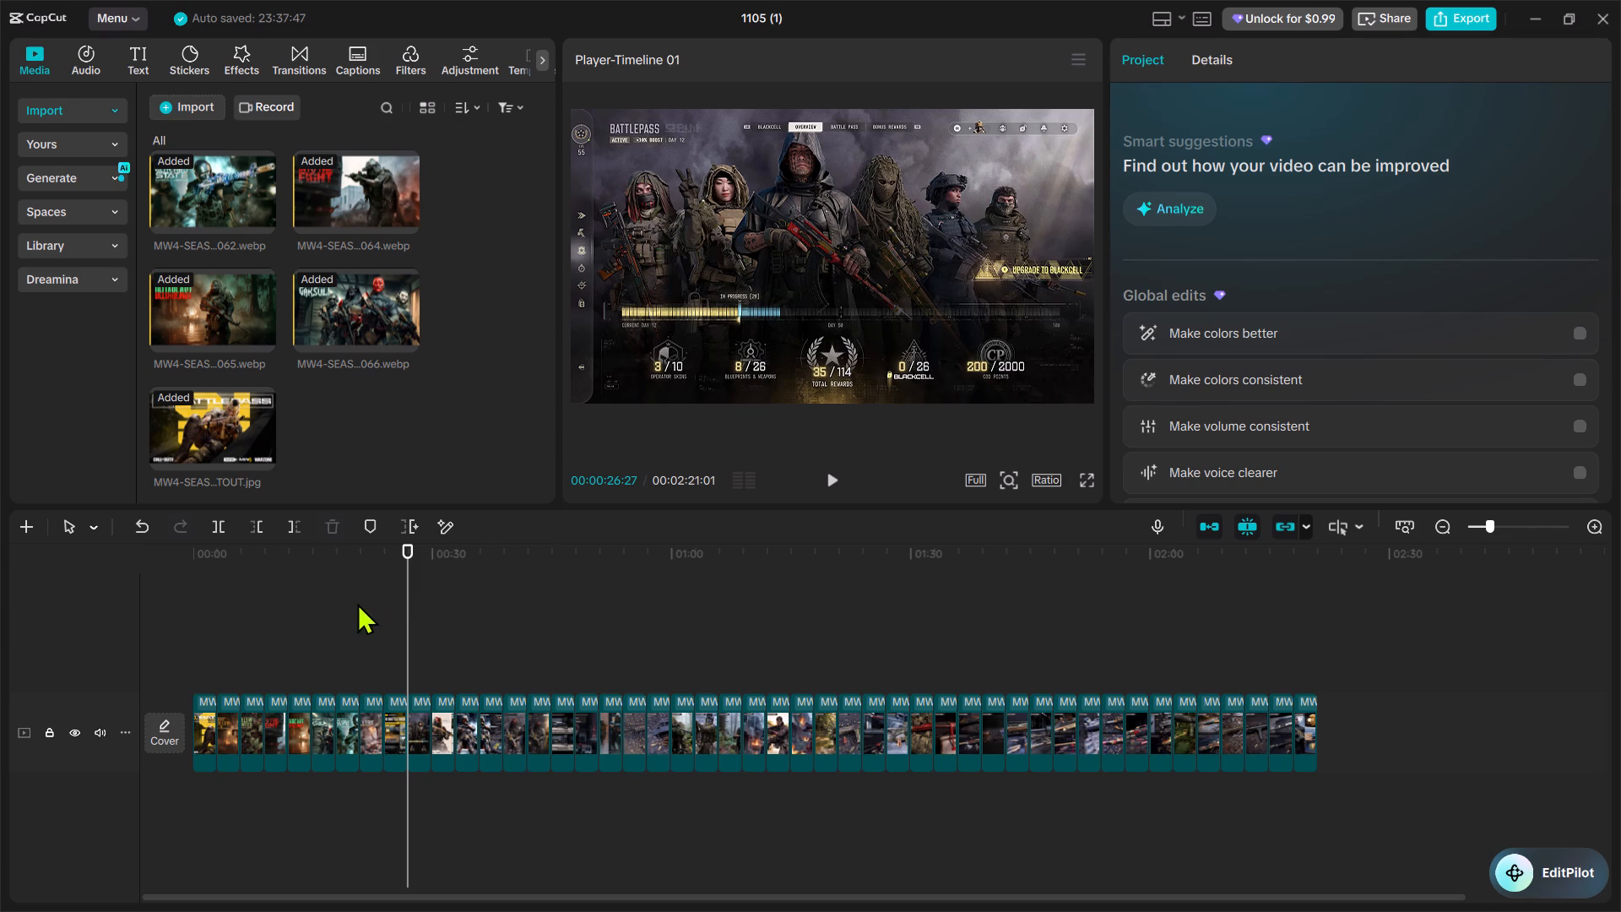
pyautogui.click(330, 603)
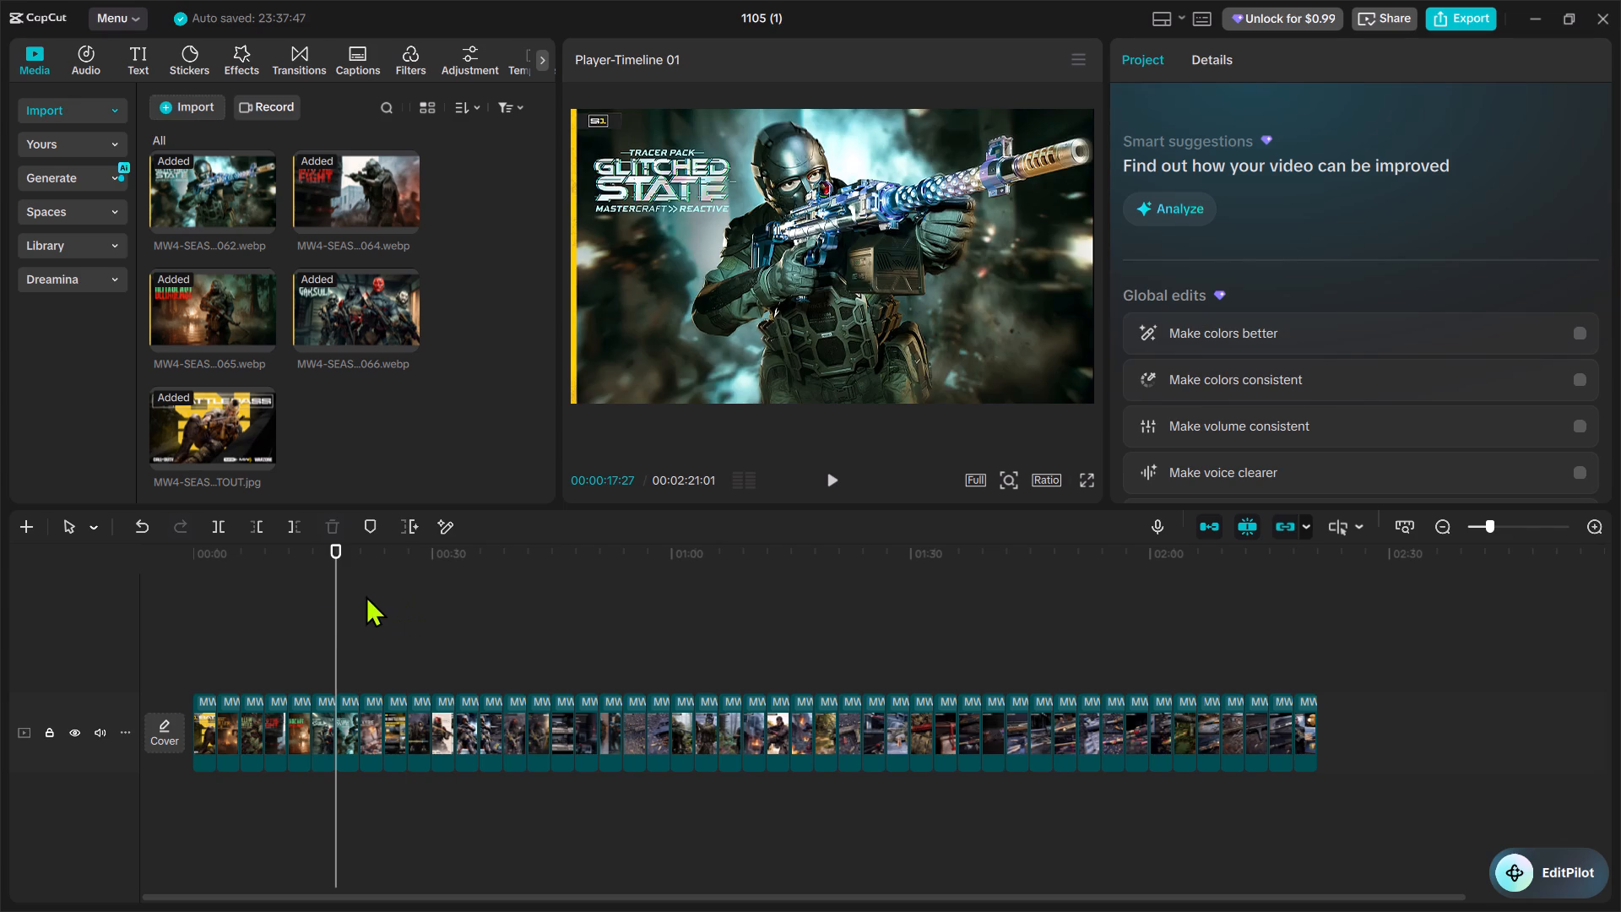
pyautogui.click(365, 595)
pyautogui.click(679, 601)
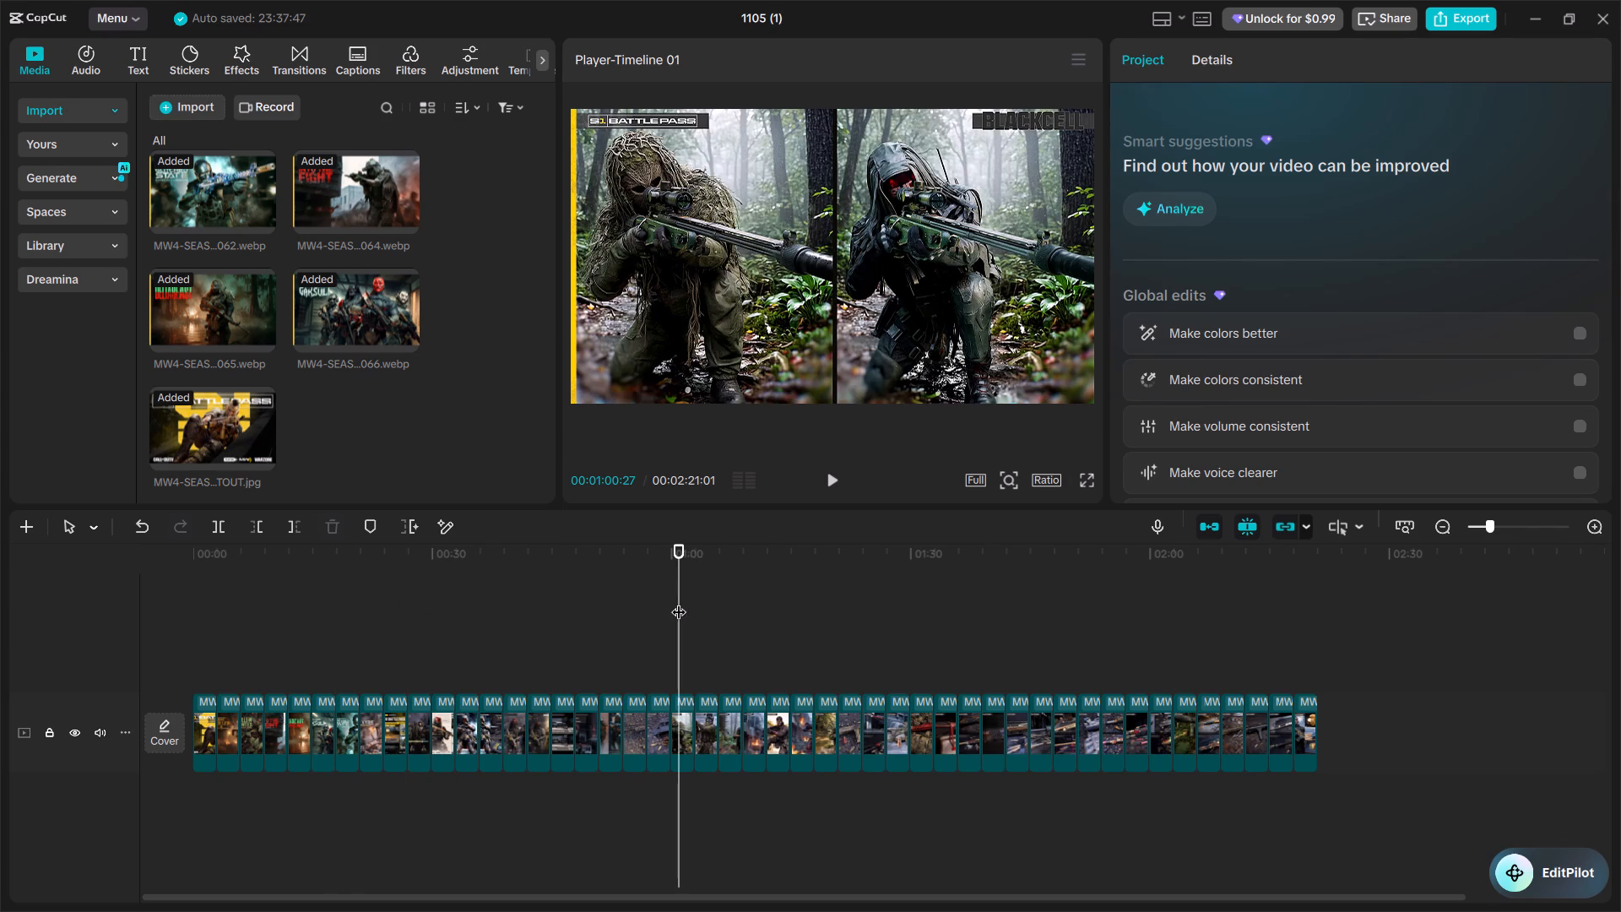
# Look back through the imported Season 1 images in the media library to check that they are in the timeline.
pyautogui.scroll(7, 356, 456)
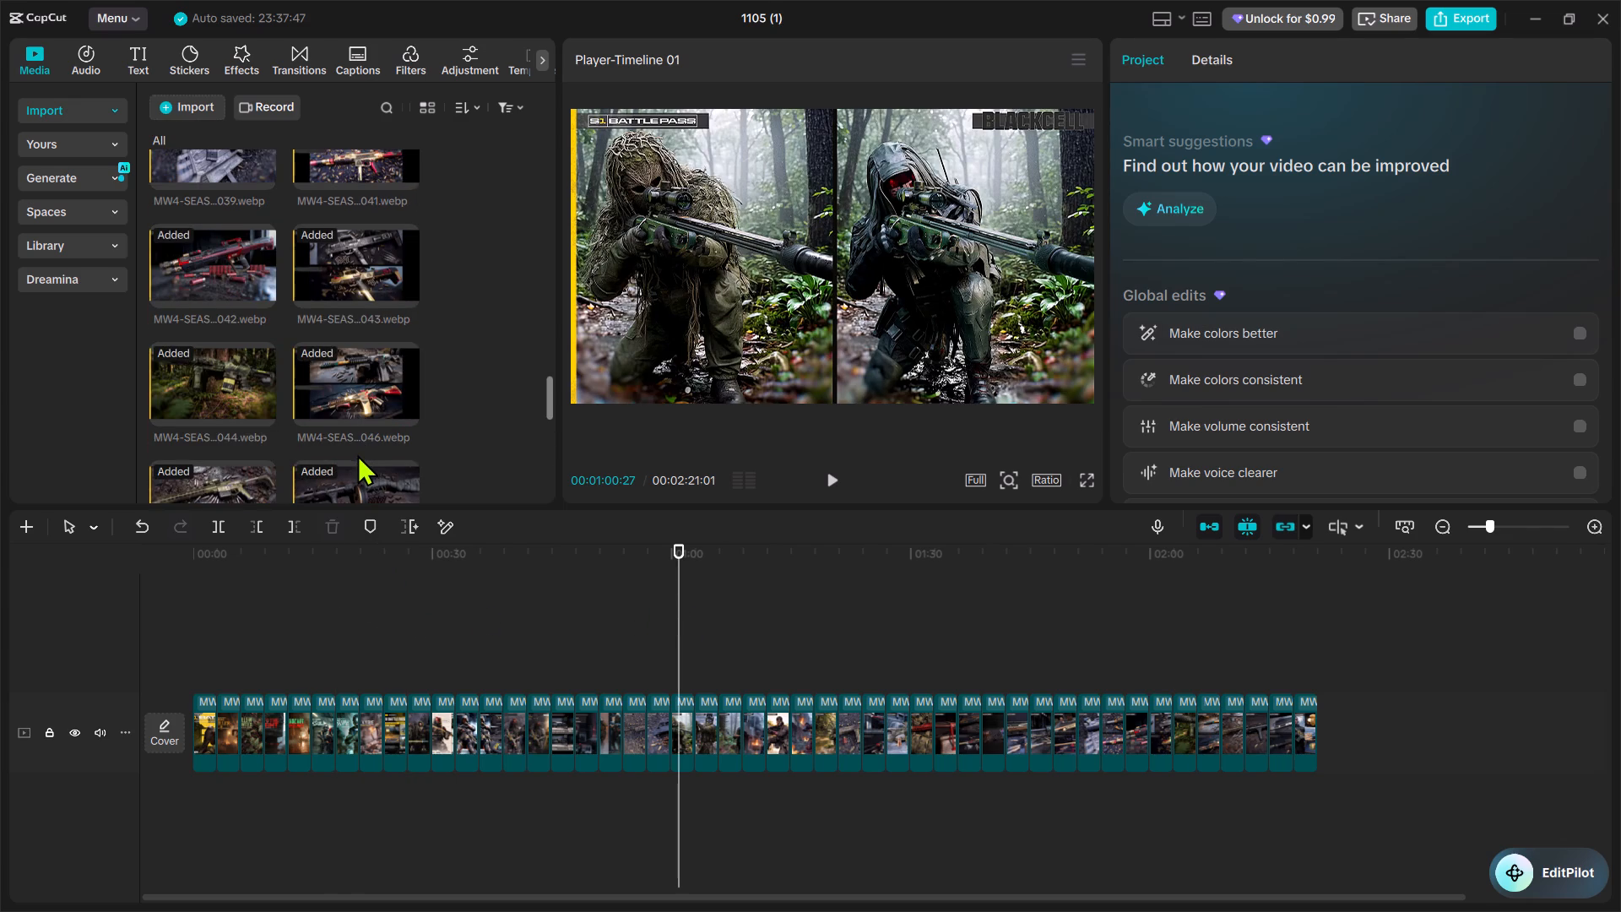
pyautogui.scroll(2, 365, 451)
pyautogui.scroll(-1, 366, 451)
pyautogui.scroll(10, 366, 451)
pyautogui.scroll(-1, 377, 450)
pyautogui.scroll(4, 377, 450)
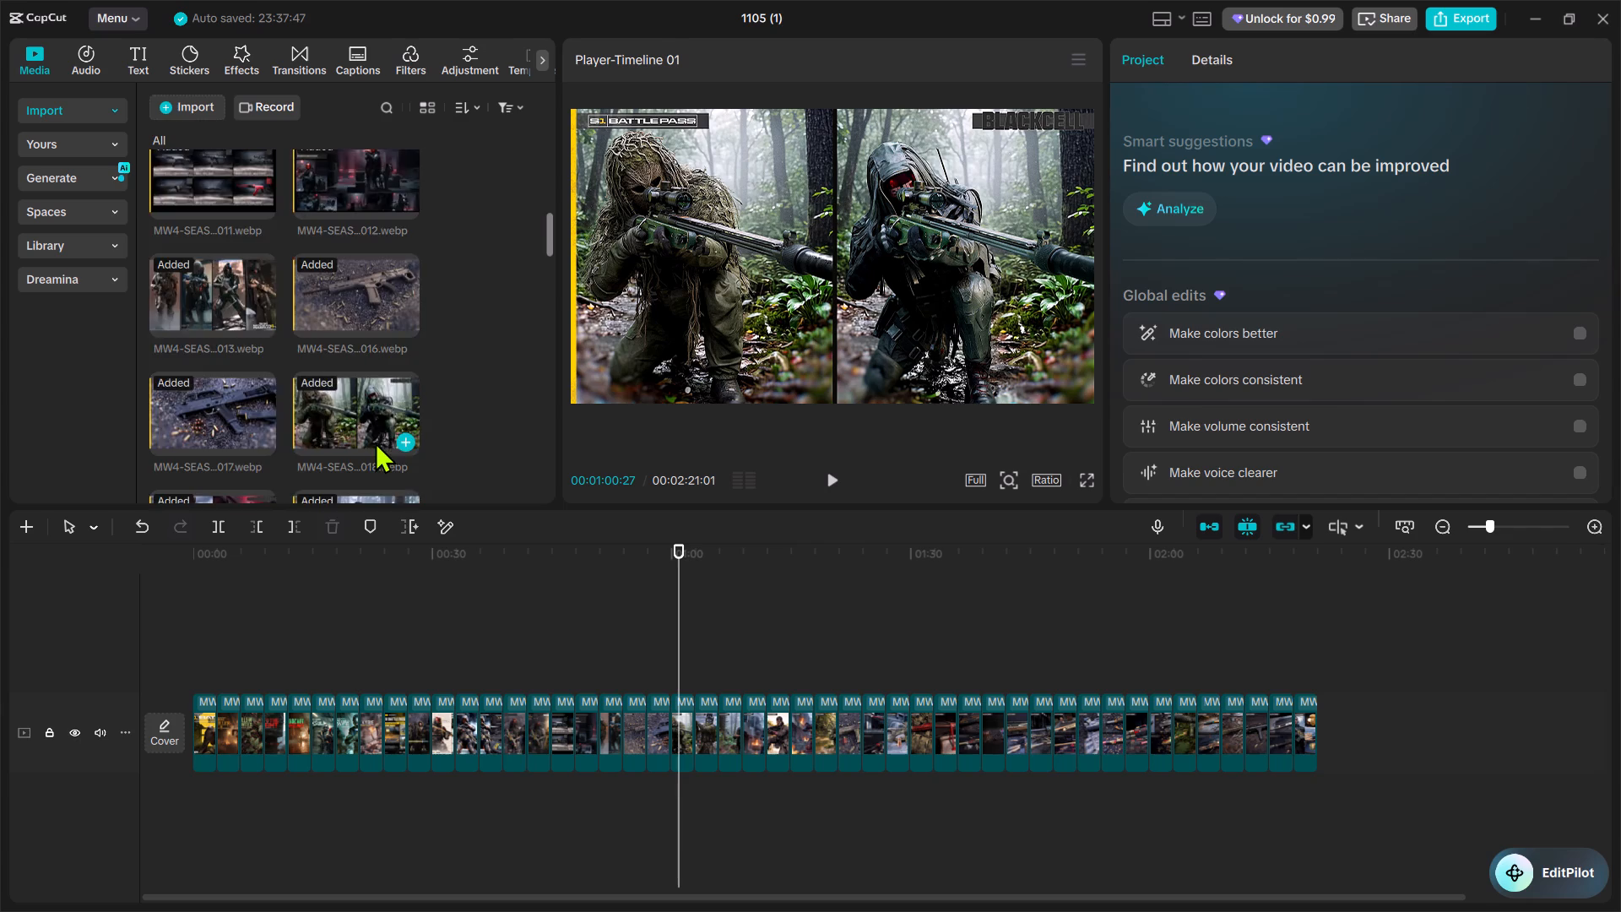
pyautogui.scroll(2, 375, 442)
pyautogui.scroll(1, 292, 379)
pyautogui.scroll(-1, 292, 379)
pyautogui.scroll(12, 292, 379)
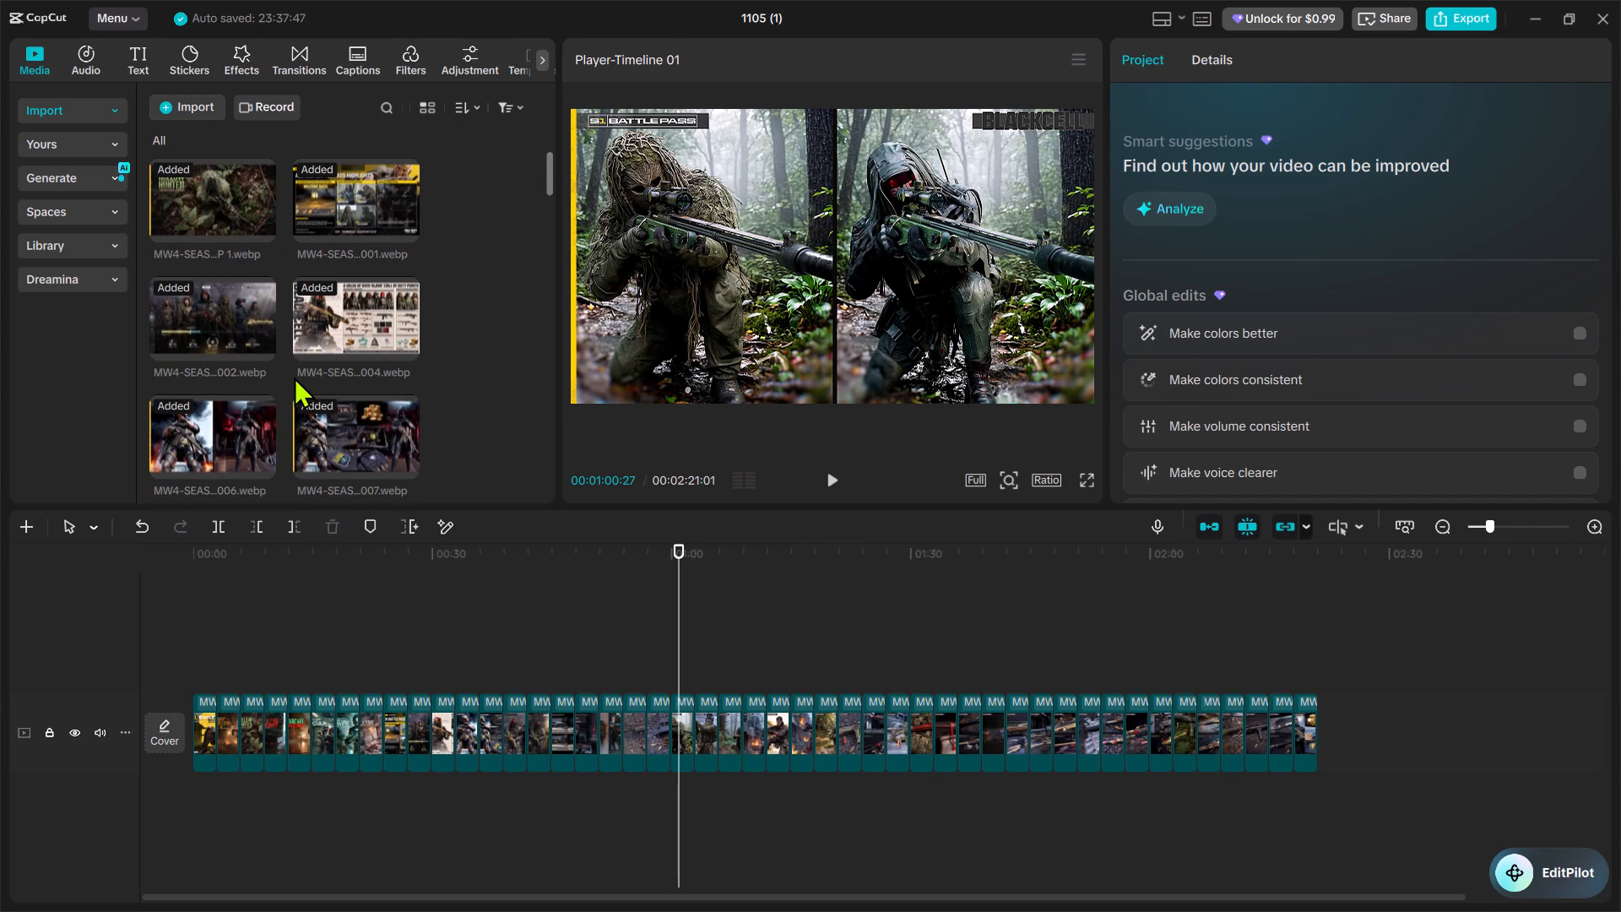
pyautogui.scroll(-1, 380, 351)
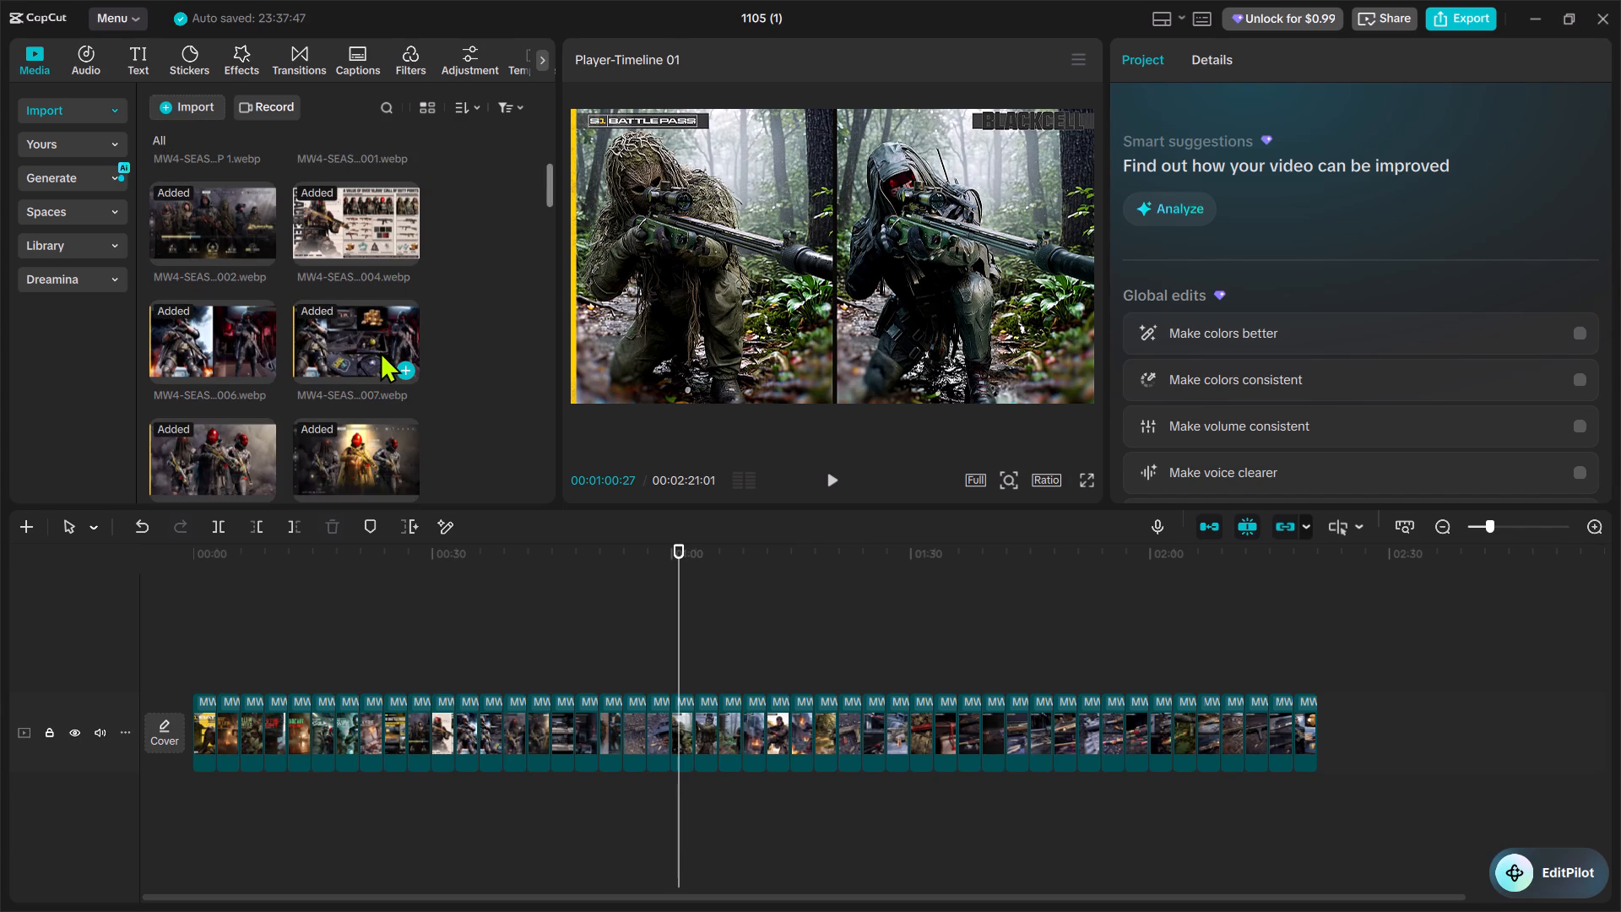
pyautogui.scroll(1, 380, 353)
pyautogui.scroll(-3, 380, 353)
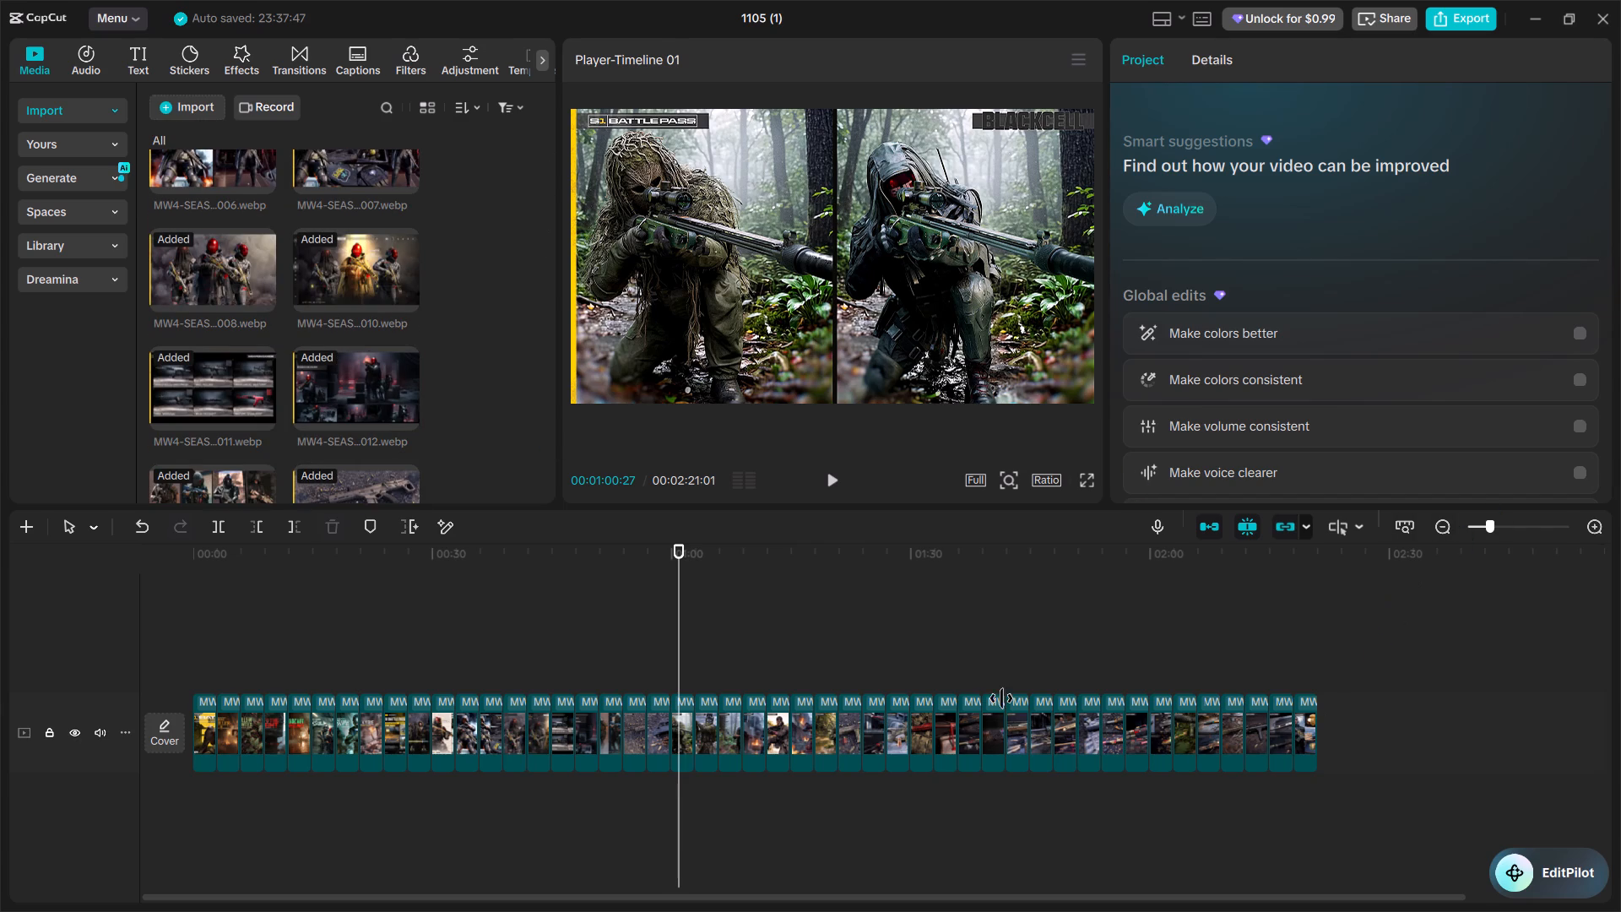
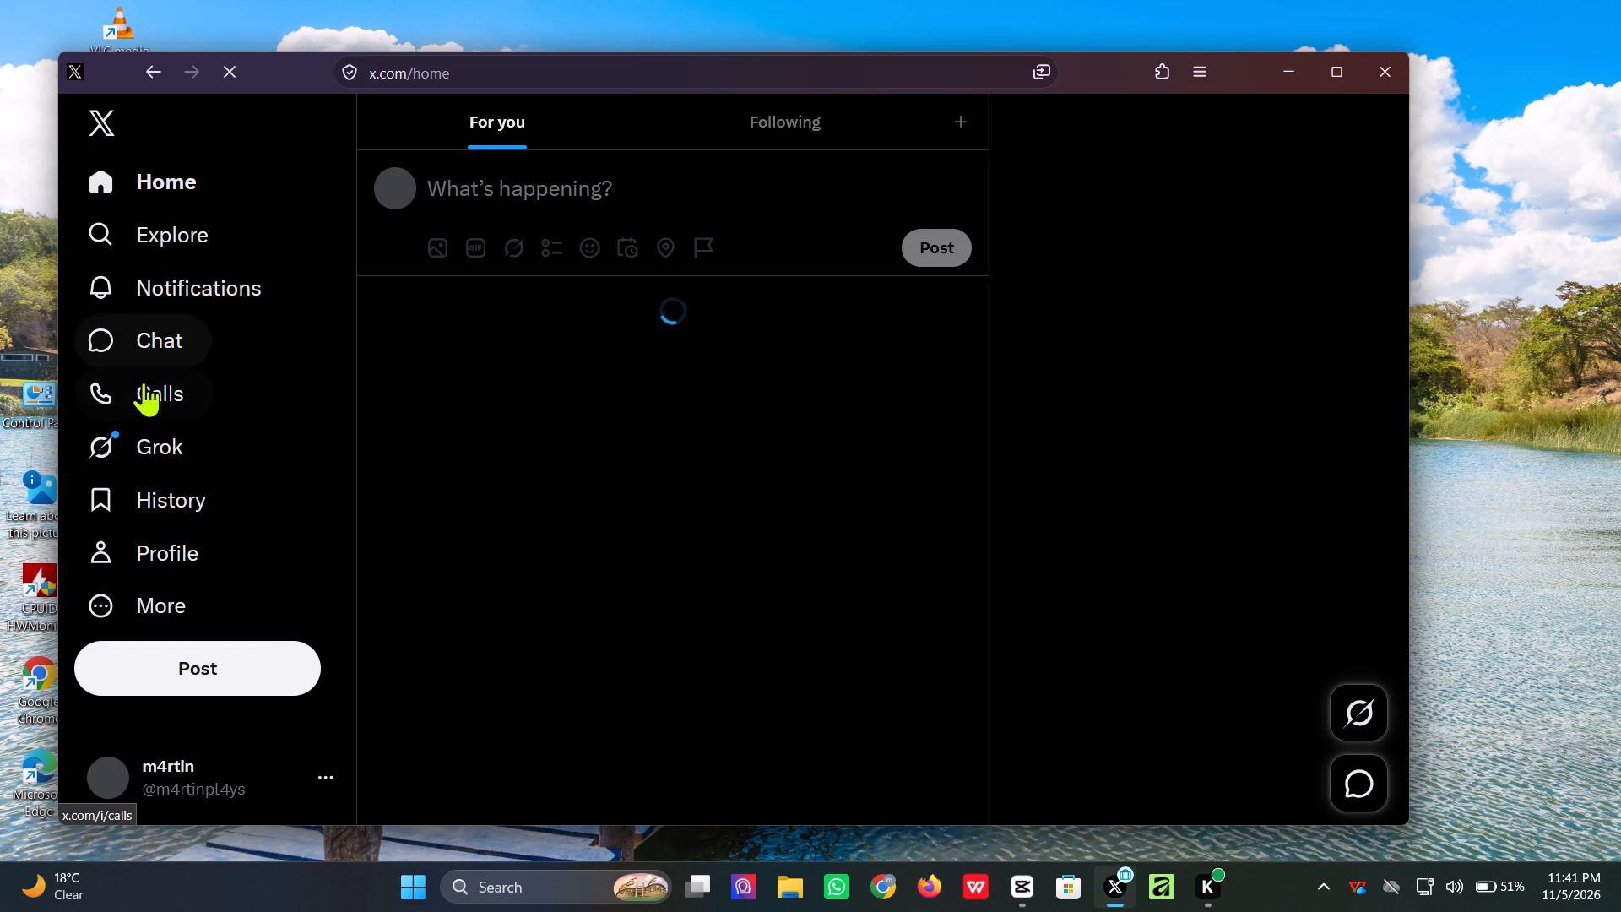
# Open the Explore page on X.
pyautogui.click(225, 222)
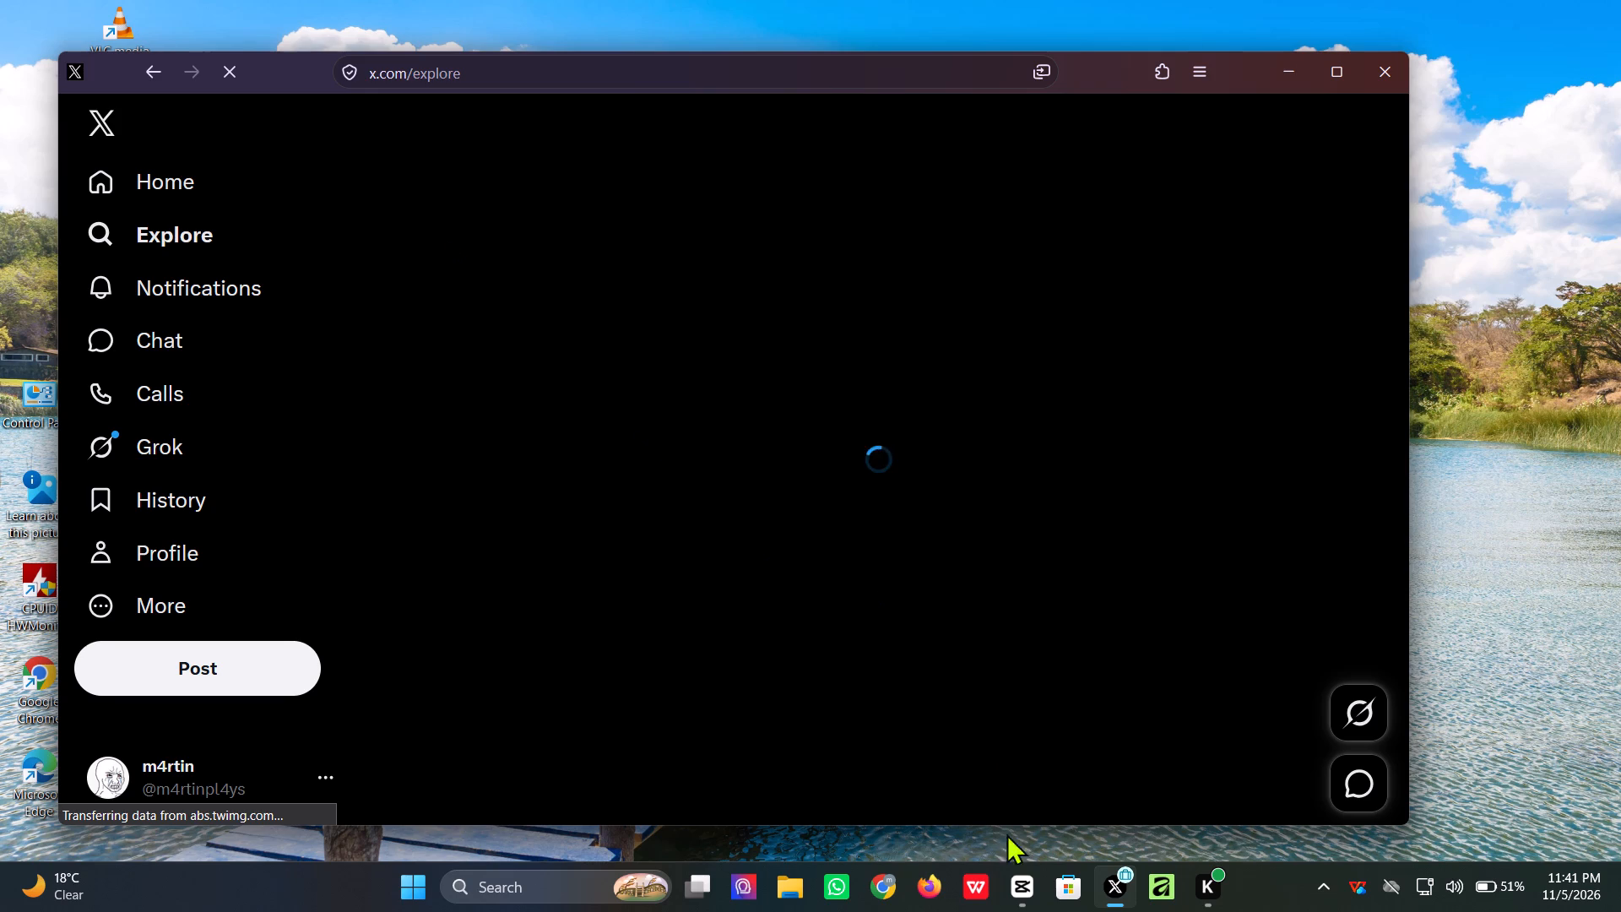
# Switch to CapCut and skim the whole timeline, checking the bundle, Battle Pass and BlackCell clips from the start to the last clip.
pyautogui.click(1028, 890)
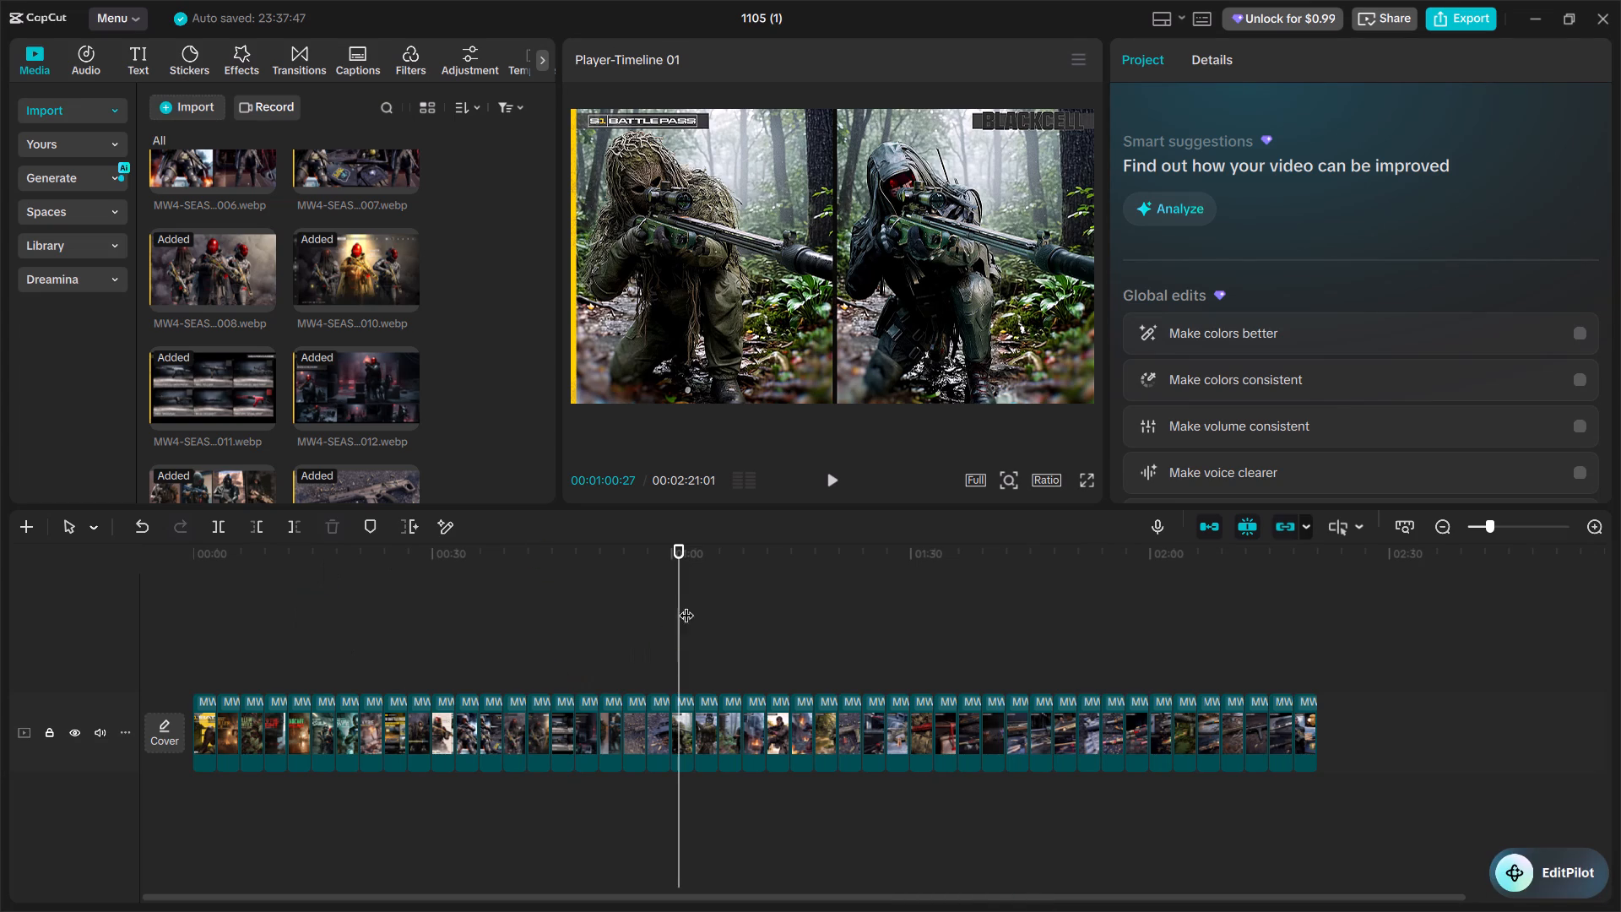
pyautogui.moveTo(681, 611); pyautogui.dragTo(282, 623)
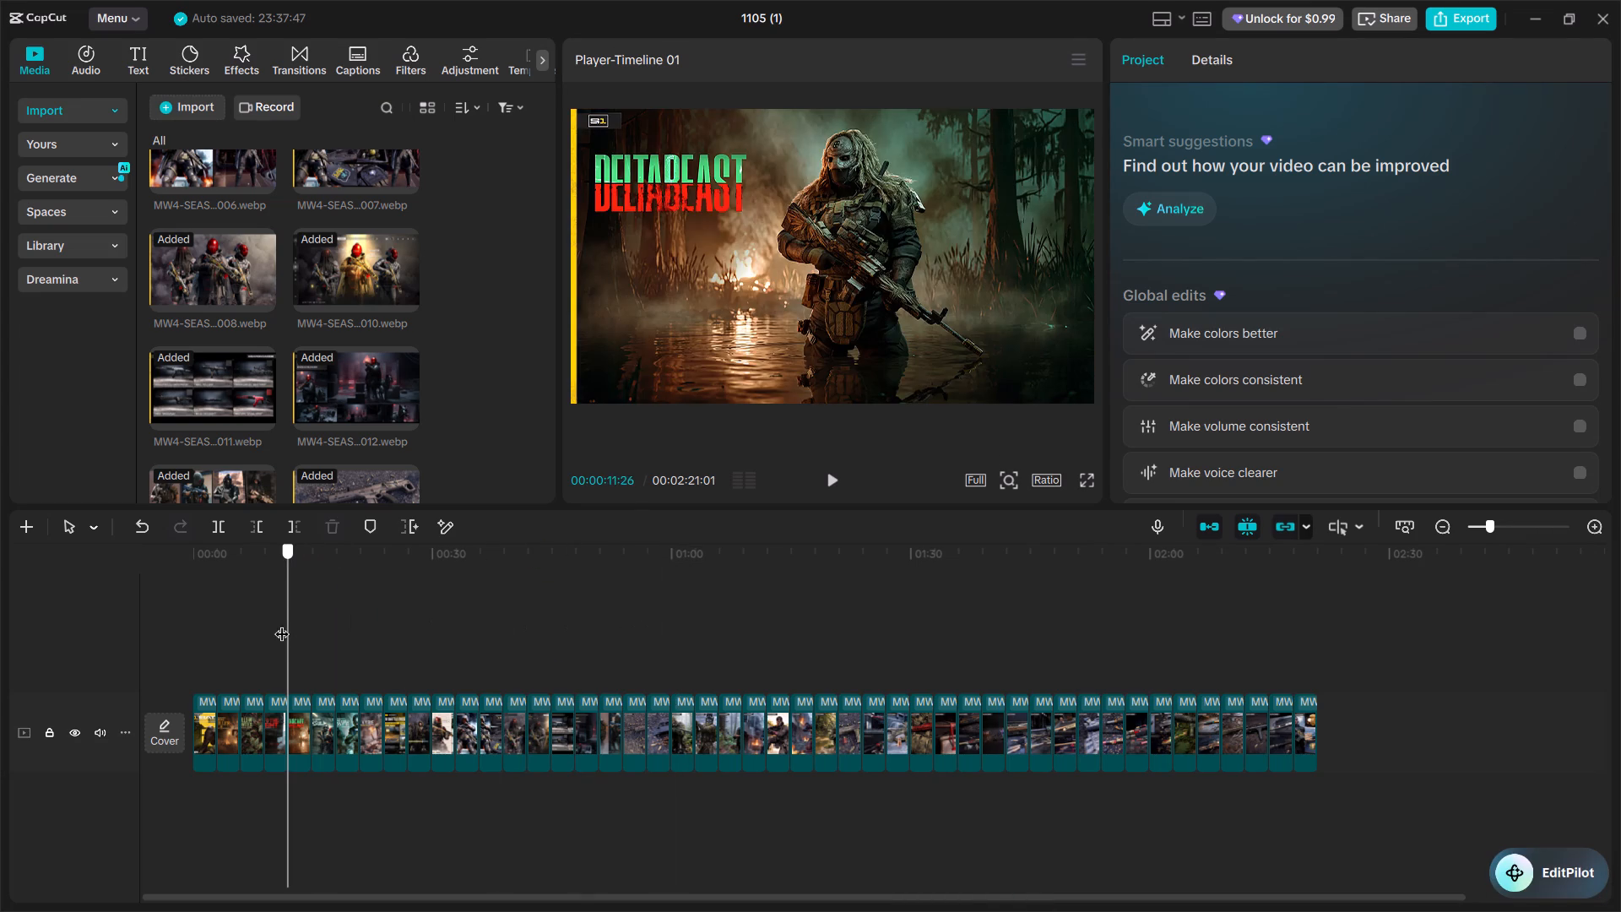
pyautogui.moveTo(282, 623); pyautogui.dragTo(394, 615)
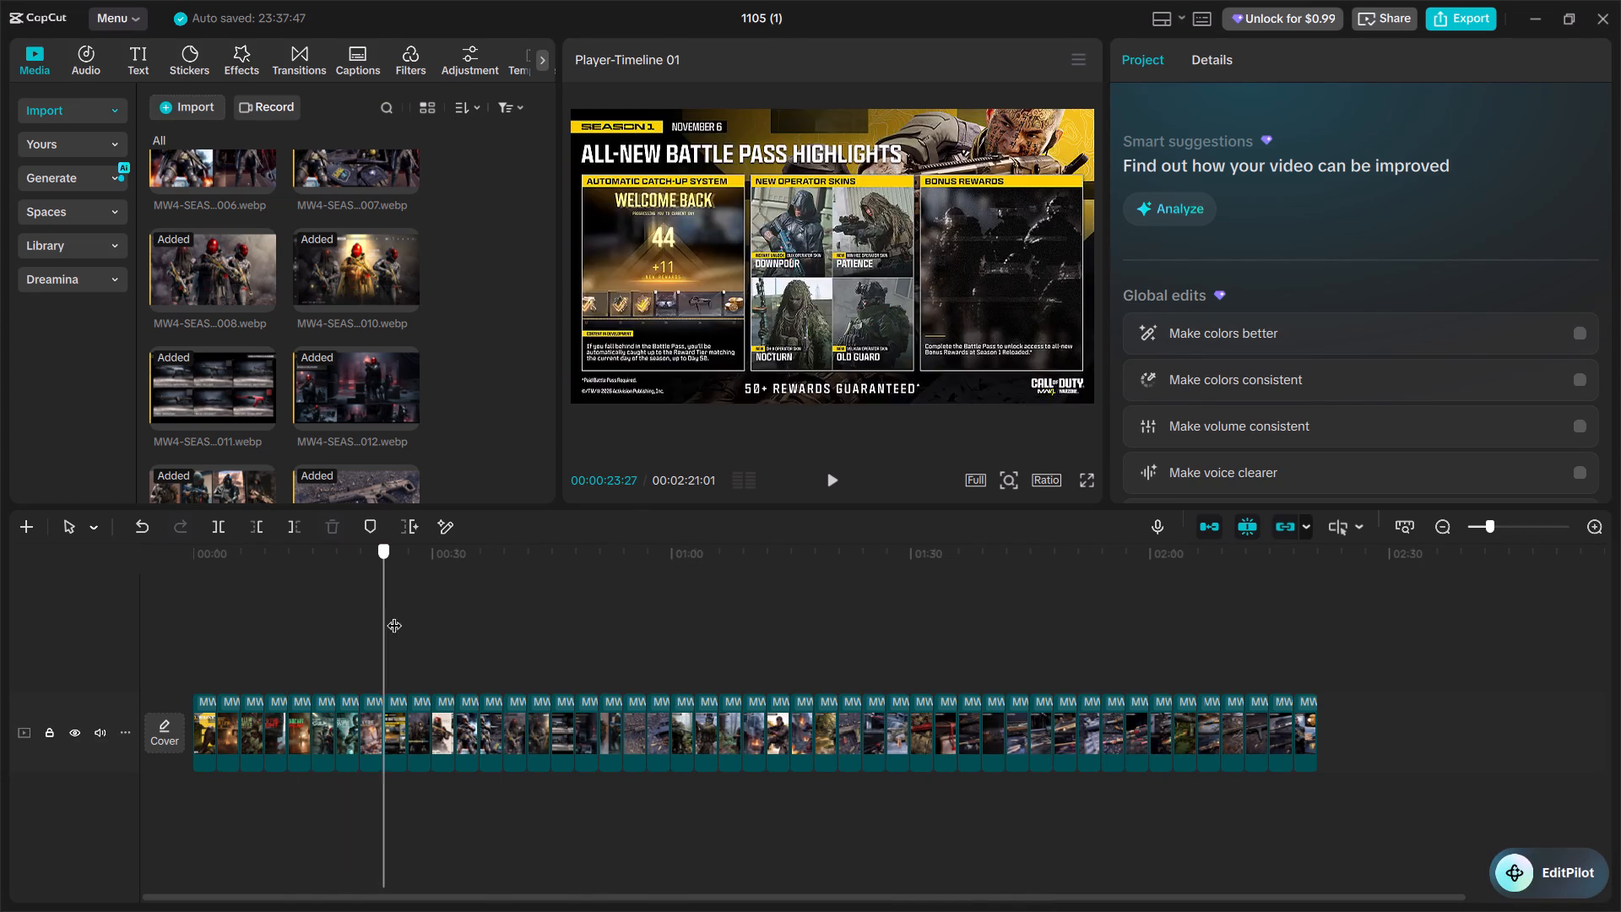
pyautogui.moveTo(394, 615); pyautogui.dragTo(415, 618)
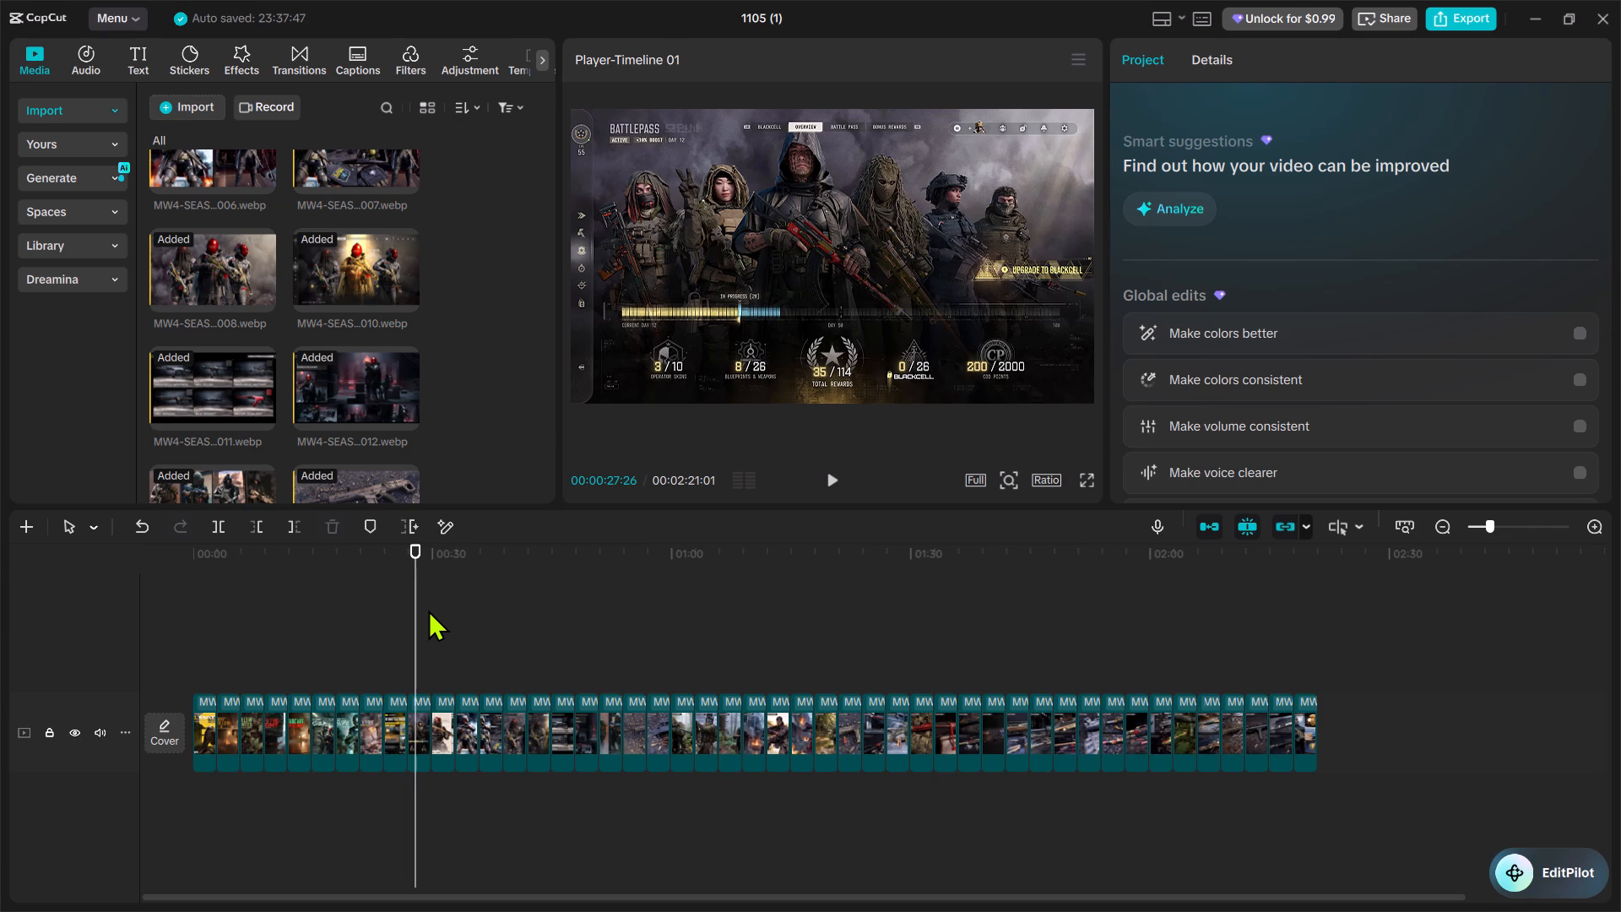
pyautogui.moveTo(421, 582); pyautogui.dragTo(280, 636)
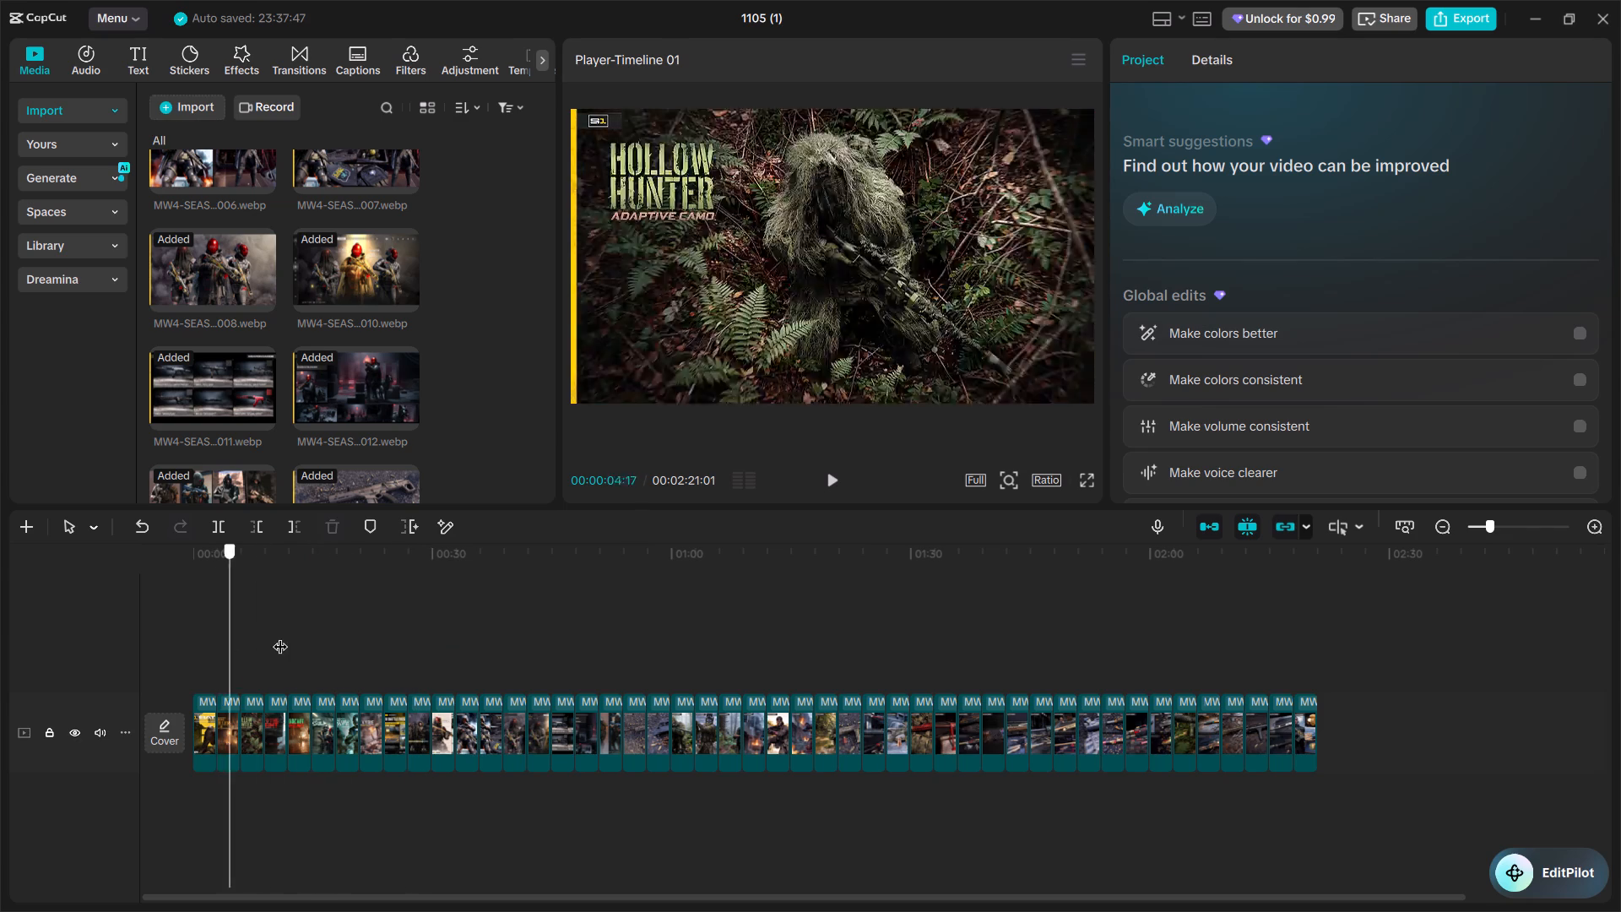
pyautogui.moveTo(280, 636); pyautogui.dragTo(404, 643)
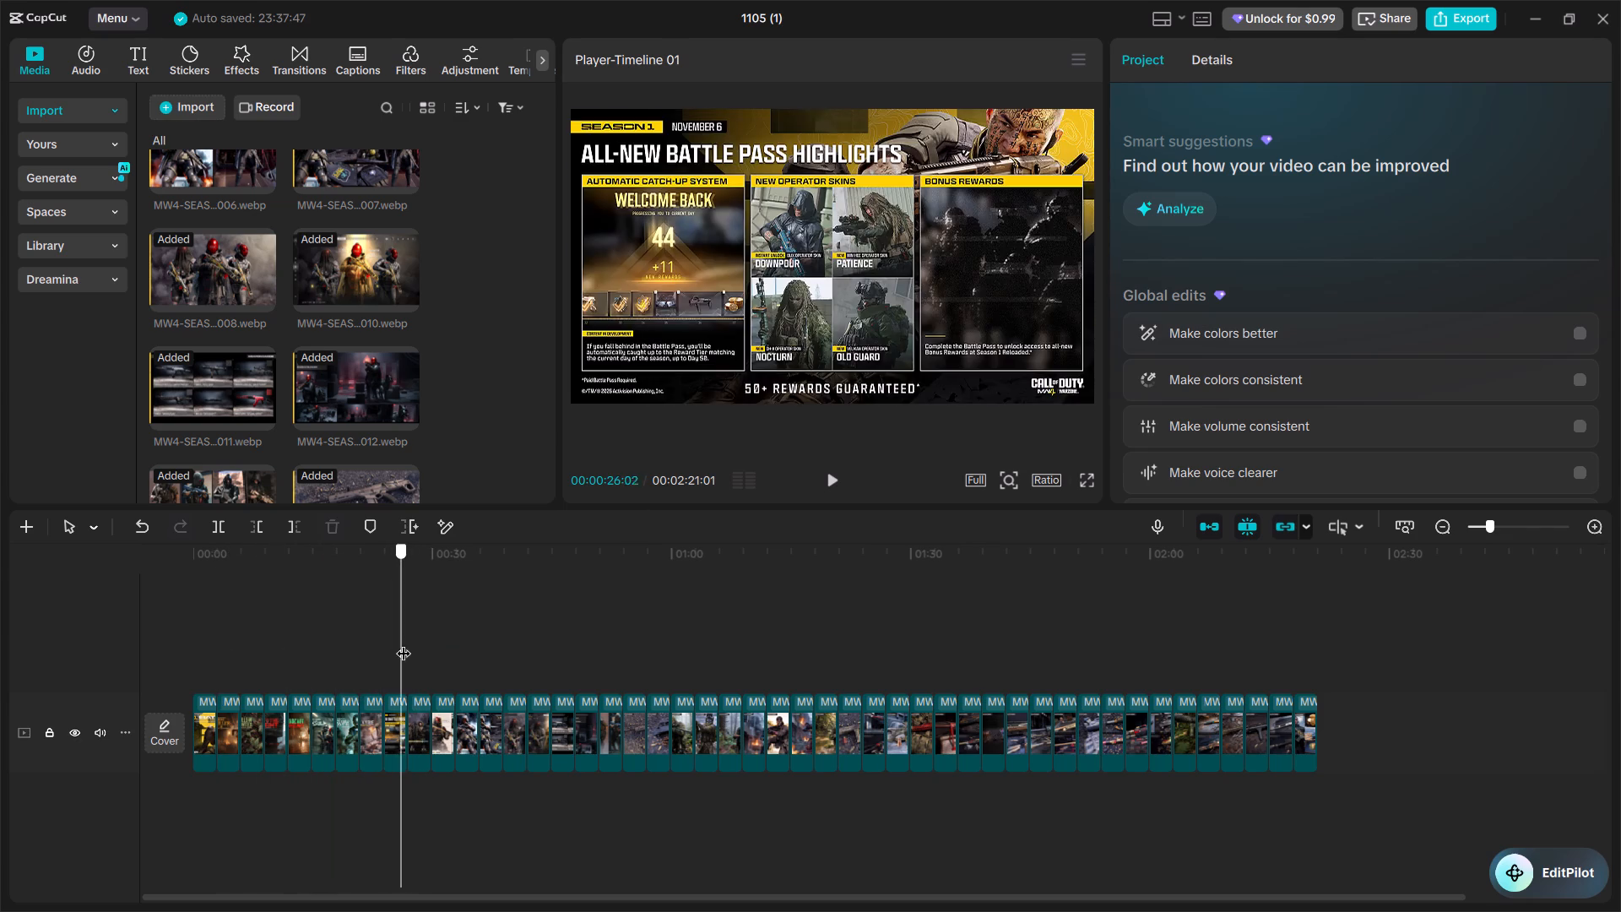
pyautogui.moveTo(404, 643); pyautogui.dragTo(480, 653)
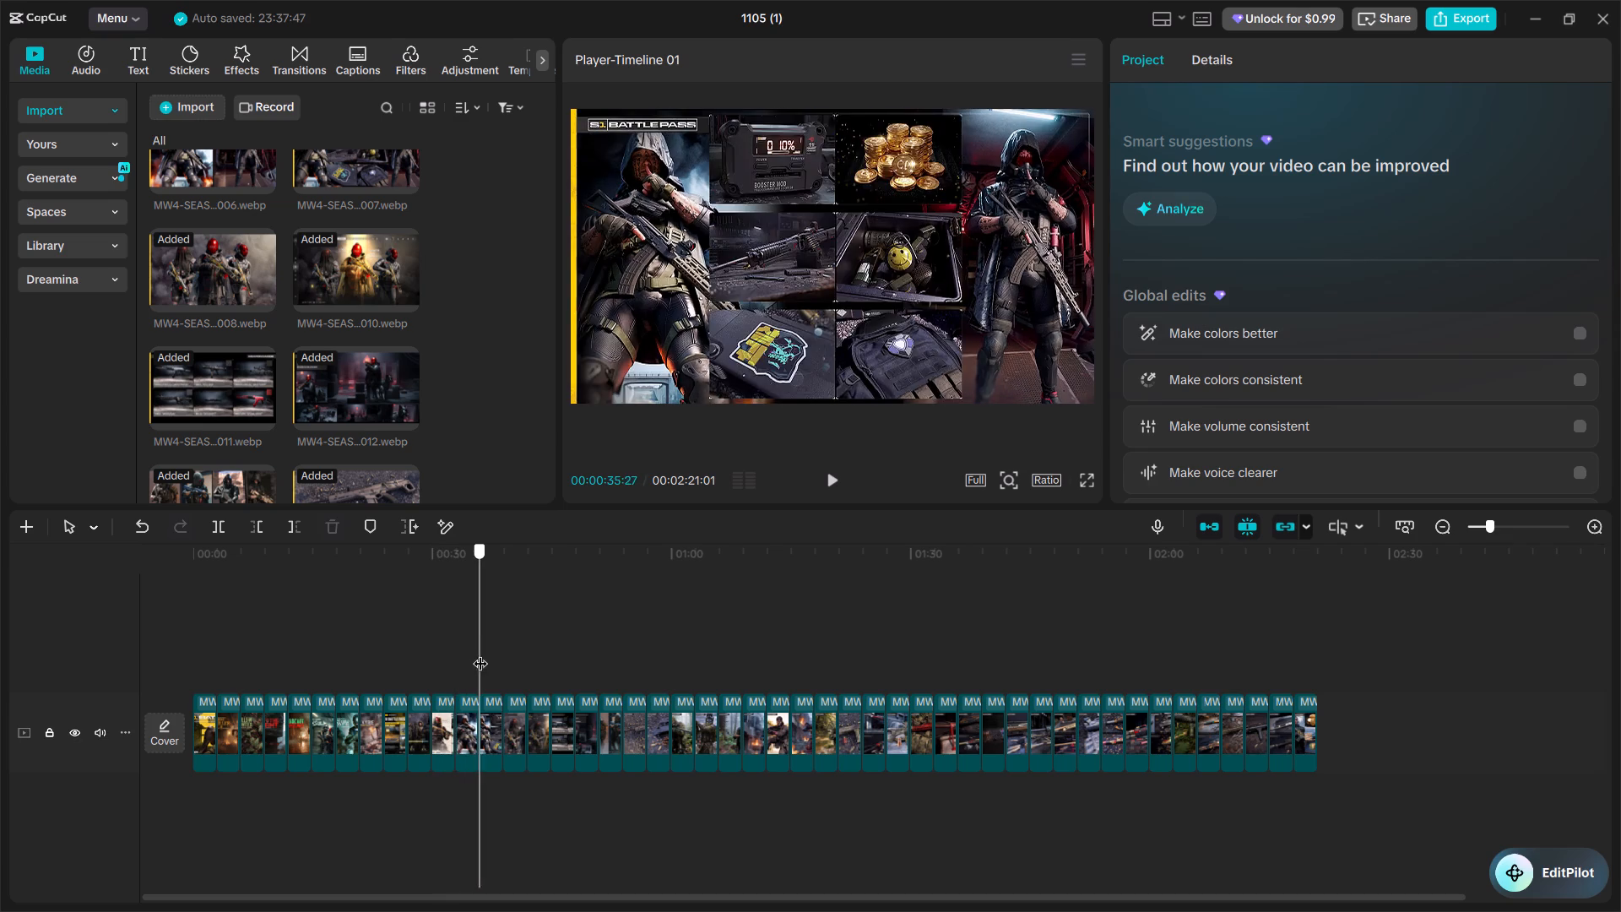
pyautogui.moveTo(480, 653); pyautogui.dragTo(596, 664)
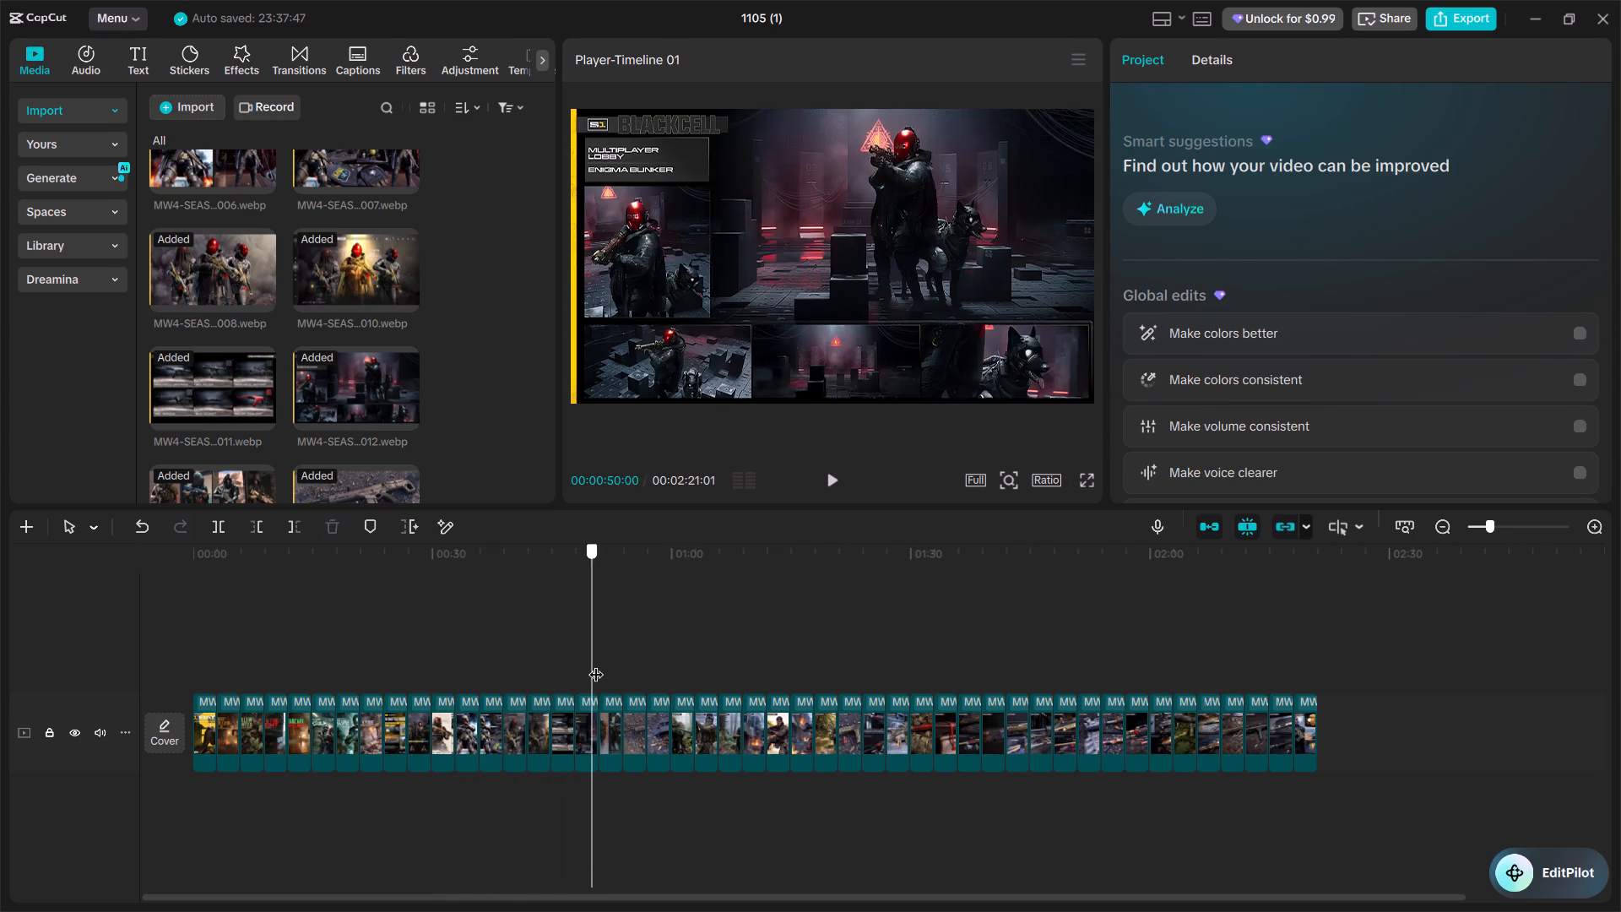
pyautogui.moveTo(596, 664); pyautogui.dragTo(718, 681)
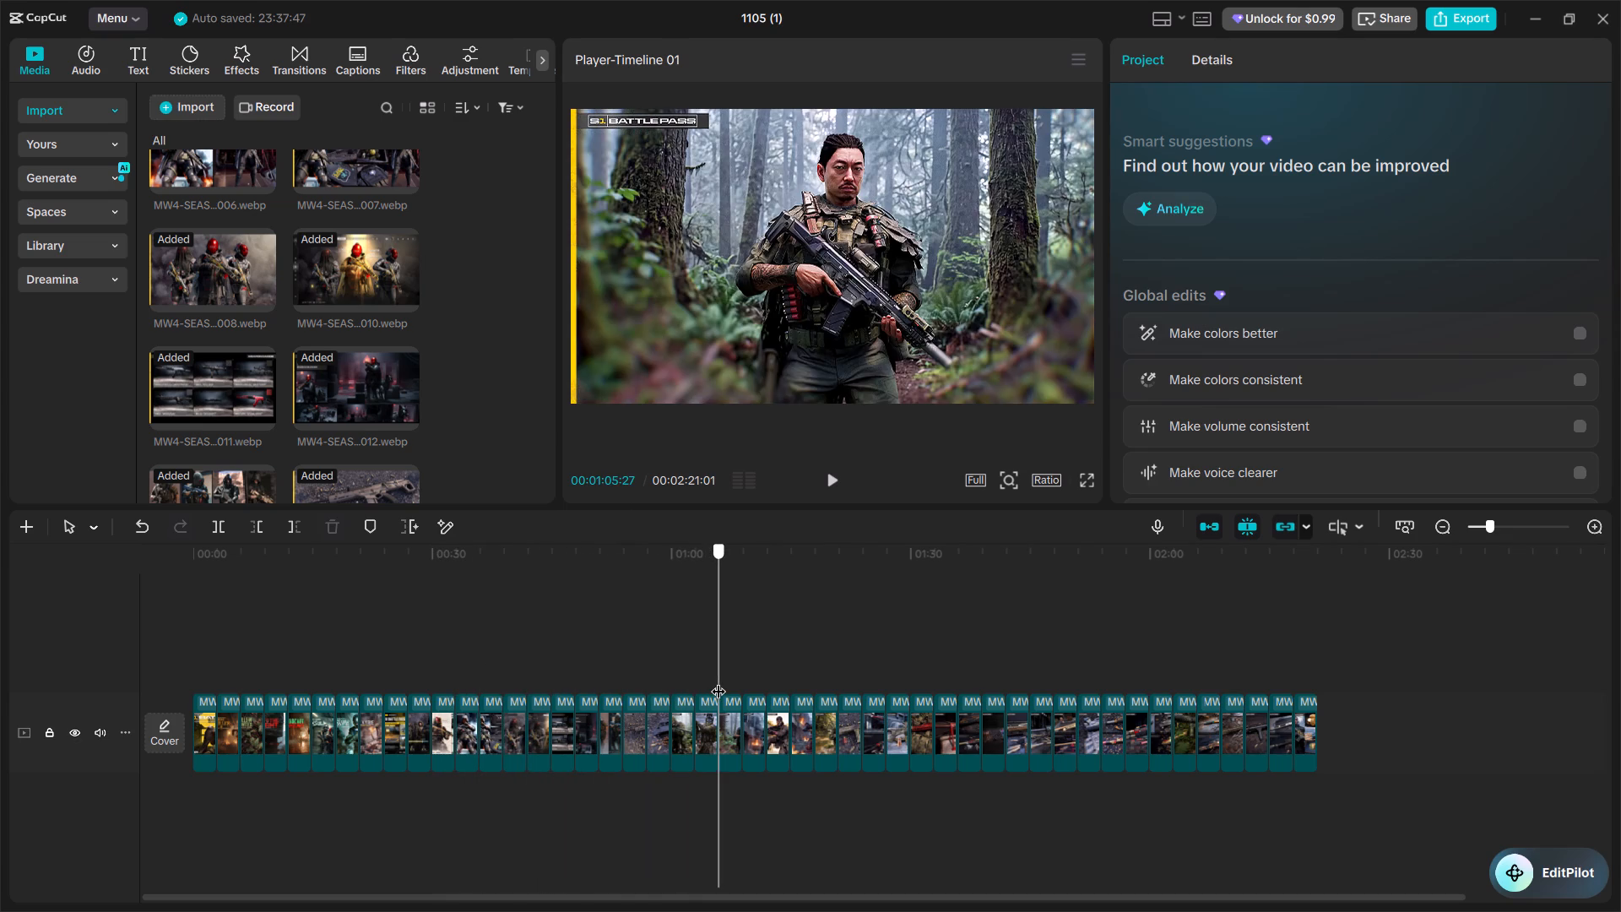
pyautogui.moveTo(718, 681); pyautogui.dragTo(723, 679)
pyautogui.moveTo(723, 679); pyautogui.dragTo(878, 692)
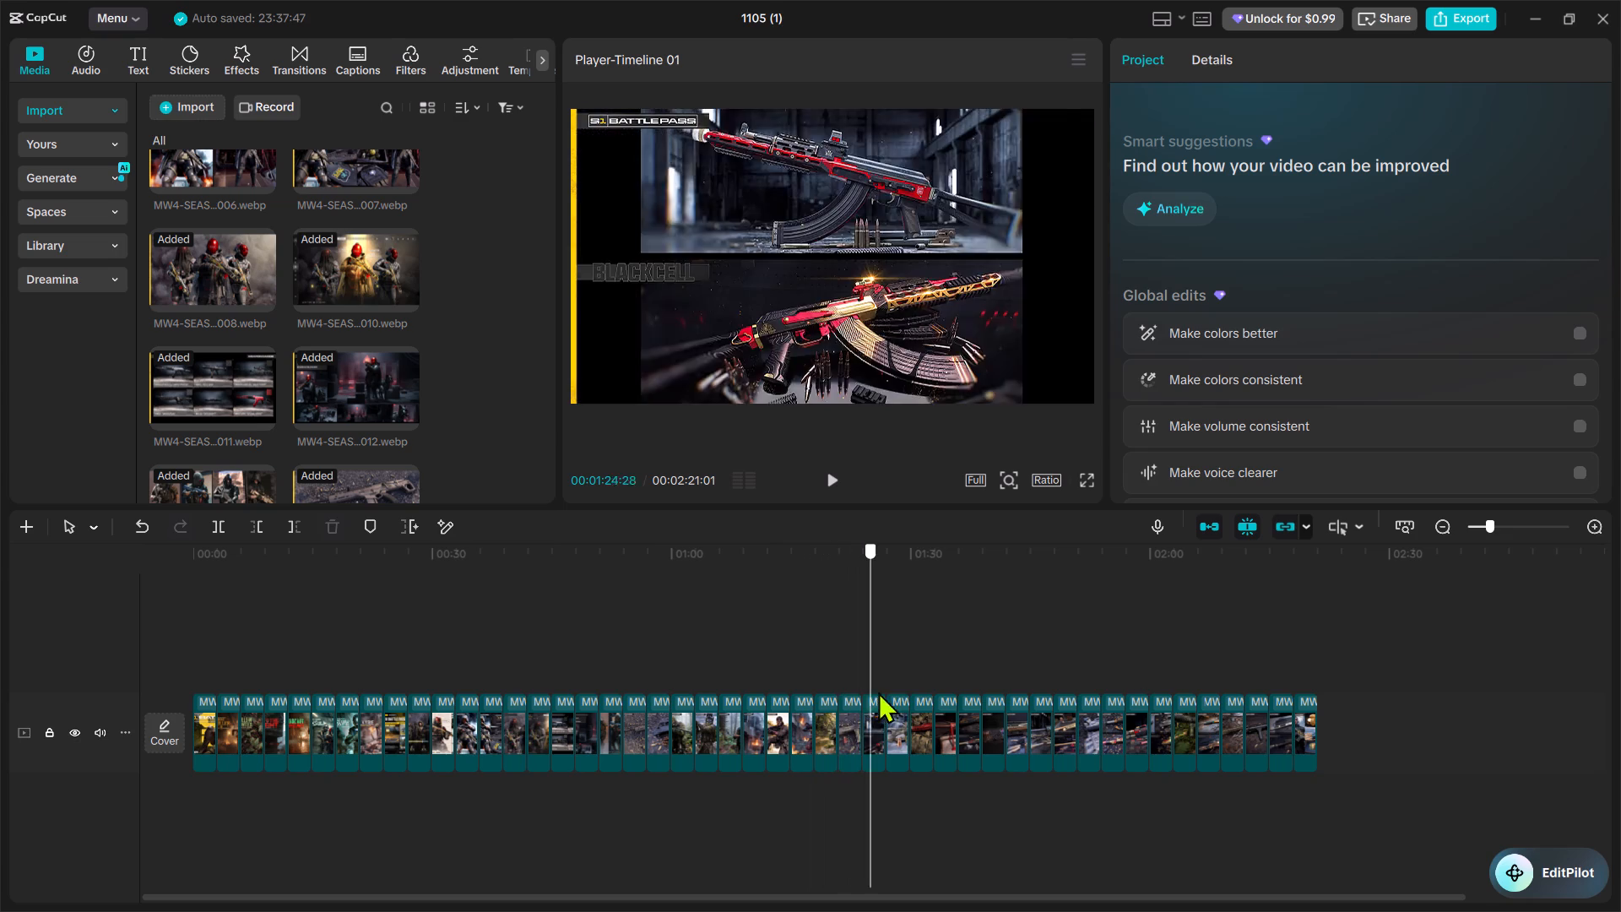
pyautogui.moveTo(878, 692); pyautogui.dragTo(1060, 708)
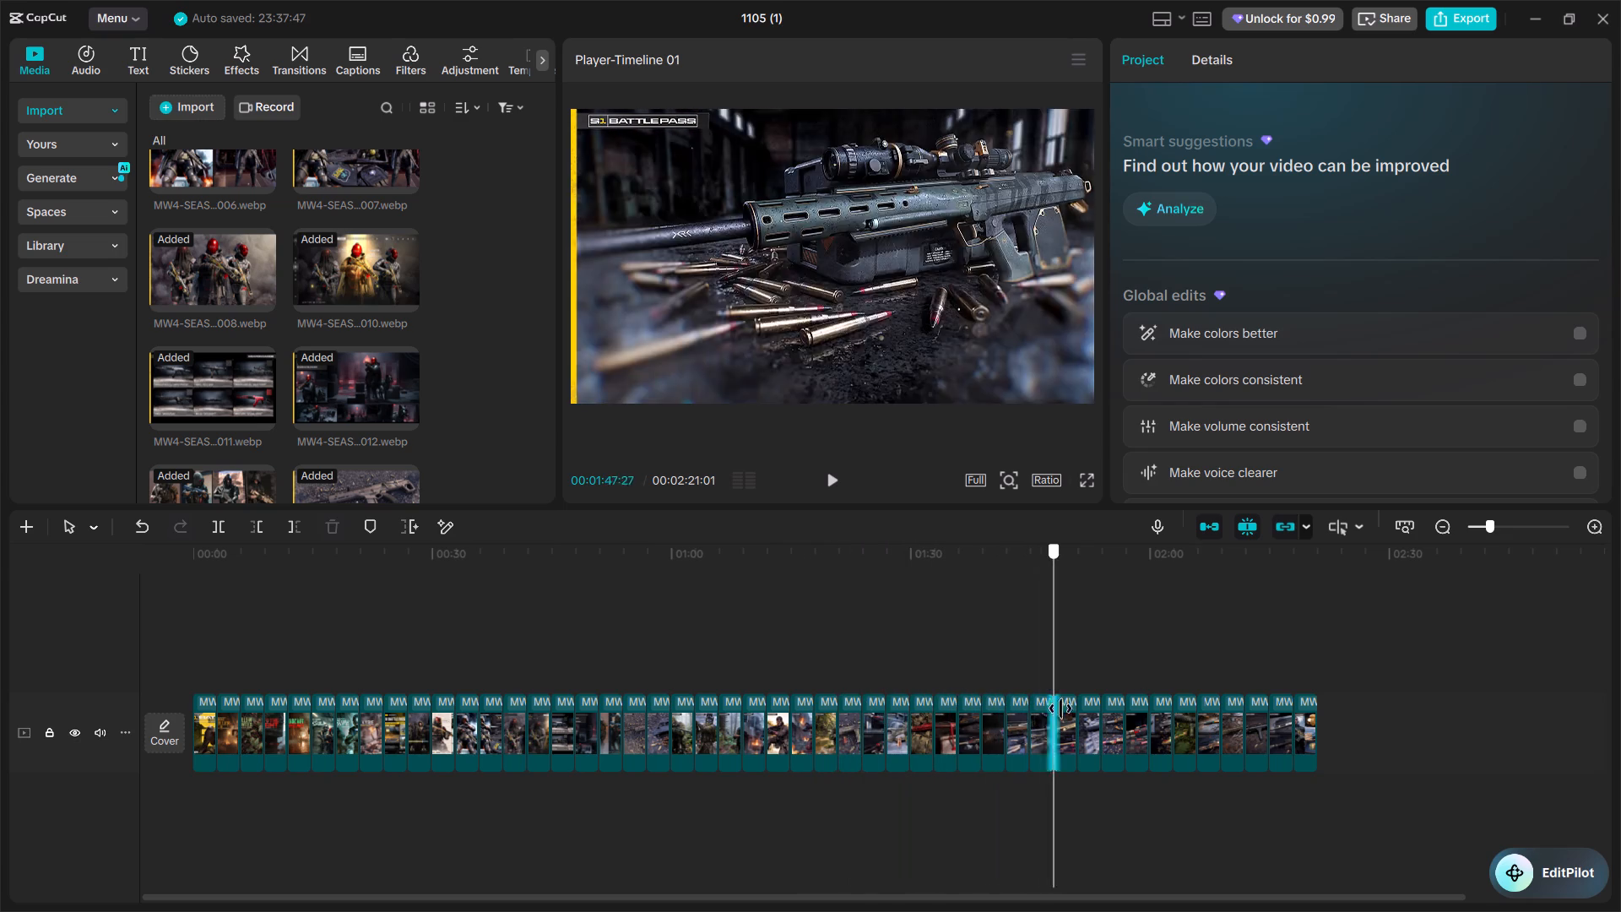
pyautogui.moveTo(1060, 708); pyautogui.dragTo(1288, 721)
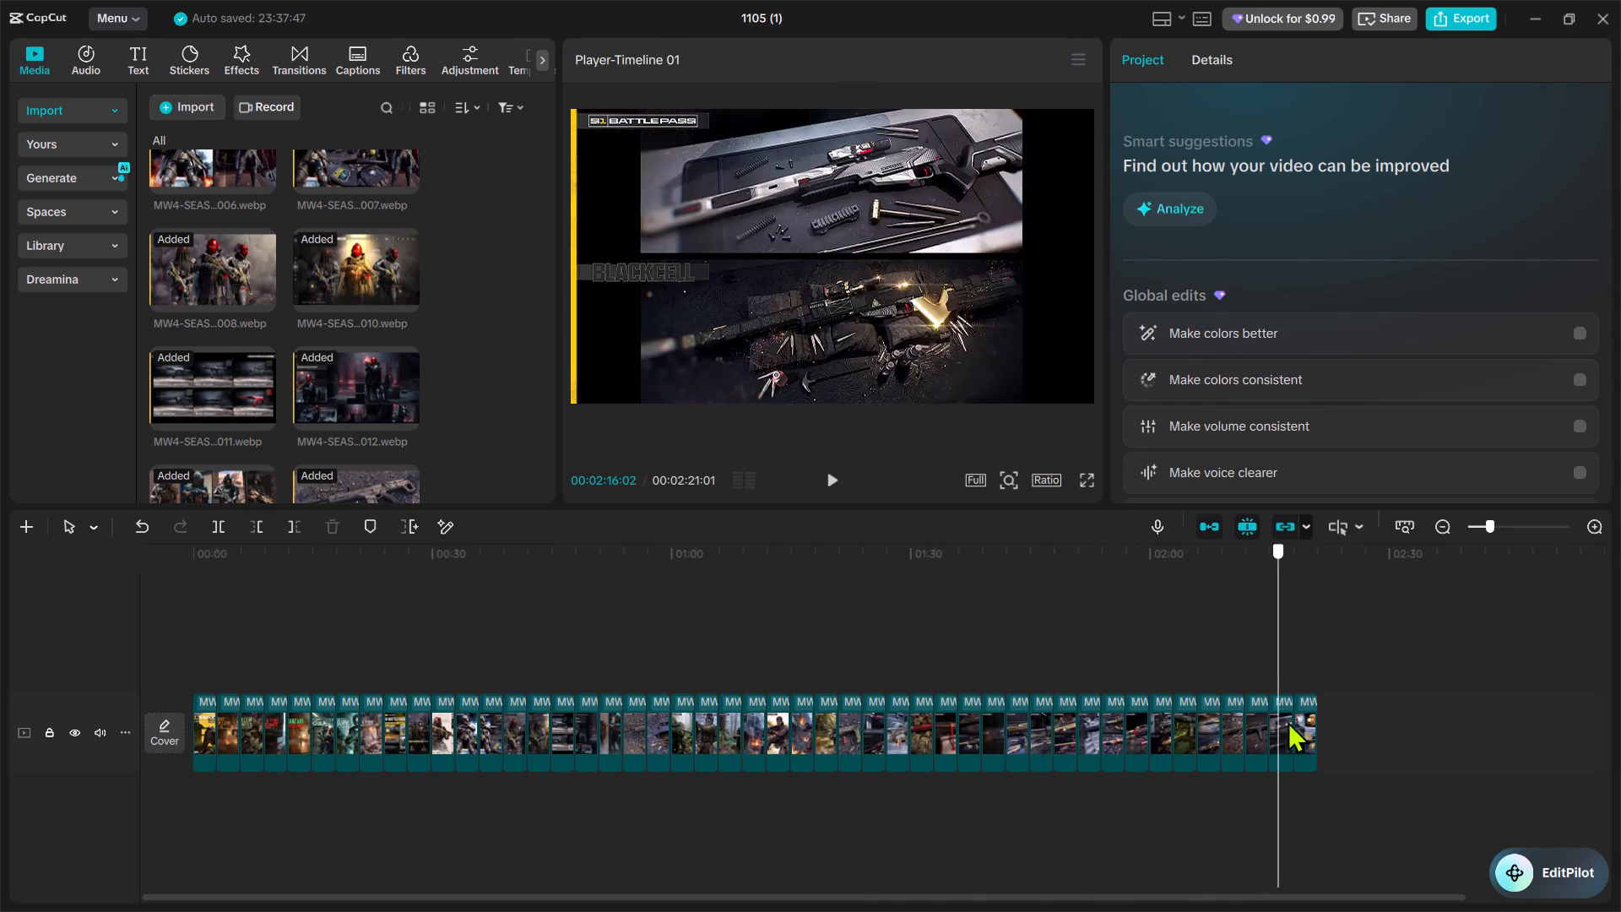
pyautogui.moveTo(1288, 721); pyautogui.dragTo(1351, 721)
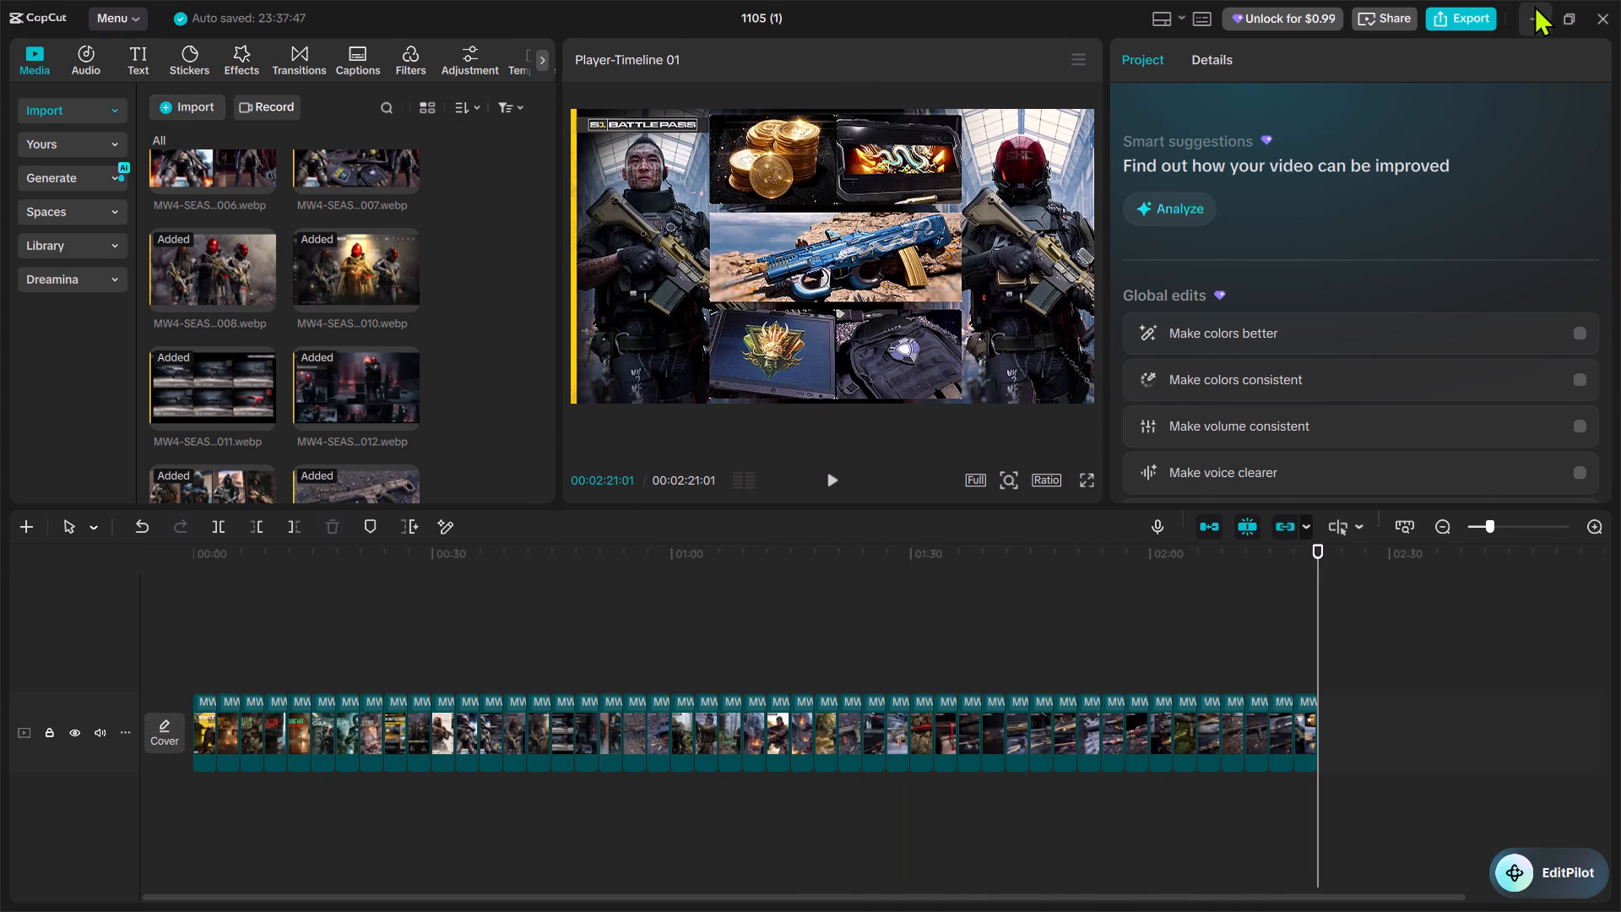
# Return to X, search for "call" and open the official Call of Duty profile.
pyautogui.moveTo(1534, 5); pyautogui.dragTo(1530, 13)
pyautogui.click(518, 122)
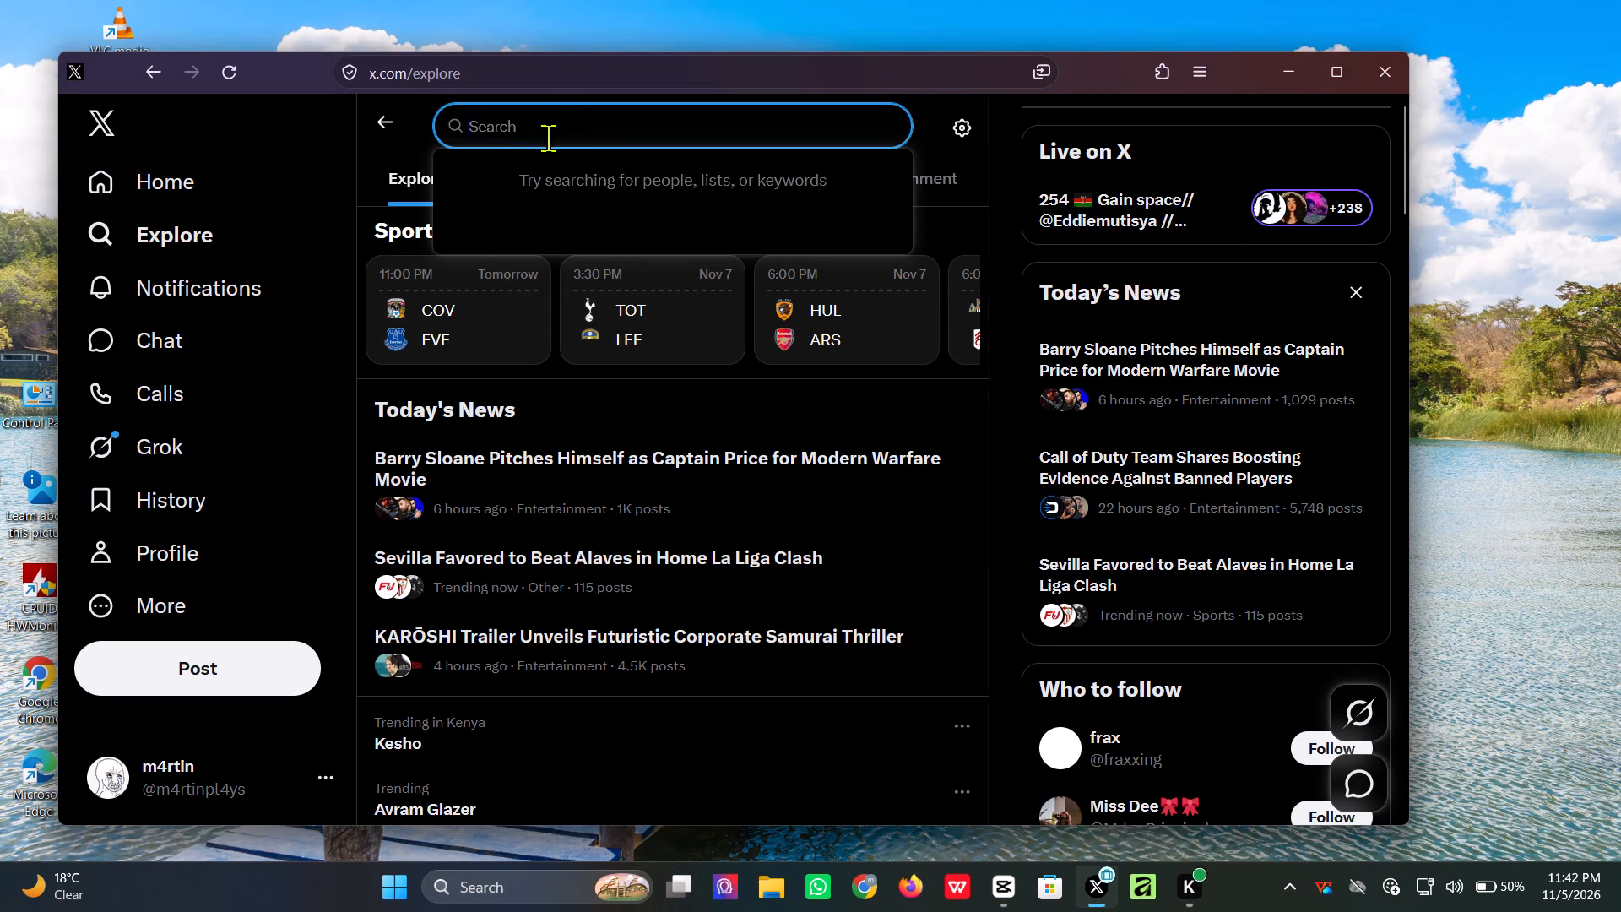
pyautogui.write('ca')
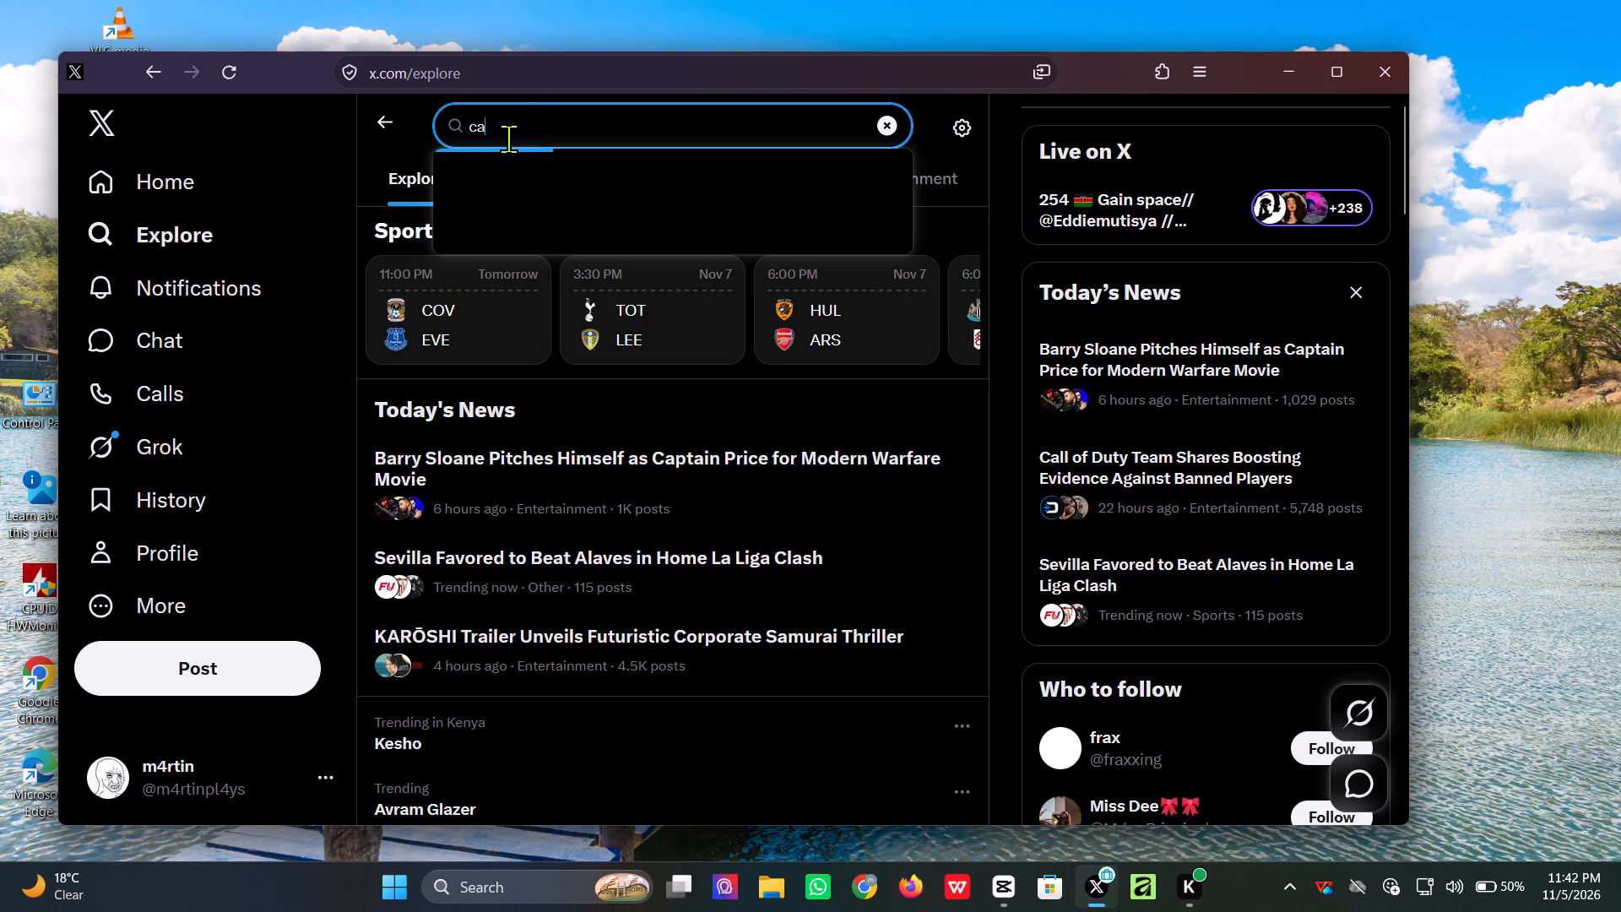
pyautogui.write('ll')
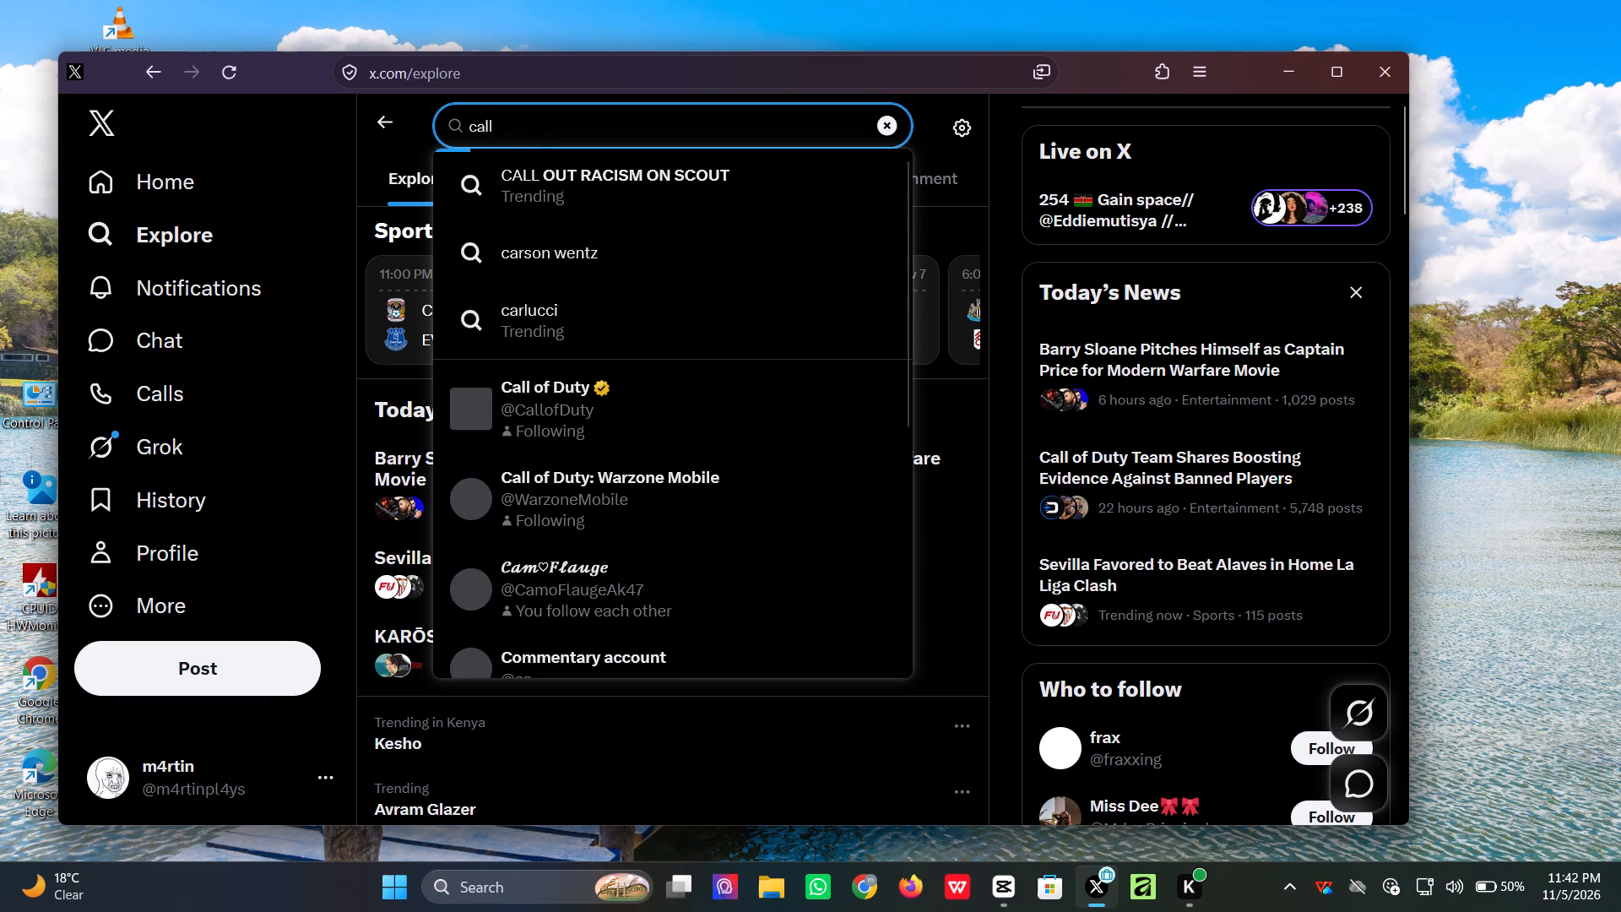
pyautogui.click(548, 384)
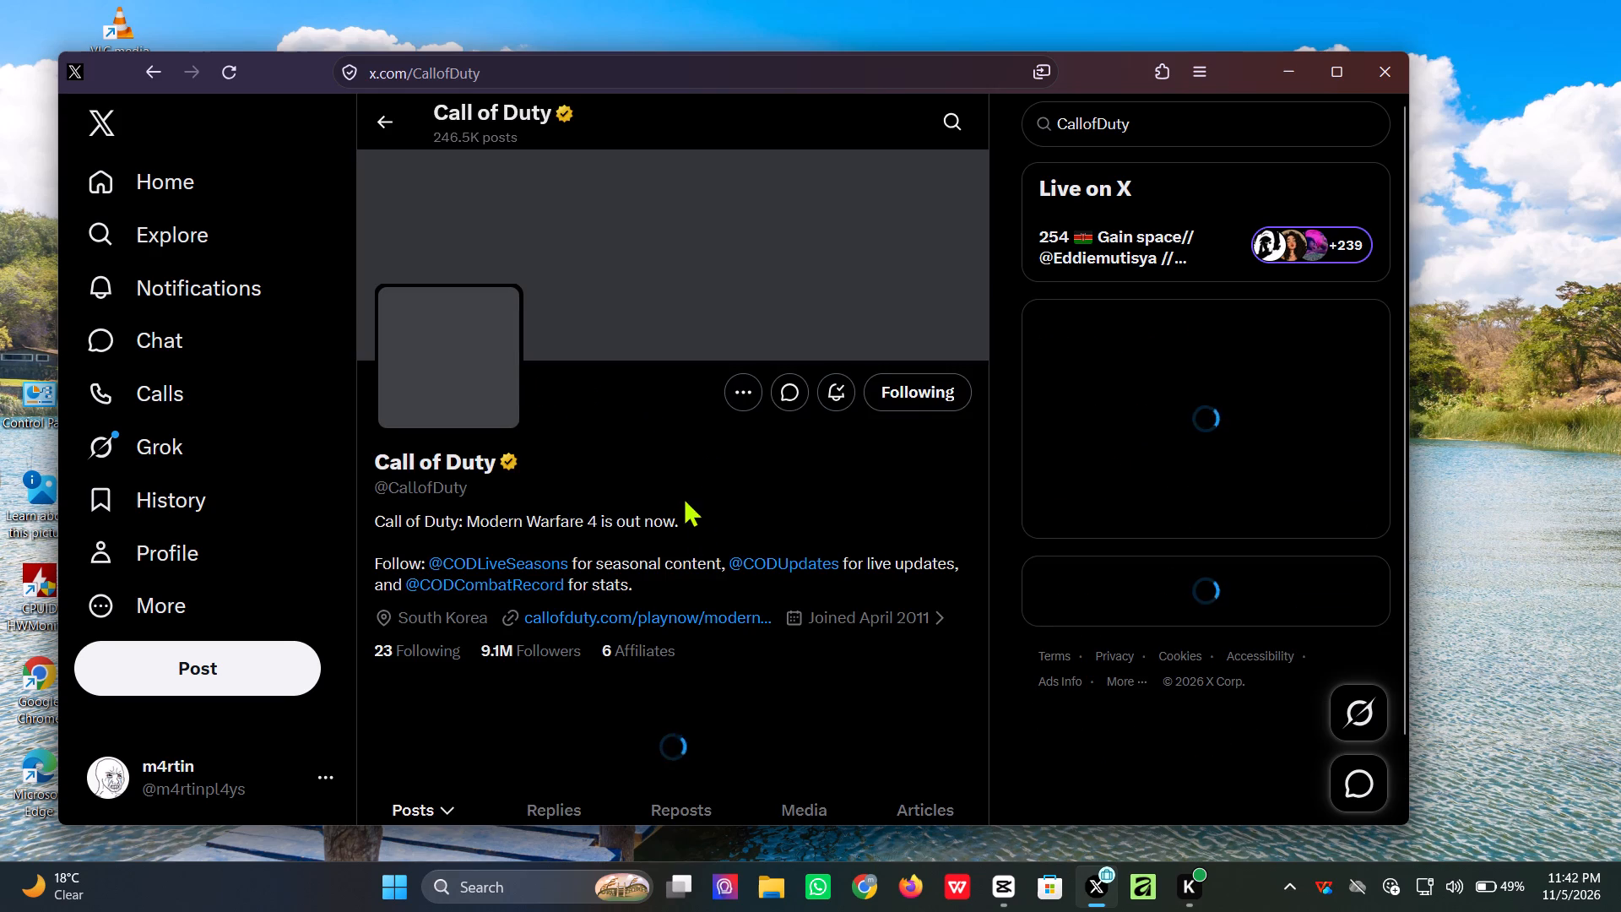
# Find the Call of Duty post about the Season 1 Battle Pass rewards and open its linked blog article.
pyautogui.scroll(-6, 708, 574)
pyautogui.scroll(-4, 629, 626)
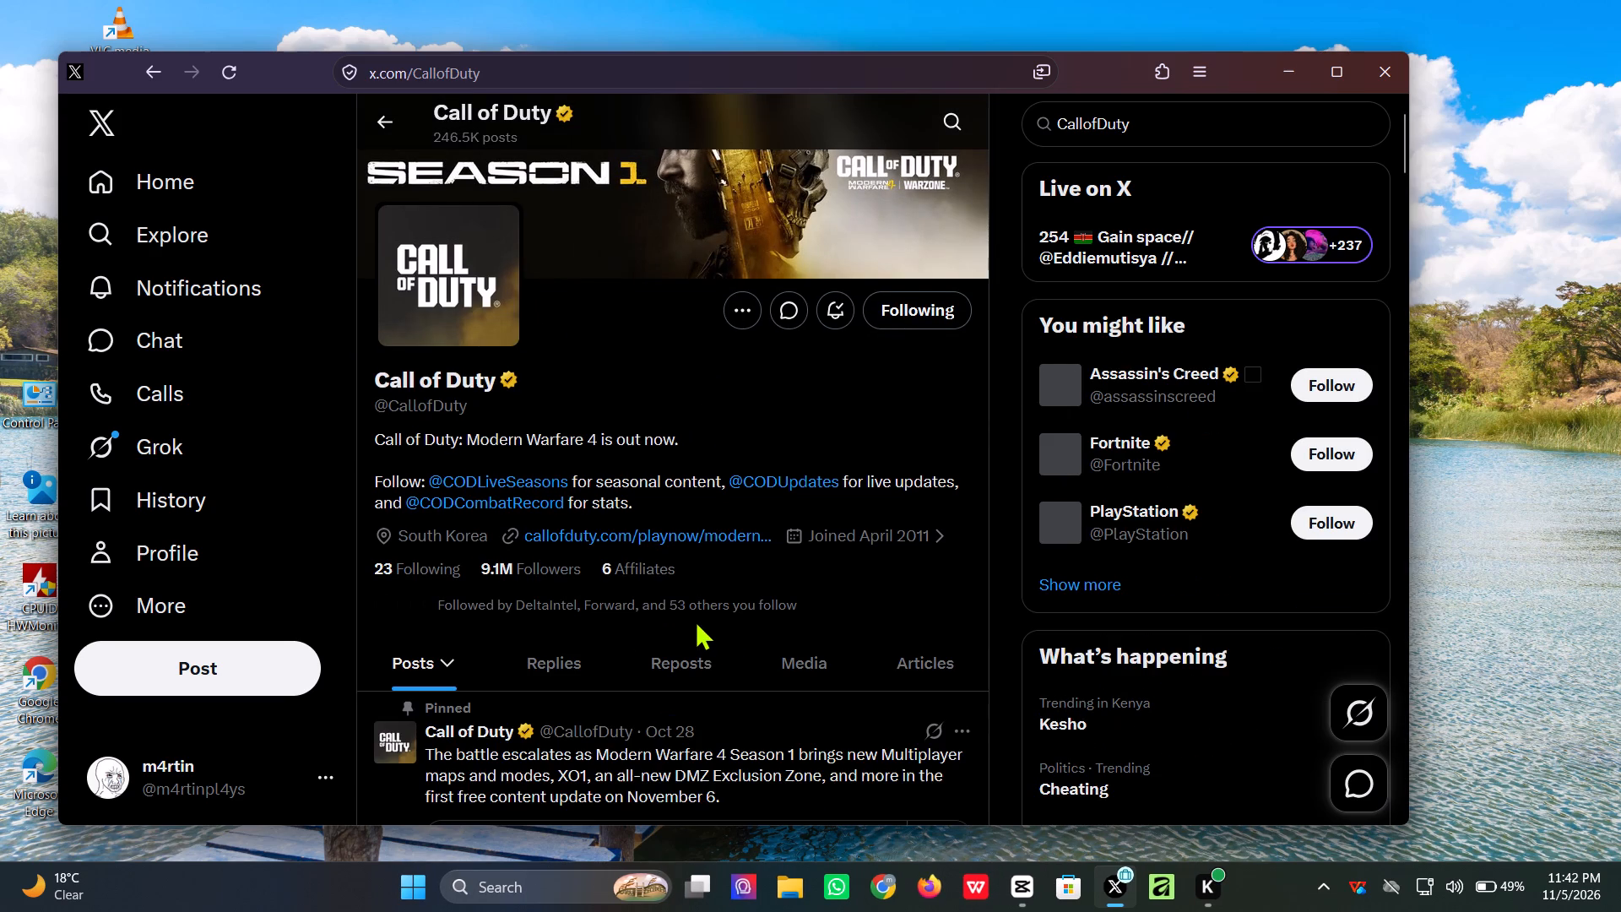
pyautogui.scroll(-8, 594, 808)
pyautogui.scroll(-5, 621, 600)
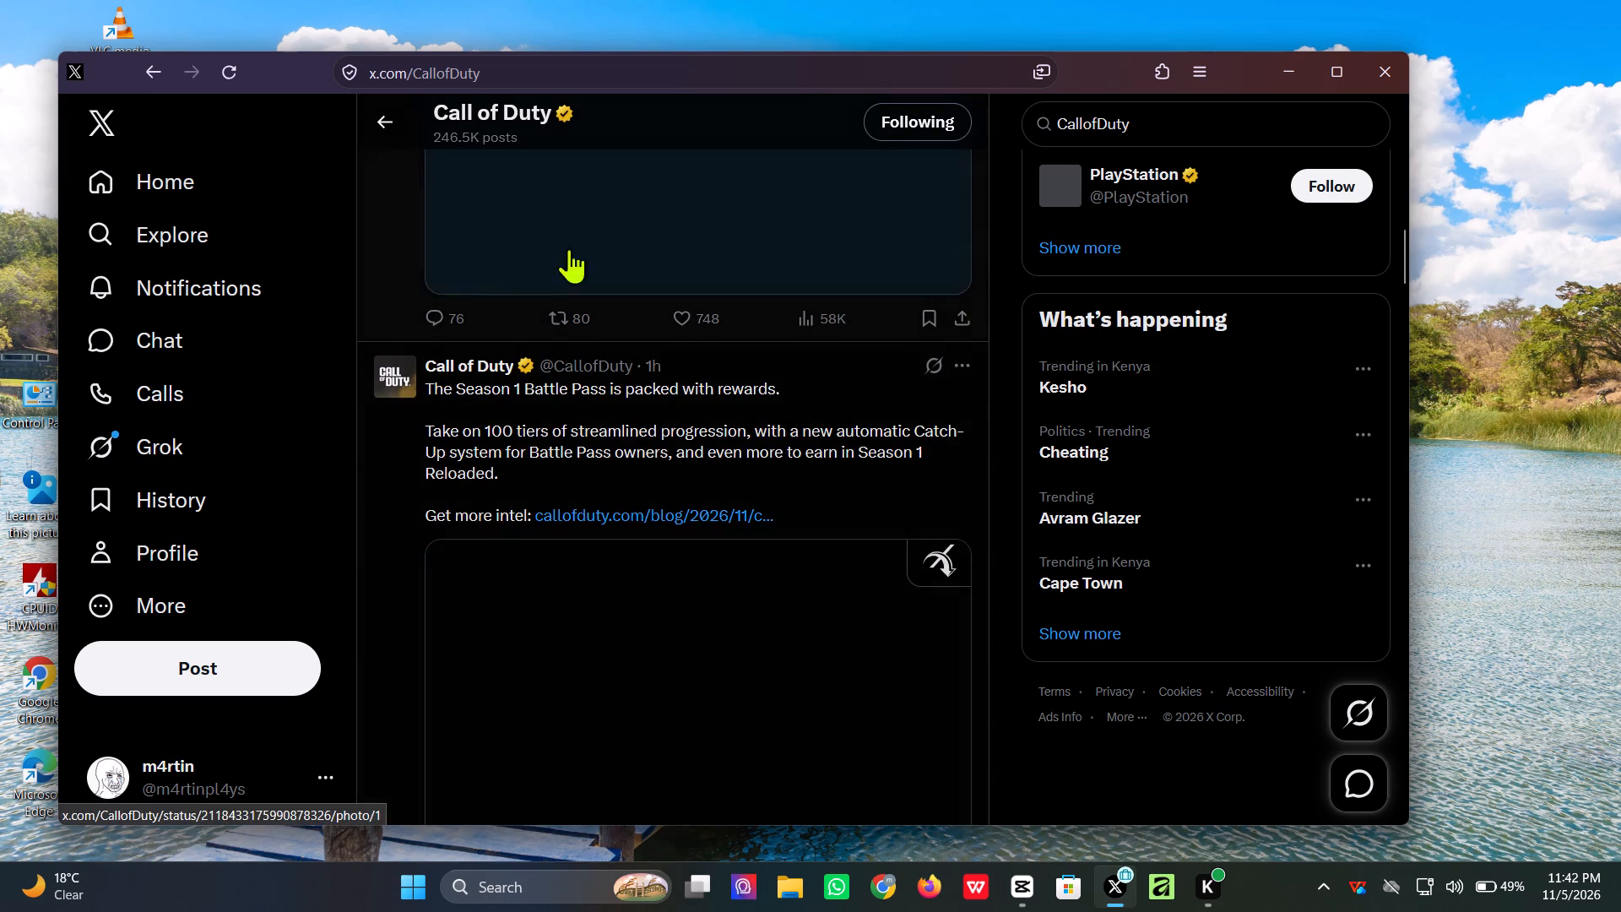
pyautogui.click(686, 519)
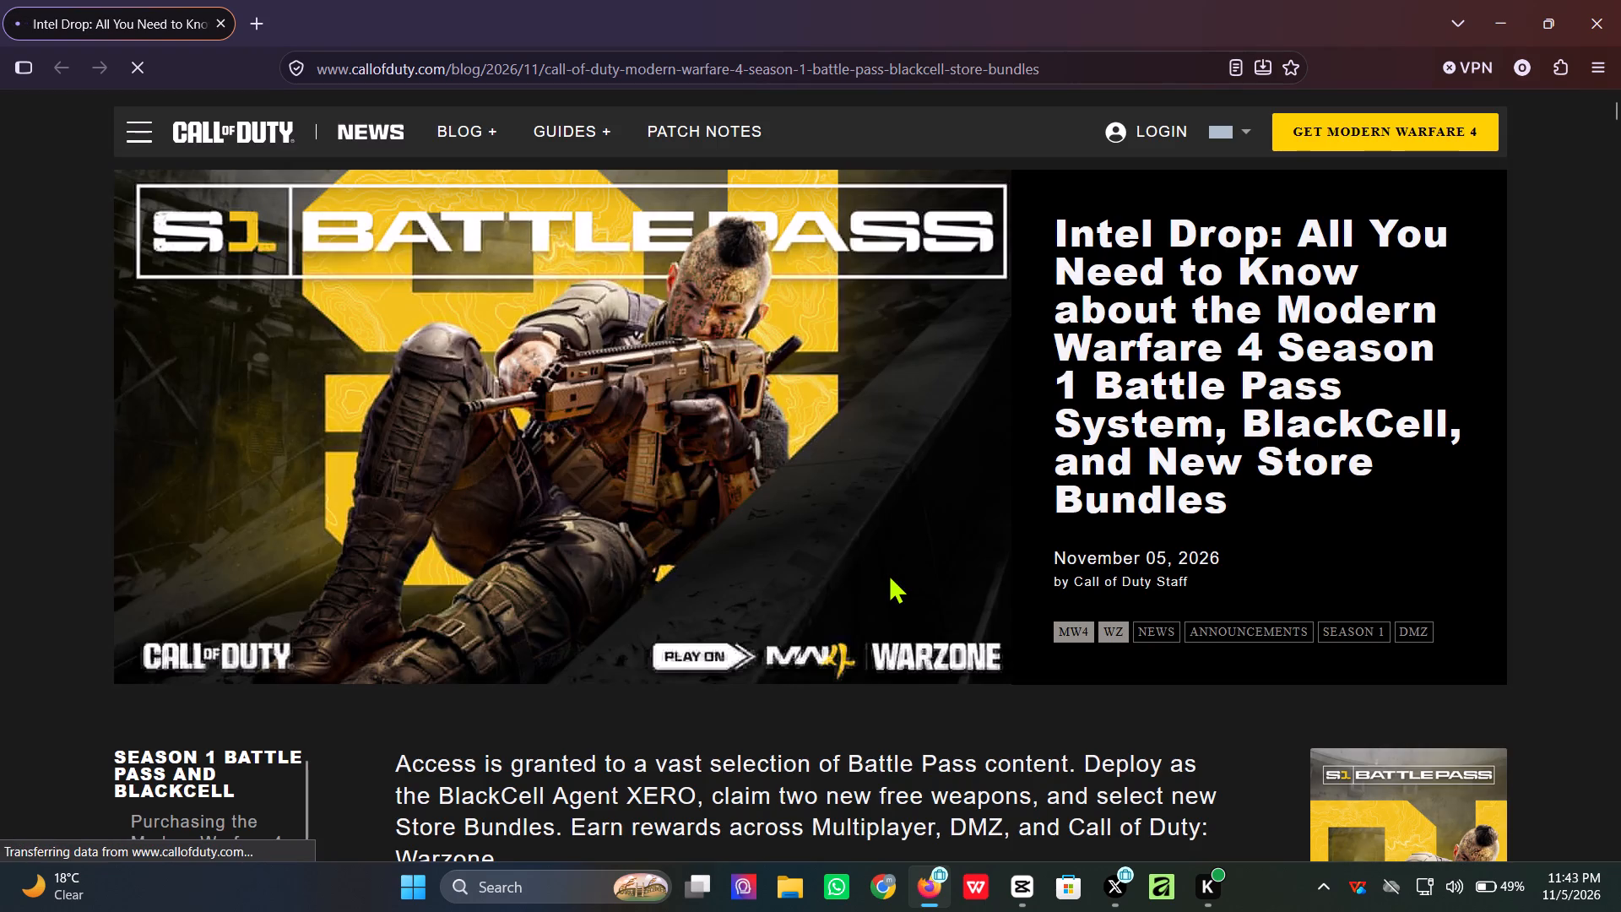
# Skim the opening sections of the Season 1 Battle Pass blog as far as the Season 1 BlackCell Offerings heading.
pyautogui.scroll(-5, 860, 401)
pyautogui.scroll(1, 818, 396)
pyautogui.scroll(-6, 816, 403)
pyautogui.scroll(1, 811, 398)
pyautogui.scroll(-1, 811, 398)
pyautogui.scroll(-5, 799, 474)
pyautogui.scroll(1, 788, 494)
pyautogui.scroll(-4, 805, 448)
pyautogui.scroll(1, 806, 450)
pyautogui.scroll(-1, 806, 451)
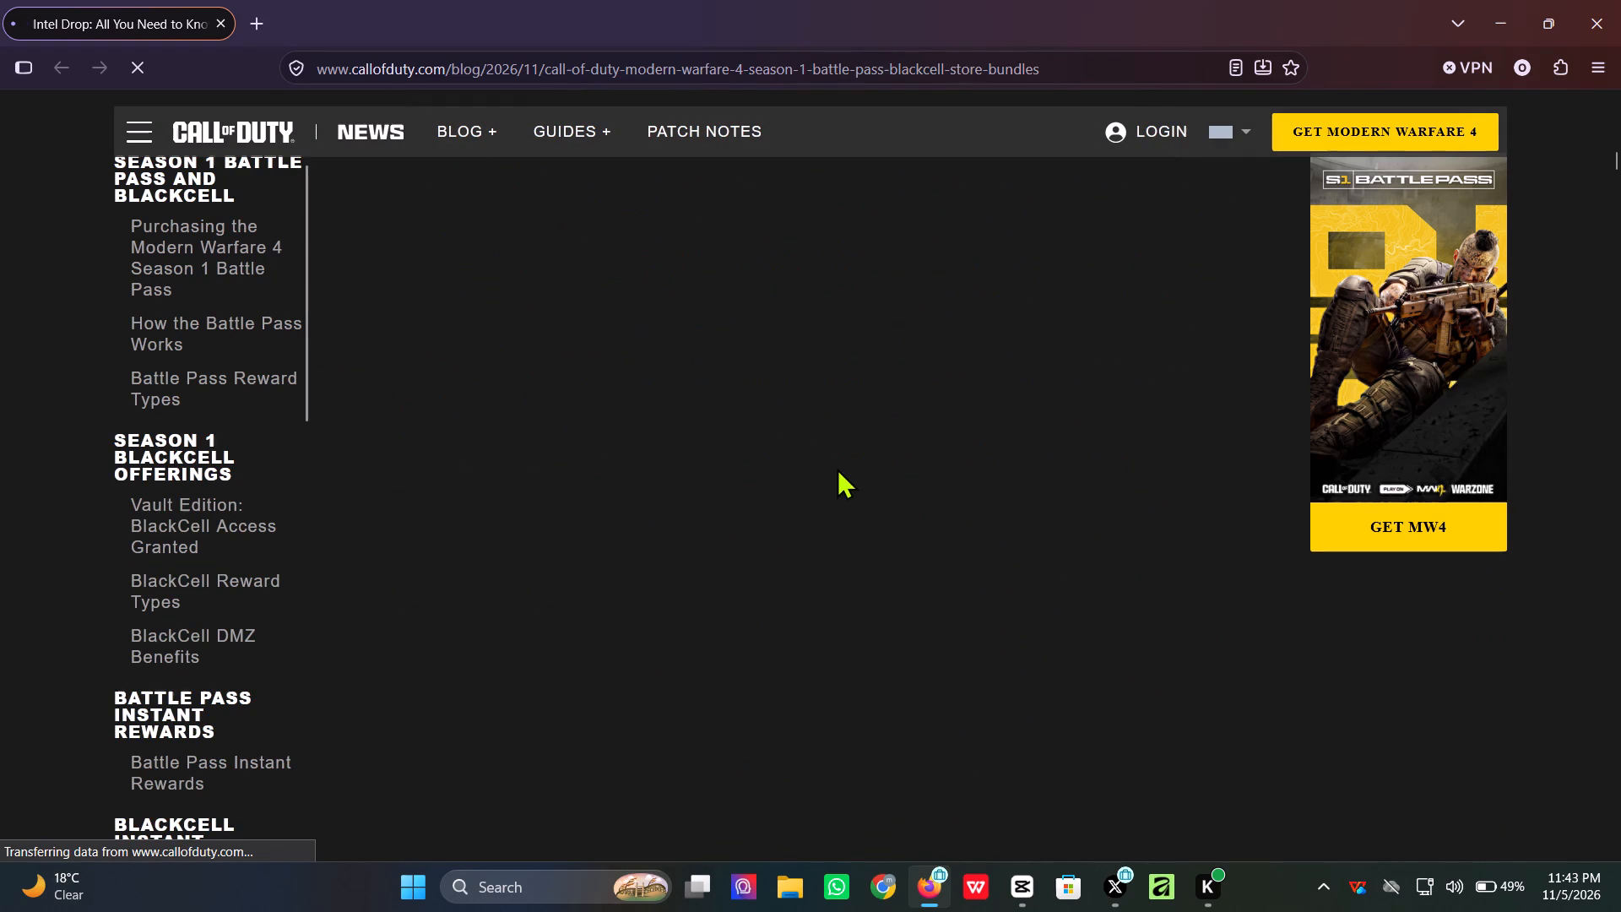
pyautogui.scroll(-3, 837, 548)
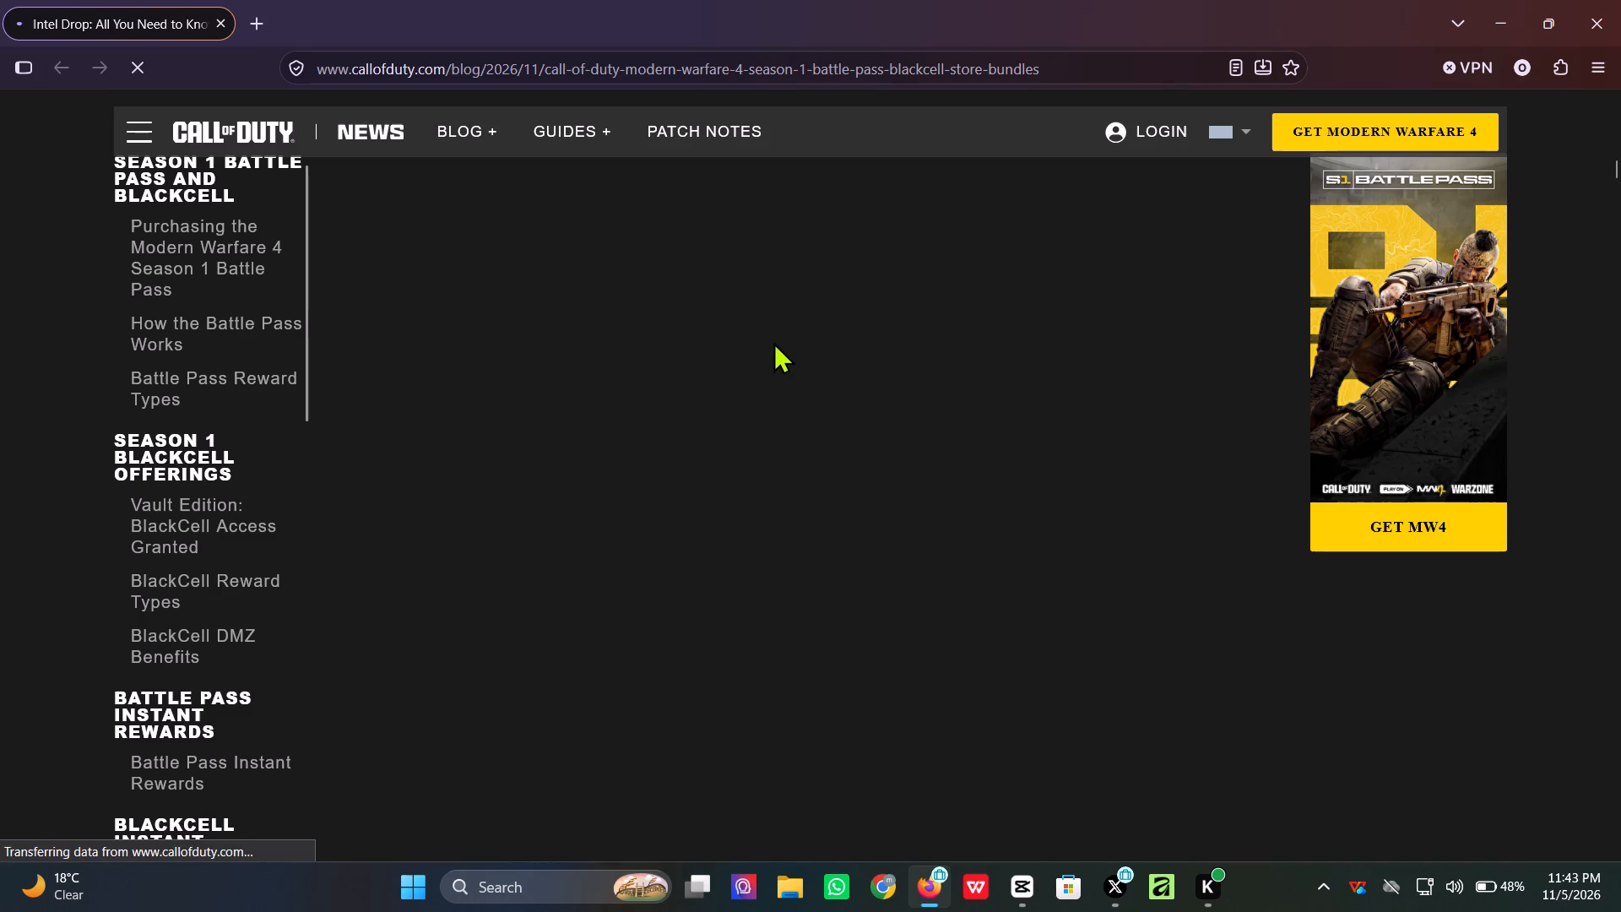
pyautogui.scroll(-3, 912, 390)
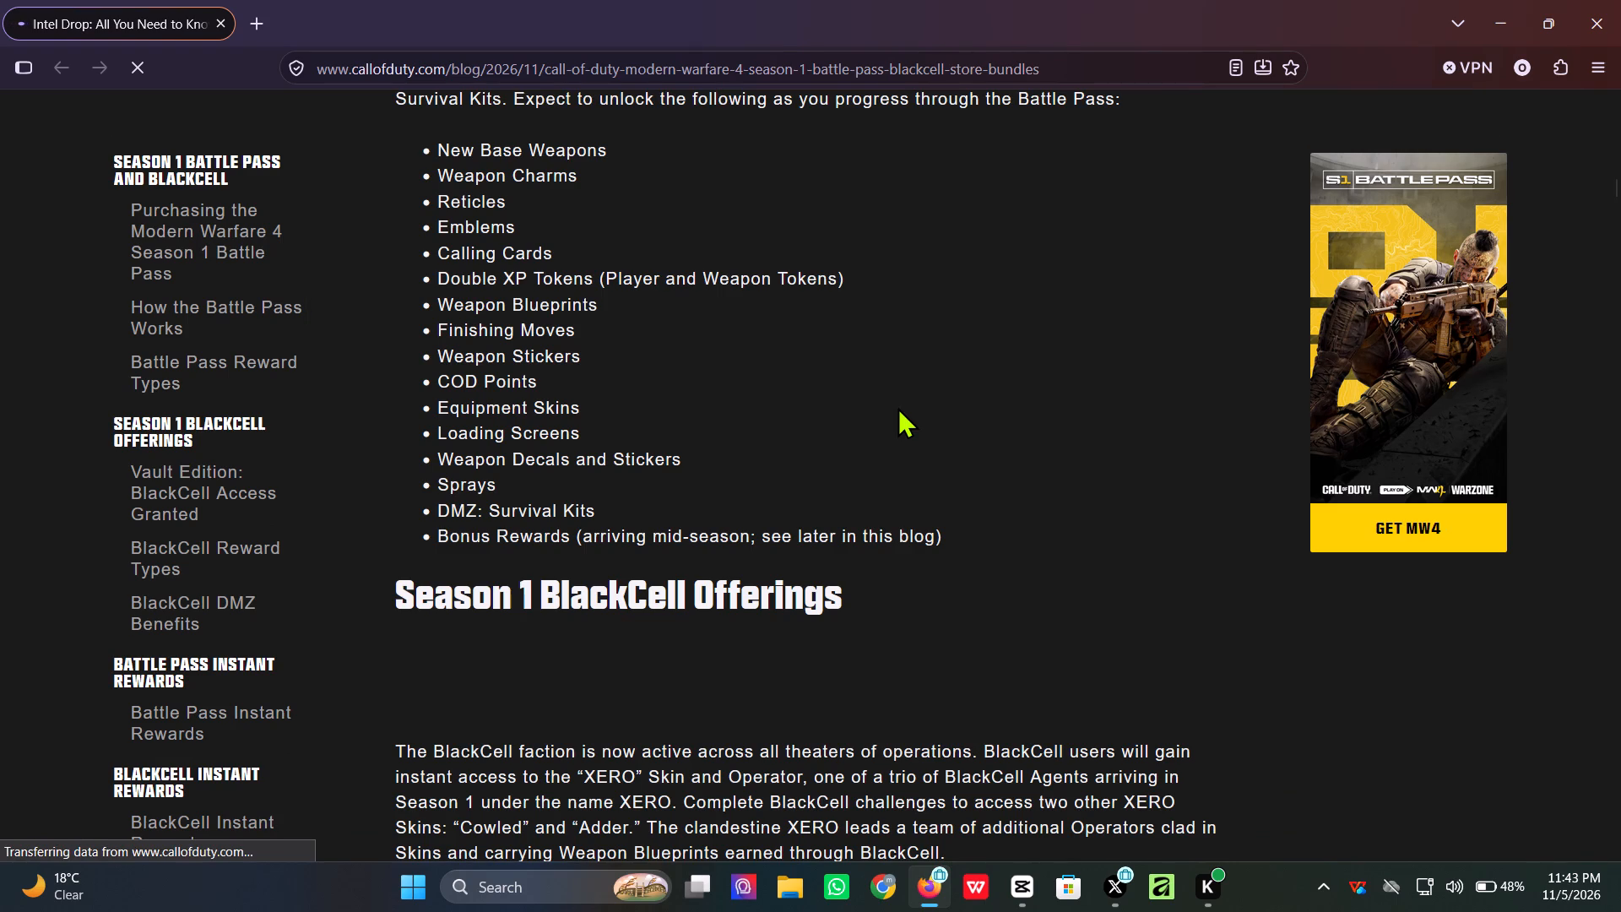
# Go back over the blog from the header image through the Battle Pass highlights to the Auto Catch-up section, checking its images.
pyautogui.scroll(1, 969, 26)
pyautogui.scroll(-1, 967, 33)
pyautogui.scroll(3, 967, 37)
pyautogui.scroll(5, 879, 269)
pyautogui.scroll(2, 823, 357)
pyautogui.scroll(-1, 823, 358)
pyautogui.scroll(2, 823, 358)
pyautogui.scroll(-1, 830, 389)
pyautogui.scroll(4, 830, 389)
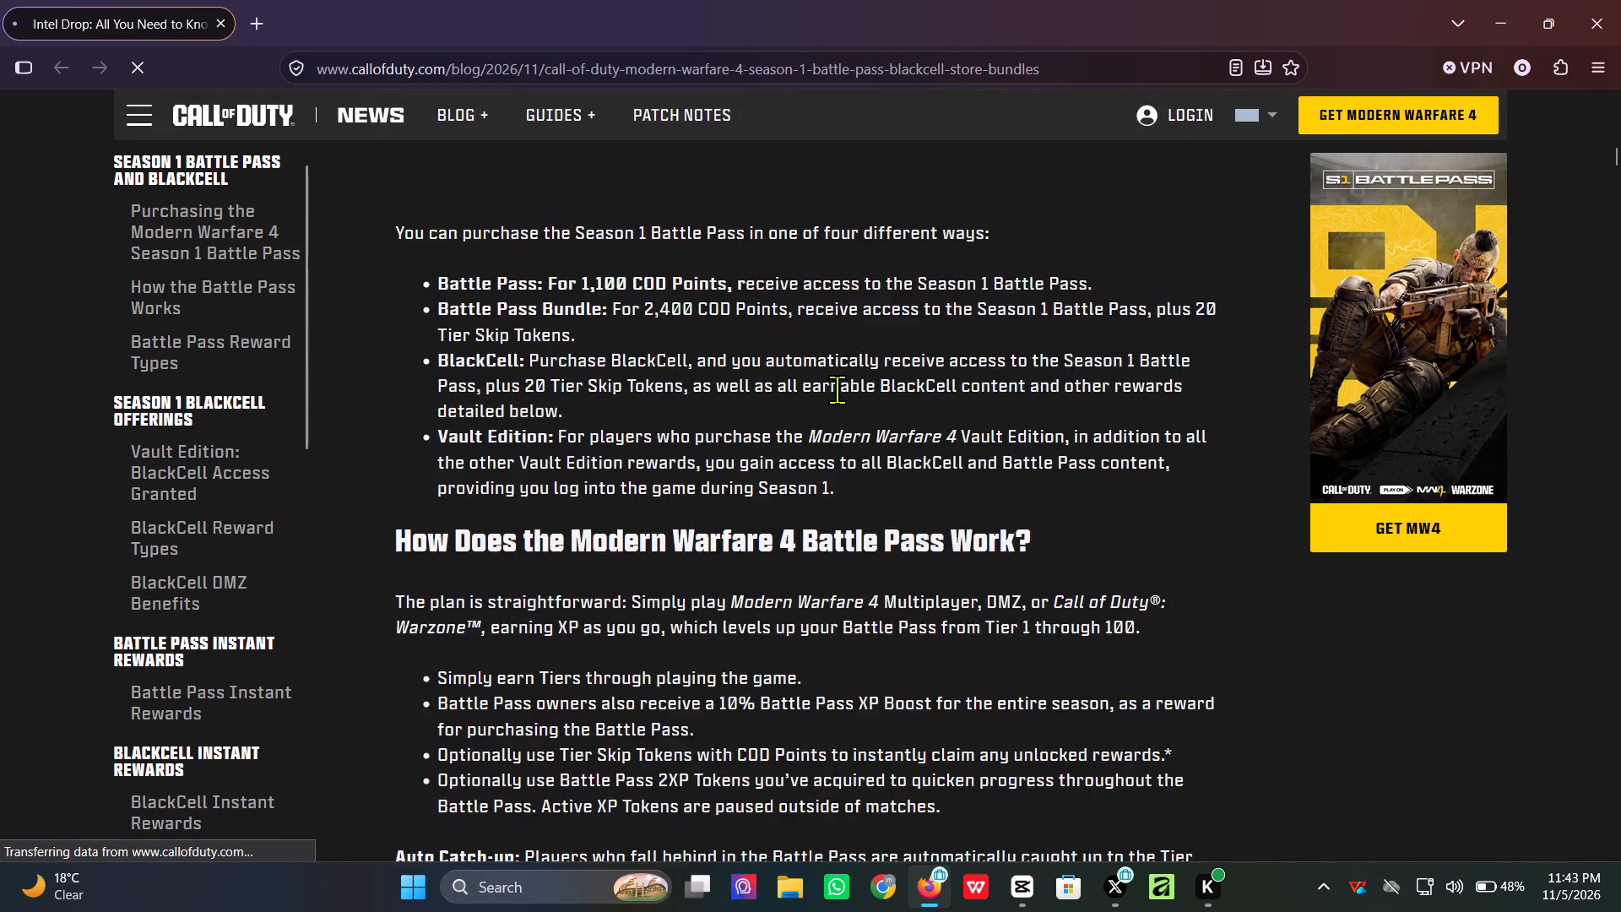
pyautogui.scroll(1, 837, 389)
pyautogui.scroll(-1, 837, 390)
pyautogui.scroll(7, 837, 390)
pyautogui.scroll(-1, 839, 397)
pyautogui.scroll(5, 839, 397)
pyautogui.scroll(-1, 839, 400)
pyautogui.scroll(1, 839, 400)
pyautogui.scroll(-5, 830, 413)
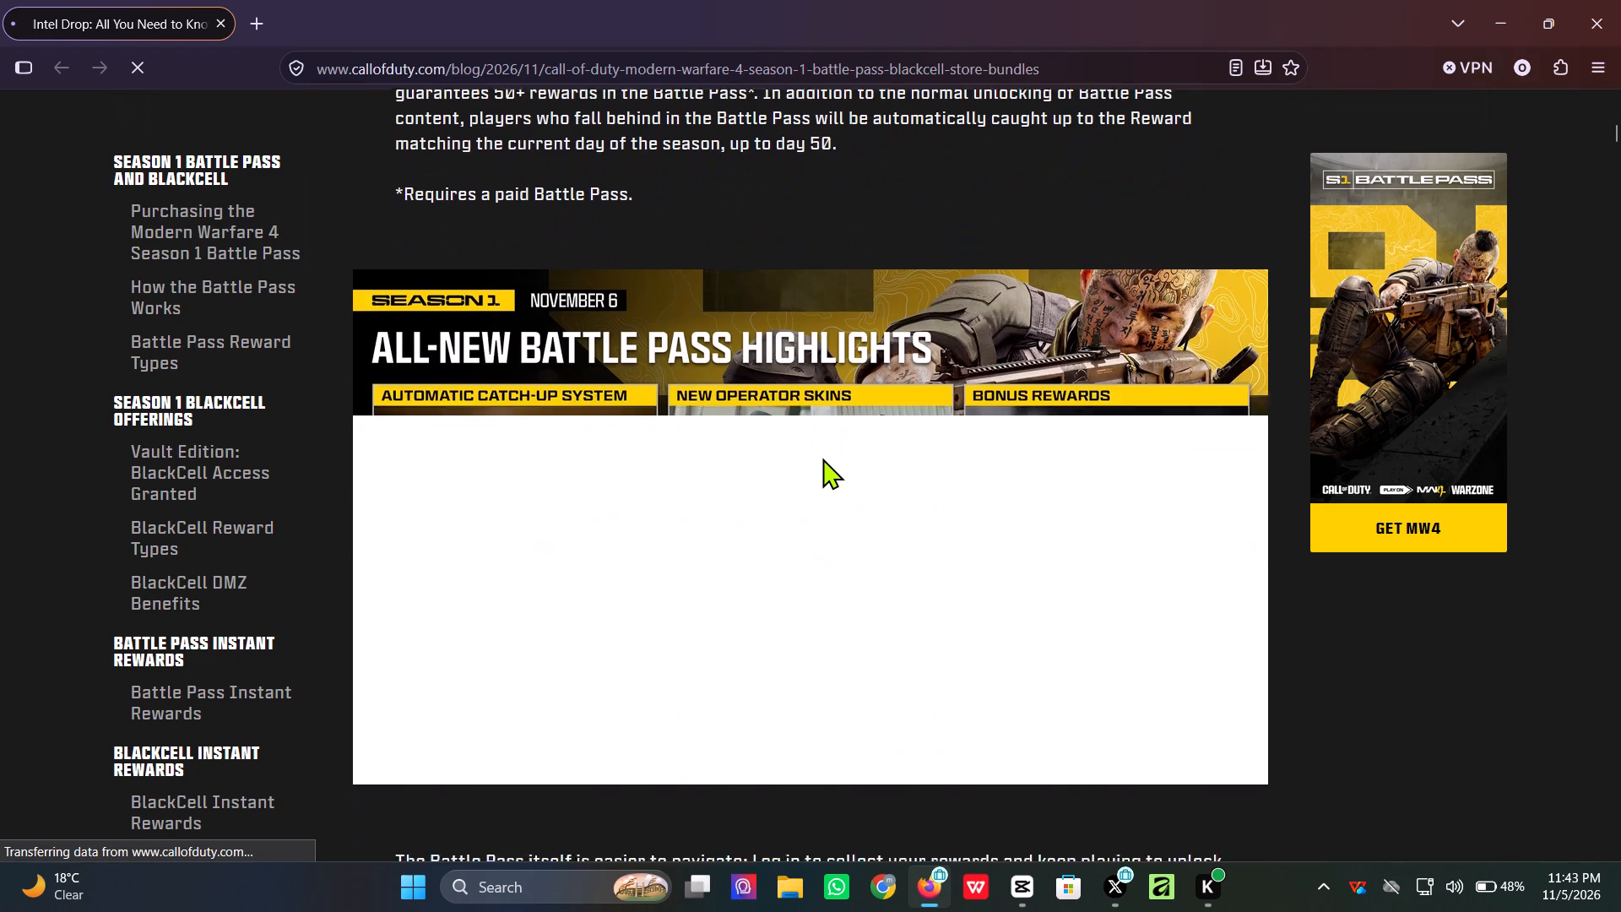
pyautogui.scroll(-4, 822, 458)
pyautogui.scroll(18, 815, 475)
pyautogui.scroll(-5, 810, 486)
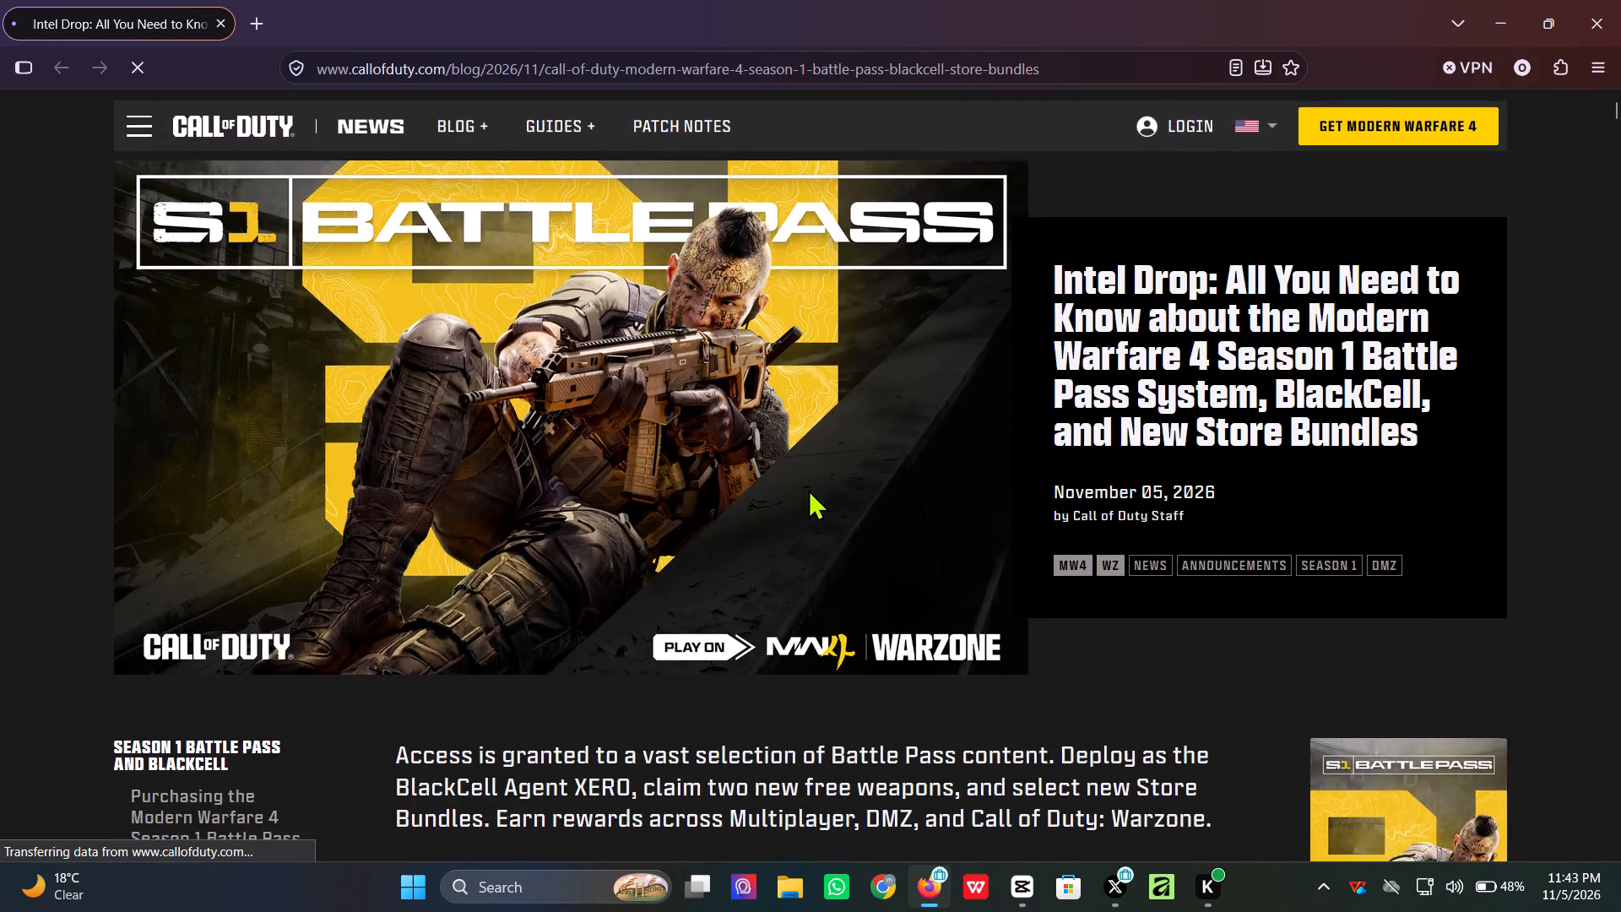
pyautogui.scroll(1, 805, 436)
pyautogui.scroll(-4, 805, 436)
pyautogui.scroll(2, 796, 438)
pyautogui.scroll(-17, 819, 452)
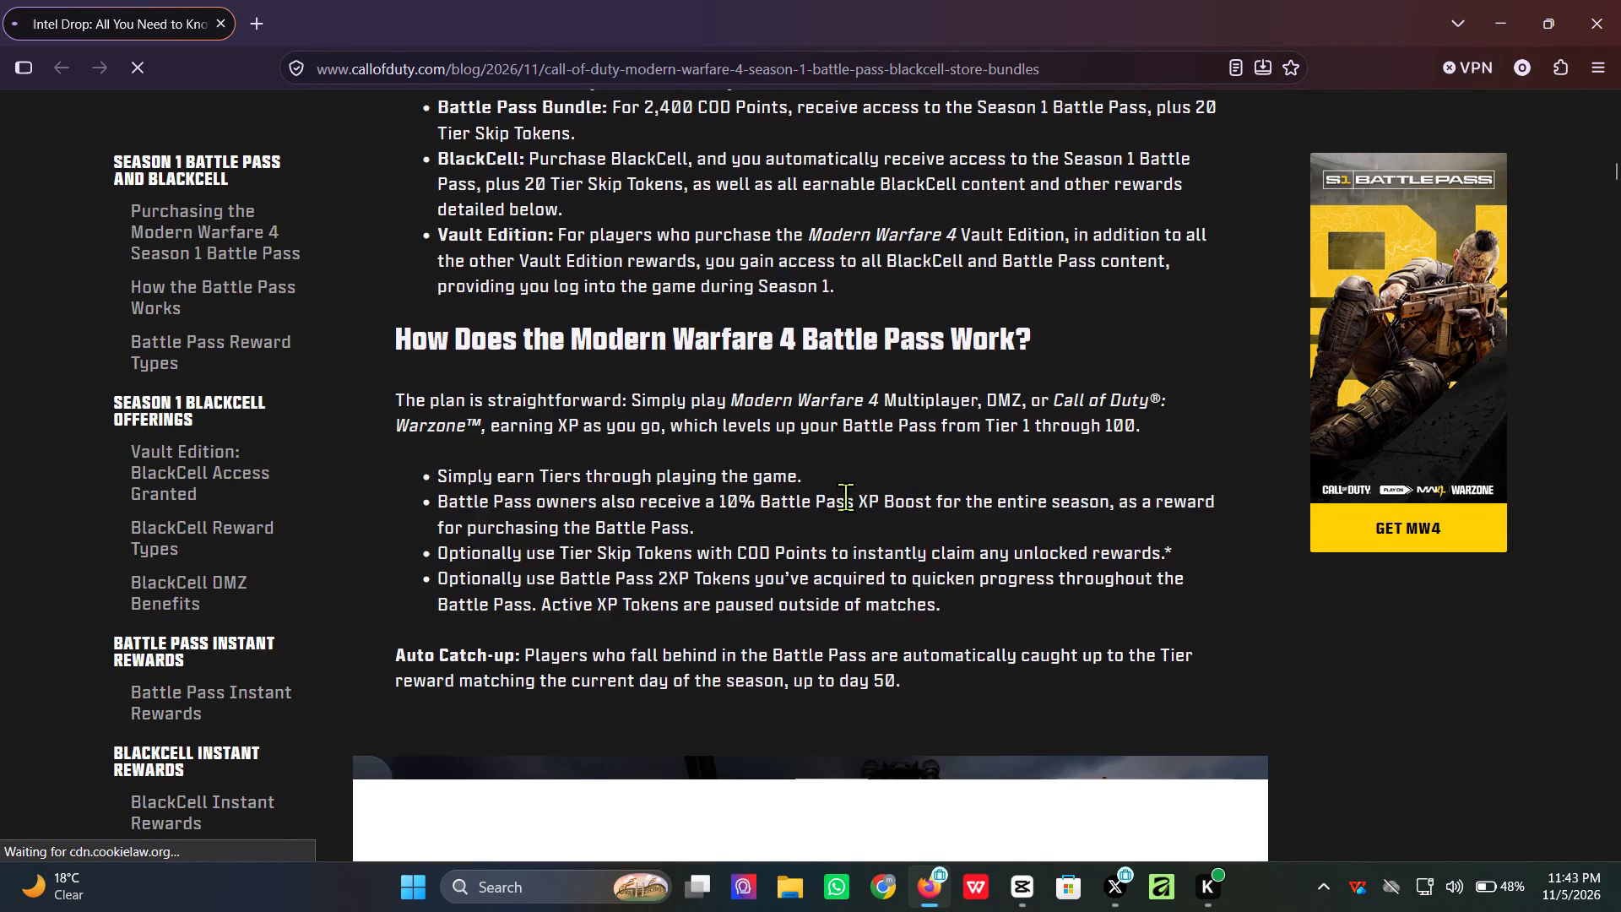
pyautogui.scroll(-5, 843, 505)
pyautogui.scroll(2, 866, 482)
pyautogui.scroll(-1, 867, 479)
pyautogui.scroll(1, 867, 478)
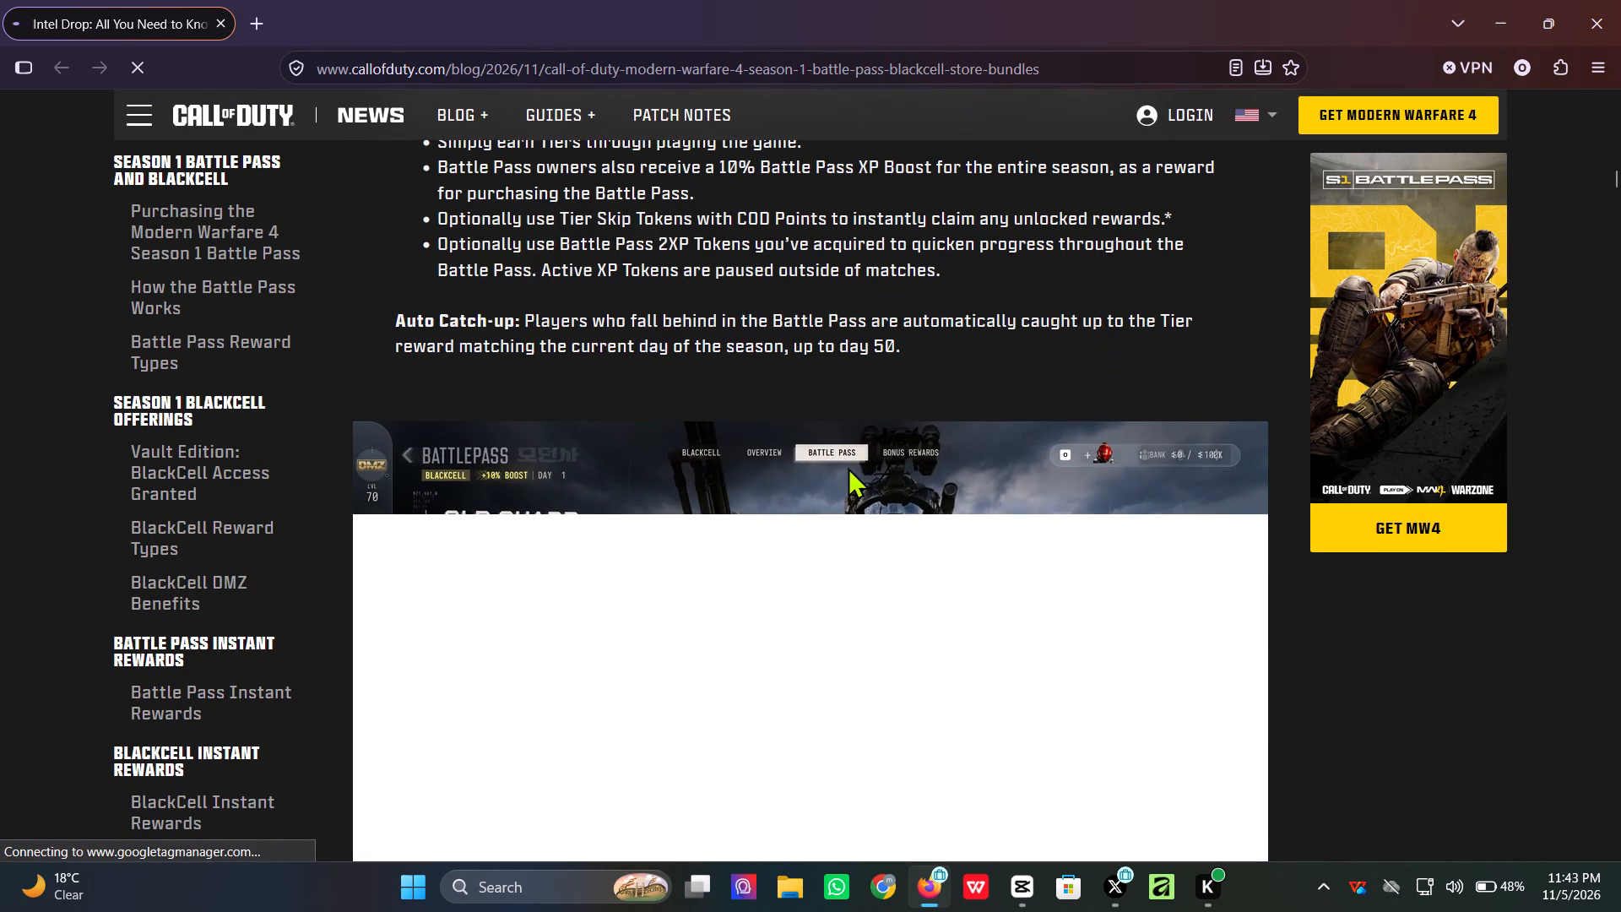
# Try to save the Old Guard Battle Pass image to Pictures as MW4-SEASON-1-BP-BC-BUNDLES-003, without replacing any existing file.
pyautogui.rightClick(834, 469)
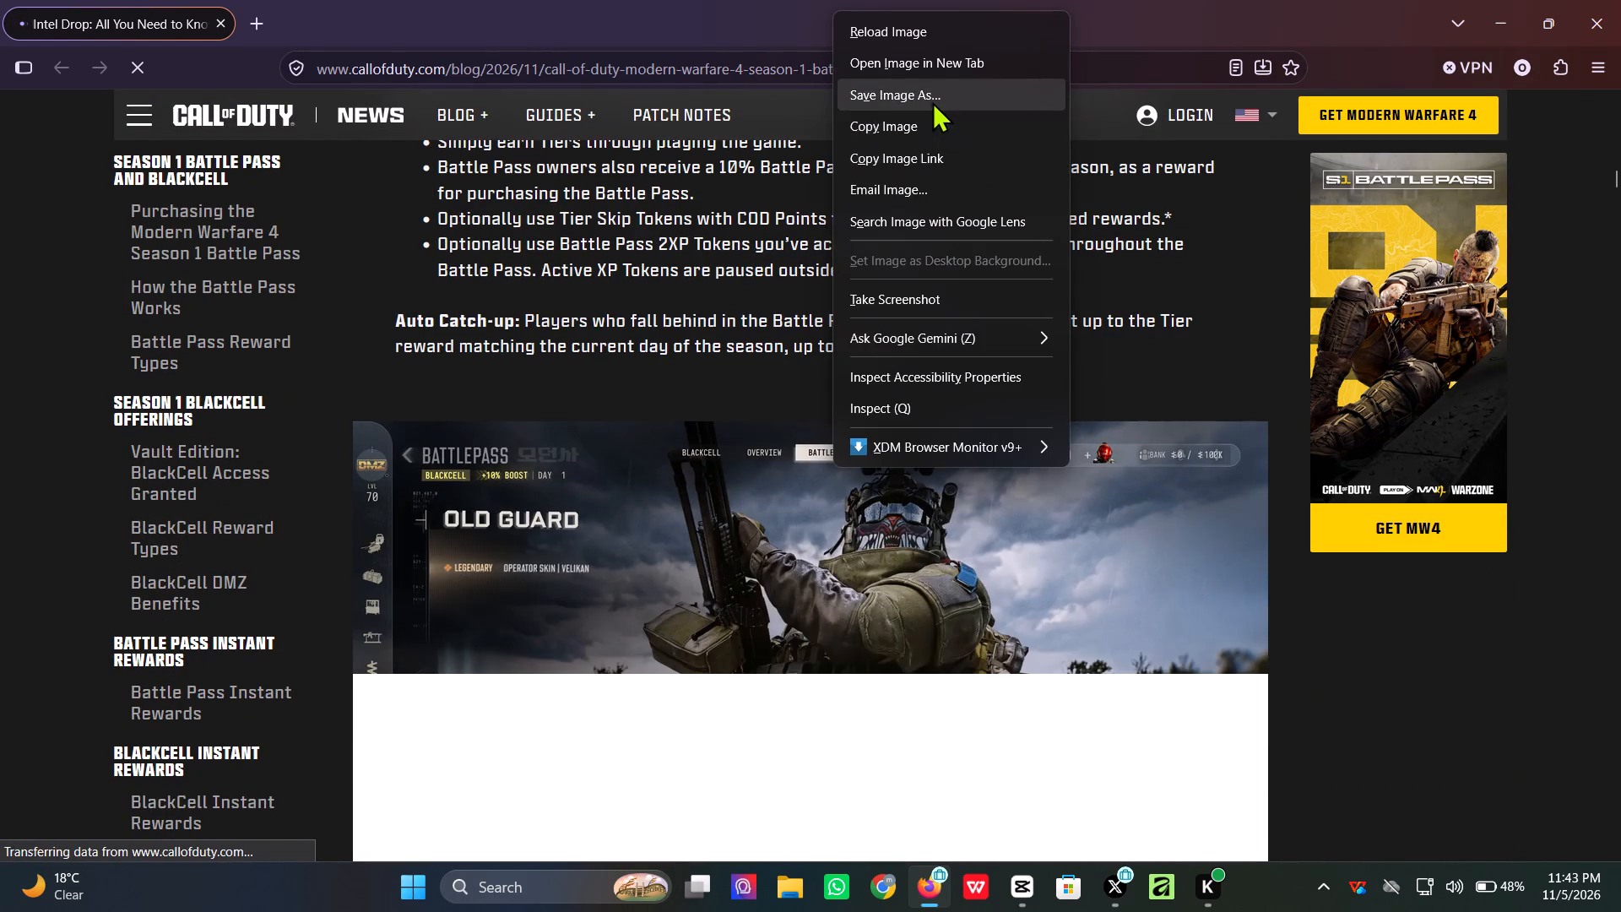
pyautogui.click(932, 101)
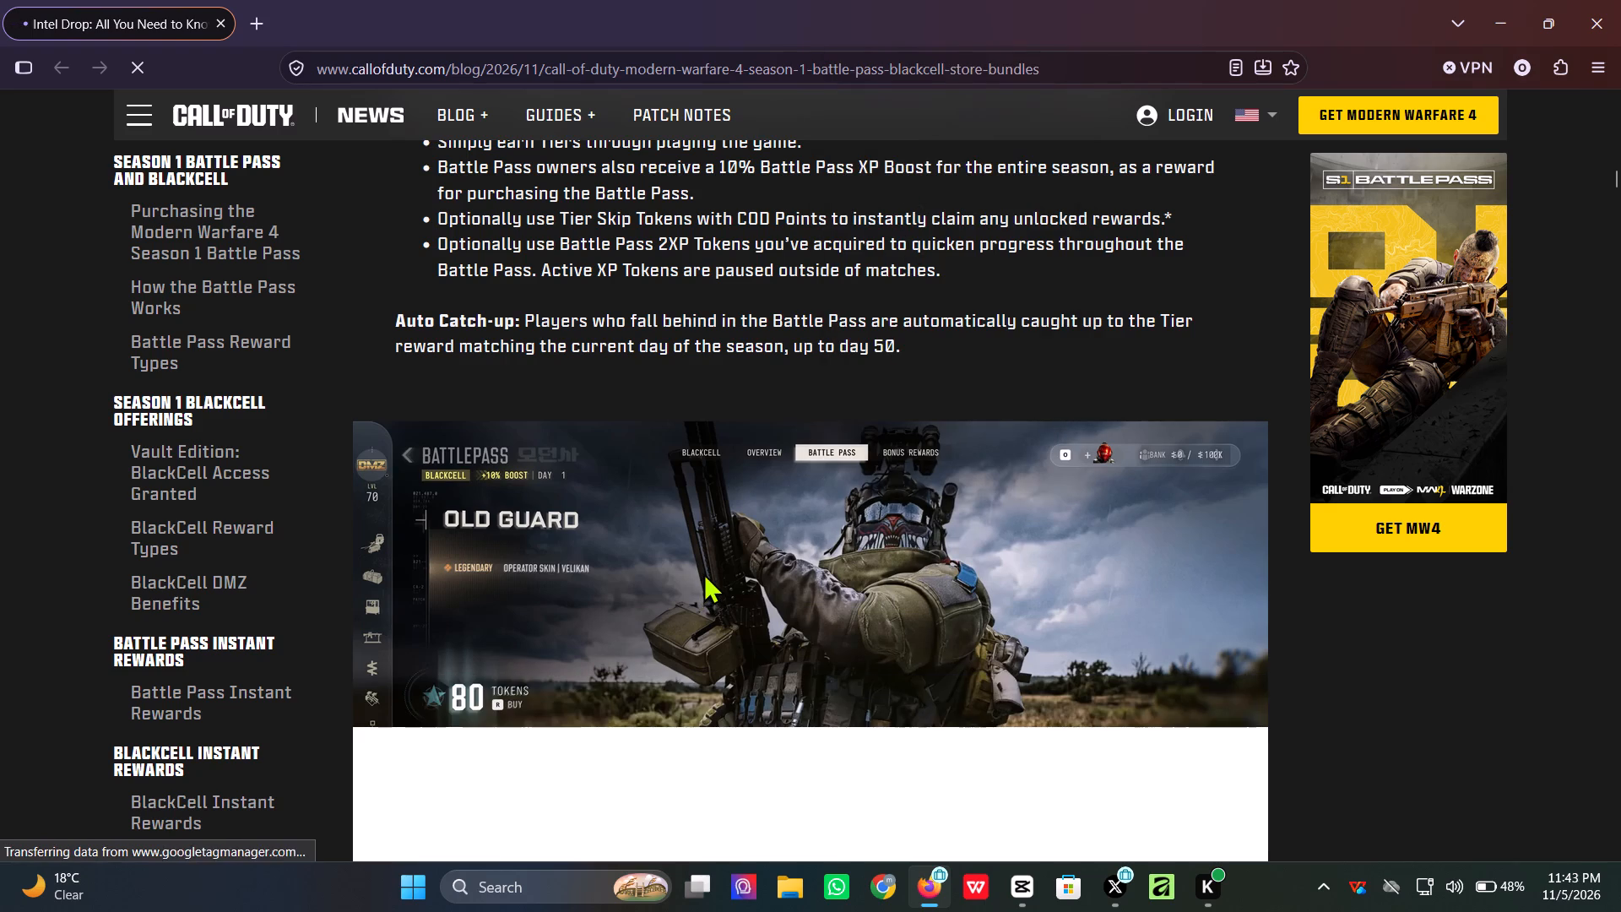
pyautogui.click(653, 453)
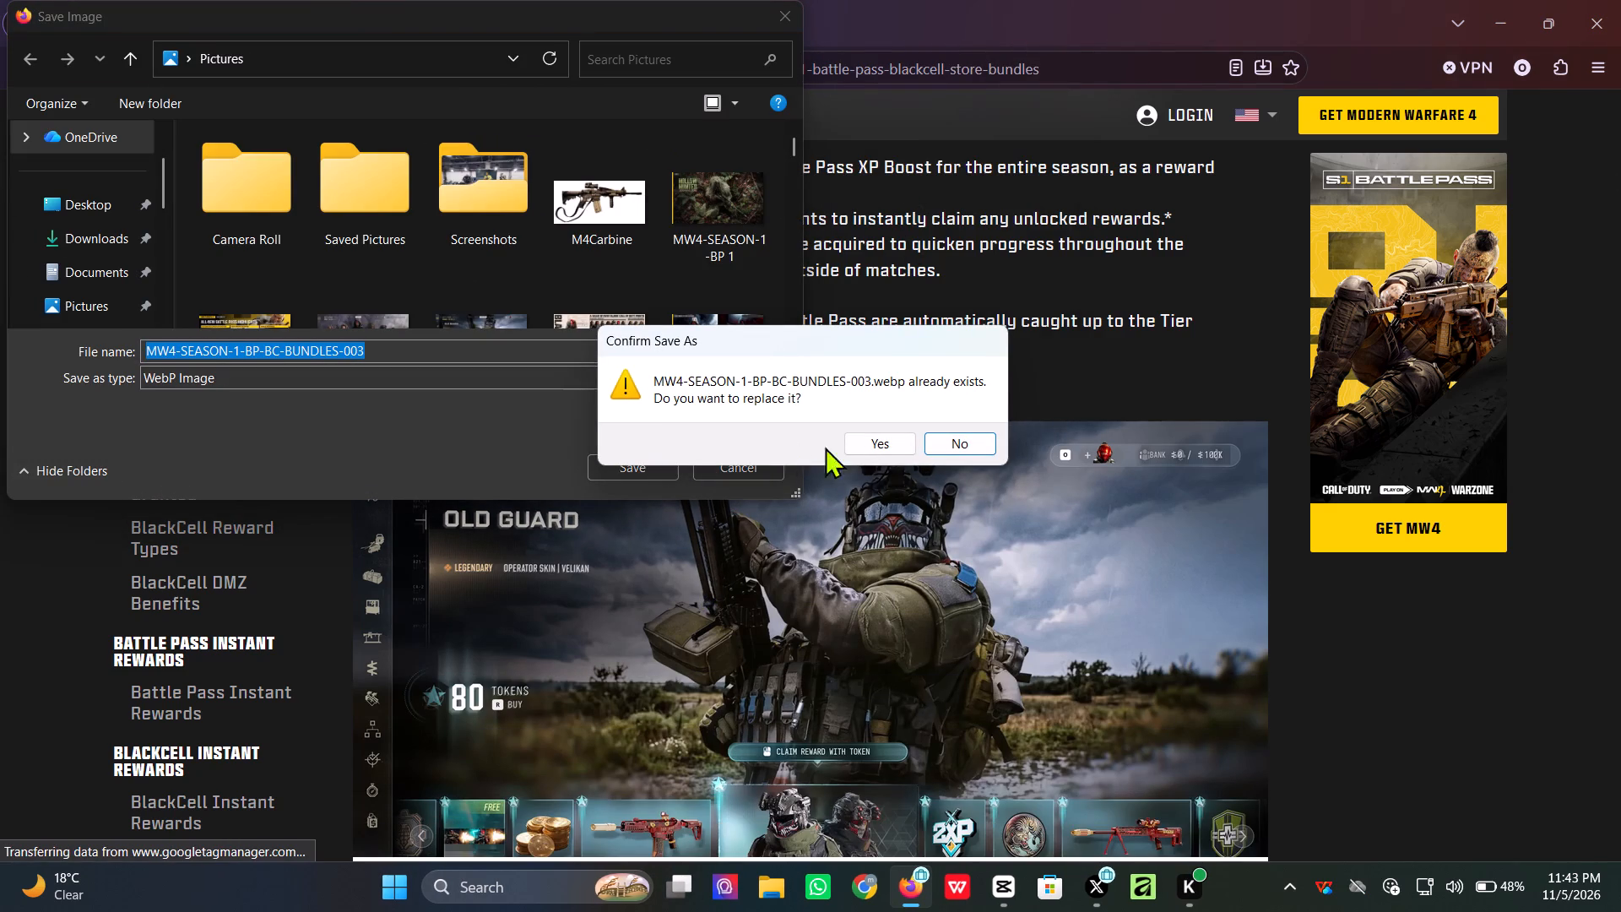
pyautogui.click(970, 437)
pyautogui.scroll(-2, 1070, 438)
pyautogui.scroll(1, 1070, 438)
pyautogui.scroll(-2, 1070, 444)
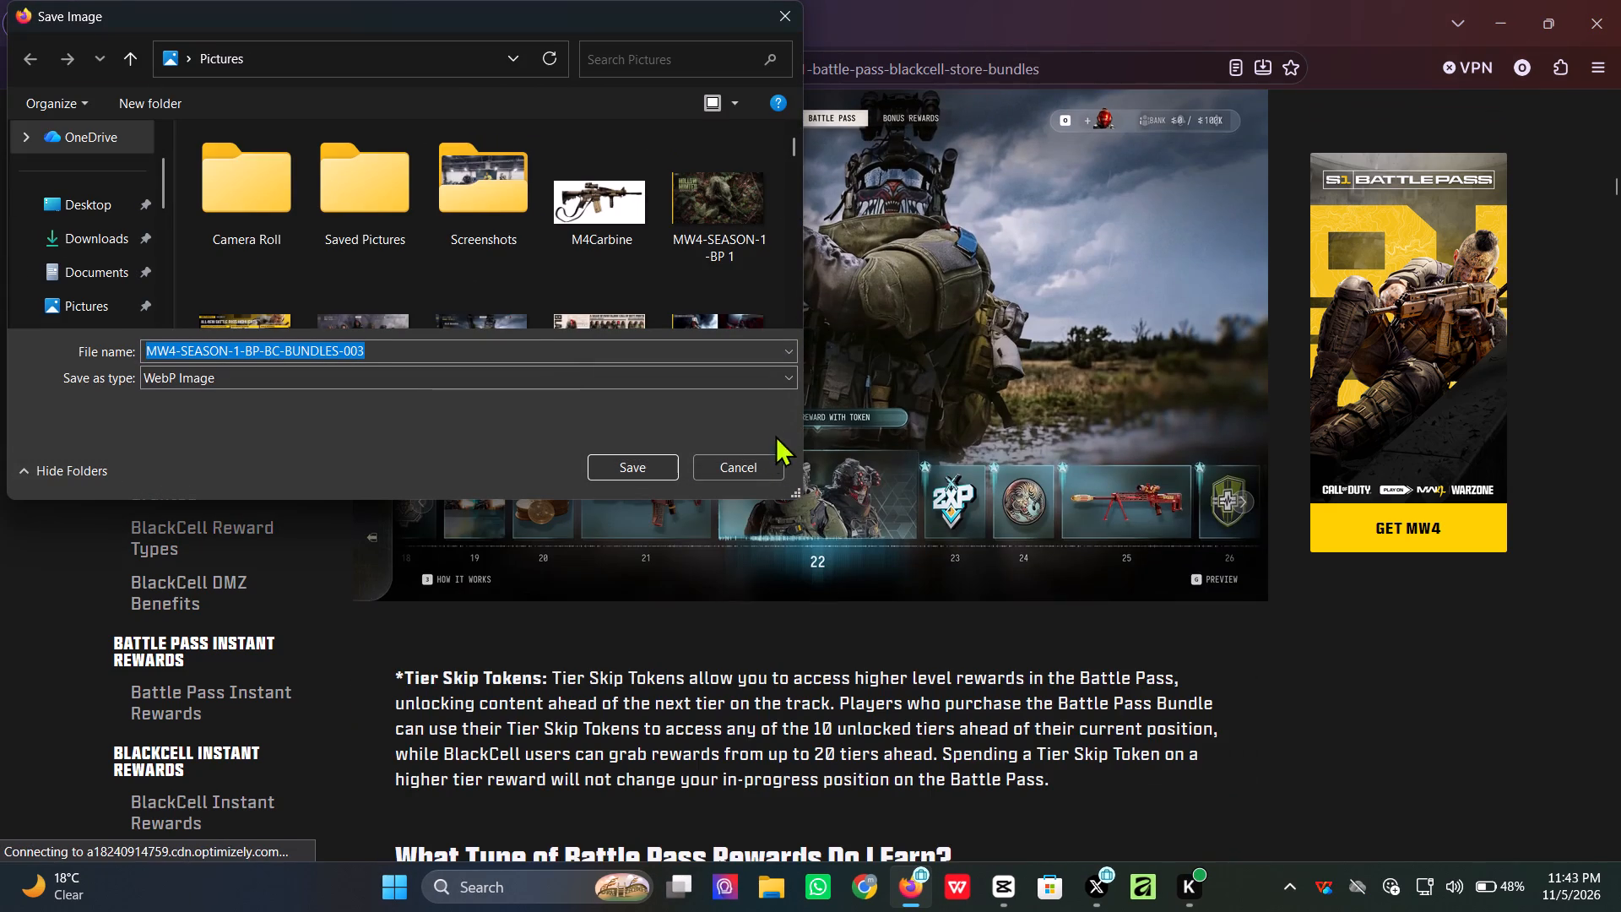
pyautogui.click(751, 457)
# Skim the blog from the Tier Skip Tokens note through the BlackCell offerings to the Battle Pass Initial Access: Instant Rewards heading.
pyautogui.scroll(-4, 1019, 489)
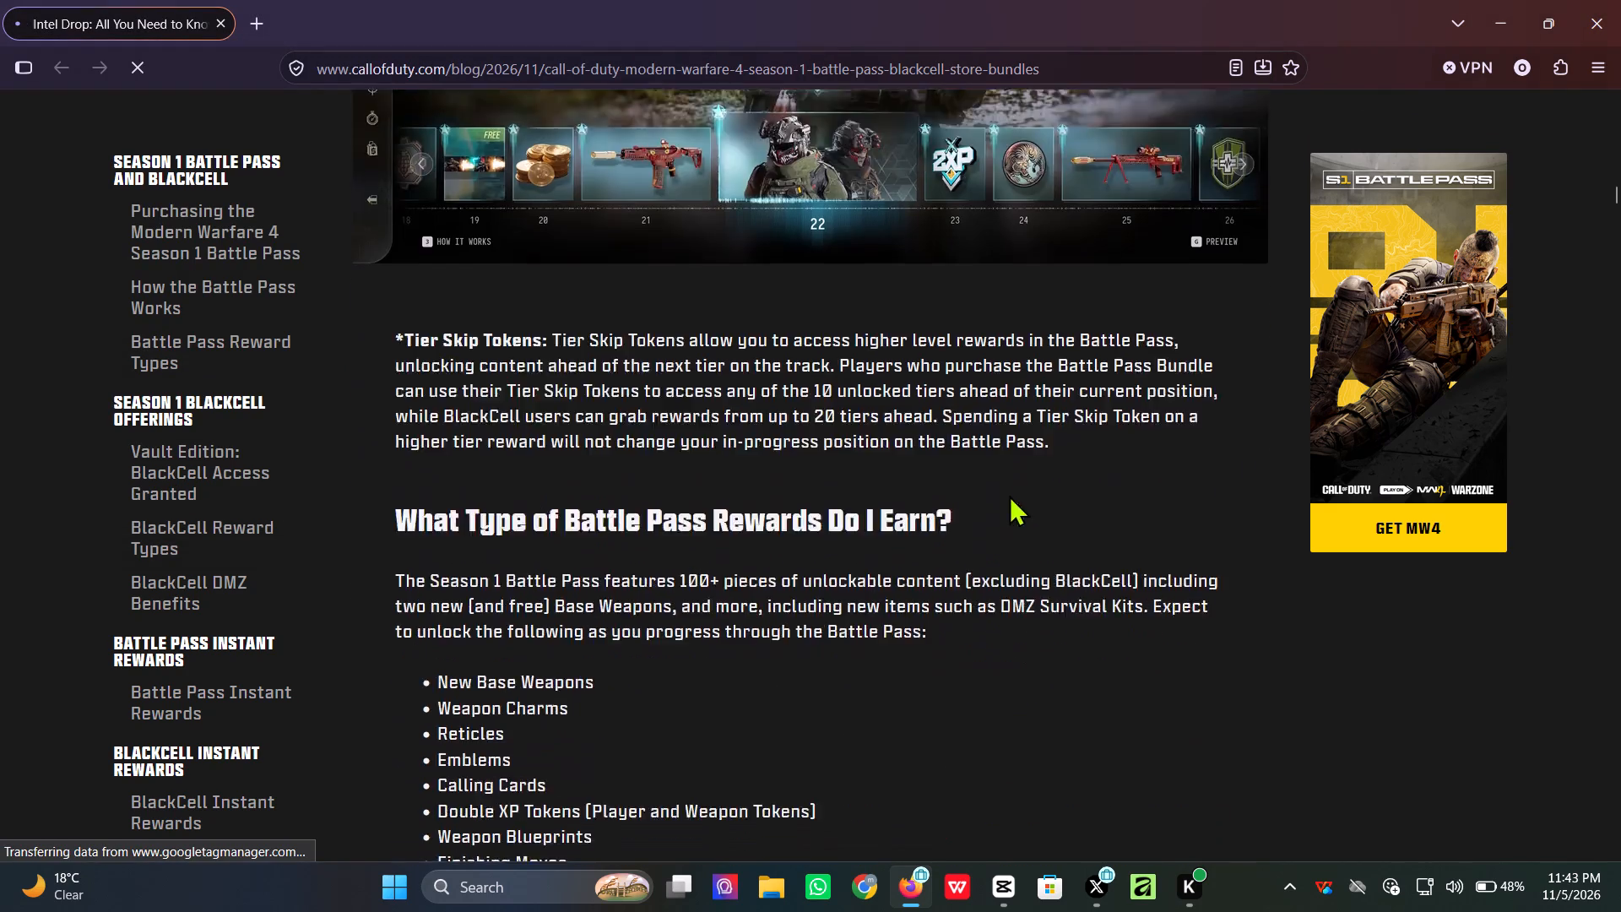
pyautogui.scroll(-6, 883, 475)
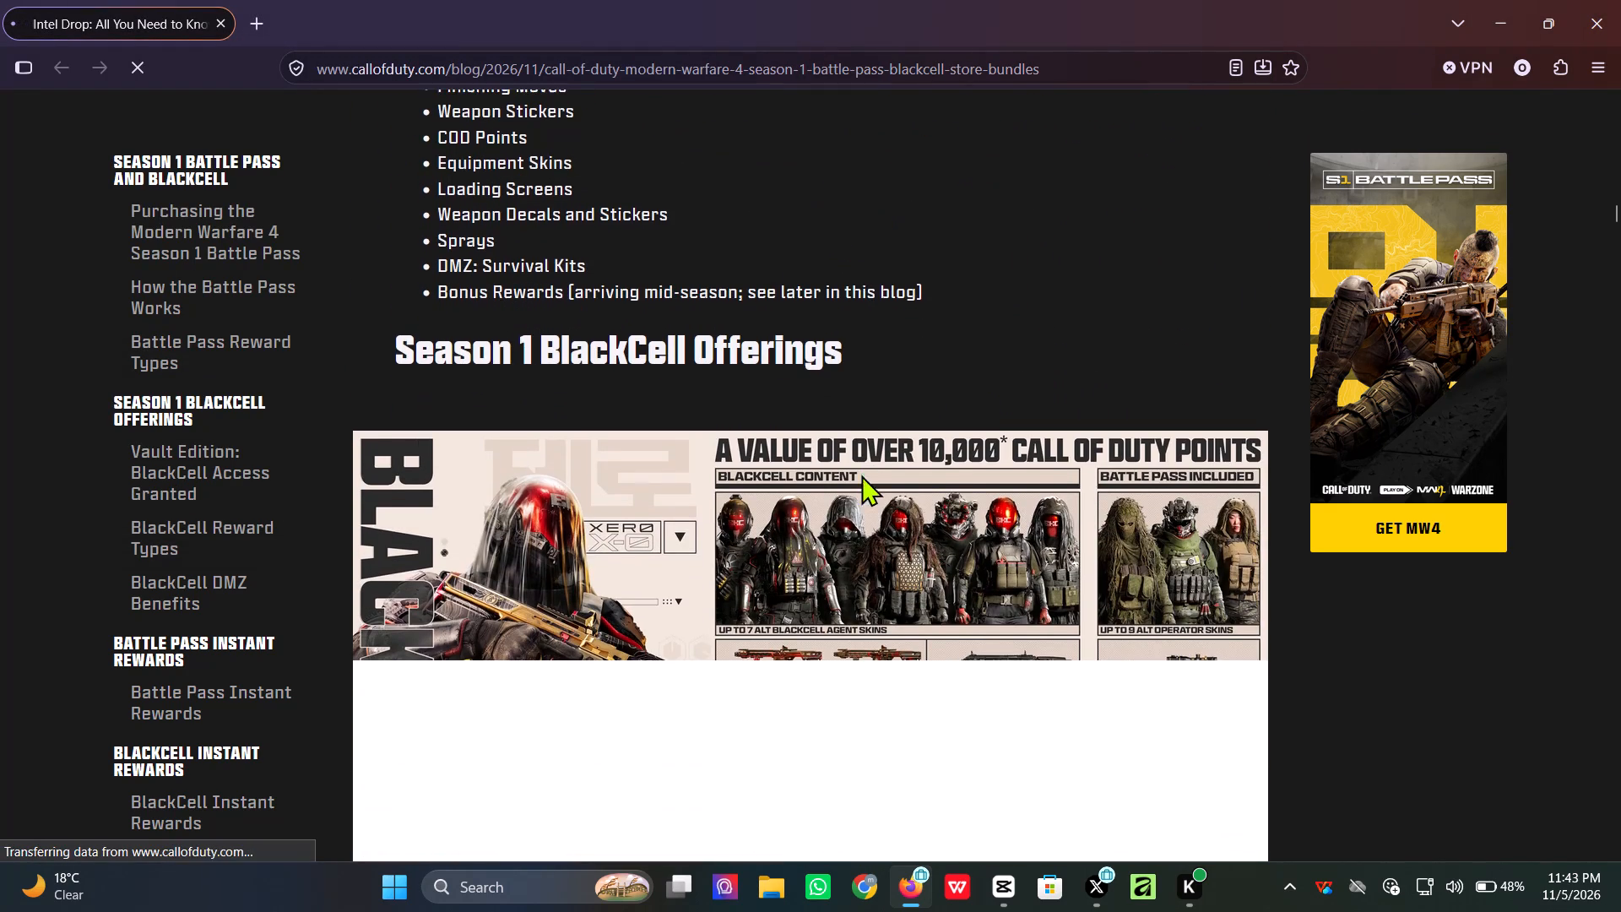
pyautogui.scroll(-16, 848, 482)
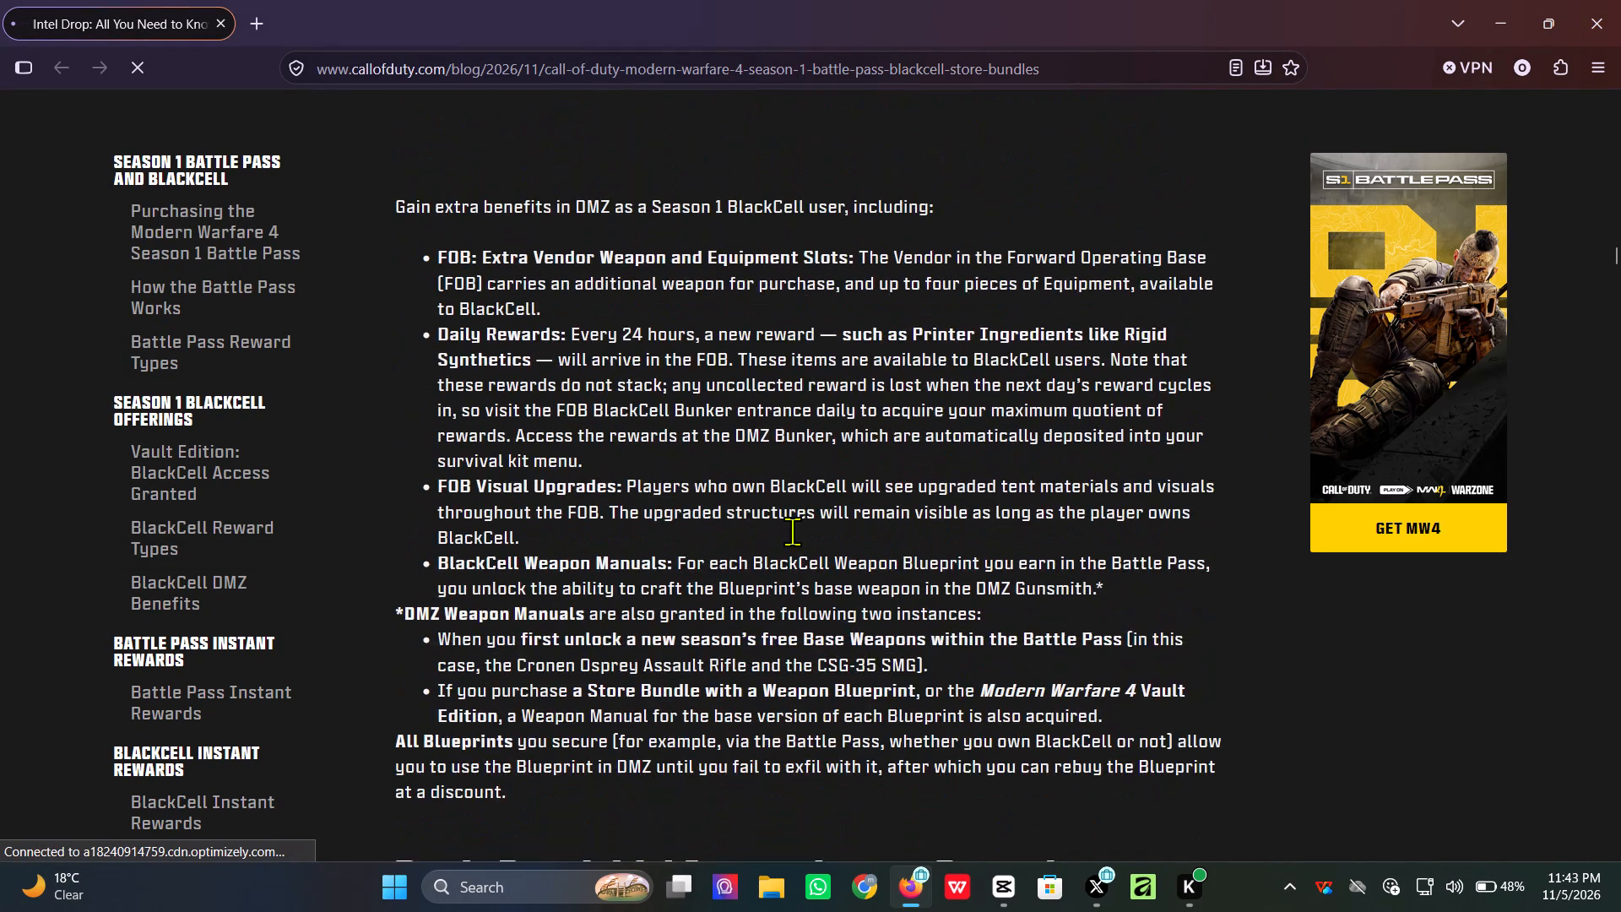
pyautogui.scroll(-2, 782, 540)
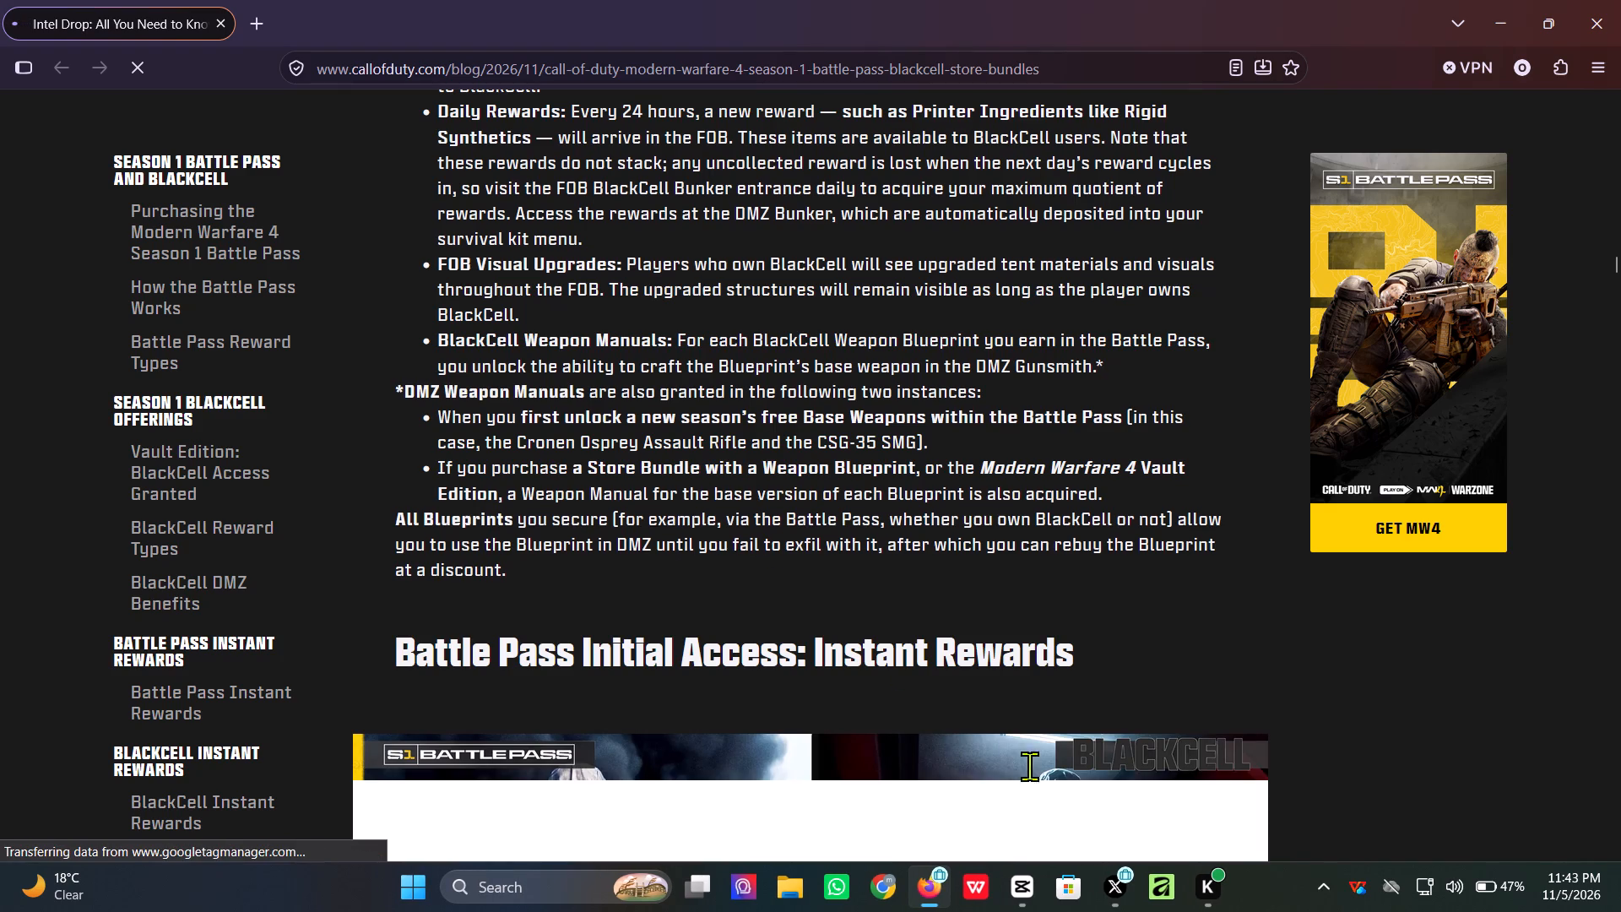
# Switch to CapCut with the 1105 (1) project.
pyautogui.click(1012, 887)
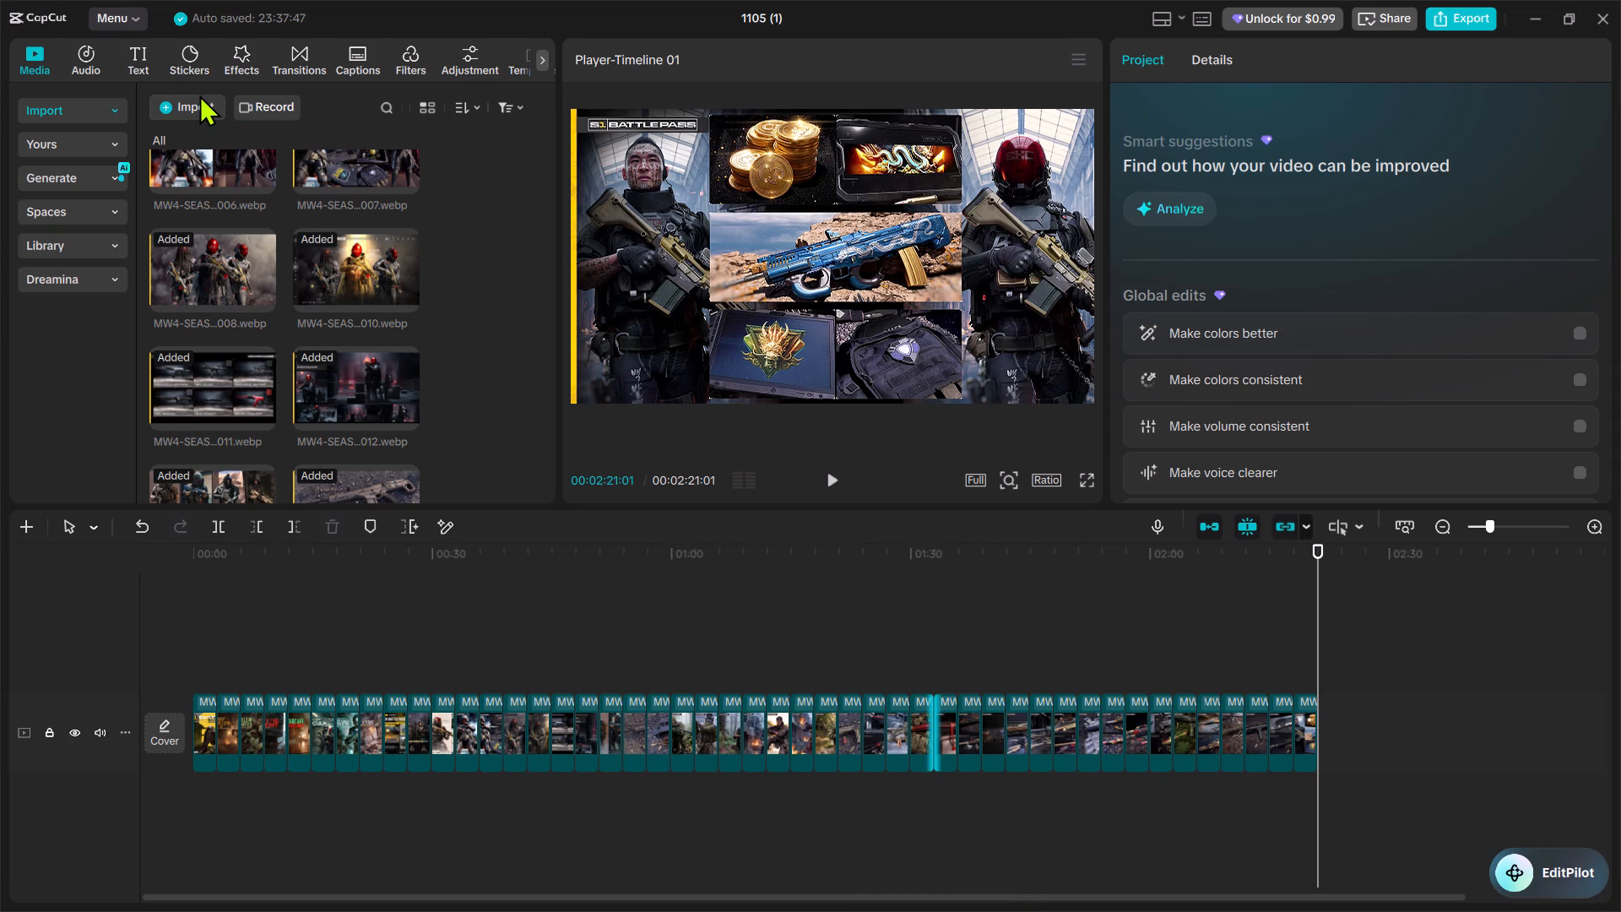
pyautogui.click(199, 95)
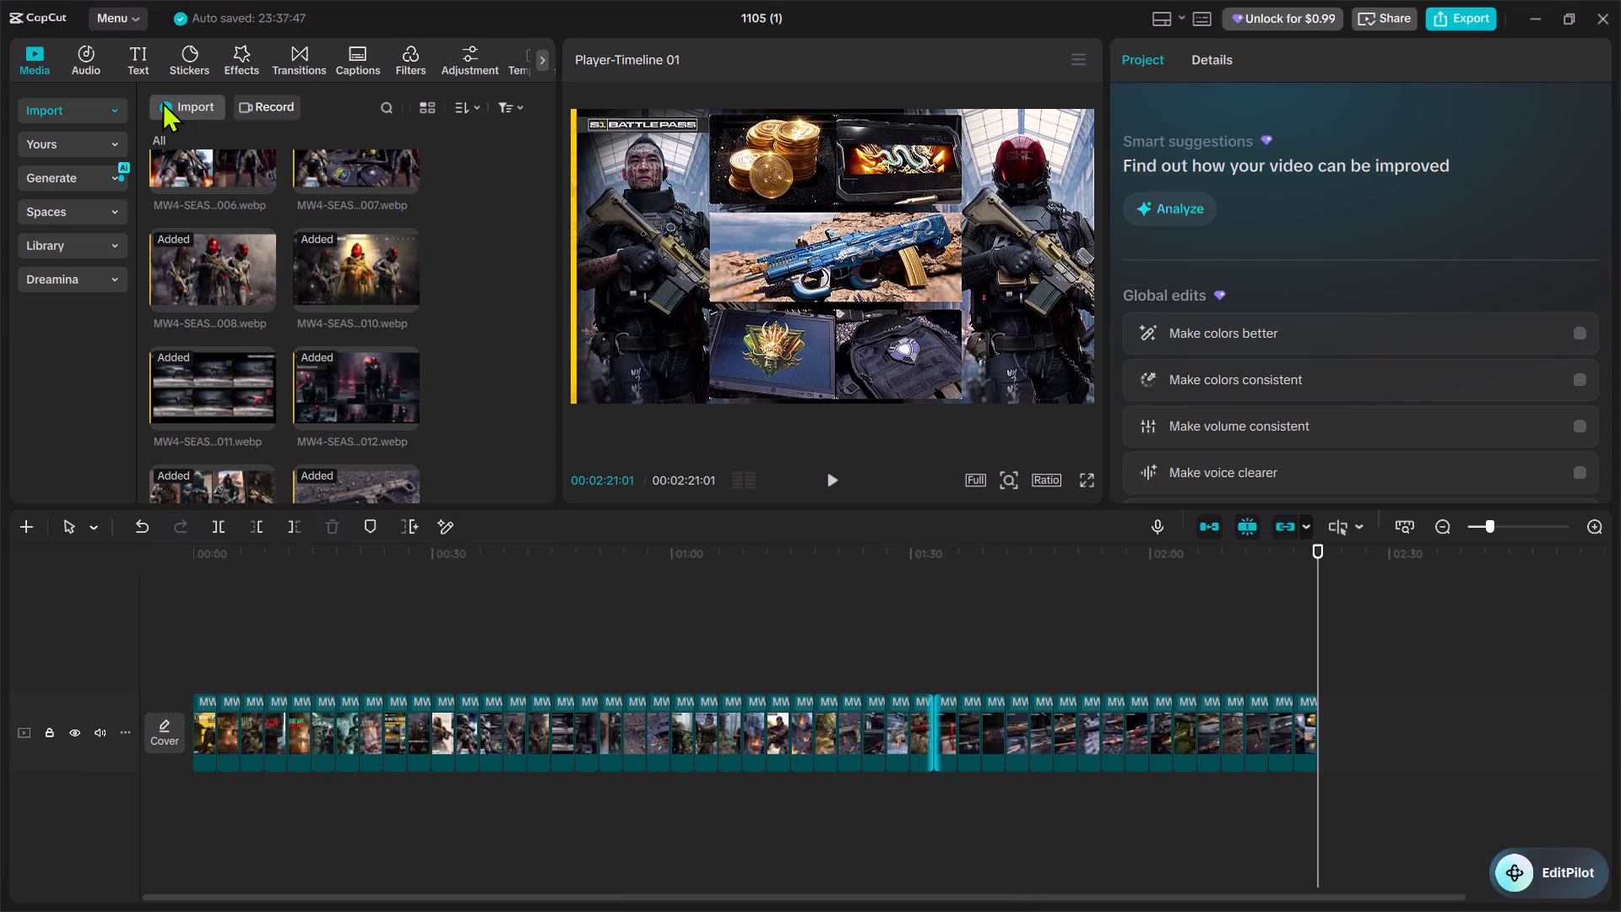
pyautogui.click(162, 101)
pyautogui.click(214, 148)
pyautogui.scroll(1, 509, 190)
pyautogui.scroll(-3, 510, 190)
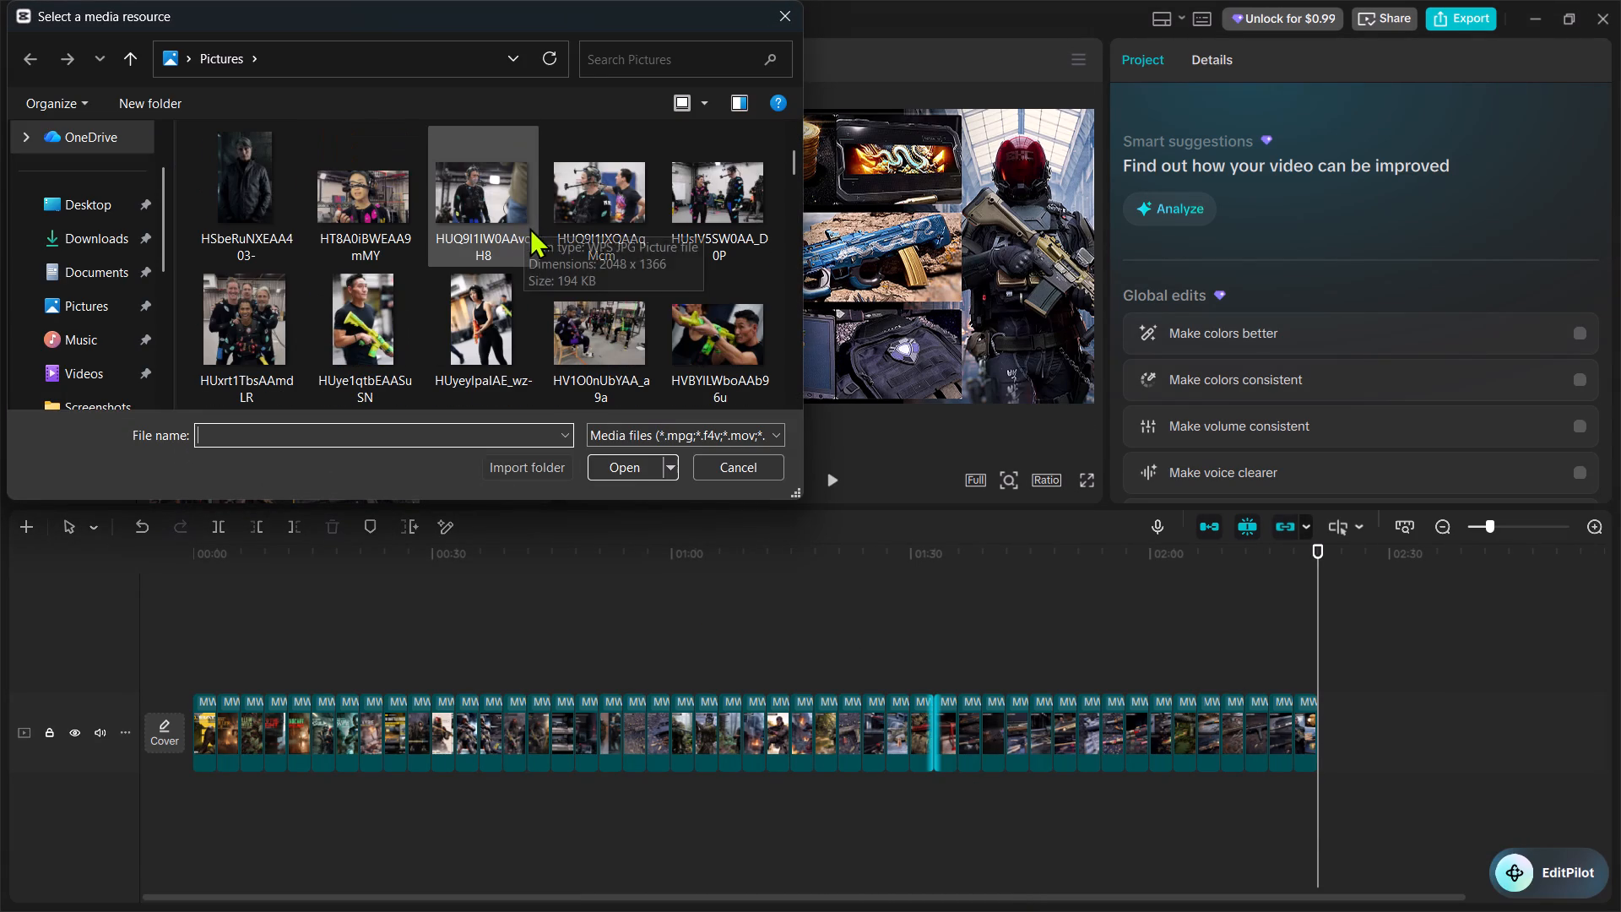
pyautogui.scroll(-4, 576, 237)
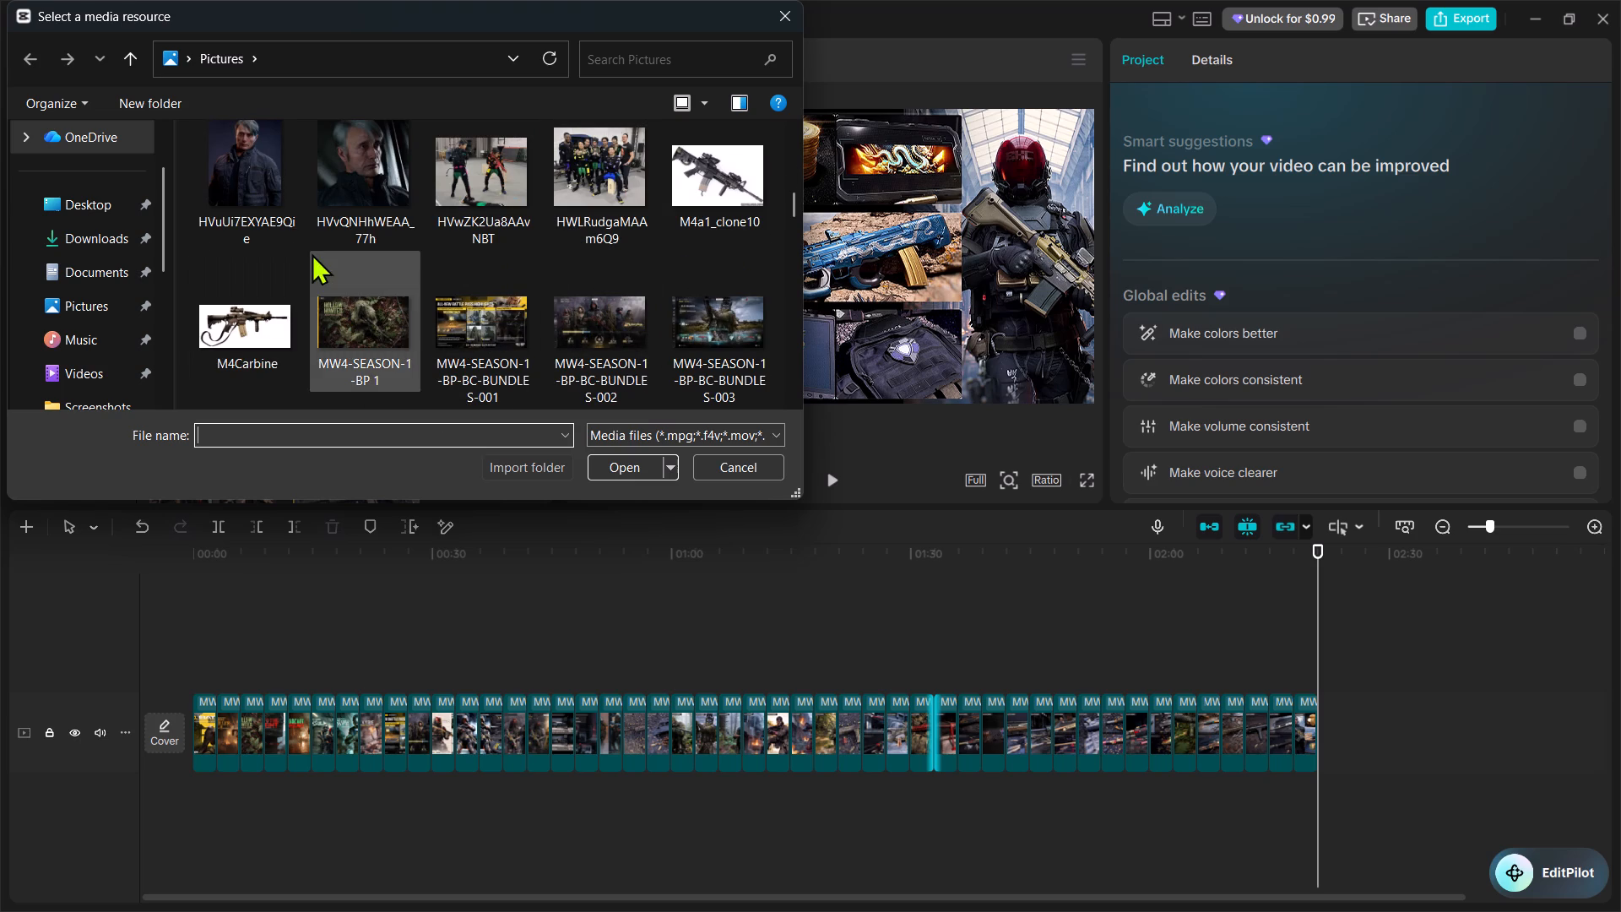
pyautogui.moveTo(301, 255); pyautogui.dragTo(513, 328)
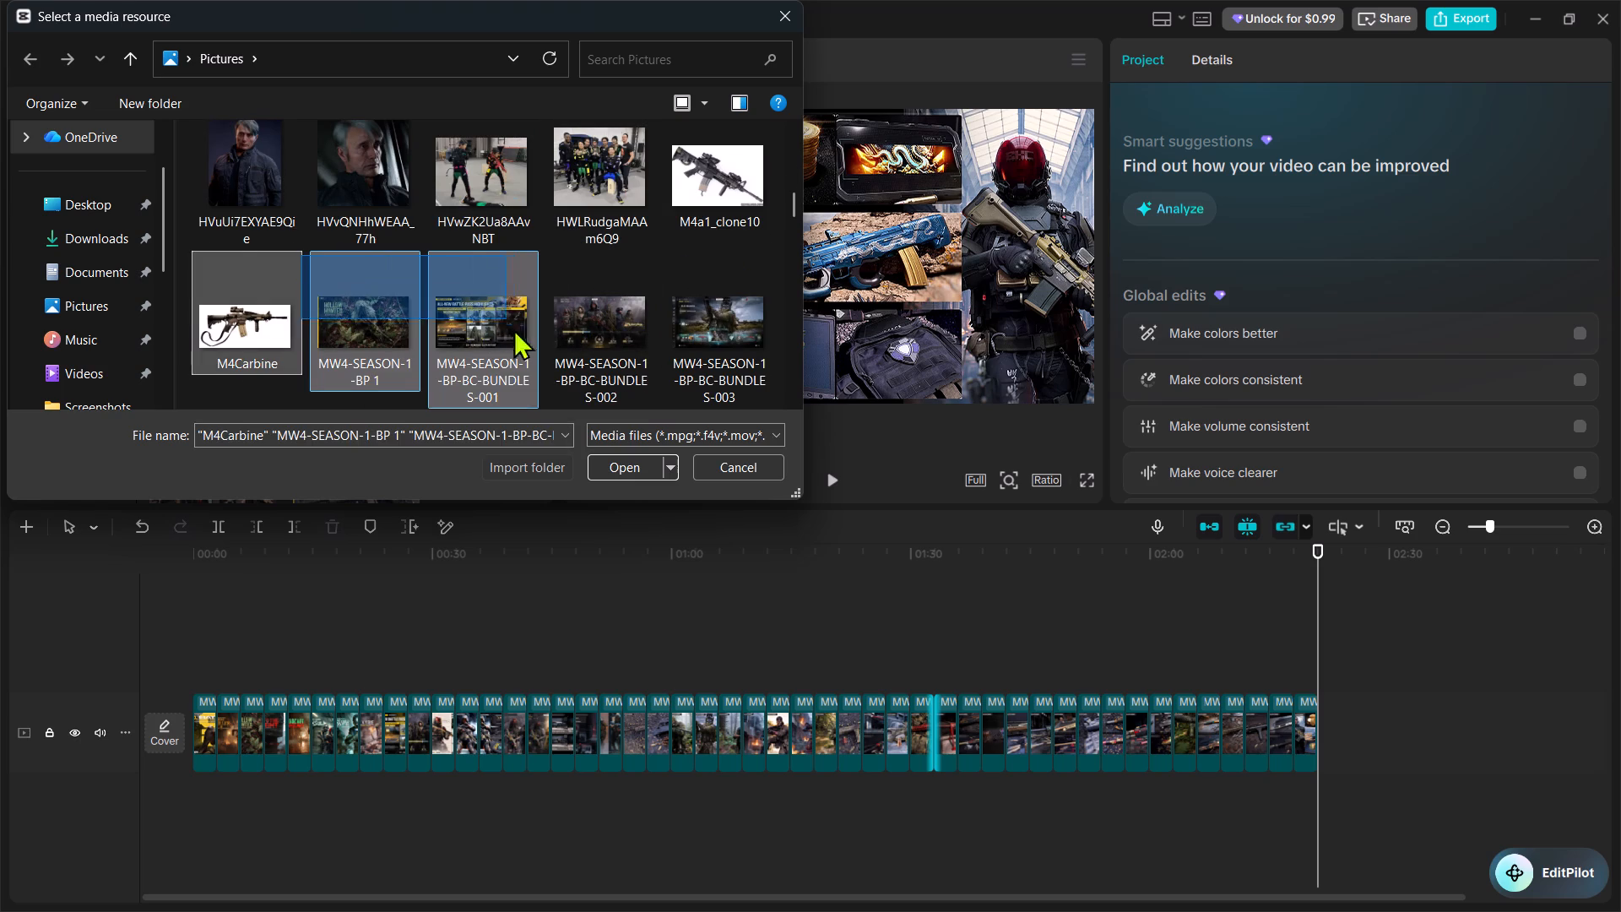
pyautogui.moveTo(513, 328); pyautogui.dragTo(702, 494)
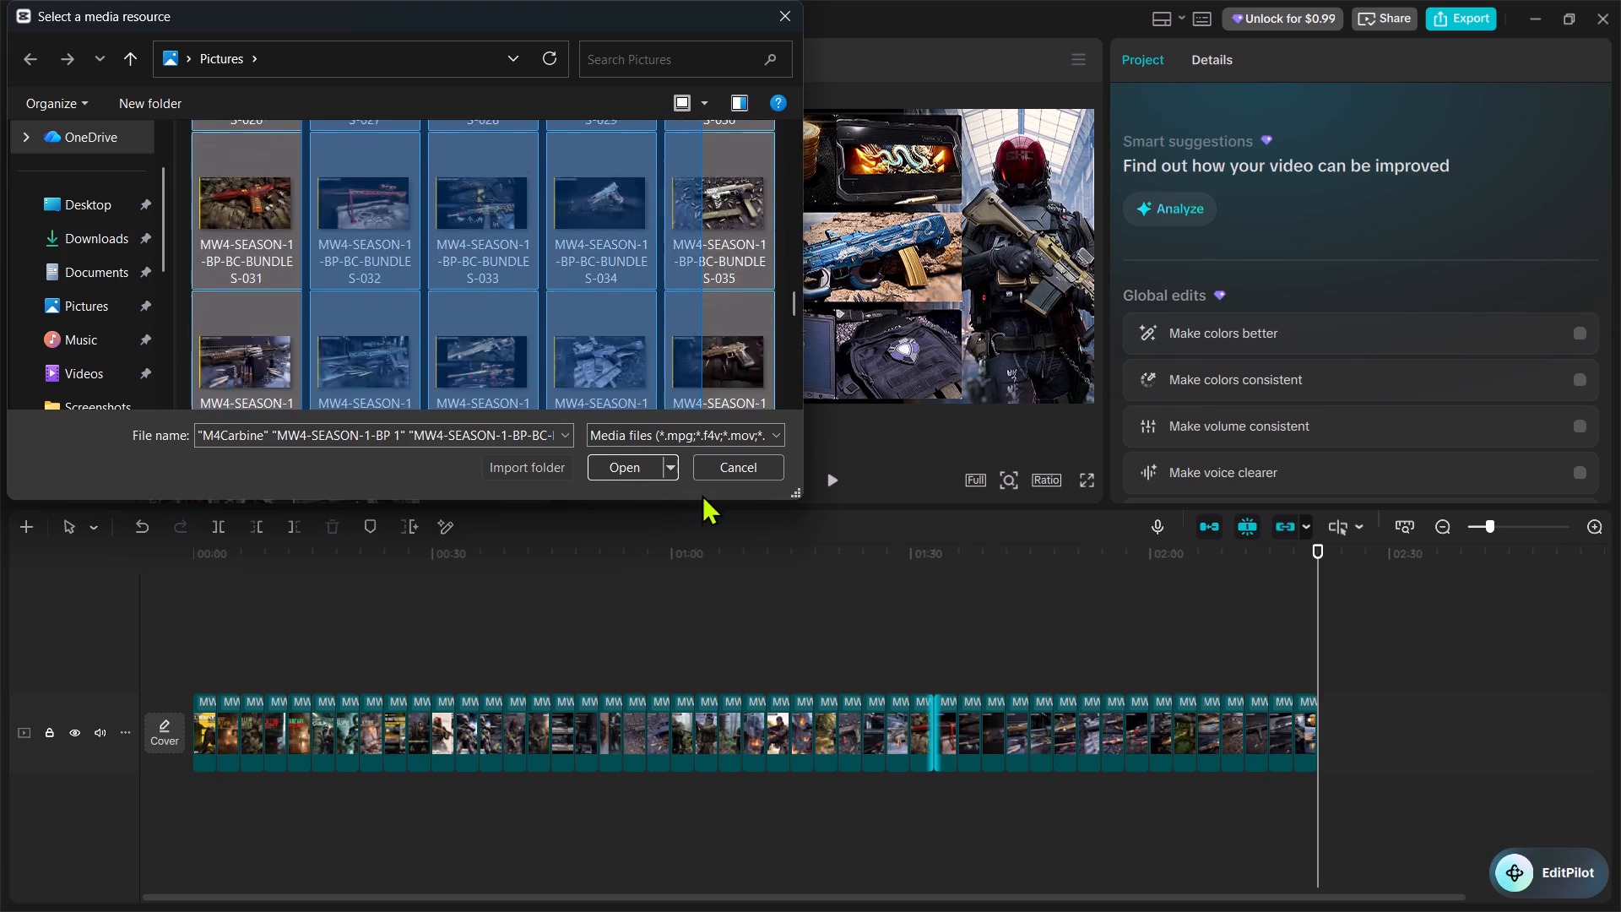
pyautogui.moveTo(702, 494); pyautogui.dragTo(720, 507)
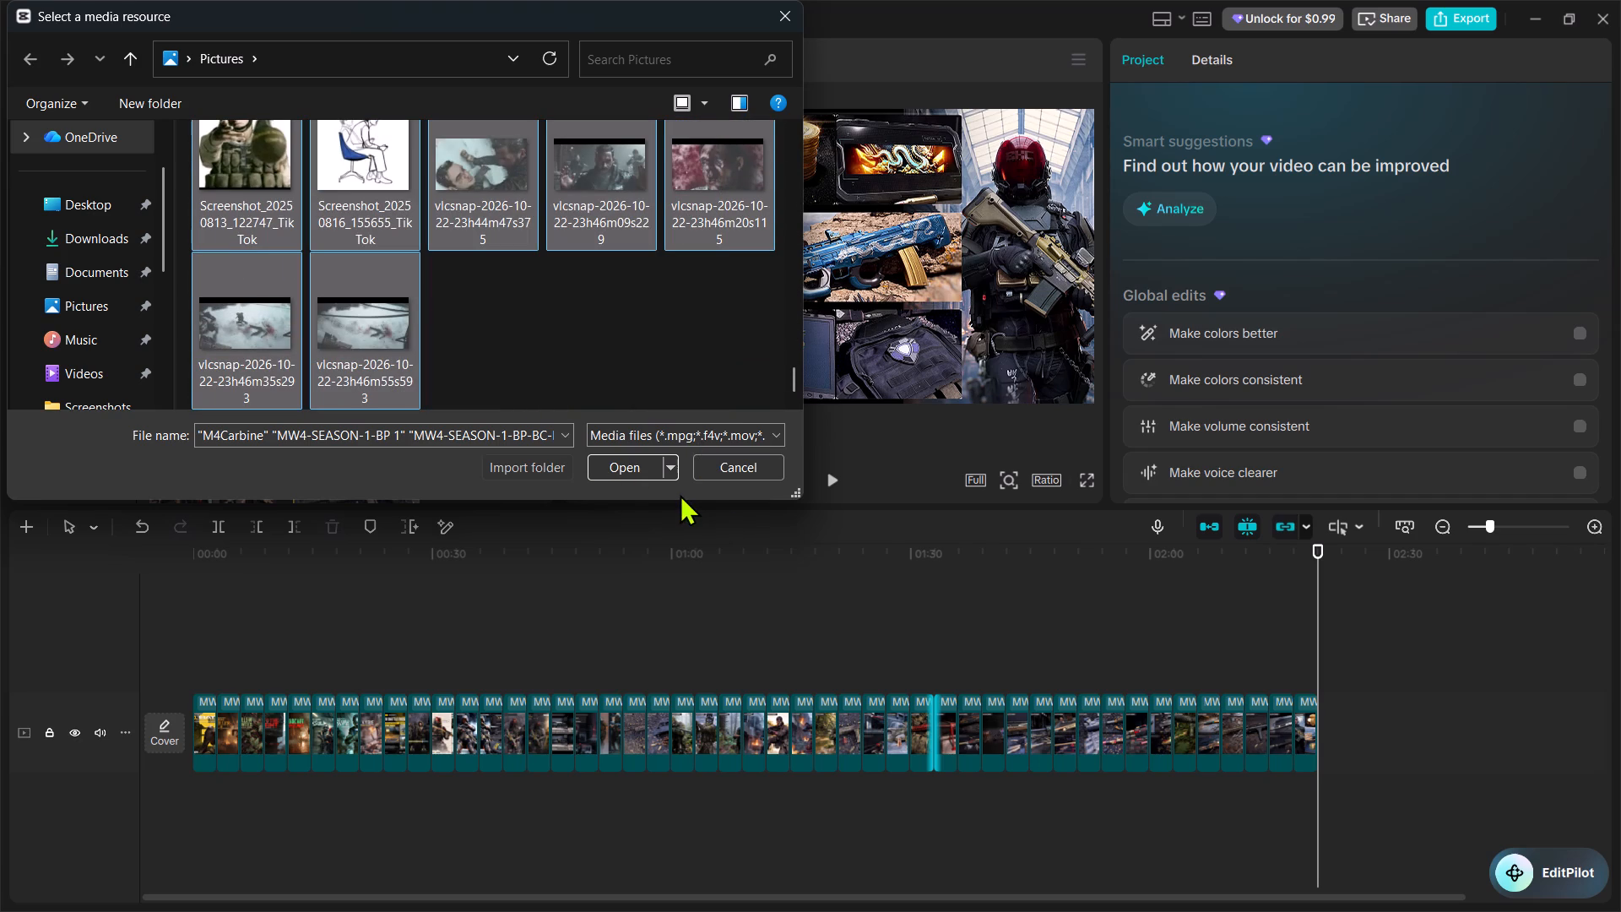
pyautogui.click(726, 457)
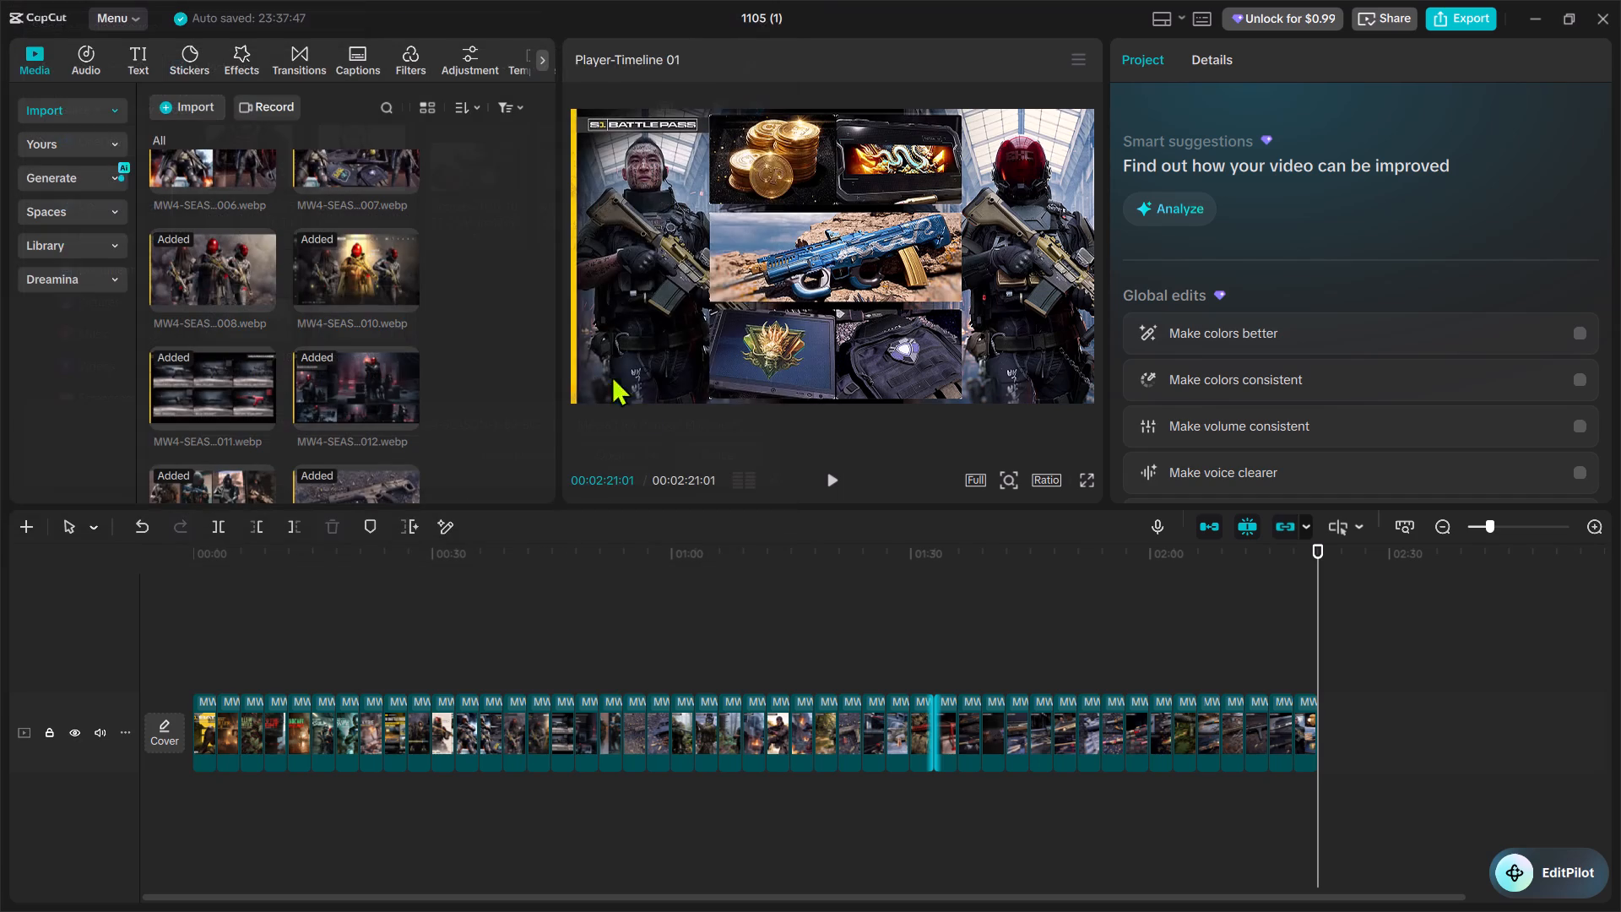
# Import from Pictures only the images in the file grid's first column, from MW4-SEASON-1-BP-BC-BUNDLES-004 down to 064.
pyautogui.click(193, 114)
pyautogui.click(263, 146)
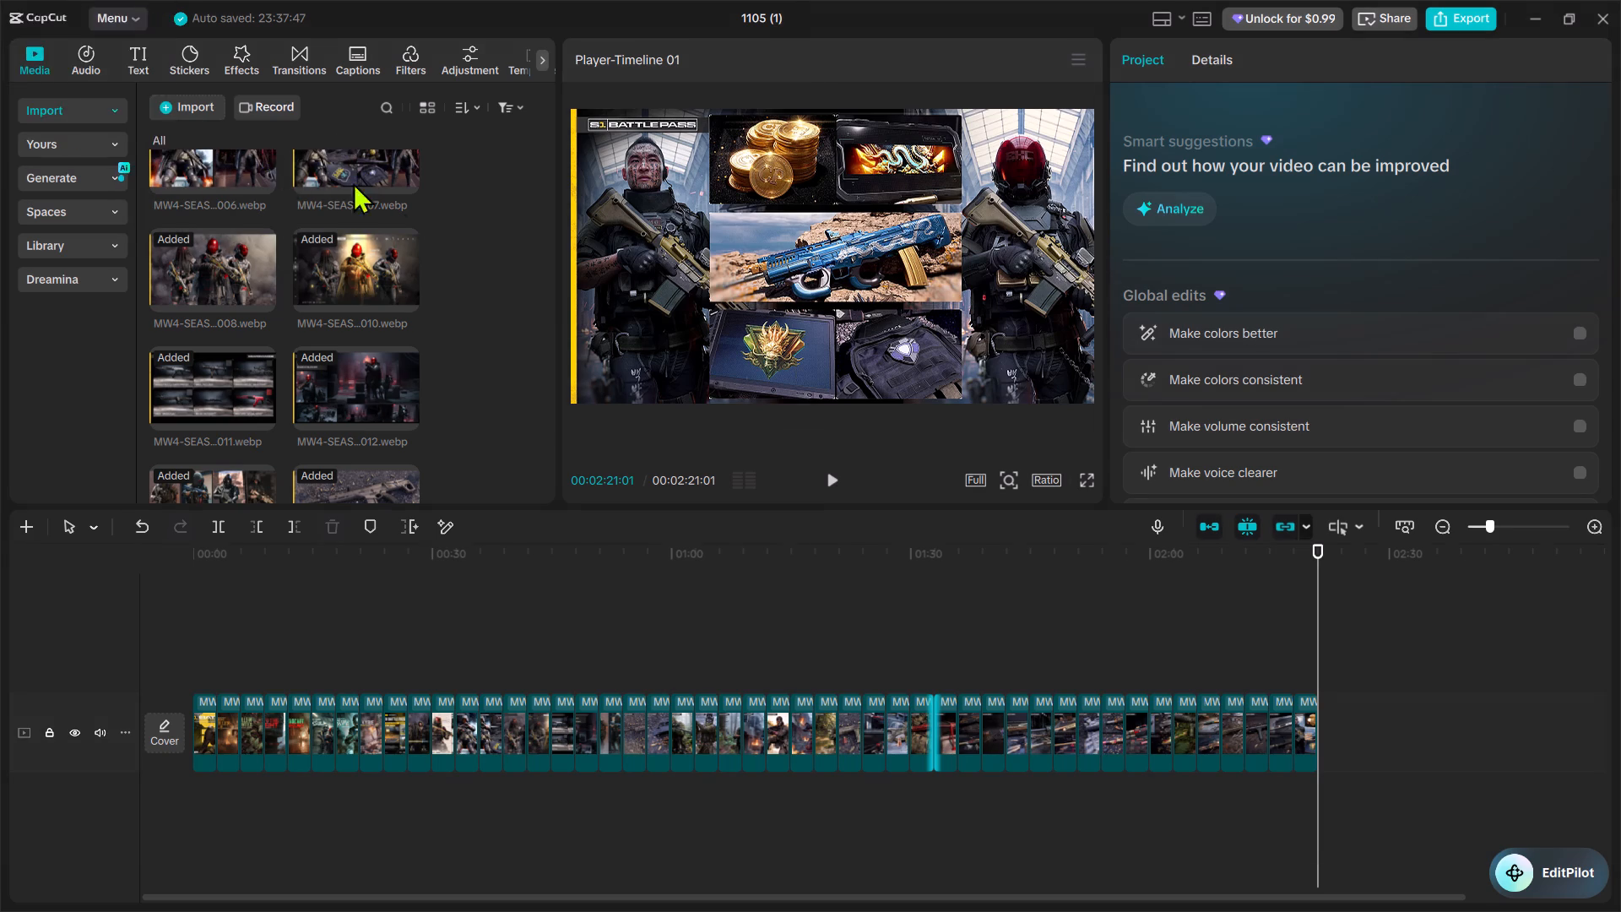
pyautogui.scroll(-6, 454, 214)
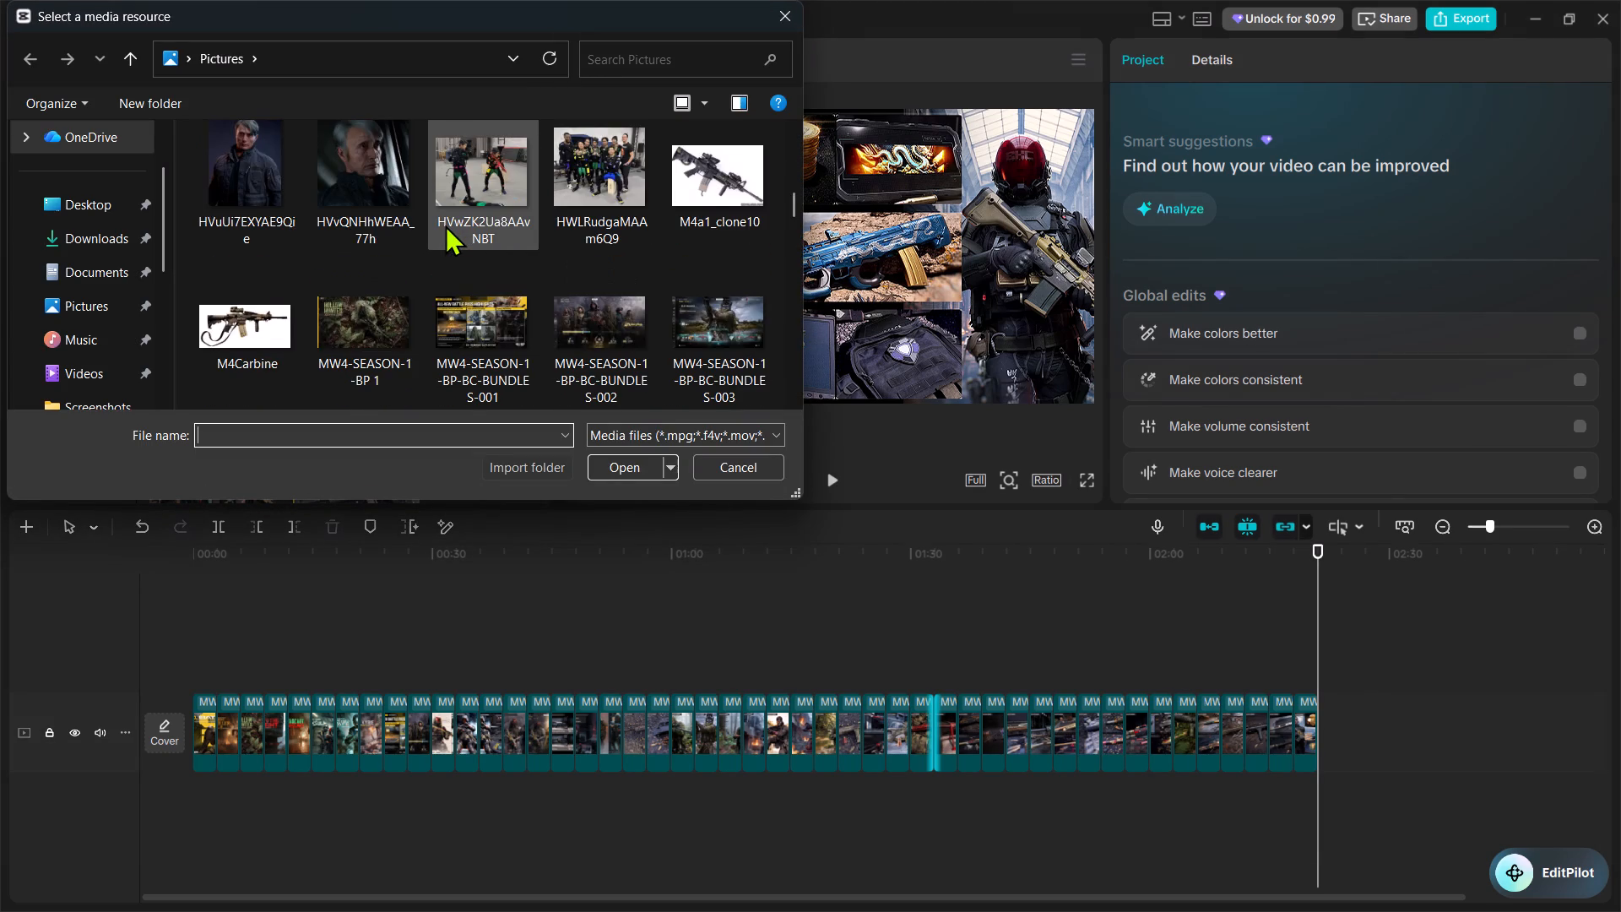
pyautogui.scroll(1, 445, 225)
pyautogui.scroll(-3, 445, 225)
pyautogui.moveTo(222, 247); pyautogui.dragTo(224, 472)
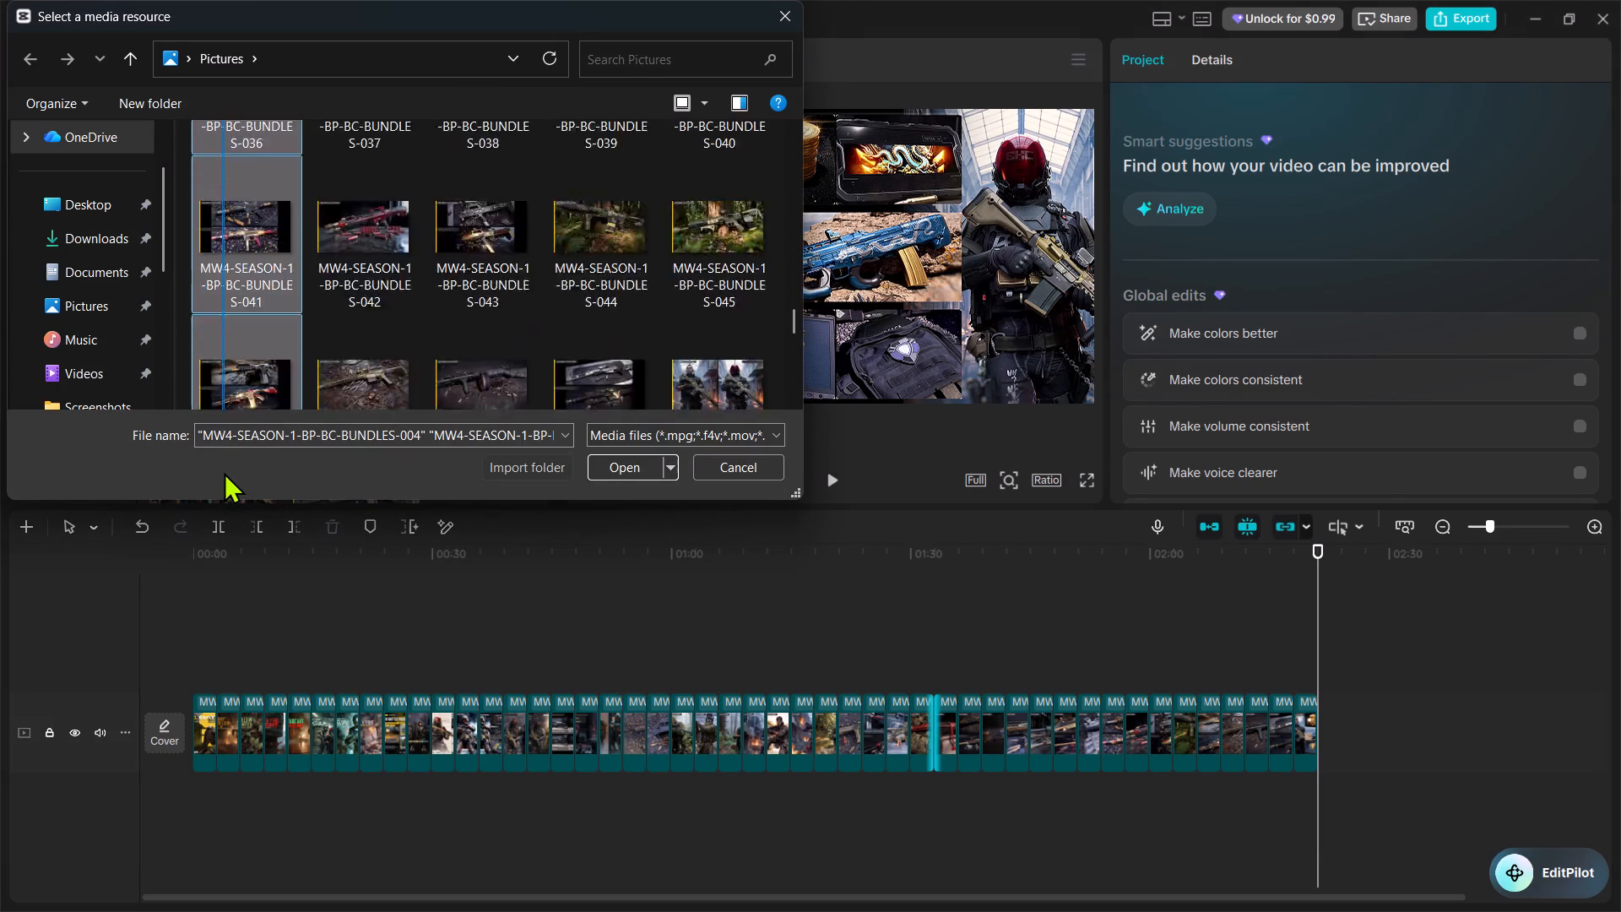
pyautogui.moveTo(224, 472); pyautogui.dragTo(238, 224)
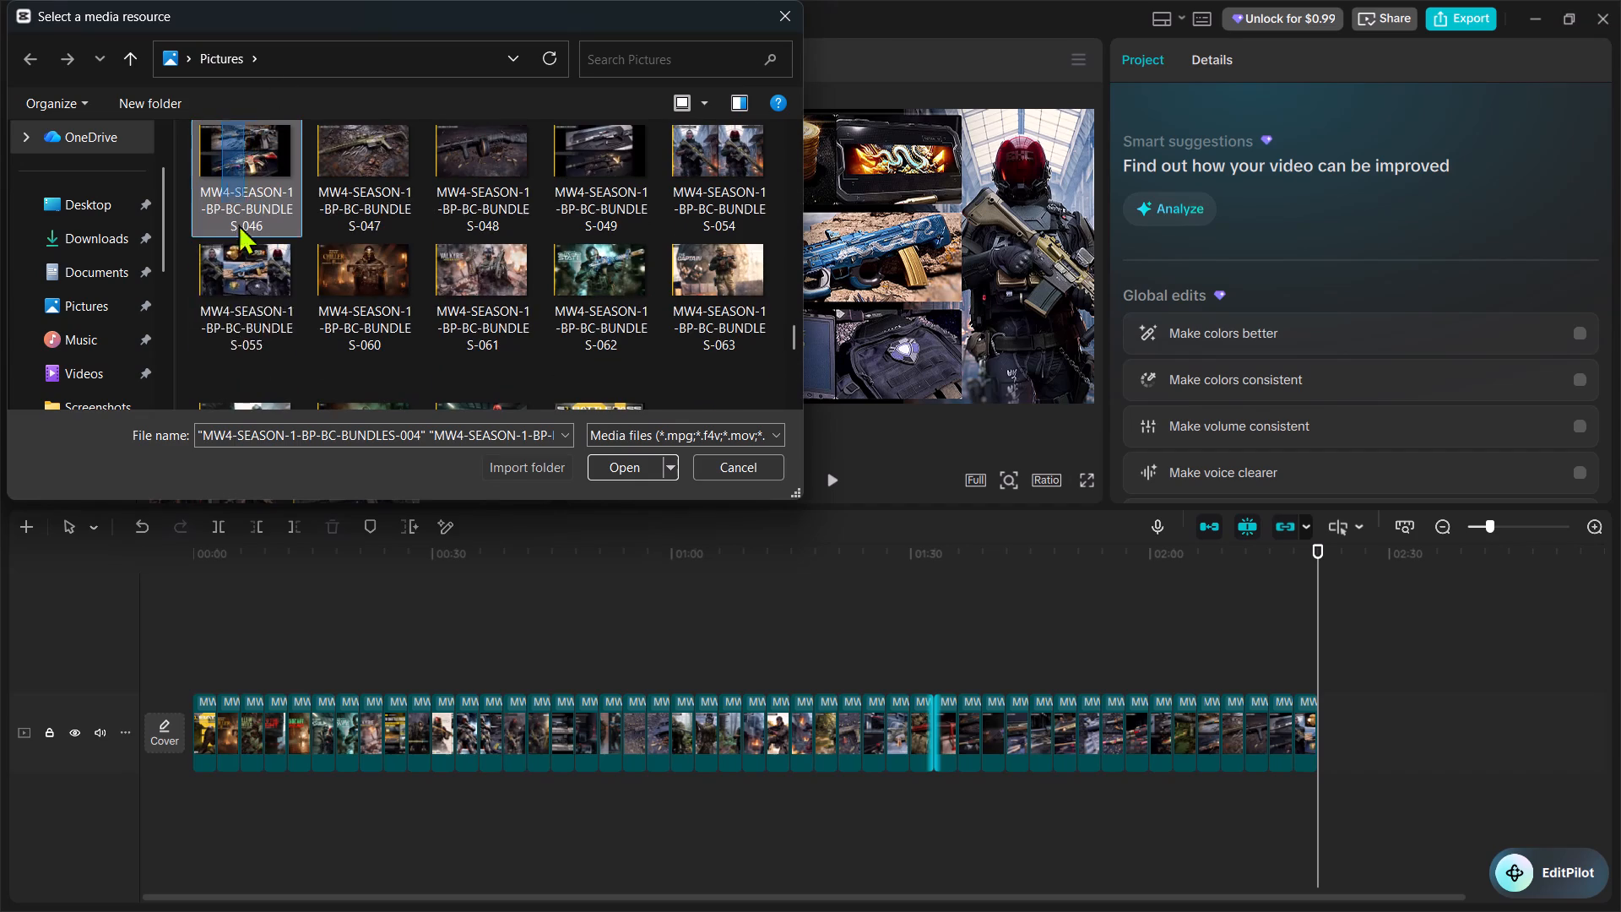
pyautogui.moveTo(238, 224); pyautogui.dragTo(230, 377)
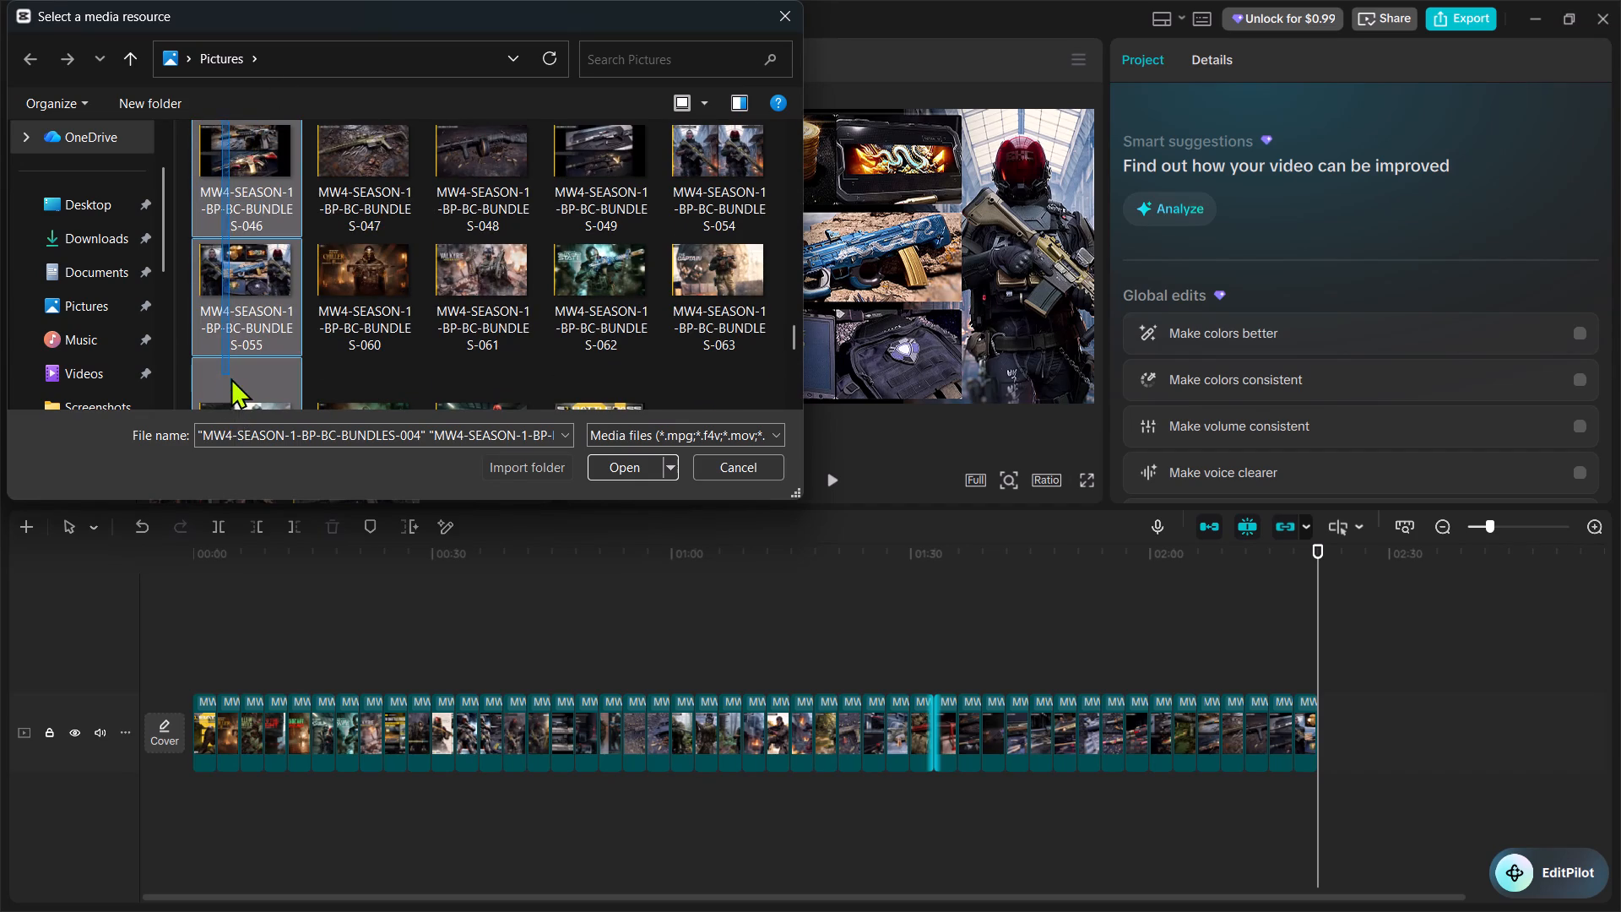
pyautogui.moveTo(230, 377); pyautogui.dragTo(241, 375)
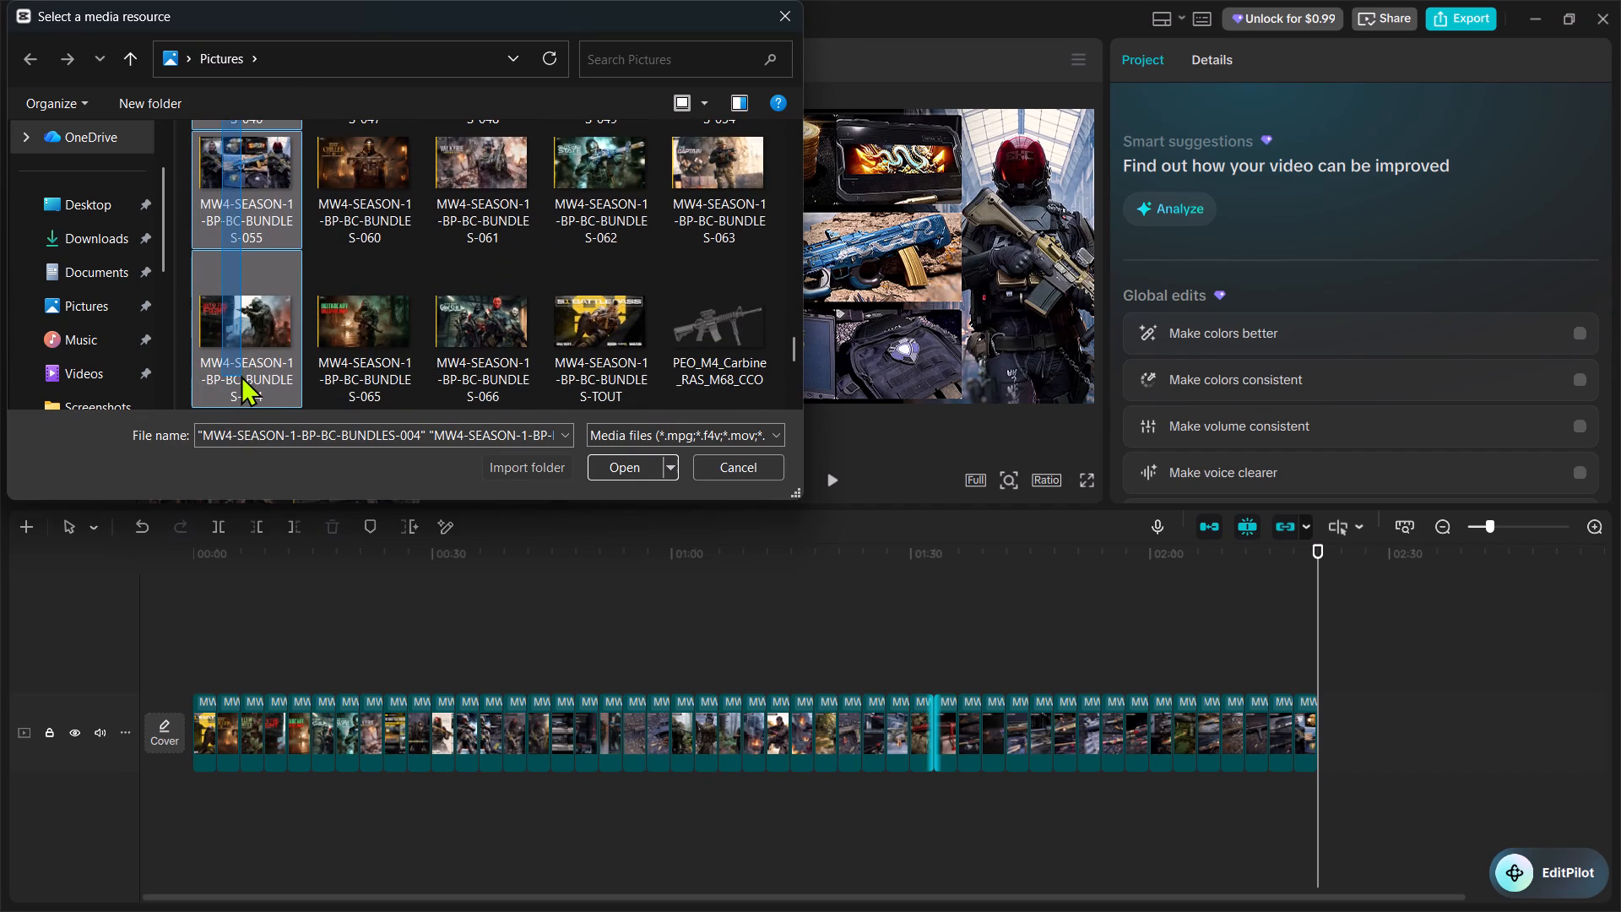
pyautogui.moveTo(241, 375); pyautogui.dragTo(243, 361)
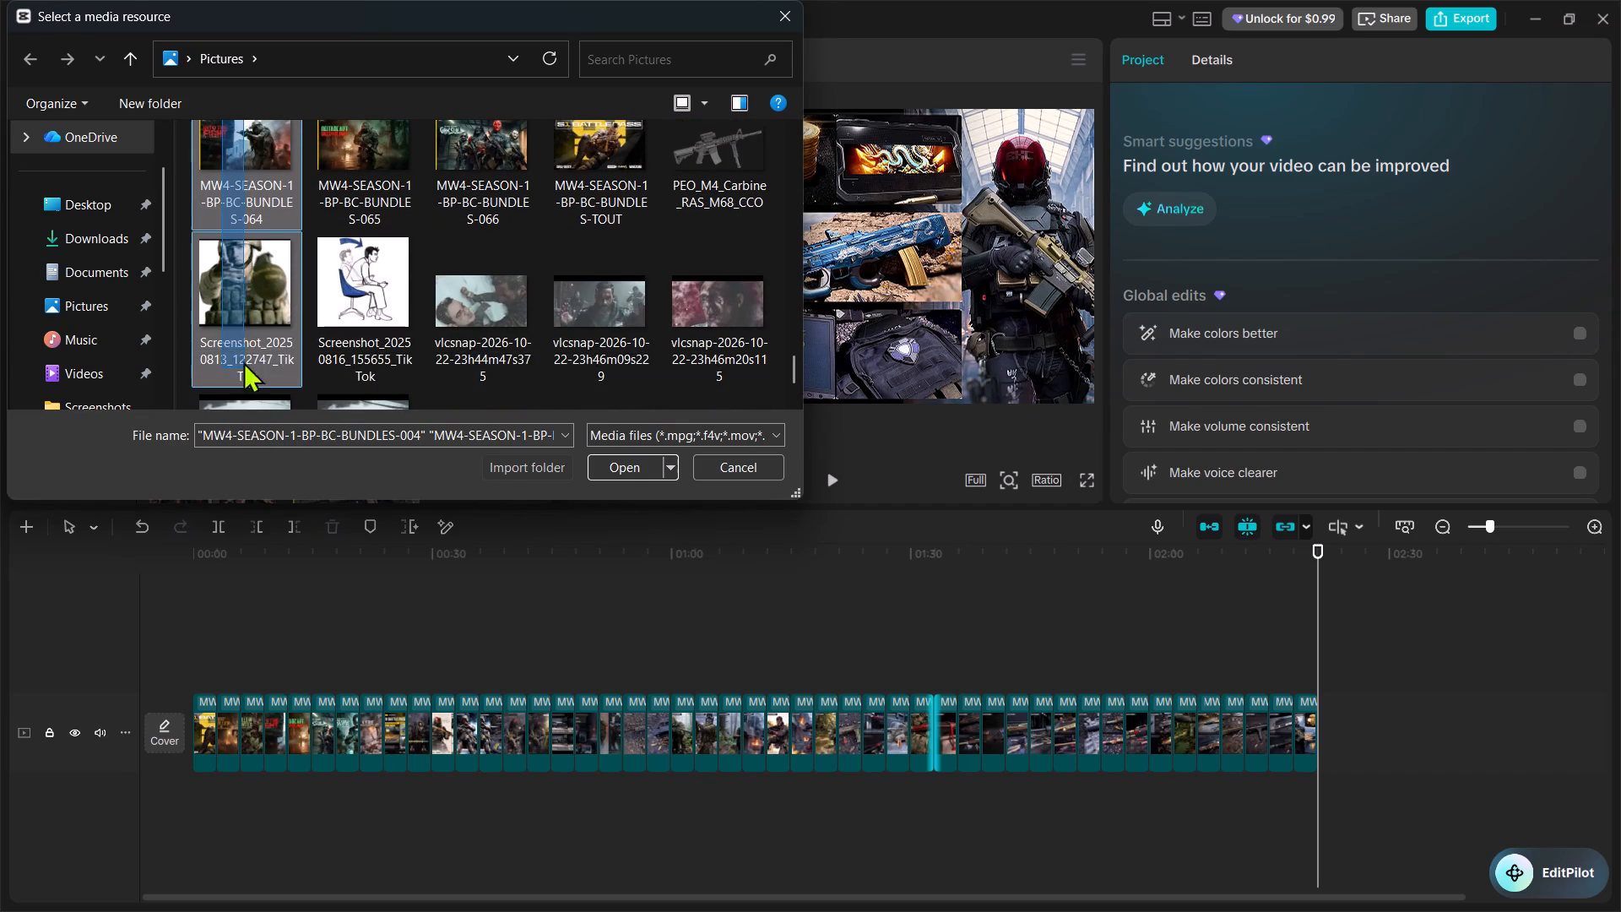
pyautogui.moveTo(243, 361); pyautogui.dragTo(274, 220)
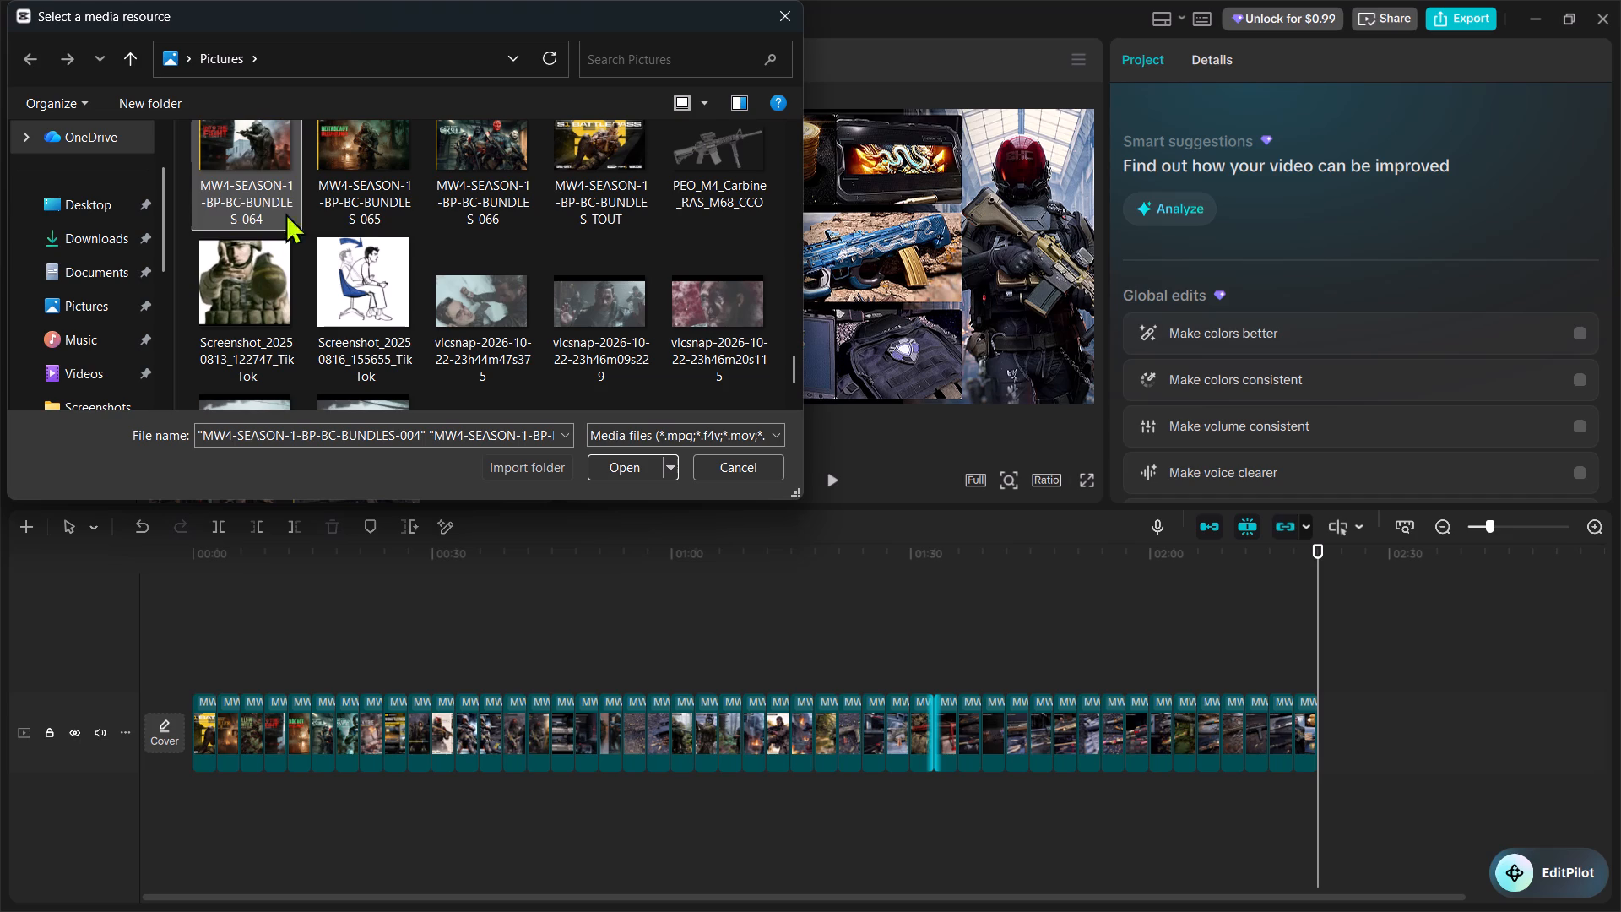
pyautogui.click(630, 469)
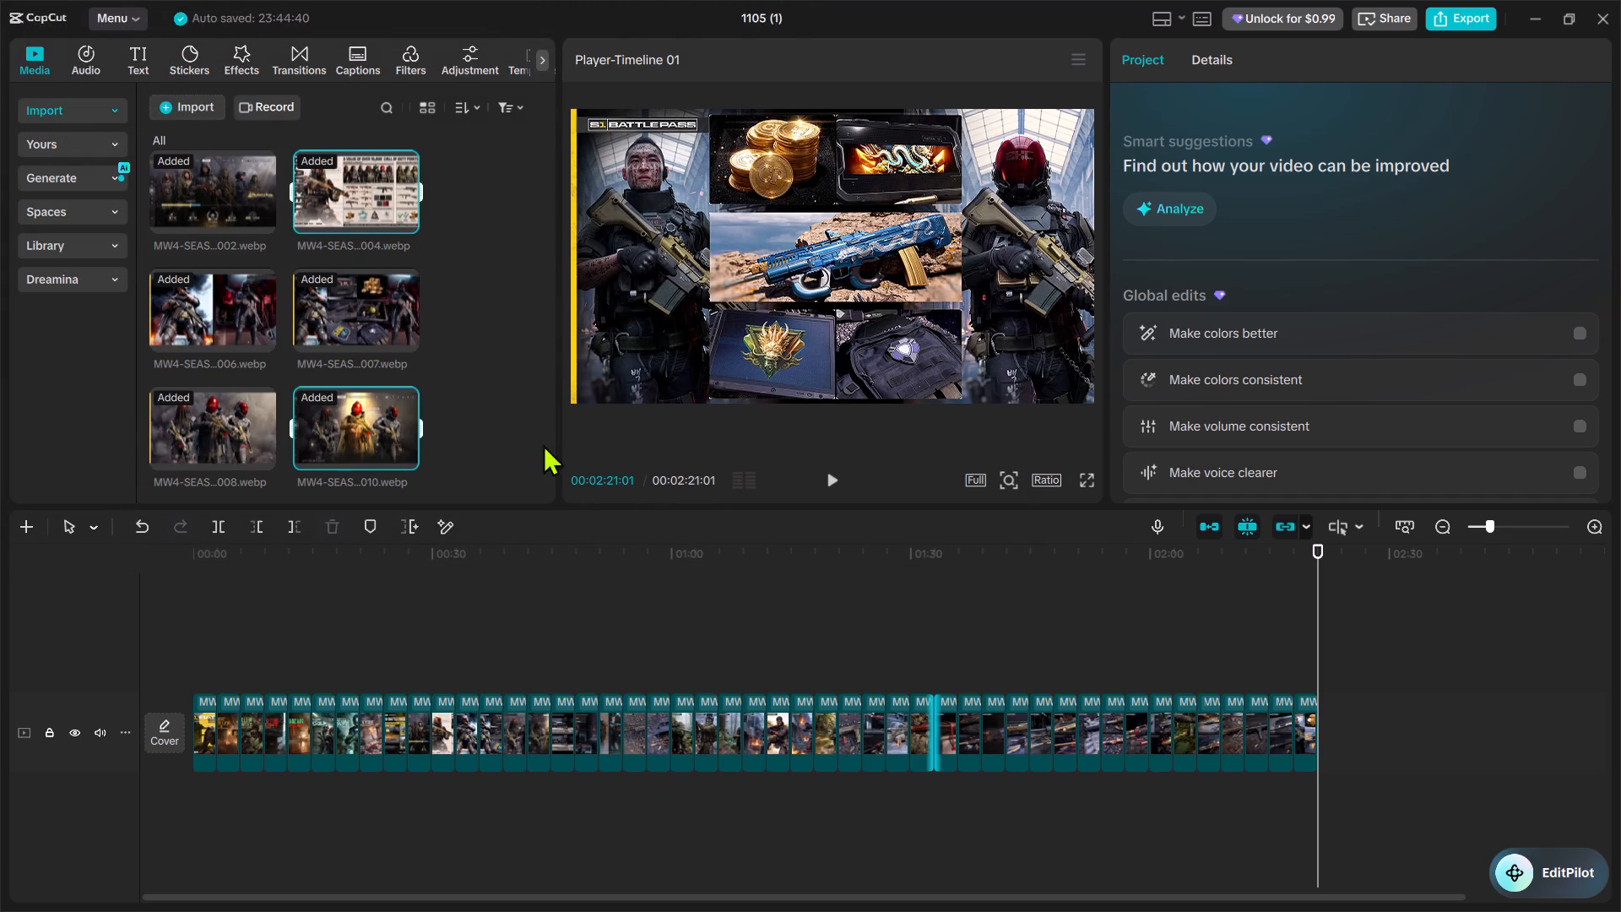
# Look through the project's media library from the first MW4 Season 1 images to the TOUT image and back, checking which are added.
pyautogui.scroll(-3, 426, 282)
pyautogui.scroll(1, 426, 282)
pyautogui.scroll(-9, 426, 283)
pyautogui.scroll(1, 405, 322)
pyautogui.scroll(-1, 405, 322)
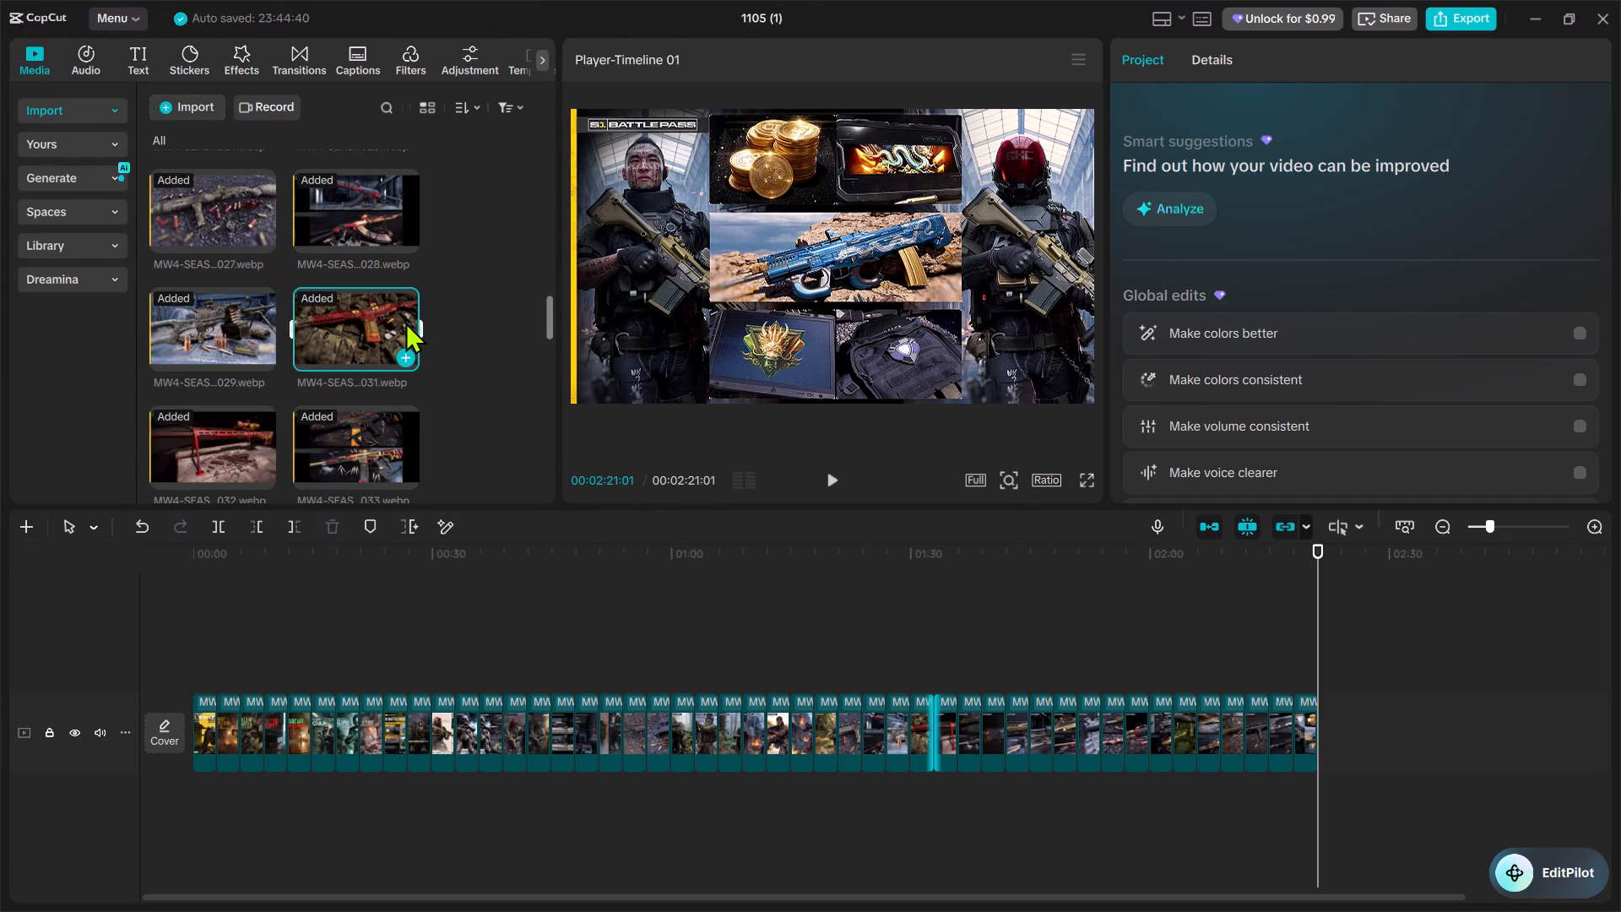
pyautogui.scroll(-12, 405, 323)
pyautogui.scroll(1, 400, 339)
pyautogui.scroll(-6, 400, 340)
pyautogui.scroll(1, 402, 343)
pyautogui.scroll(-1, 402, 343)
pyautogui.scroll(1, 402, 343)
pyautogui.scroll(-2, 402, 343)
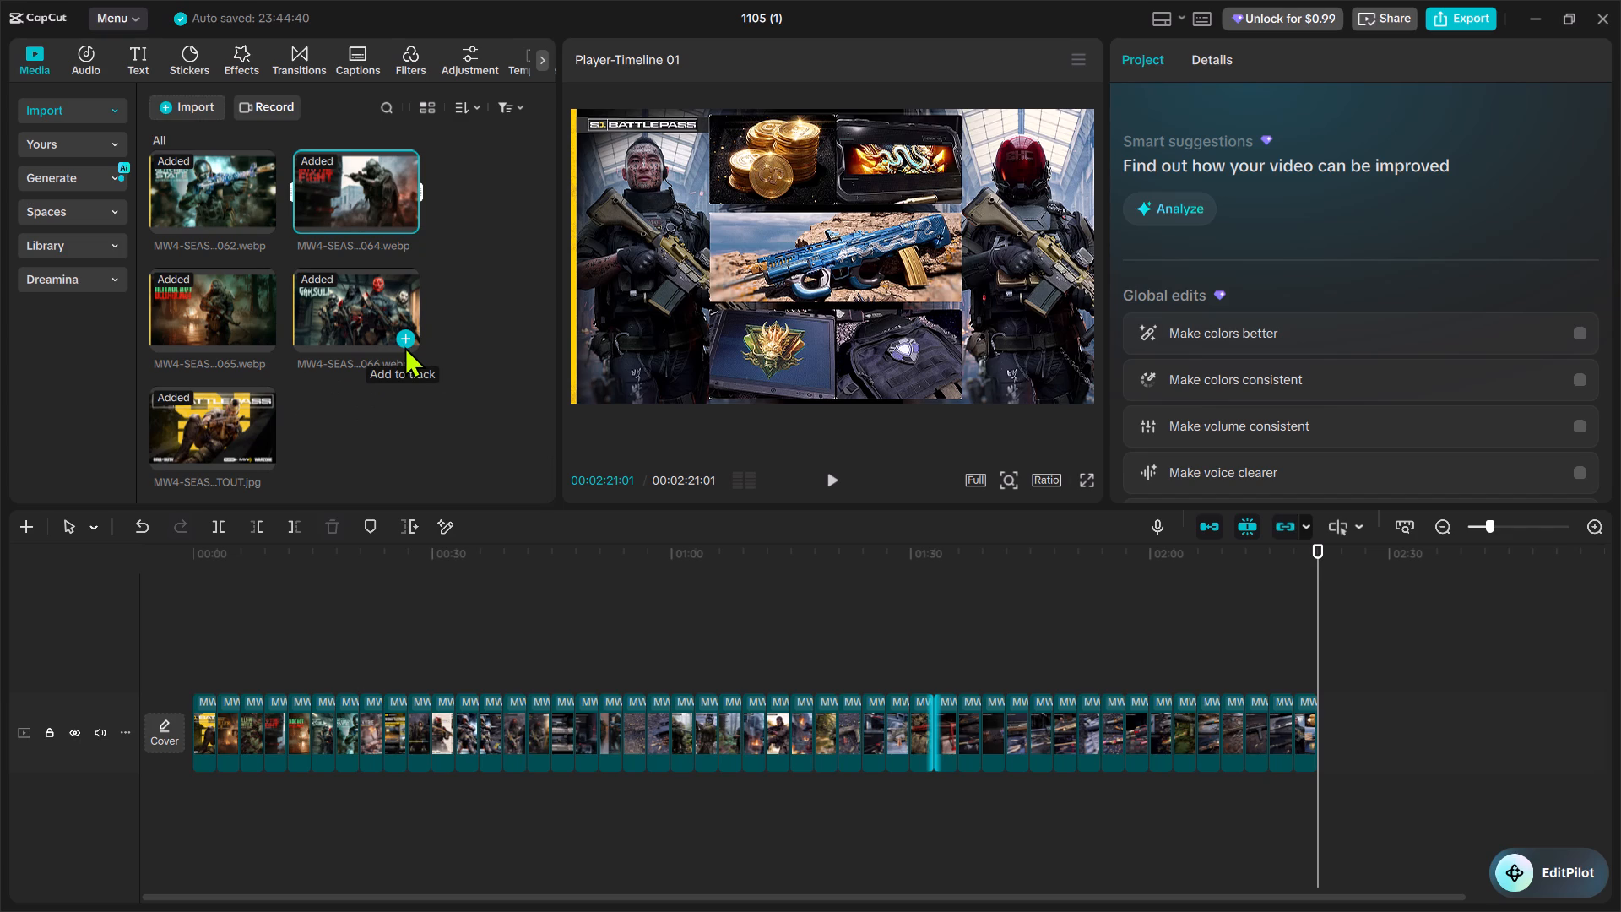
pyautogui.scroll(17, 404, 346)
pyautogui.scroll(7, 408, 339)
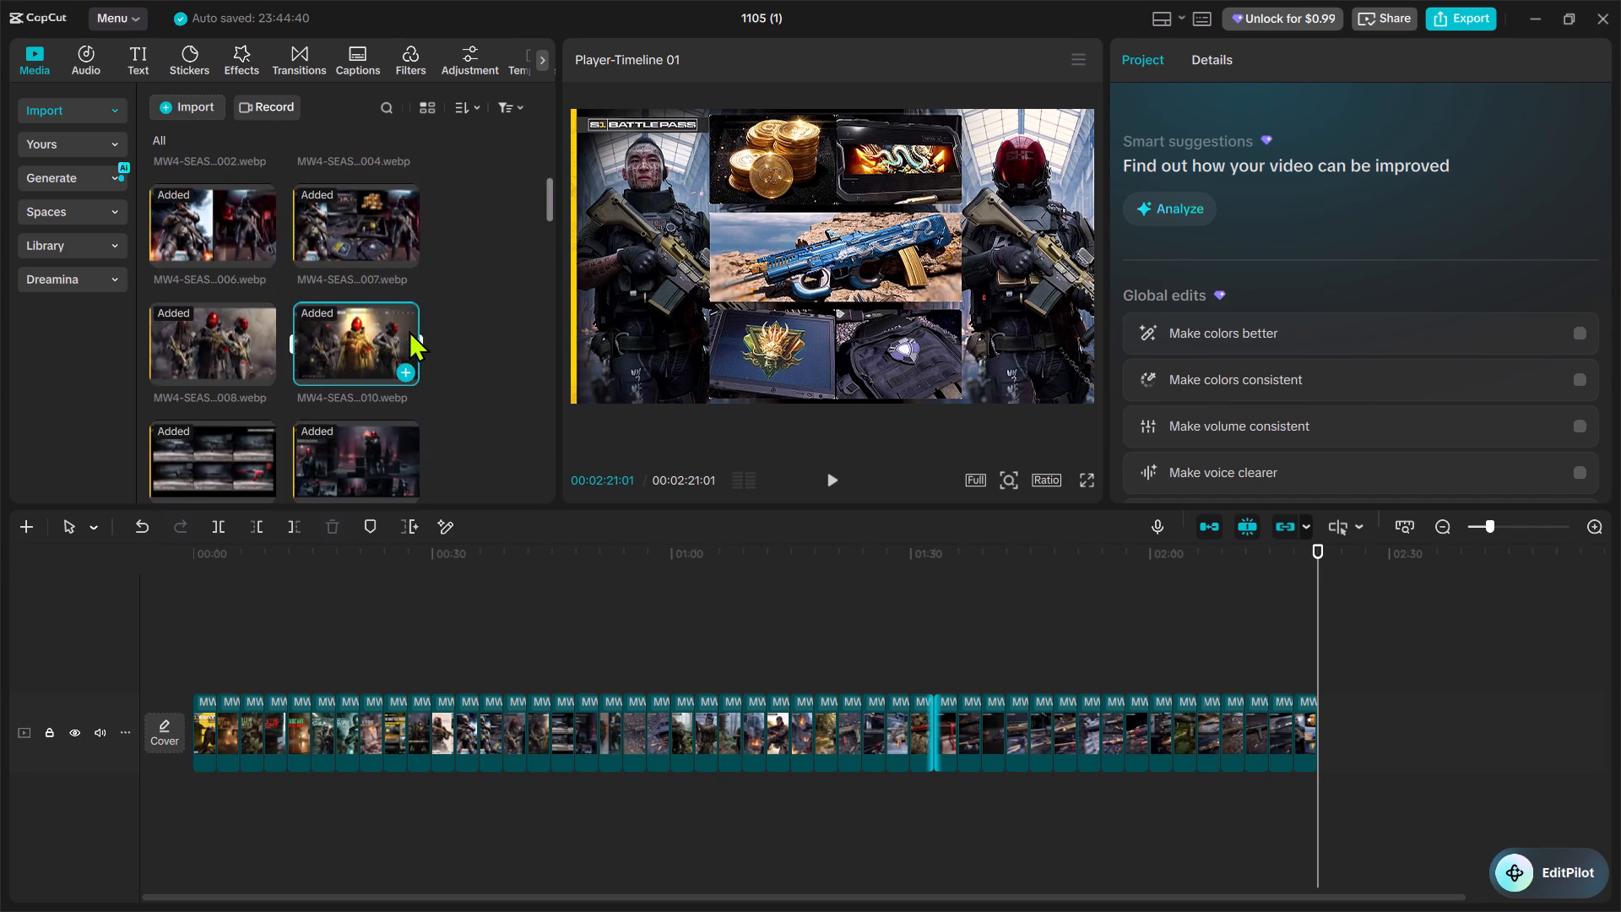
pyautogui.scroll(-1, 409, 330)
pyautogui.scroll(16, 409, 330)
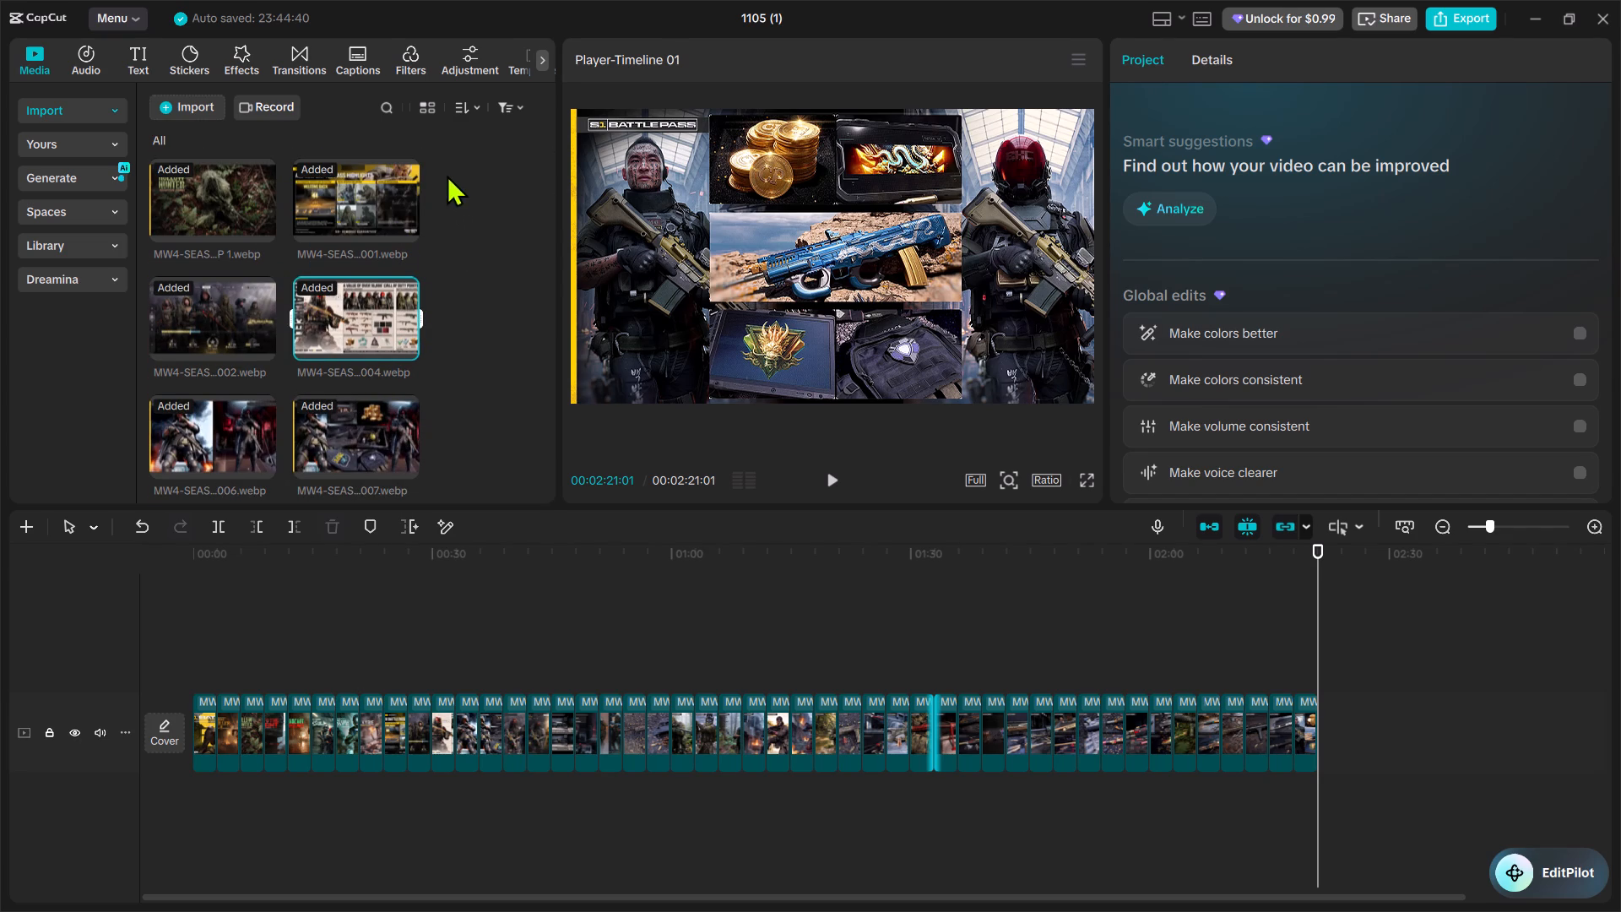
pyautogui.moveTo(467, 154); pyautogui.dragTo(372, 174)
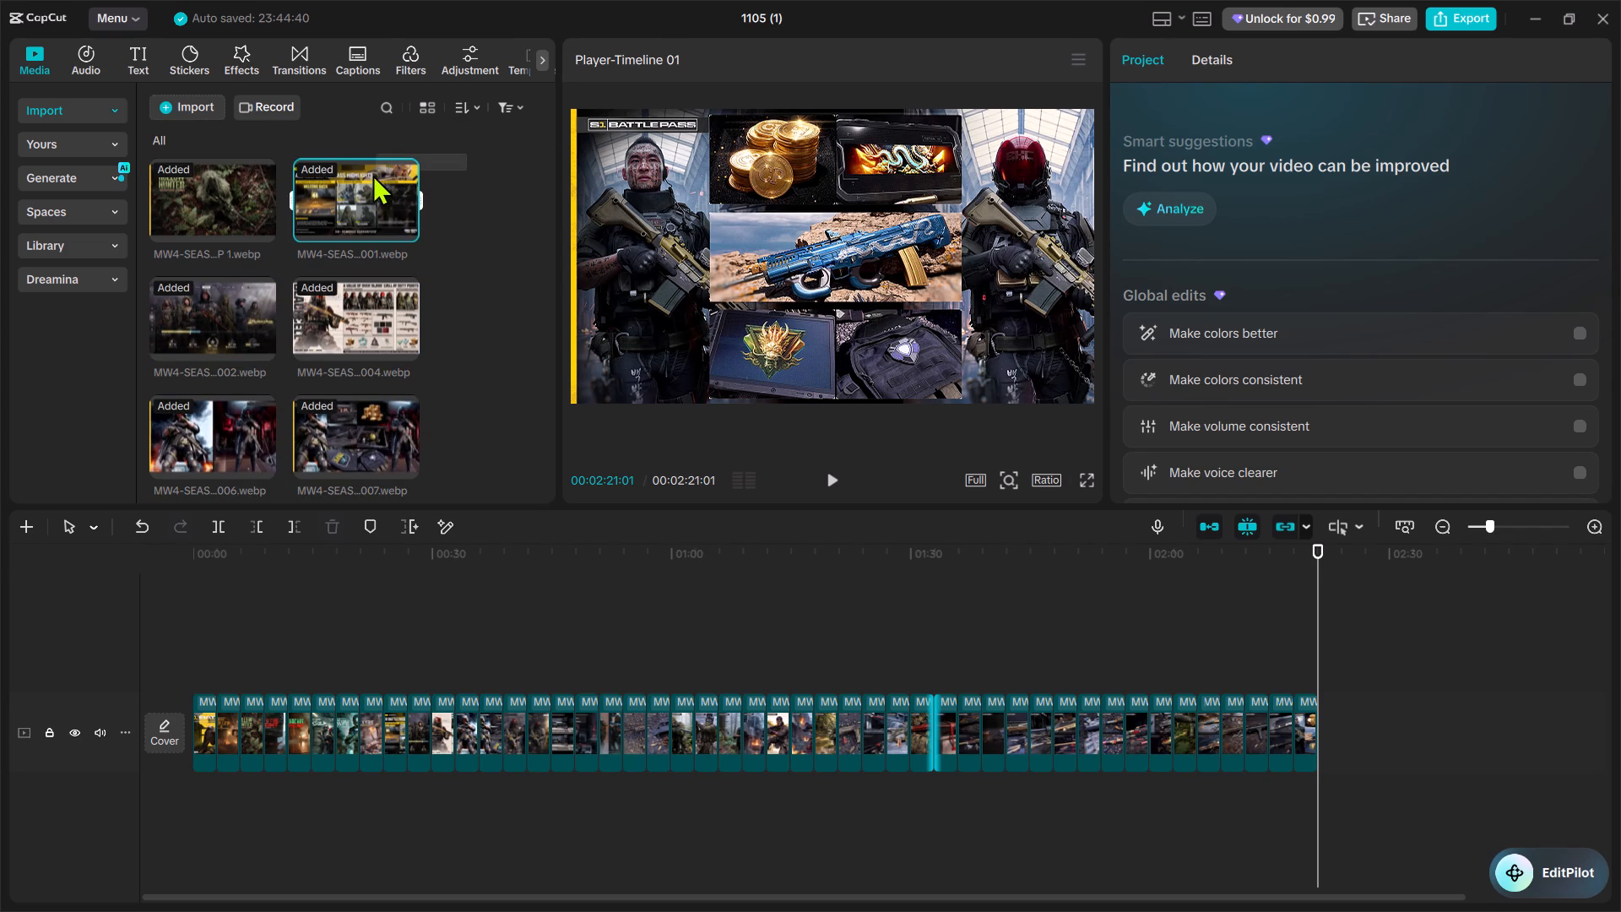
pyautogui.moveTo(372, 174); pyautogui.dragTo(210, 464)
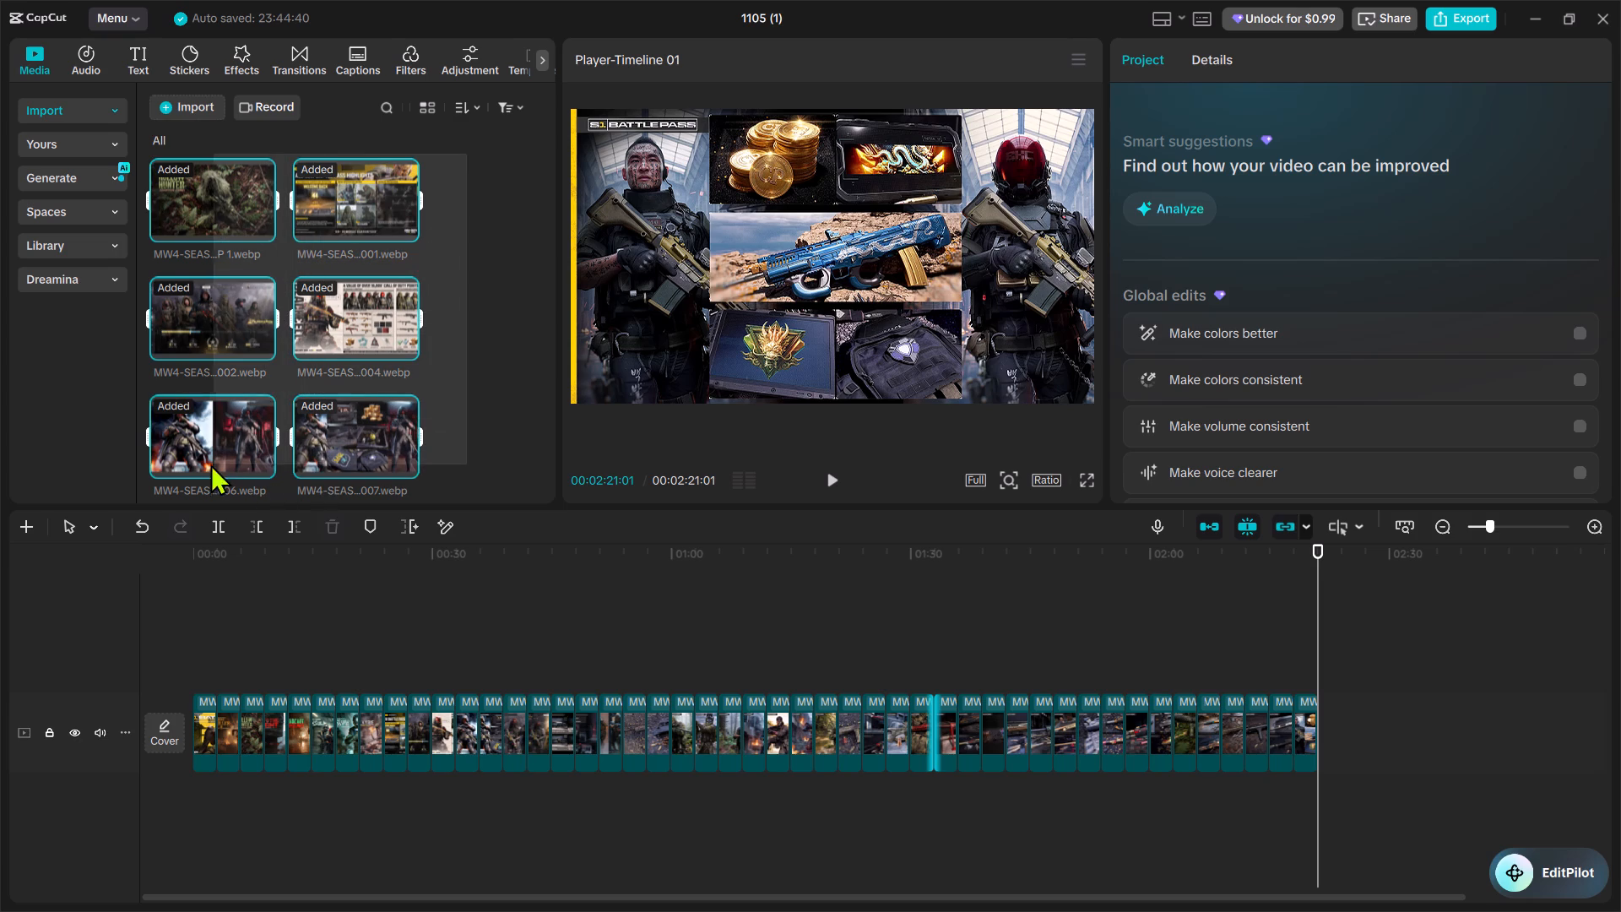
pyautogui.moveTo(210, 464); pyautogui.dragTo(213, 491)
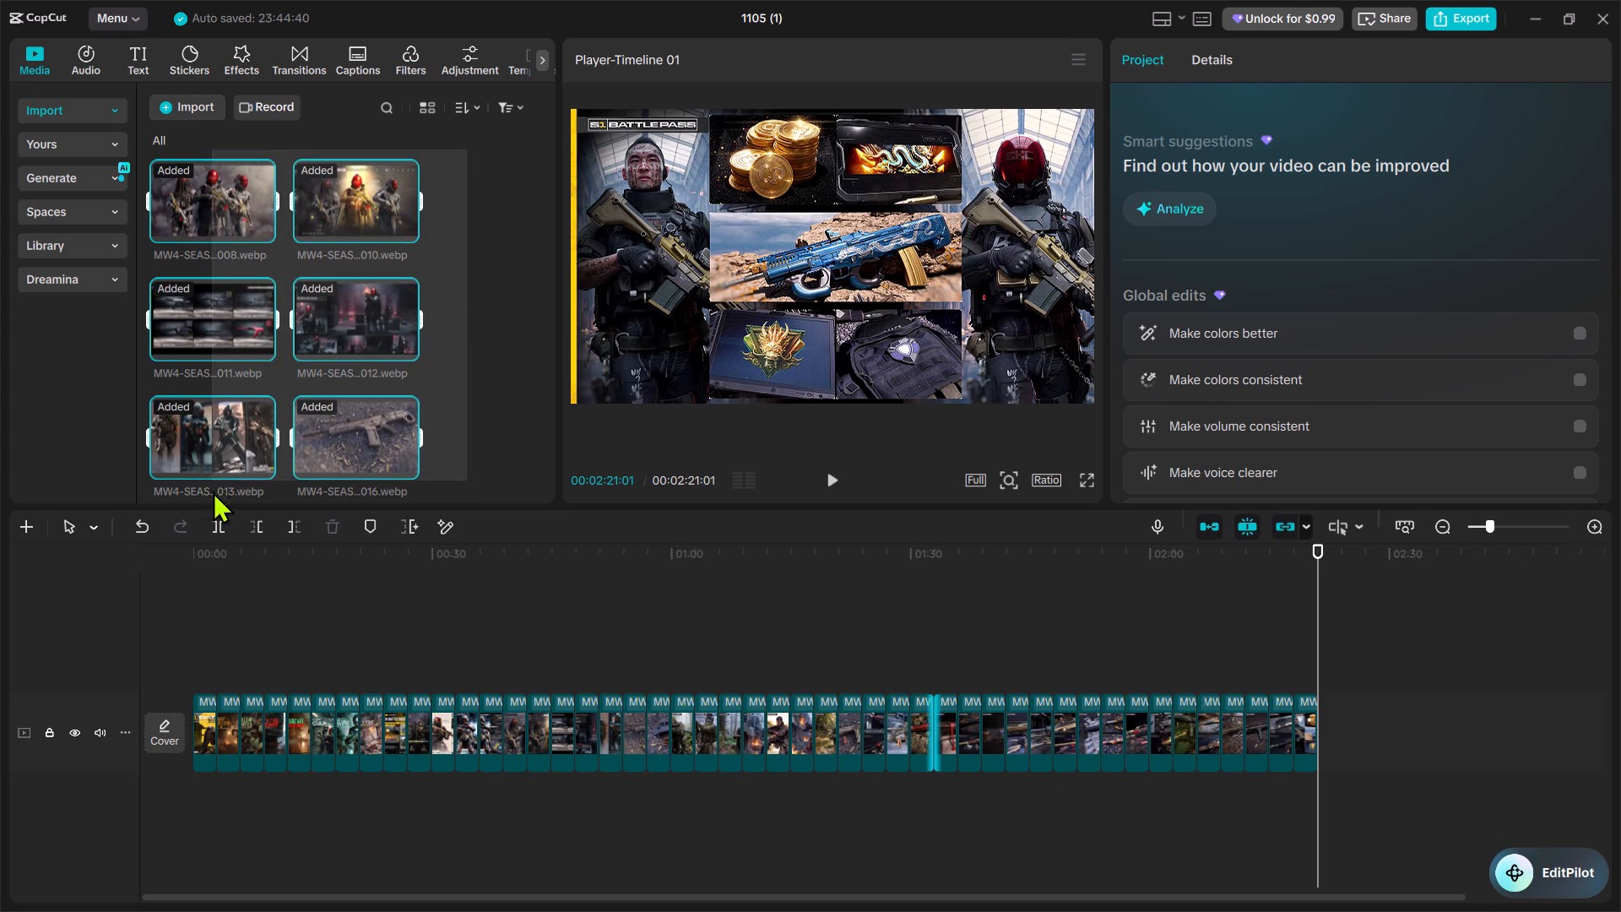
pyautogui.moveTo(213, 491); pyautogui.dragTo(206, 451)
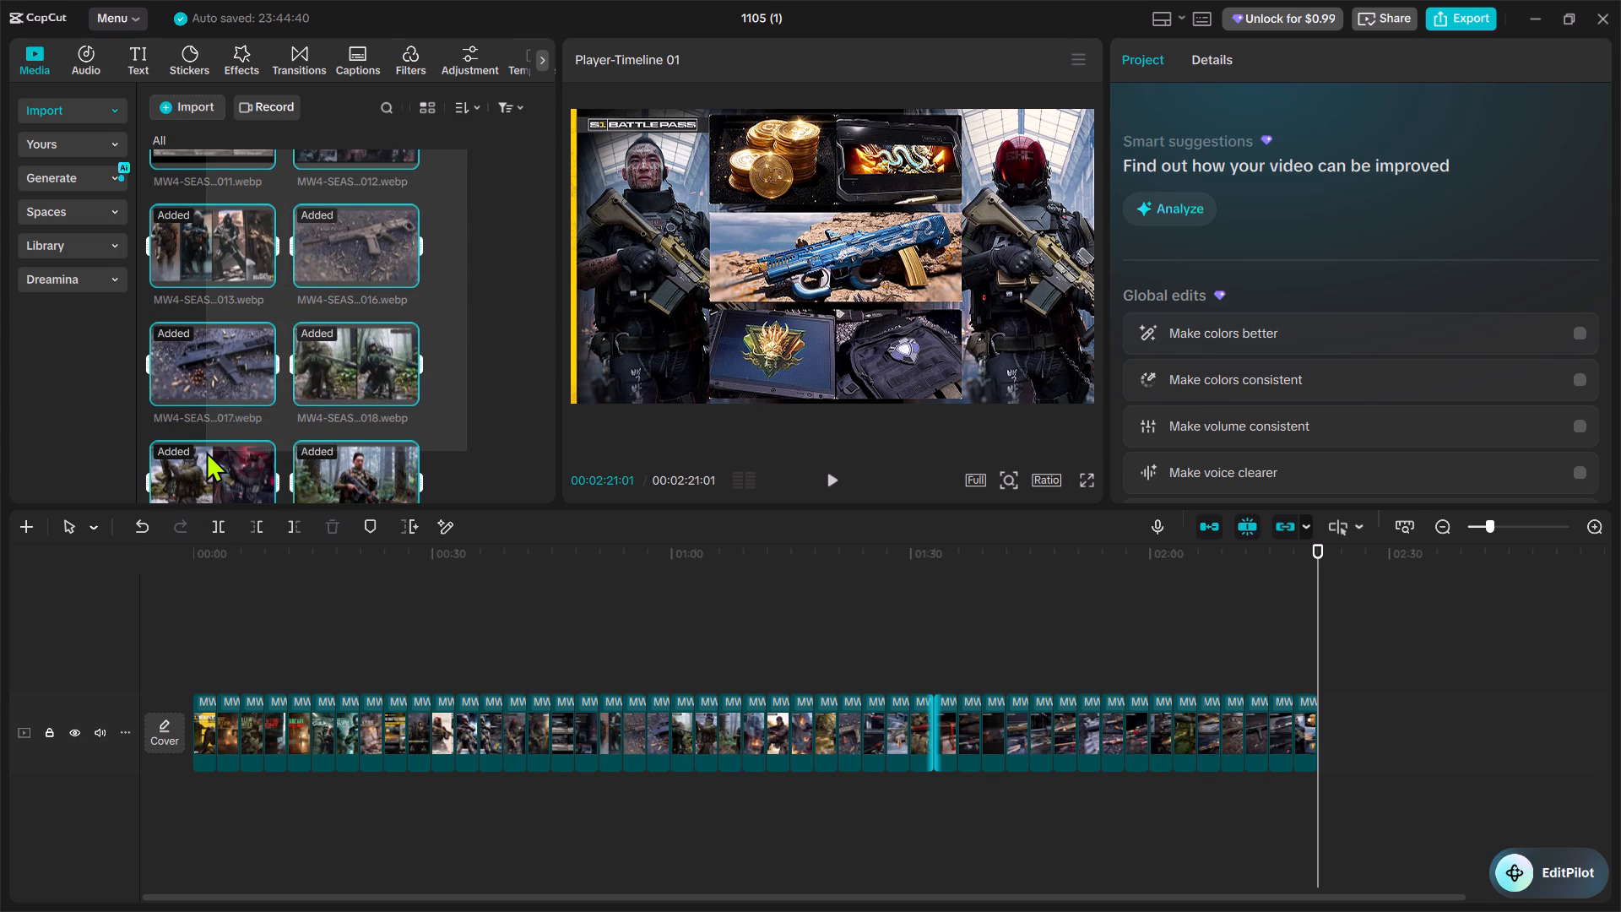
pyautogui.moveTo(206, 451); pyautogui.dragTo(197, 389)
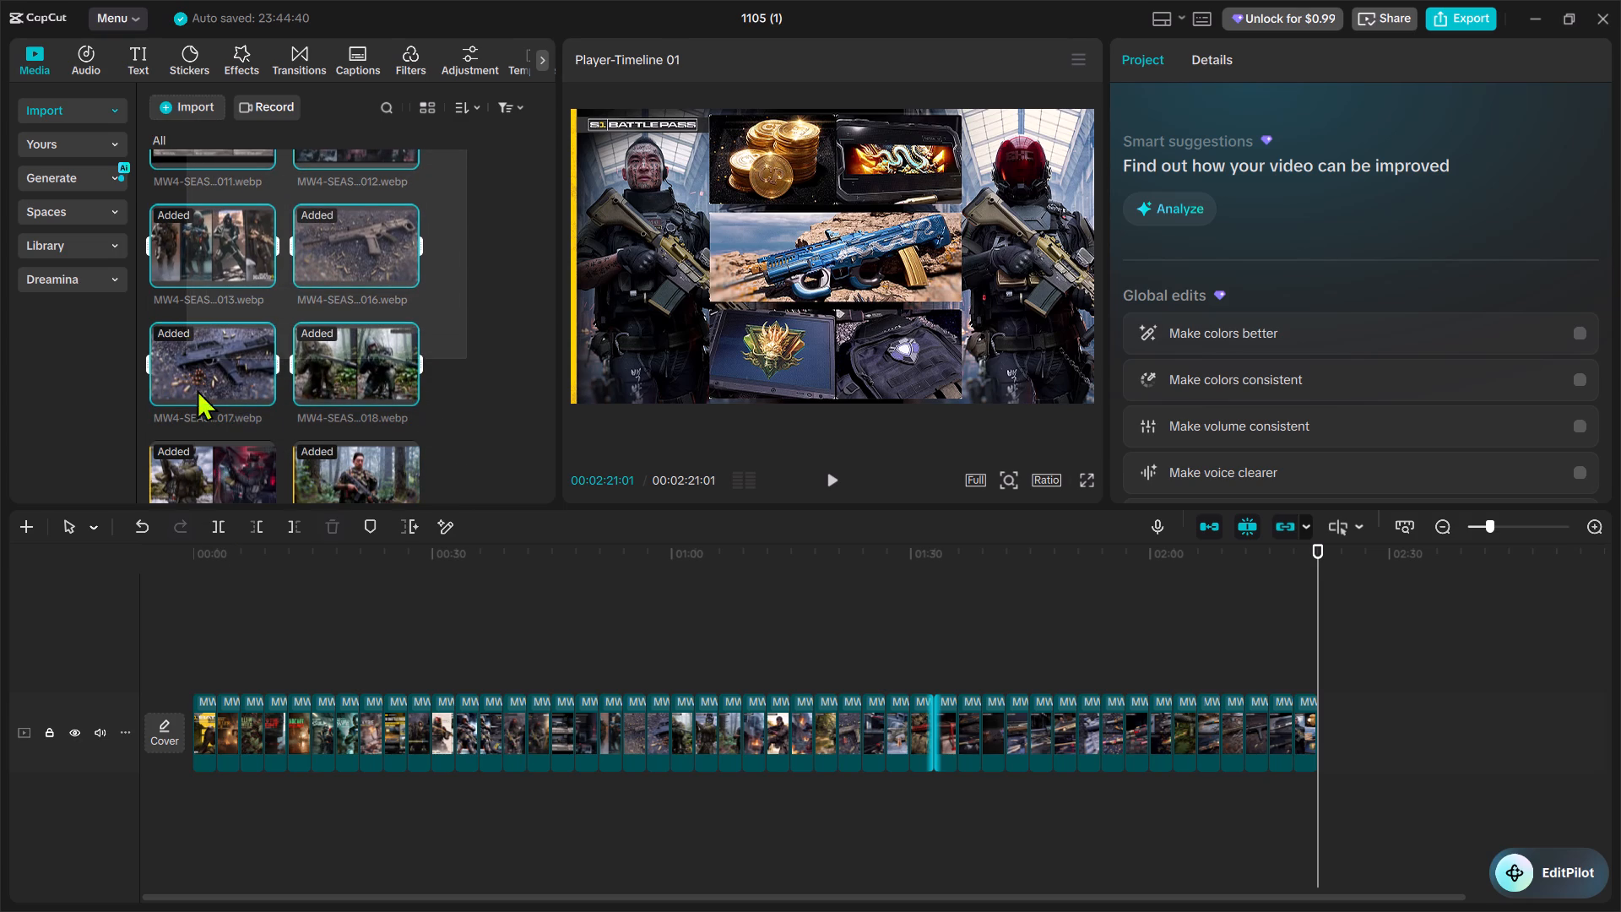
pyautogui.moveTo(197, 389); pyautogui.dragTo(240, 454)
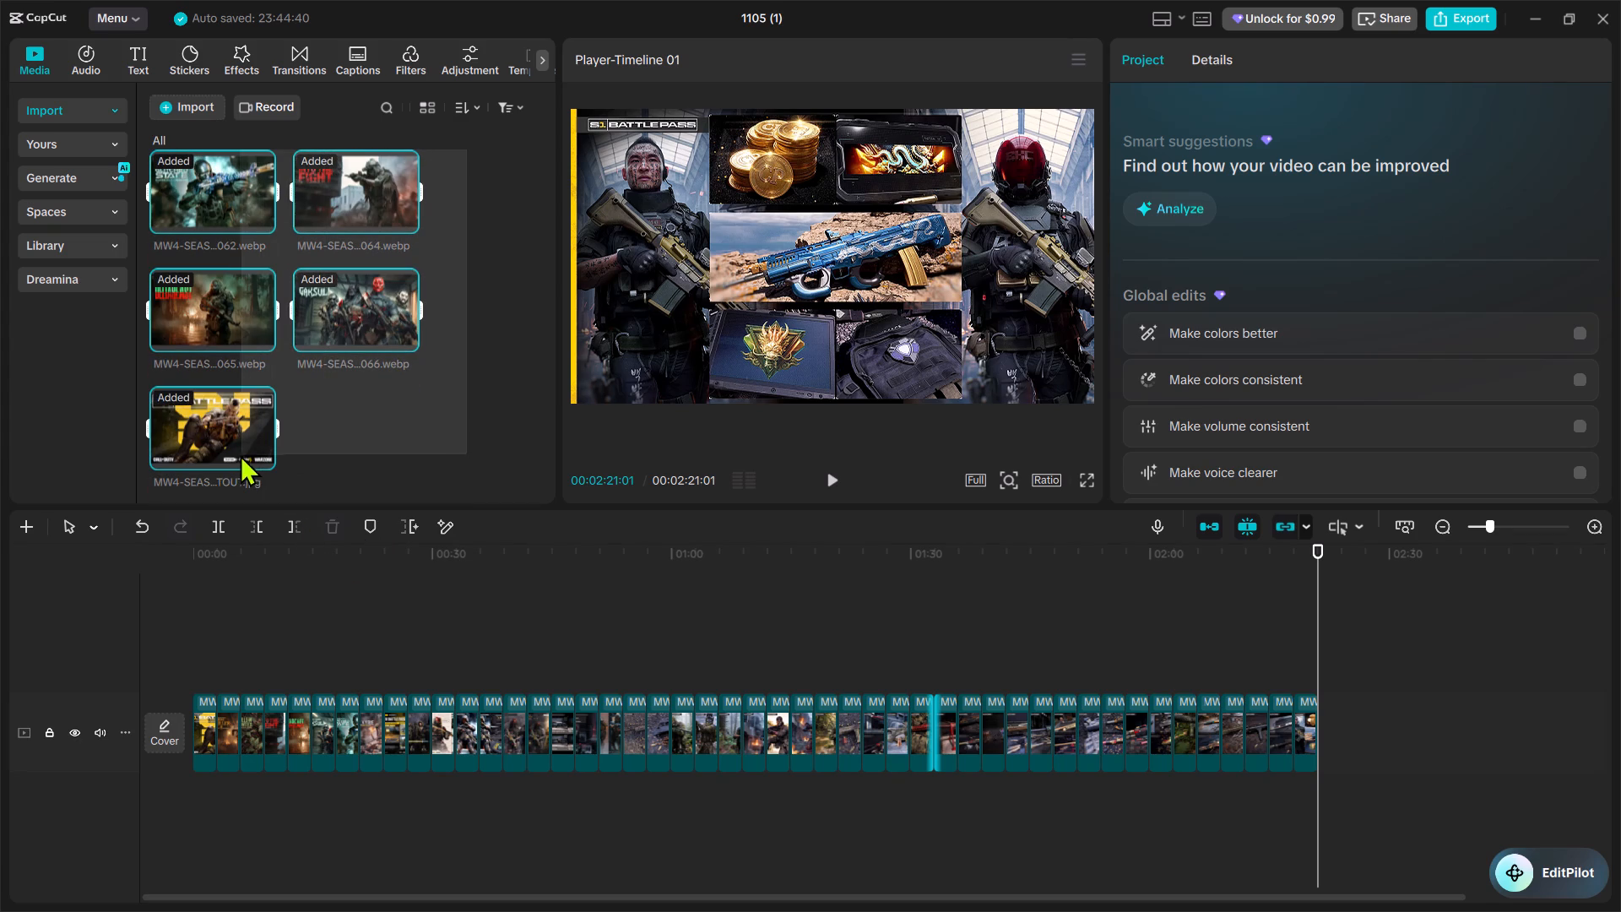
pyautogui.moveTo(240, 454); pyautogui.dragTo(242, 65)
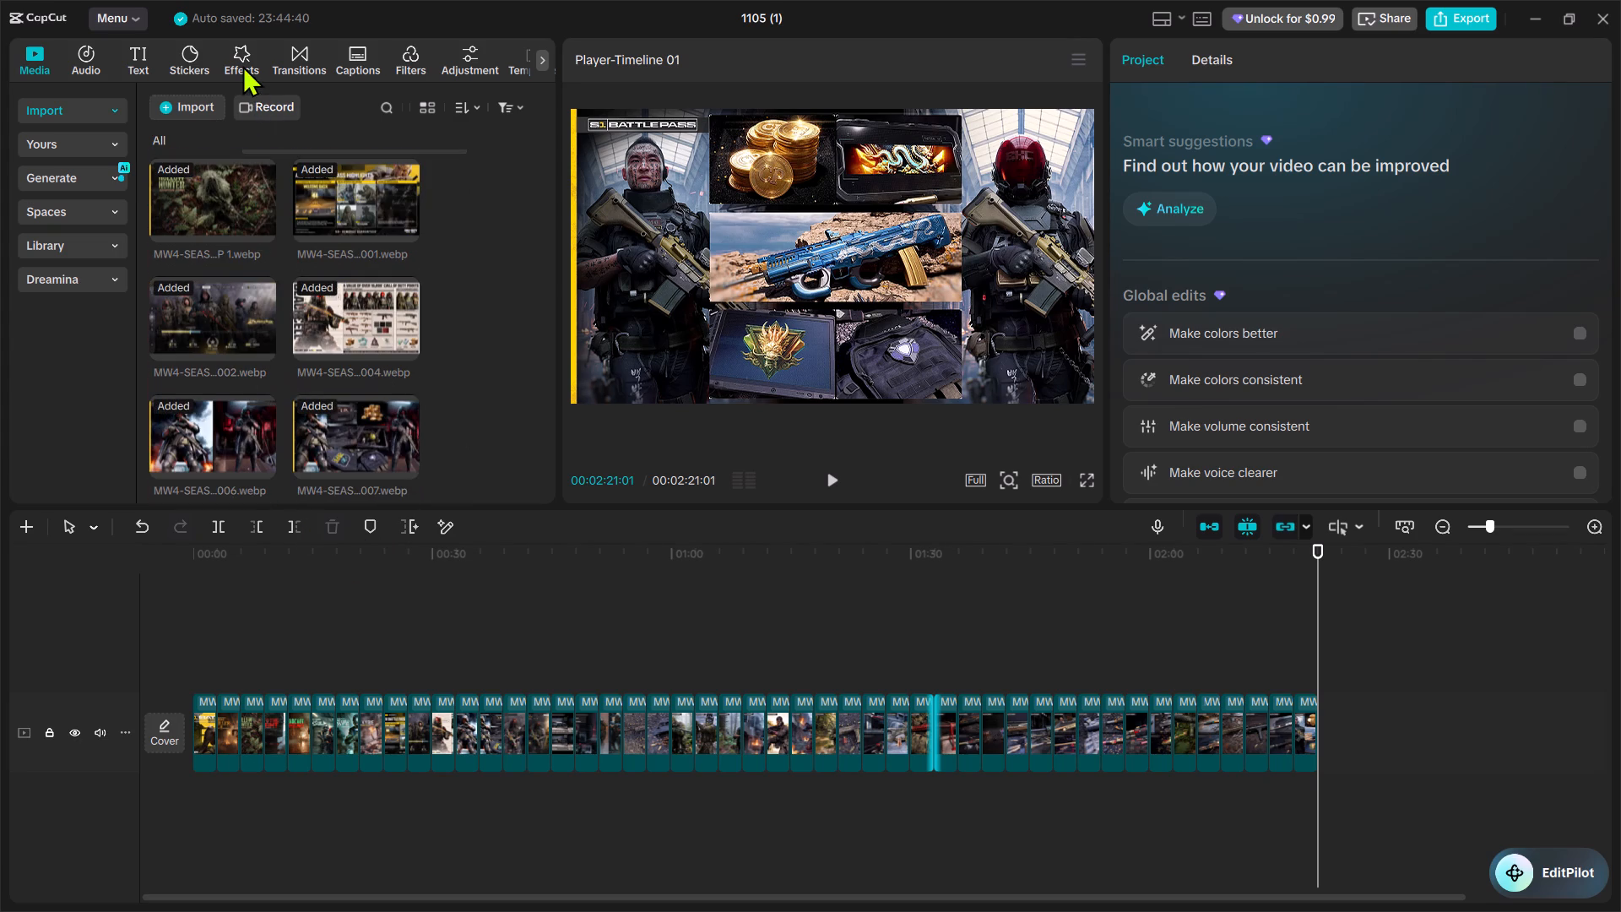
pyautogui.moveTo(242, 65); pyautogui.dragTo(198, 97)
# Import the image MW4-SEASON-1-BP-BC-BUNDLES-063 from the Pictures folder into the project's media.
pyautogui.click(182, 104)
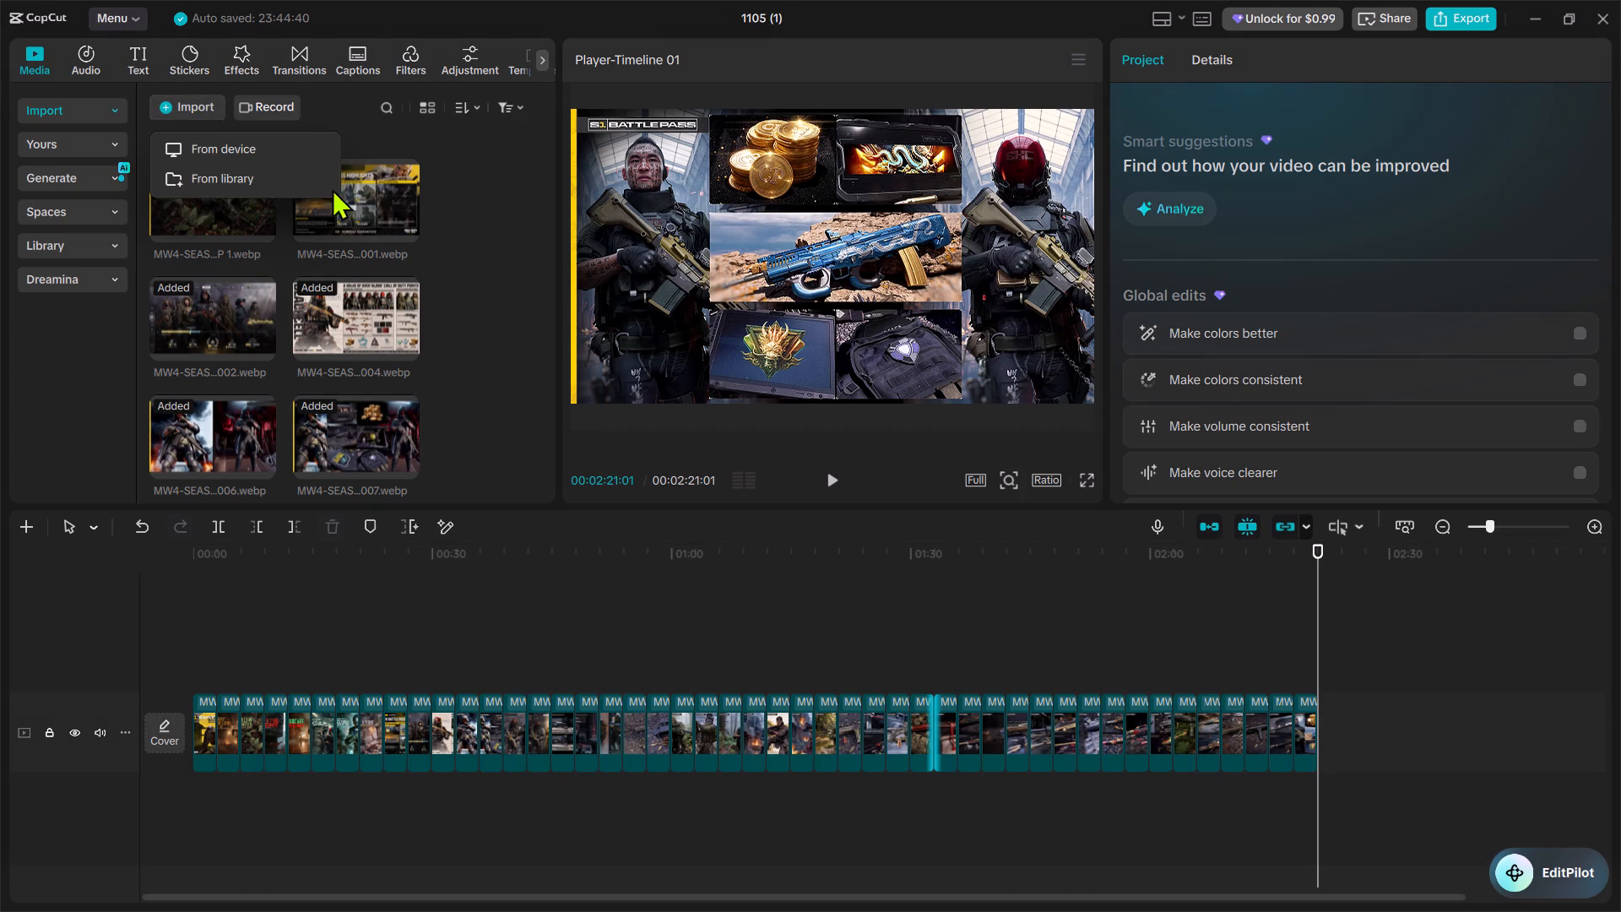
pyautogui.click(227, 151)
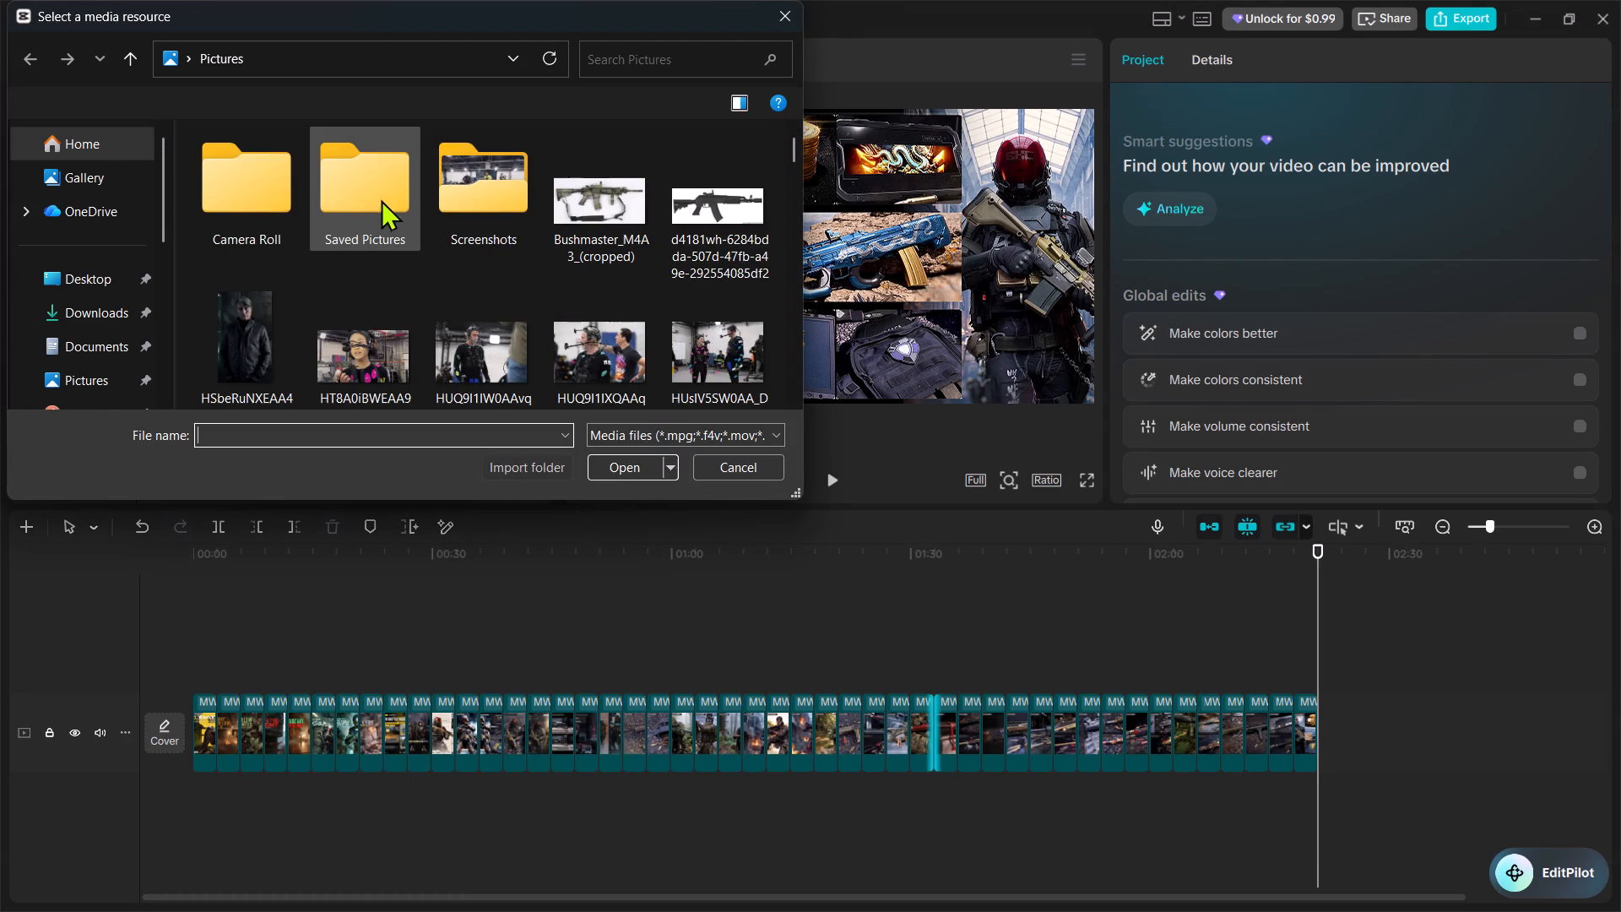
pyautogui.scroll(-6, 404, 242)
pyautogui.scroll(-6, 515, 278)
pyautogui.scroll(1, 508, 287)
pyautogui.scroll(-6, 508, 287)
pyautogui.scroll(1, 505, 299)
pyautogui.scroll(-6, 503, 303)
pyautogui.scroll(1, 502, 307)
pyautogui.scroll(-2, 501, 307)
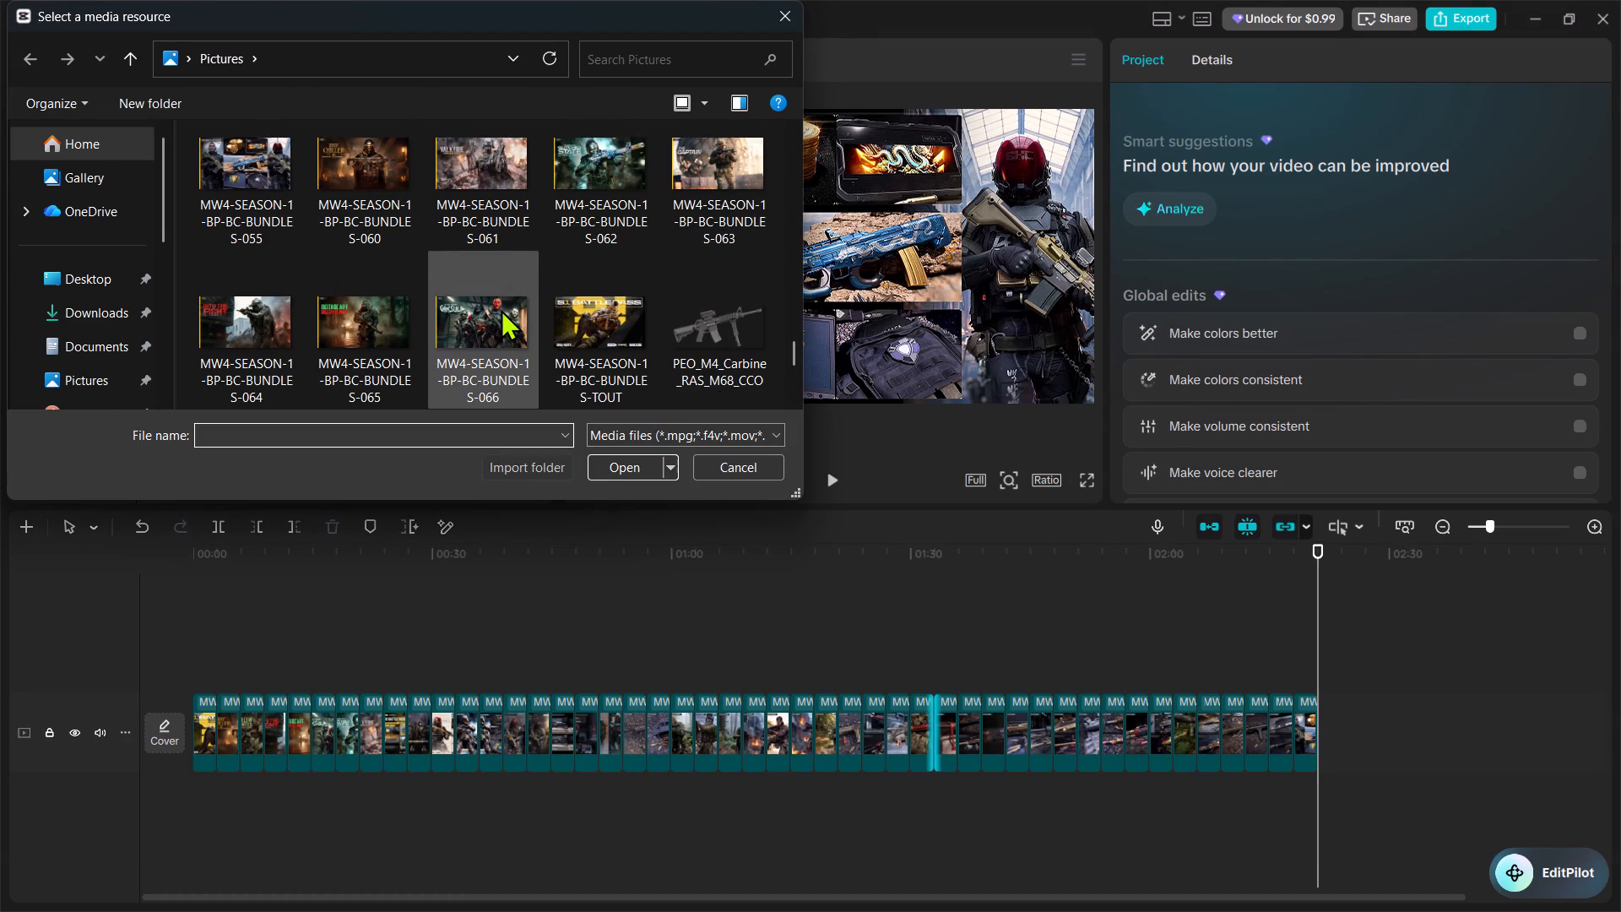
pyautogui.scroll(-3, 636, 334)
pyautogui.scroll(2, 613, 341)
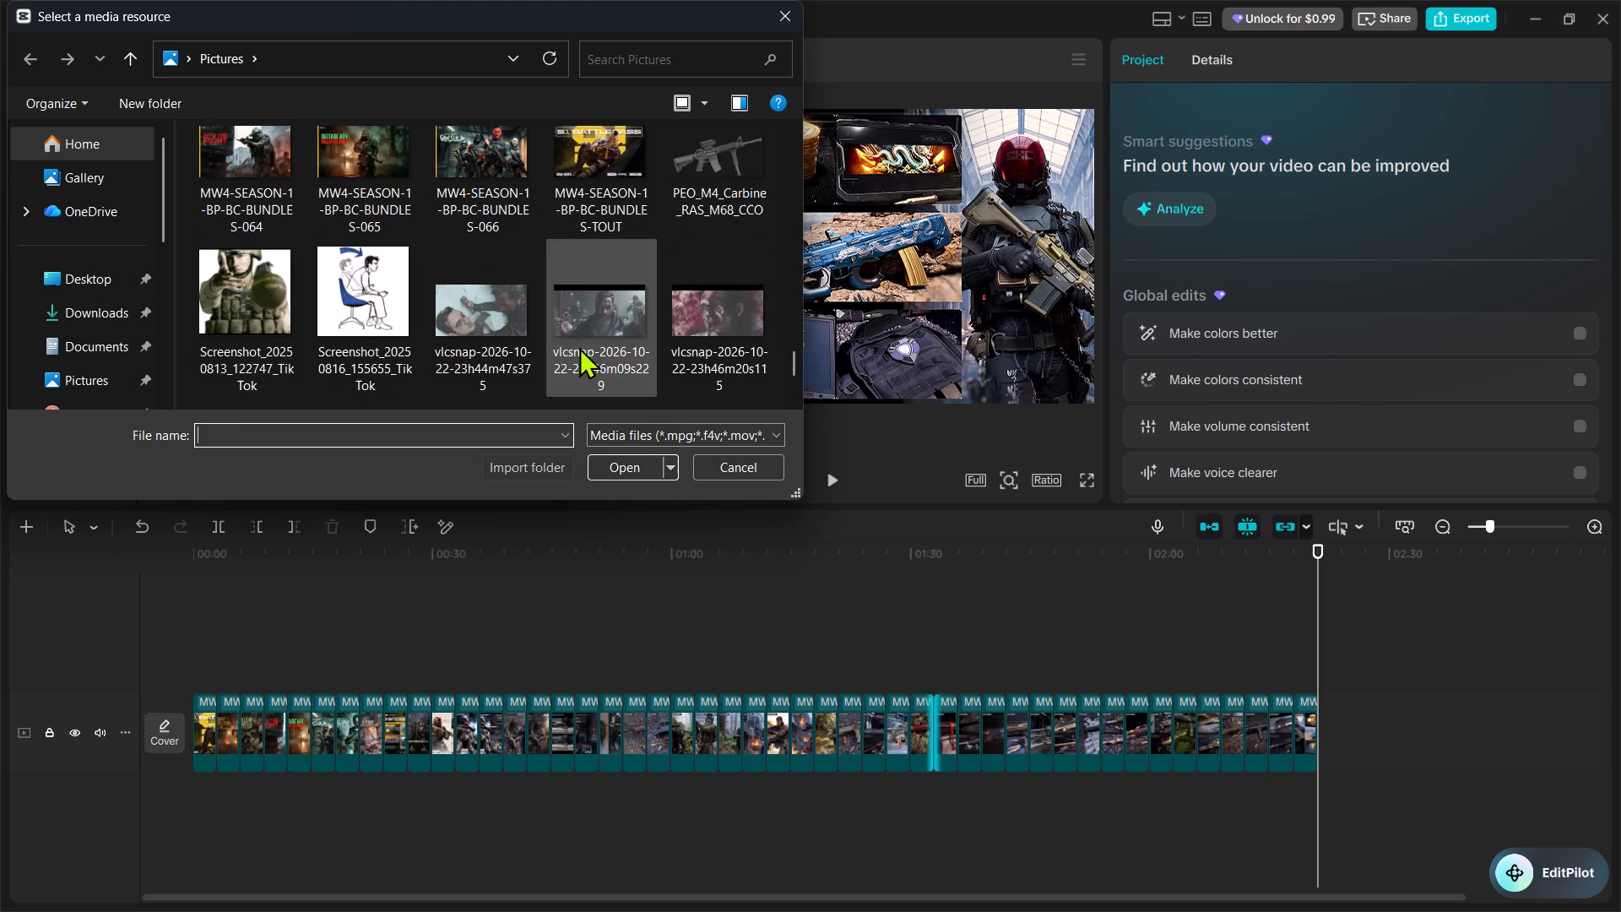
pyautogui.scroll(1, 274, 305)
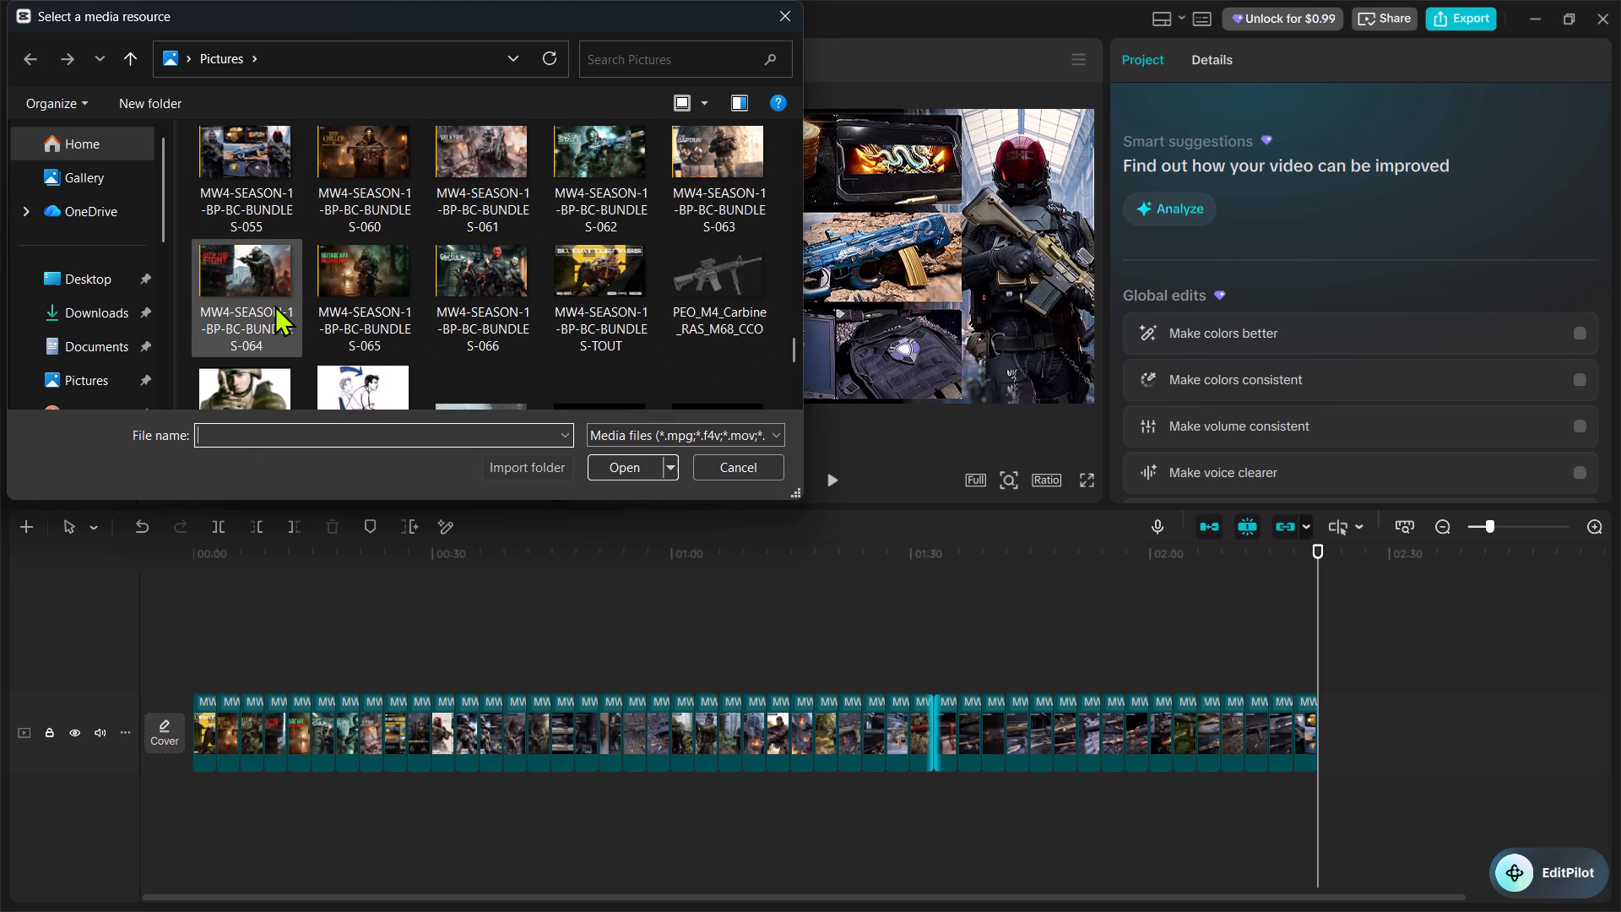
pyautogui.click(717, 161)
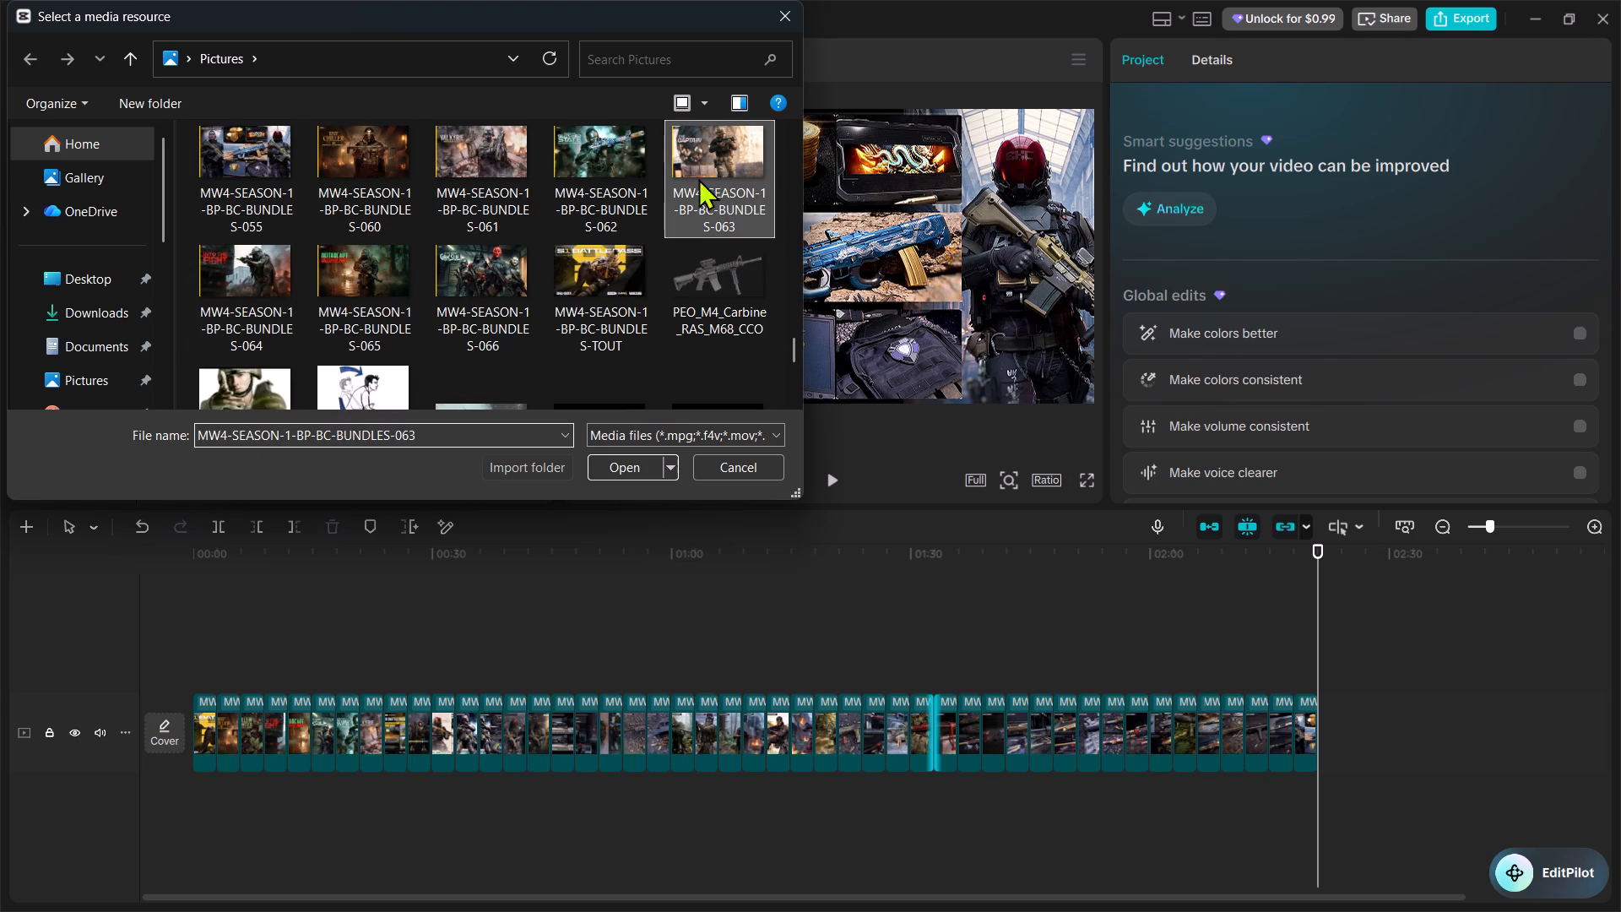
pyautogui.click(628, 460)
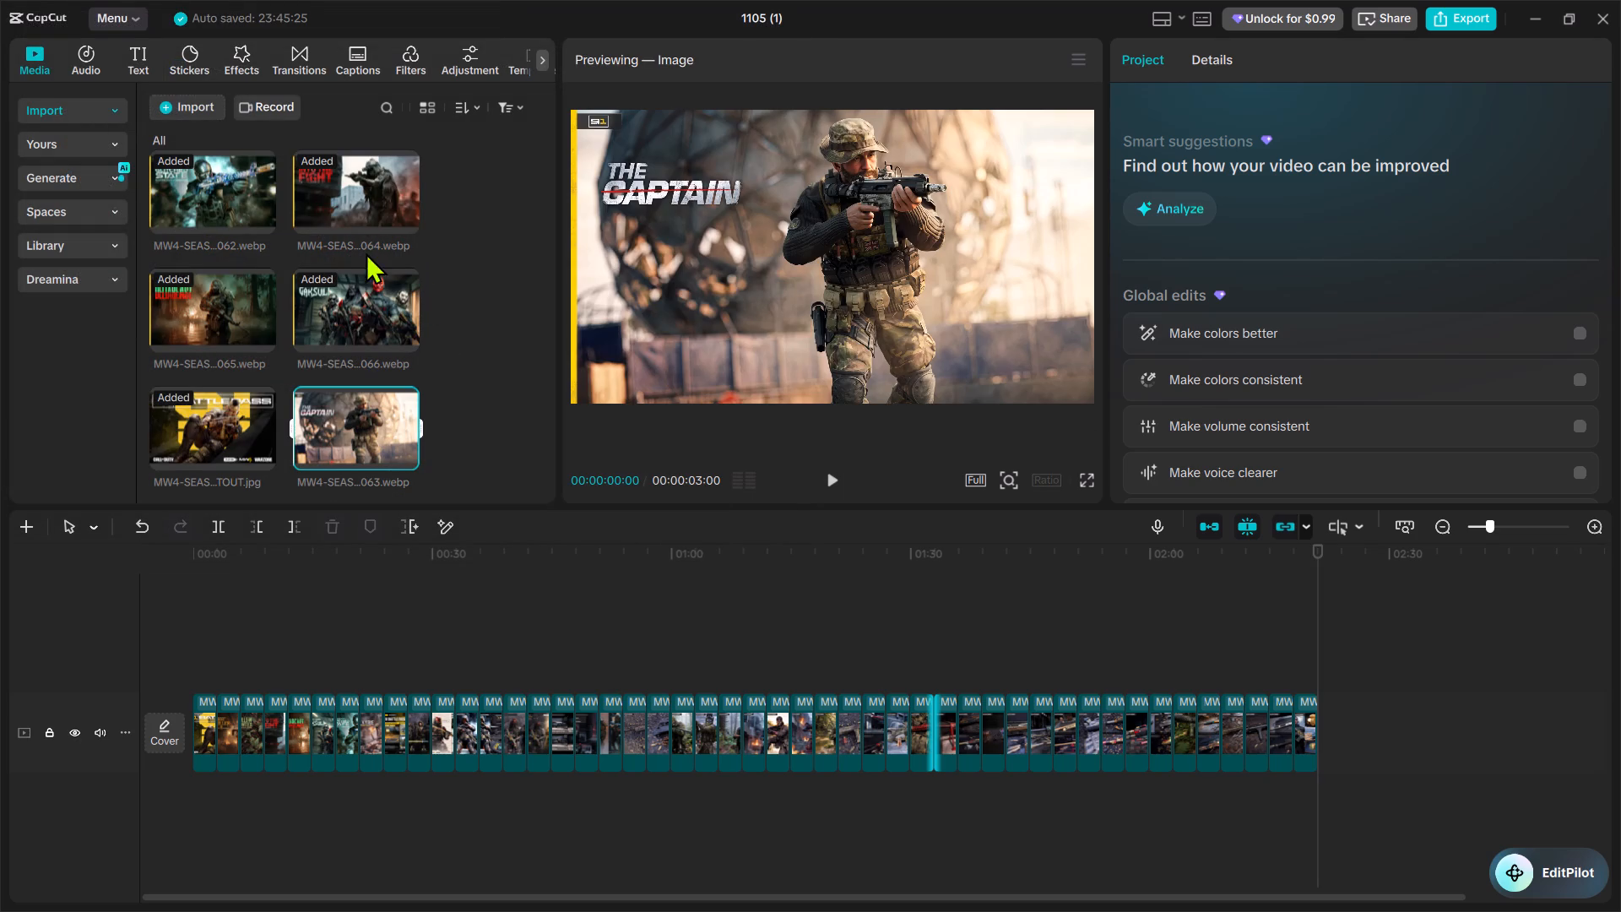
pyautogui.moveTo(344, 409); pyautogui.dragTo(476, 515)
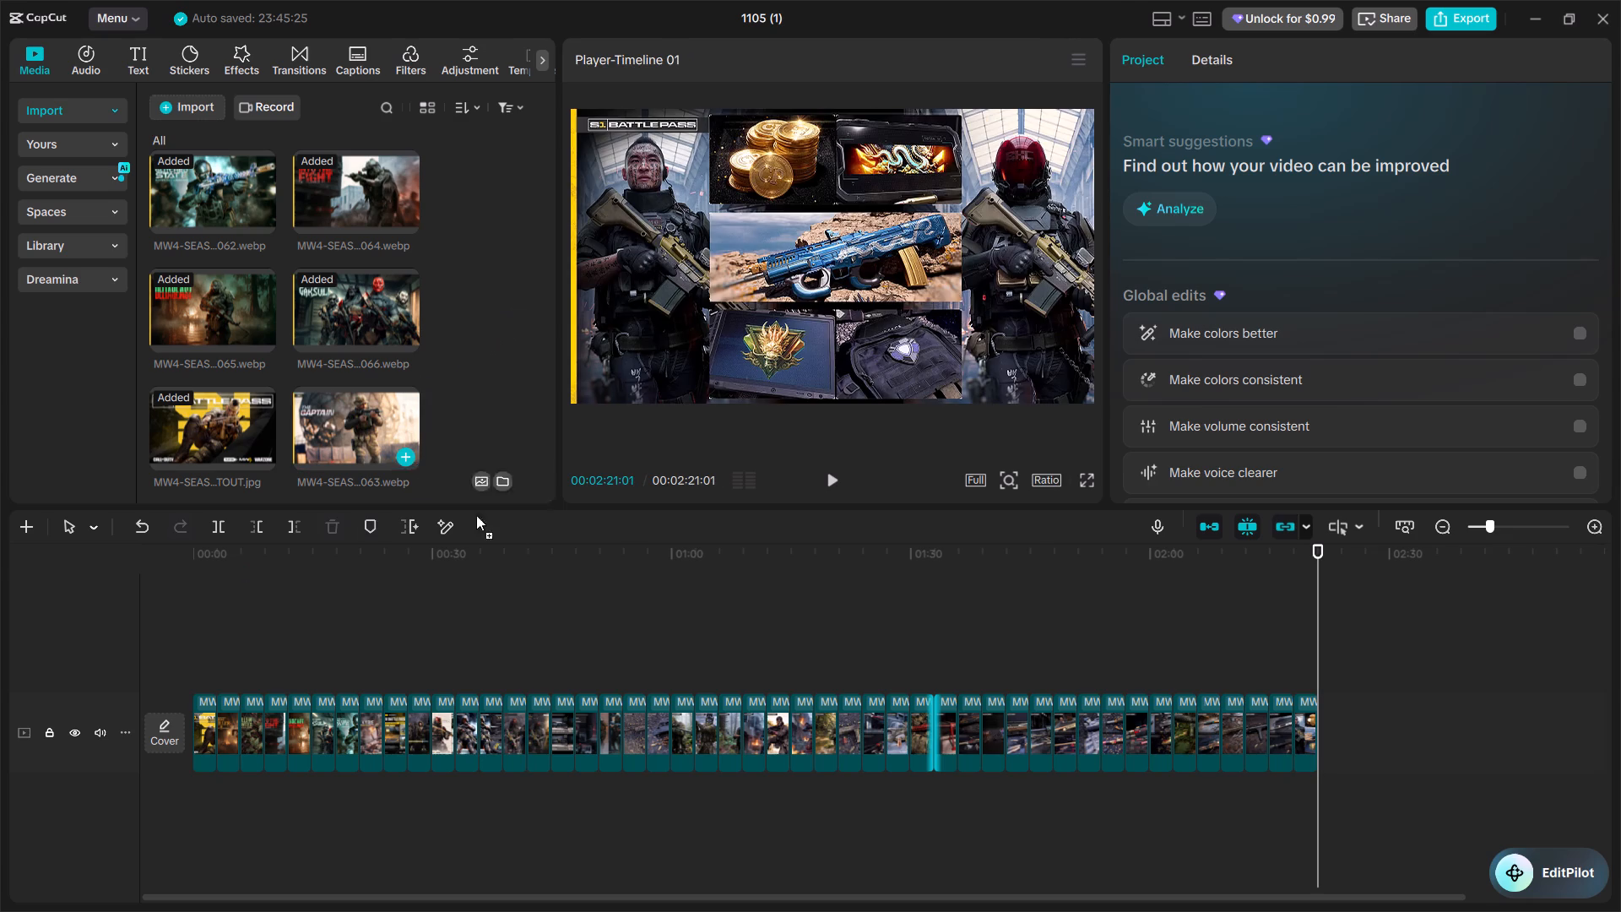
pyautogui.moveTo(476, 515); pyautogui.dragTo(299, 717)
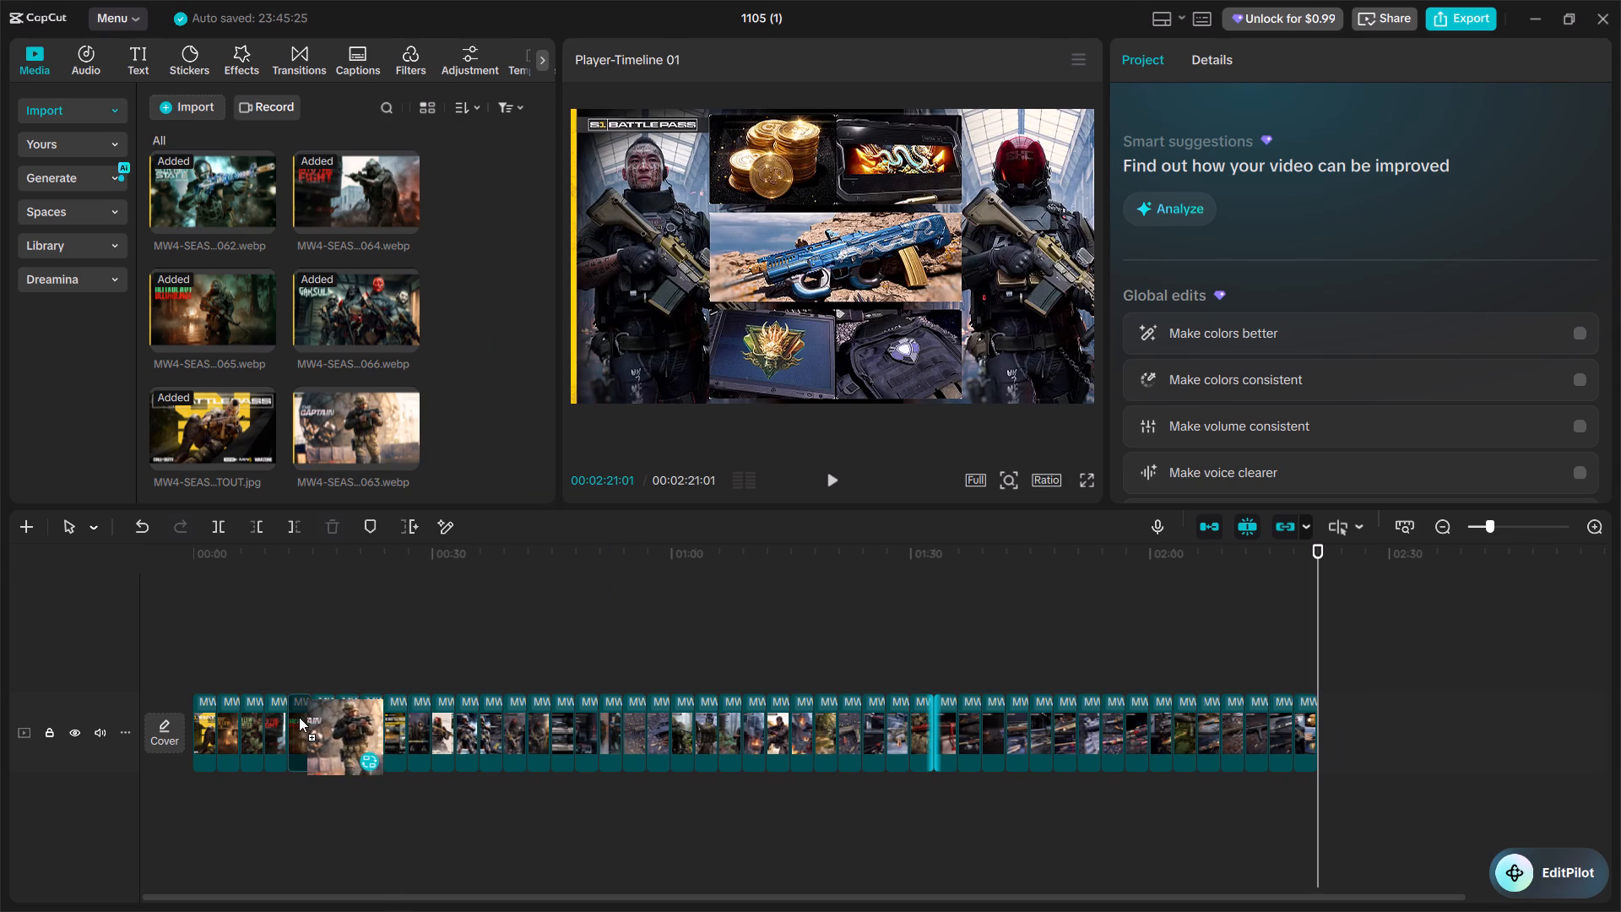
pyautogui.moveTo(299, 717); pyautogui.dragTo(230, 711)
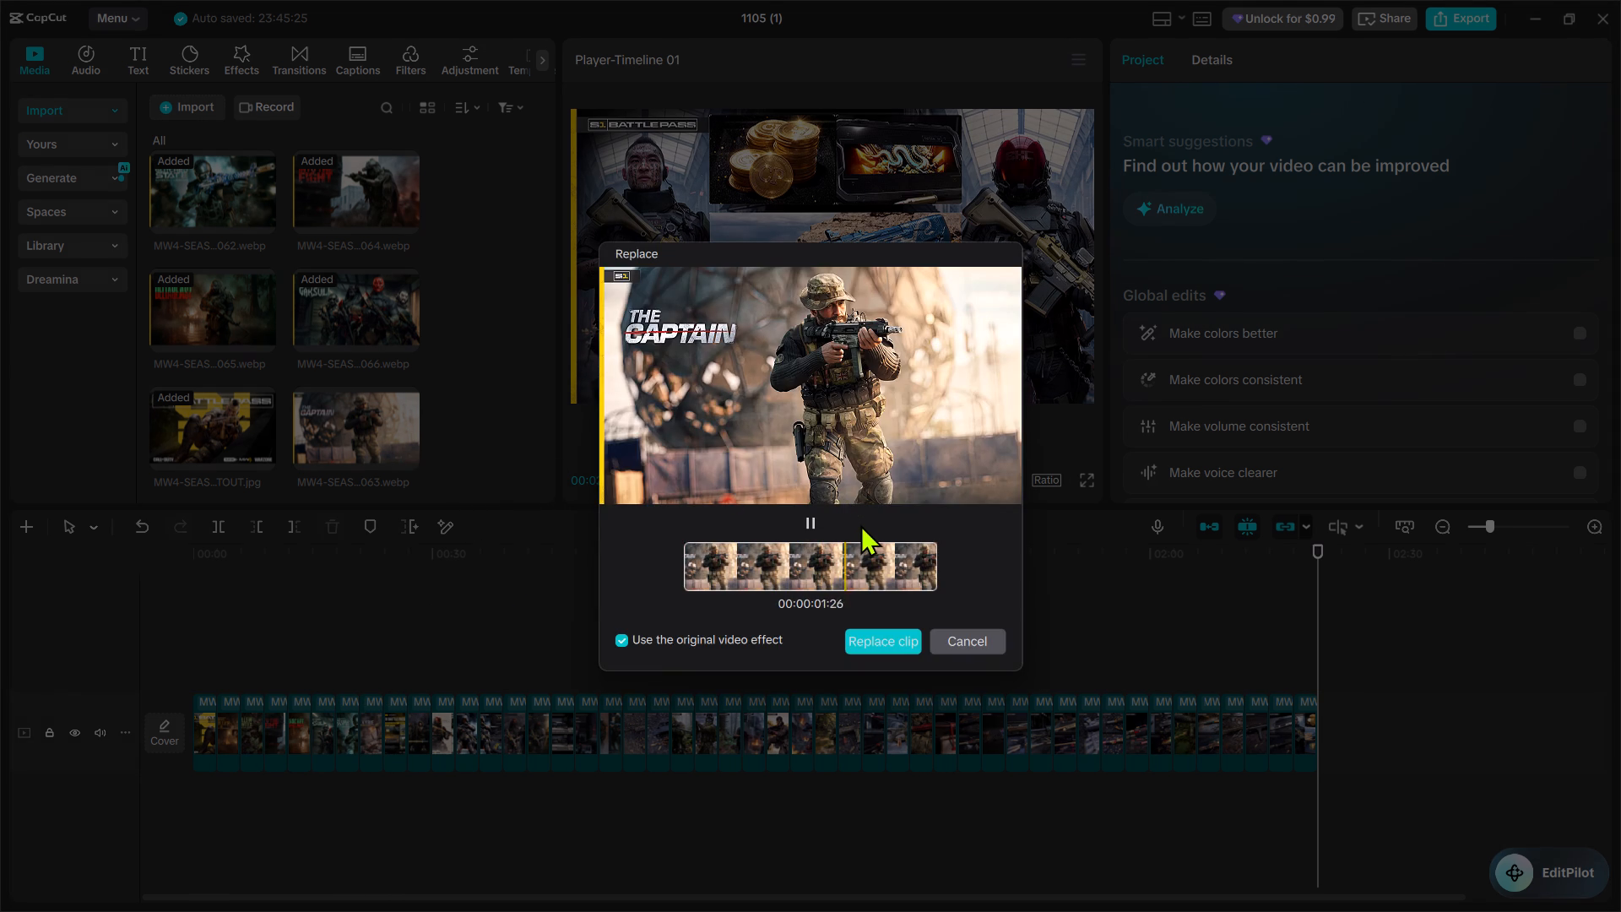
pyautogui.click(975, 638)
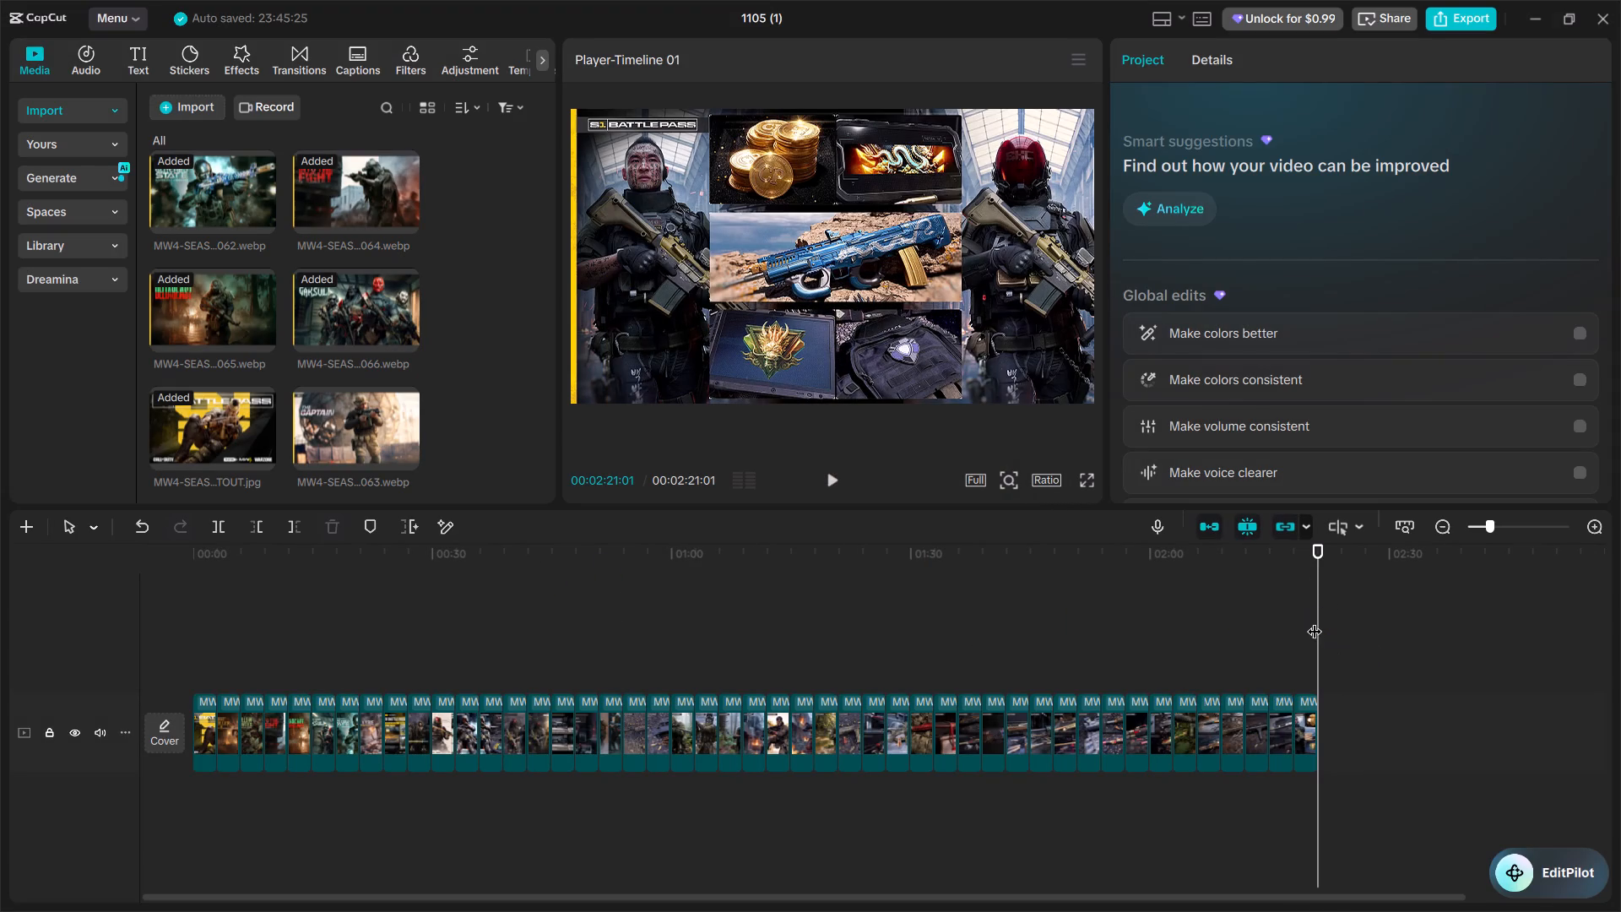
# Scrub the timeline from its end back to 00:00:00:00, examining the order of the image clips.
pyautogui.moveTo(1322, 611); pyautogui.dragTo(1294, 625)
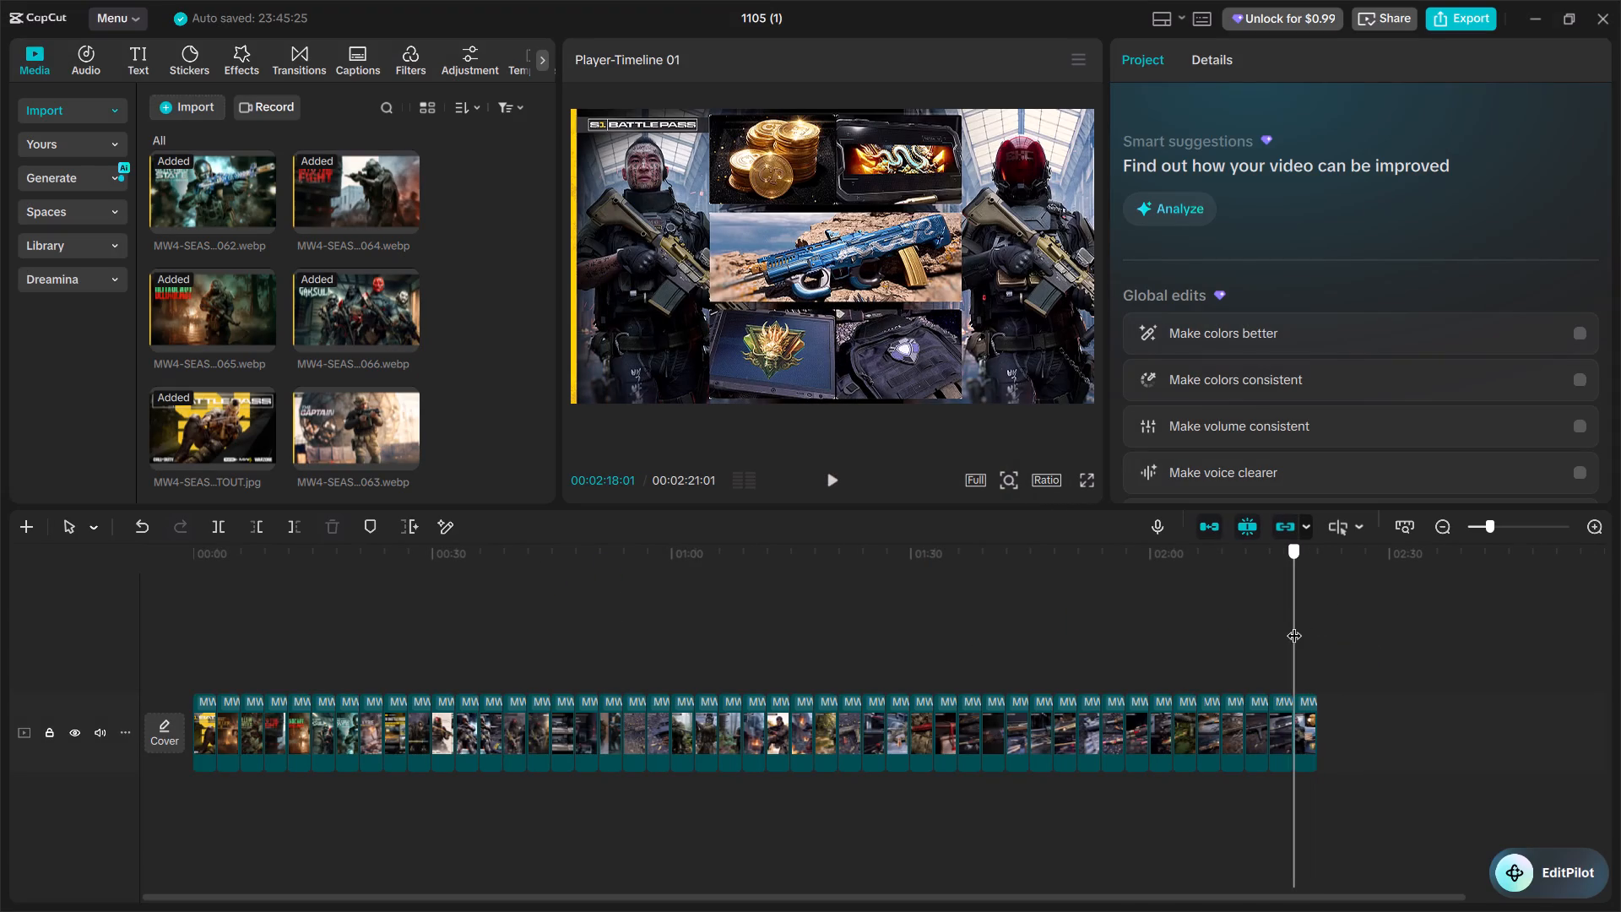
pyautogui.moveTo(1294, 625); pyautogui.dragTo(1057, 656)
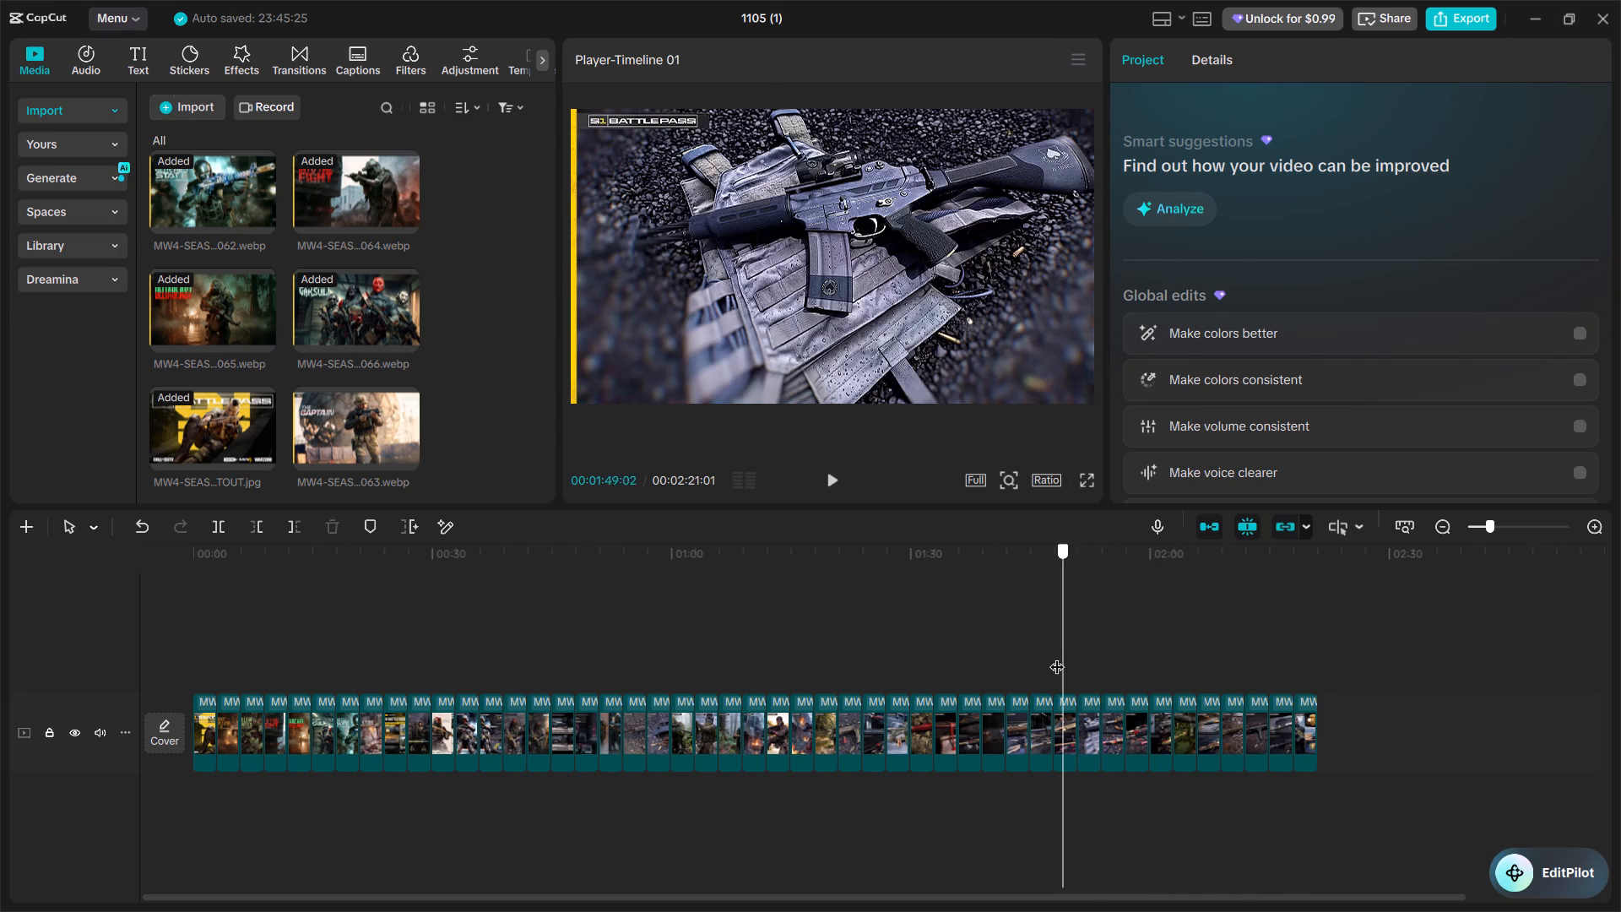
pyautogui.moveTo(1057, 656); pyautogui.dragTo(814, 667)
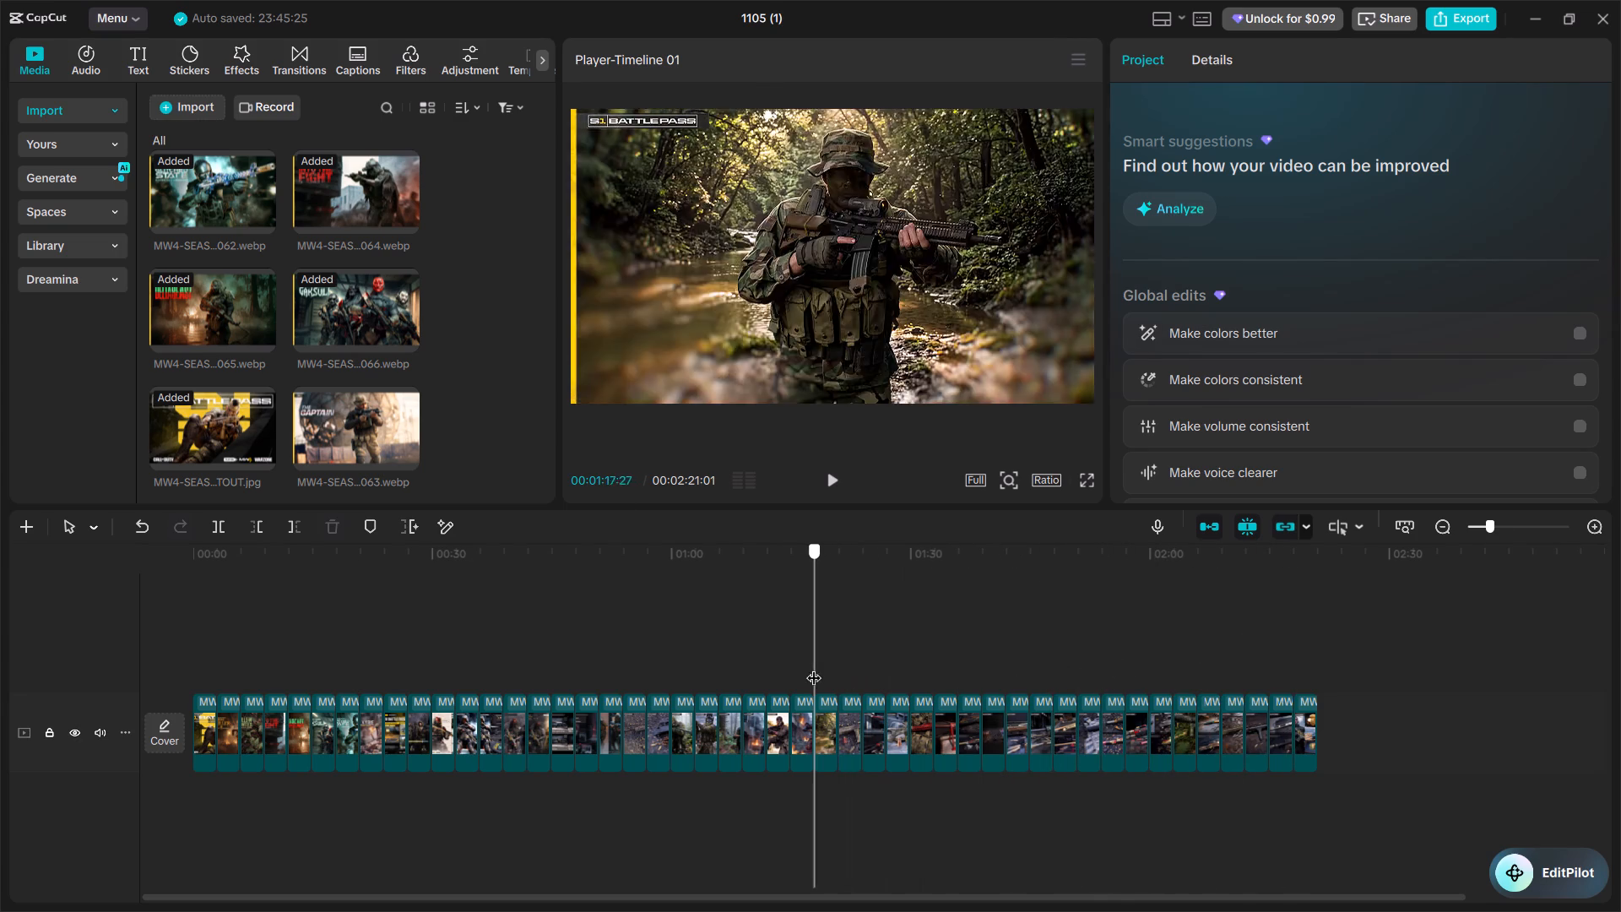
pyautogui.moveTo(814, 667); pyautogui.dragTo(642, 669)
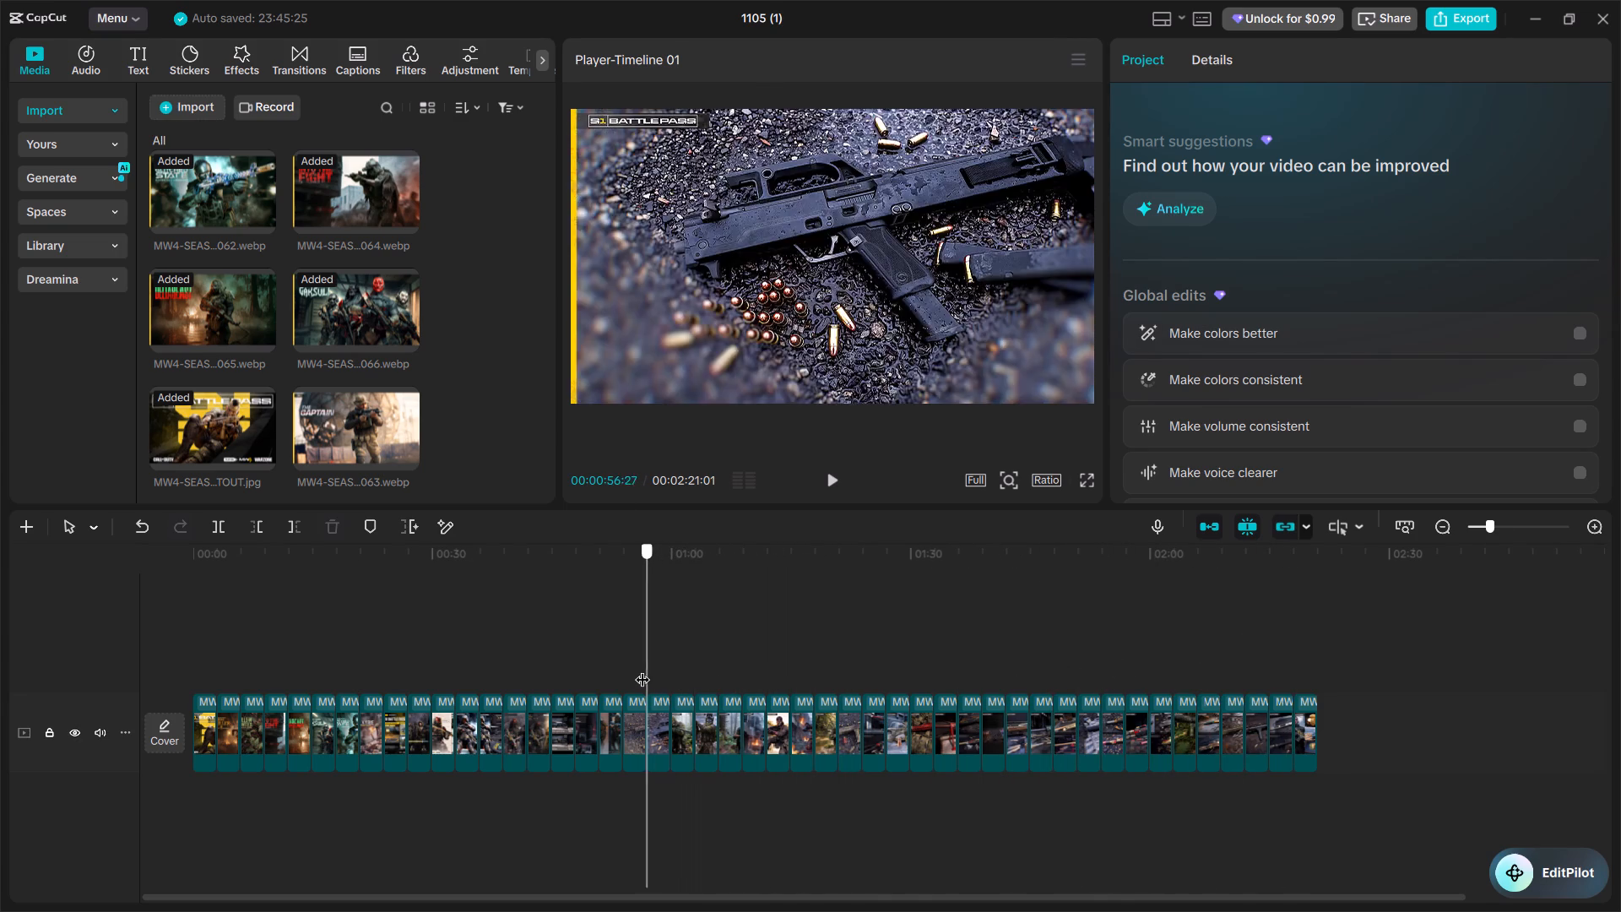
pyautogui.moveTo(642, 669); pyautogui.dragTo(514, 665)
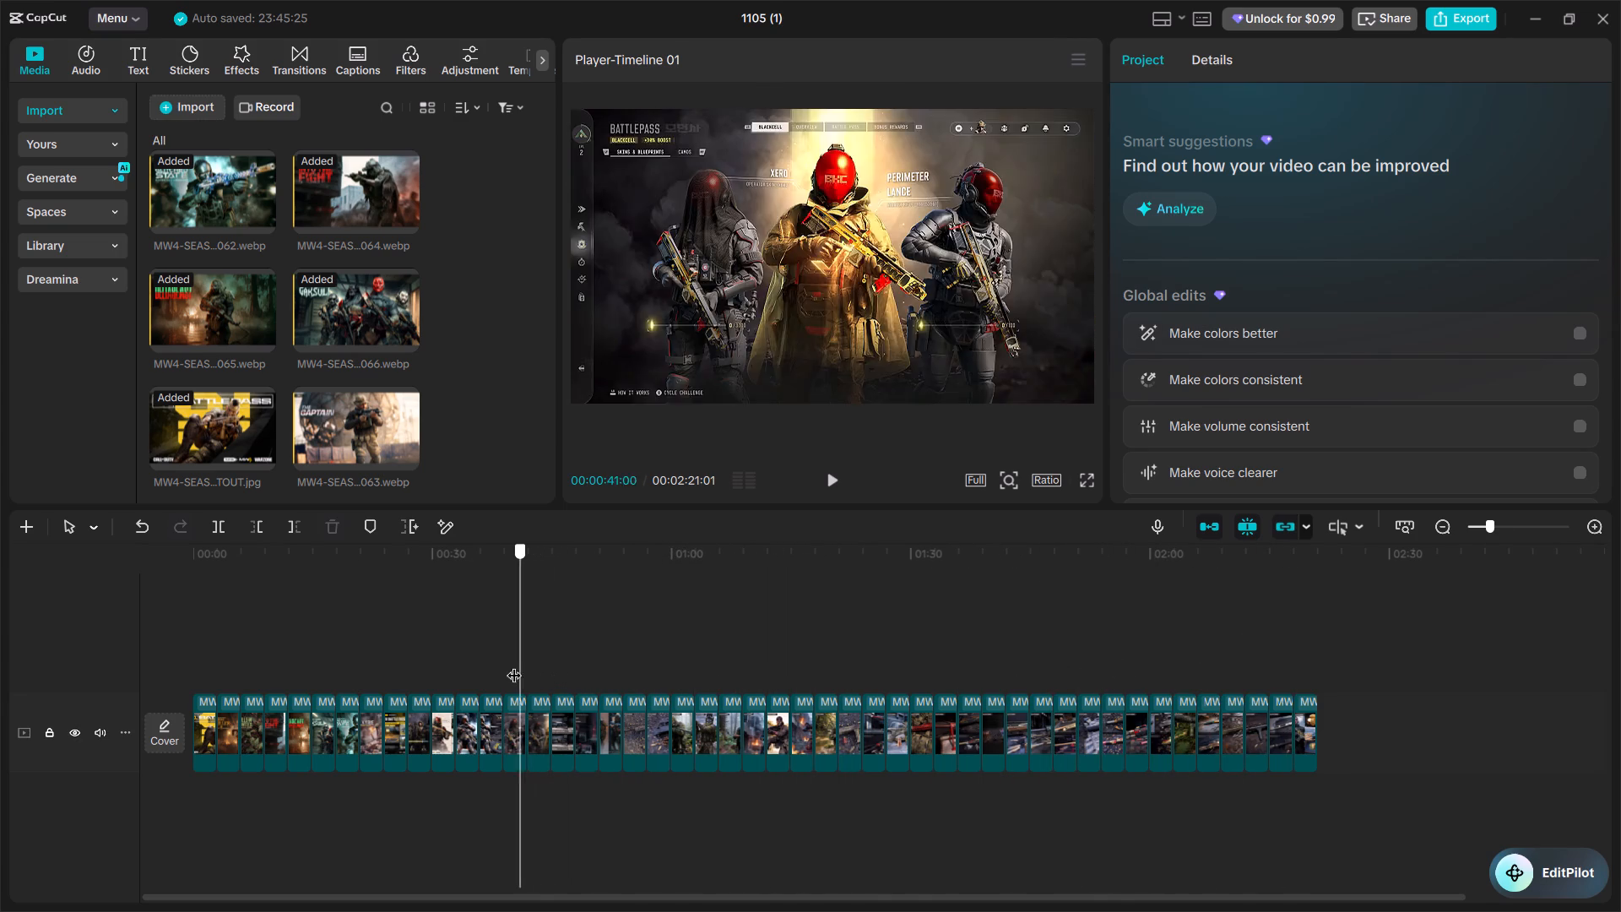
pyautogui.moveTo(514, 665); pyautogui.dragTo(410, 660)
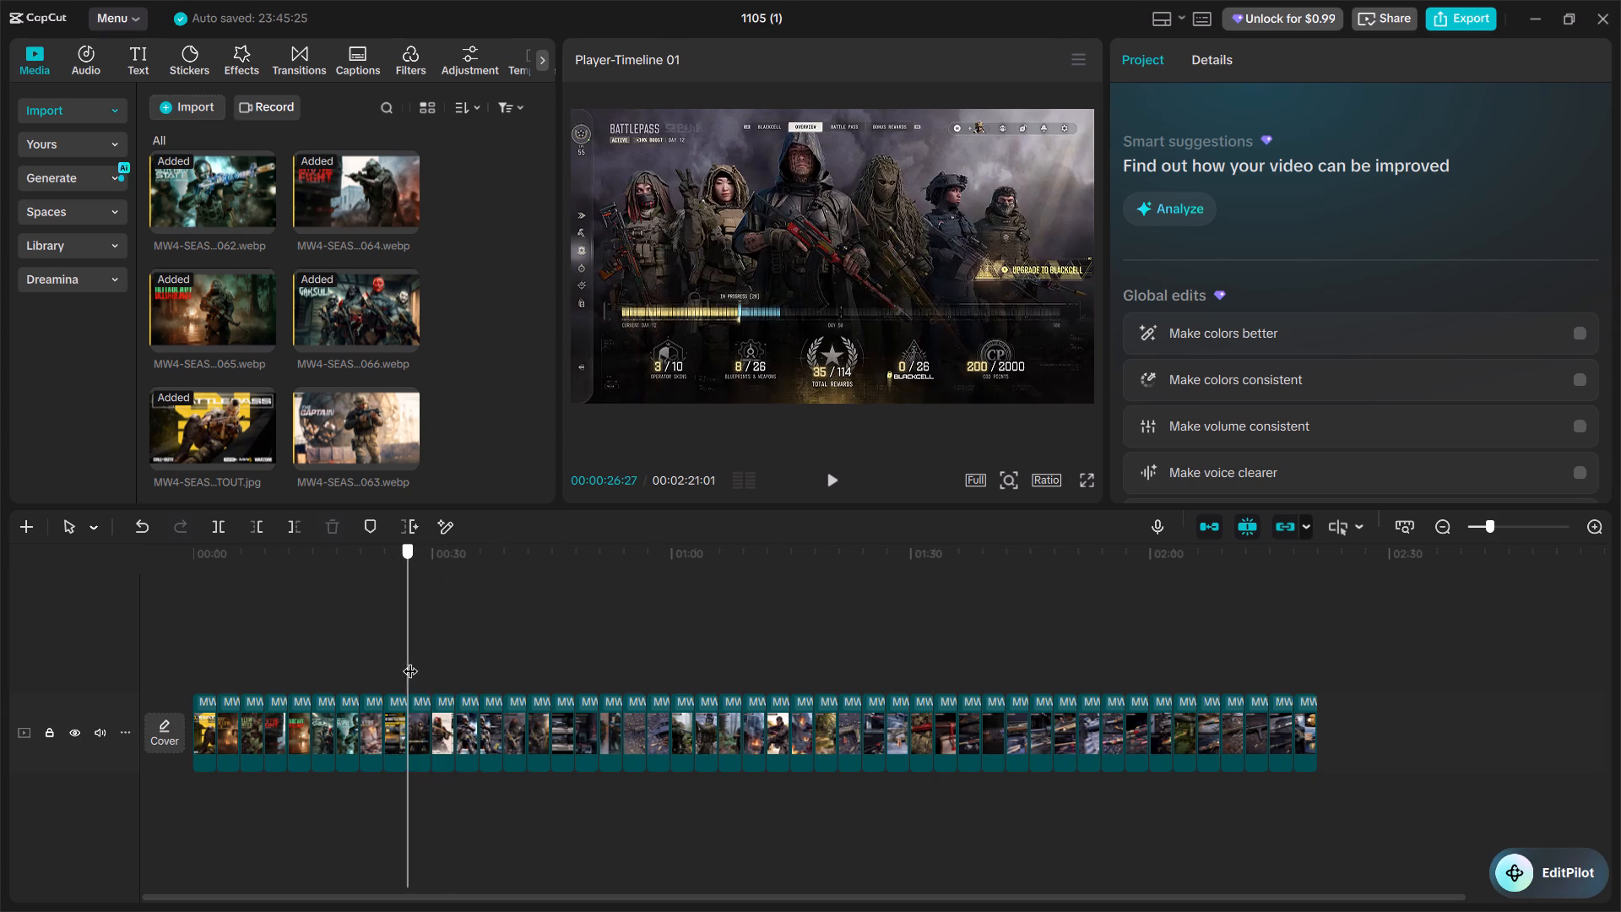
pyautogui.moveTo(410, 660); pyautogui.dragTo(302, 654)
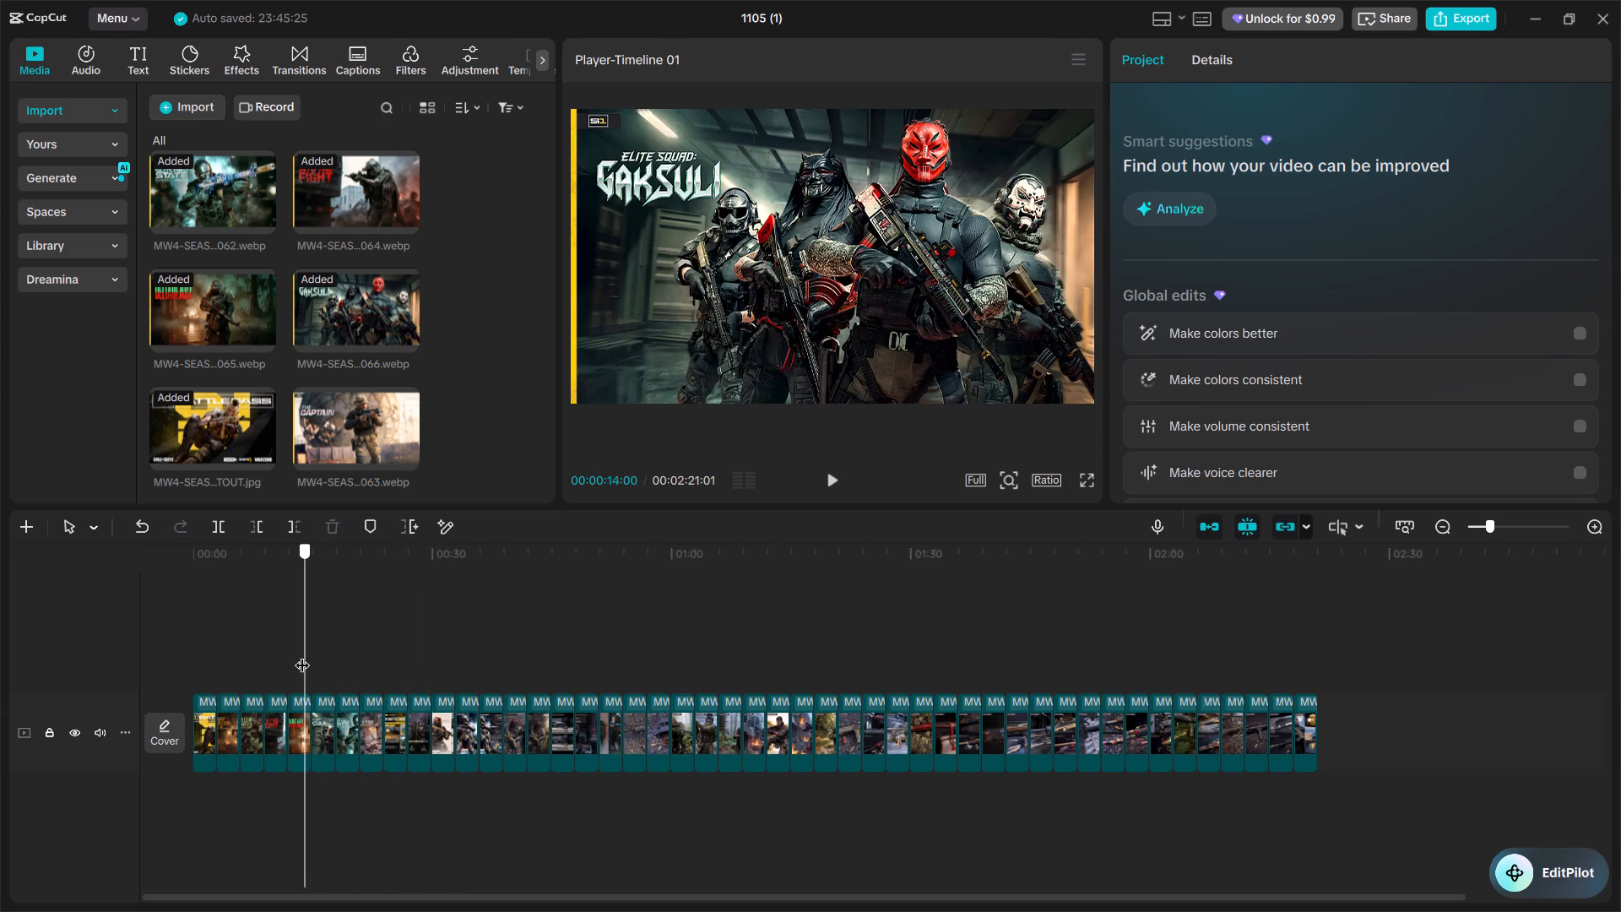
pyautogui.moveTo(302, 654); pyautogui.dragTo(238, 650)
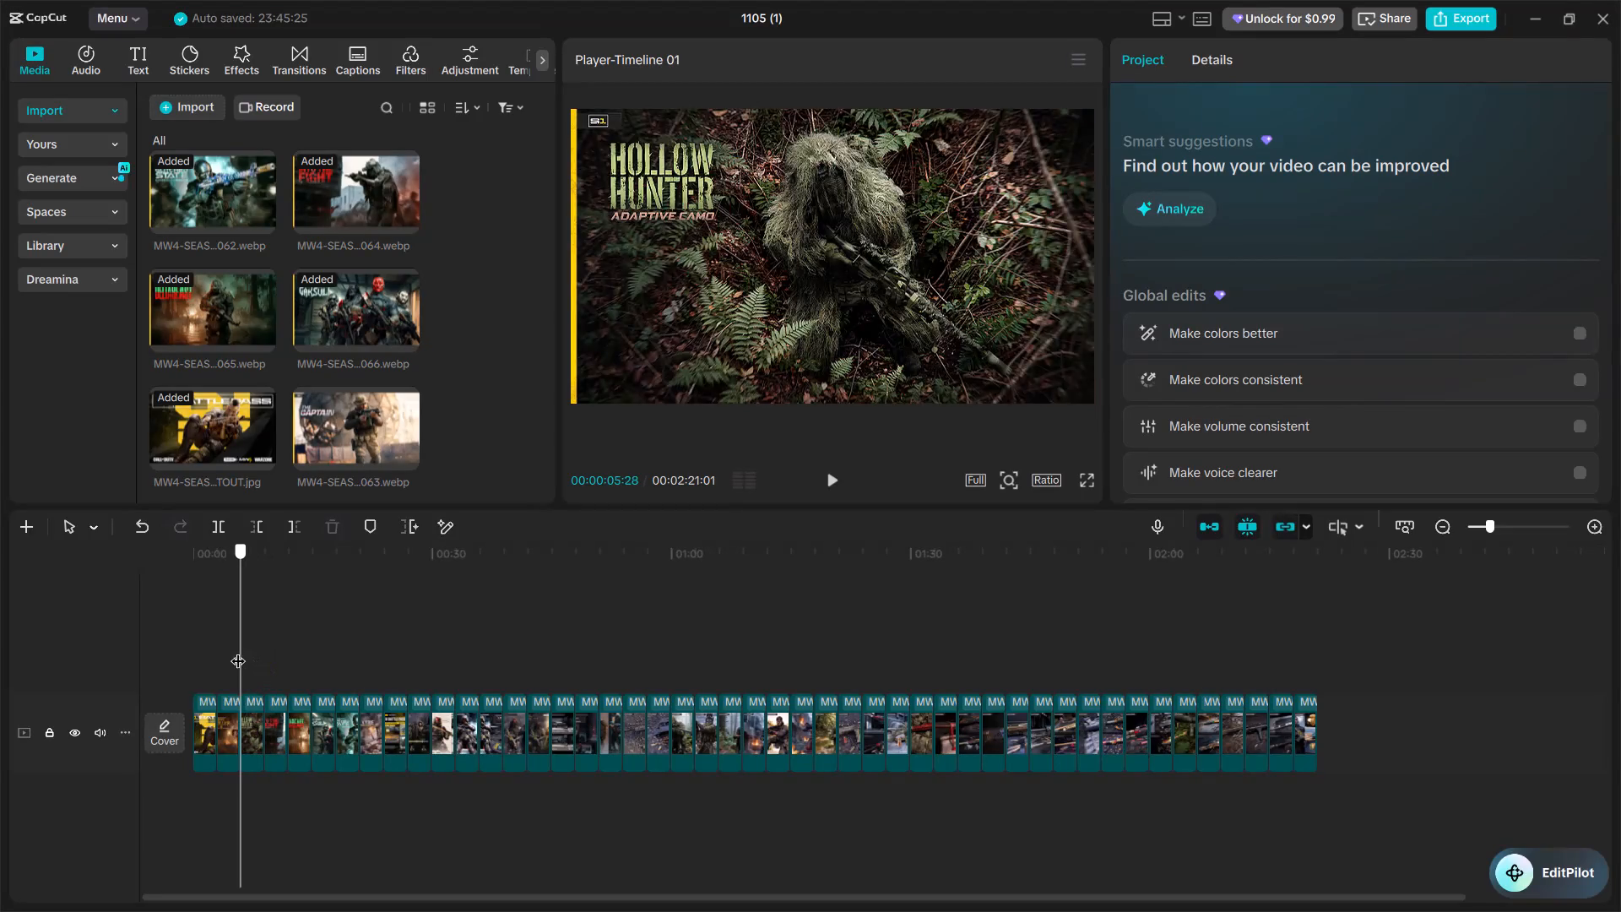
pyautogui.moveTo(238, 650); pyautogui.dragTo(84, 642)
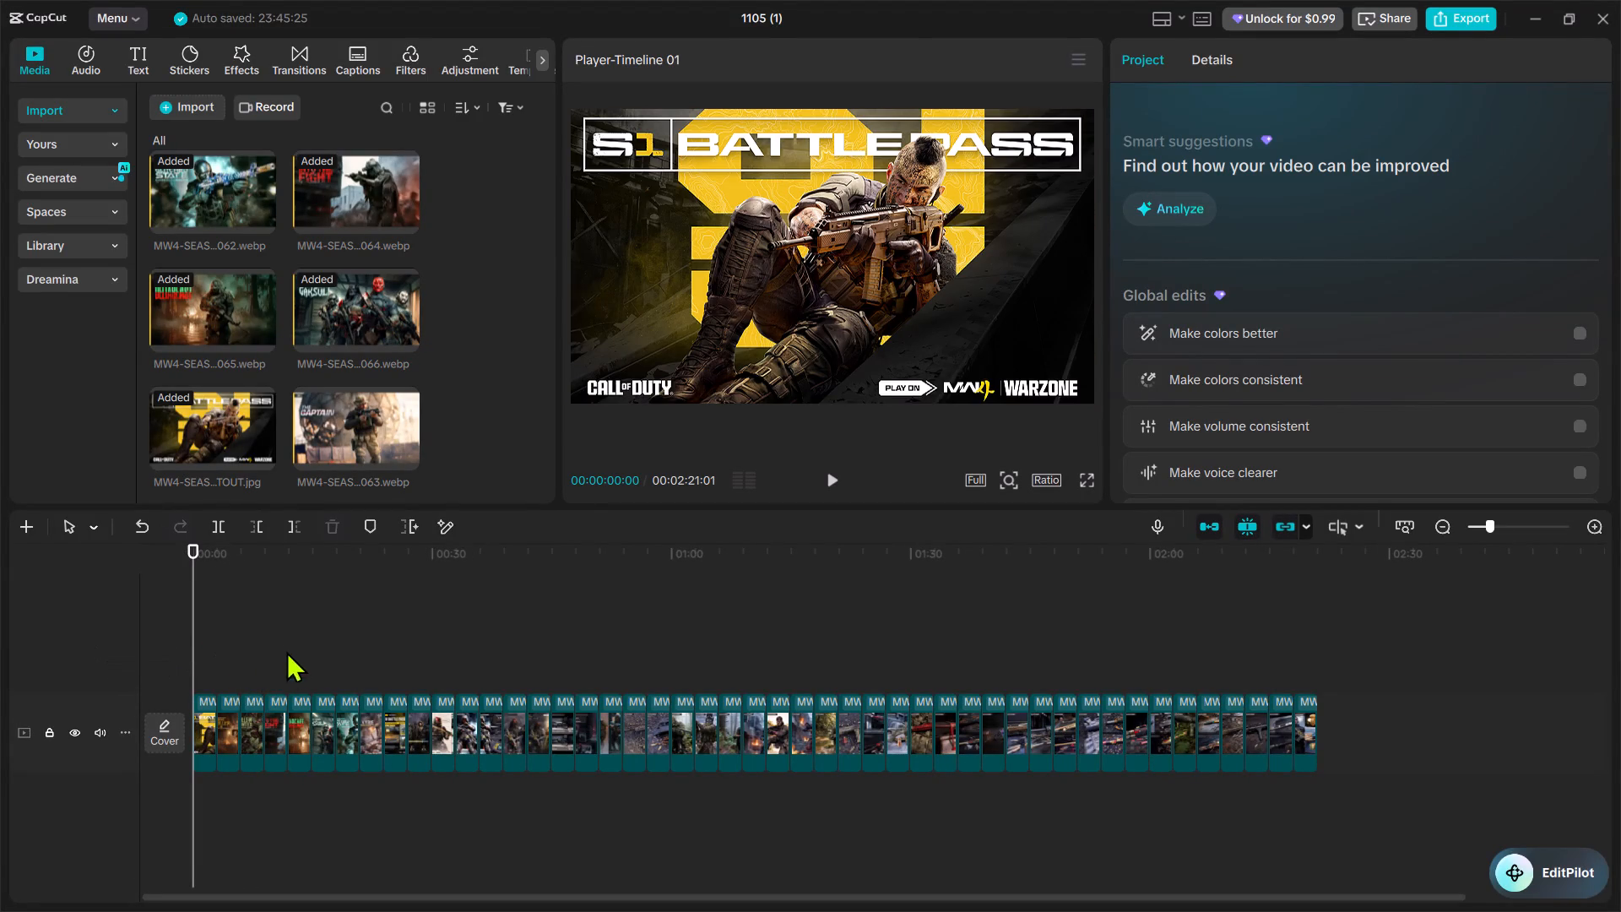
# Insert the 063 image, The Captain, as the third clip on the timeline, directly before the Hollow Hunter image, and preview it there.
pyautogui.click(361, 420)
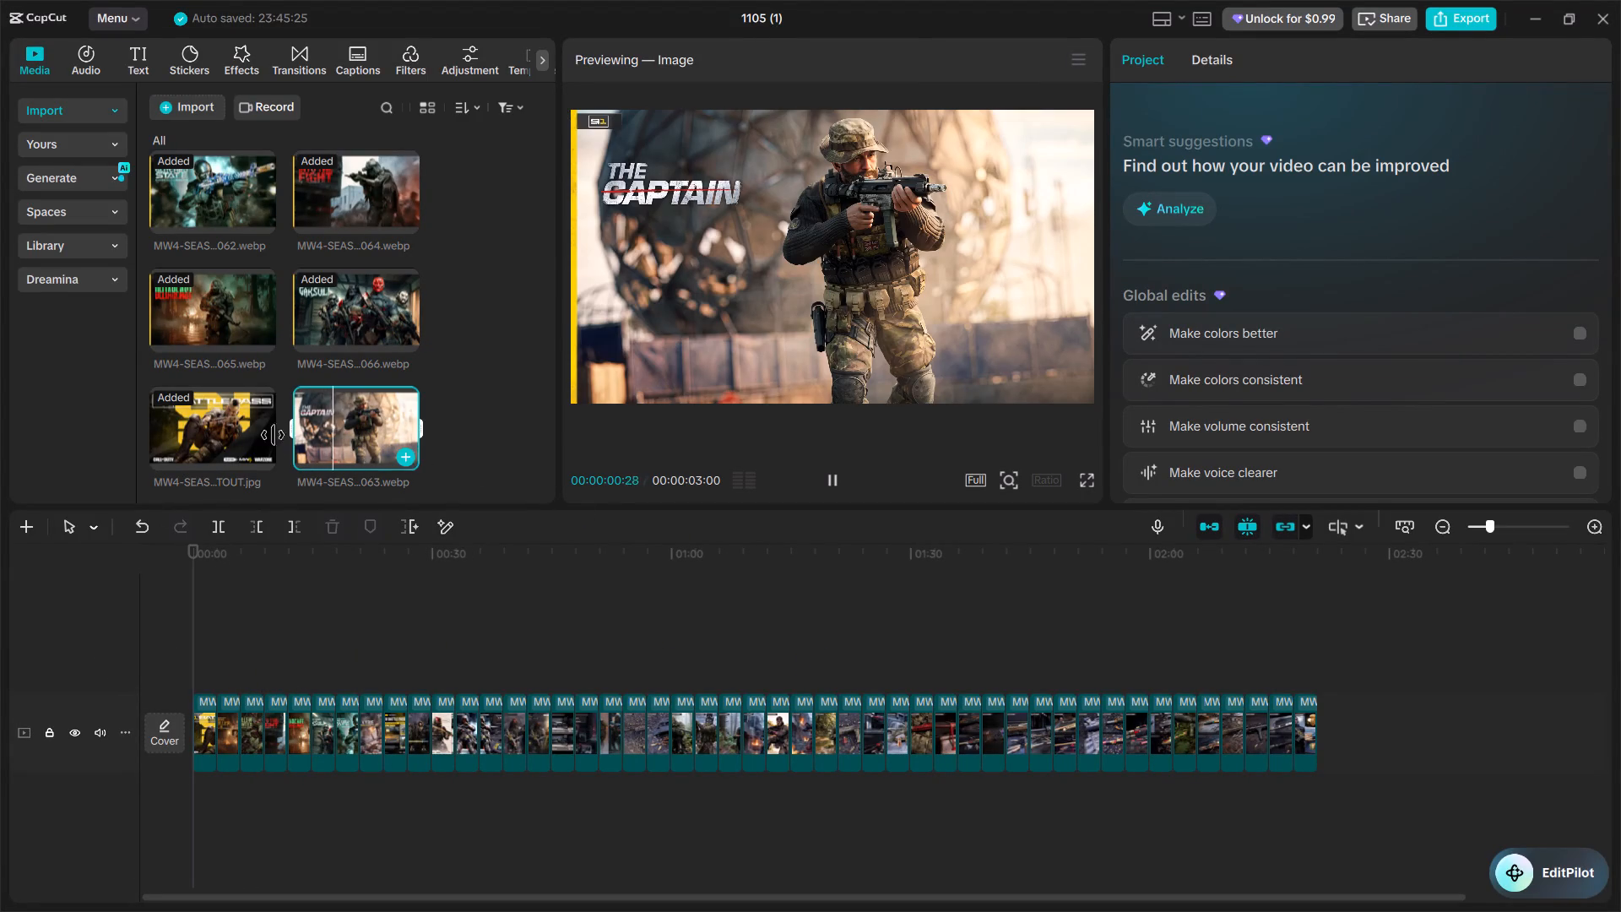
pyautogui.click(260, 432)
pyautogui.moveTo(338, 423); pyautogui.dragTo(339, 423)
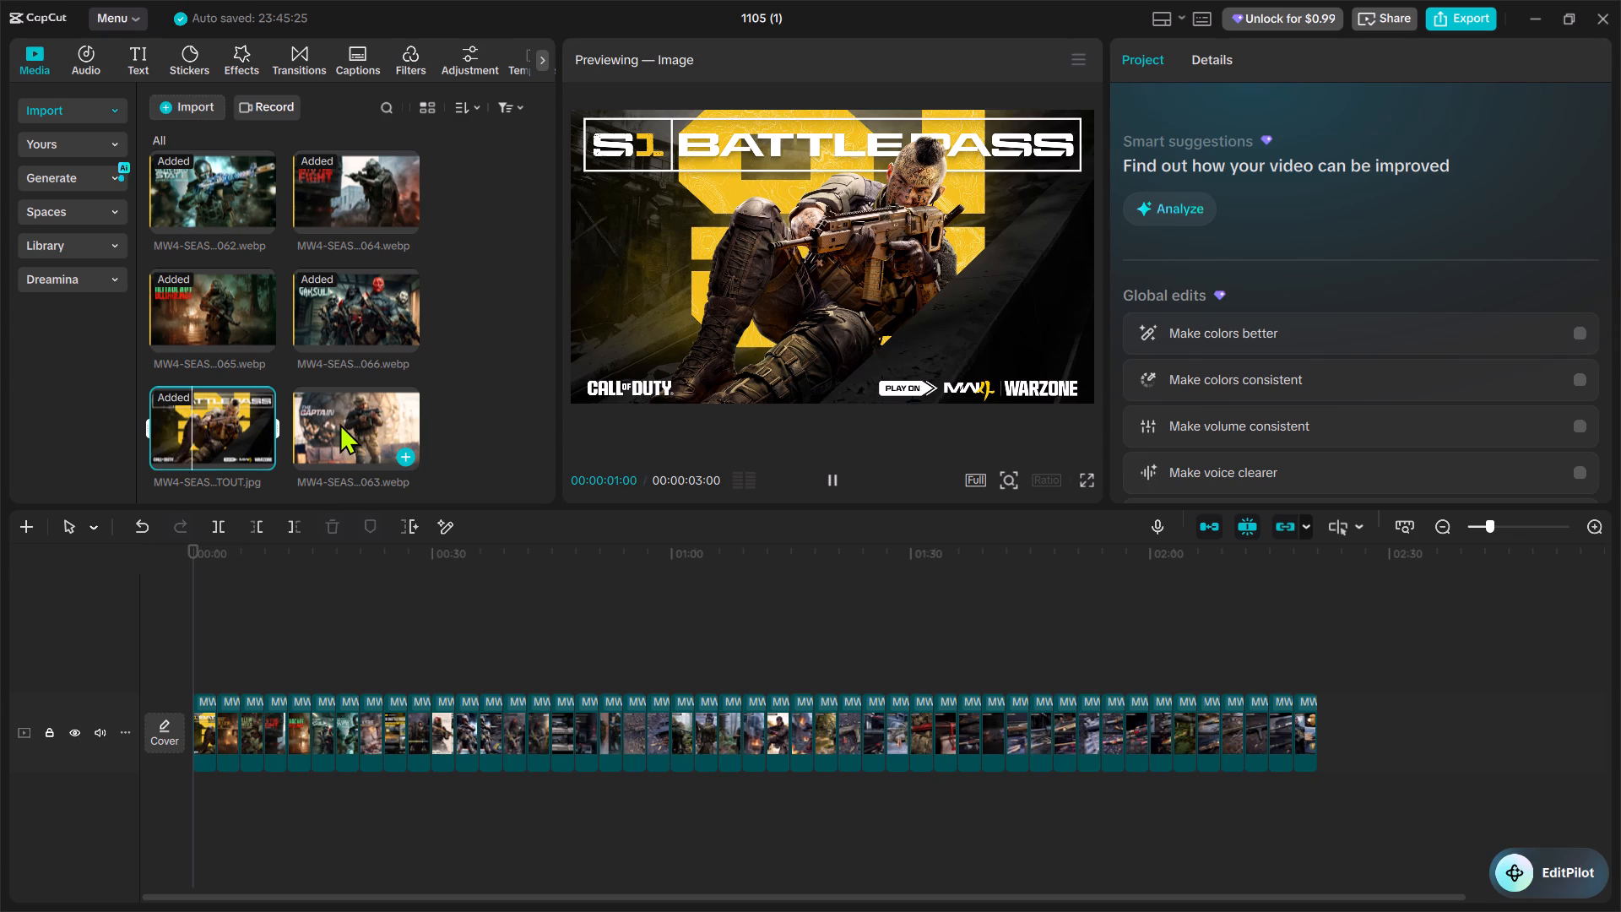
pyautogui.moveTo(339, 423); pyautogui.dragTo(240, 705)
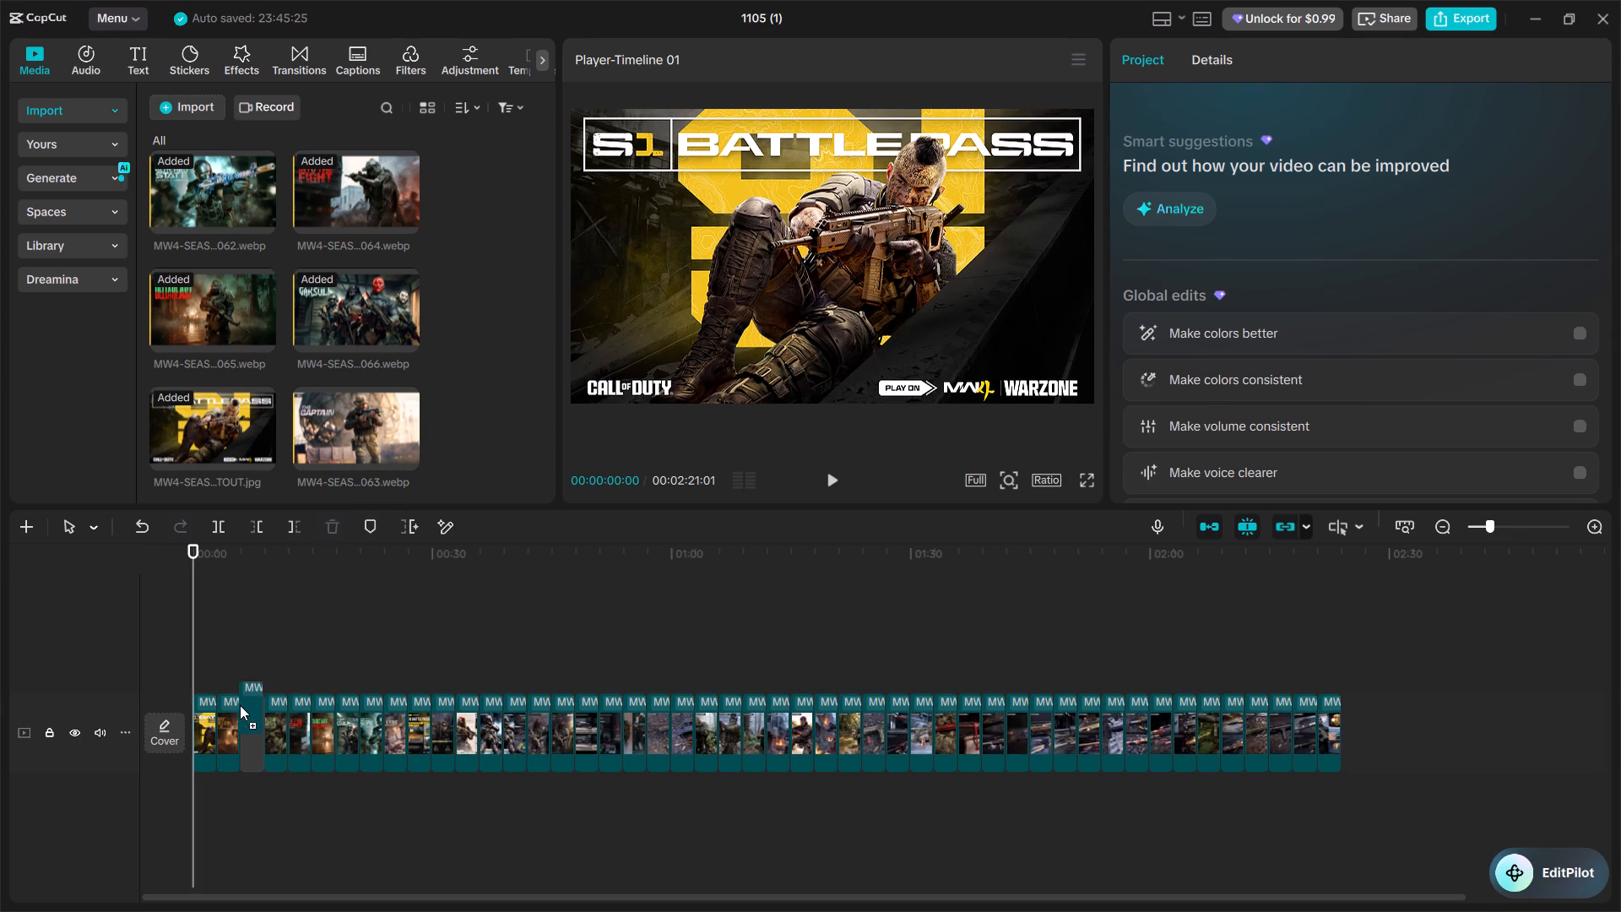
pyautogui.moveTo(240, 705); pyautogui.dragTo(243, 724)
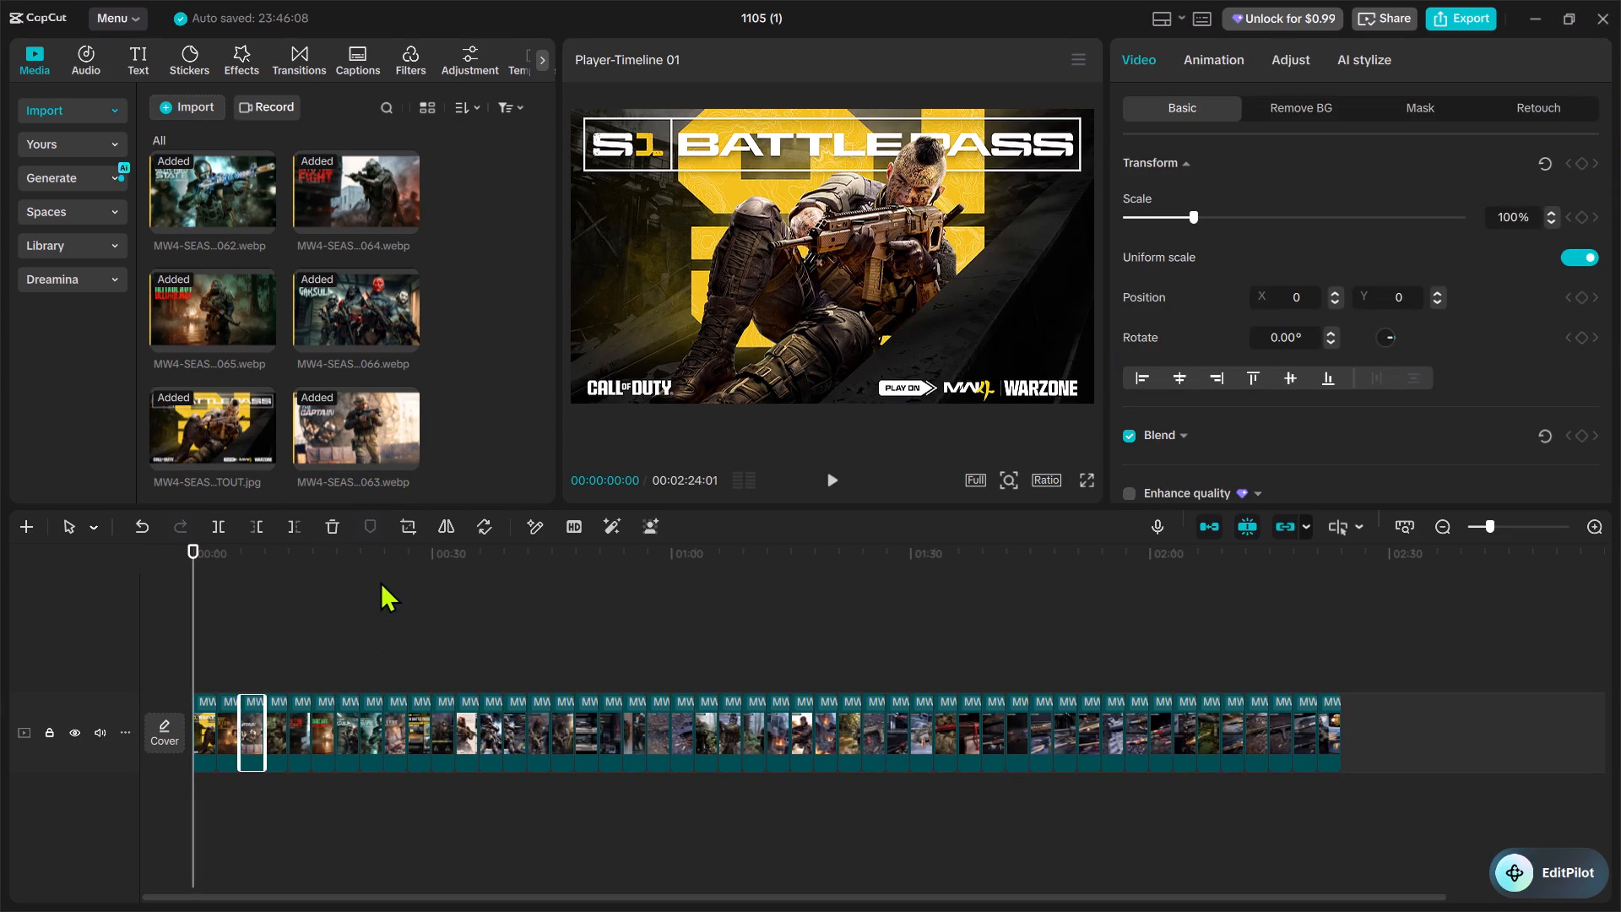
pyautogui.moveTo(195, 600); pyautogui.dragTo(215, 600)
pyautogui.moveTo(215, 600); pyautogui.dragTo(241, 599)
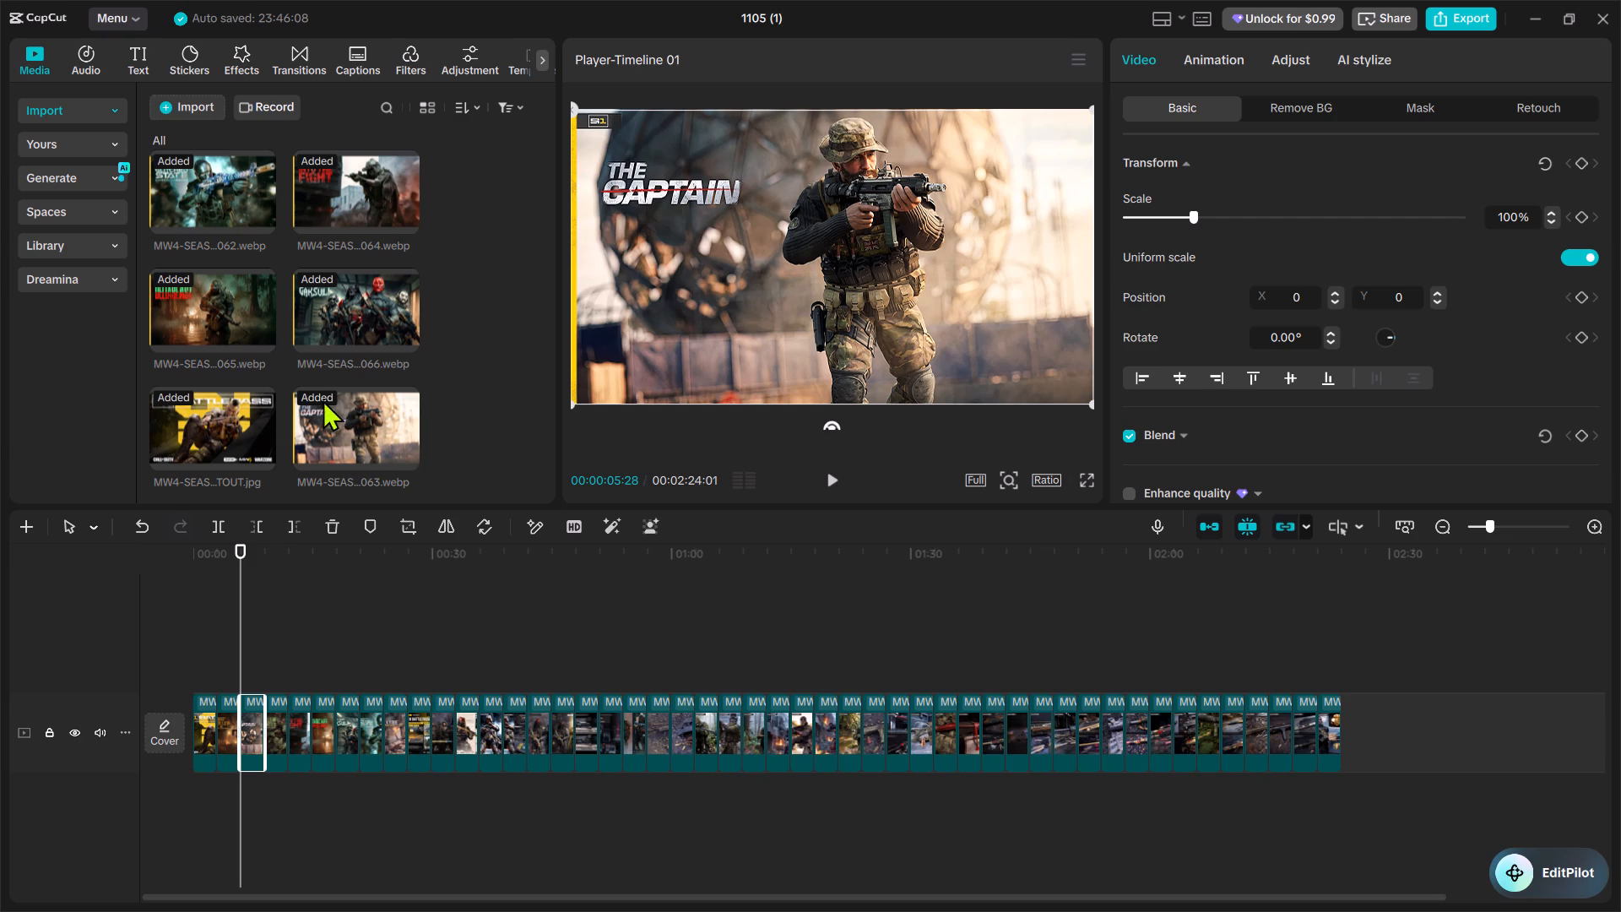
# Reopen the device import and browse the Pictures folder's MW4-SEASON-1-BP-BC-BUNDLES images for any still missing from the project.
pyautogui.click(176, 106)
pyautogui.click(273, 152)
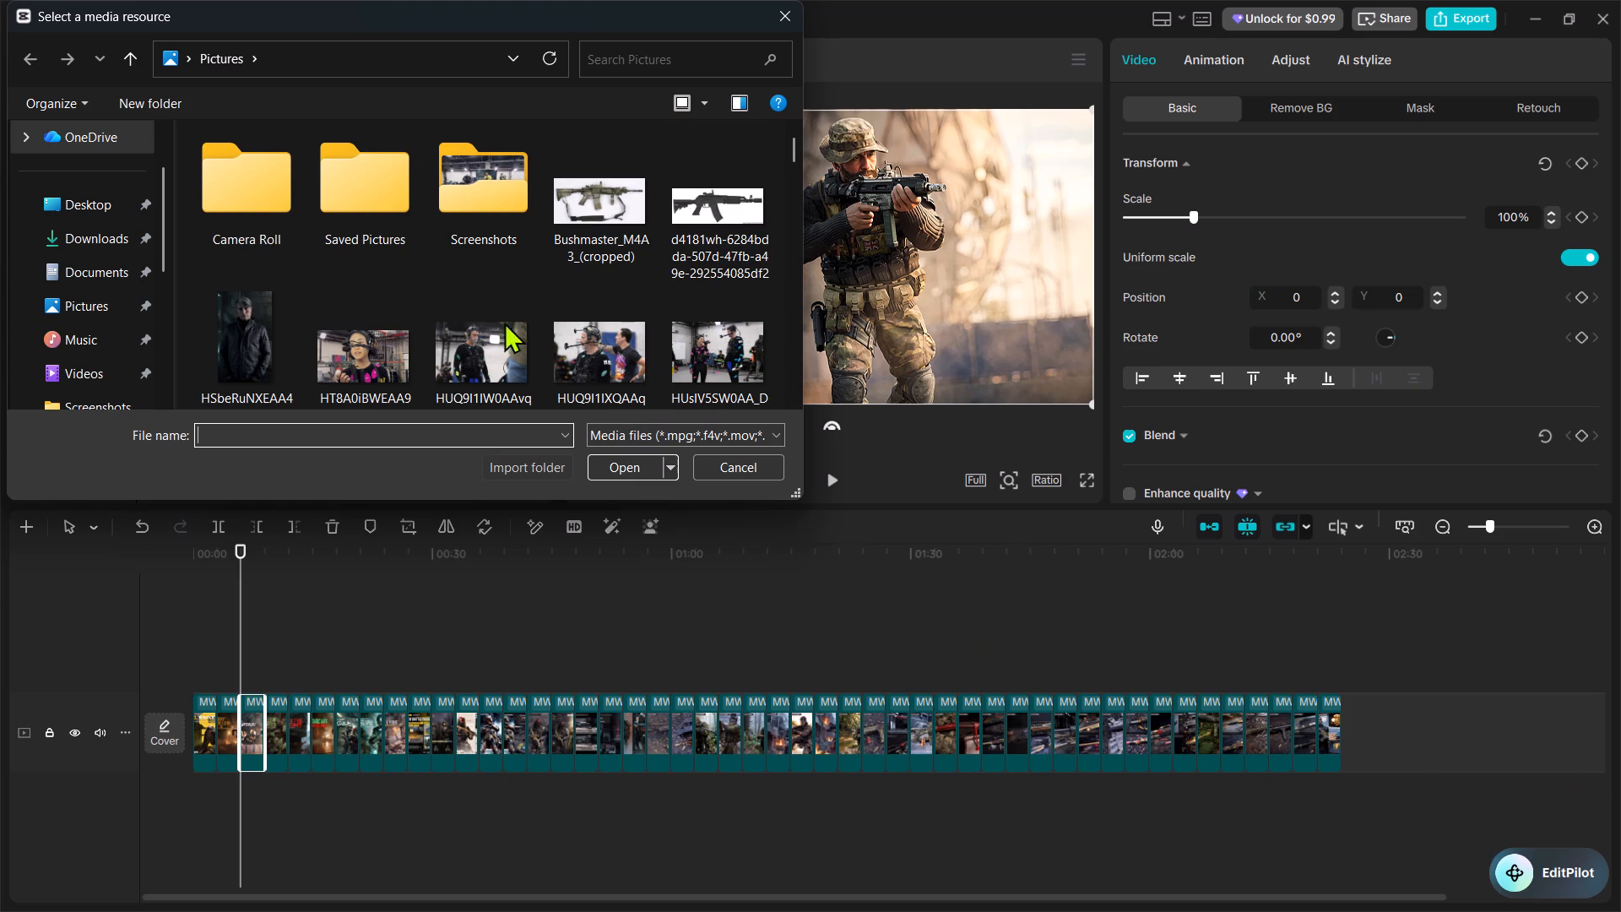
pyautogui.scroll(-2, 671, 284)
pyautogui.scroll(-2, 633, 384)
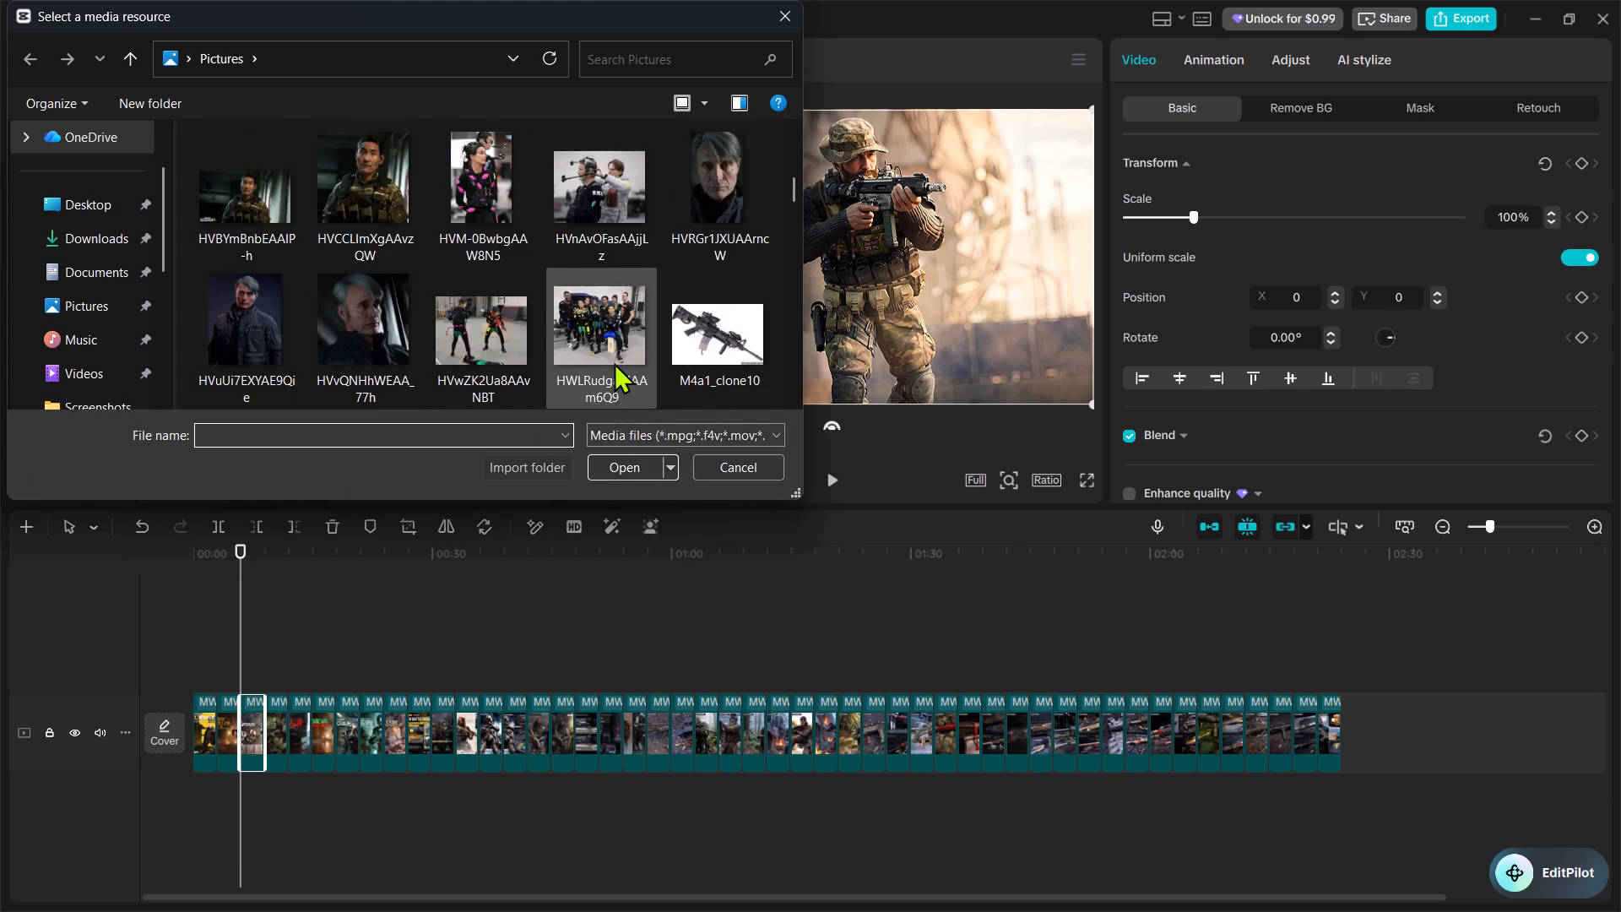
pyautogui.scroll(-3, 614, 362)
pyautogui.scroll(-5, 564, 299)
pyautogui.scroll(1, 564, 330)
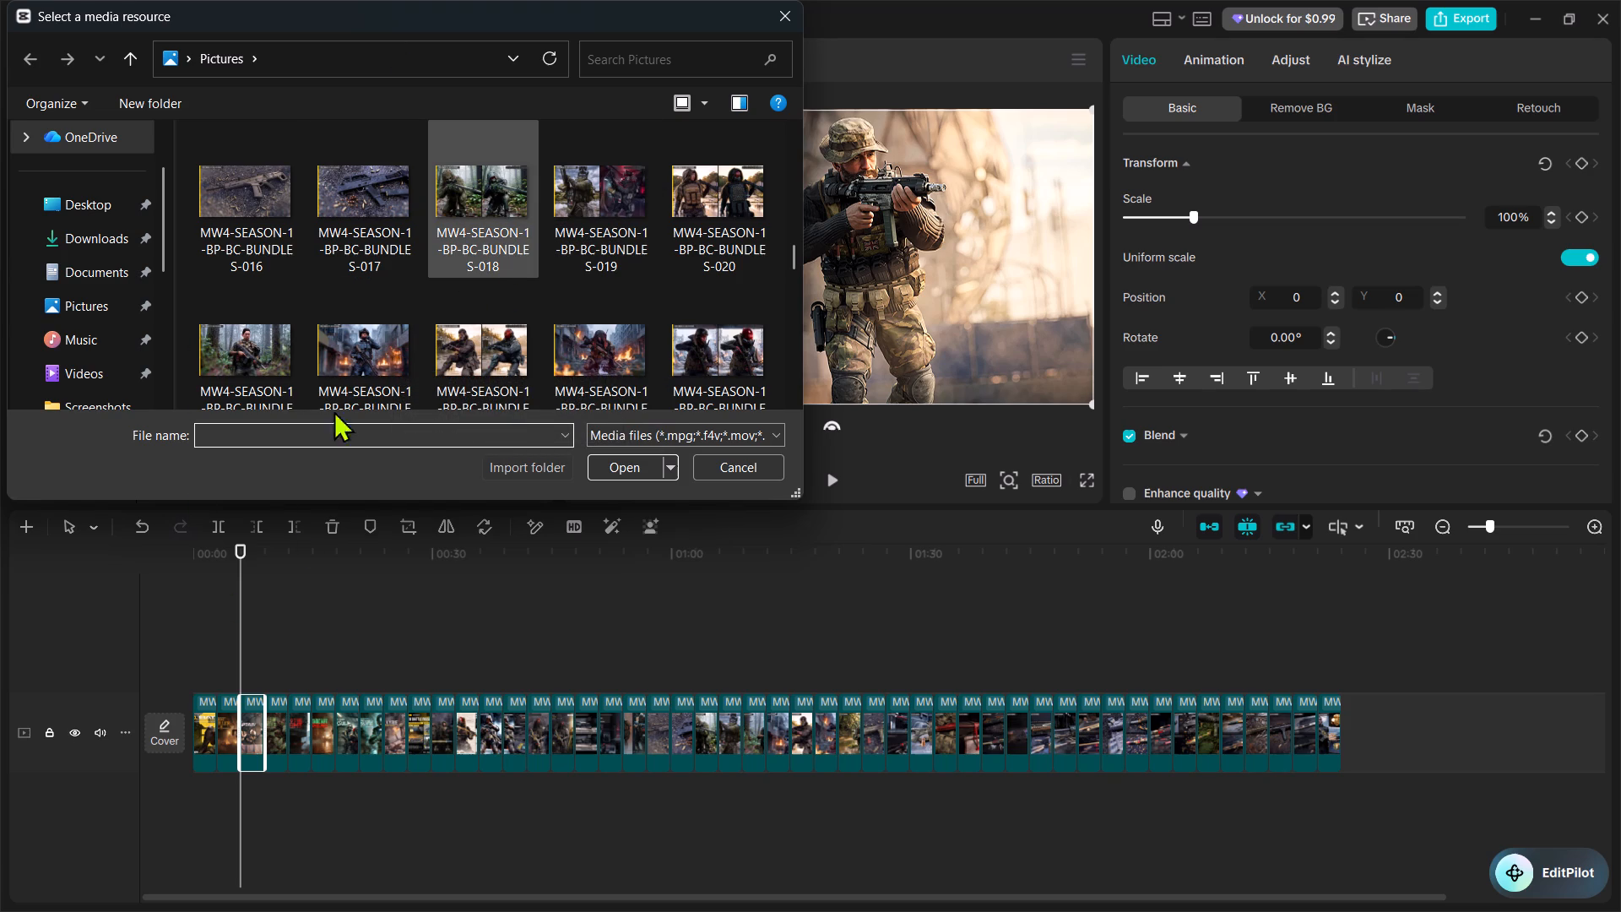
pyautogui.moveTo(241, 644); pyautogui.dragTo(211, 649)
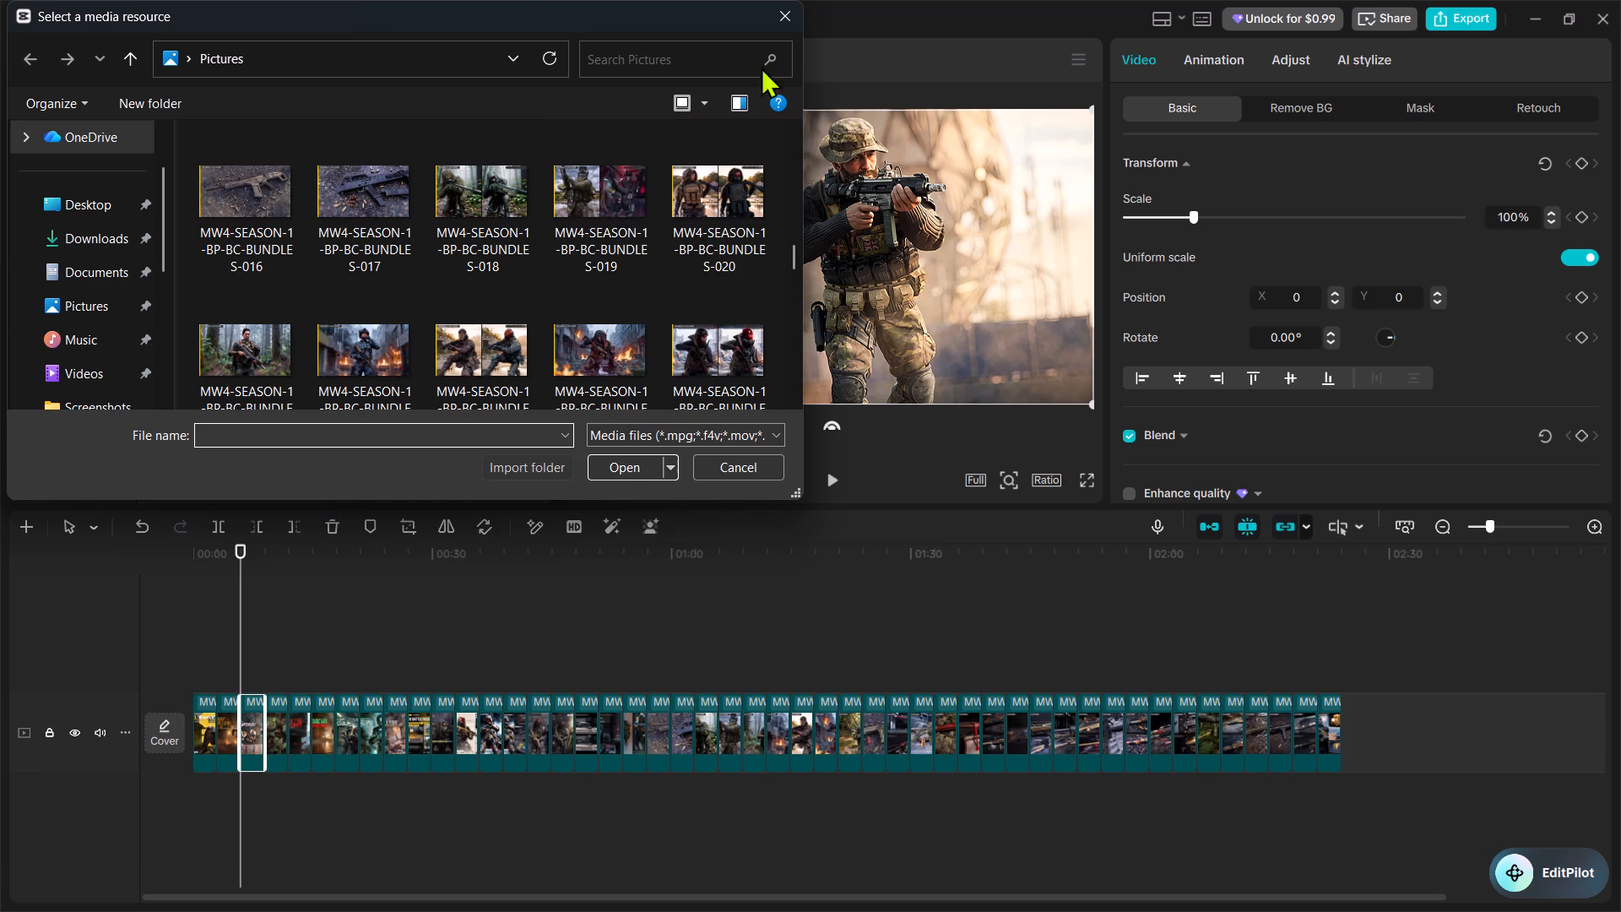
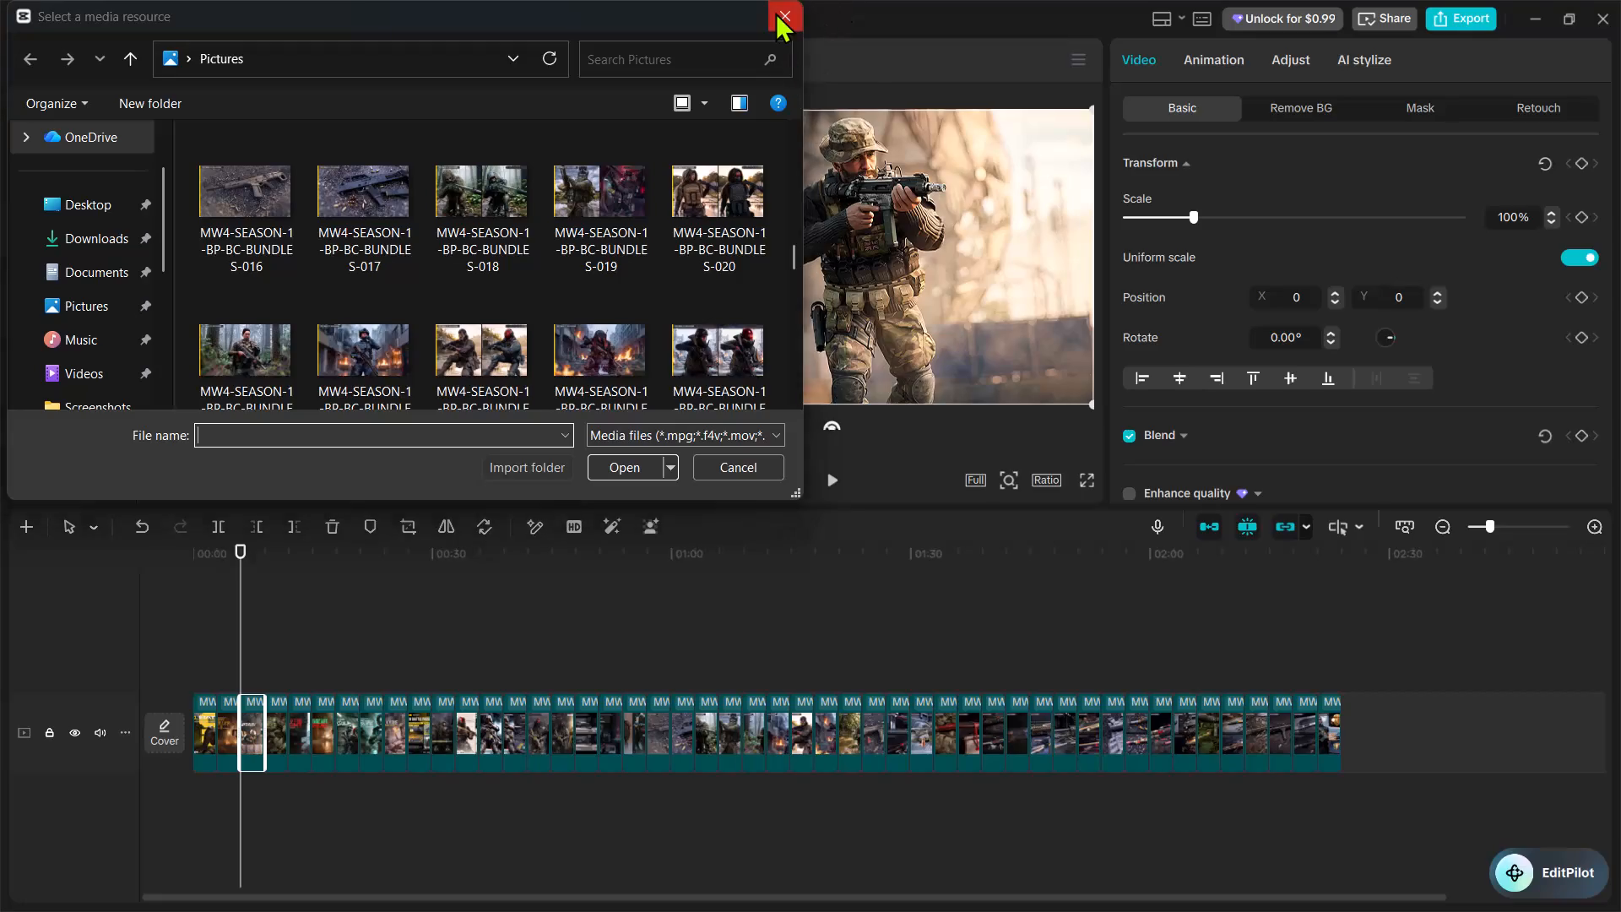
# Leave the media import and move the S1 Battle Pass title image from the timeline's start to just after the All-New Battle Pass Highlights image.
pyautogui.click(775, 10)
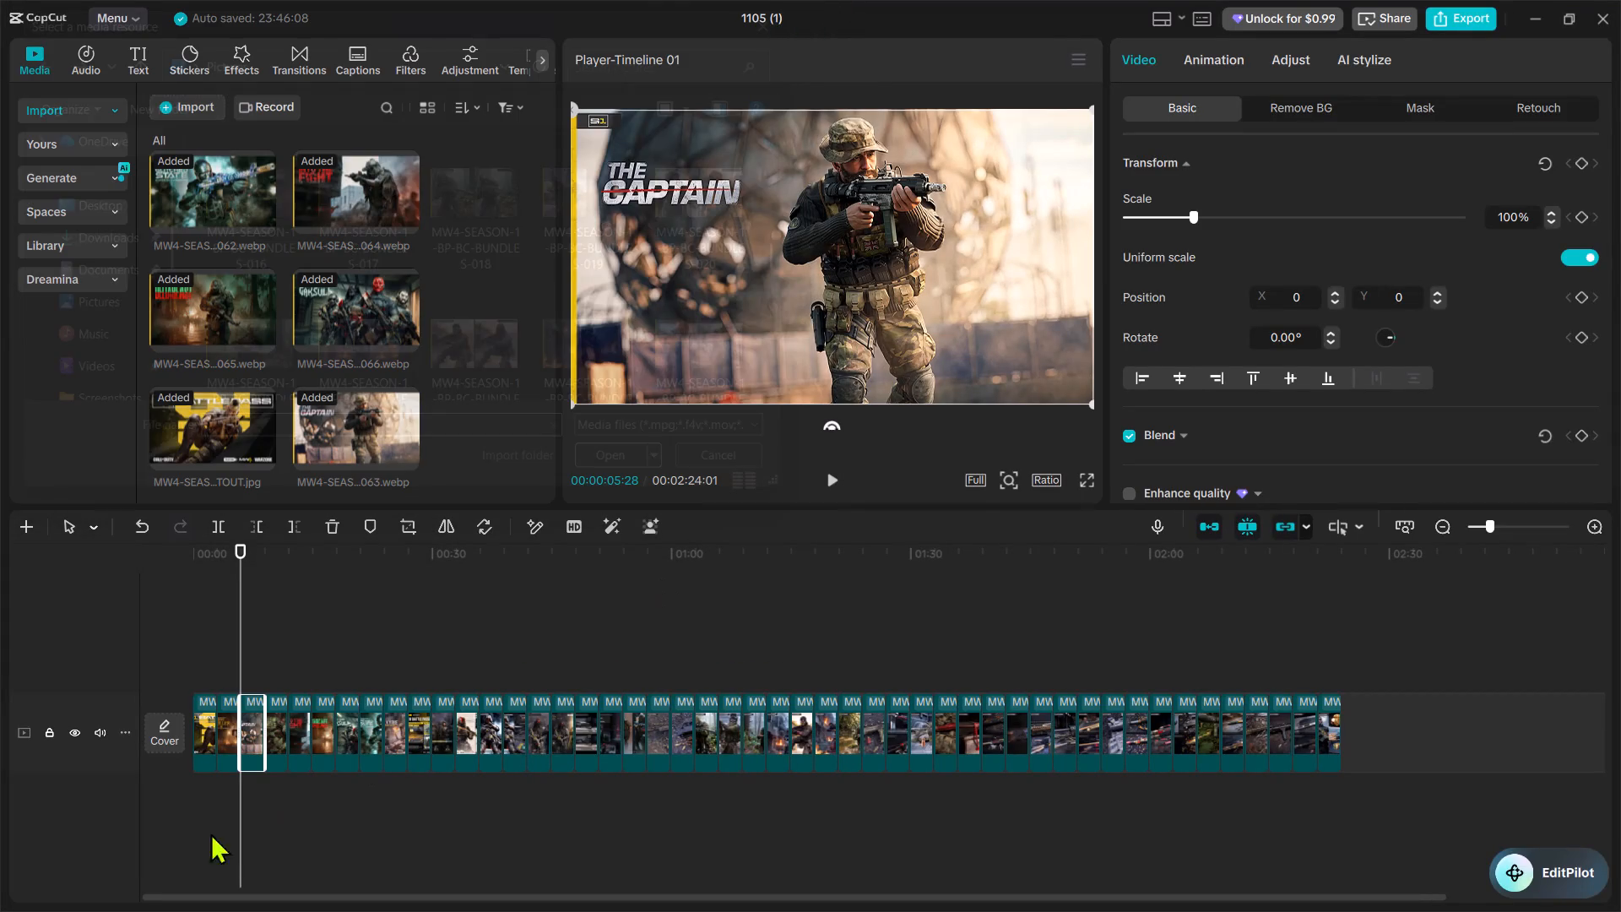
pyautogui.moveTo(202, 721); pyautogui.dragTo(404, 719)
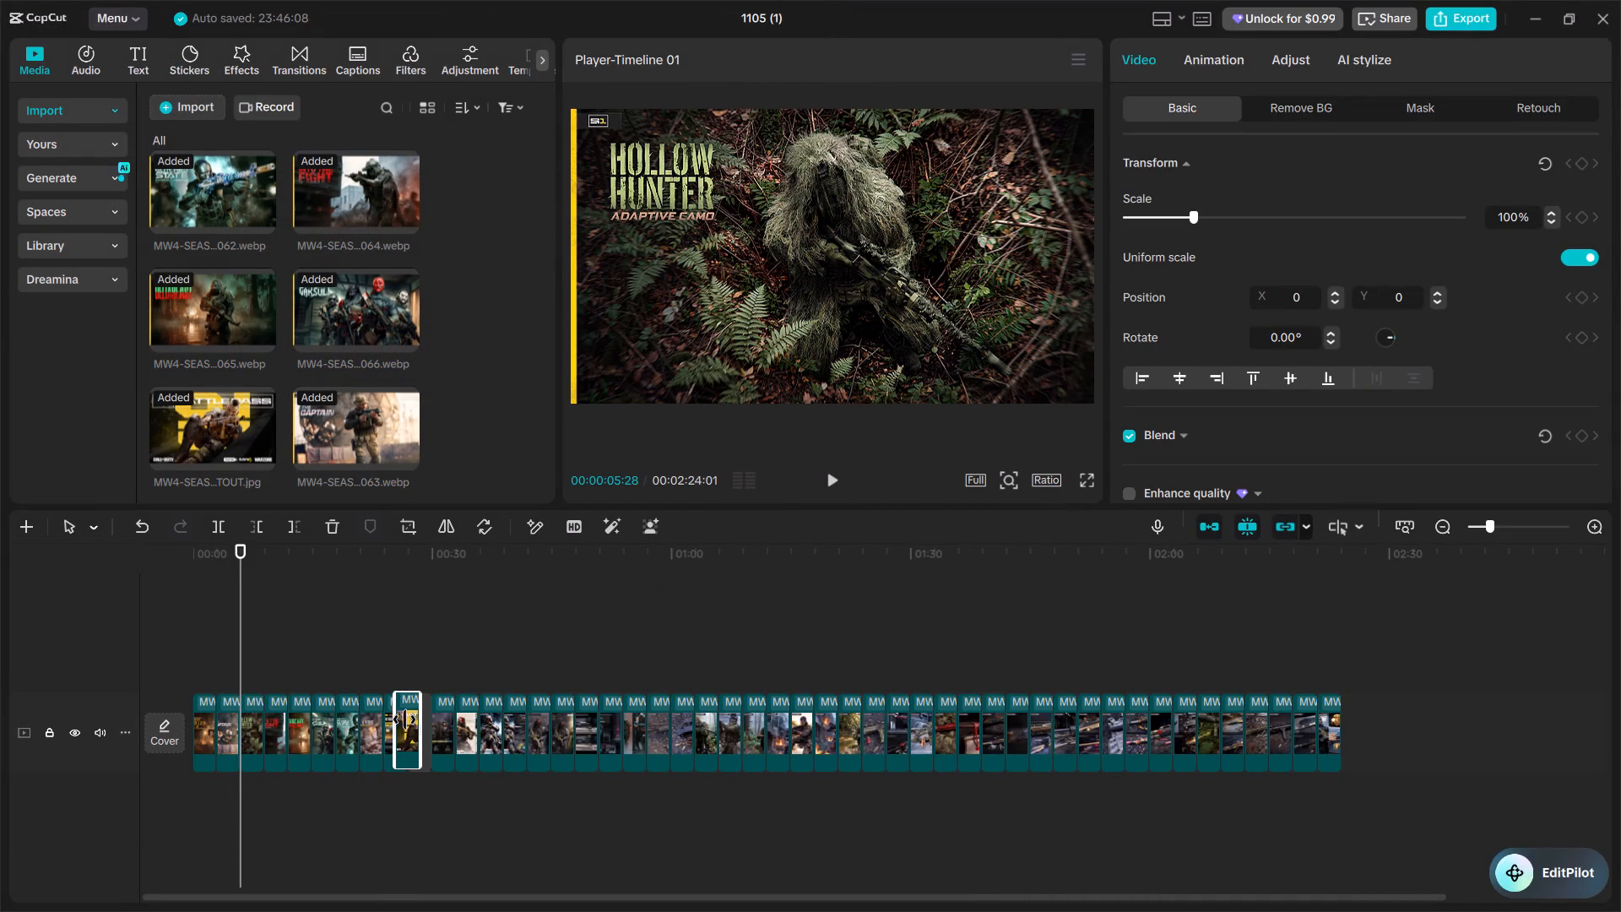
# Check the opening clips from 00:00:00:00 and move the S1 Battle Pass title image directly before the All-New Battle Pass Highlights image.
pyautogui.moveTo(241, 611); pyautogui.dragTo(152, 633)
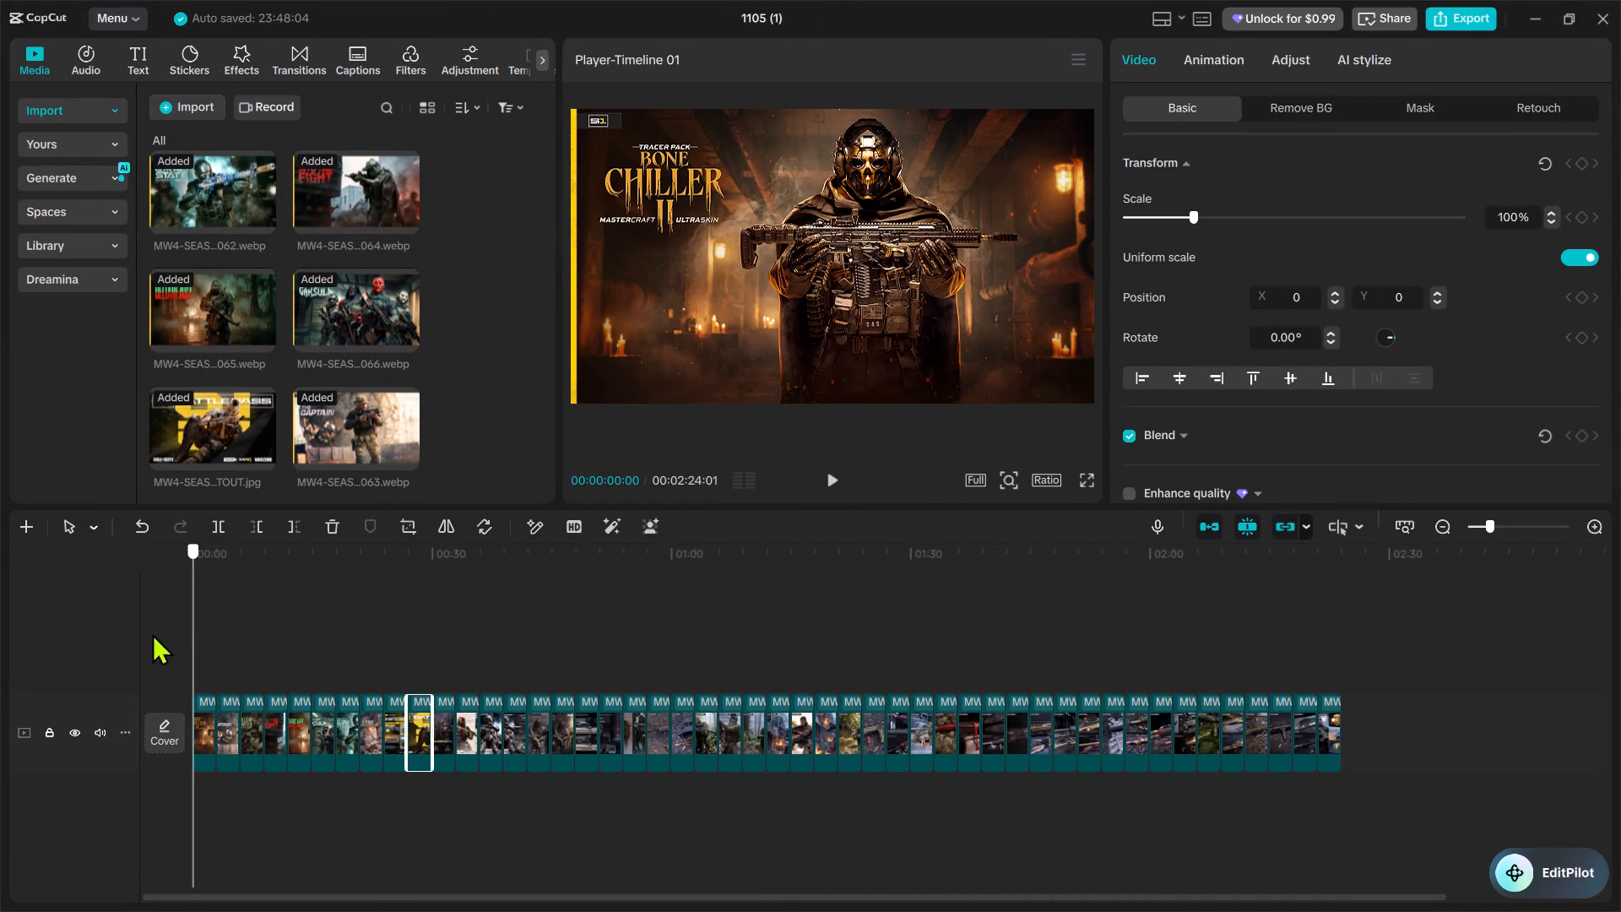
pyautogui.moveTo(152, 633); pyautogui.dragTo(220, 628)
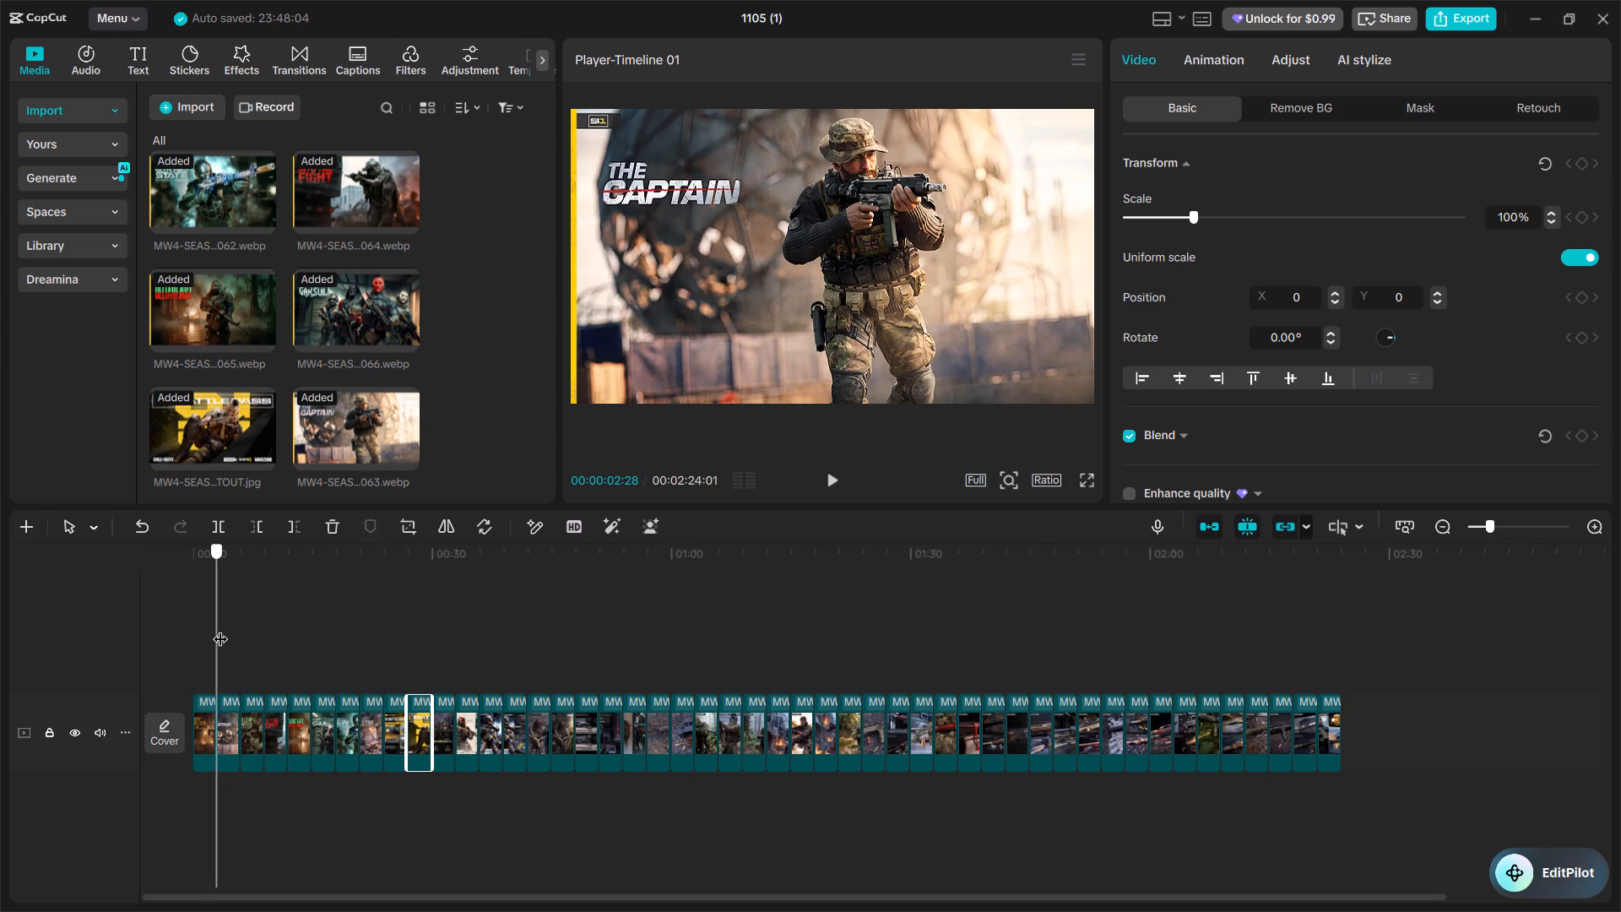
pyautogui.moveTo(220, 628); pyautogui.dragTo(256, 636)
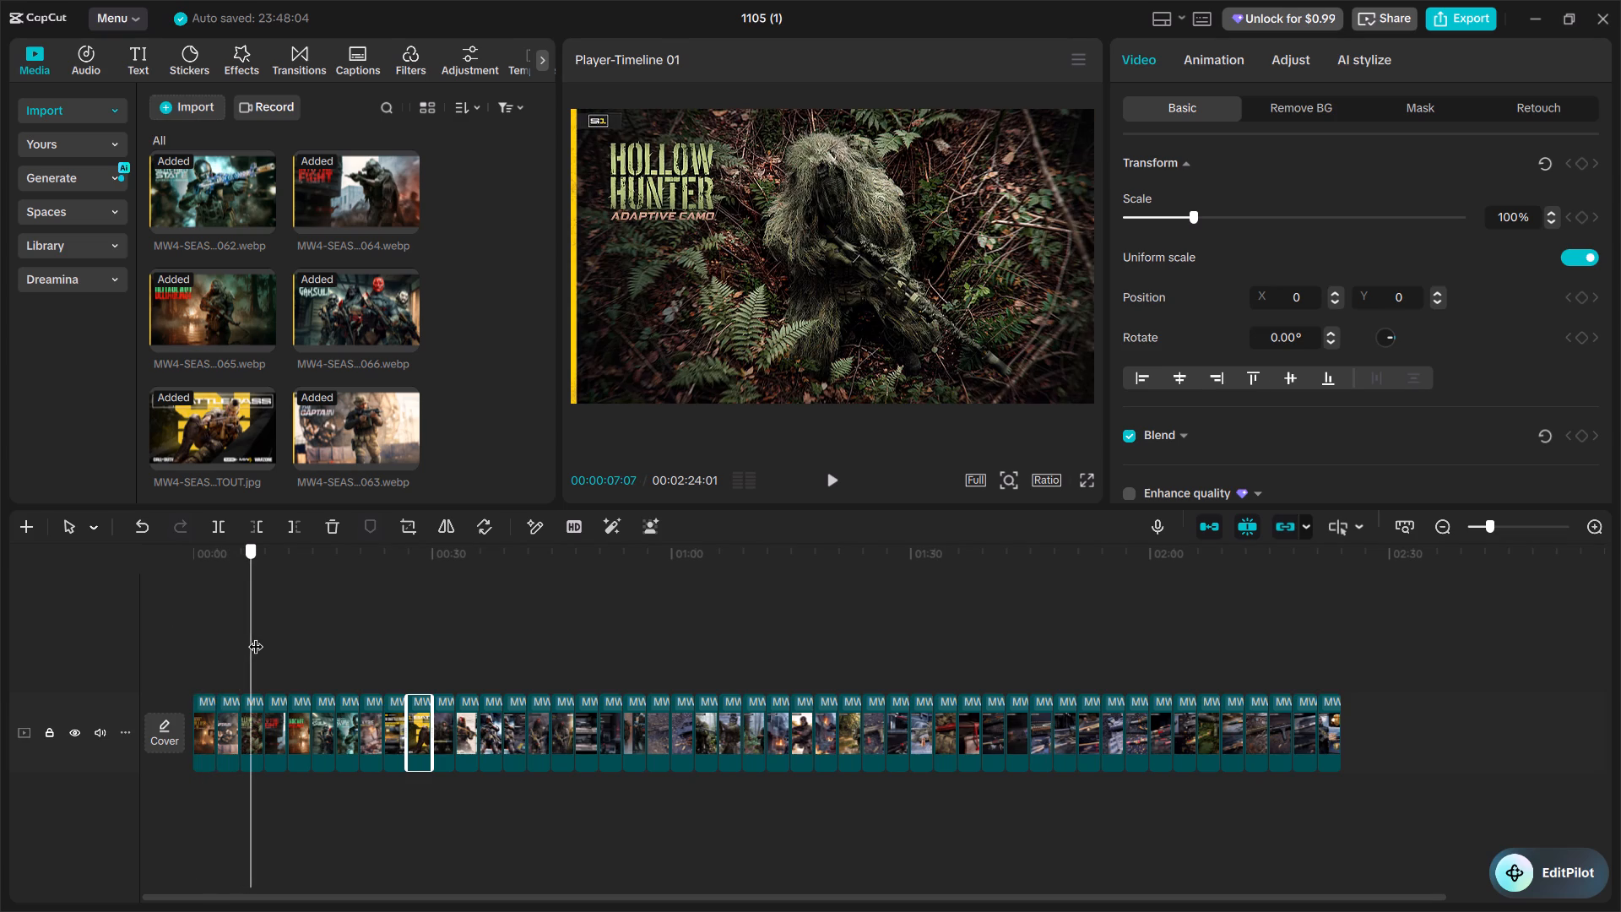
pyautogui.moveTo(256, 636); pyautogui.dragTo(314, 643)
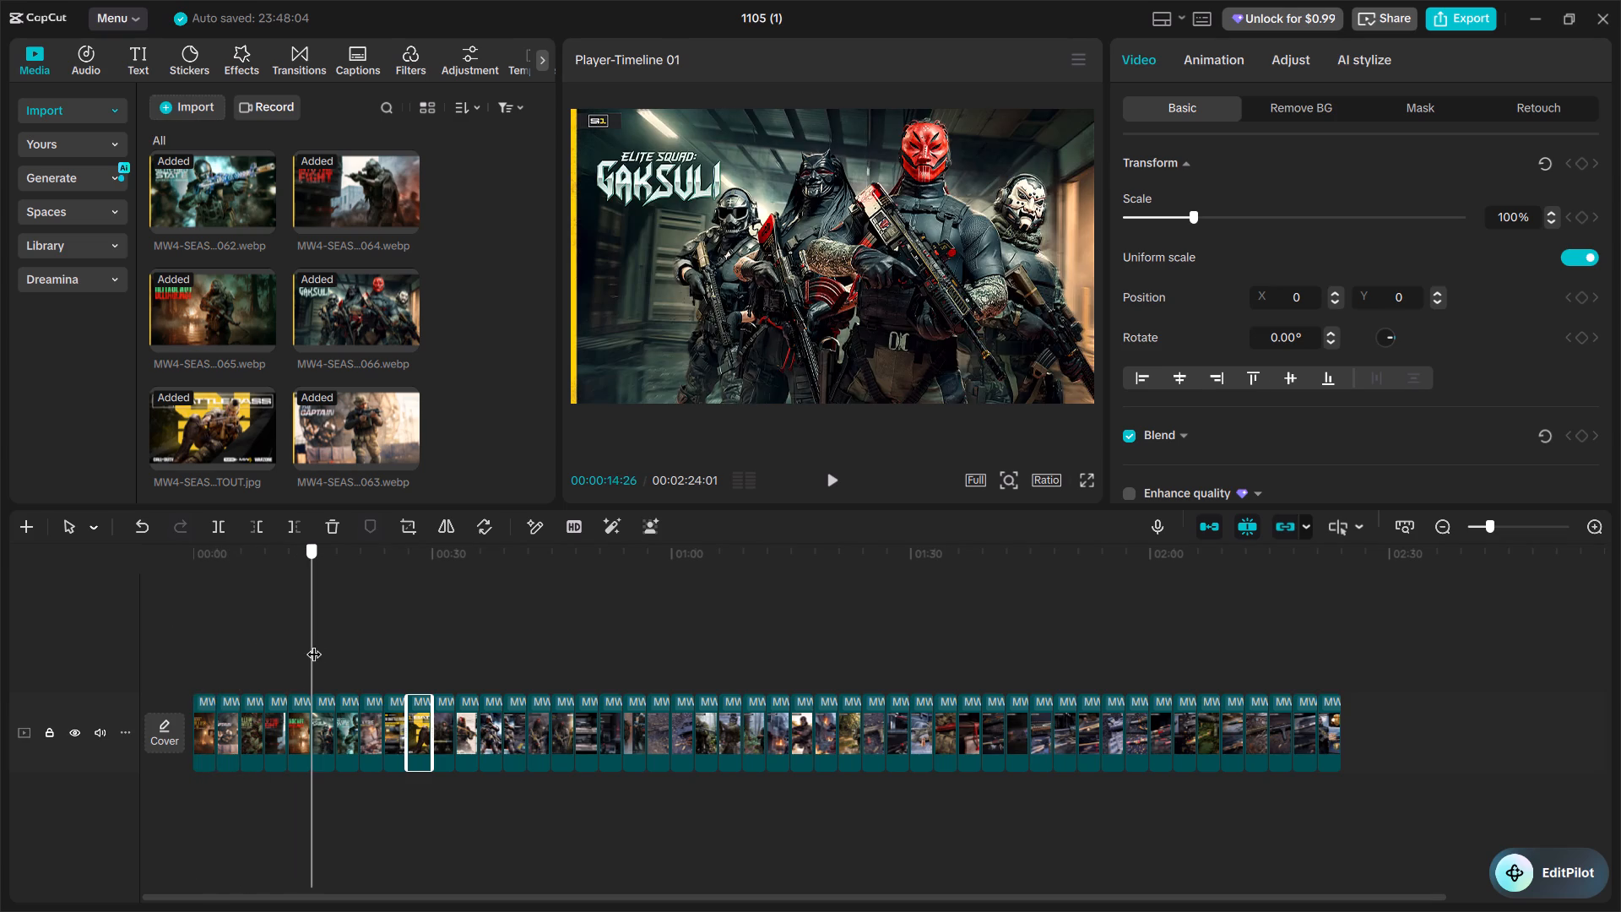
pyautogui.moveTo(314, 643); pyautogui.dragTo(377, 650)
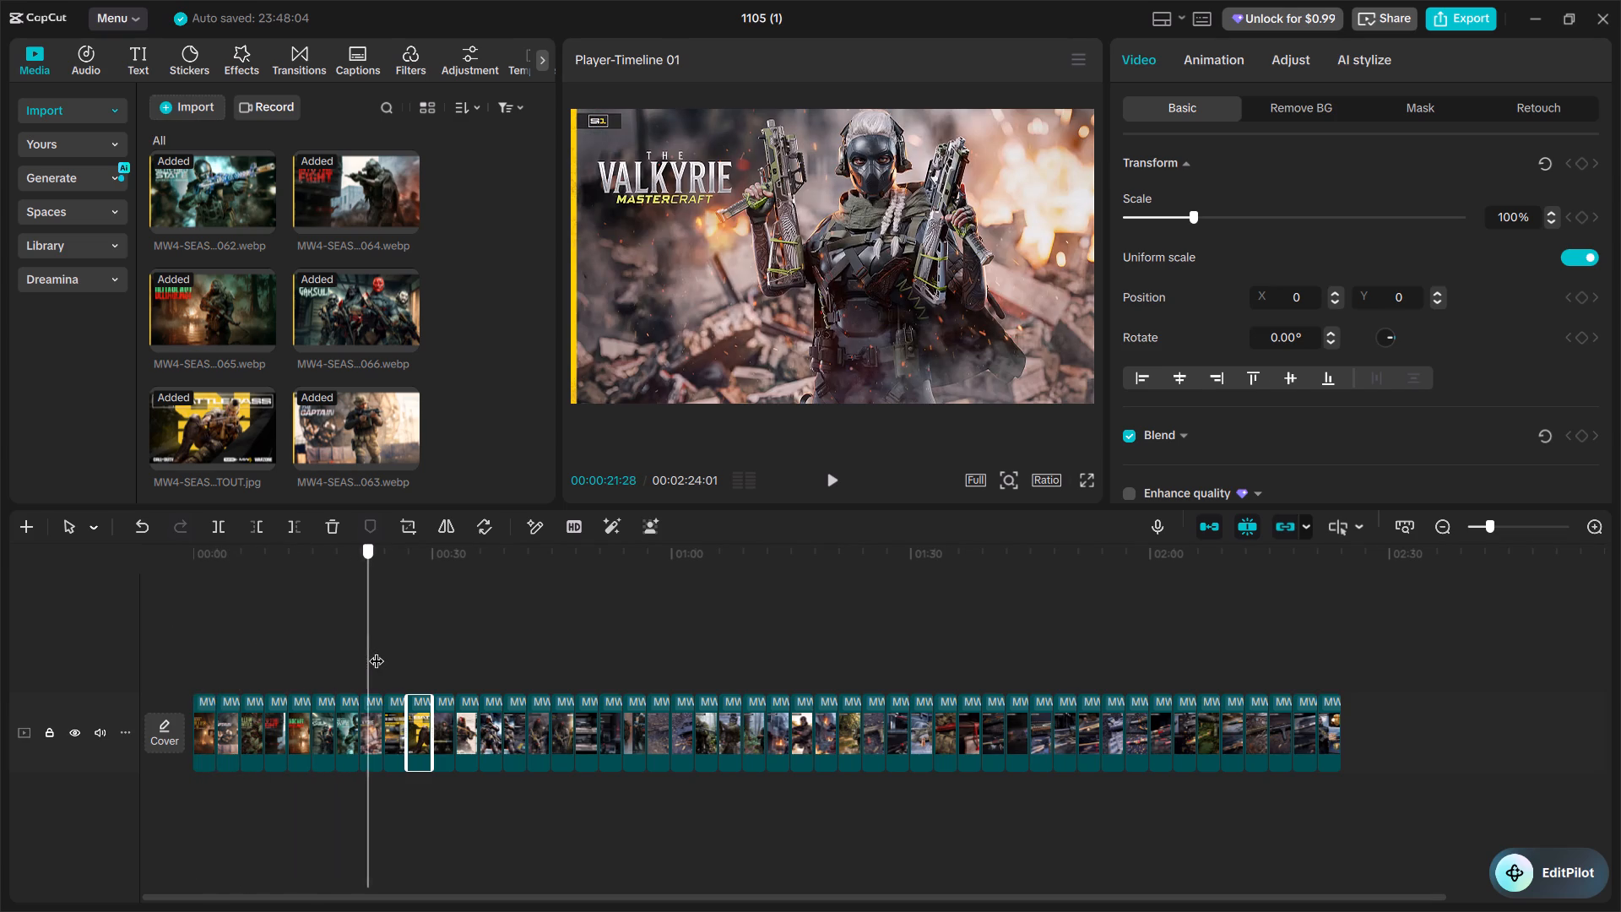
pyautogui.moveTo(377, 650); pyautogui.dragTo(401, 651)
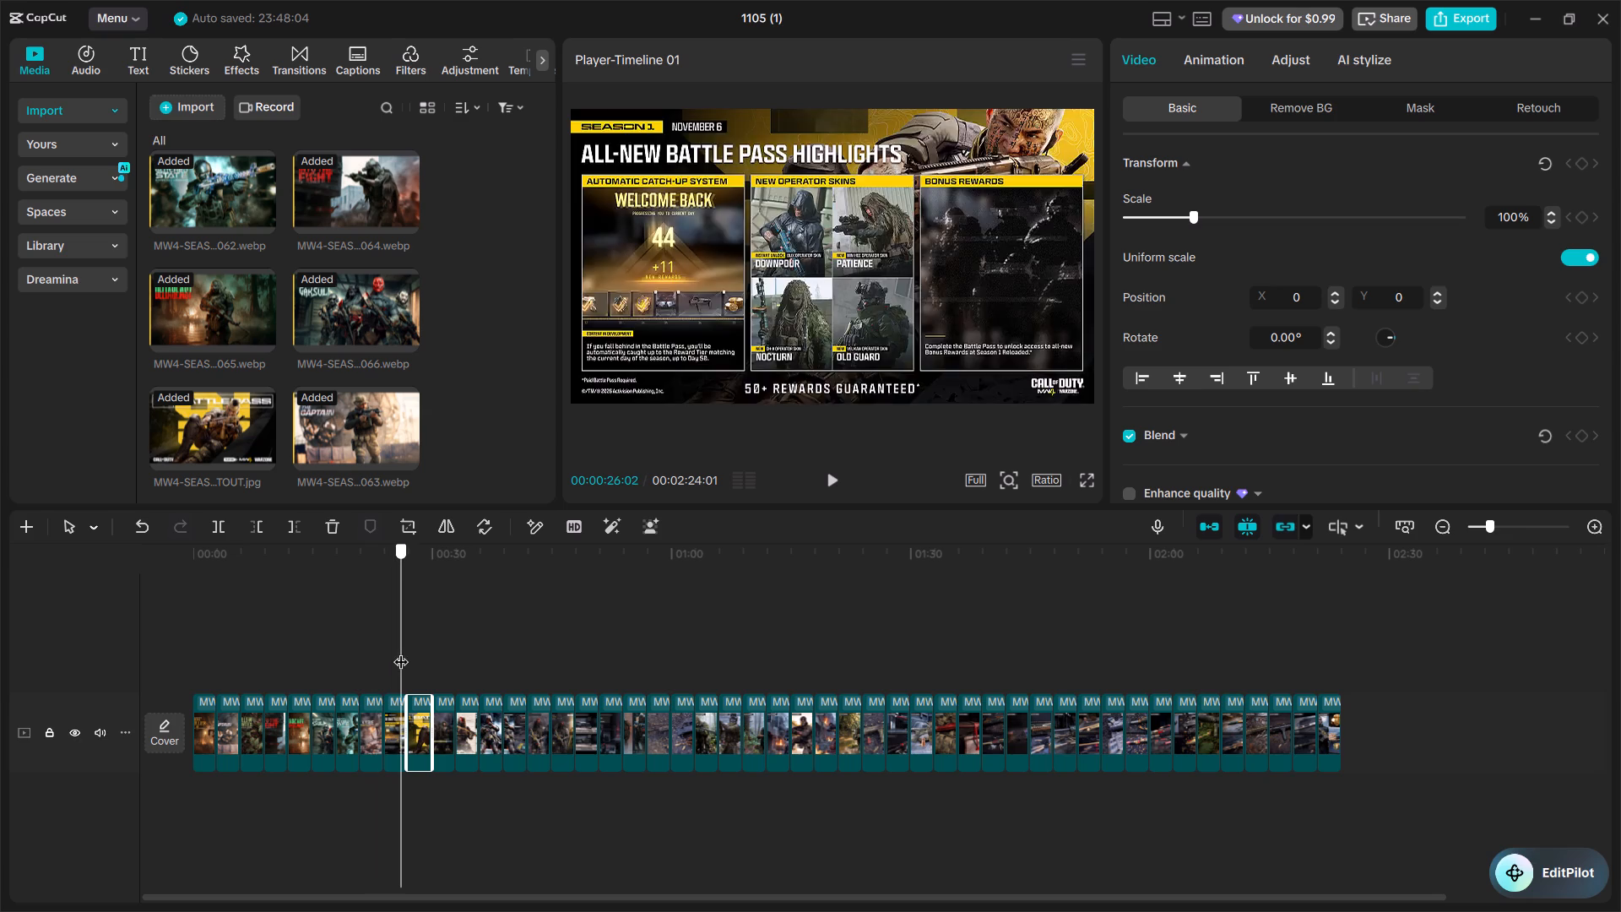
pyautogui.moveTo(401, 651); pyautogui.dragTo(402, 653)
pyautogui.click(399, 740)
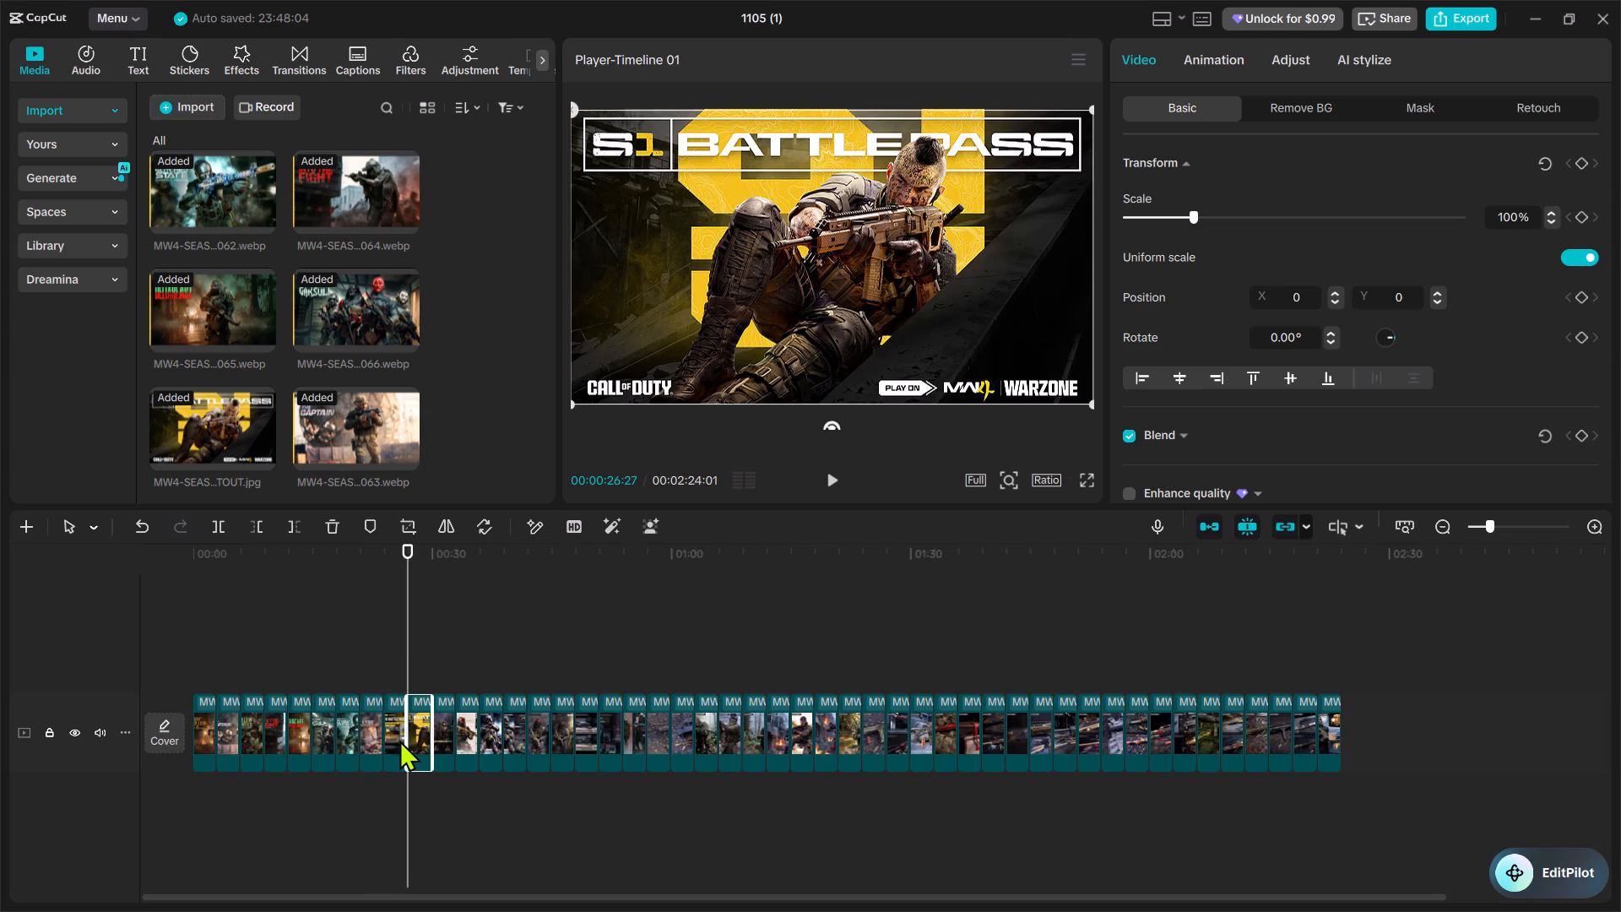
pyautogui.click(394, 730)
pyautogui.click(405, 652)
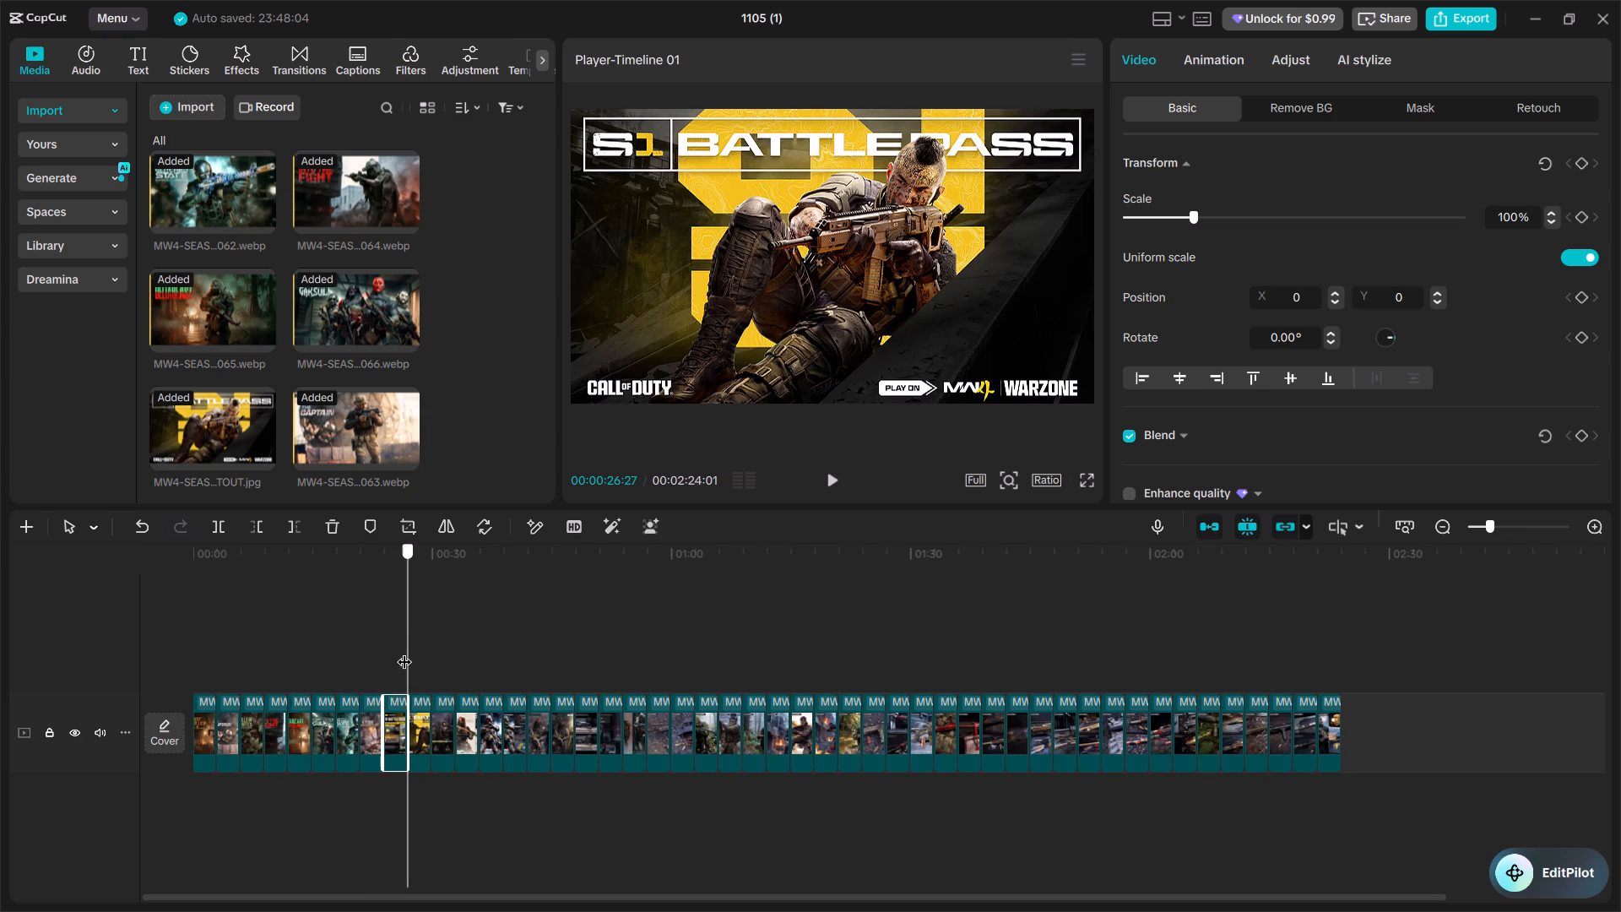
pyautogui.click(396, 648)
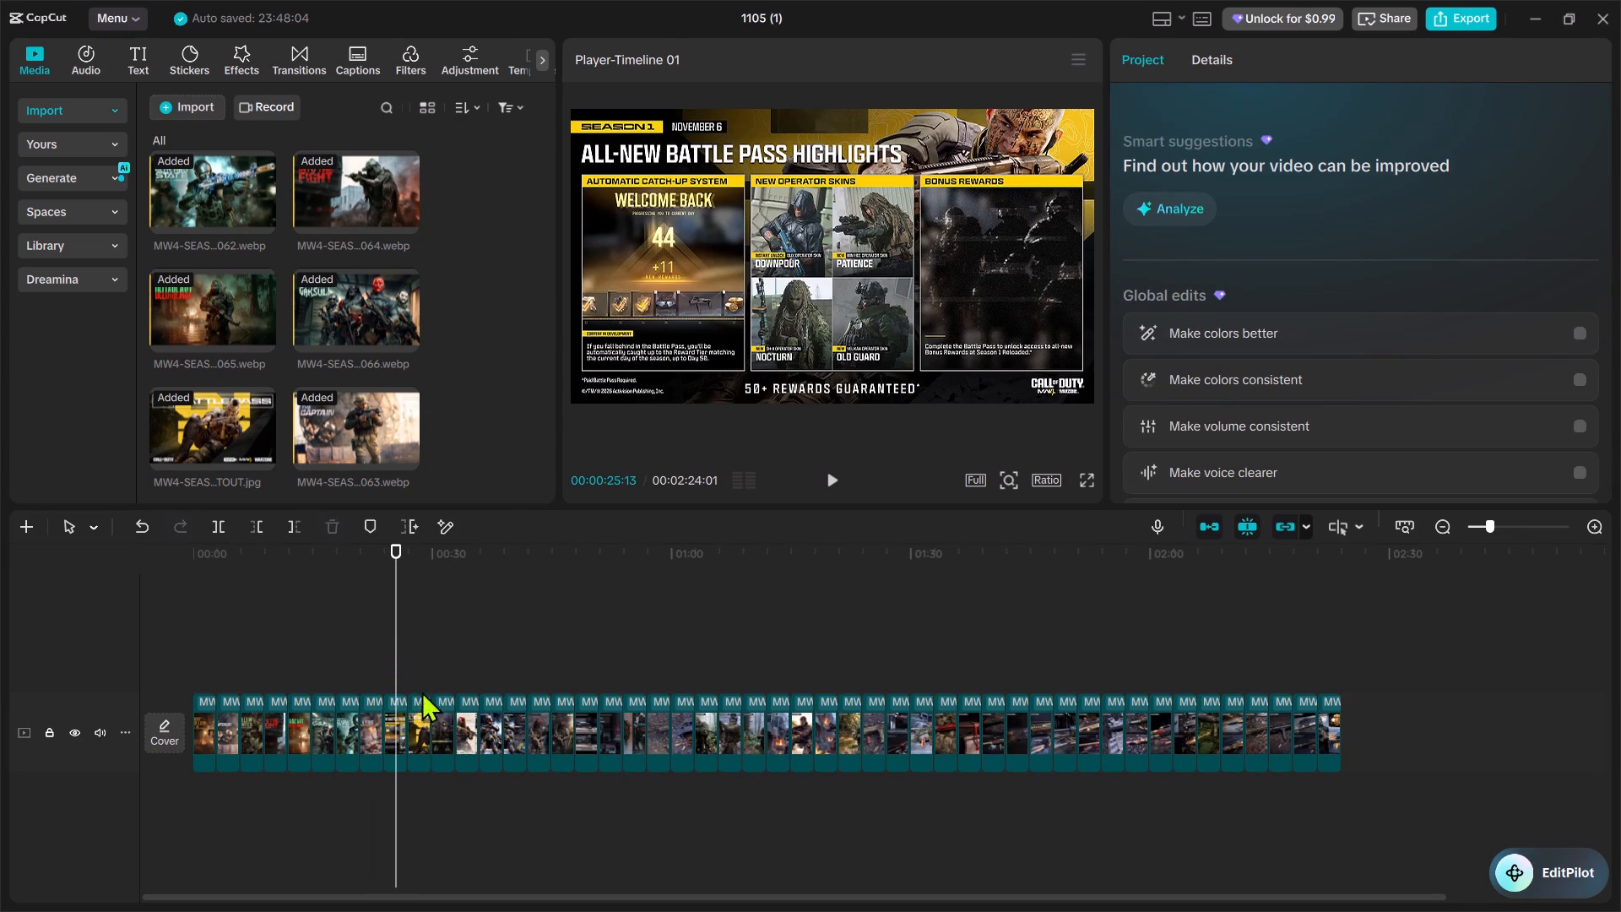
pyautogui.moveTo(420, 722); pyautogui.dragTo(398, 730)
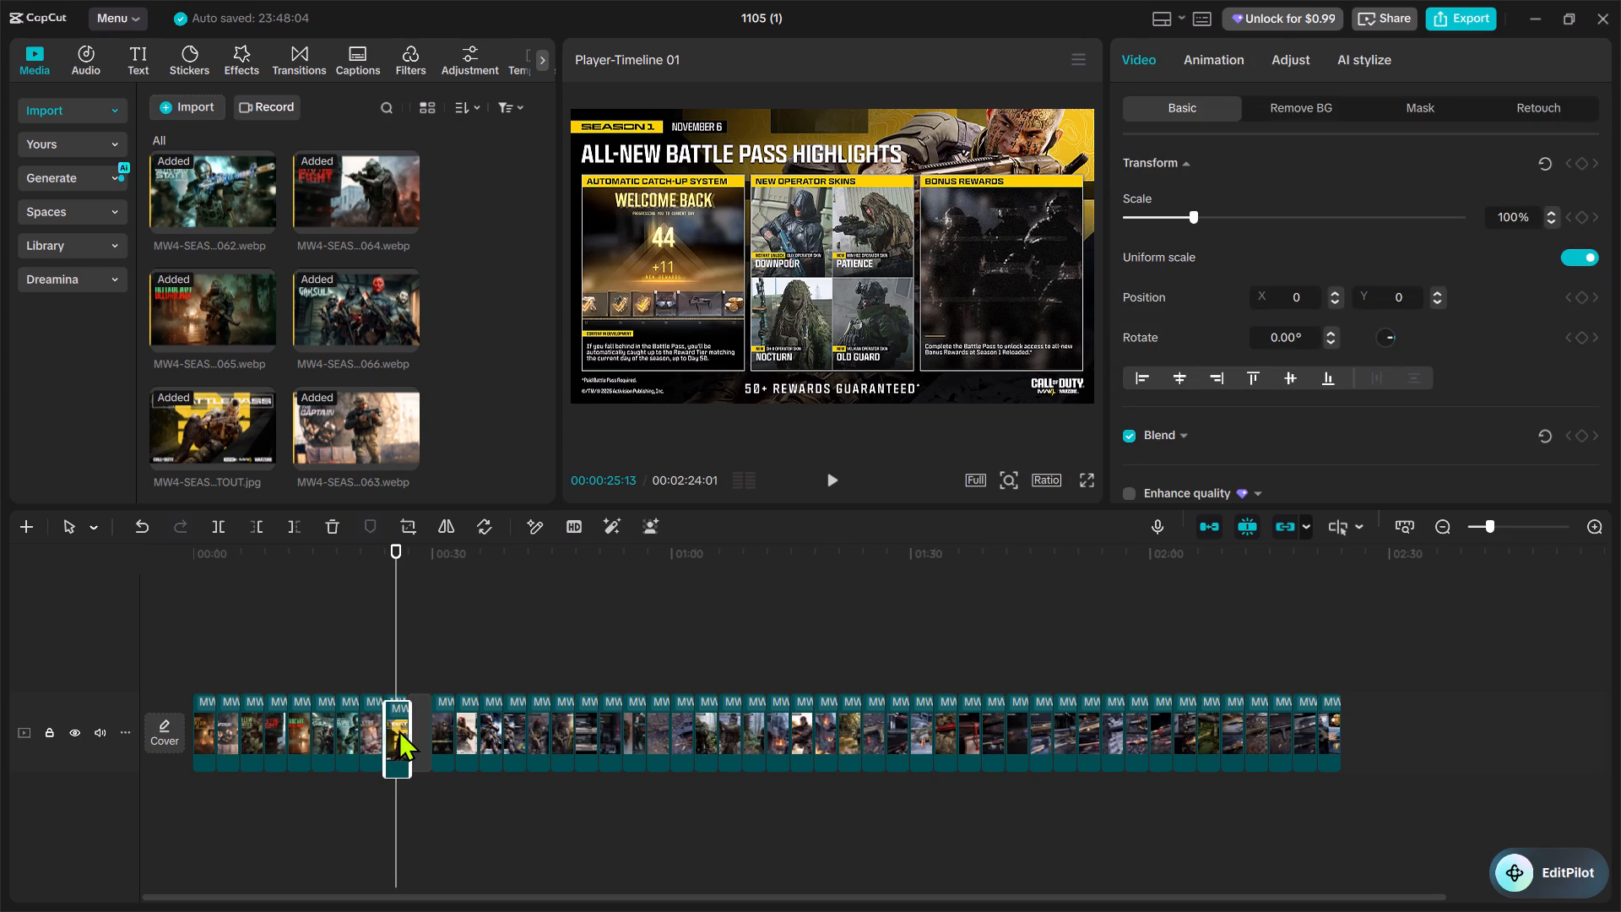
pyautogui.moveTo(398, 730); pyautogui.dragTo(393, 721)
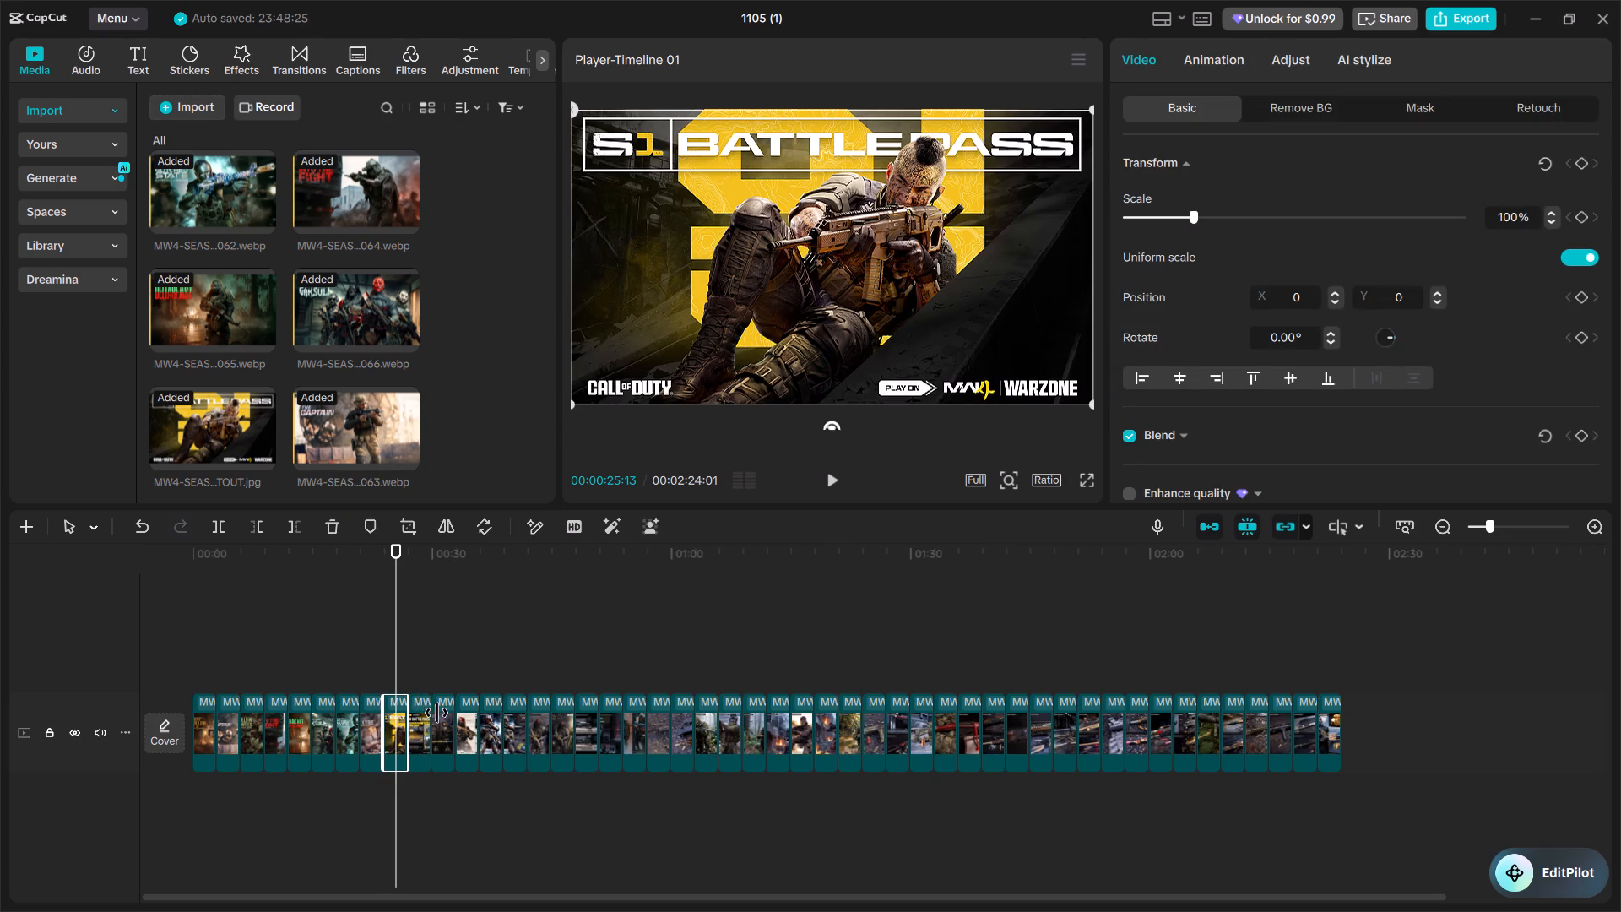
# Step through the timeline from about 00:31 to 01:04, examining the order of the BlackCell, operator and weapon images.
pyautogui.click(446, 645)
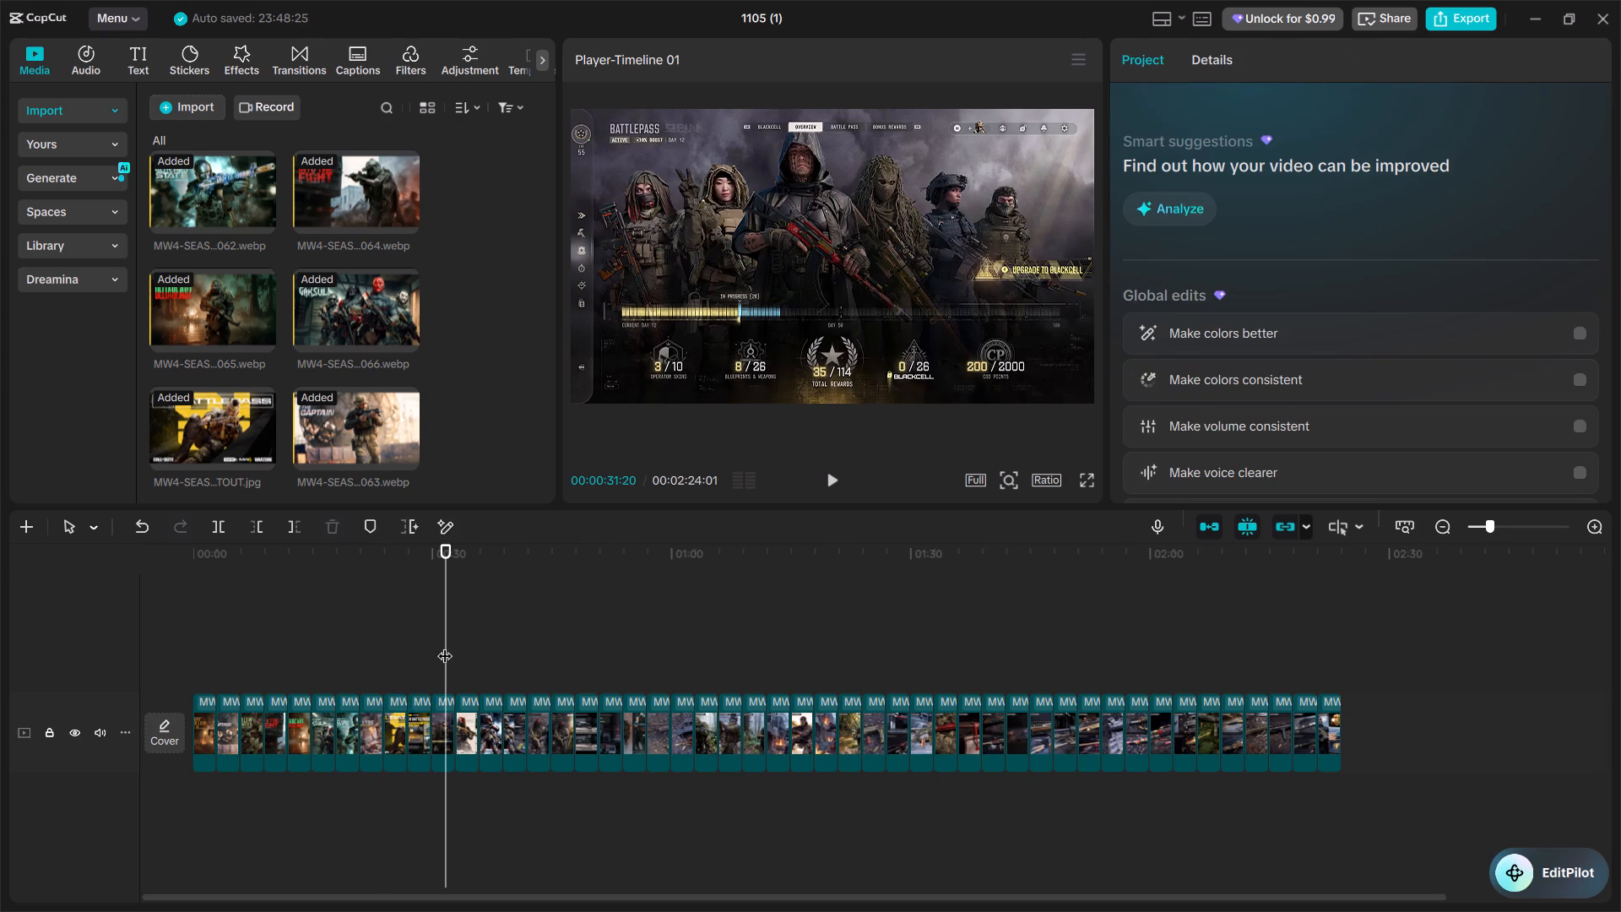
pyautogui.click(458, 634)
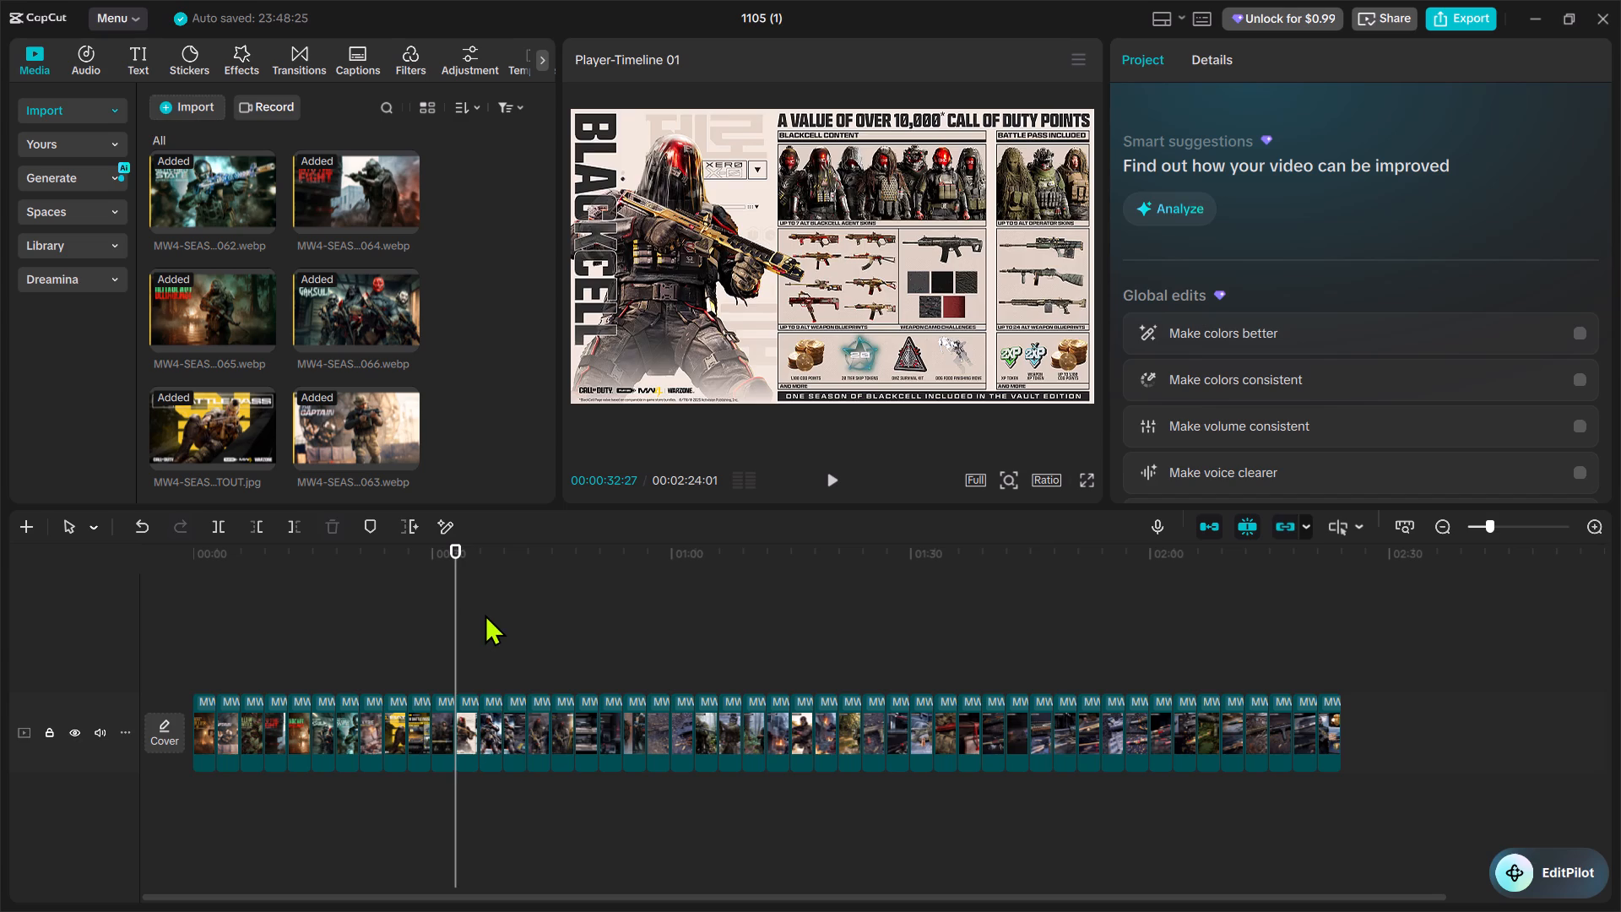
pyautogui.click(485, 614)
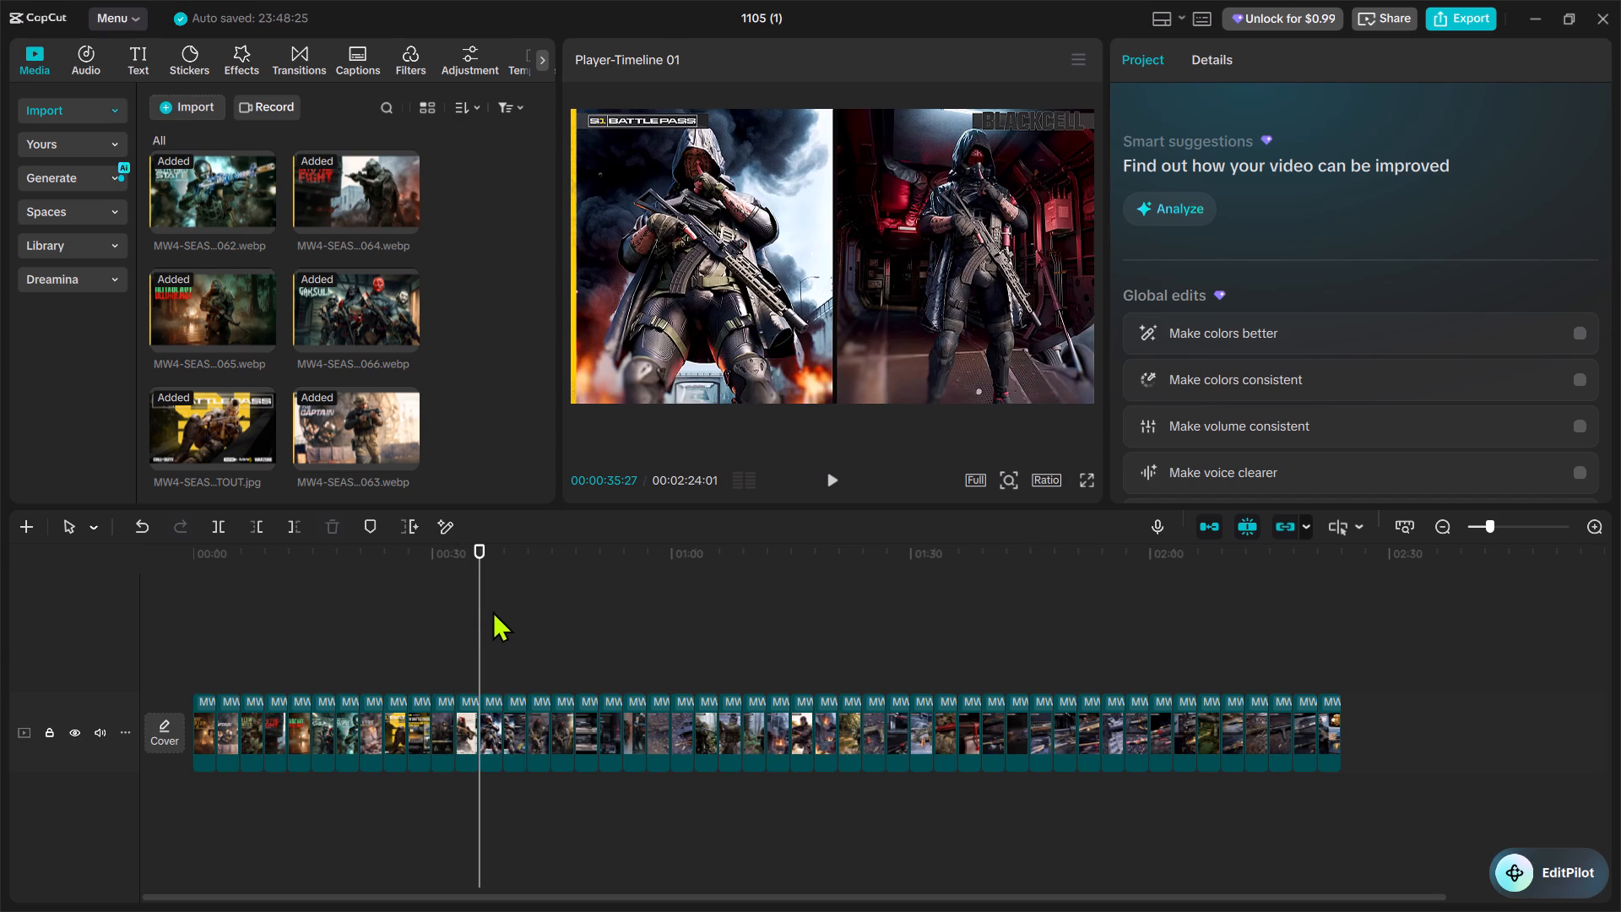
pyautogui.click(491, 616)
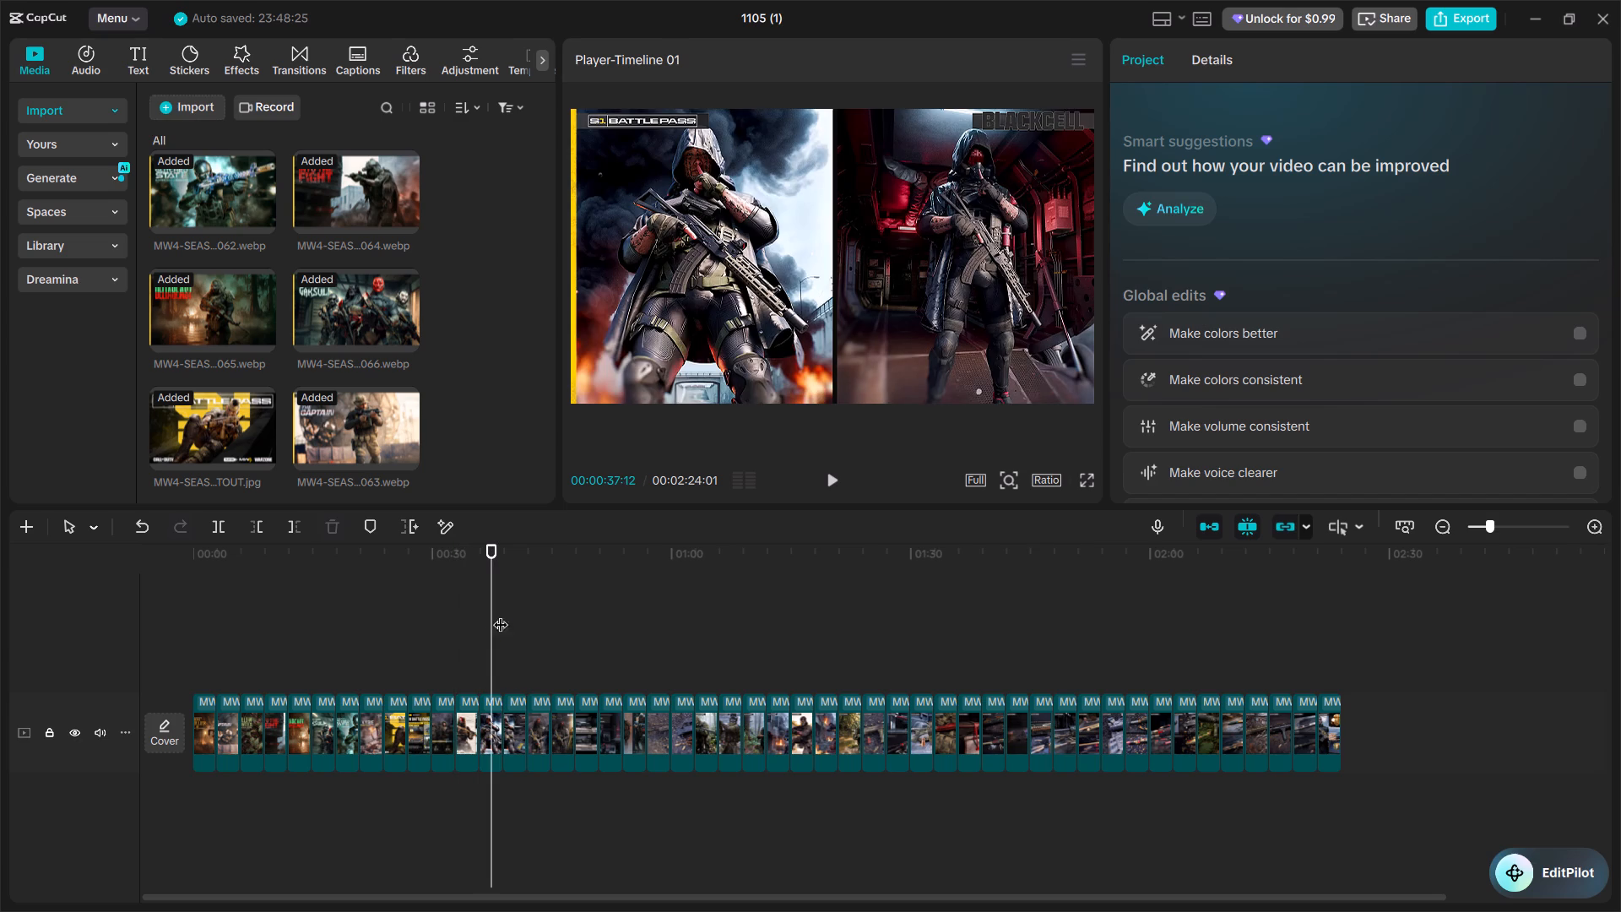
pyautogui.click(511, 611)
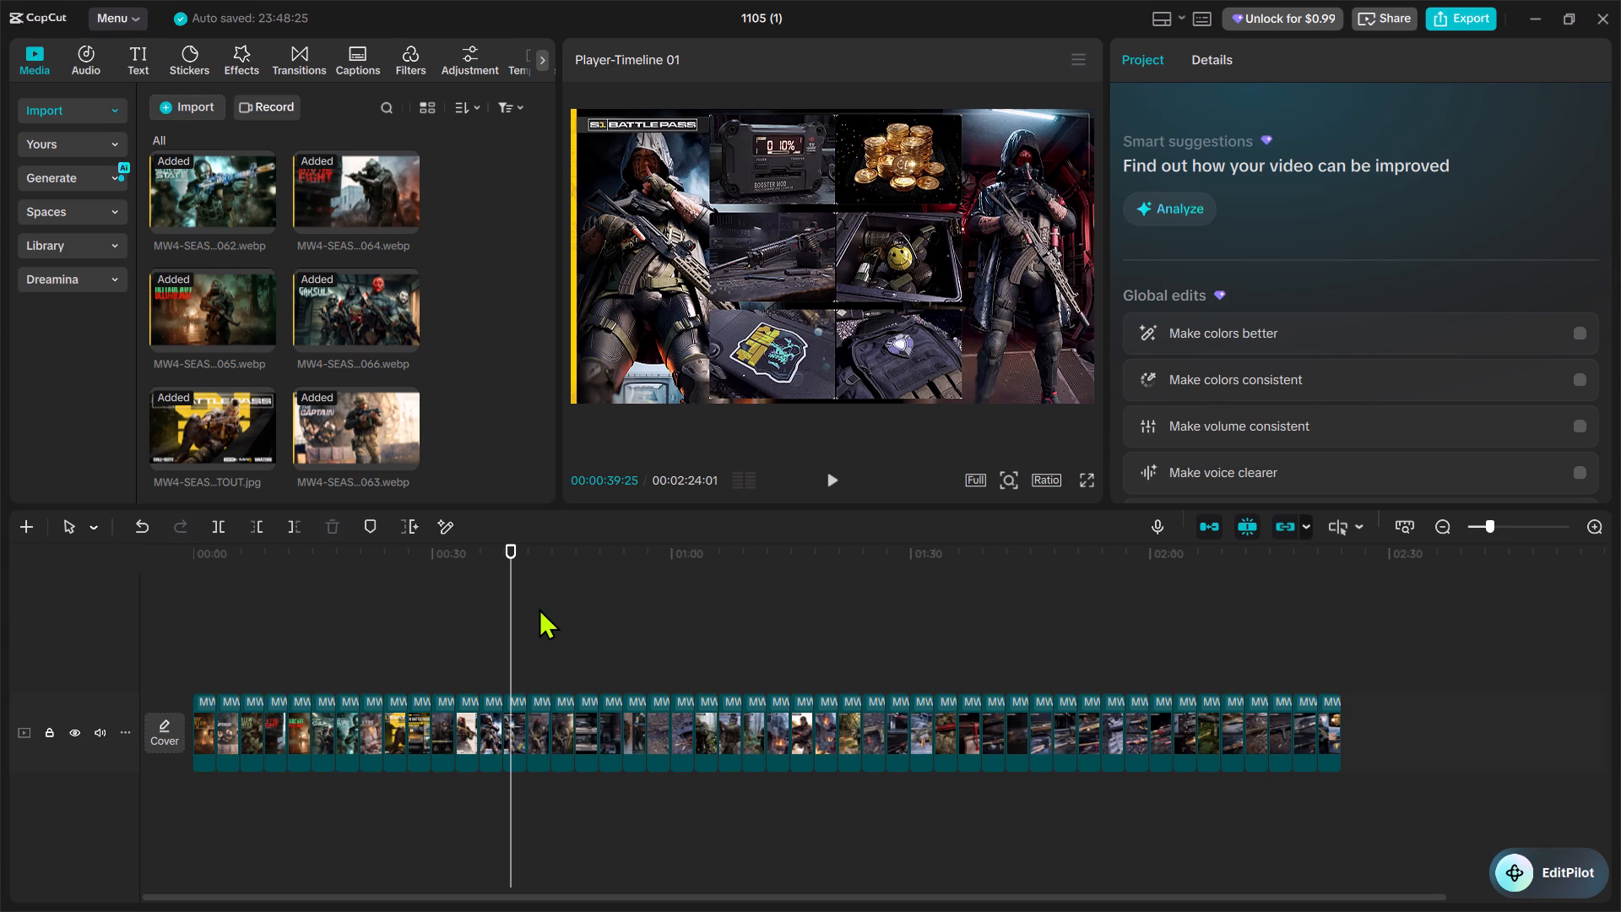
pyautogui.click(540, 610)
pyautogui.click(556, 610)
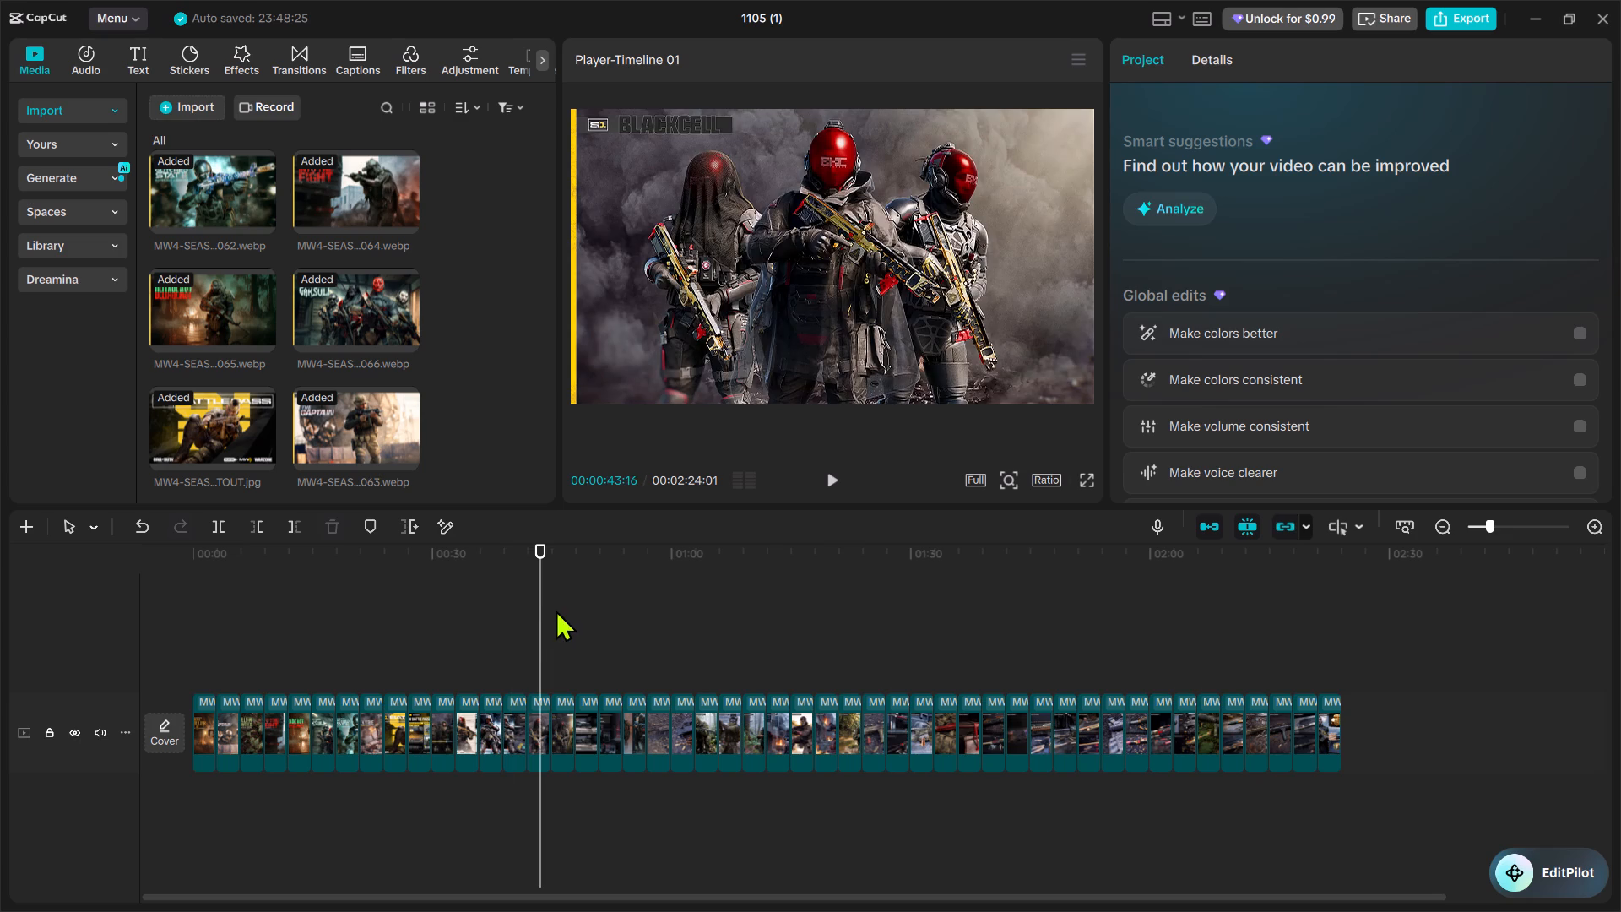
pyautogui.click(580, 605)
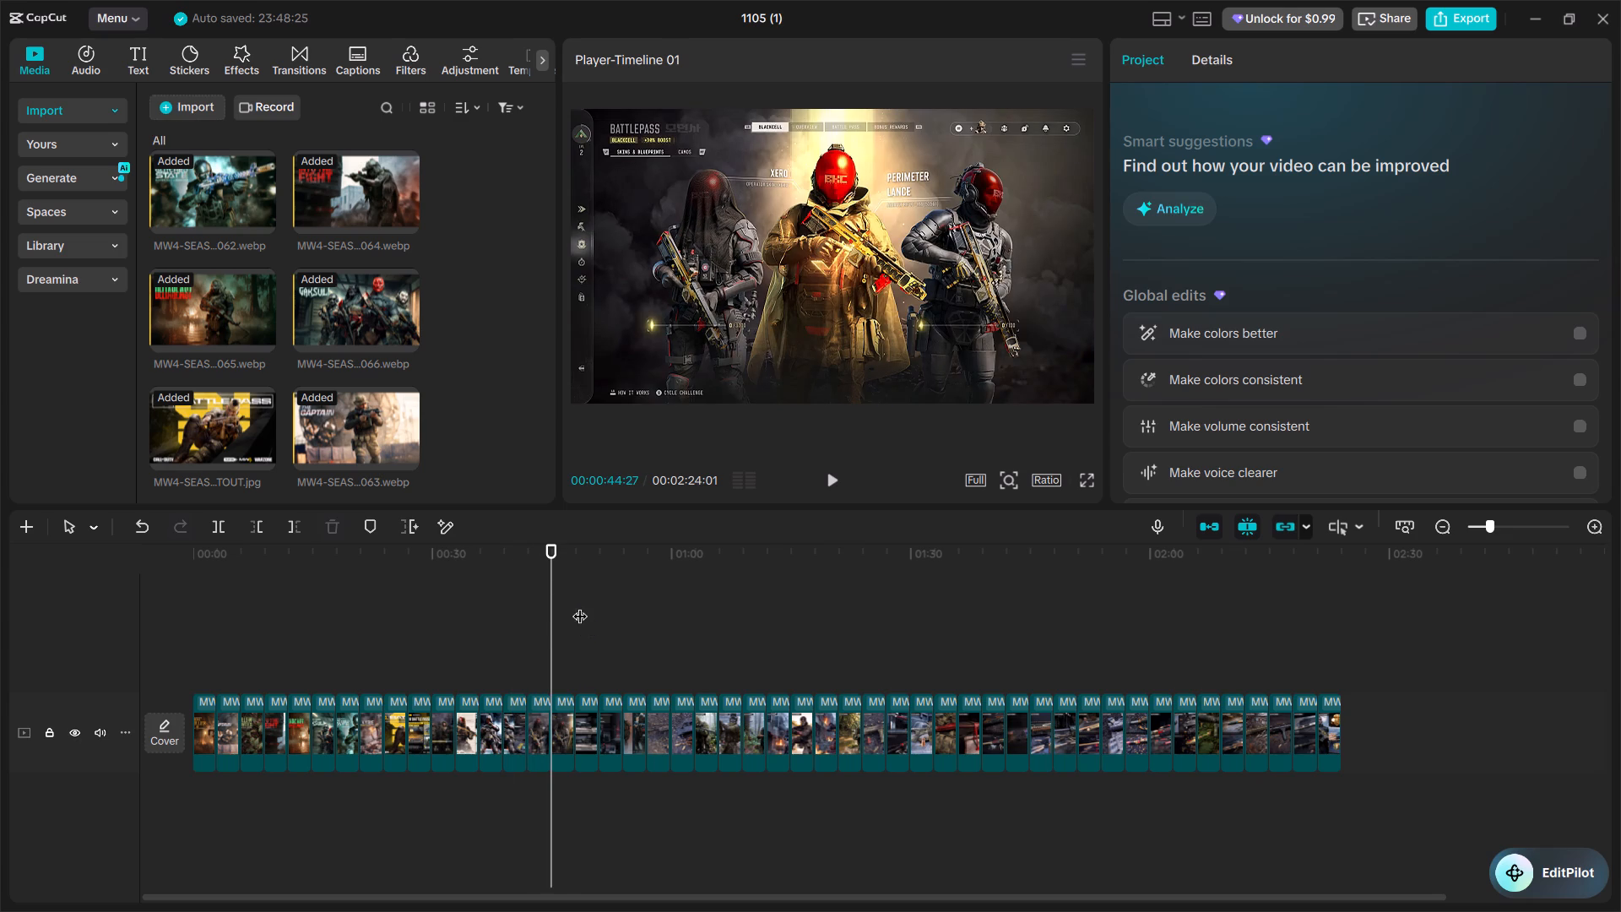
pyautogui.click(605, 600)
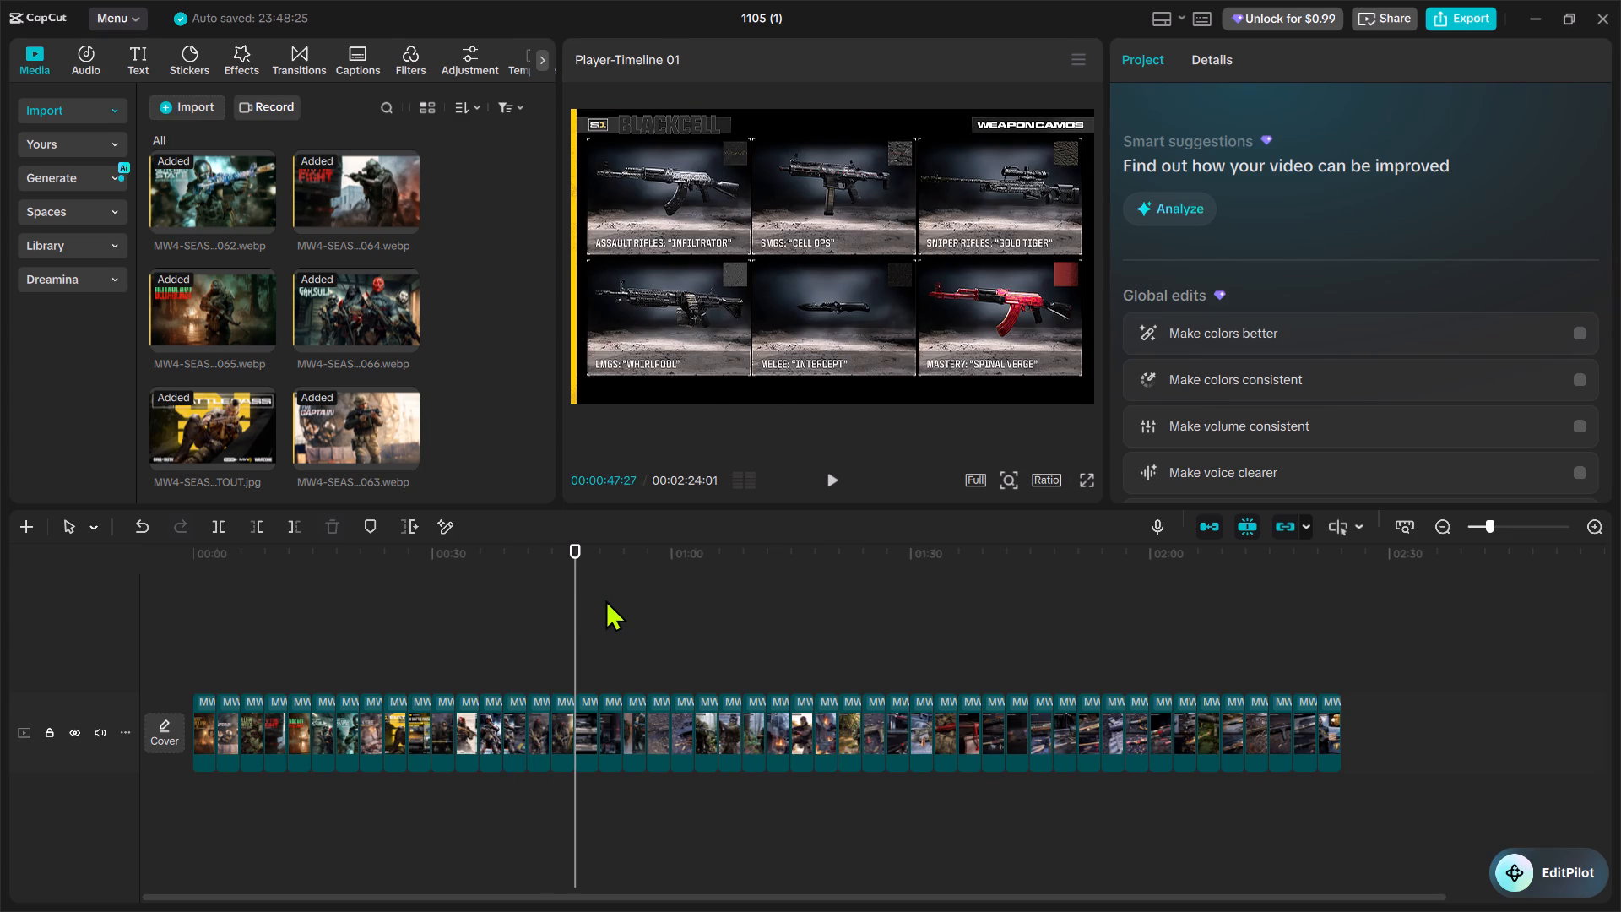
pyautogui.click(629, 599)
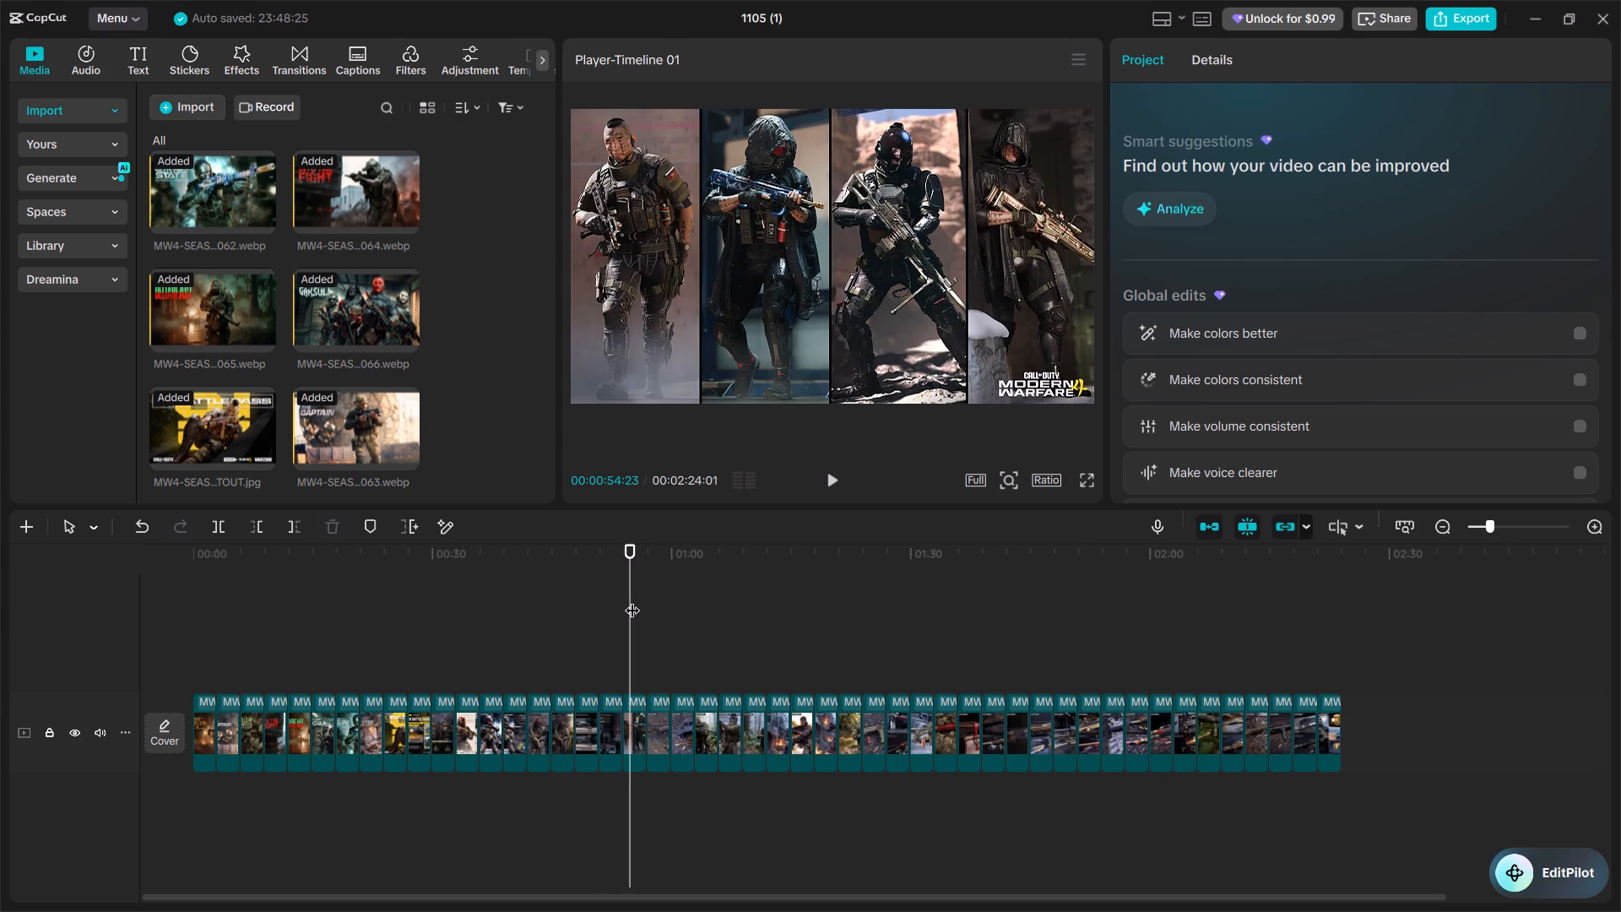
pyautogui.click(652, 594)
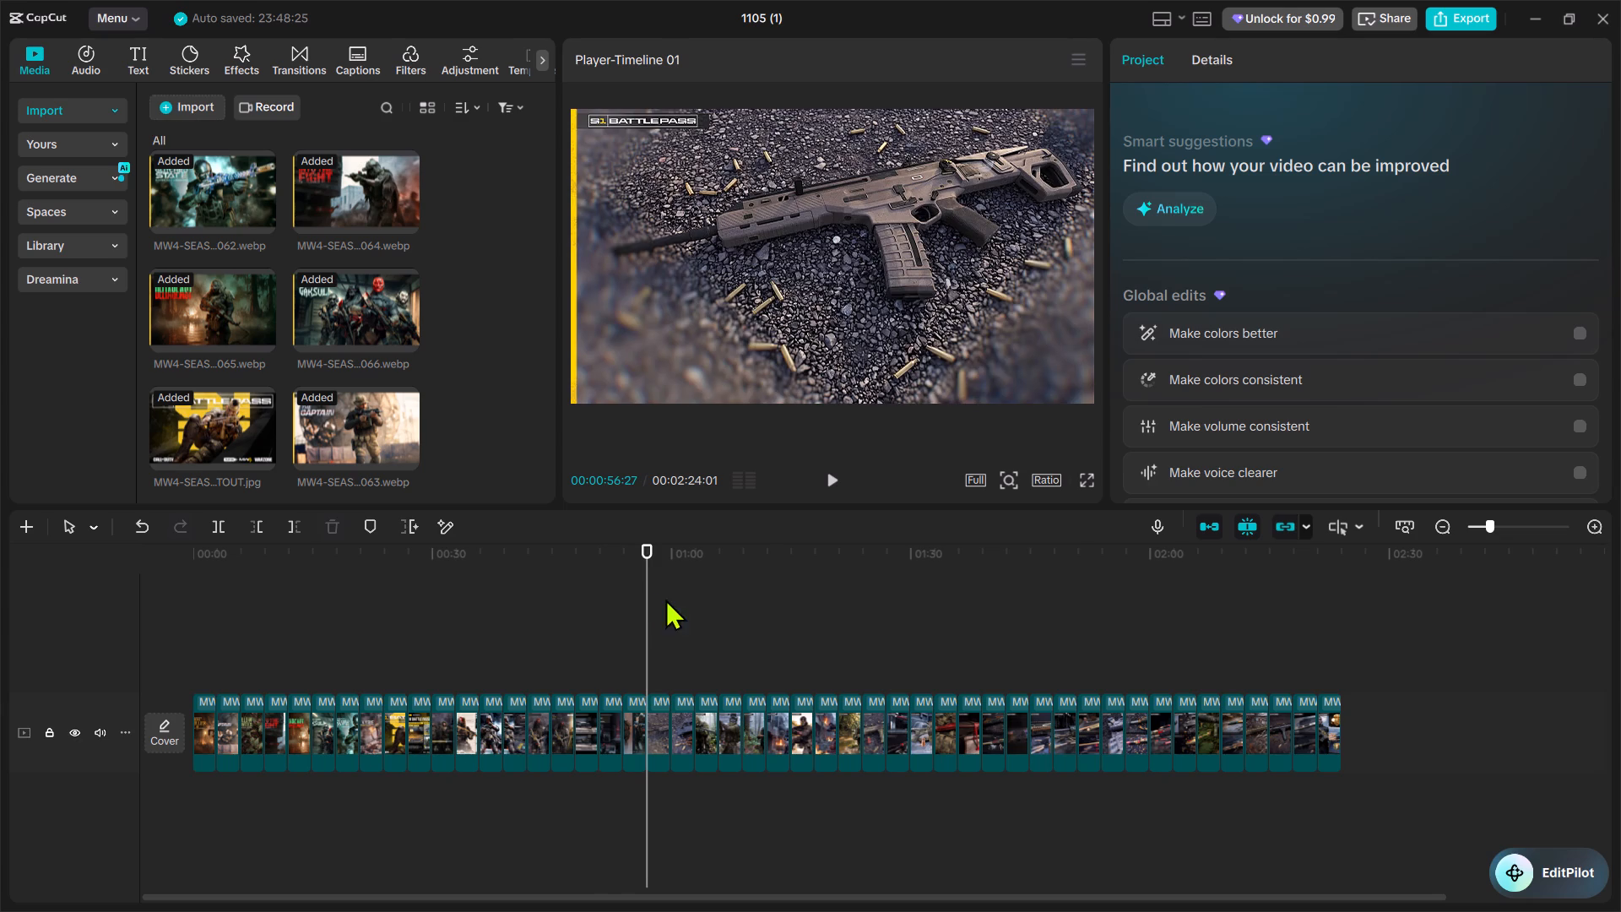
pyautogui.click(677, 601)
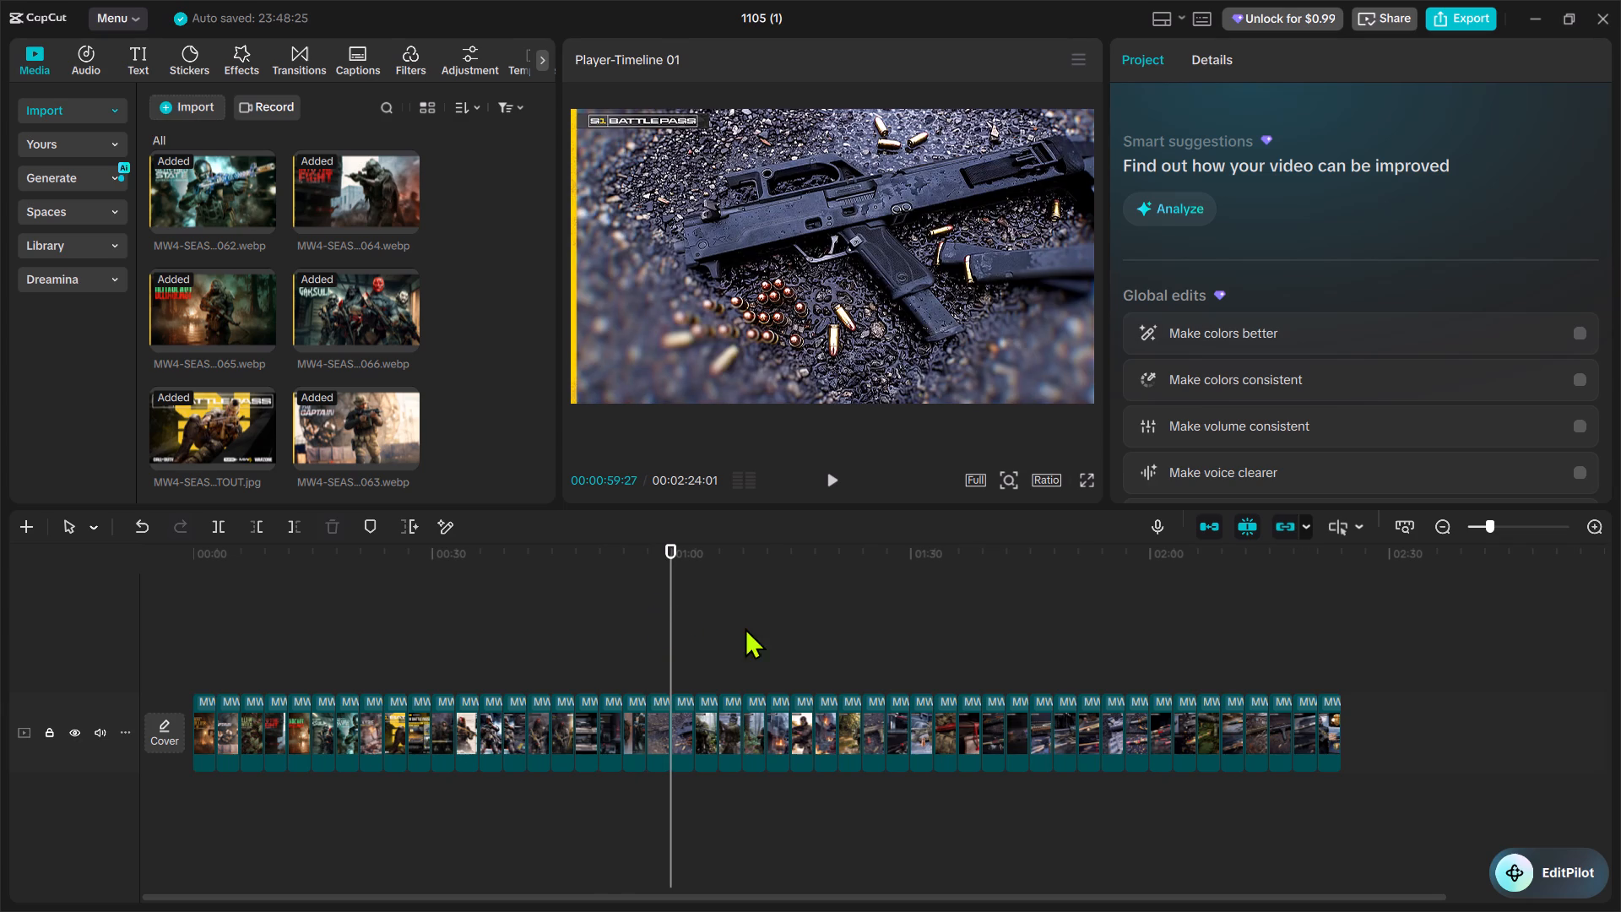
pyautogui.click(705, 614)
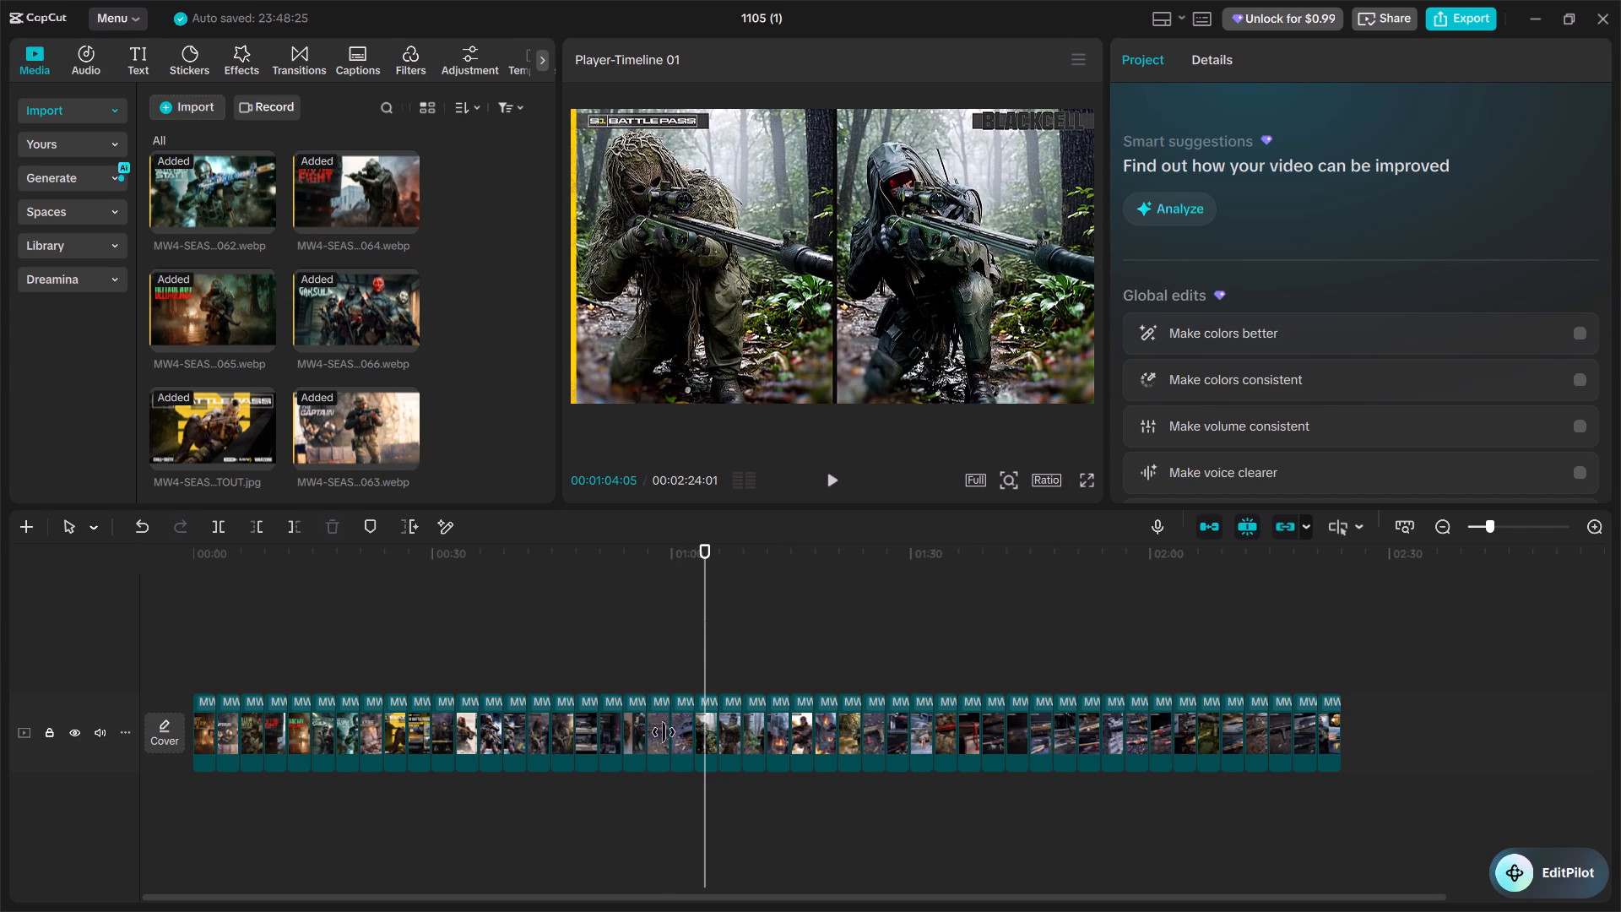
# Move the rifle image at about 00:57 past the operator images to about 01:21, and the submachine gun image directly before it.
pyautogui.moveTo(659, 733); pyautogui.dragTo(746, 739)
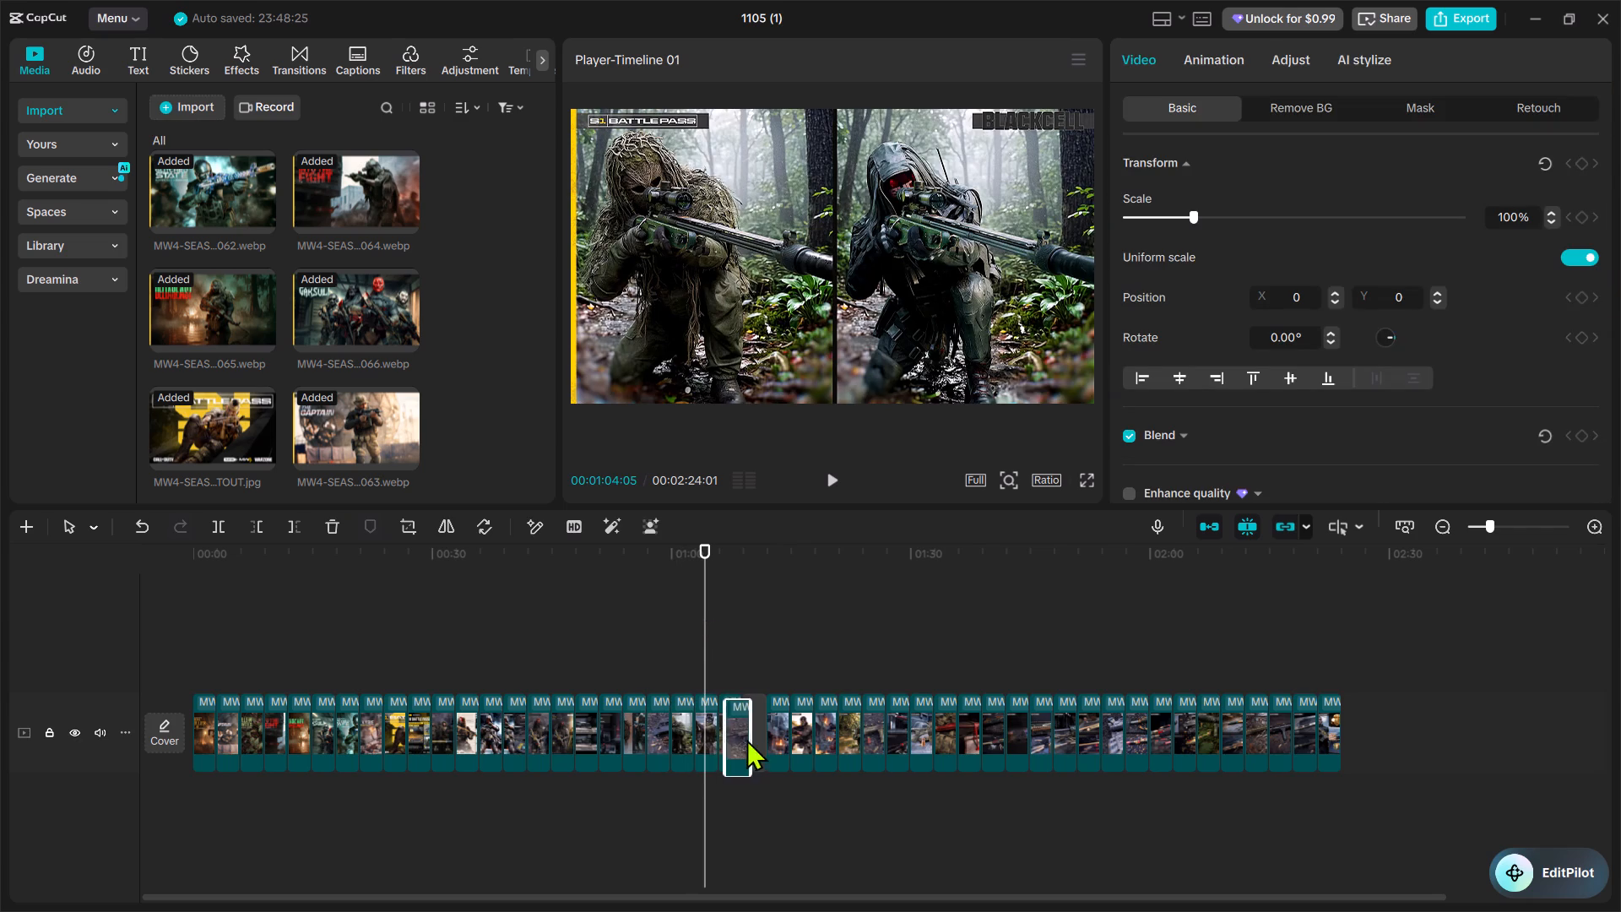
pyautogui.moveTo(746, 739); pyautogui.dragTo(848, 736)
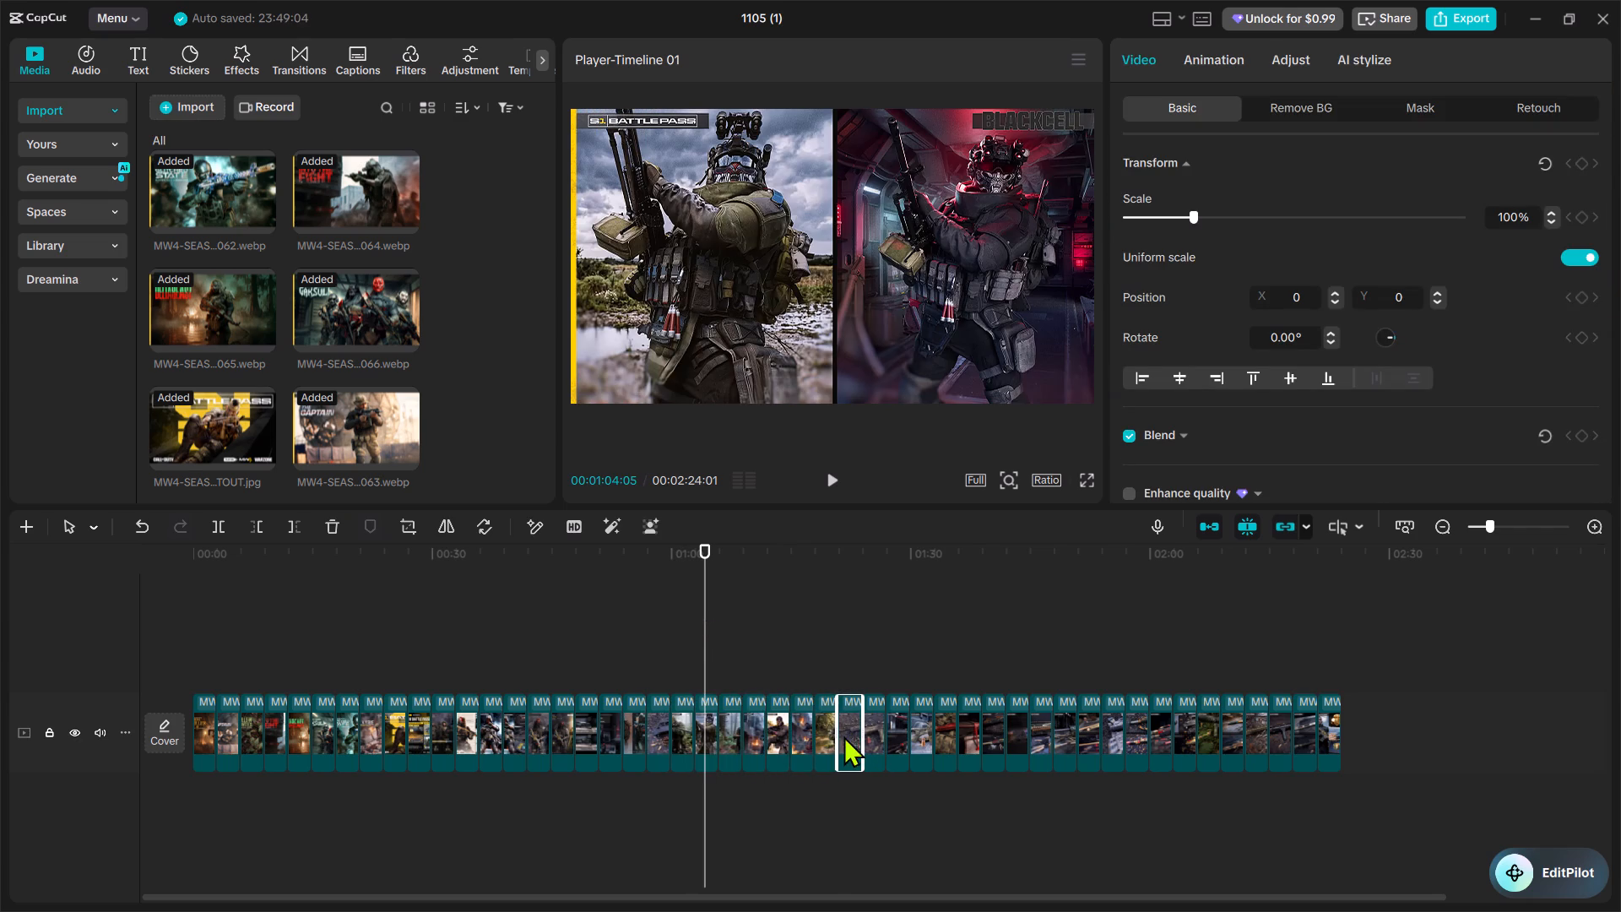
pyautogui.click(652, 663)
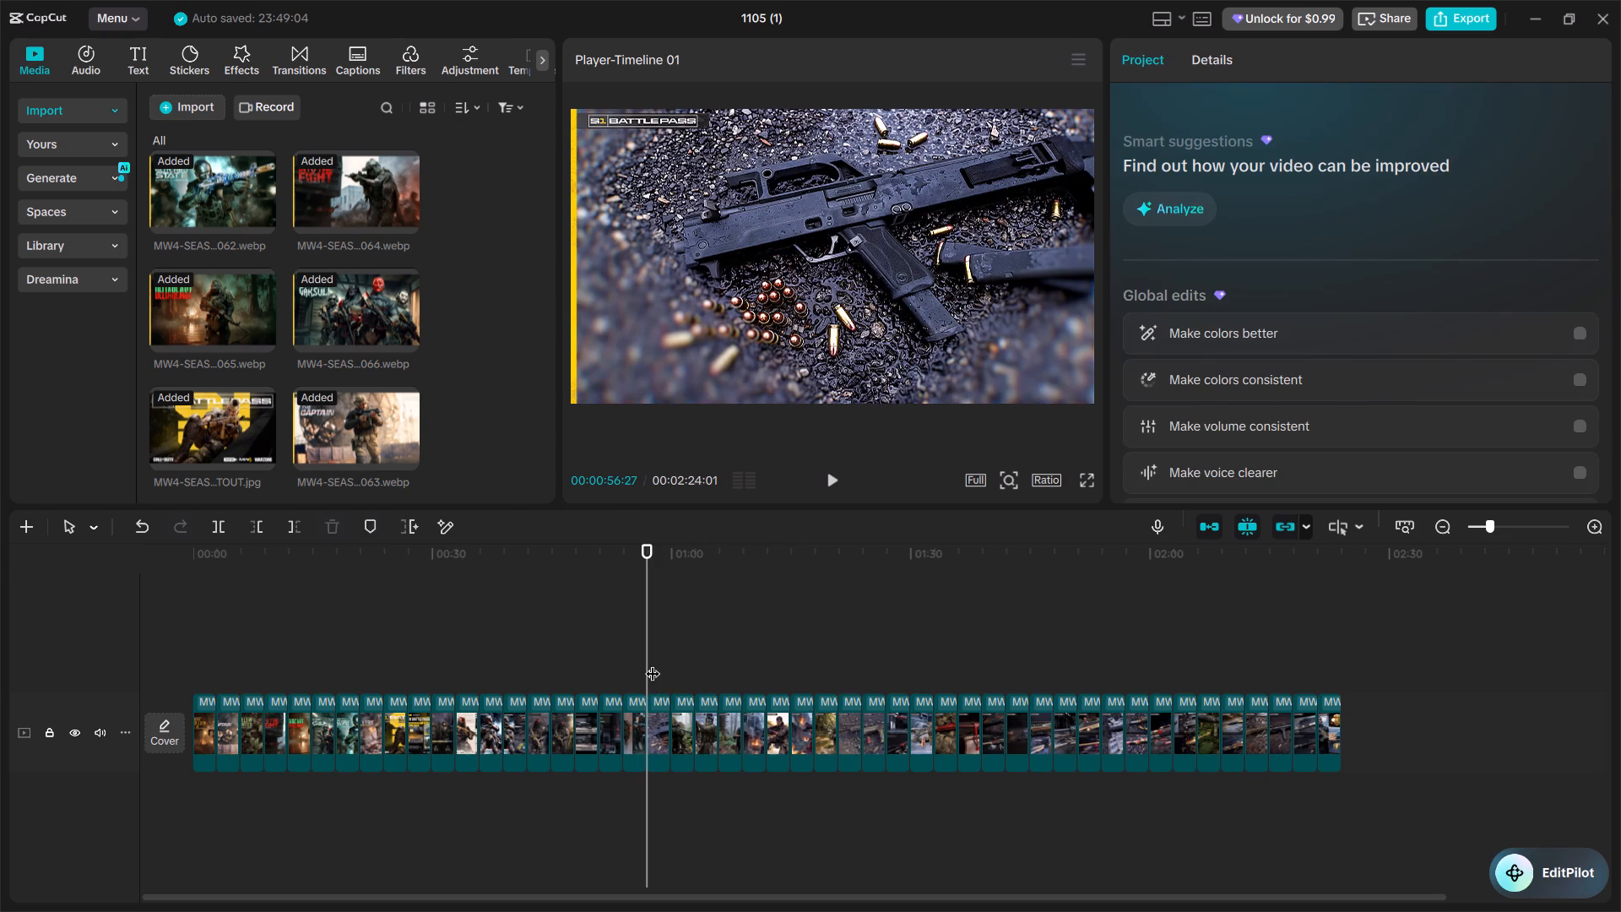
pyautogui.moveTo(659, 726); pyautogui.dragTo(783, 733)
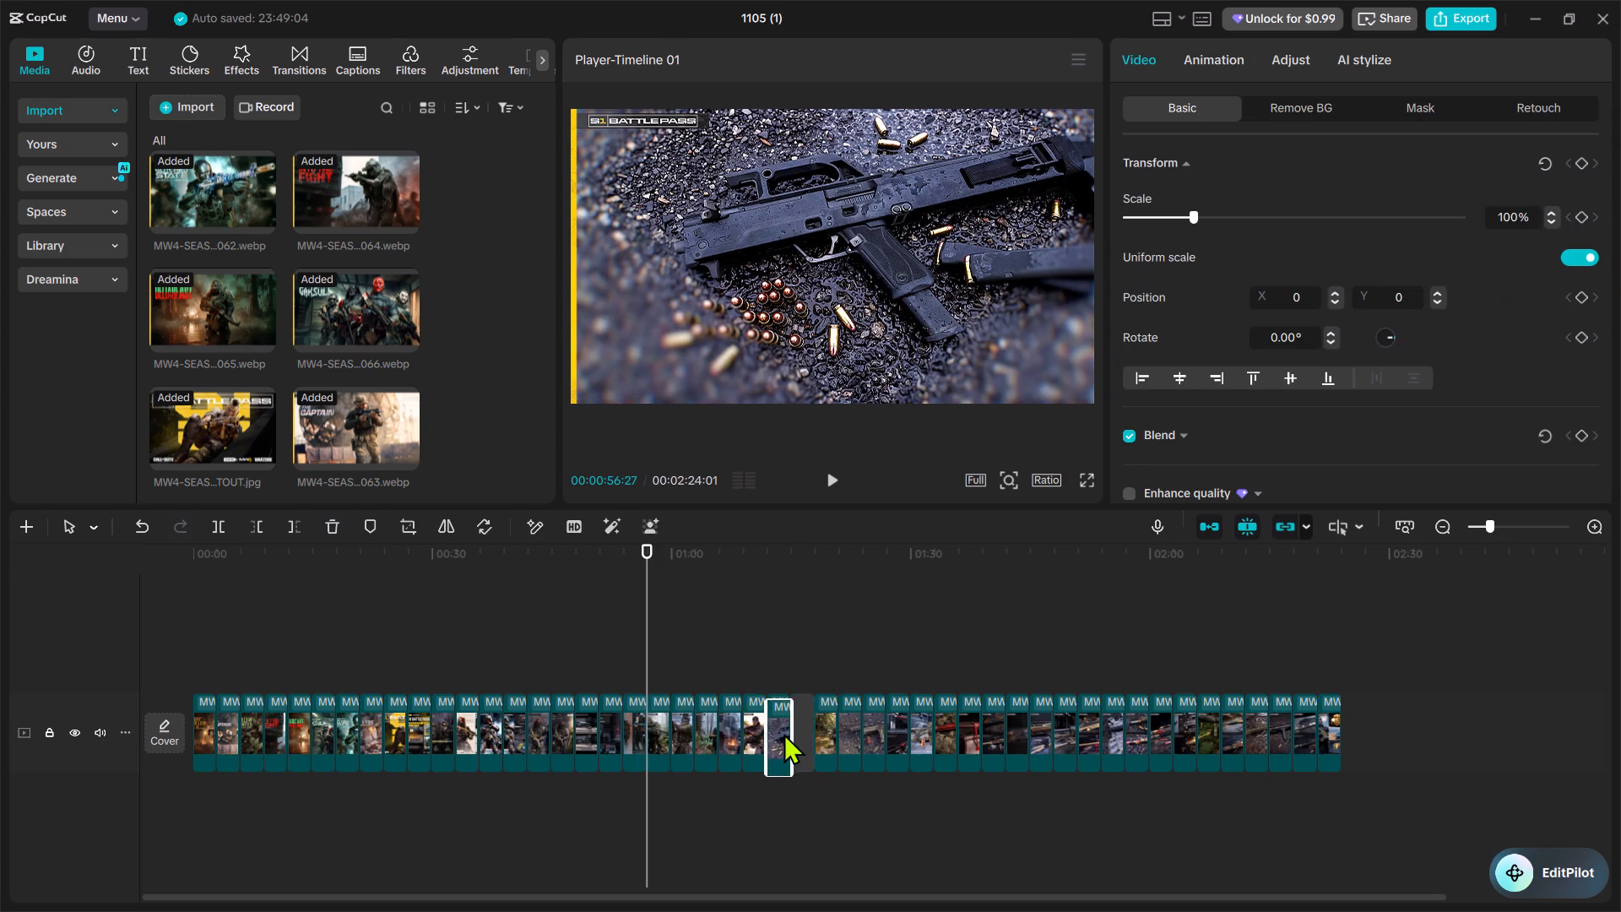
pyautogui.moveTo(783, 733); pyautogui.dragTo(813, 725)
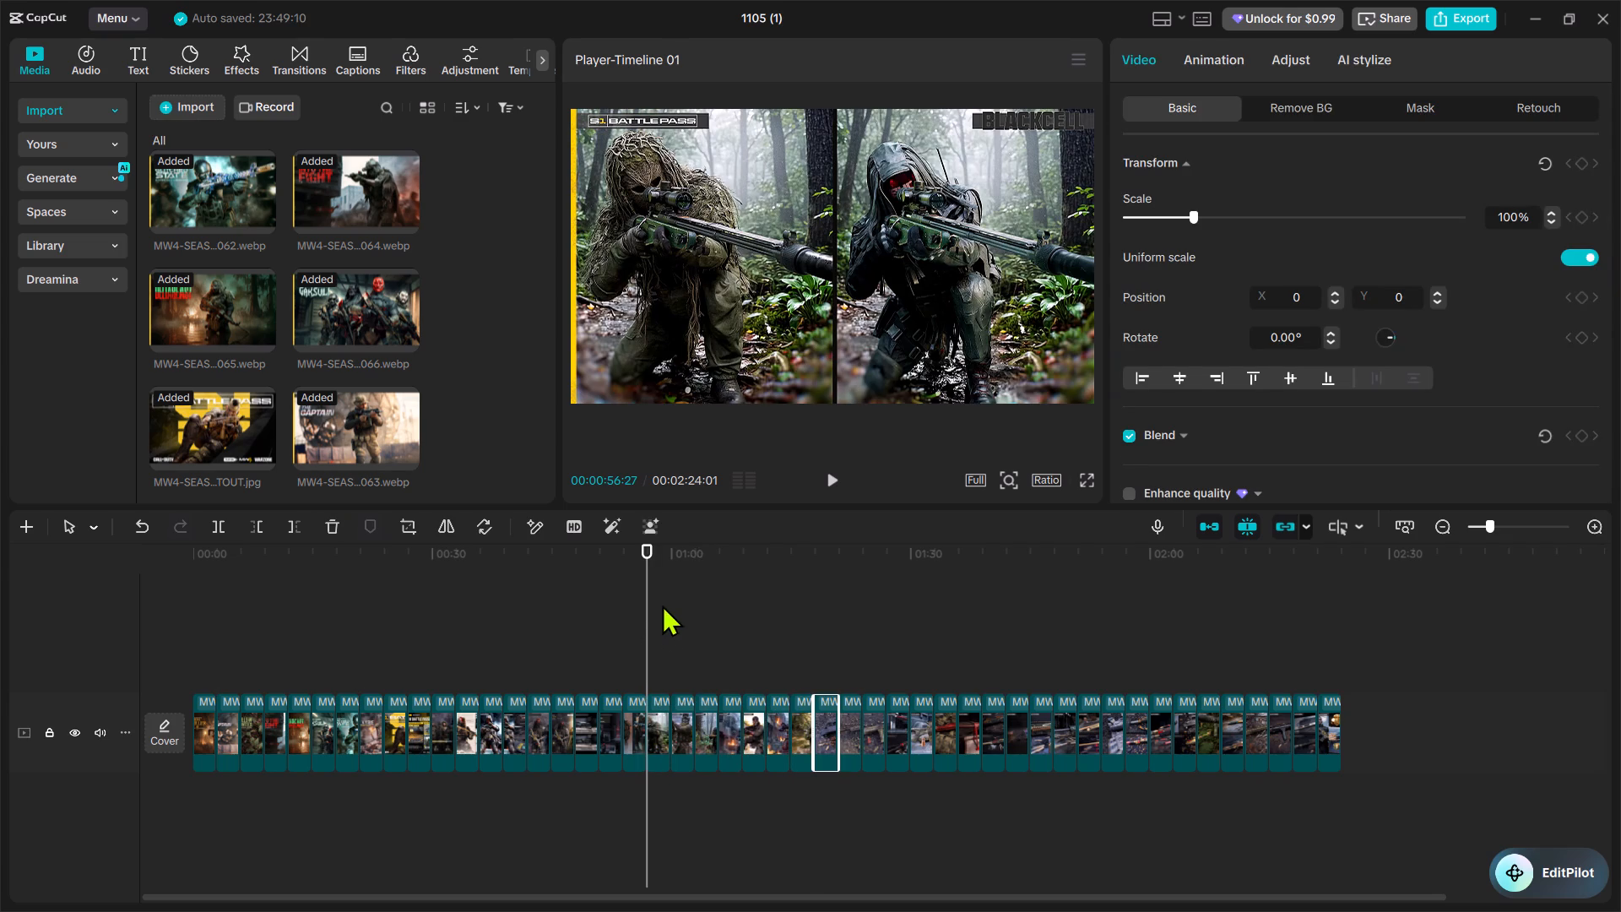
# Step through the timeline from about 00:57 to 01:19, examining the order of the operator images up to the submachine gun image.
pyautogui.click(653, 607)
pyautogui.click(664, 601)
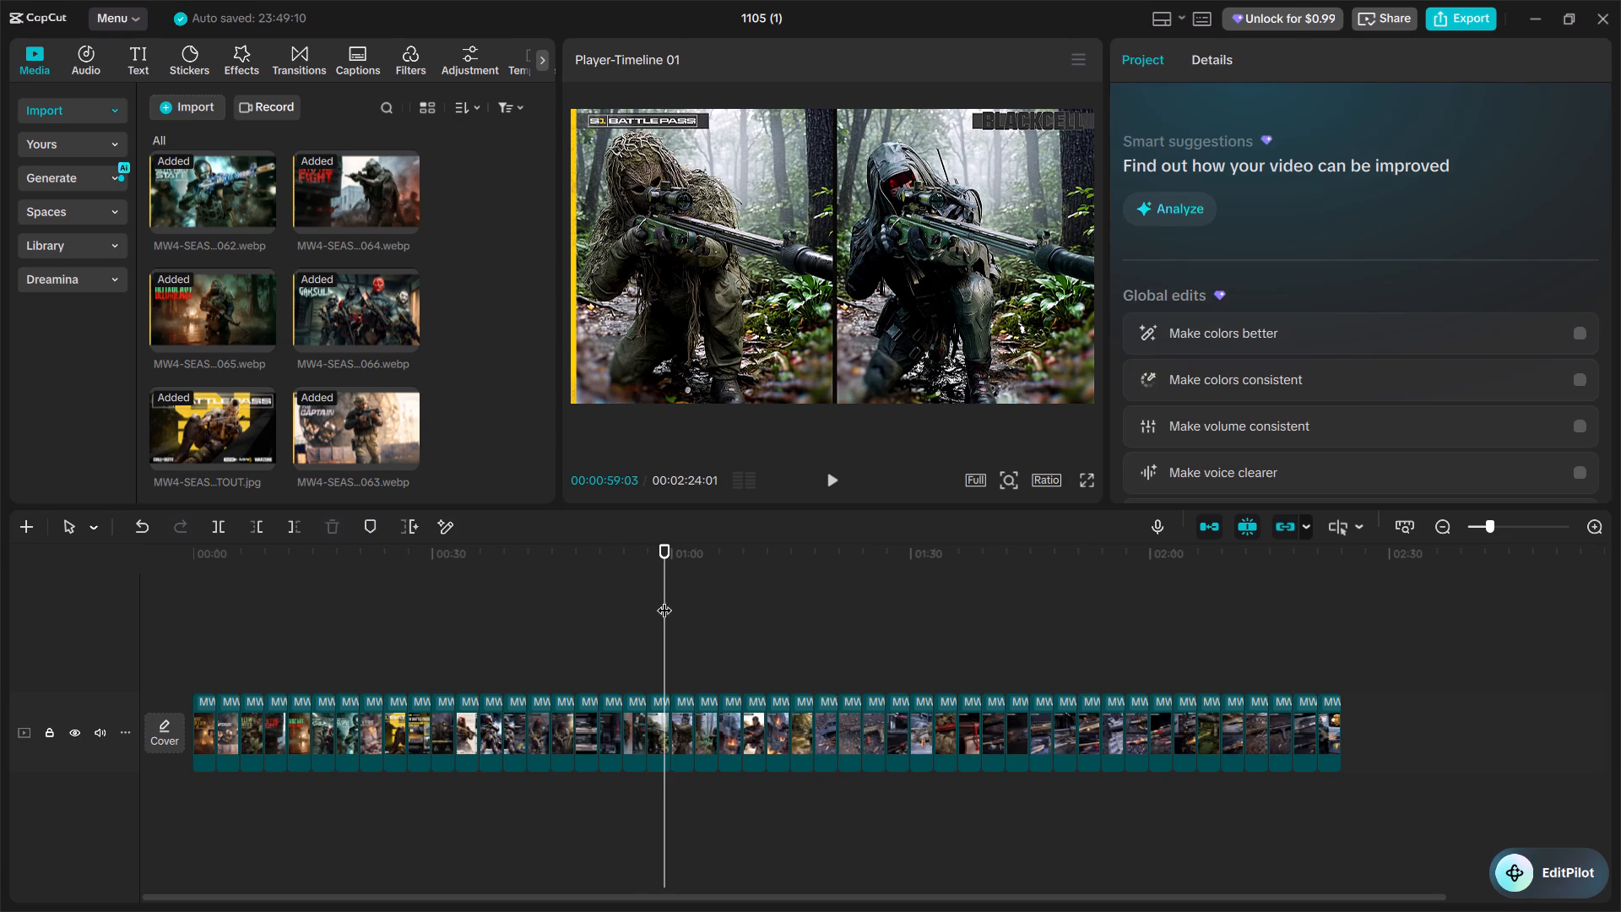
pyautogui.click(677, 590)
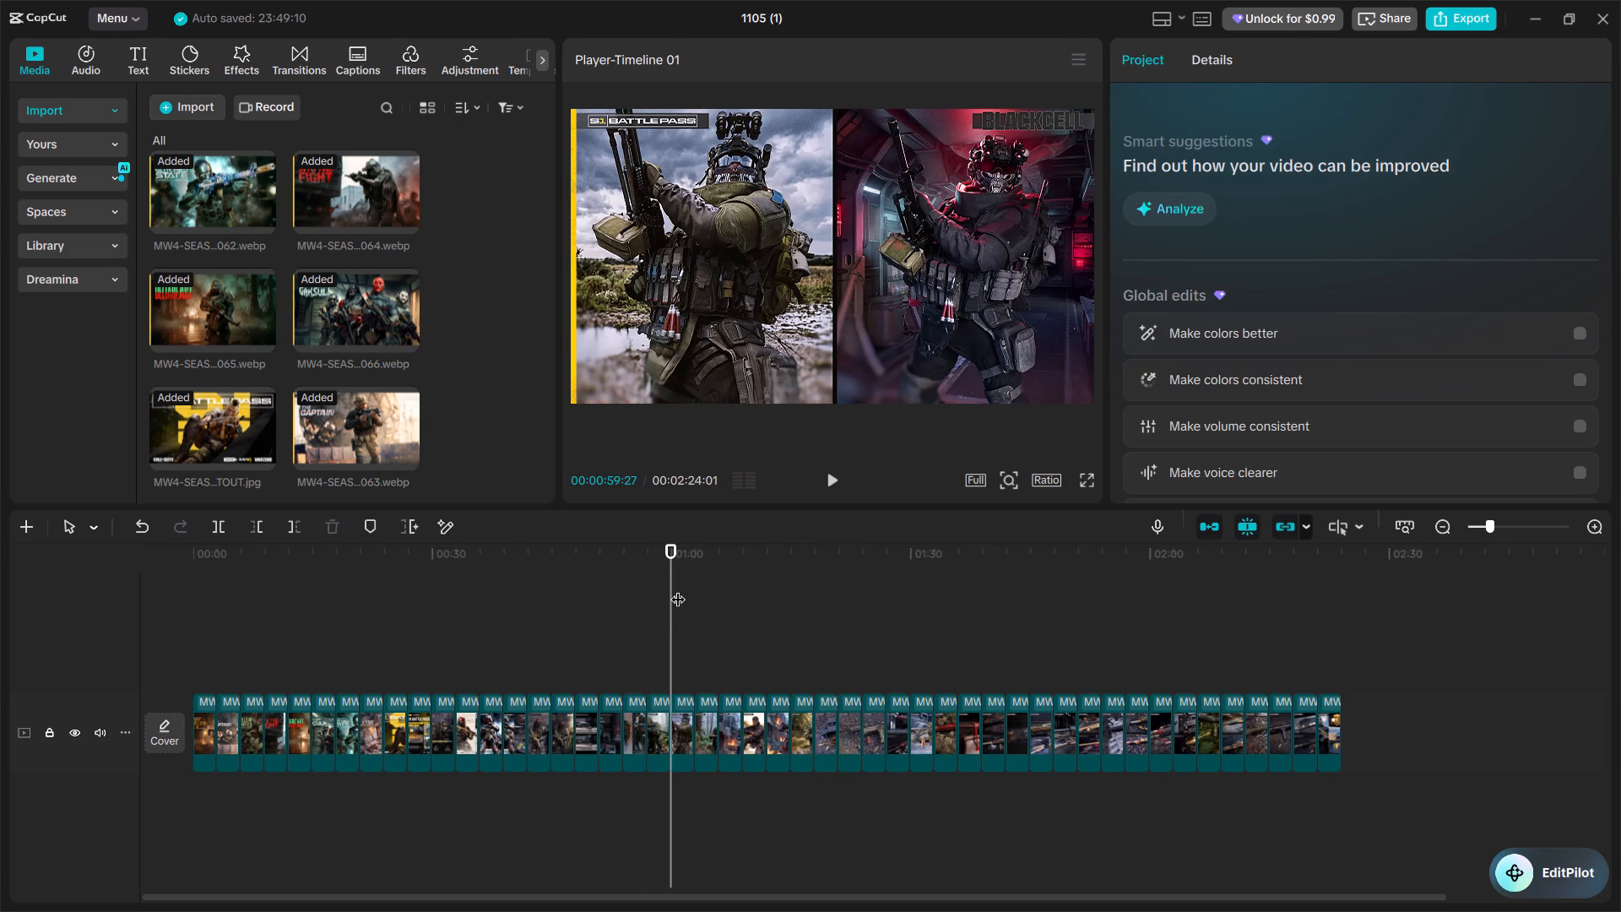
pyautogui.click(650, 590)
pyautogui.click(675, 577)
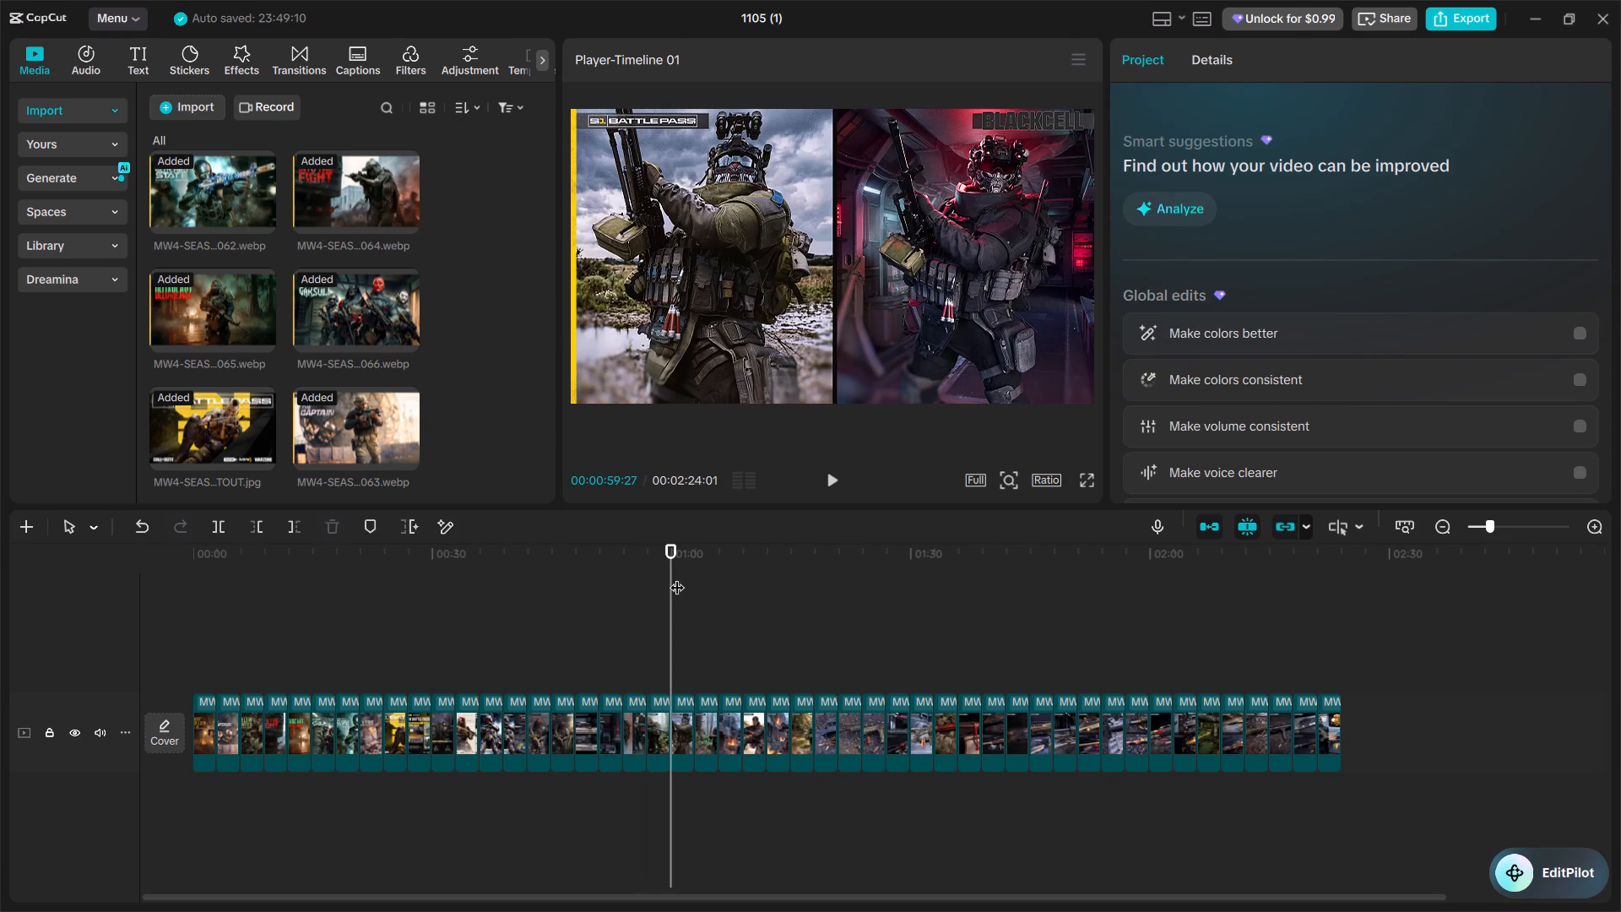
pyautogui.click(683, 569)
pyautogui.click(703, 568)
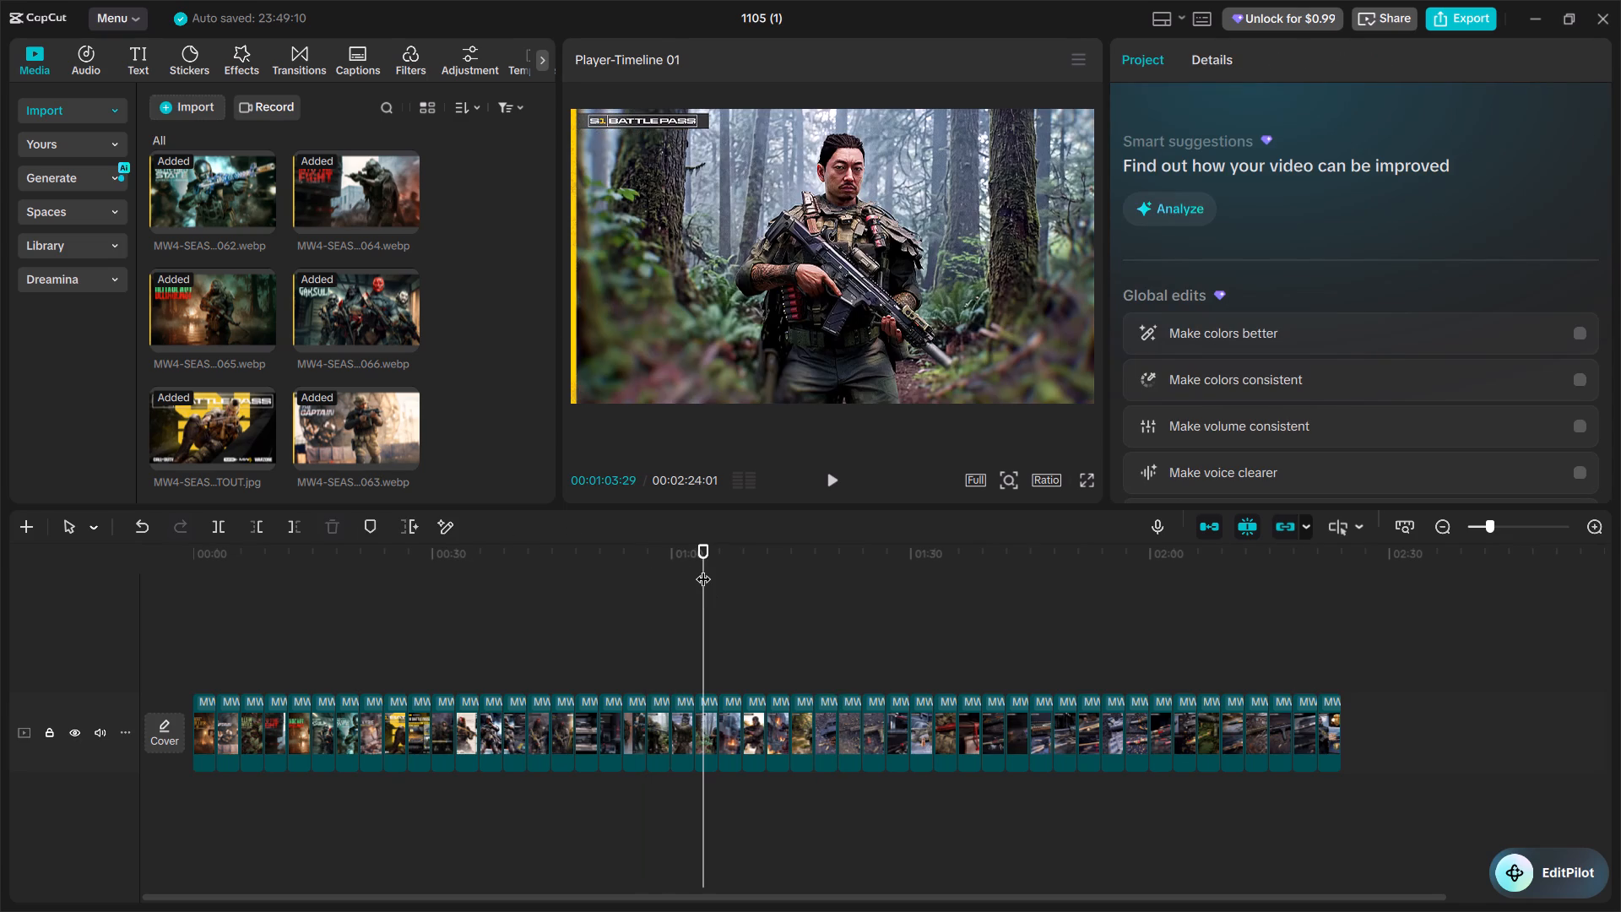
pyautogui.click(726, 568)
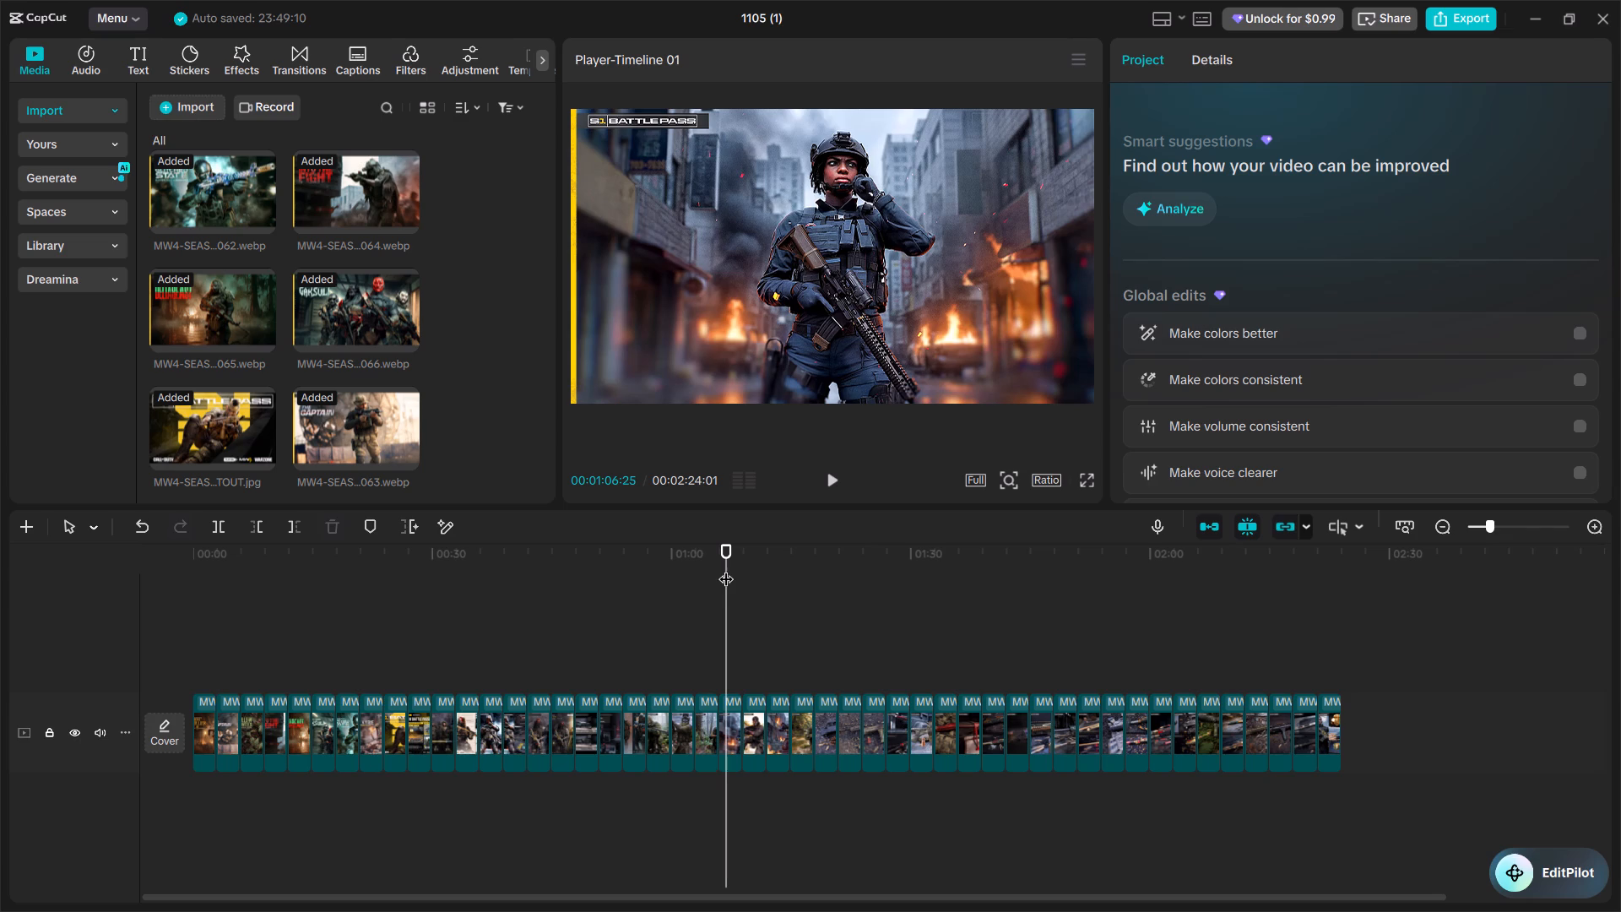
pyautogui.click(748, 571)
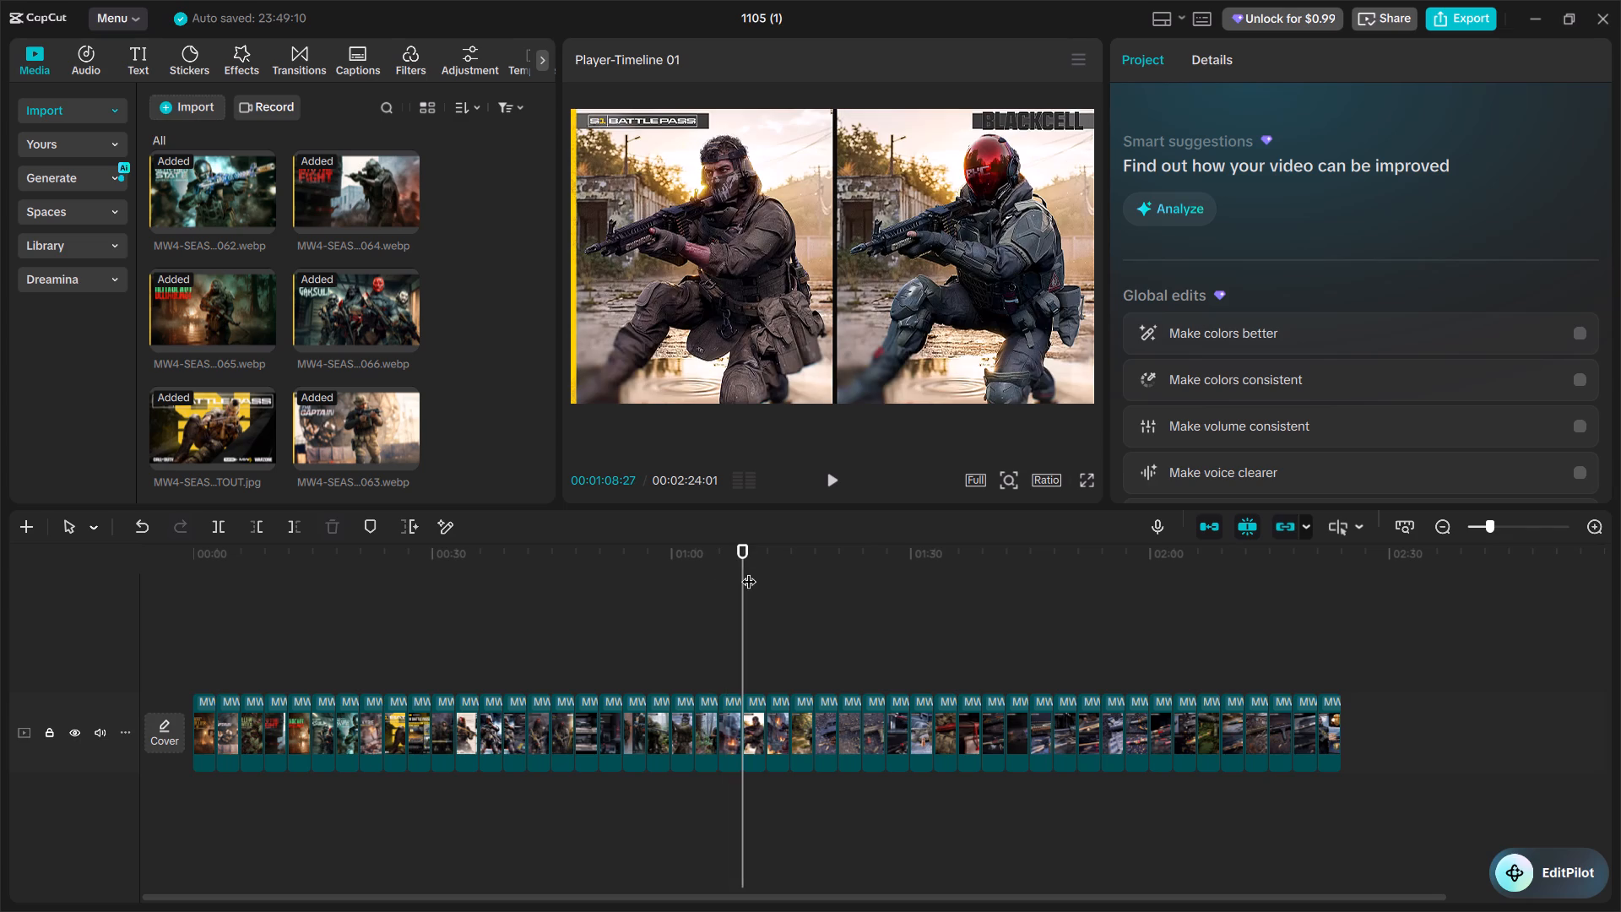
pyautogui.click(757, 574)
pyautogui.click(768, 572)
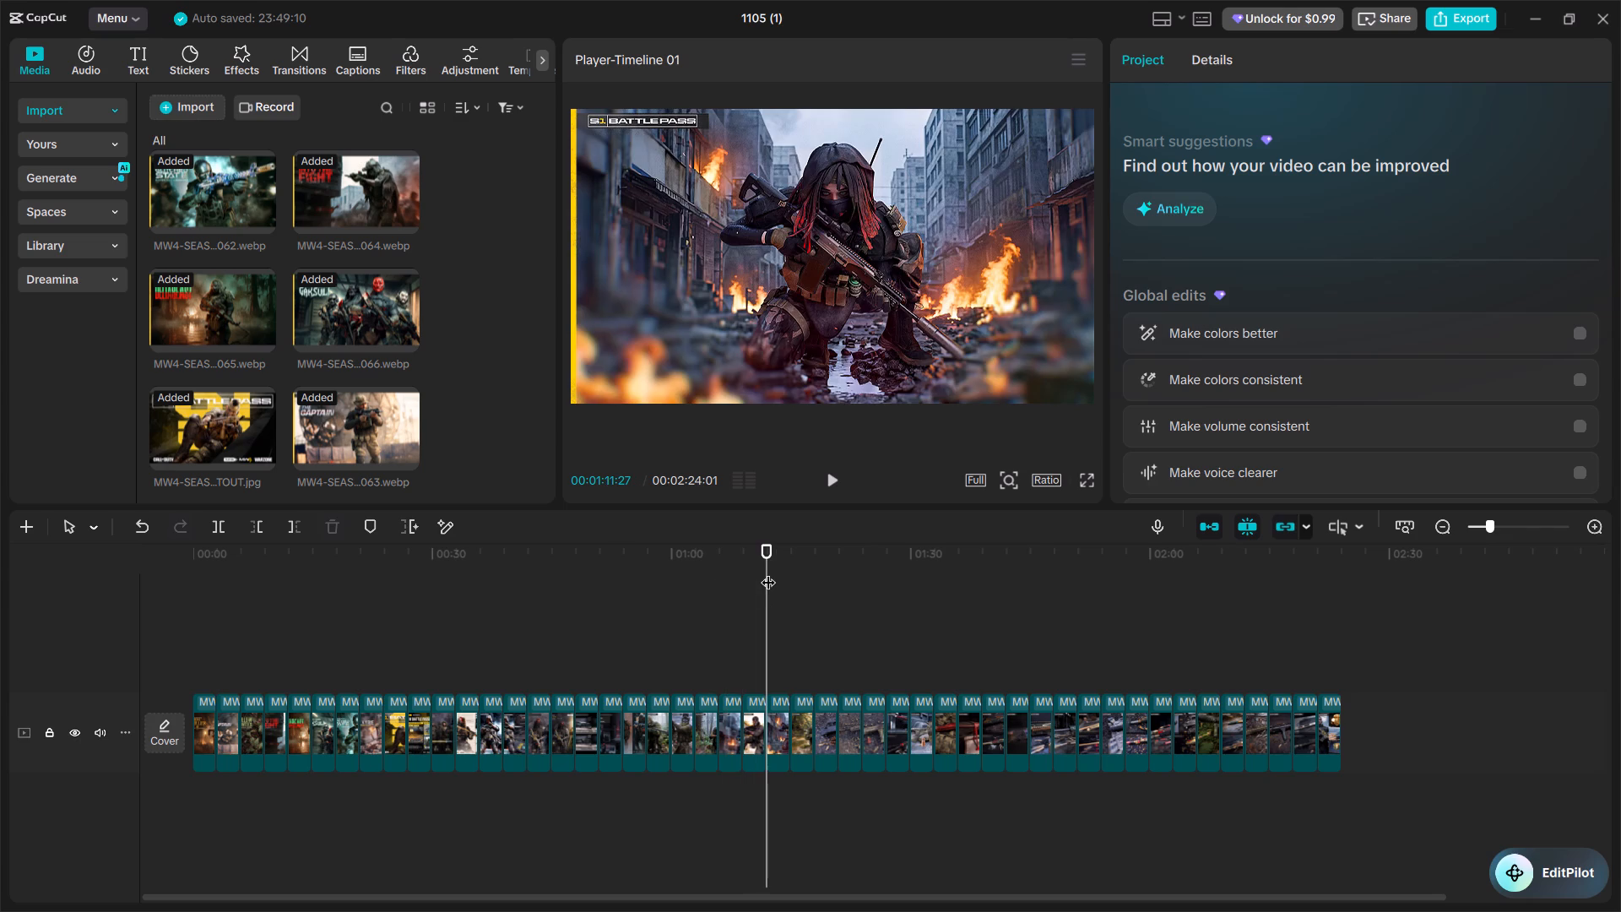
pyautogui.click(792, 573)
pyautogui.click(797, 573)
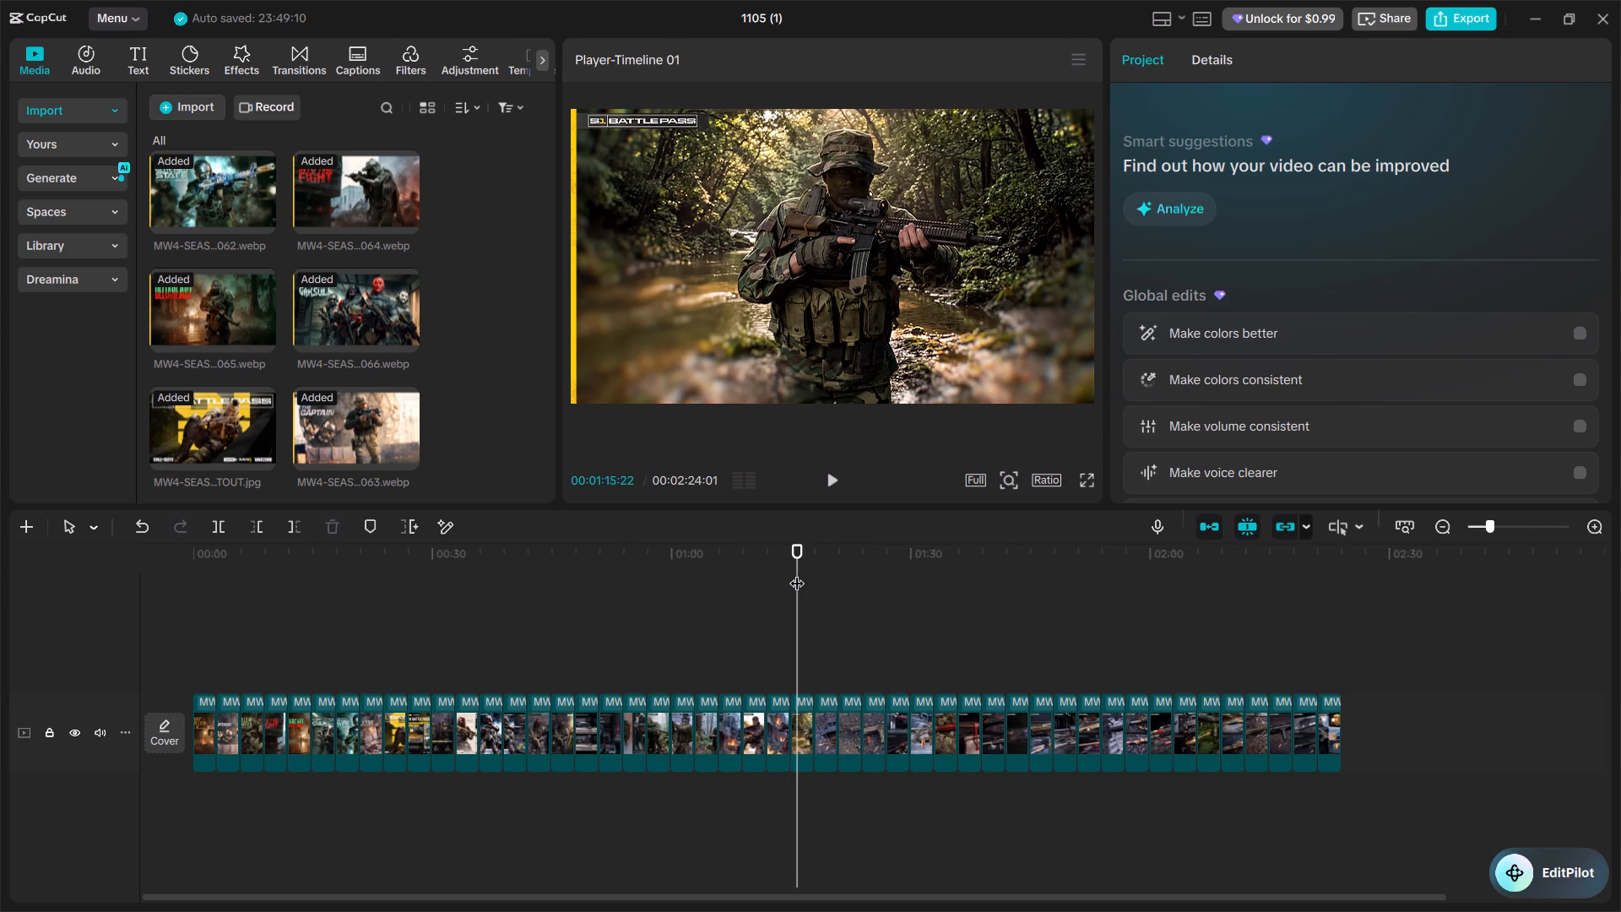
pyautogui.click(823, 576)
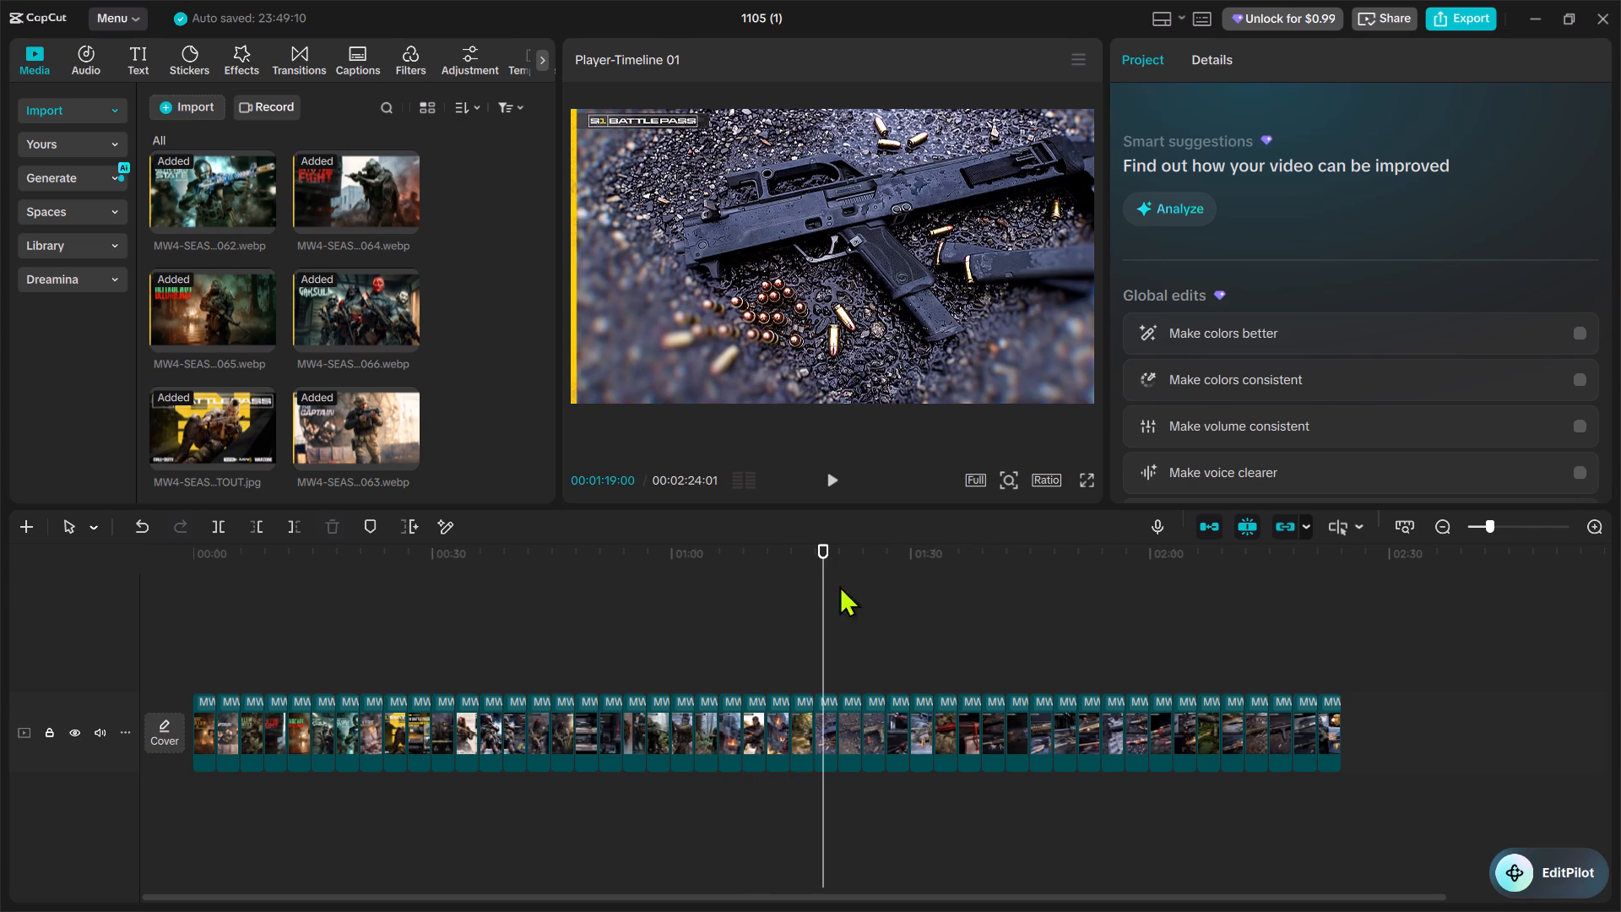
# Step through the weapon images from about 01:19 to the timeline's end at 02:24:01, examining their order.
pyautogui.click(851, 590)
pyautogui.click(868, 585)
pyautogui.click(877, 584)
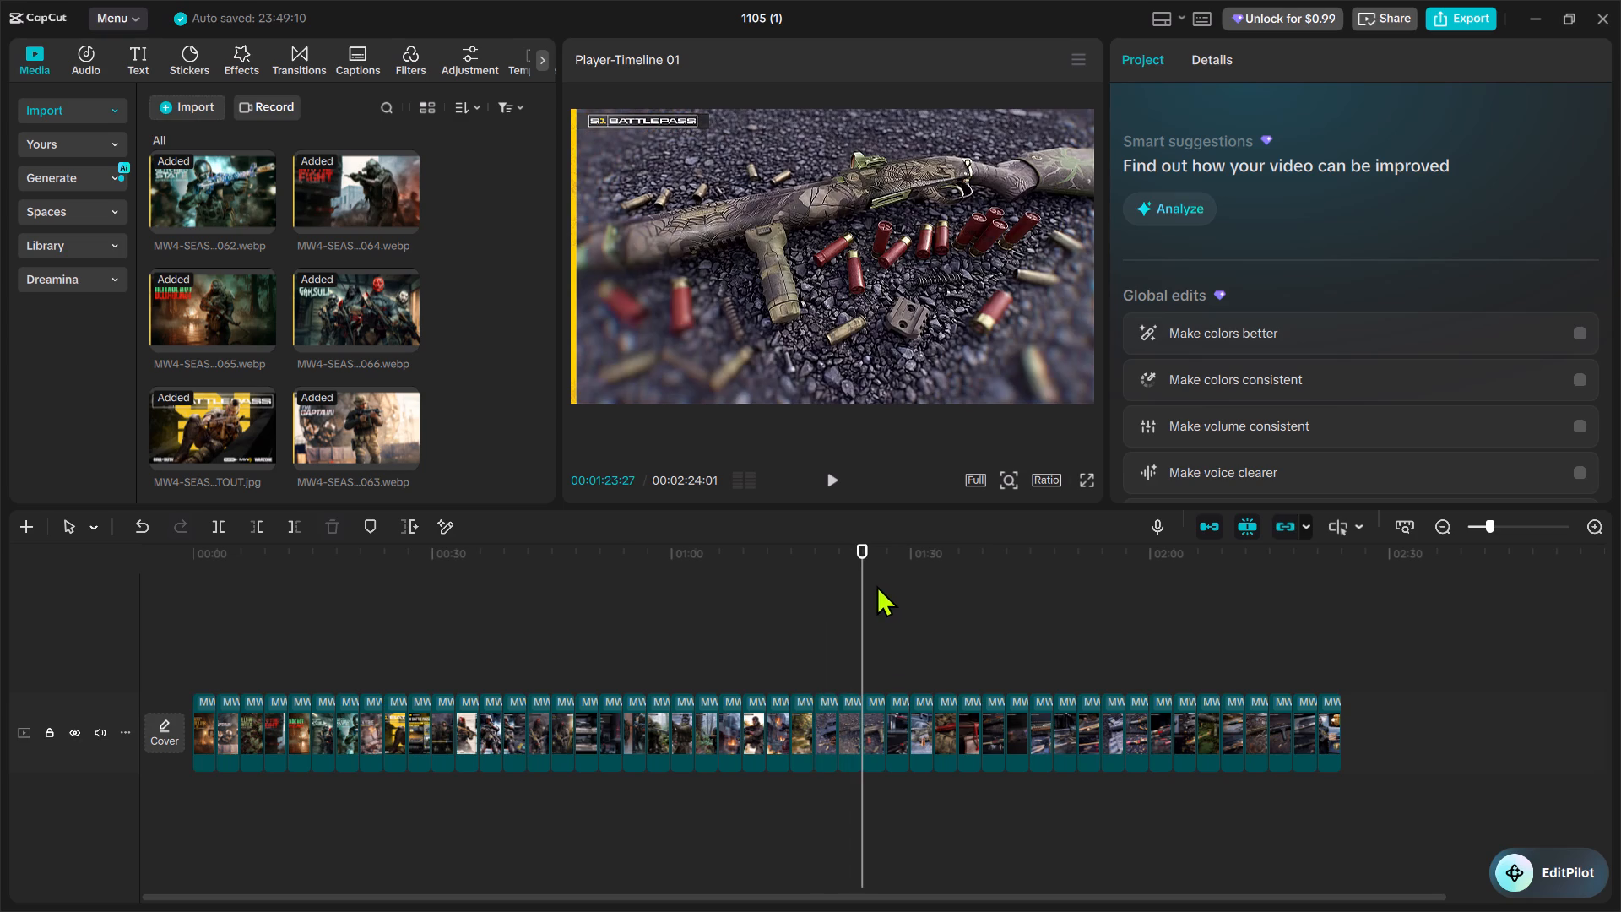
pyautogui.click(904, 589)
pyautogui.click(931, 599)
pyautogui.click(953, 604)
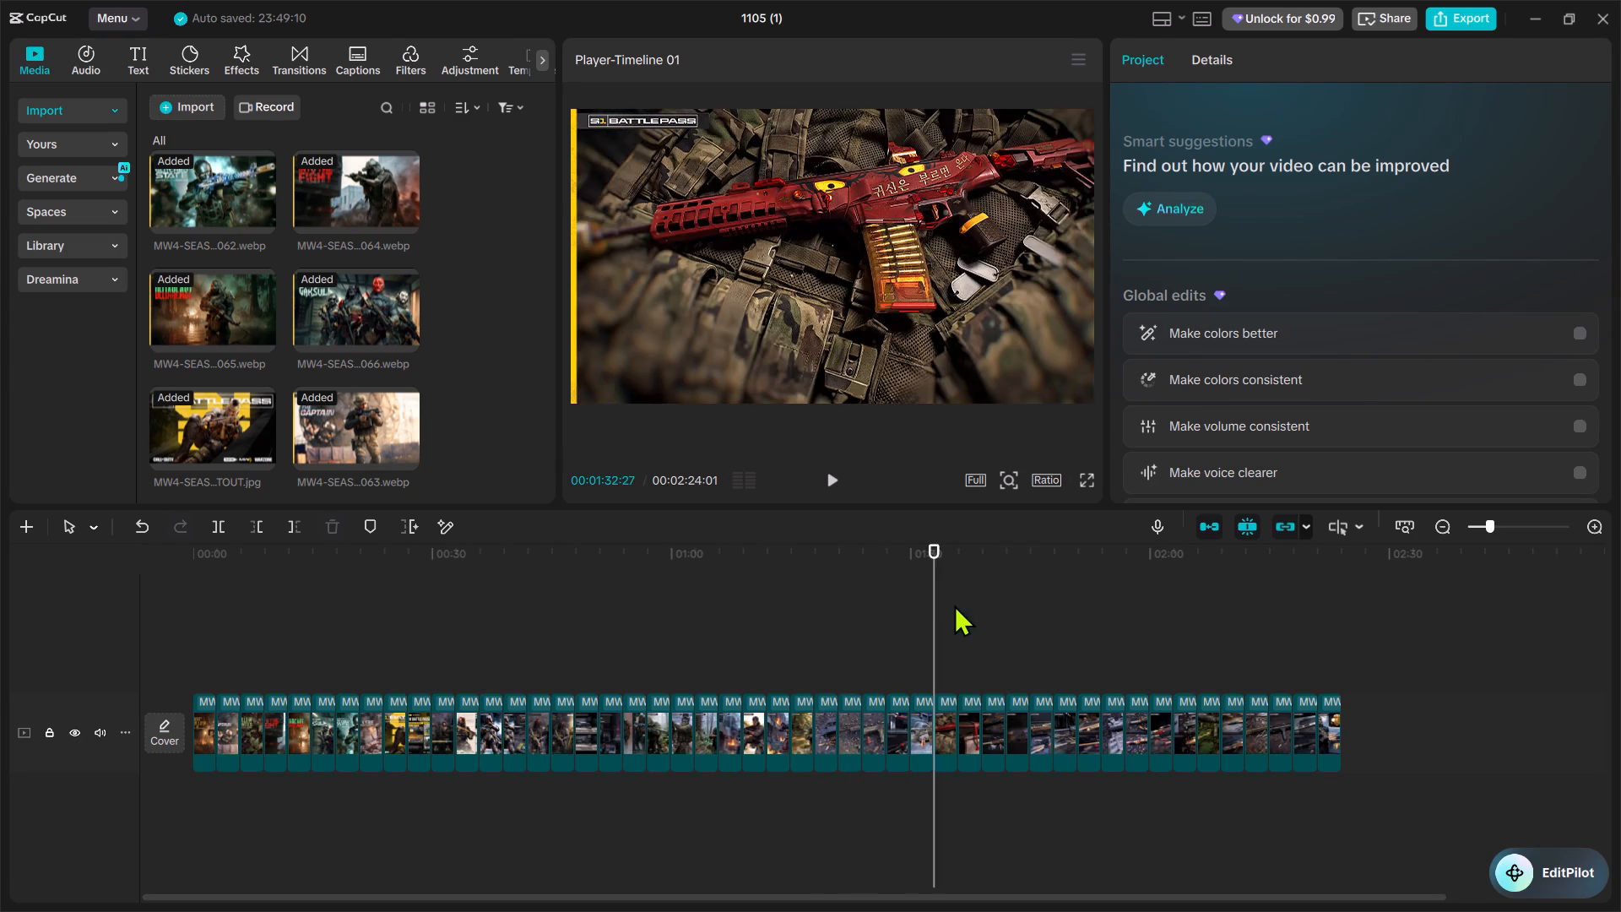
pyautogui.click(992, 611)
pyautogui.click(1012, 627)
pyautogui.click(1042, 623)
pyautogui.click(1062, 625)
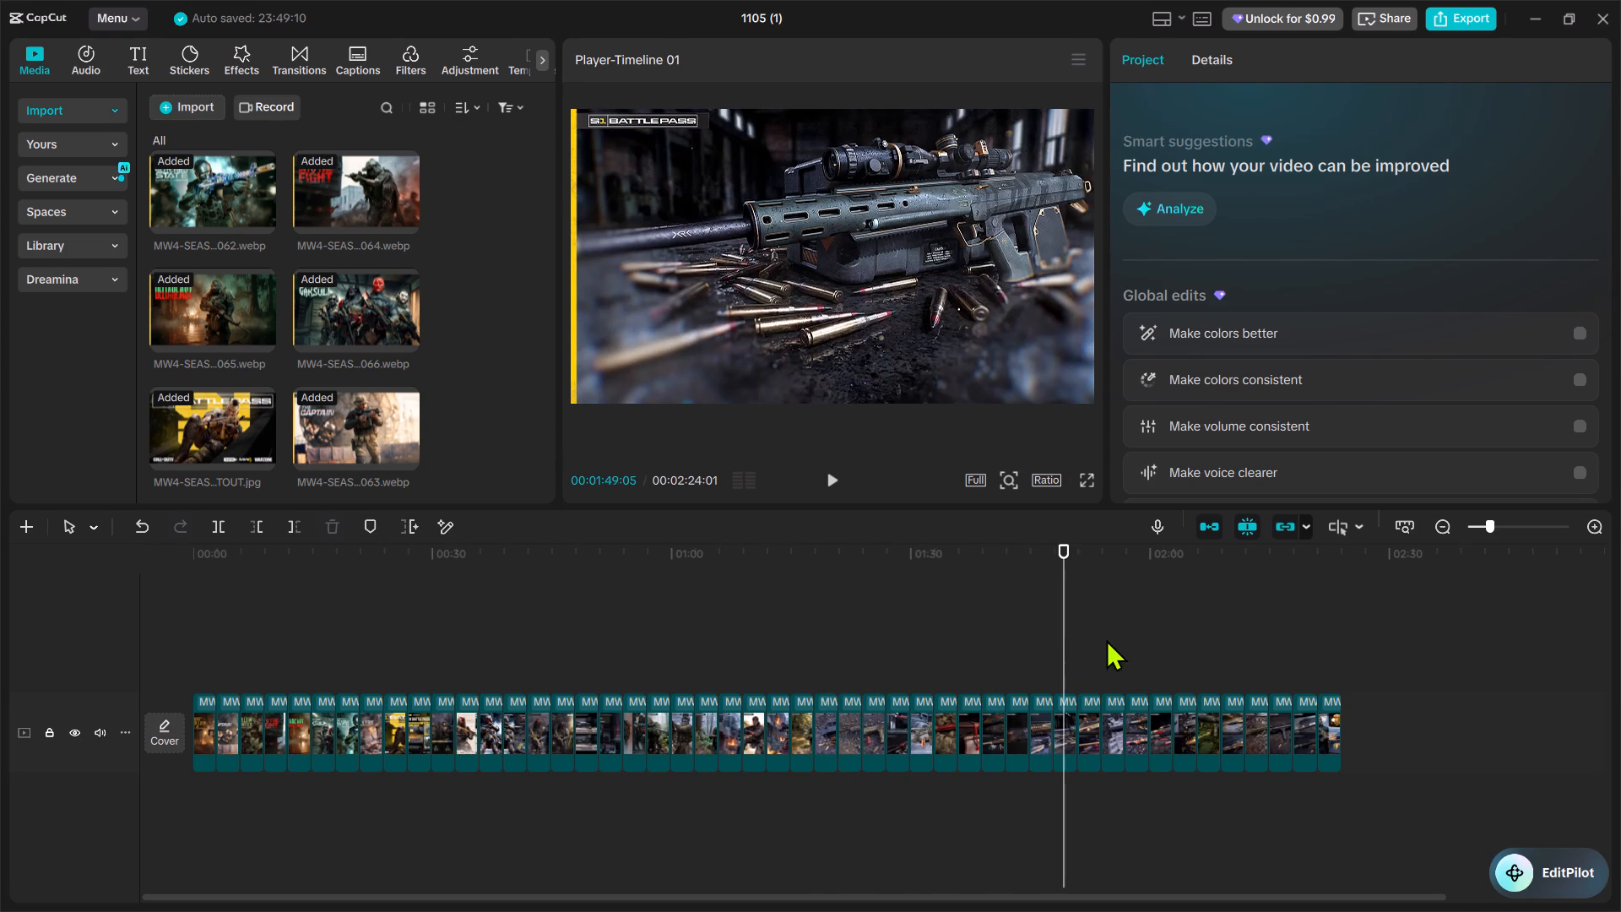
pyautogui.click(1124, 634)
pyautogui.click(1136, 633)
pyautogui.click(1198, 635)
pyautogui.click(1214, 636)
pyautogui.click(1275, 642)
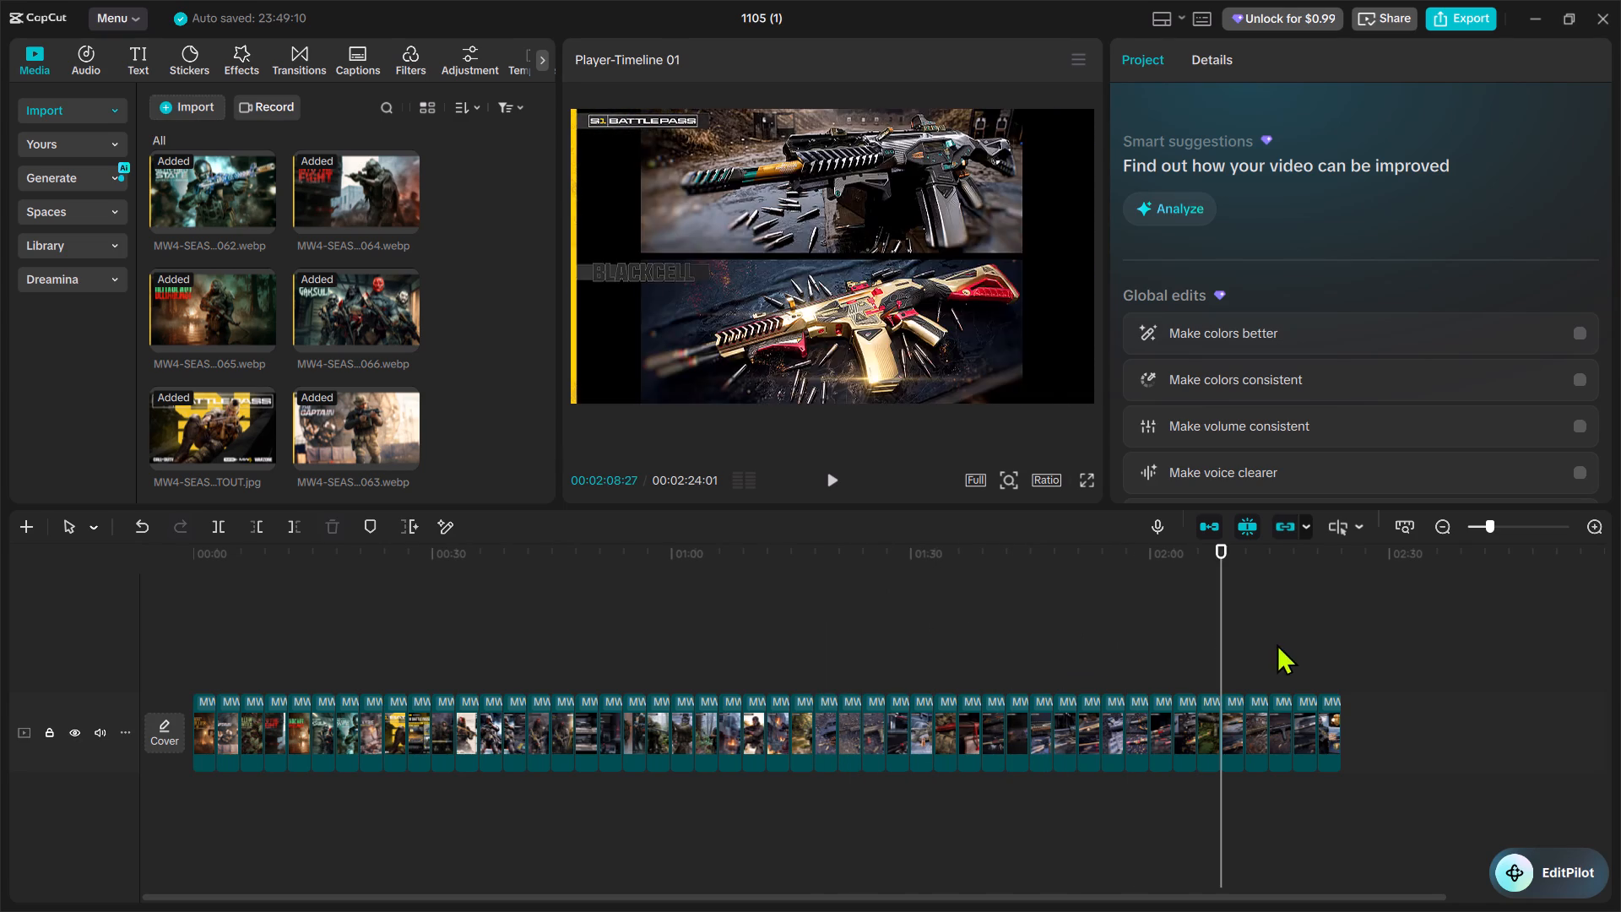
pyautogui.click(1295, 640)
pyautogui.click(1353, 644)
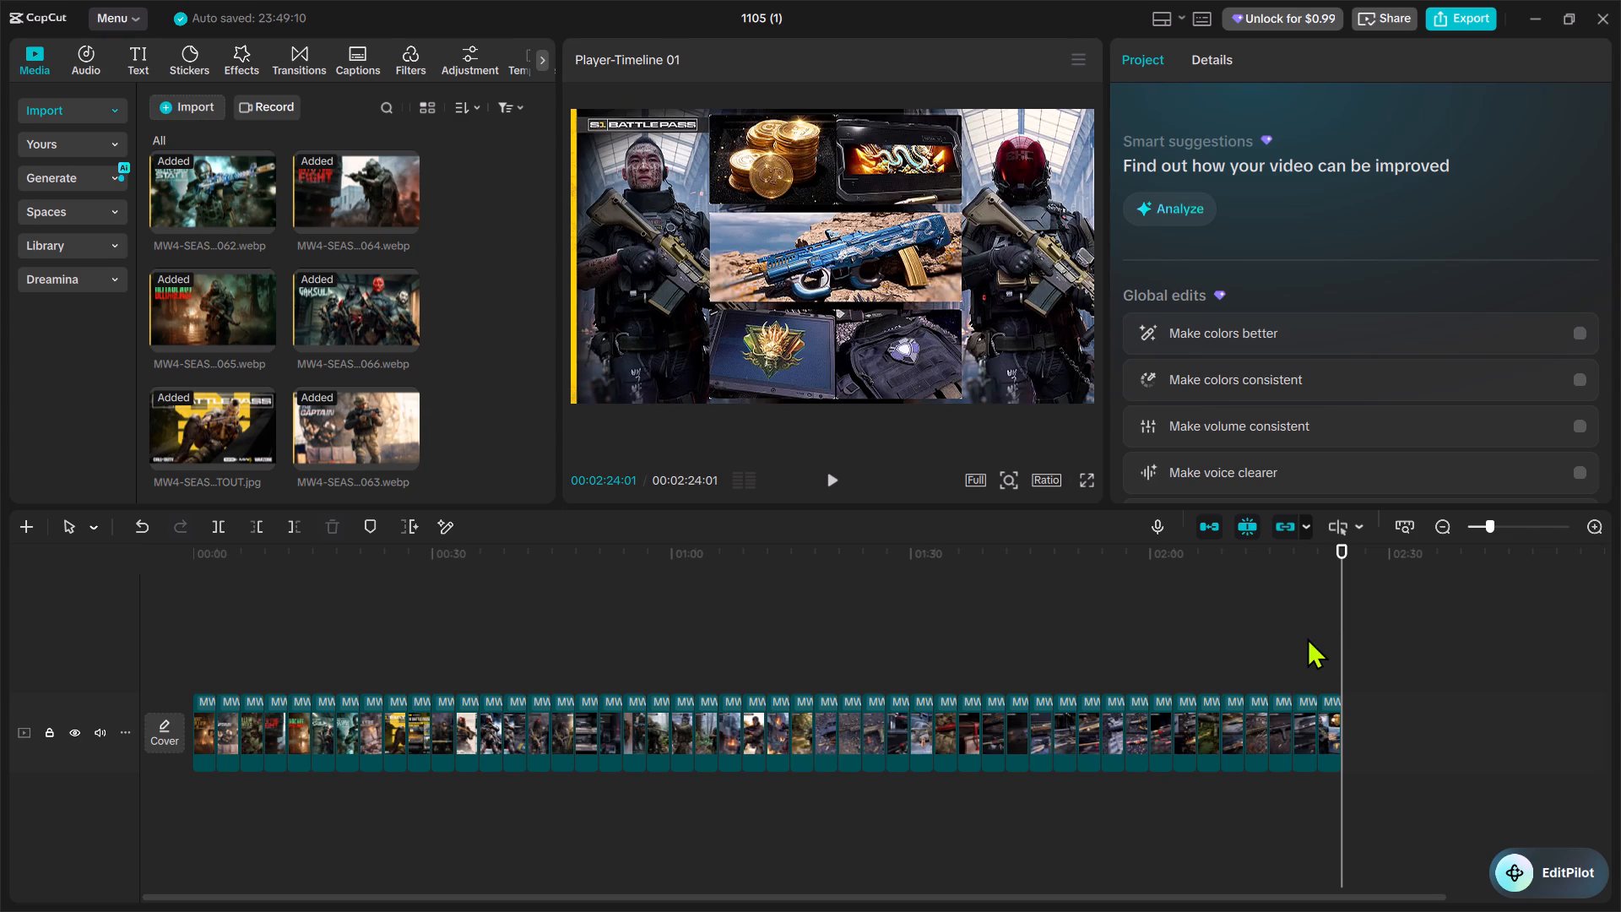
pyautogui.click(1307, 638)
pyautogui.click(1266, 634)
pyautogui.click(1255, 634)
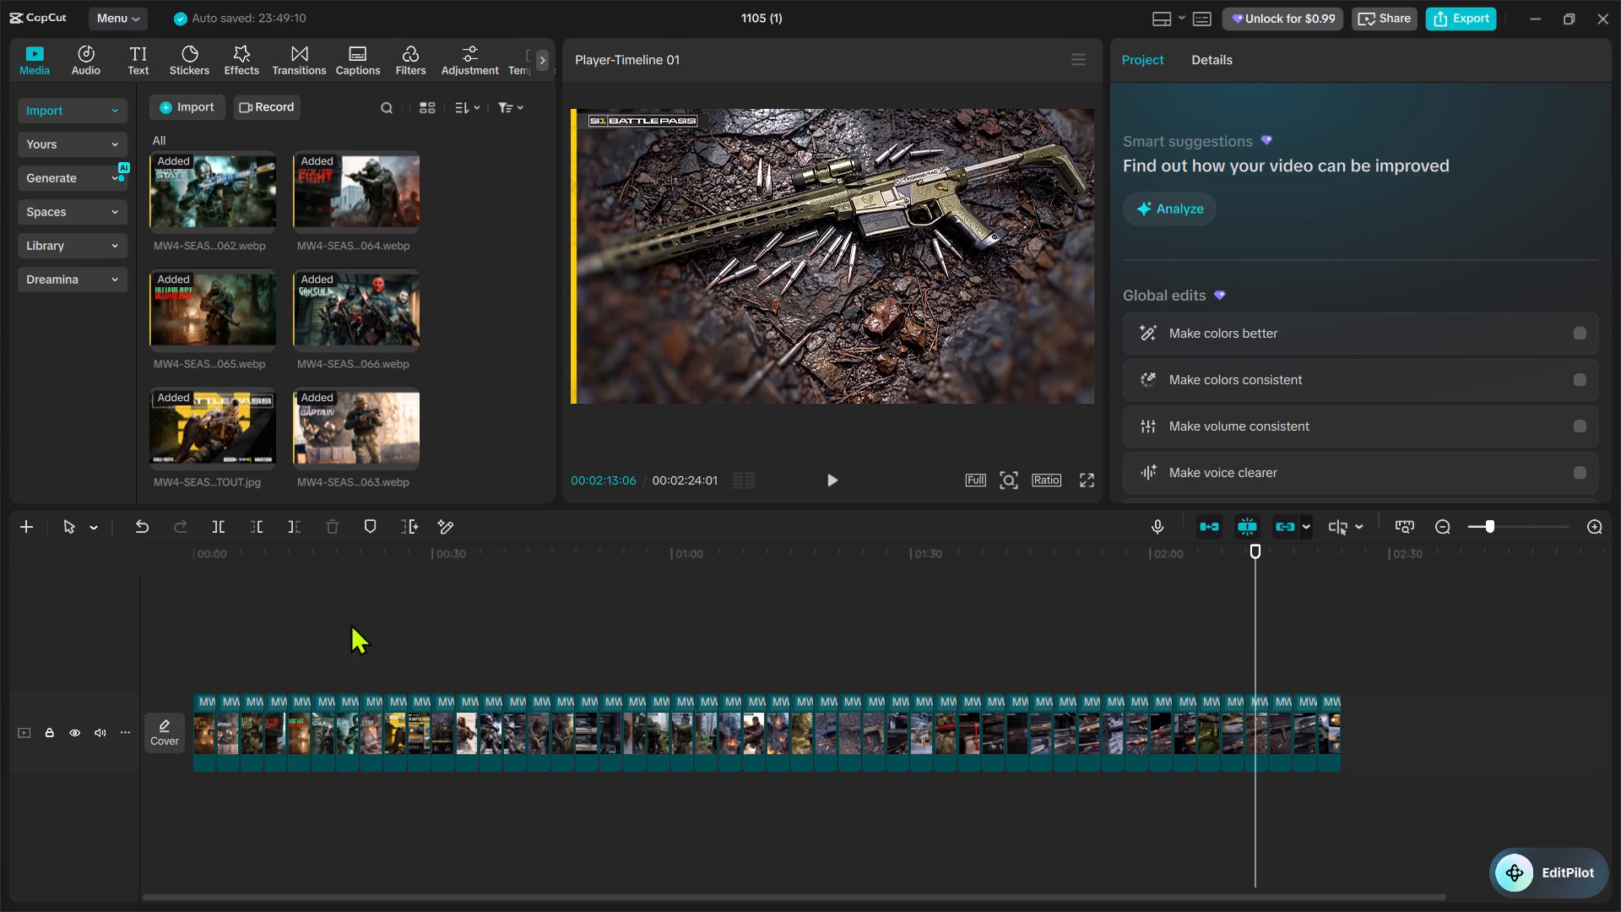
# Recheck the order of the opening images up to the S1 Battle Pass title image, and return the playhead to 00:00:00:00.
pyautogui.click(238, 612)
pyautogui.click(202, 589)
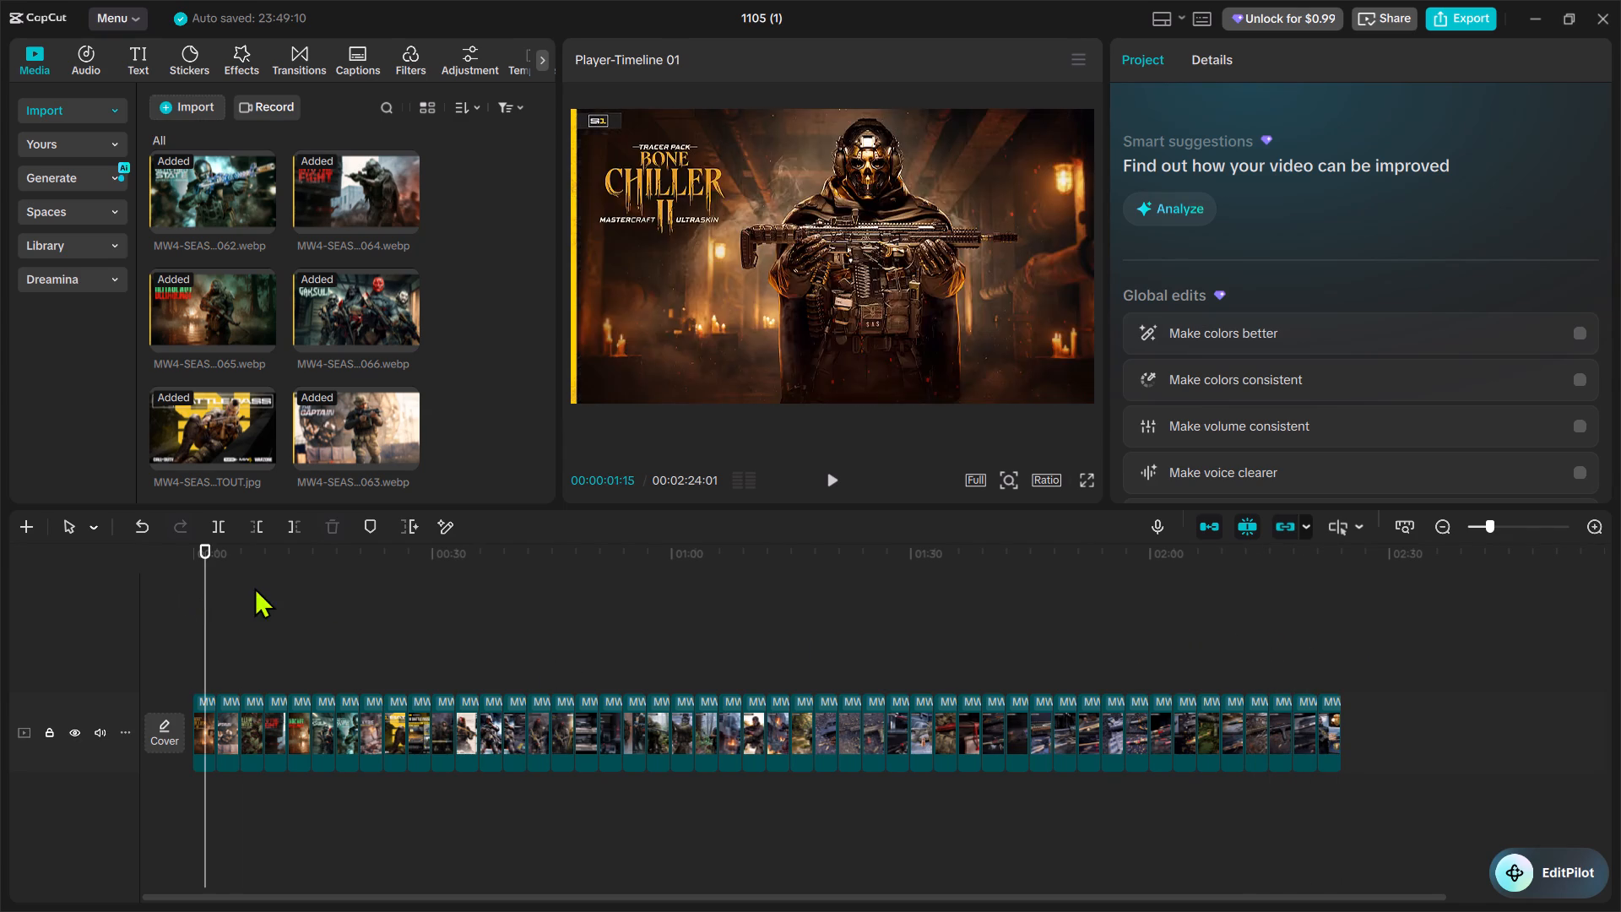
pyautogui.click(257, 589)
pyautogui.click(279, 589)
pyautogui.click(299, 588)
pyautogui.click(333, 587)
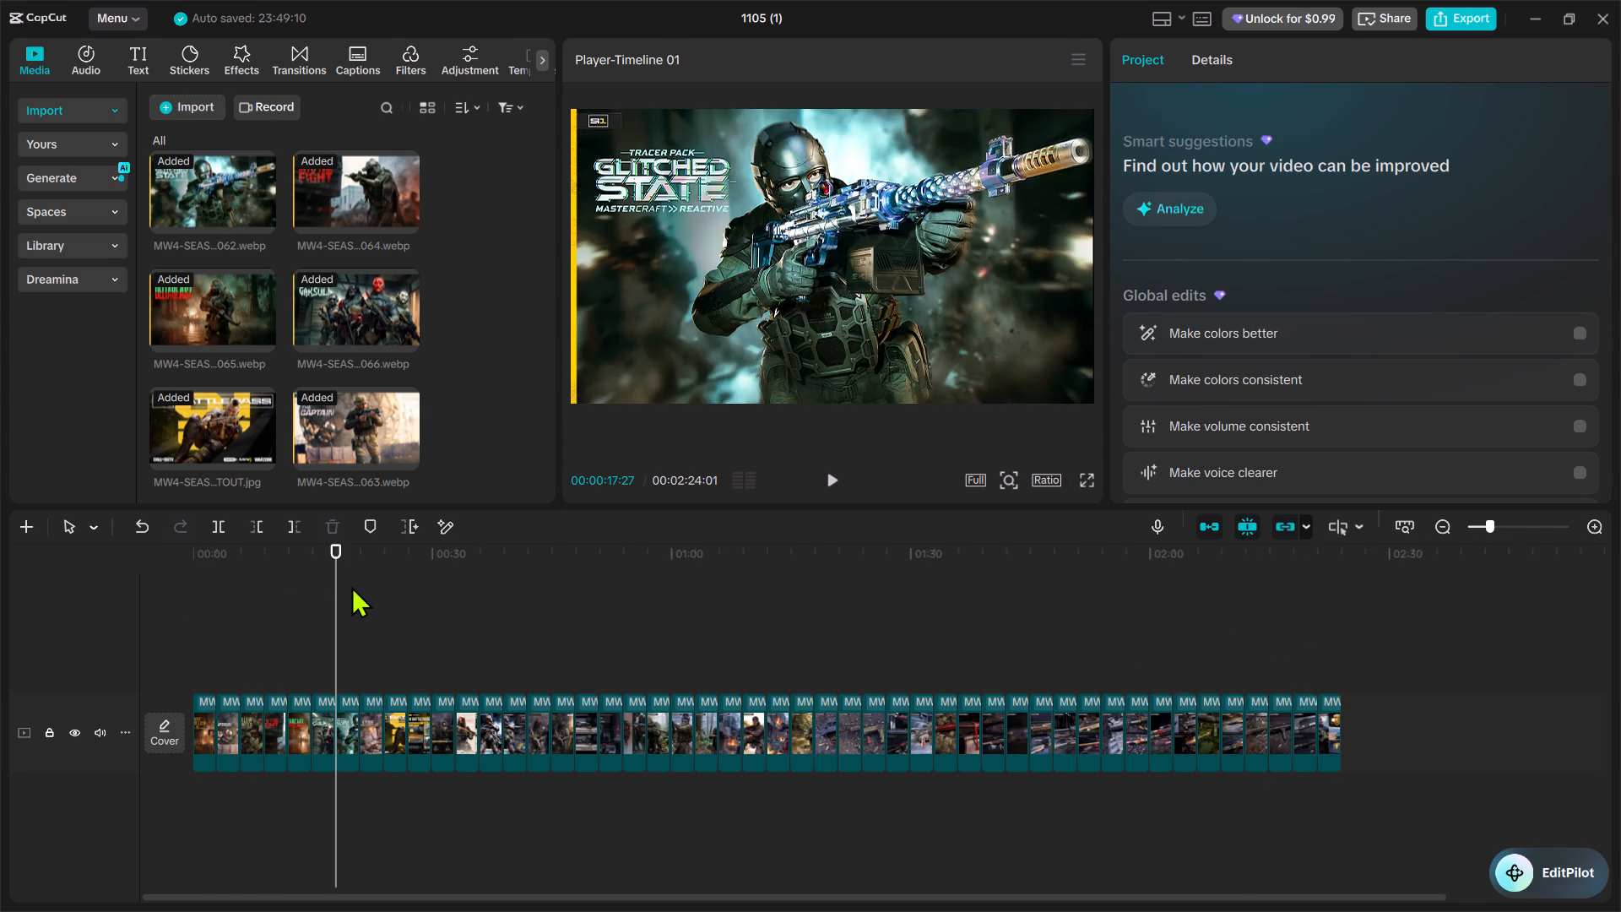
pyautogui.click(353, 586)
pyautogui.click(362, 586)
pyautogui.click(384, 588)
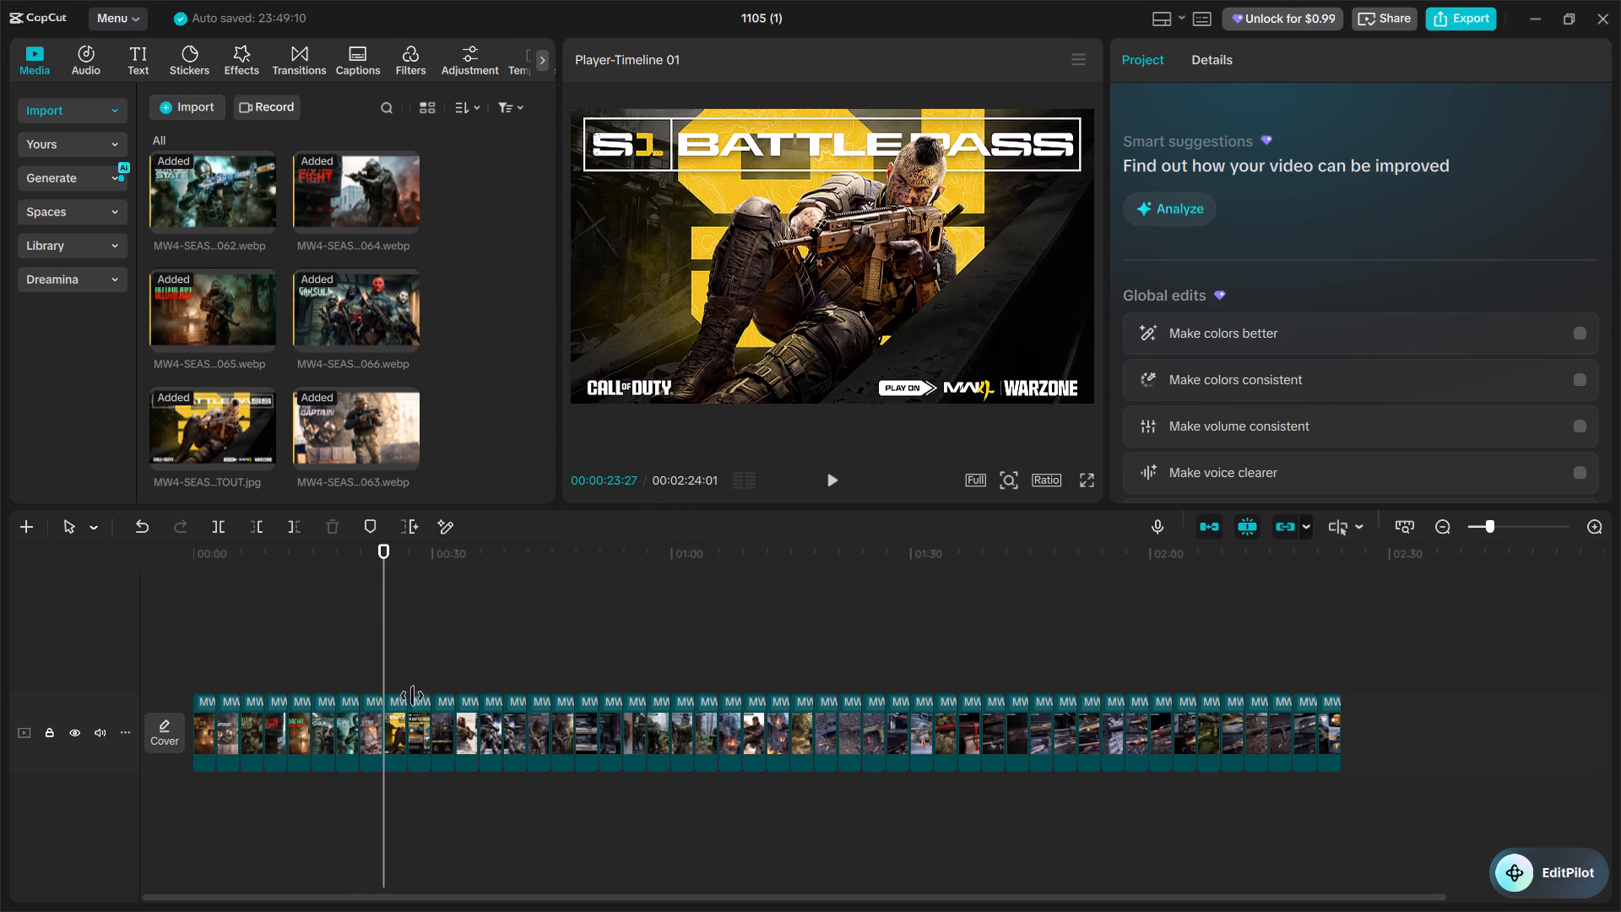
pyautogui.click(396, 727)
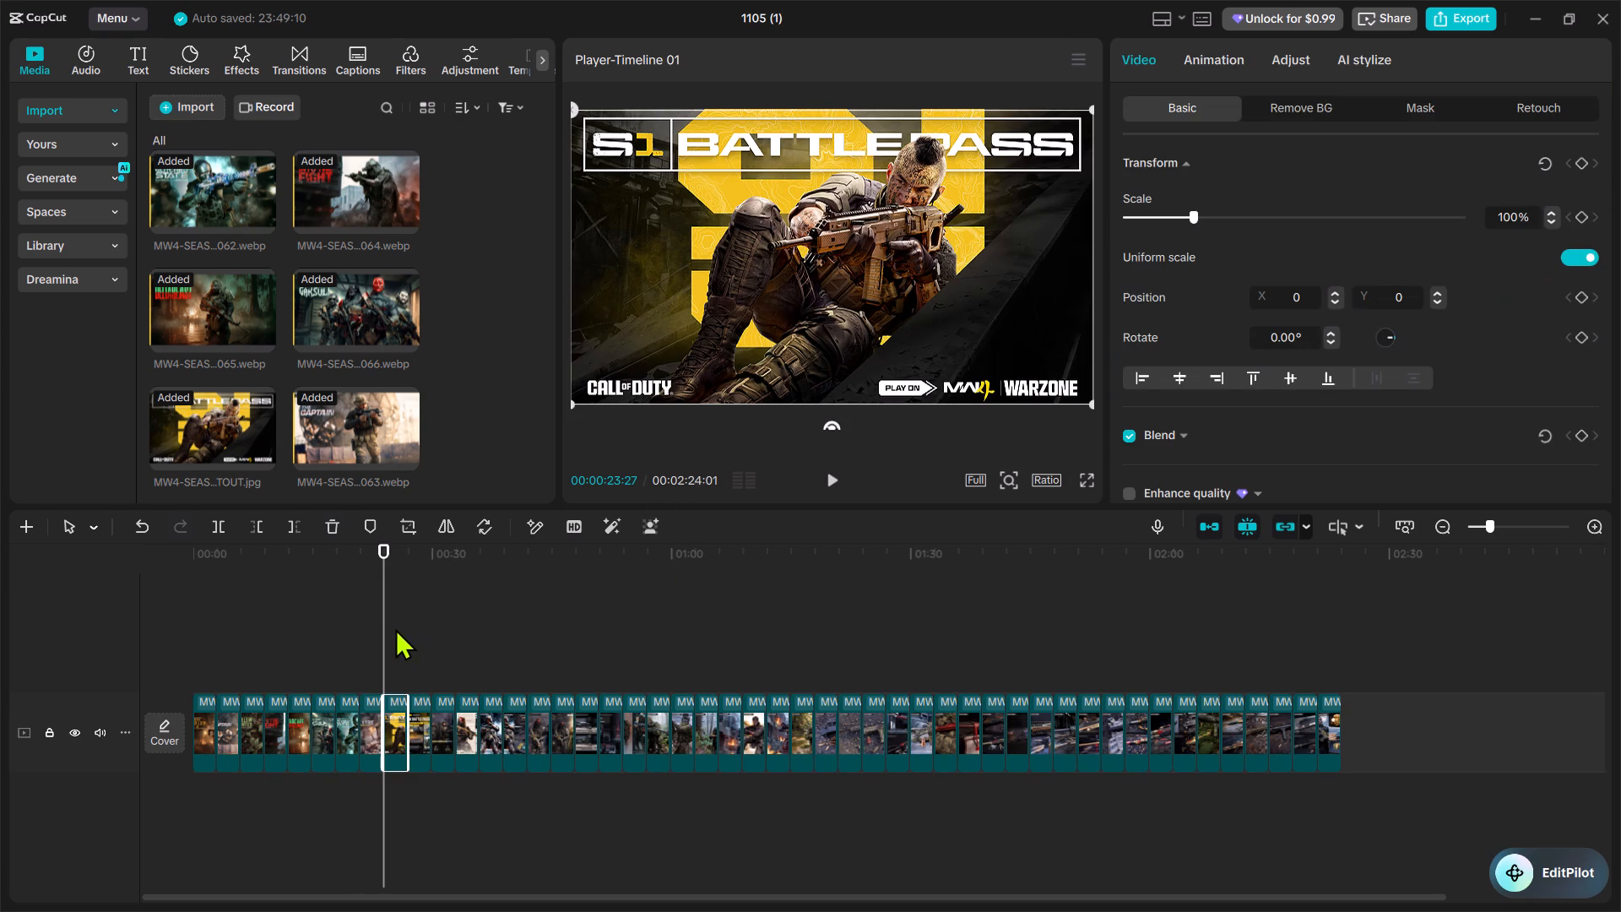
pyautogui.click(395, 627)
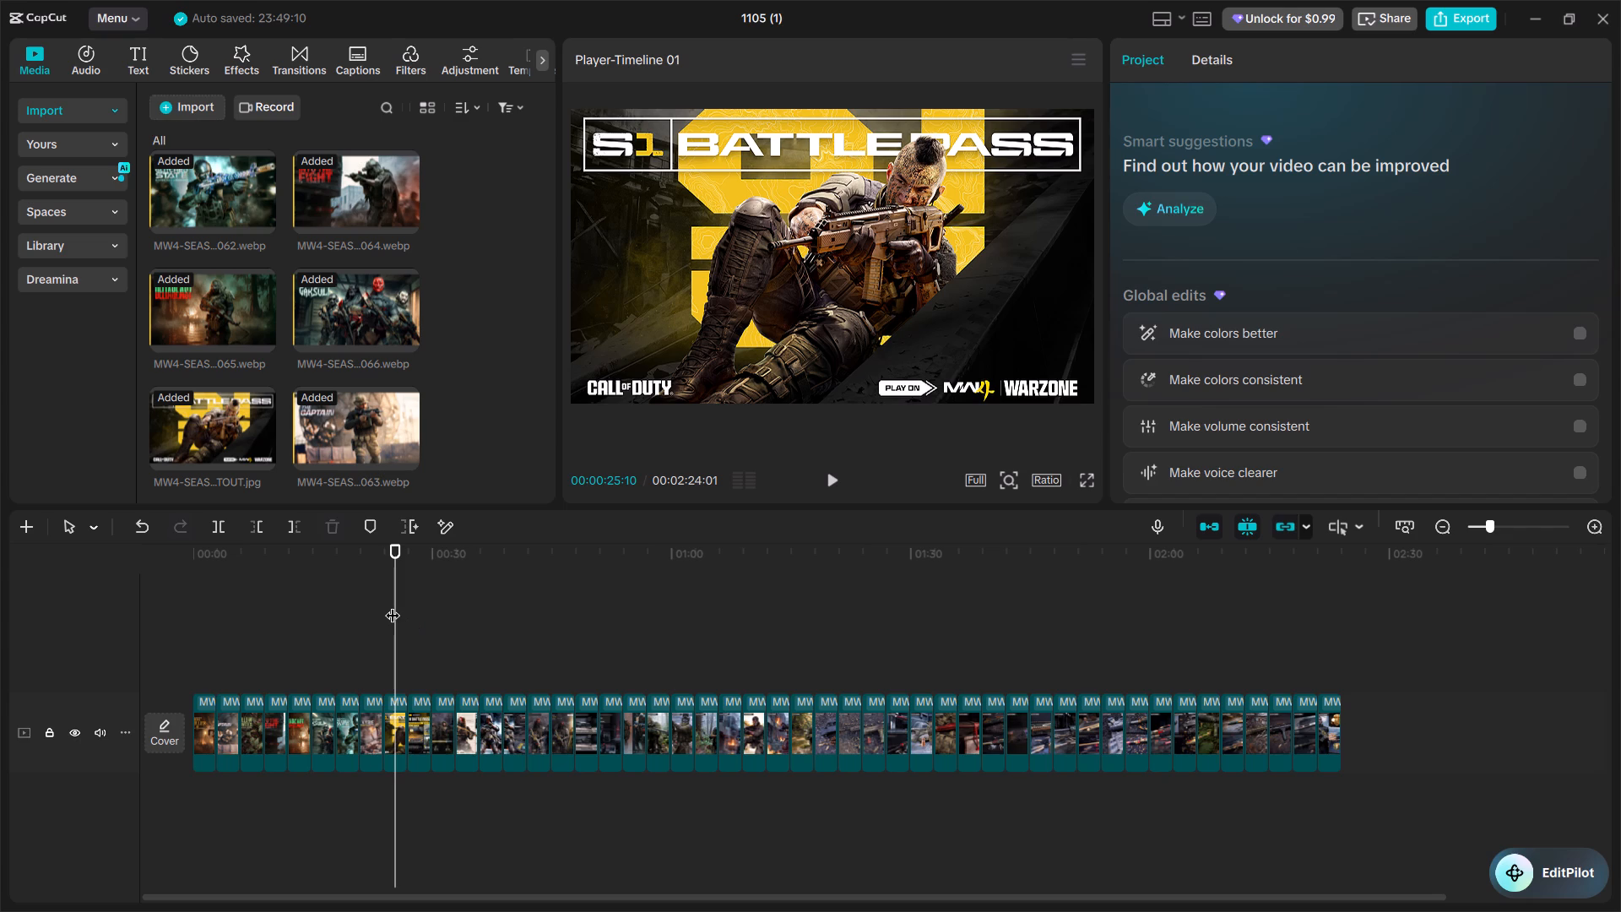
pyautogui.moveTo(395, 602); pyautogui.dragTo(144, 616)
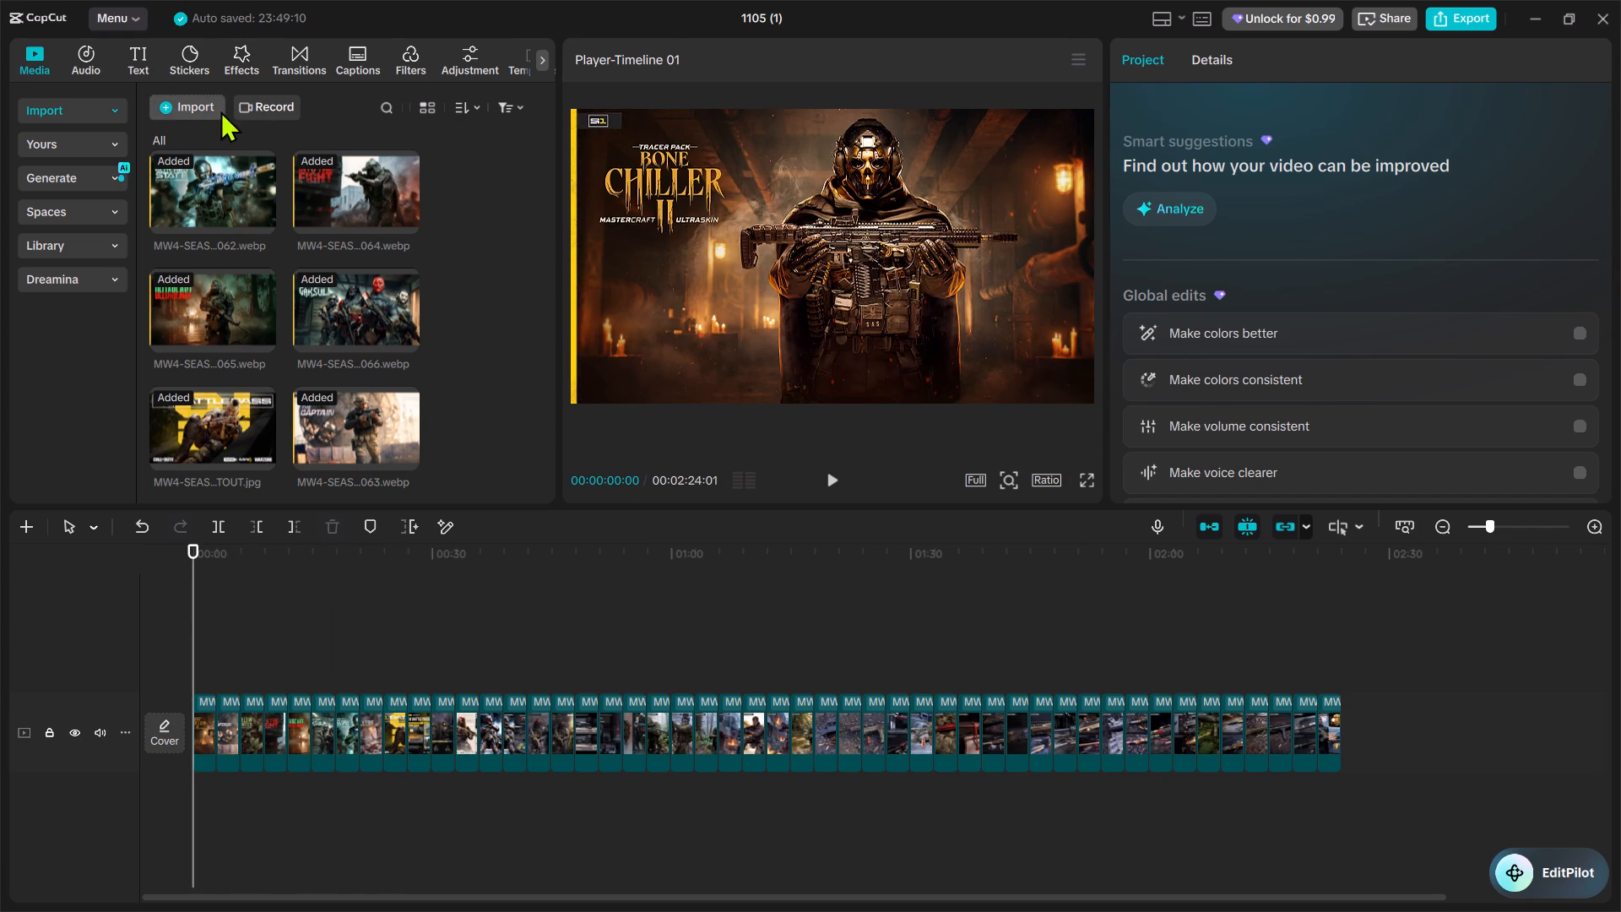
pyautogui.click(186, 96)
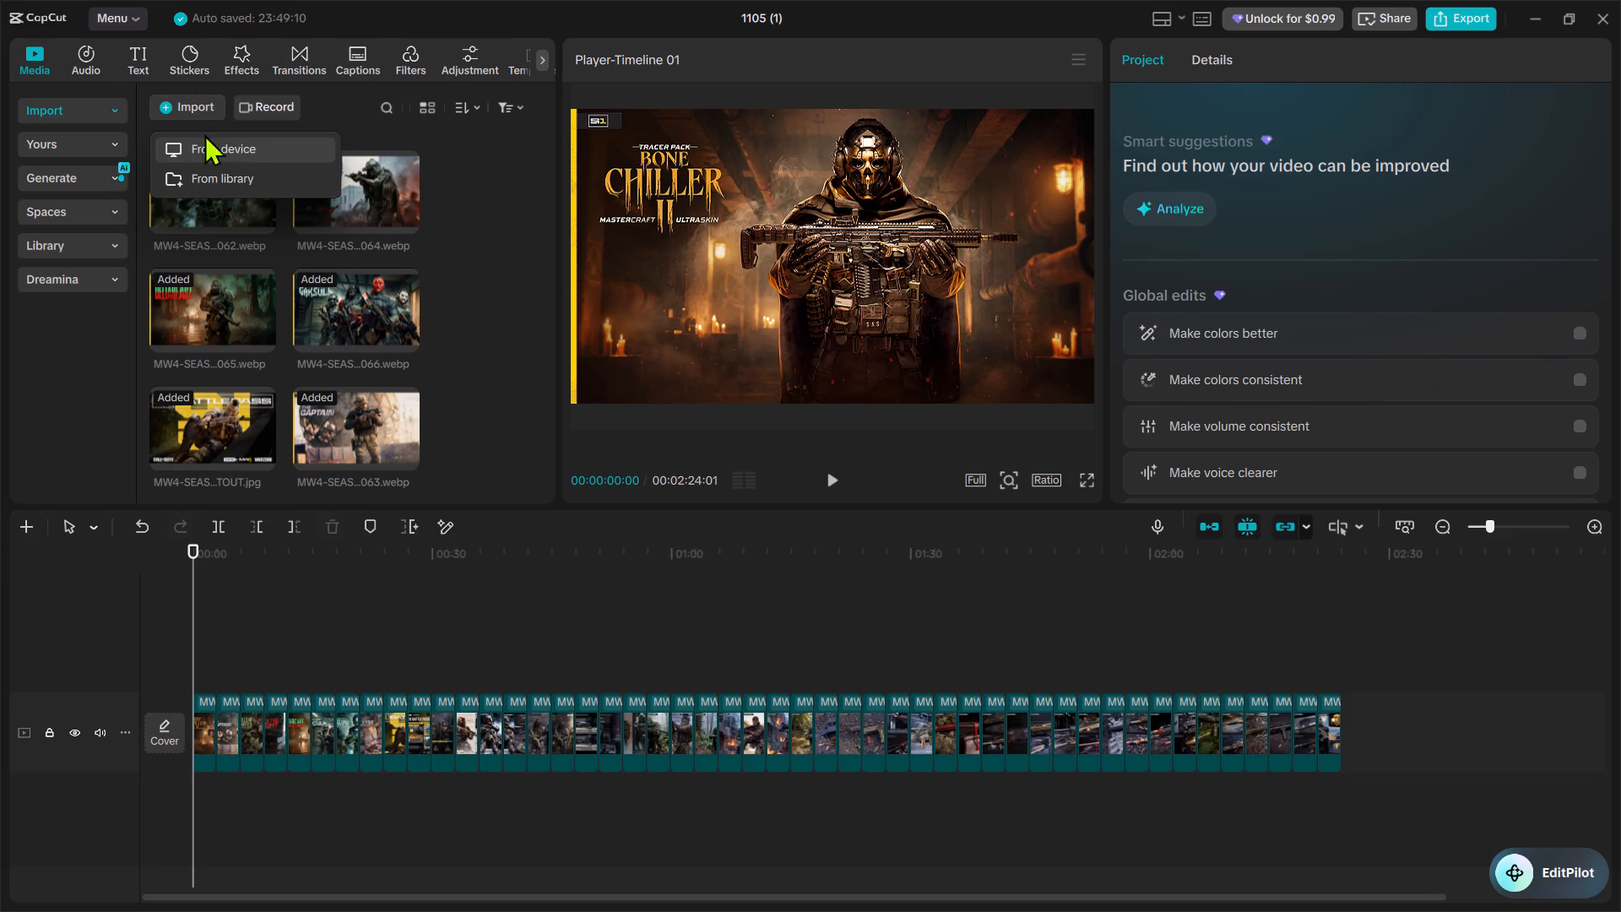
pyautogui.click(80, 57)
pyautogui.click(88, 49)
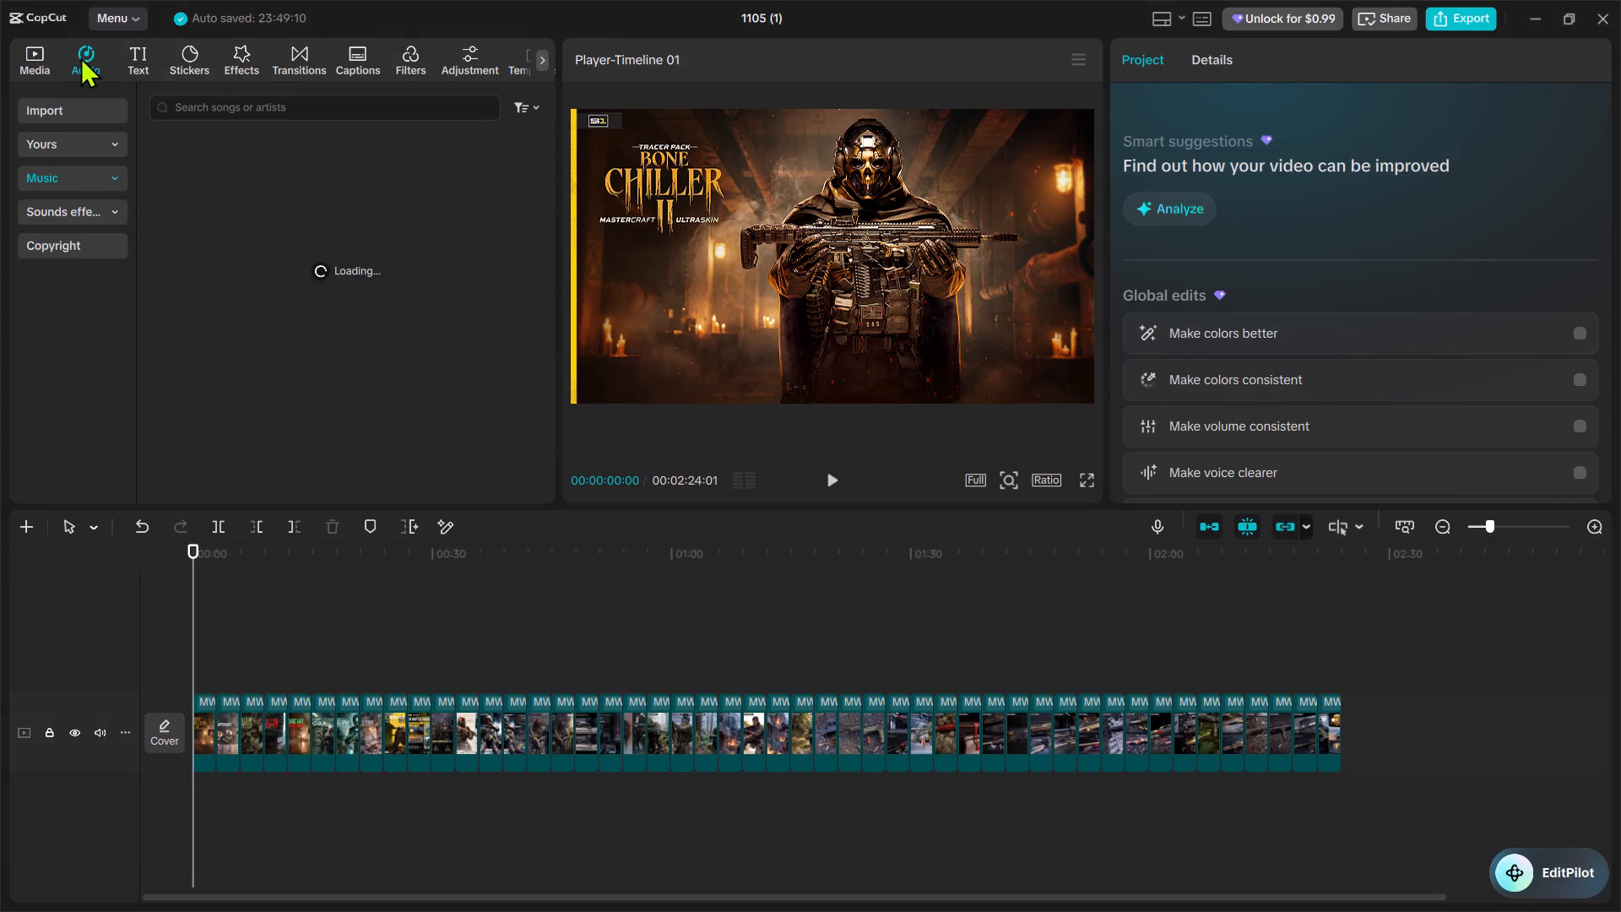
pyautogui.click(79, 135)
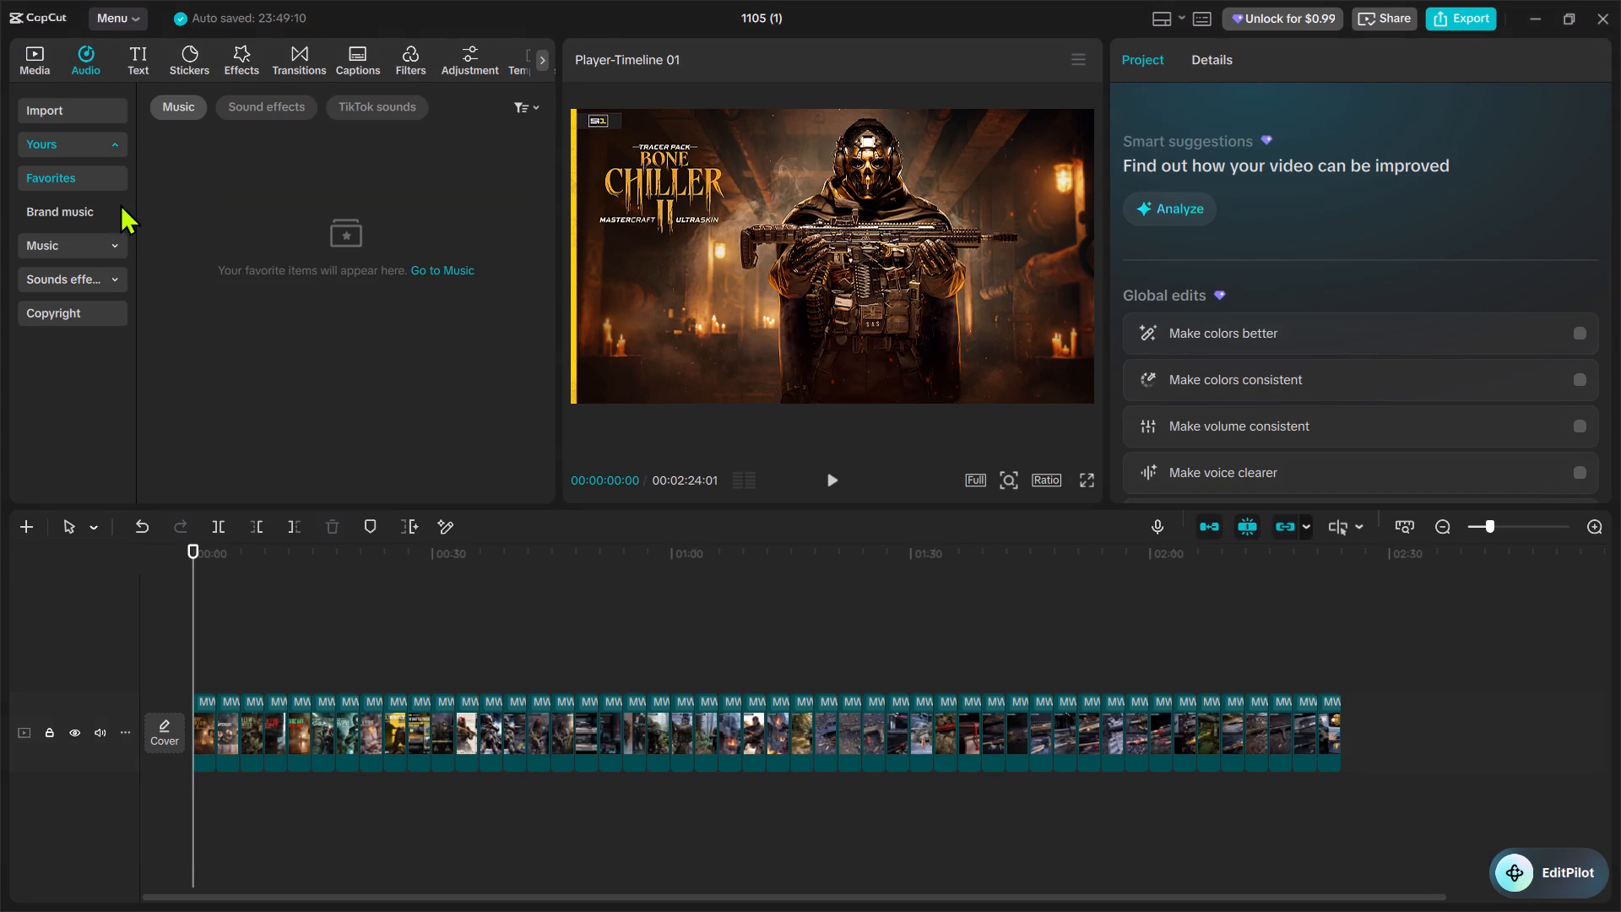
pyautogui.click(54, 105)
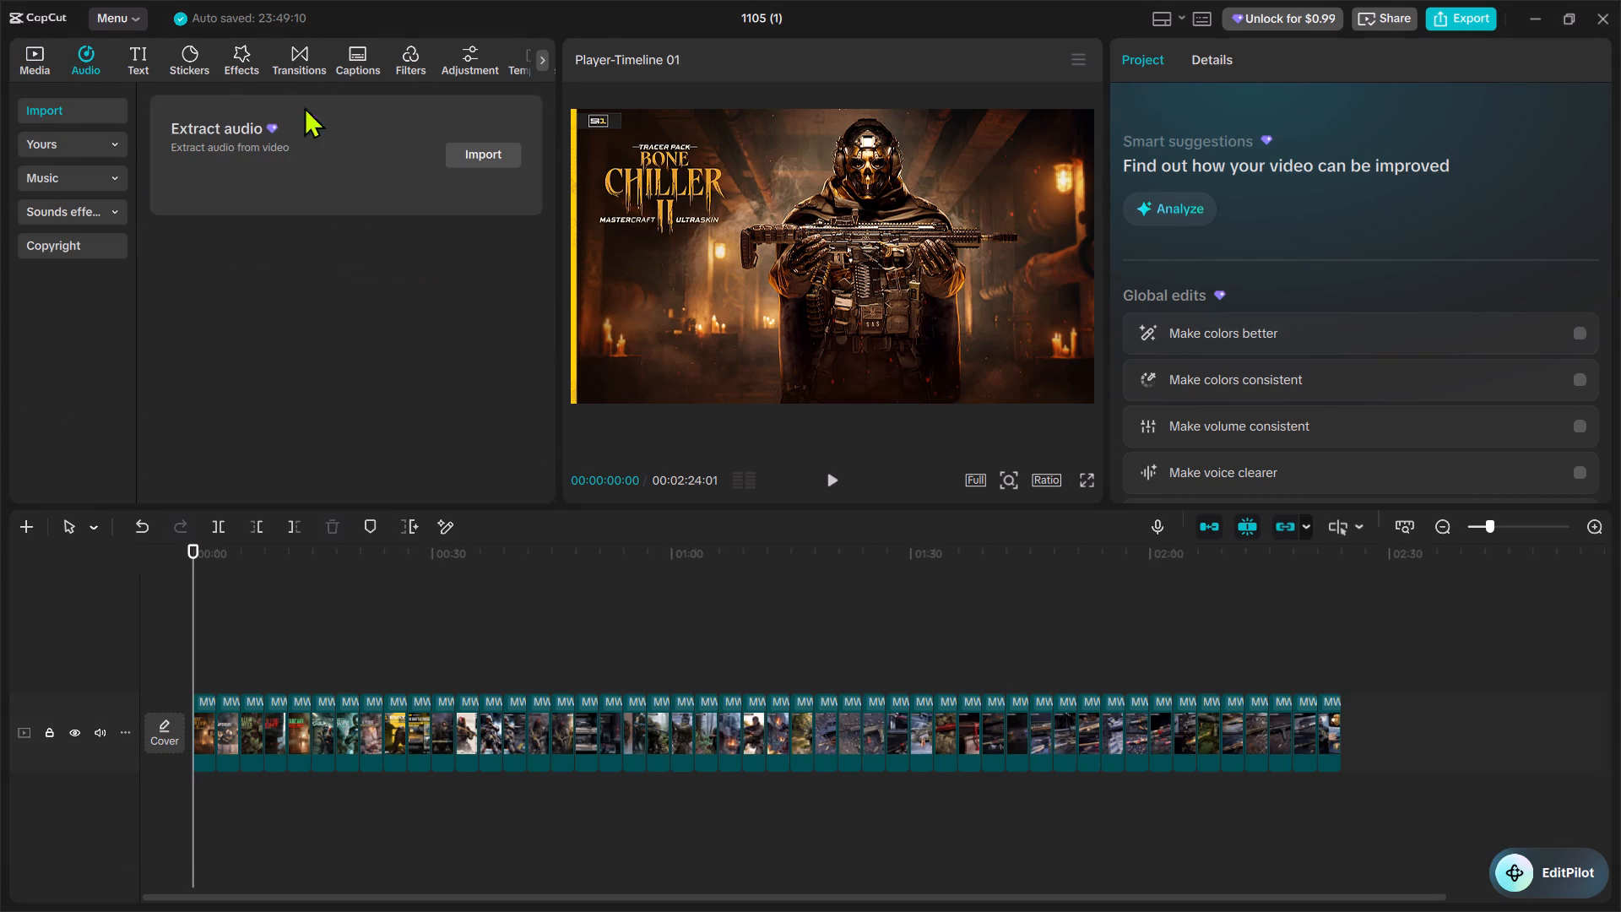
# Import the Egzod-Maestro-SnapYT.App MP3 file from the device's Downloads folder into the project media.
pyautogui.click(29, 59)
pyautogui.click(176, 96)
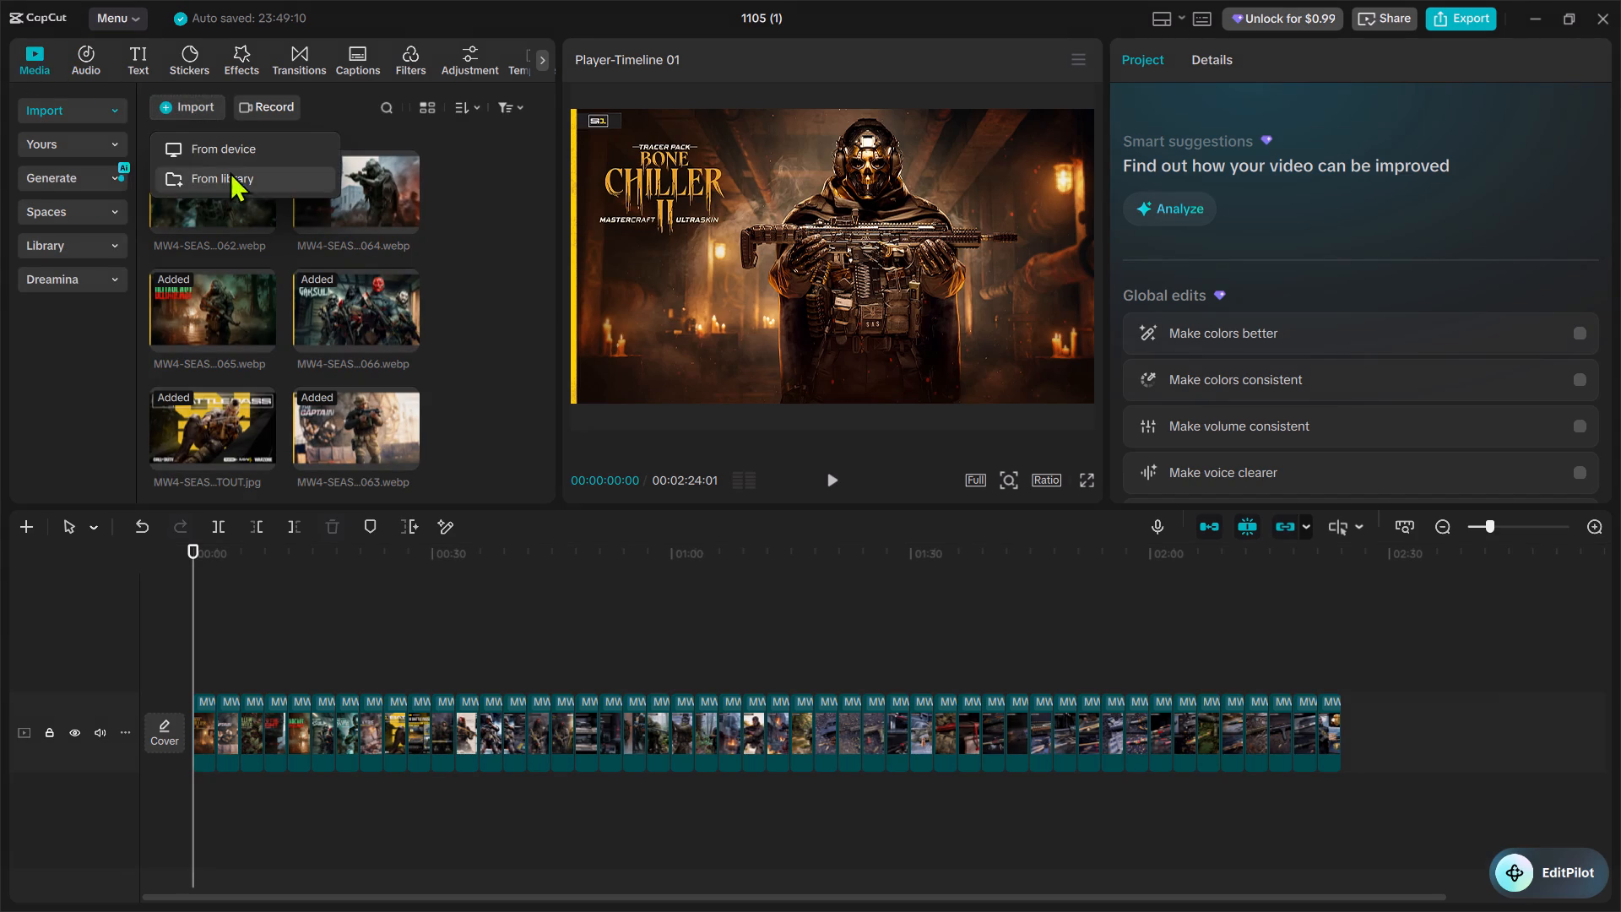
pyautogui.click(242, 153)
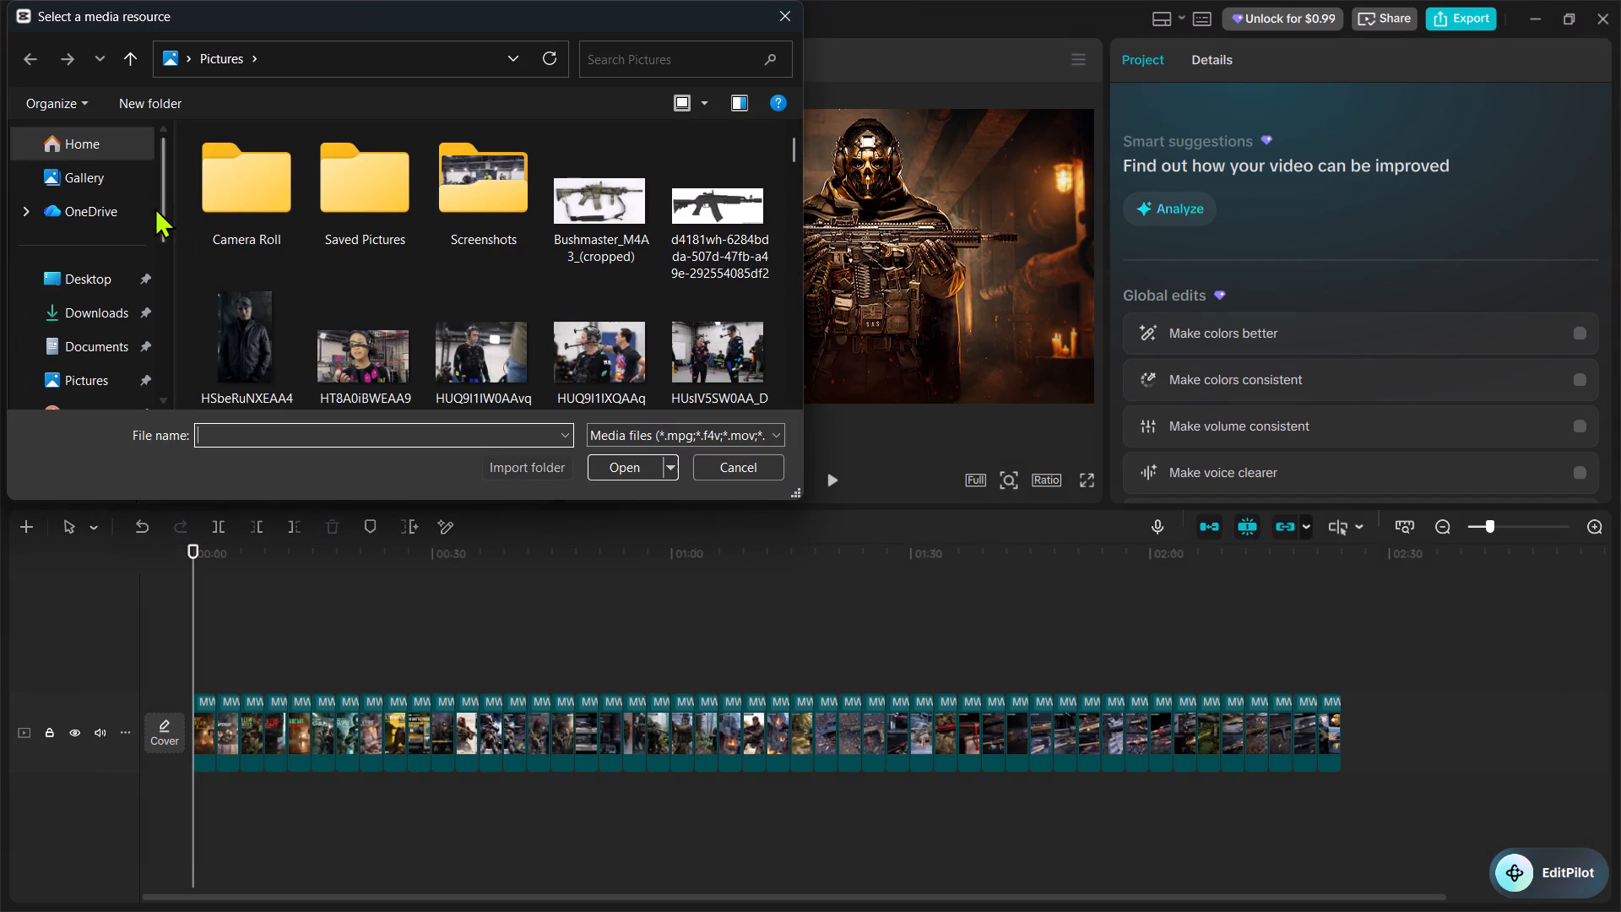
pyautogui.click(107, 314)
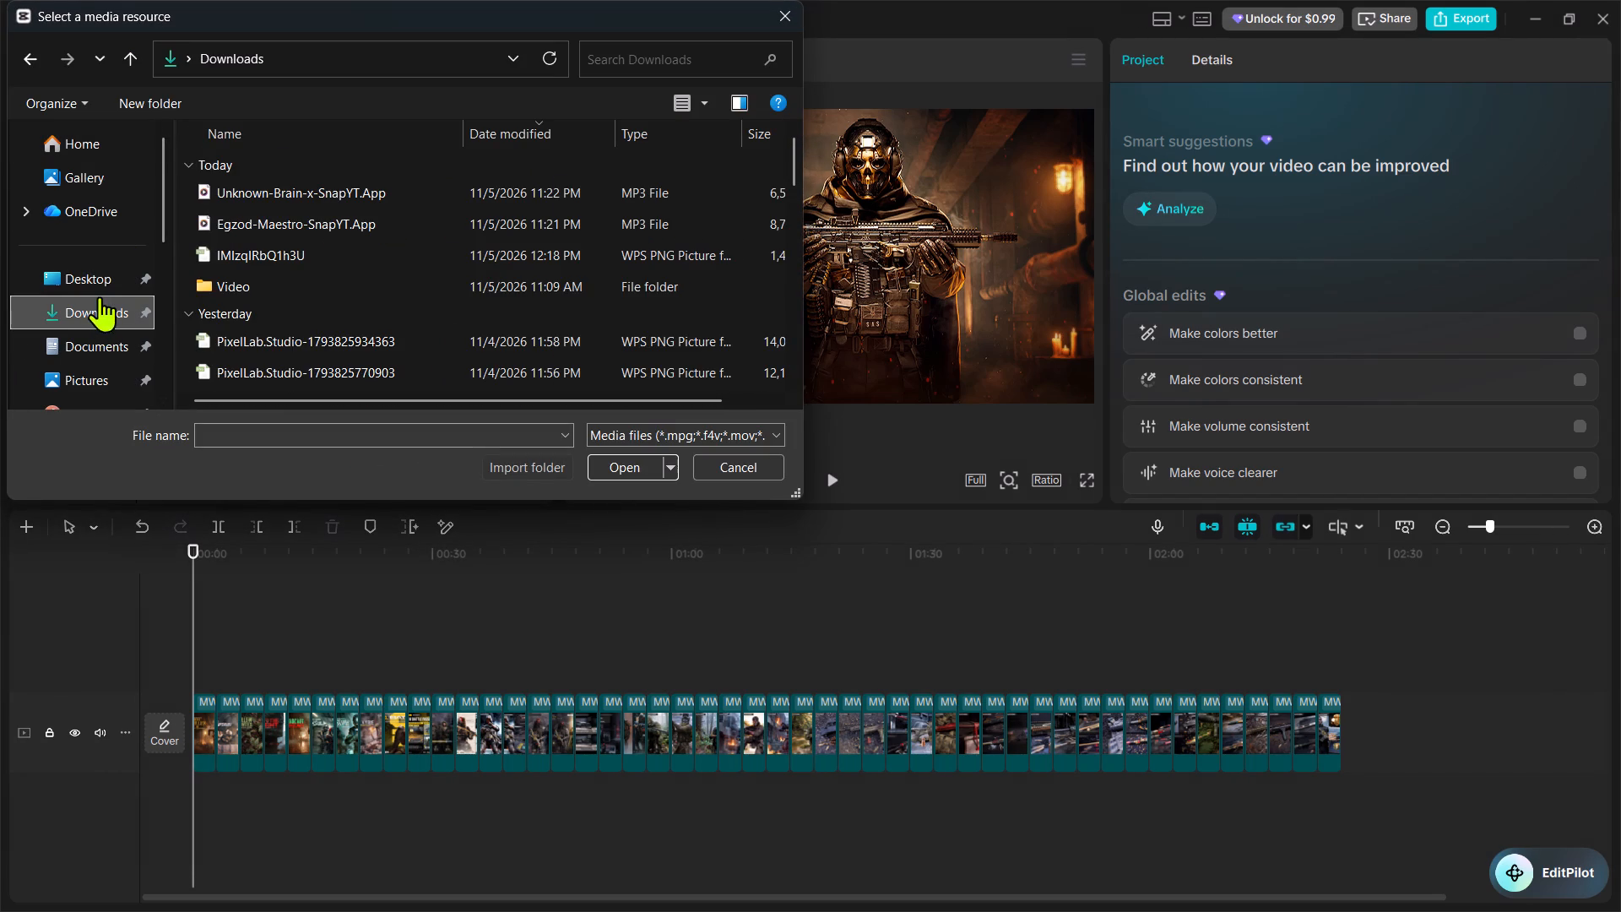
pyautogui.click(318, 221)
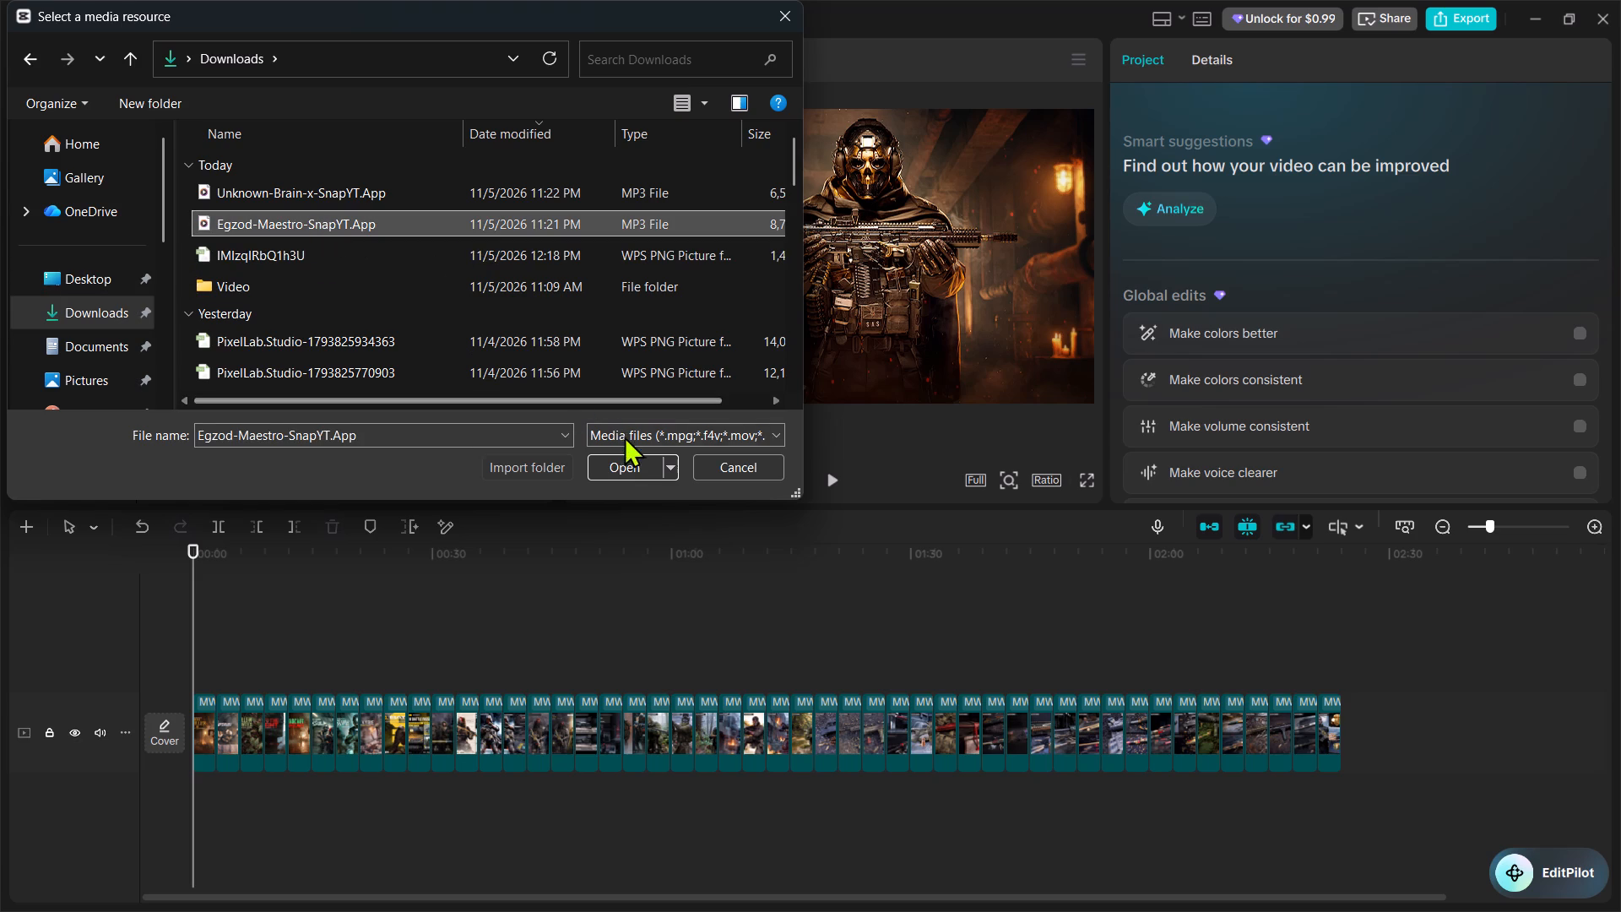
pyautogui.click(619, 462)
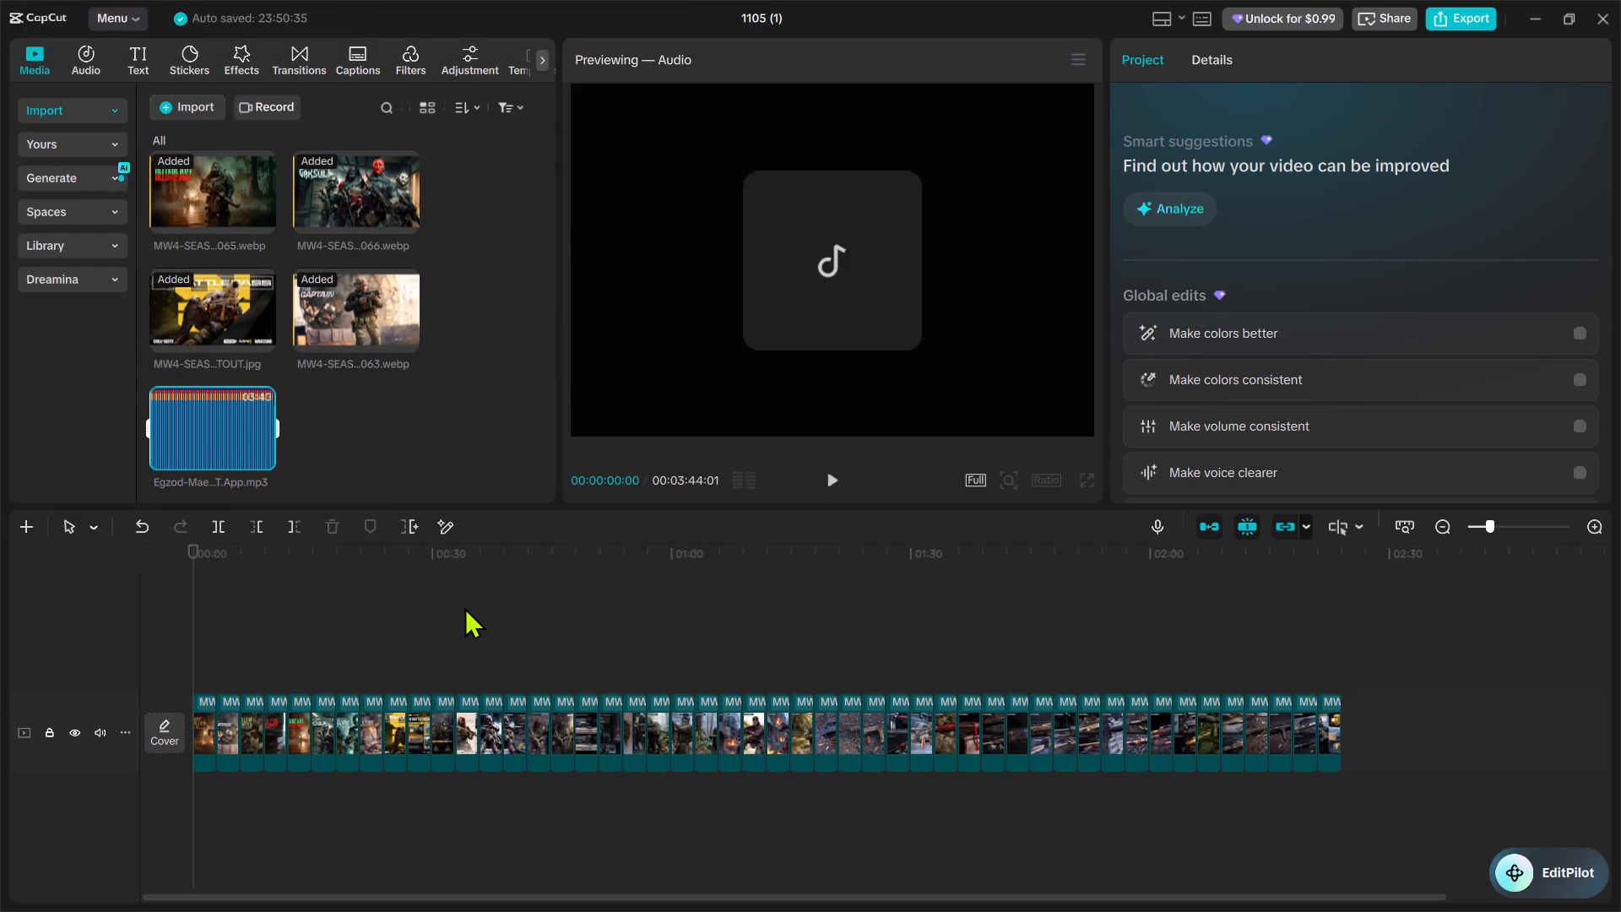
# Place the Egzod-Maestro track on an audio track below the images, starting at 00:00:00:00.
pyautogui.moveTo(194, 427); pyautogui.dragTo(268, 615)
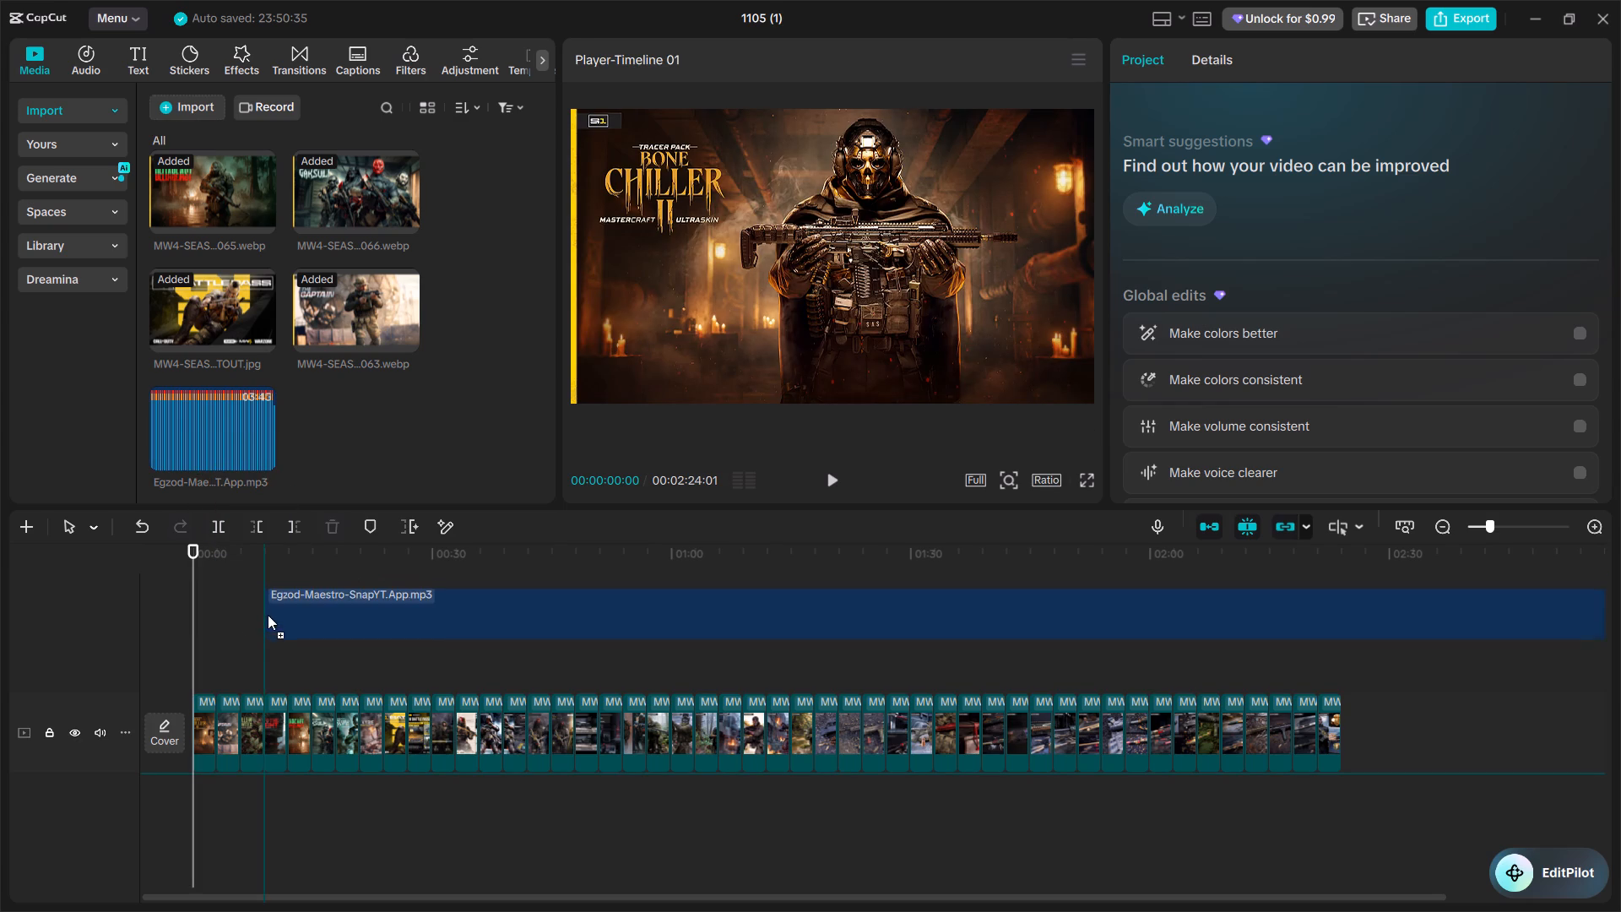
pyautogui.moveTo(268, 615); pyautogui.dragTo(189, 647)
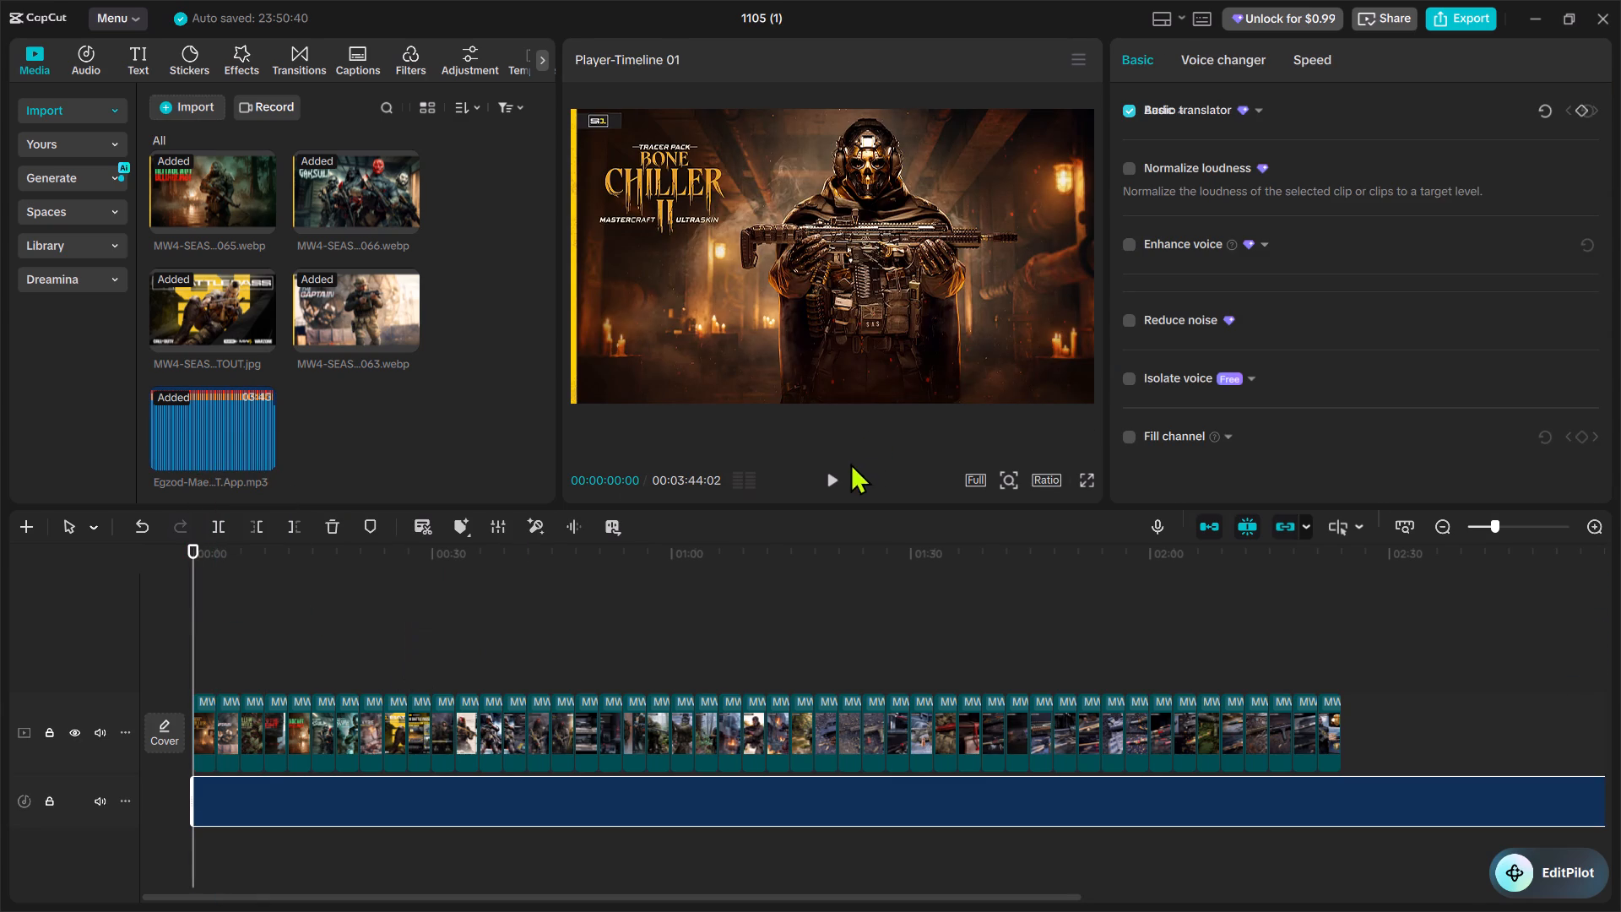
# Play the opening with the Egzod-Maestro track and raise the track's volume to 20.0 dB.
pyautogui.click(823, 480)
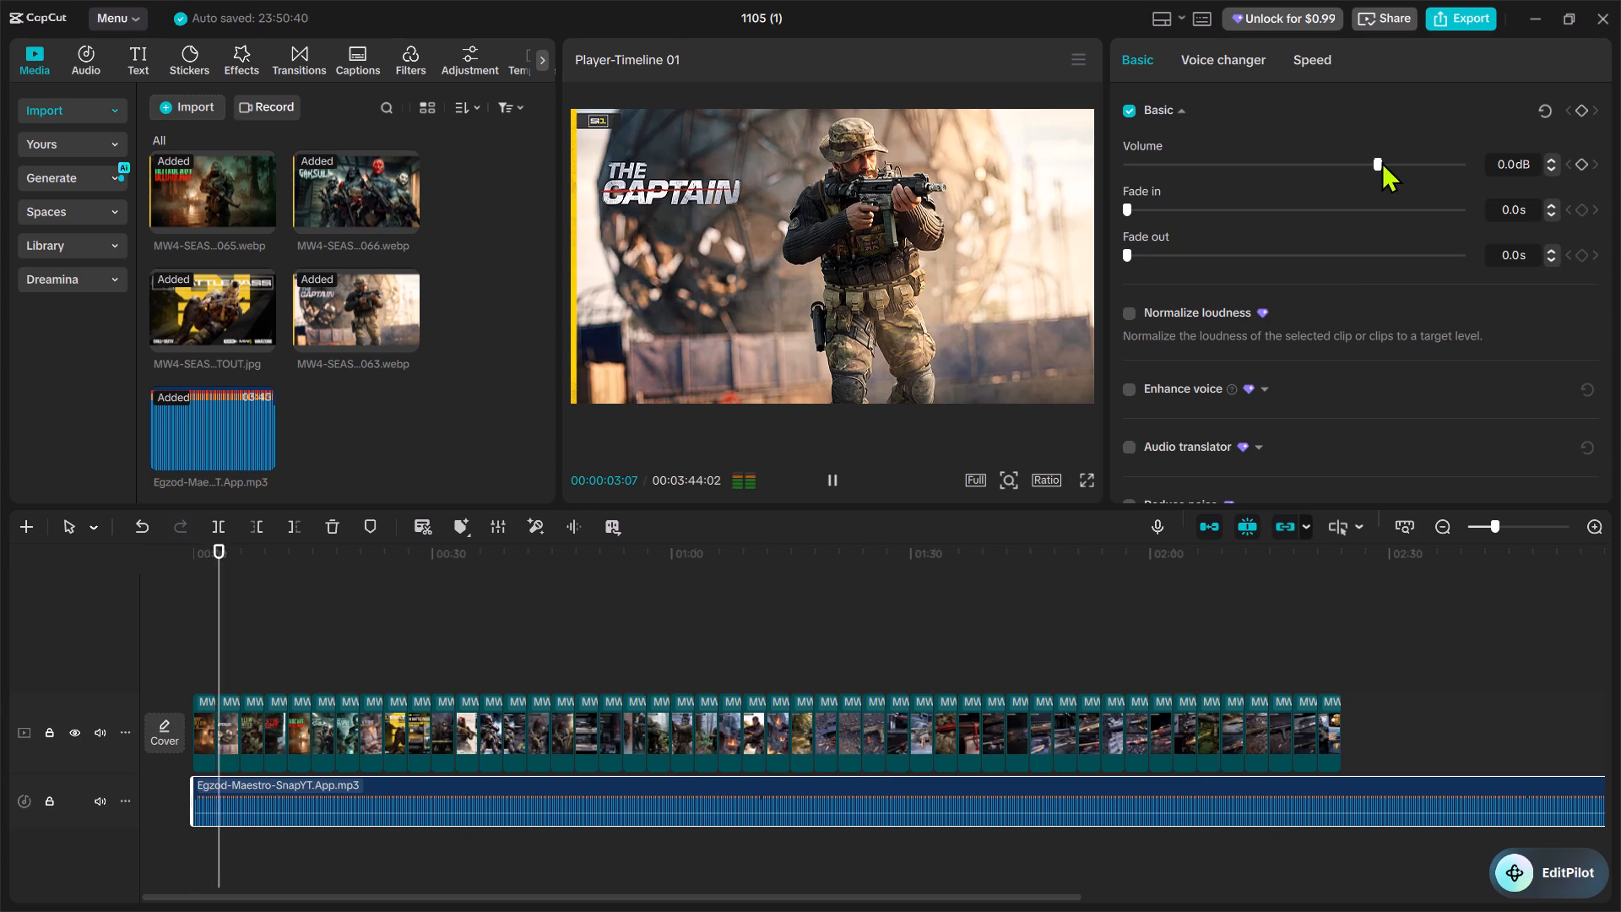
pyautogui.moveTo(1379, 161); pyautogui.dragTo(1385, 169)
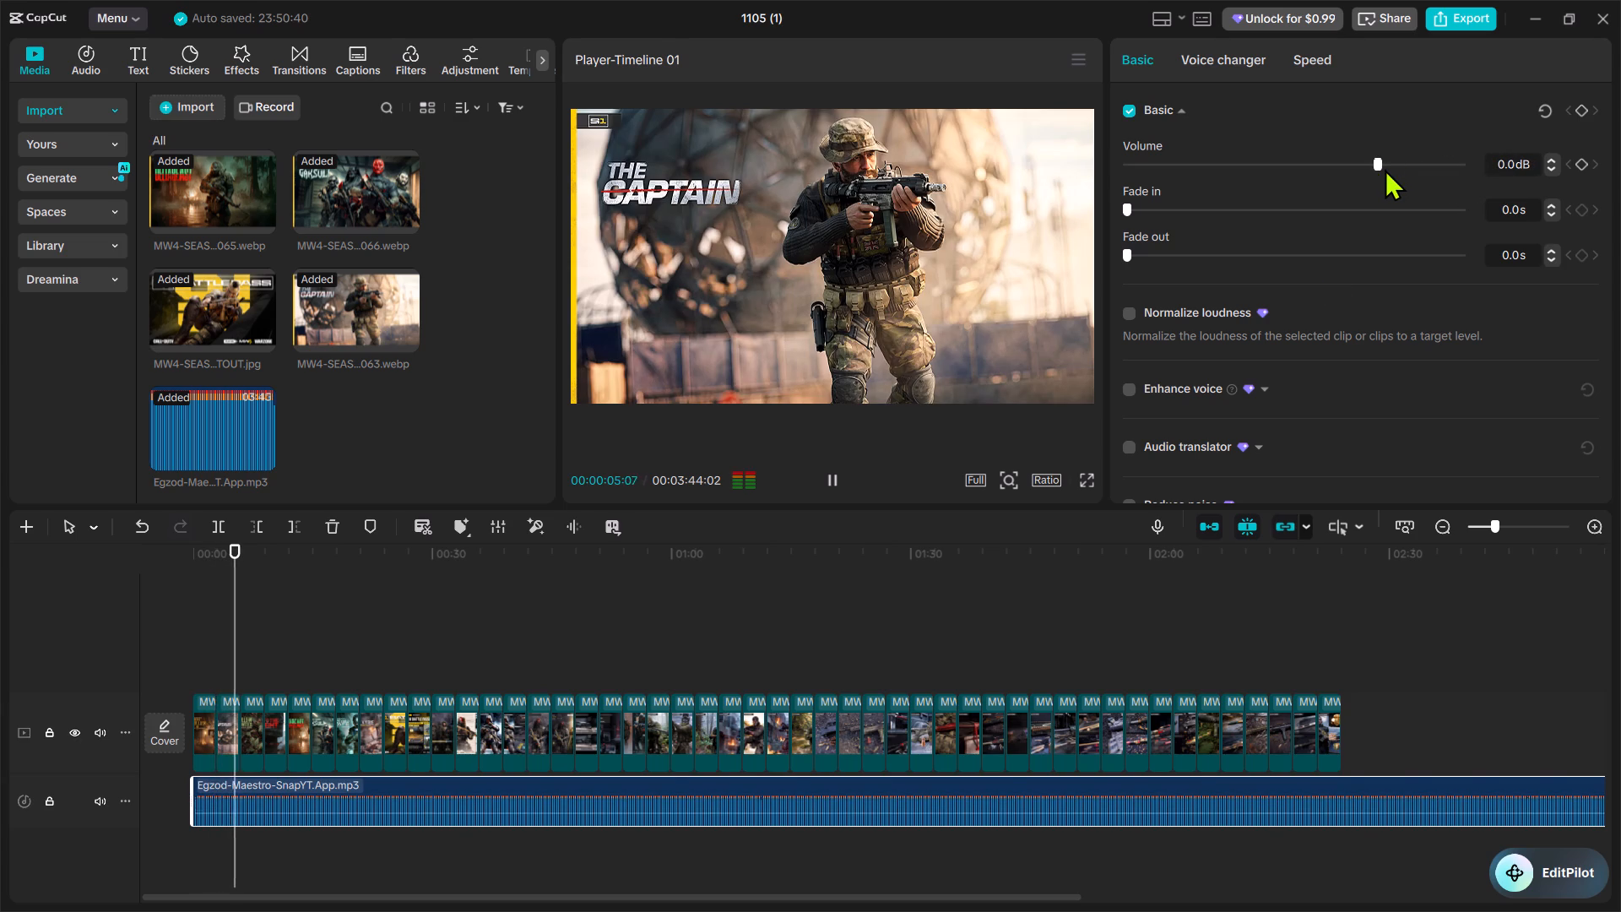
pyautogui.moveTo(1385, 169); pyautogui.dragTo(1384, 171)
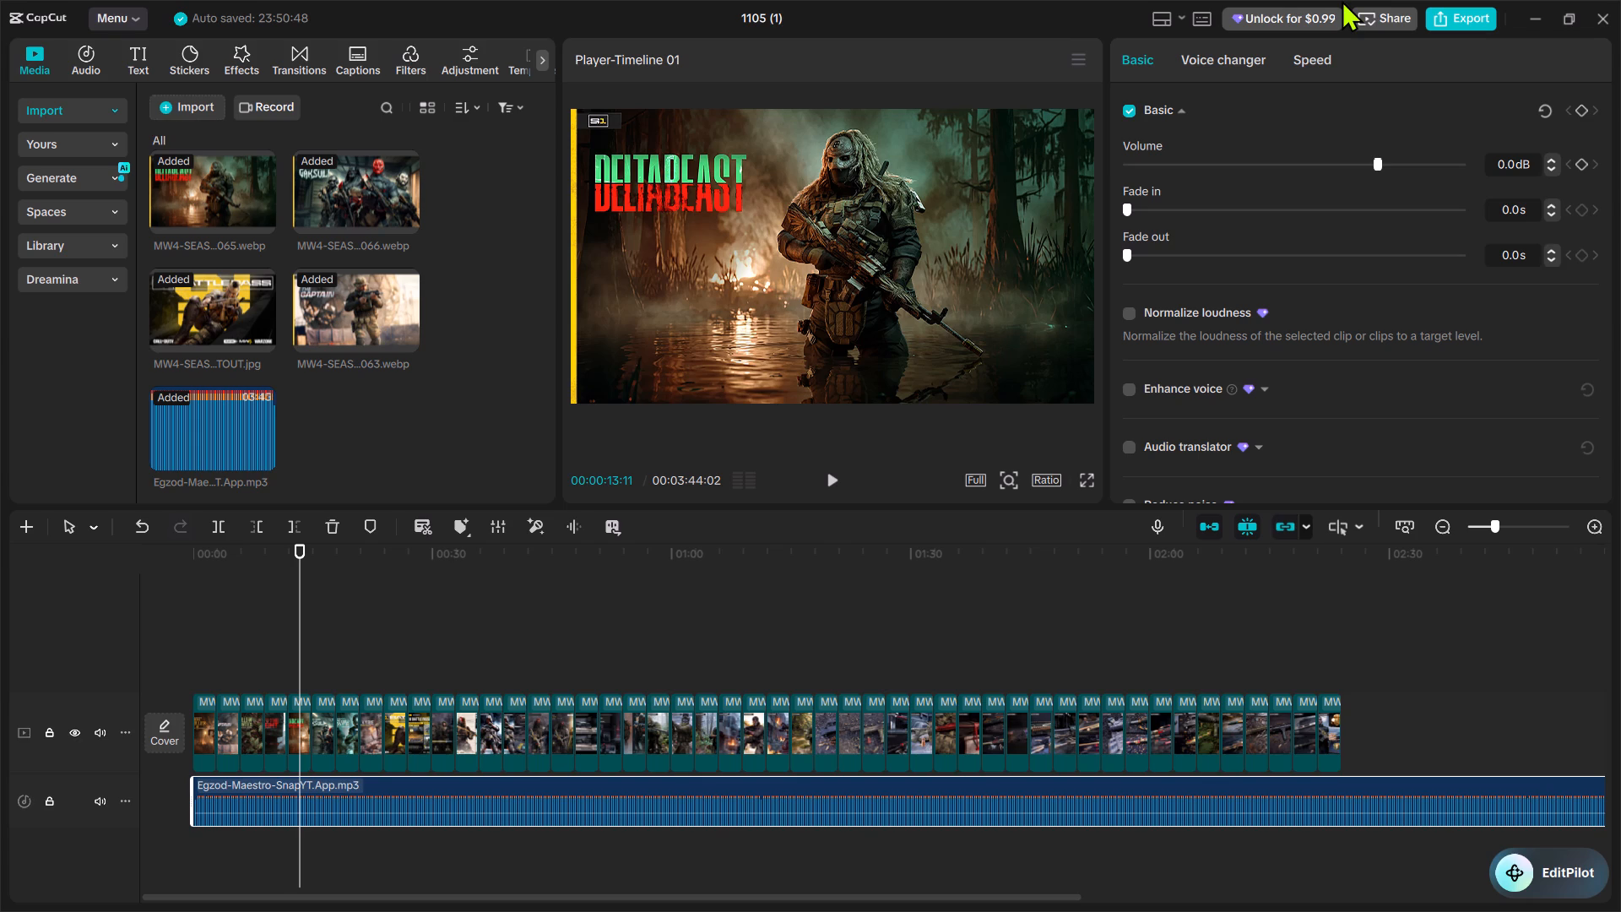
pyautogui.moveTo(1378, 162); pyautogui.dragTo(1503, 176)
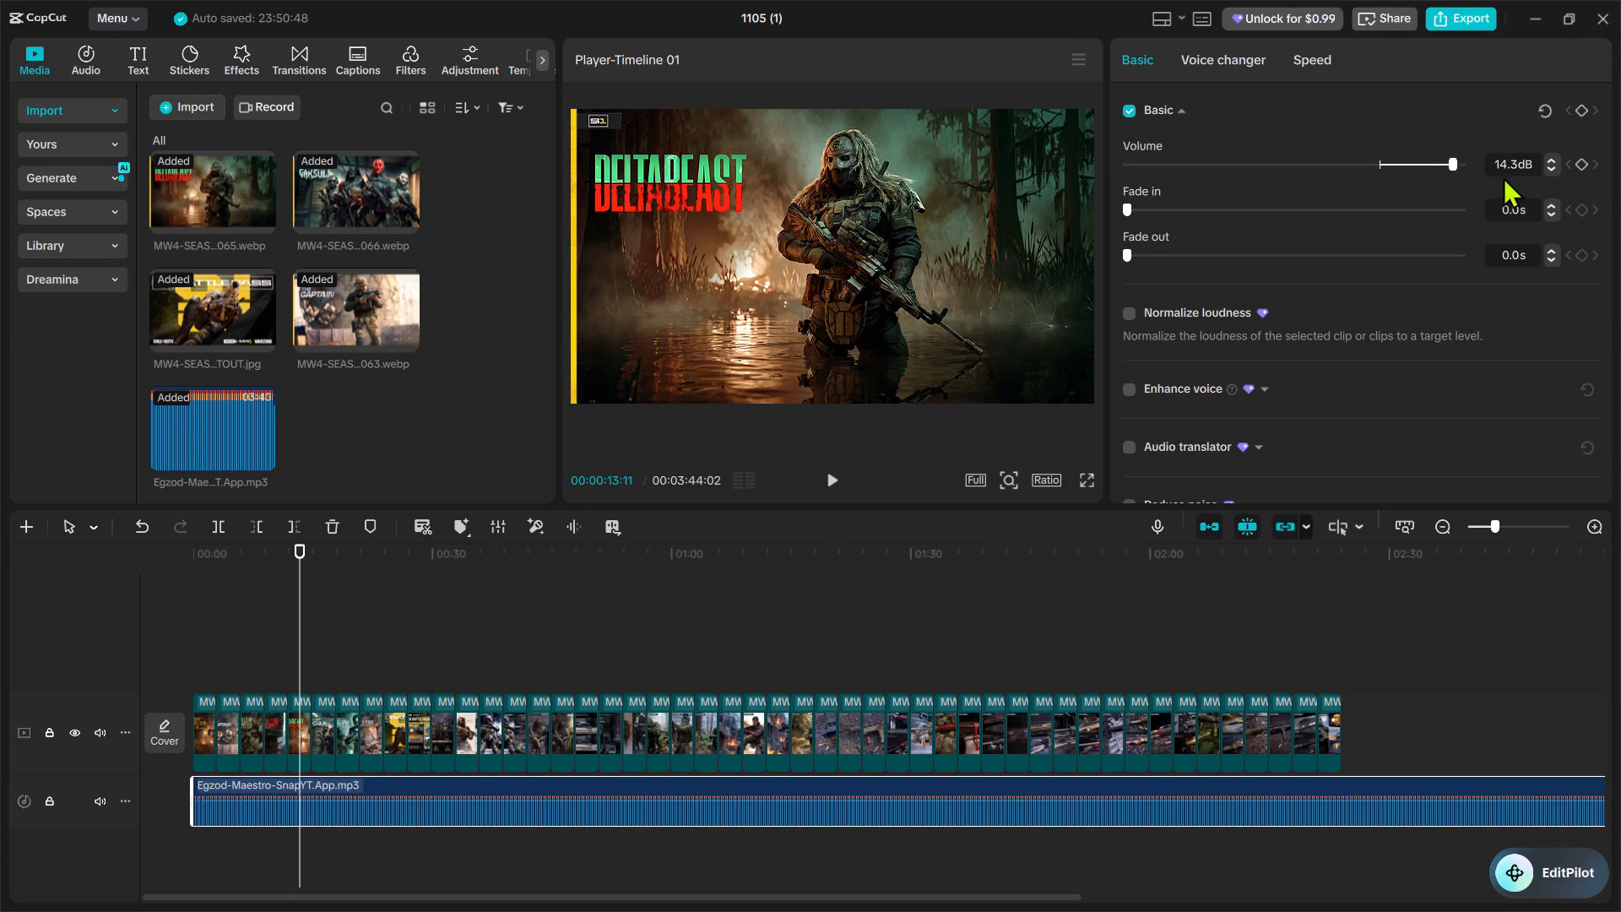
pyautogui.moveTo(1503, 176); pyautogui.dragTo(1527, 176)
# Play the timeline from 00:00:00:00 to check how the music sounds with the opening images.
pyautogui.click(852, 487)
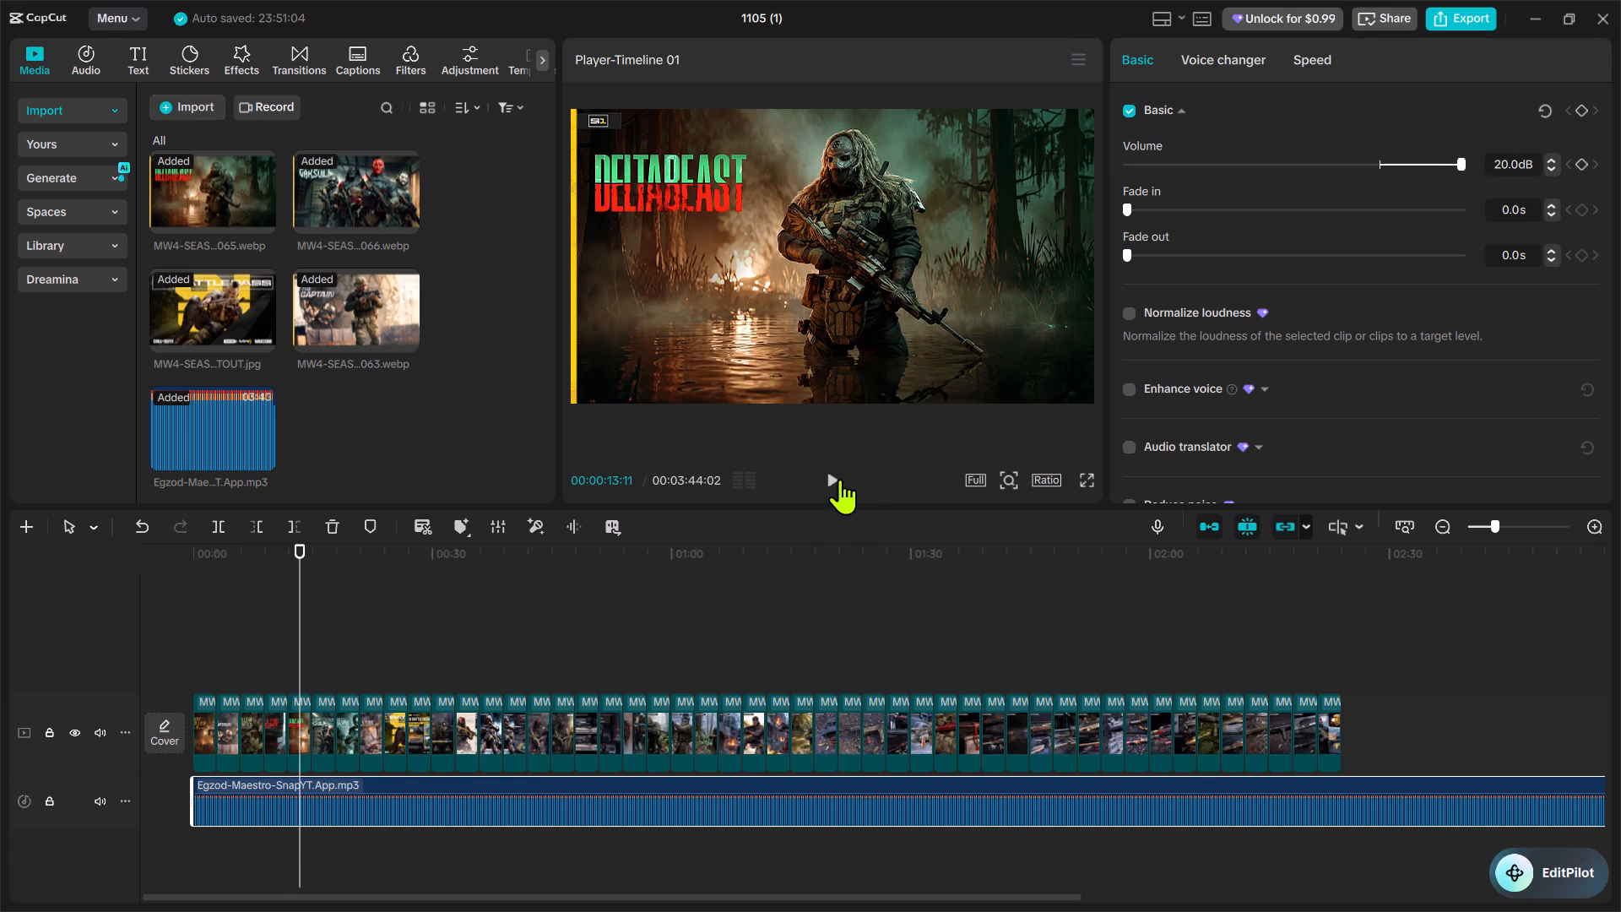
pyautogui.click(834, 475)
pyautogui.moveTo(311, 607); pyautogui.dragTo(0, 632)
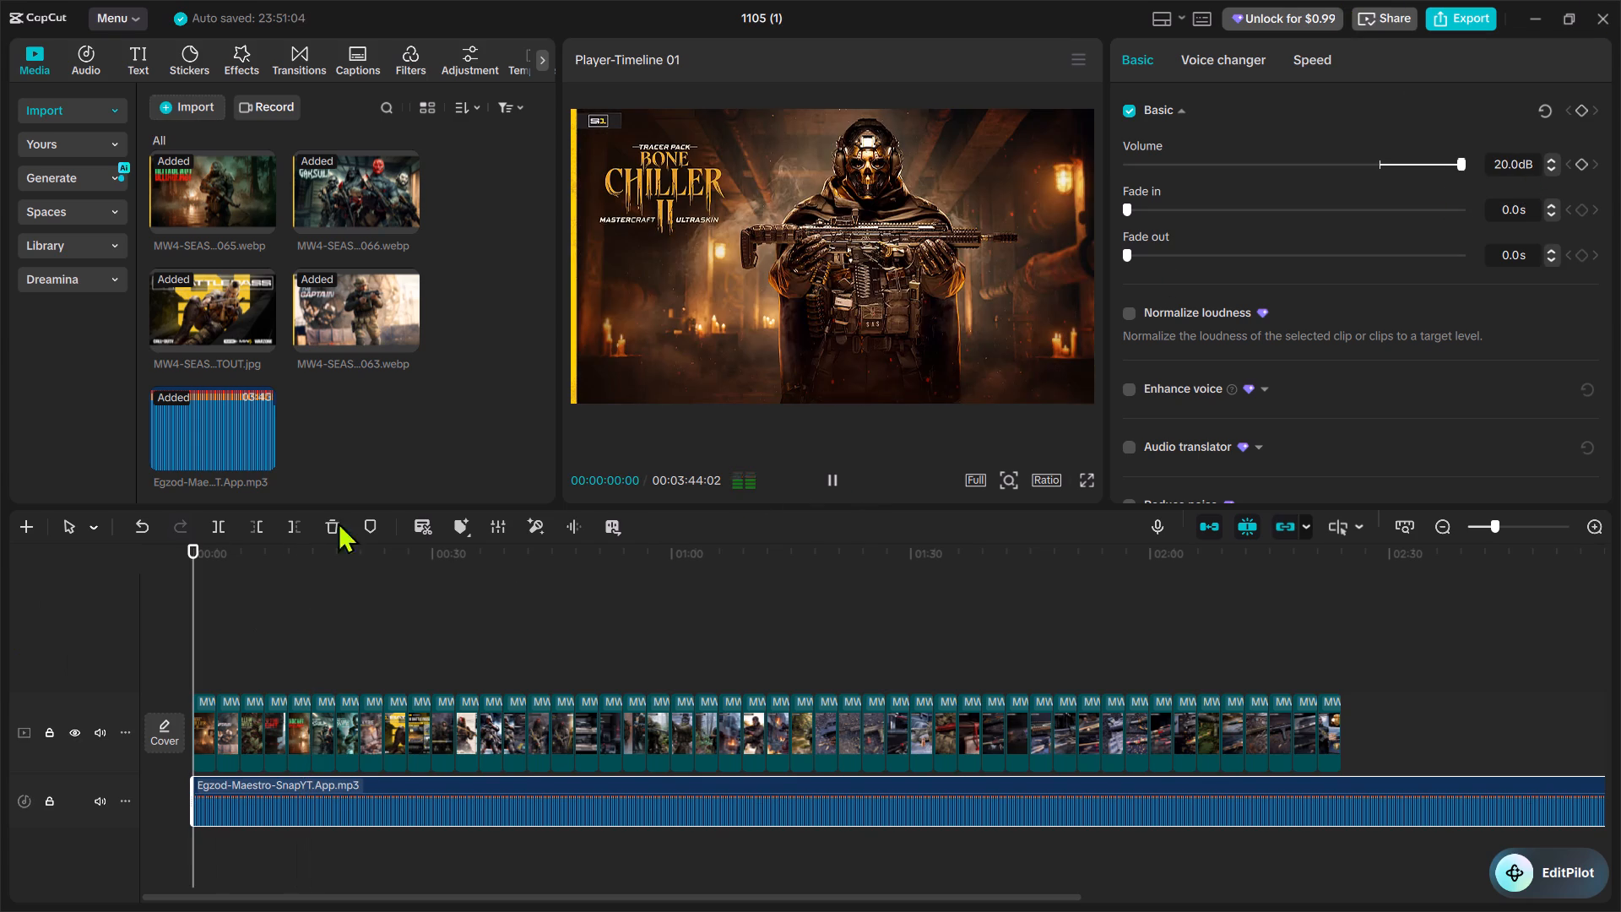
pyautogui.click(827, 478)
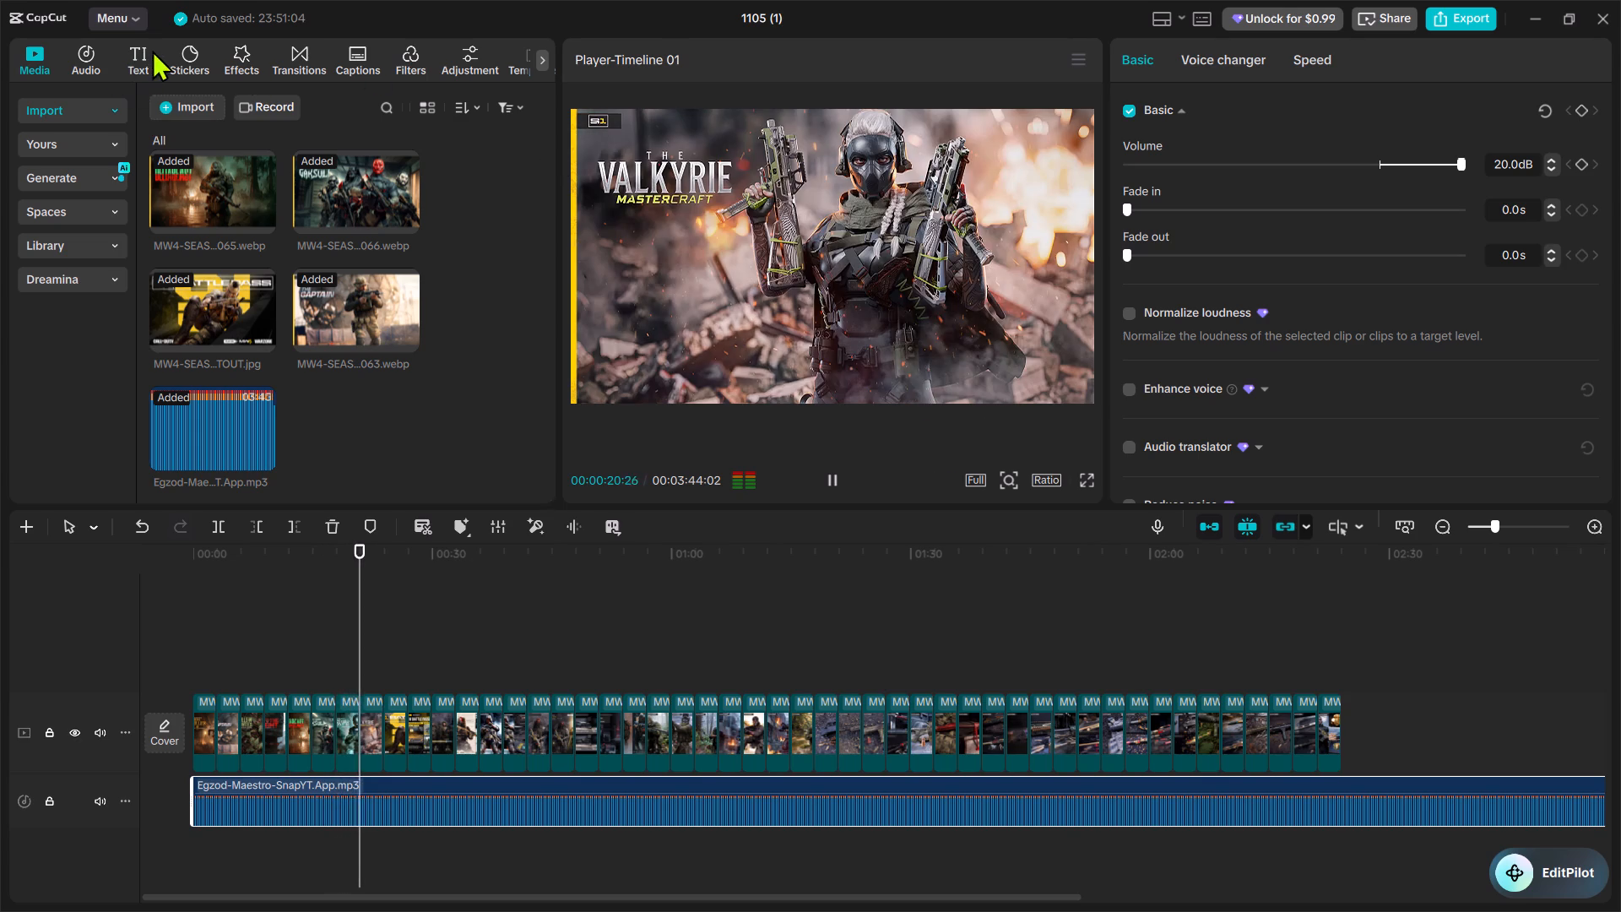
# Add a default text clip at 00:00:24:02, over the S1 Battle Pass title image, and select it.
pyautogui.click(127, 49)
pyautogui.click(132, 43)
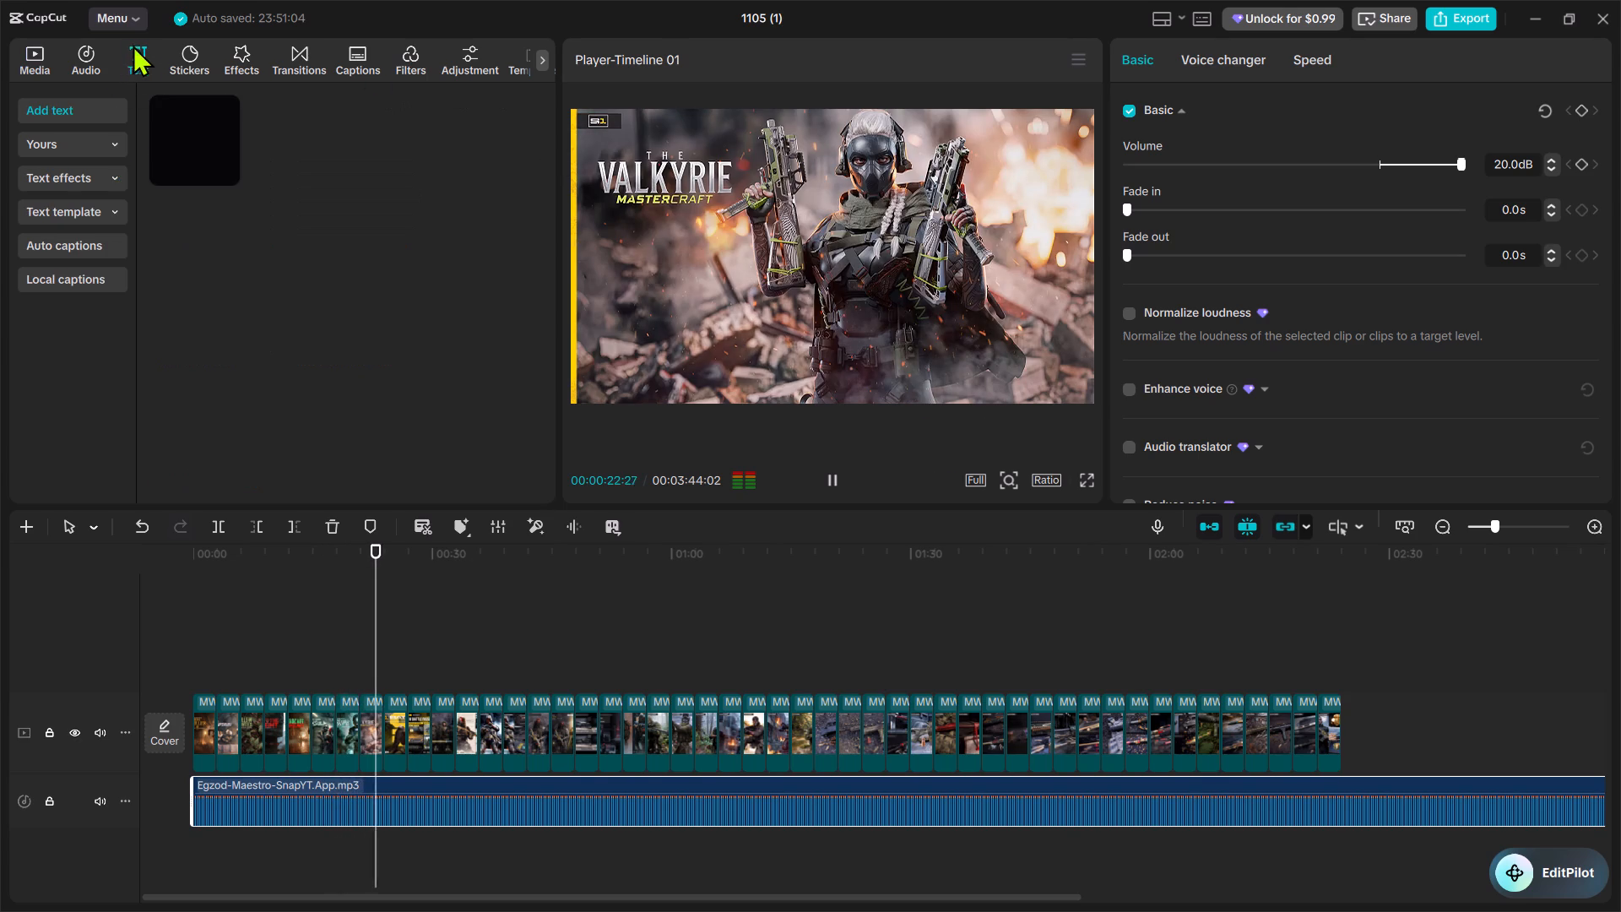
pyautogui.click(216, 160)
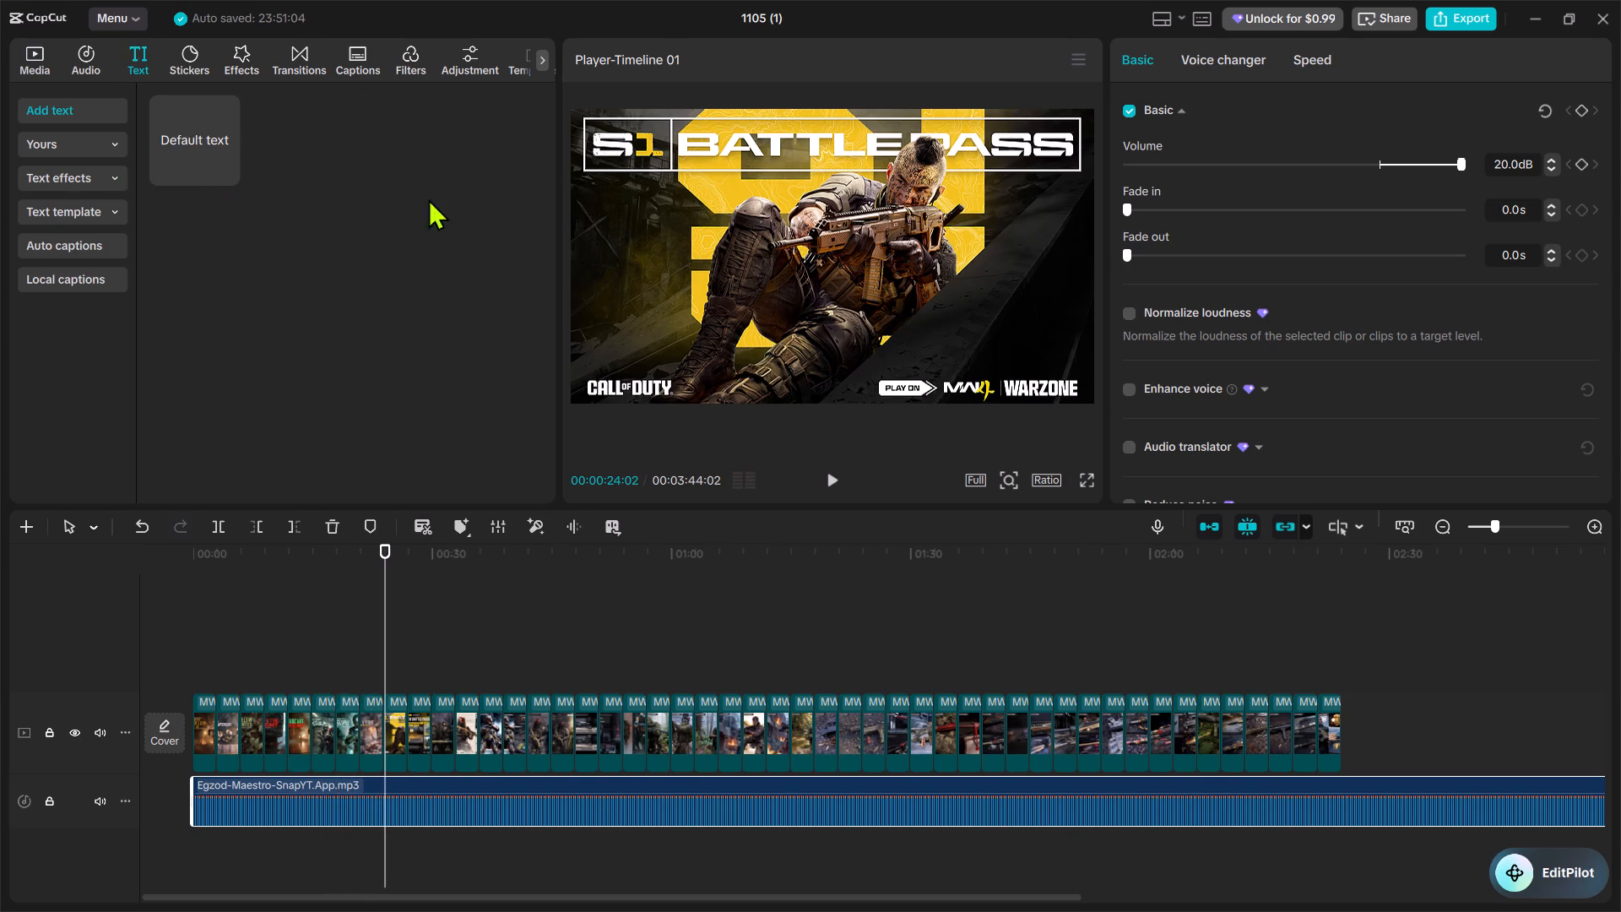
pyautogui.click(222, 169)
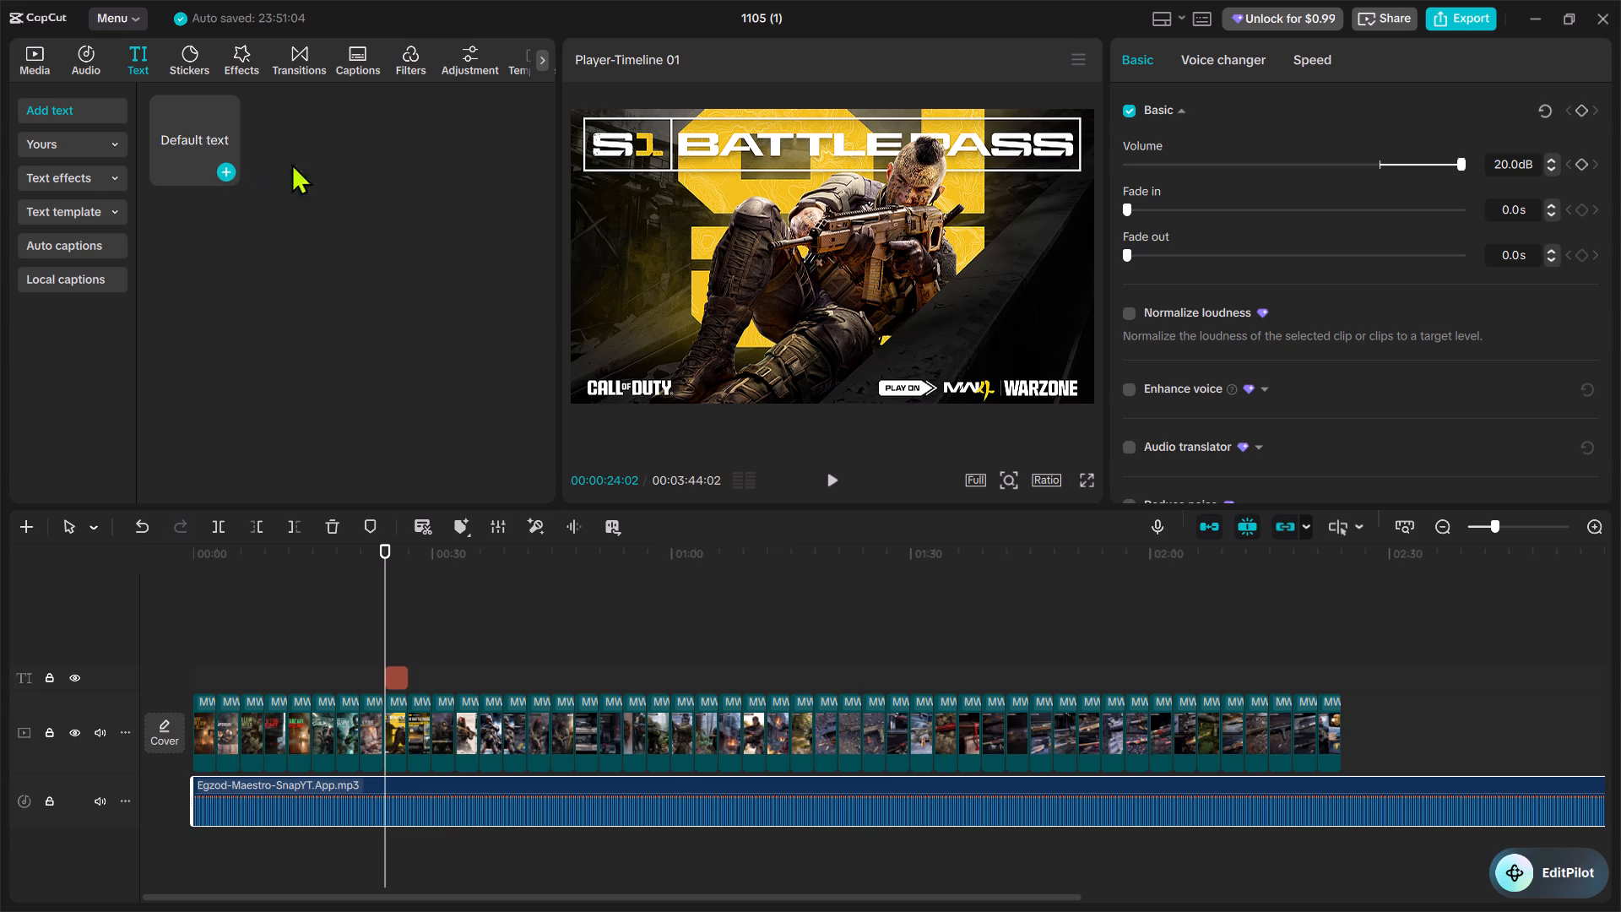
pyautogui.click(778, 244)
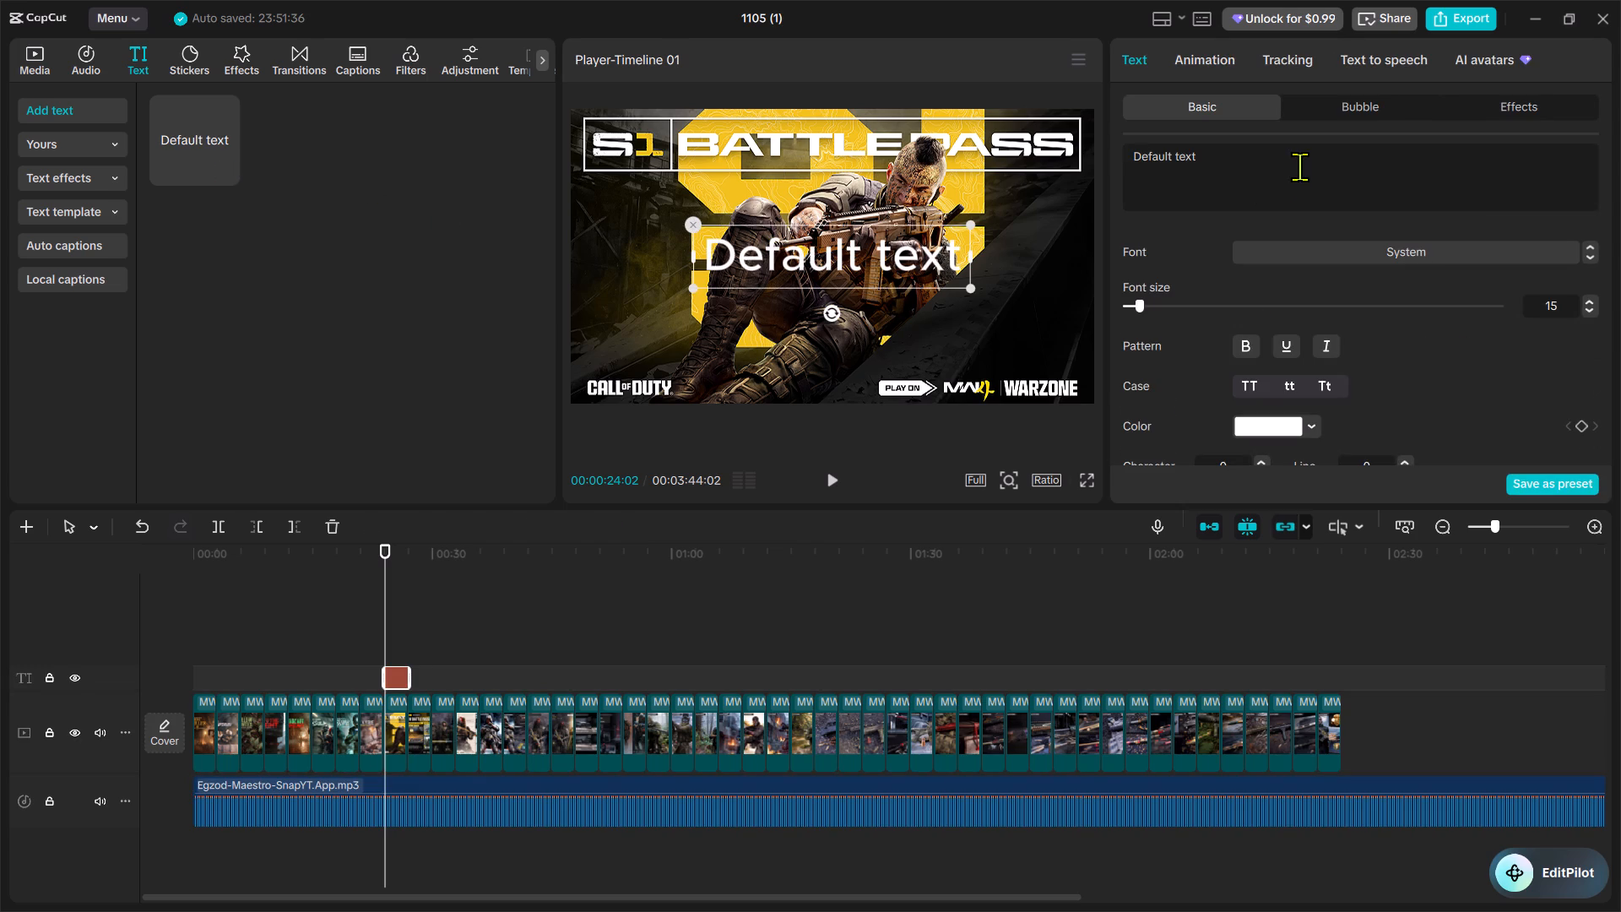
# Replace the default text's wording with M4RTINPL4YS.
pyautogui.click(1292, 168)
pyautogui.press('BackSpace')
pyautogui.press('BackSpace')
pyautogui.press('BackSpace')
pyautogui.press('BackSpace')
pyautogui.press('BackSpace')
pyautogui.press('BackSpace')
pyautogui.press('BackSpace')
pyautogui.press('BackSpace')
pyautogui.press('BackSpace')
pyautogui.press('BackSpace')
pyautogui.press('BackSpace')
pyautogui.press('BackSpace')
pyautogui.press('BackSpace')
pyautogui.press('BackSpace')
pyautogui.press('BackSpace')
pyautogui.press('BackSpace')
pyautogui.press('BackSpace')
pyautogui.press('BackSpace')
pyautogui.press('BackSpace')
pyautogui.press('BackSpace')
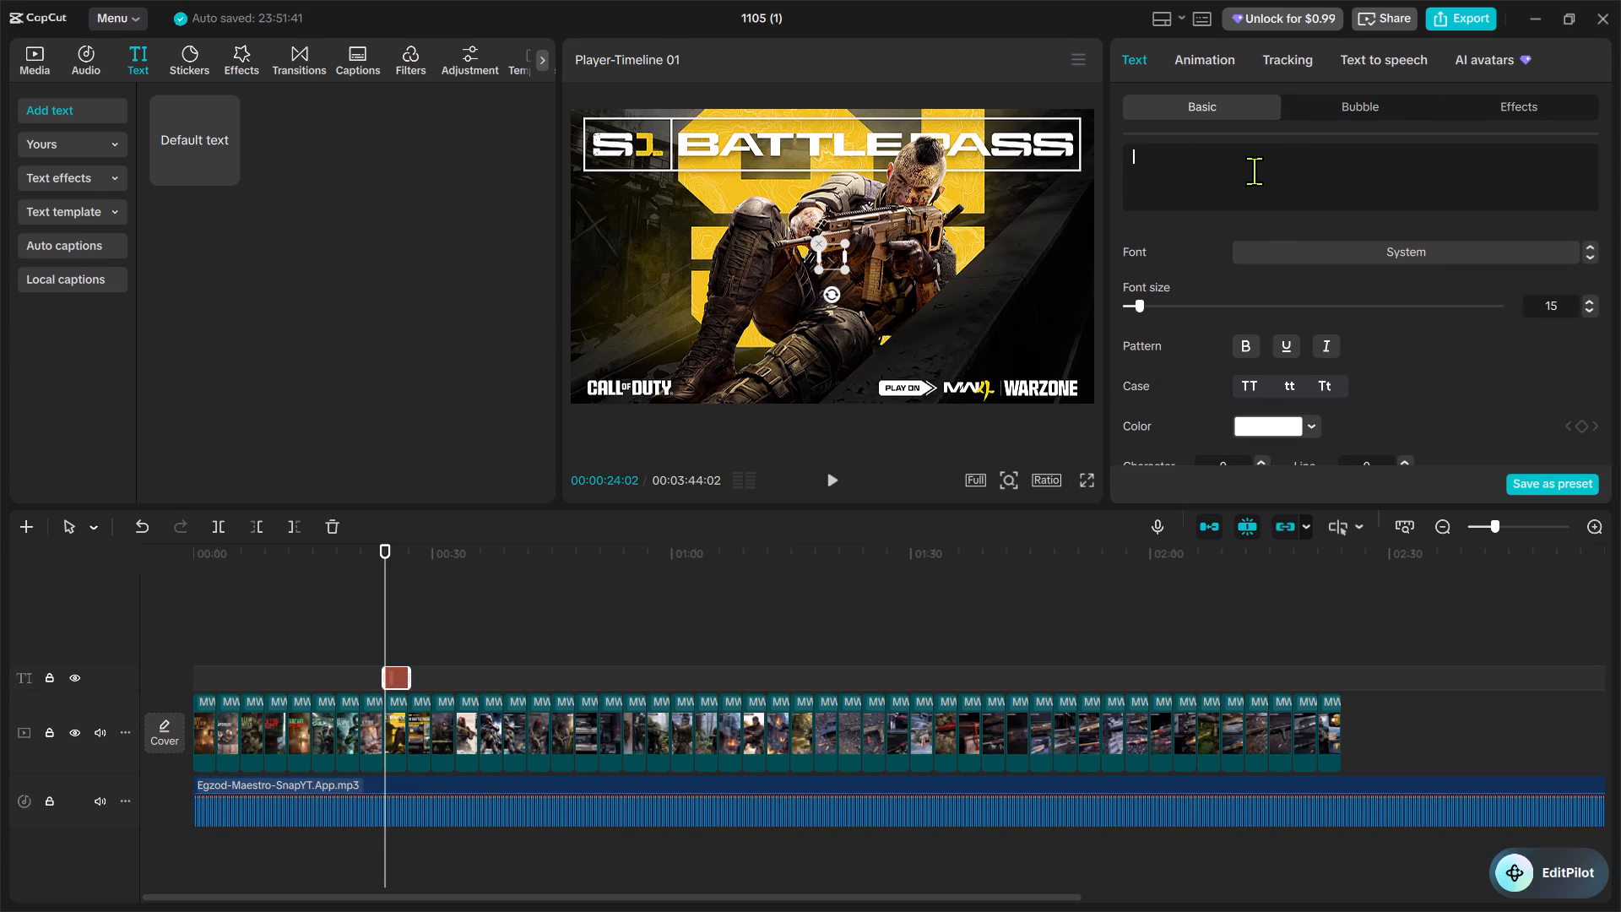
pyautogui.write('M4RTINPL4YS')
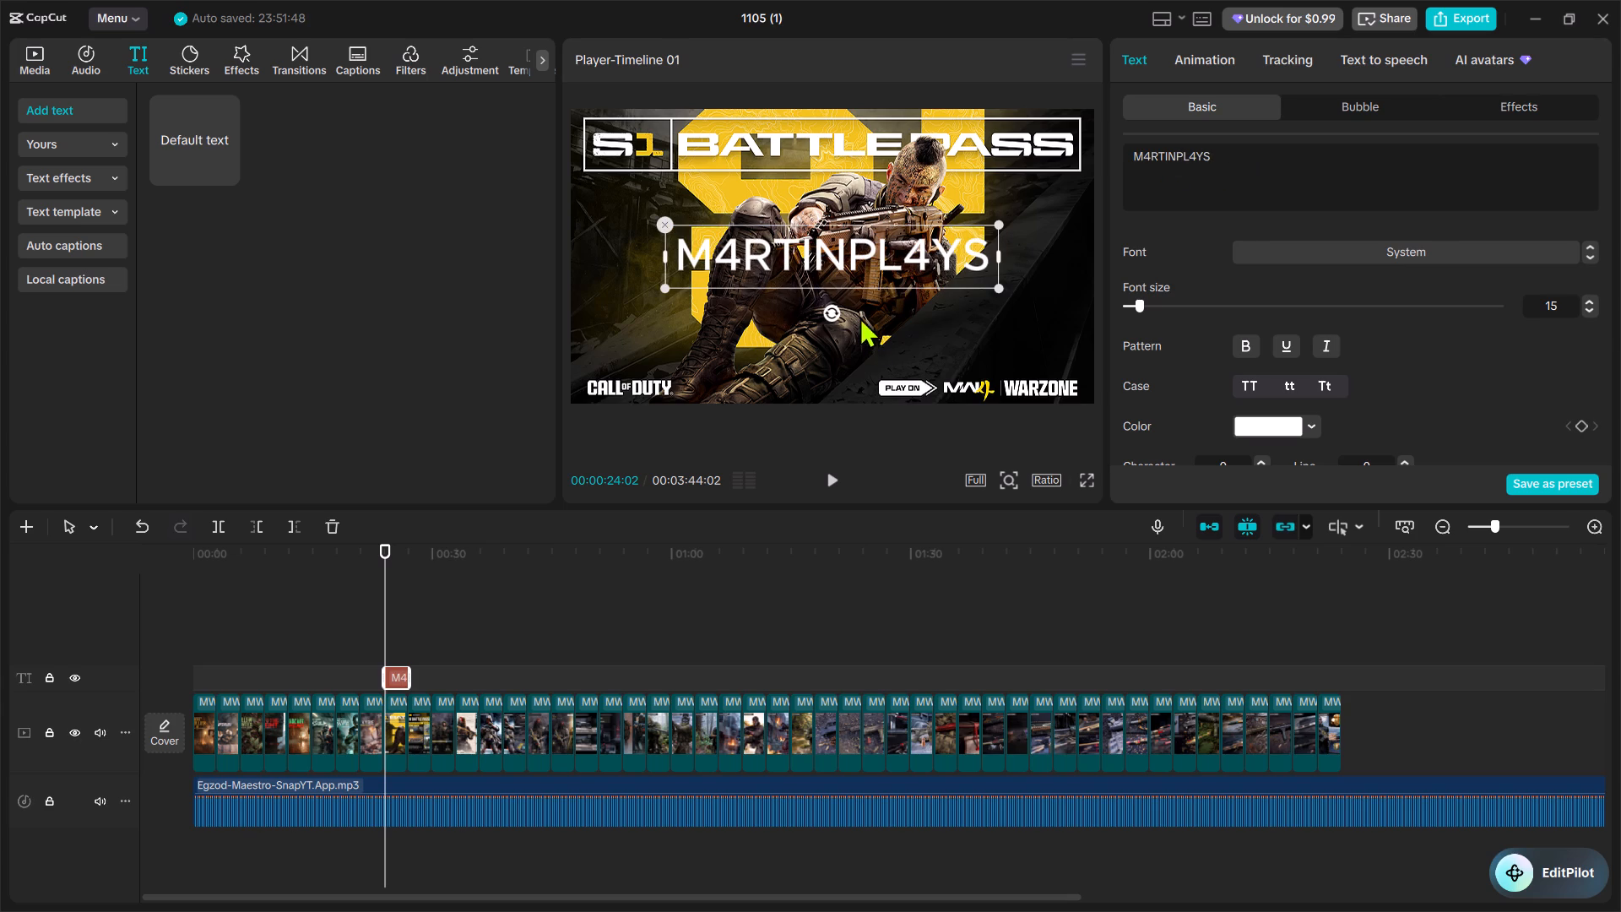
# Move the M4RTINPL4YS text into the lower half of the frame, at about X -174, Y -379.
pyautogui.moveTo(850, 252); pyautogui.dragTo(852, 270)
pyautogui.moveTo(838, 270); pyautogui.dragTo(816, 304)
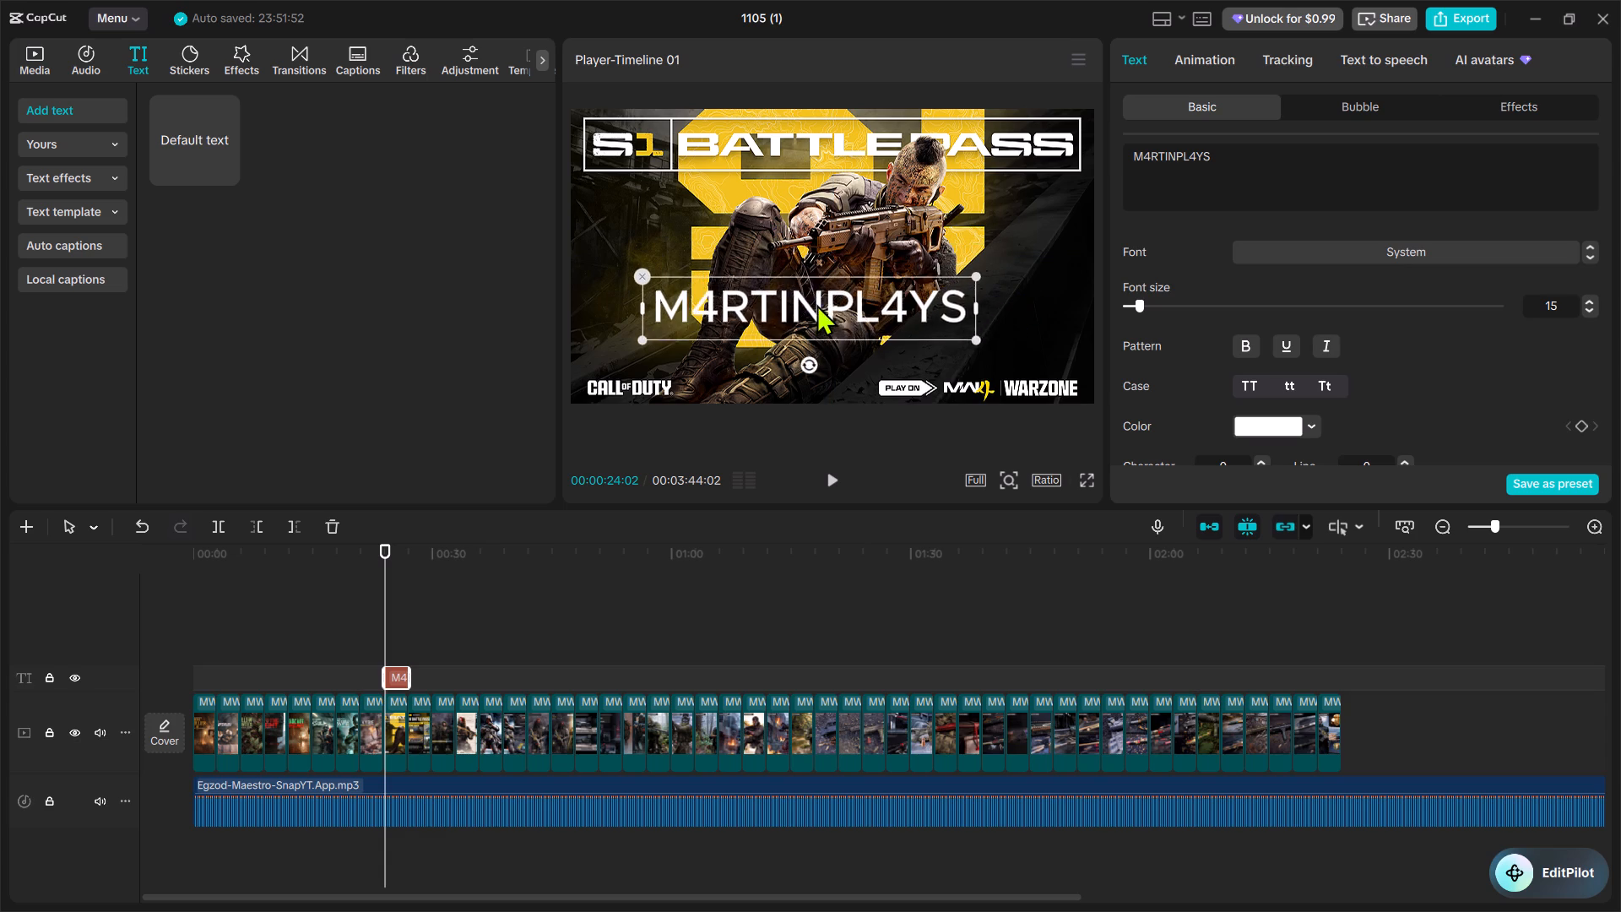
pyautogui.moveTo(816, 304); pyautogui.dragTo(815, 304)
# Look through the text's style, transform, blend, stroke, background and shadow settings for formatting options.
pyautogui.scroll(-3, 1472, 406)
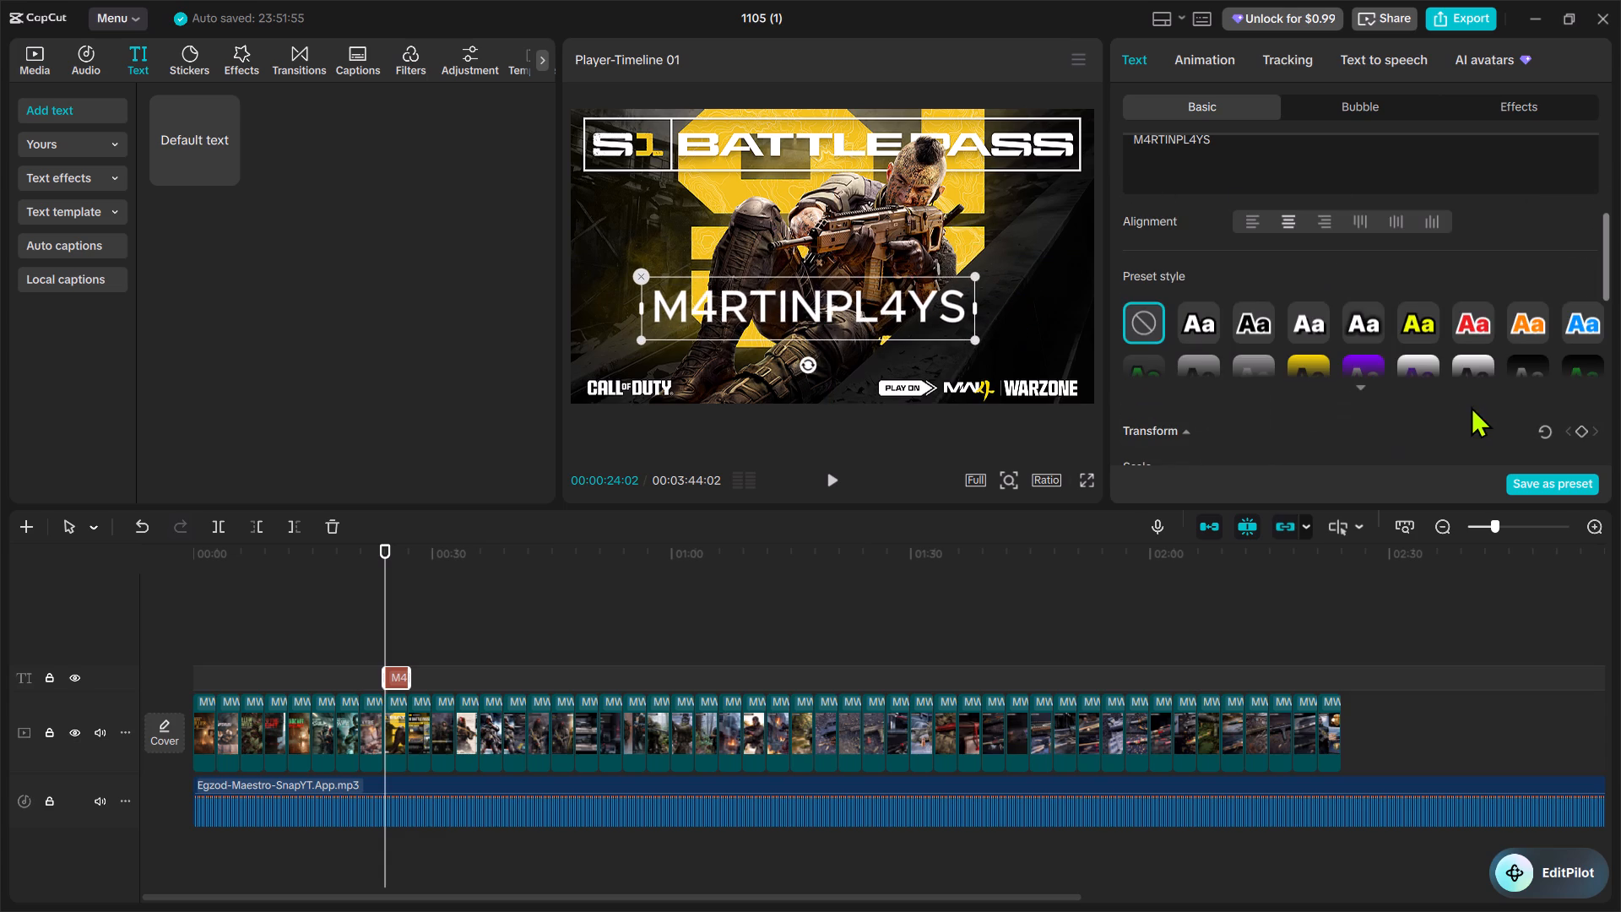
pyautogui.scroll(3, 1206, 234)
pyautogui.scroll(-1, 1250, 252)
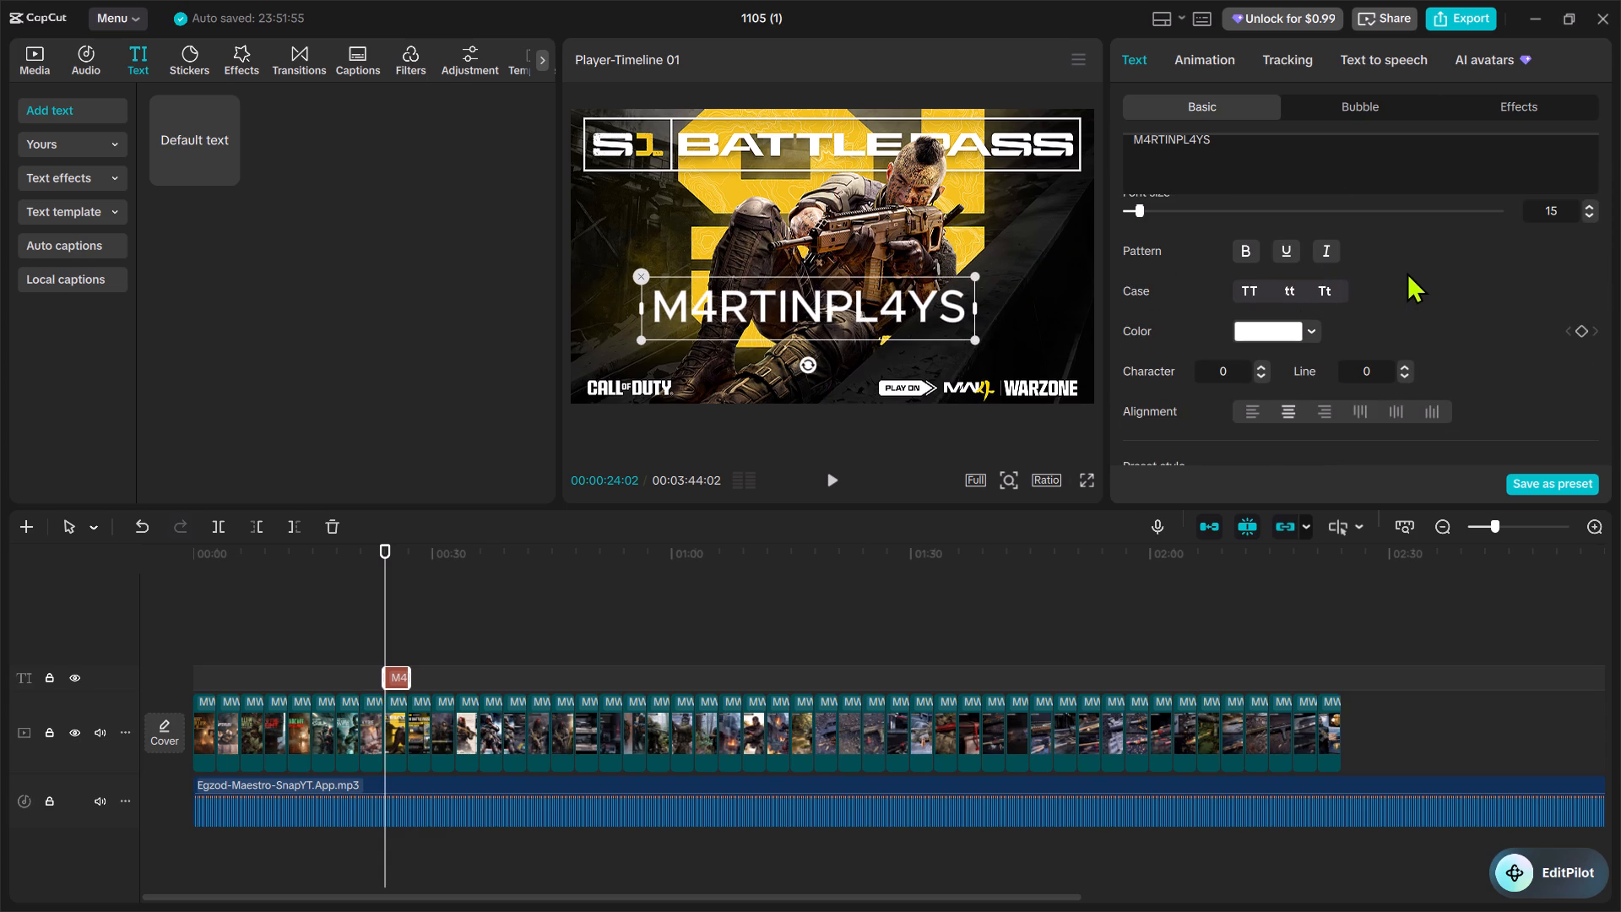
pyautogui.scroll(4, 1400, 285)
pyautogui.scroll(-5, 1400, 283)
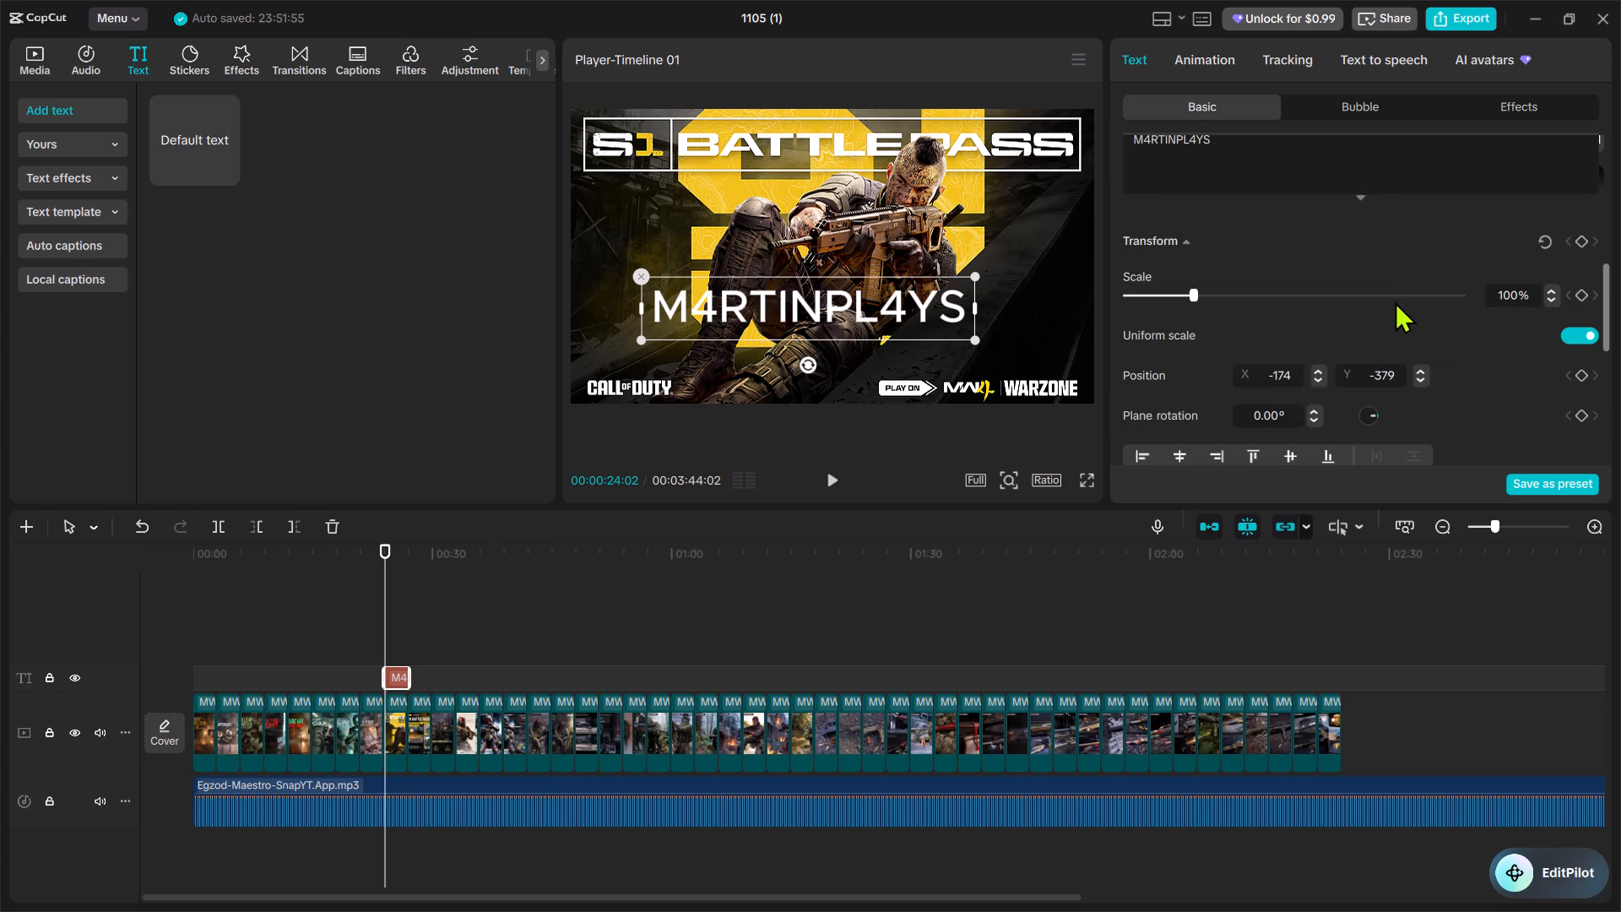
pyautogui.click(1359, 193)
pyautogui.scroll(-5, 1336, 259)
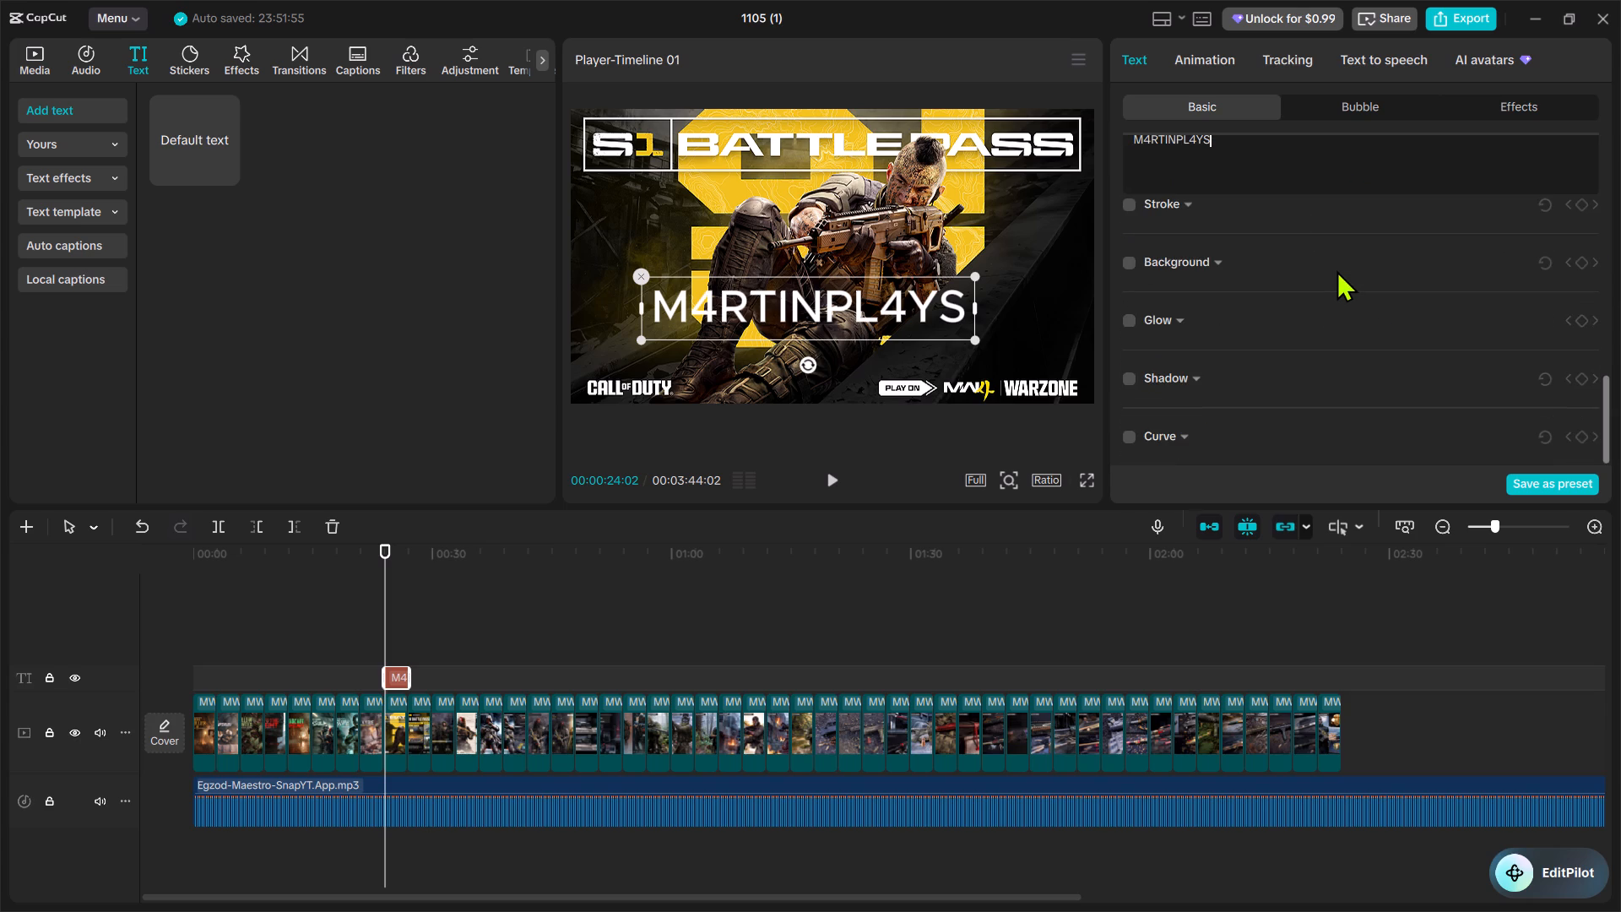
pyautogui.scroll(-7, 1336, 270)
pyautogui.scroll(1, 1332, 278)
pyautogui.scroll(-4, 1331, 279)
pyautogui.scroll(2, 1305, 287)
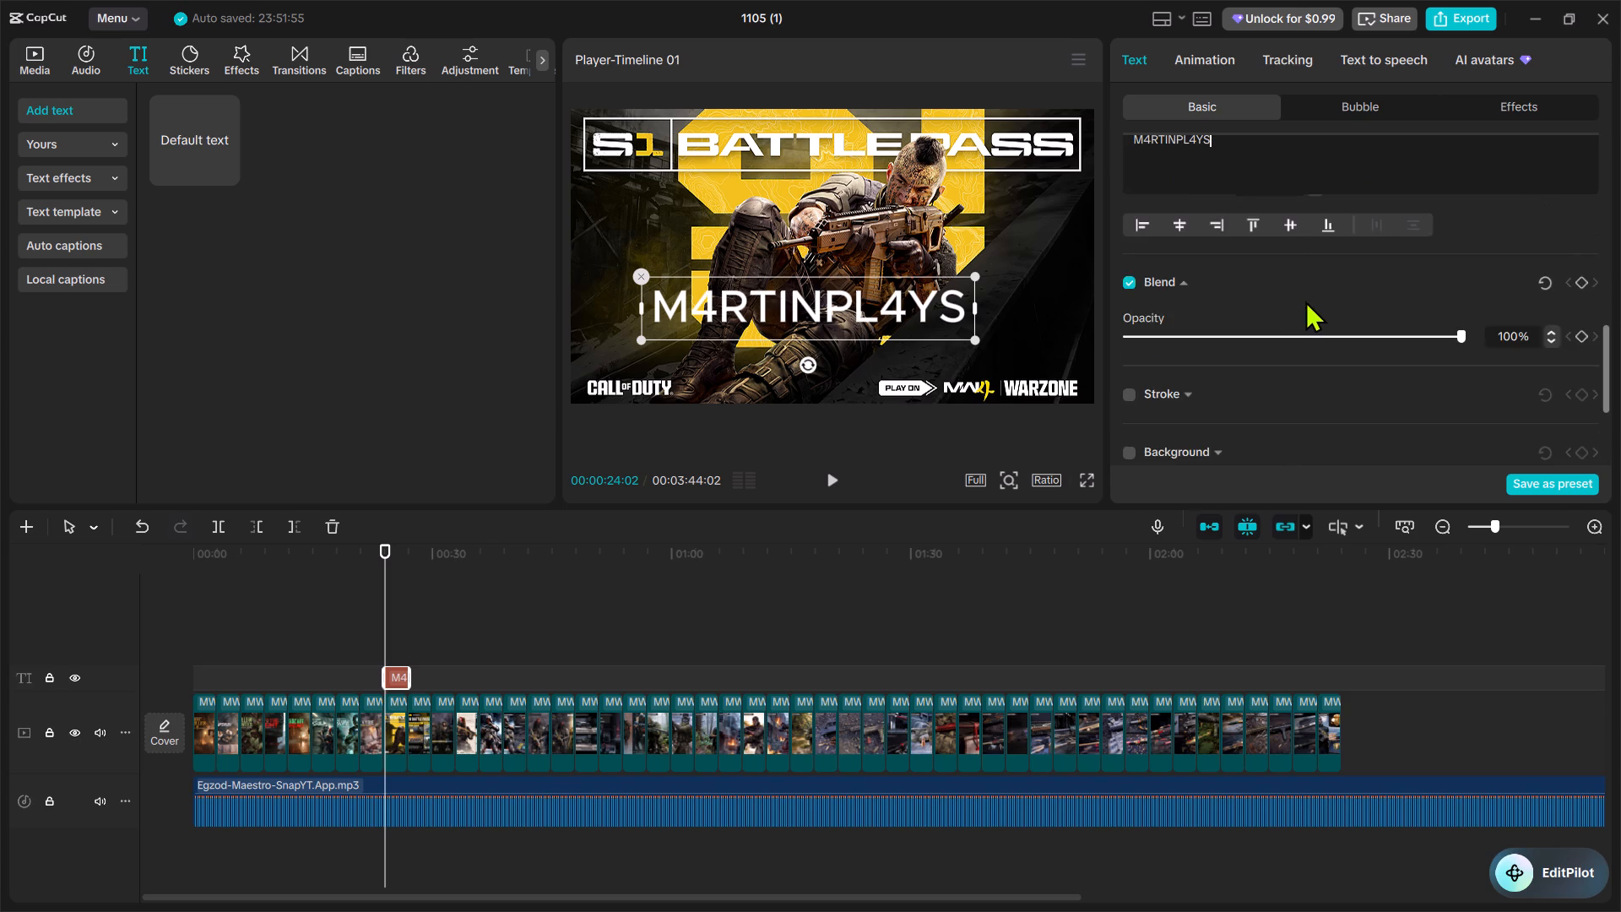
pyautogui.scroll(5, 1305, 301)
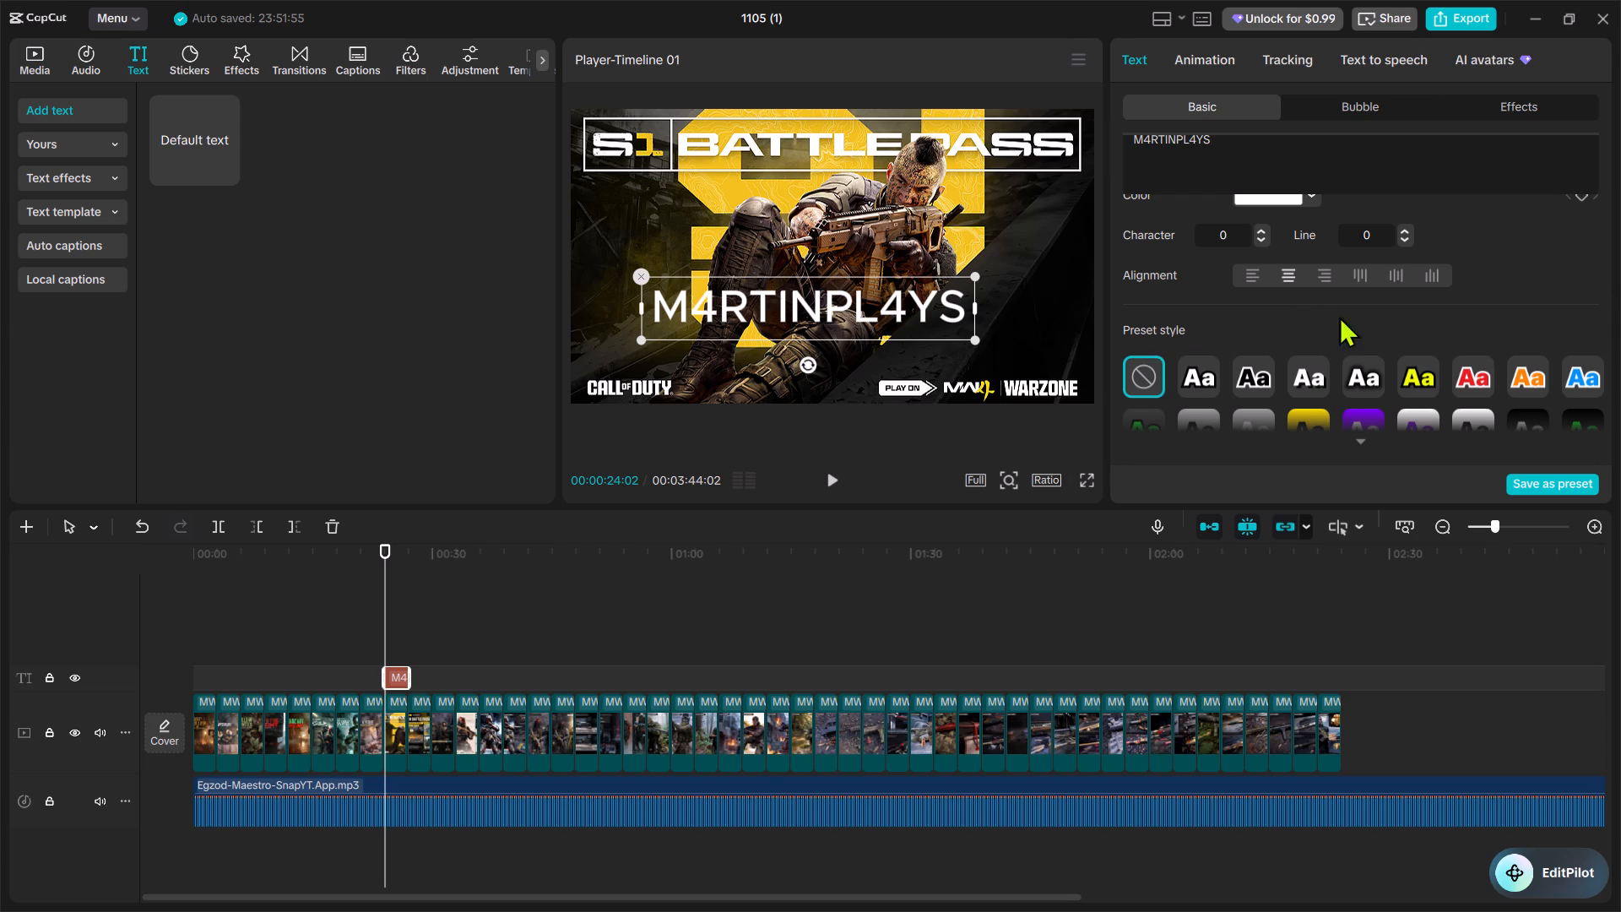
pyautogui.scroll(3, 1408, 301)
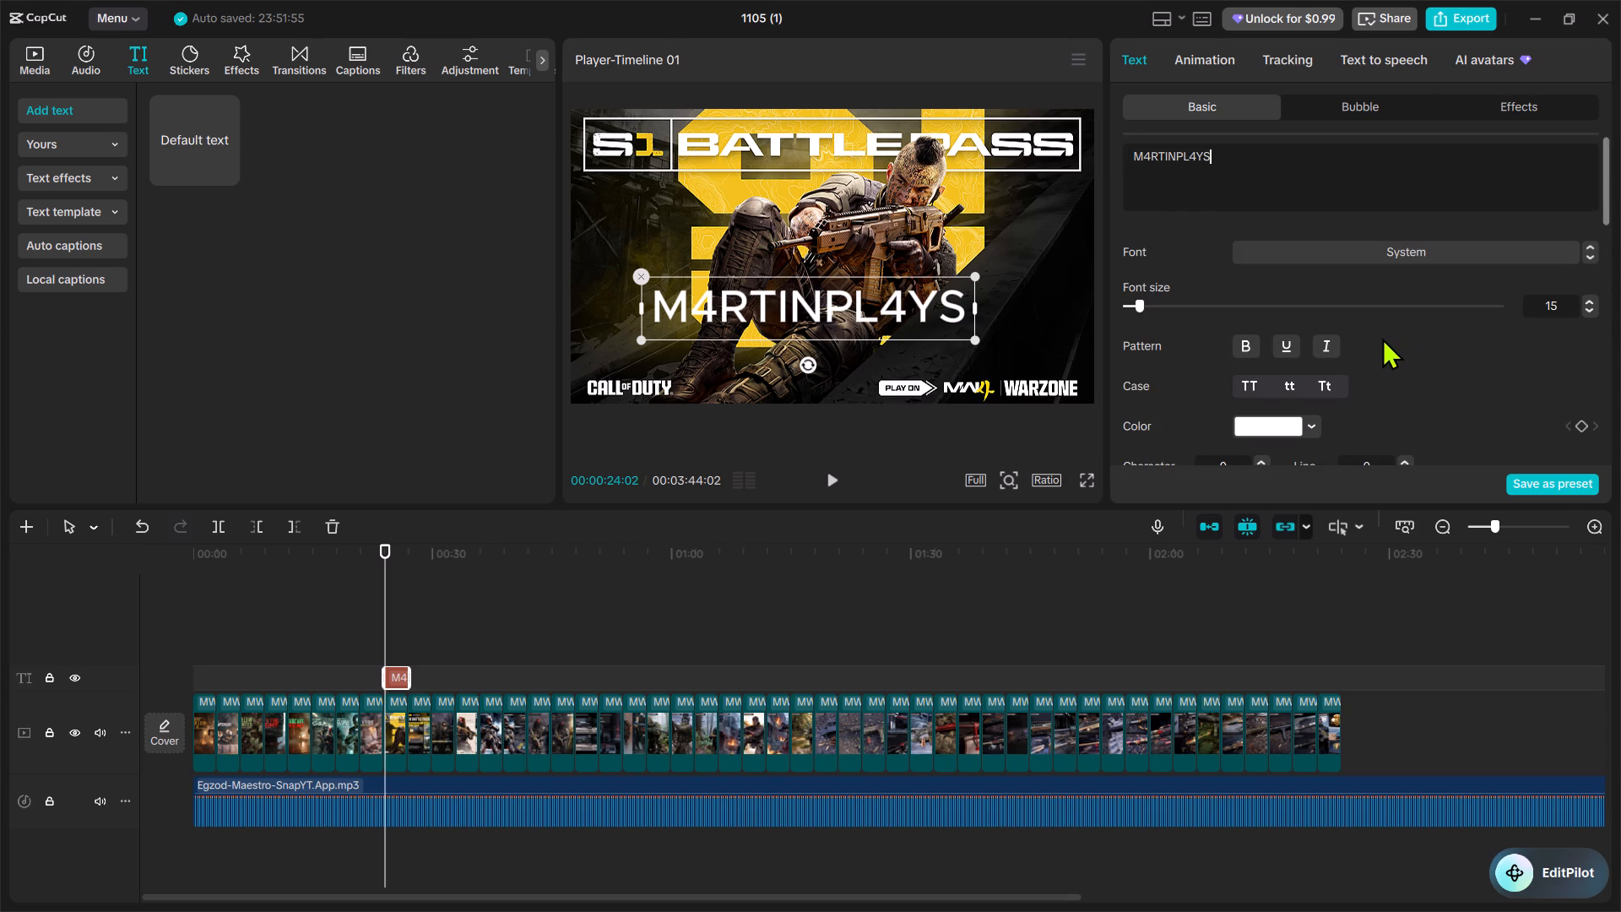
# Browse the Flourish fonts for one that suits the M4RTINPL4YS text.
pyautogui.click(1434, 251)
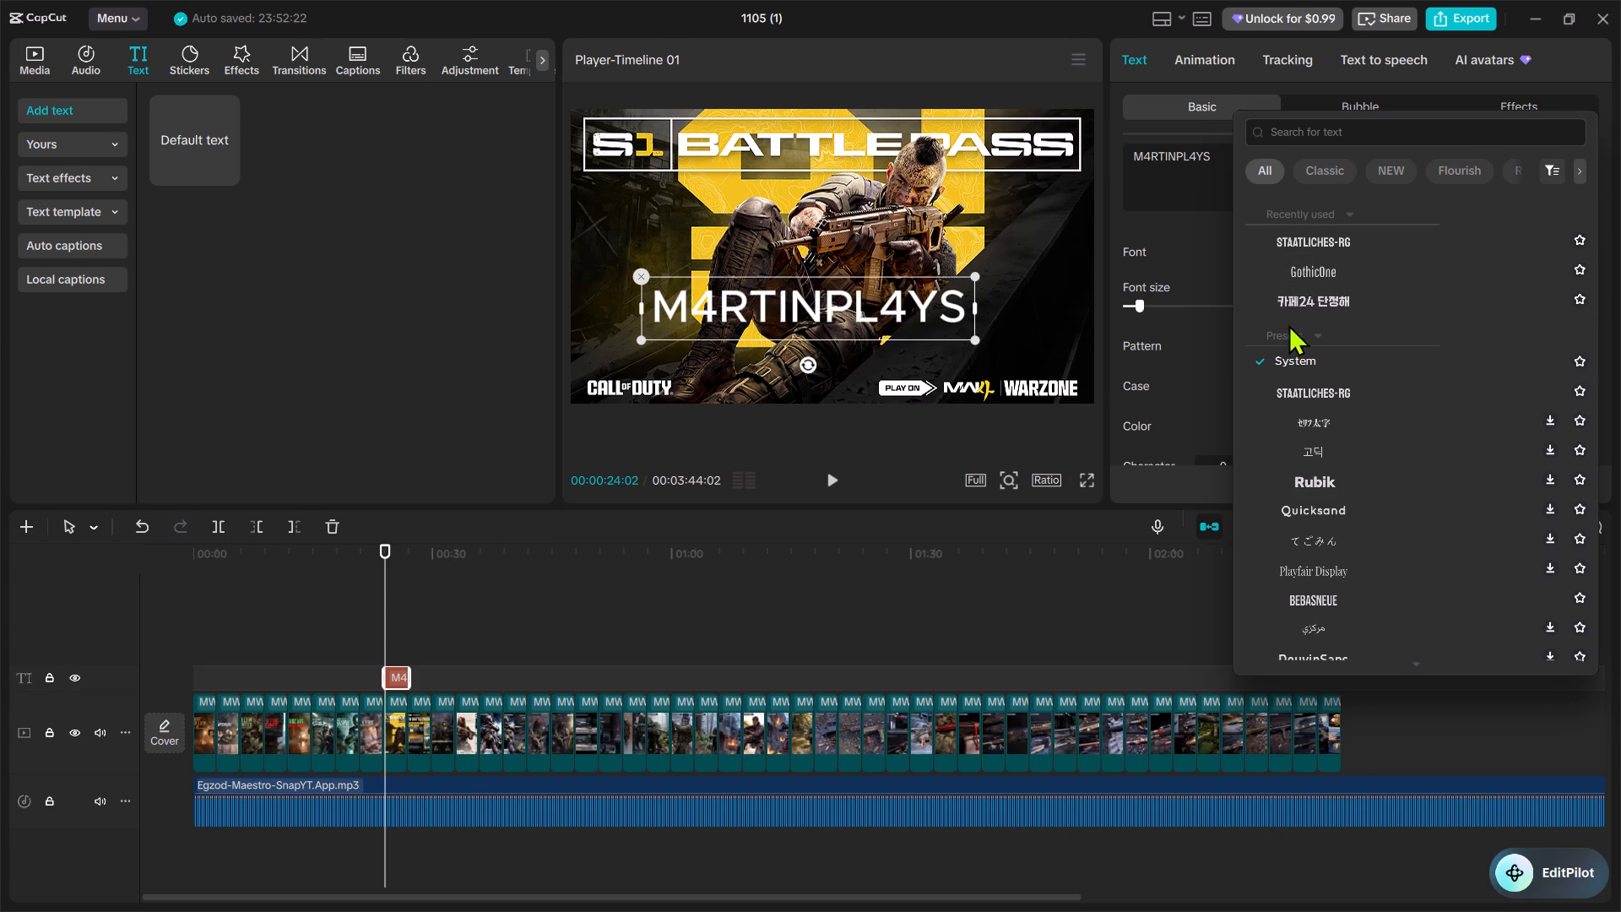
pyautogui.click(1436, 166)
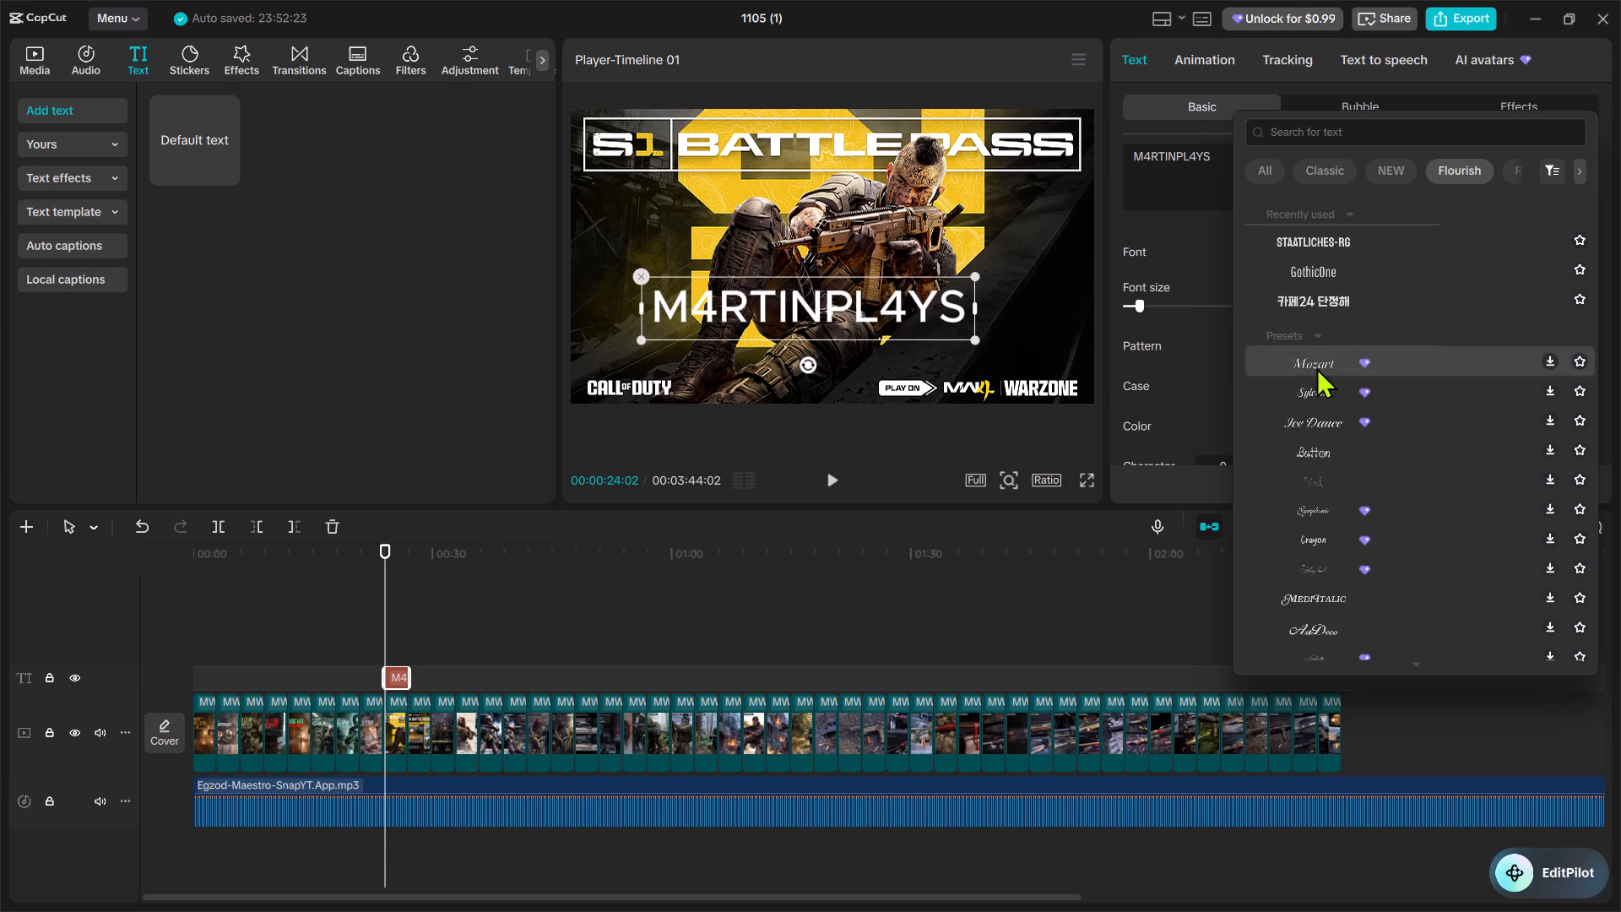
pyautogui.scroll(-4, 1347, 542)
pyautogui.scroll(1, 1347, 542)
pyautogui.scroll(-1, 1347, 542)
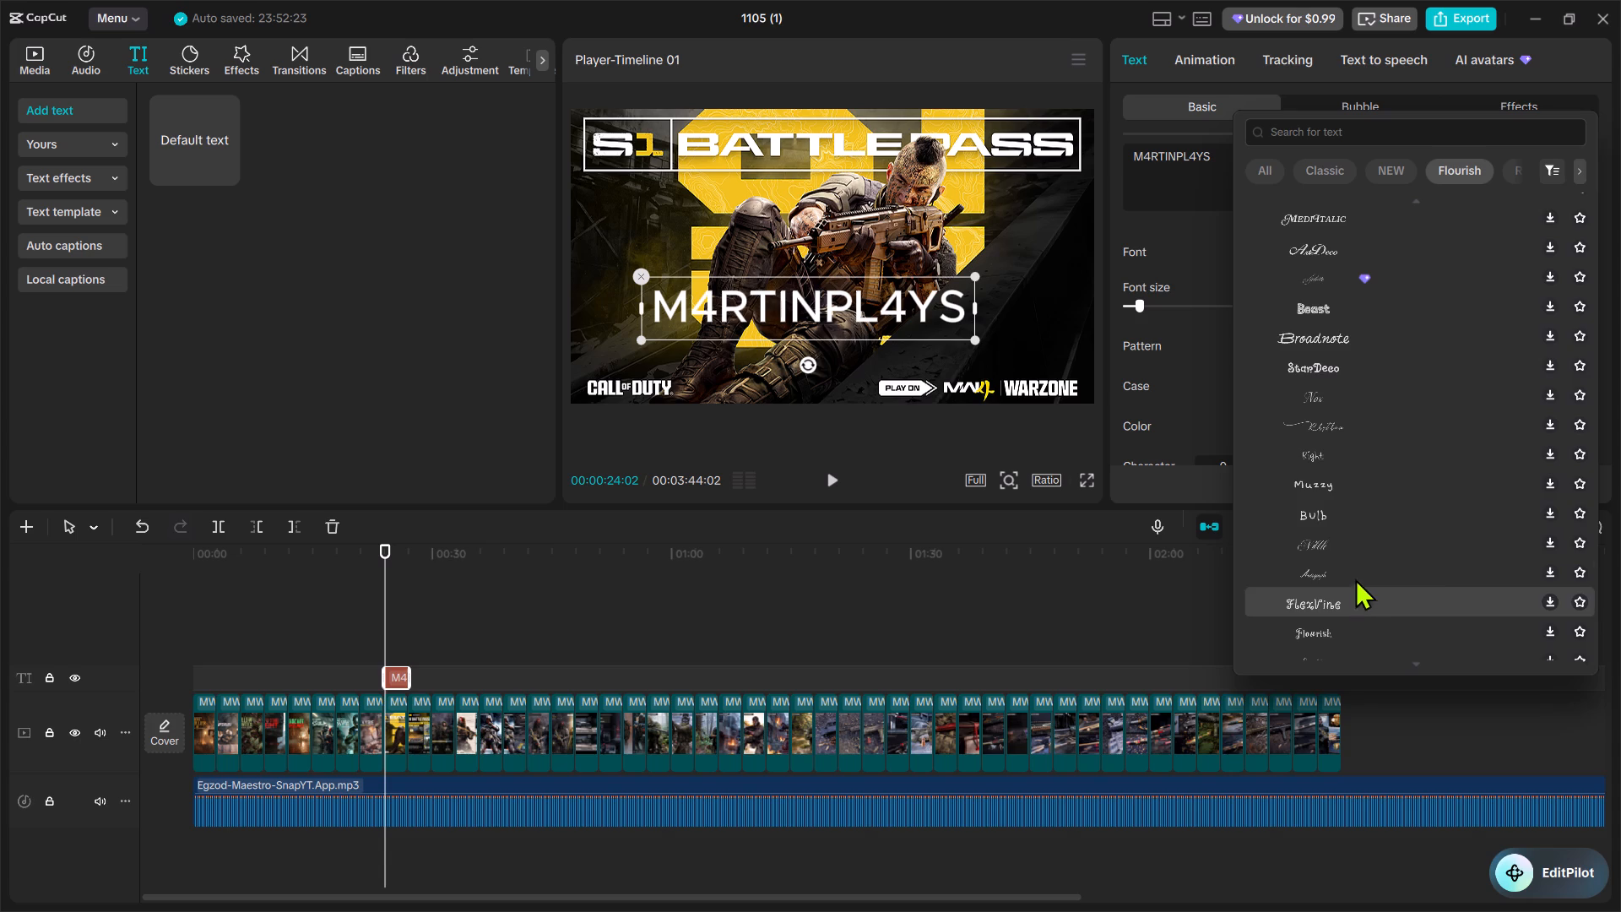
pyautogui.scroll(1, 1355, 578)
pyautogui.scroll(4, 1374, 473)
# Download the ロックンロール font from the Classic category and apply it to the M4RTINPL4YS text.
pyautogui.click(1337, 163)
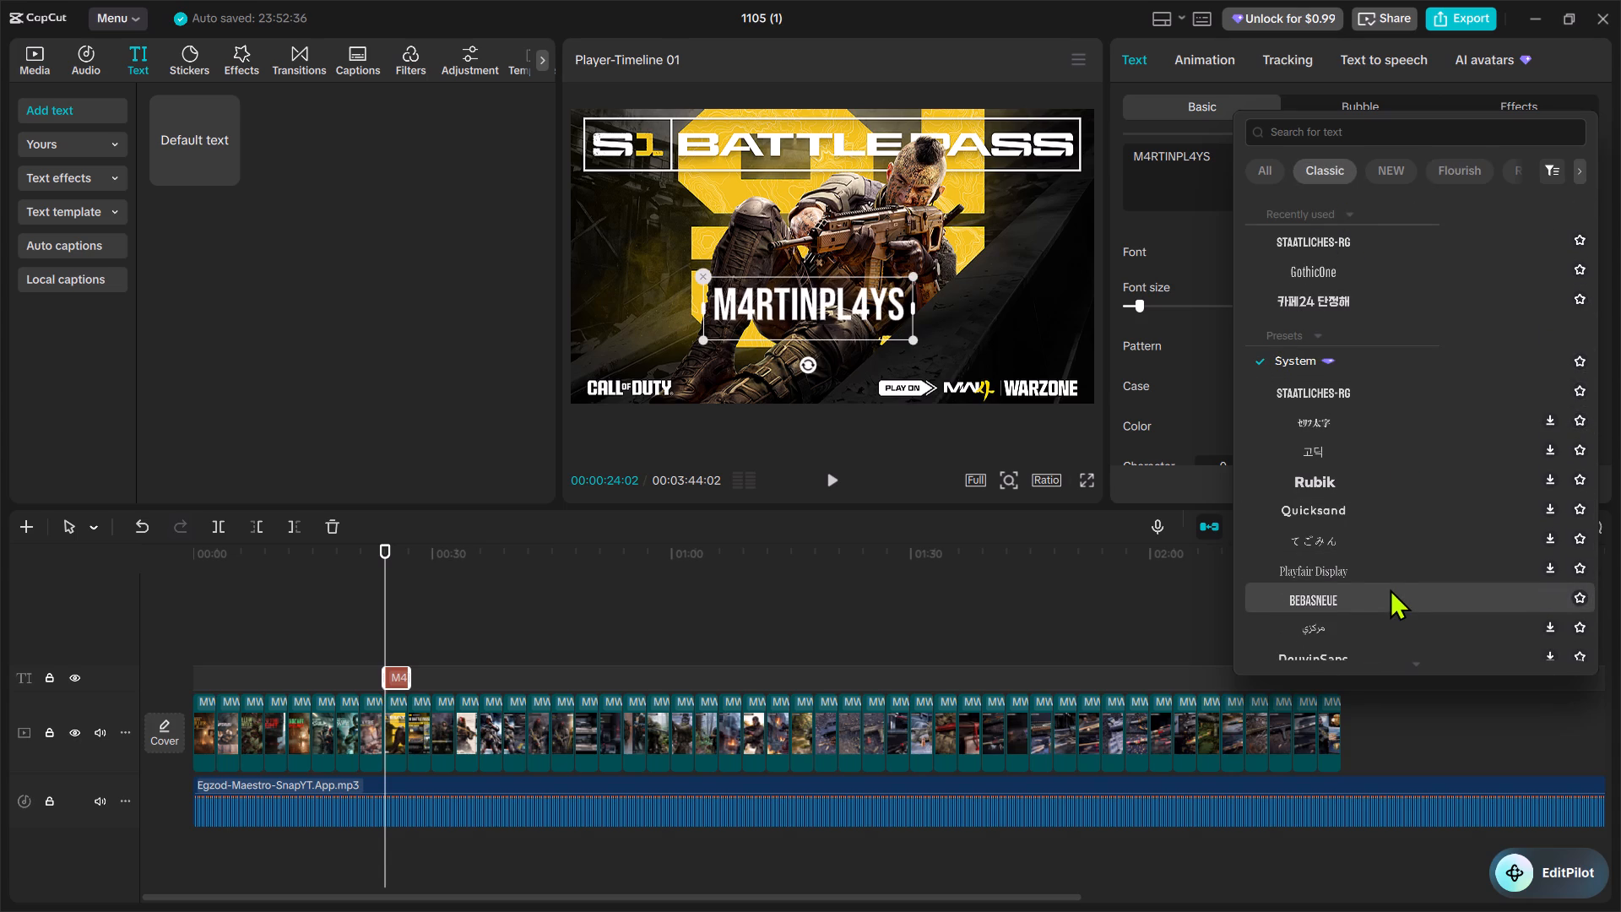
pyautogui.scroll(-2, 1376, 552)
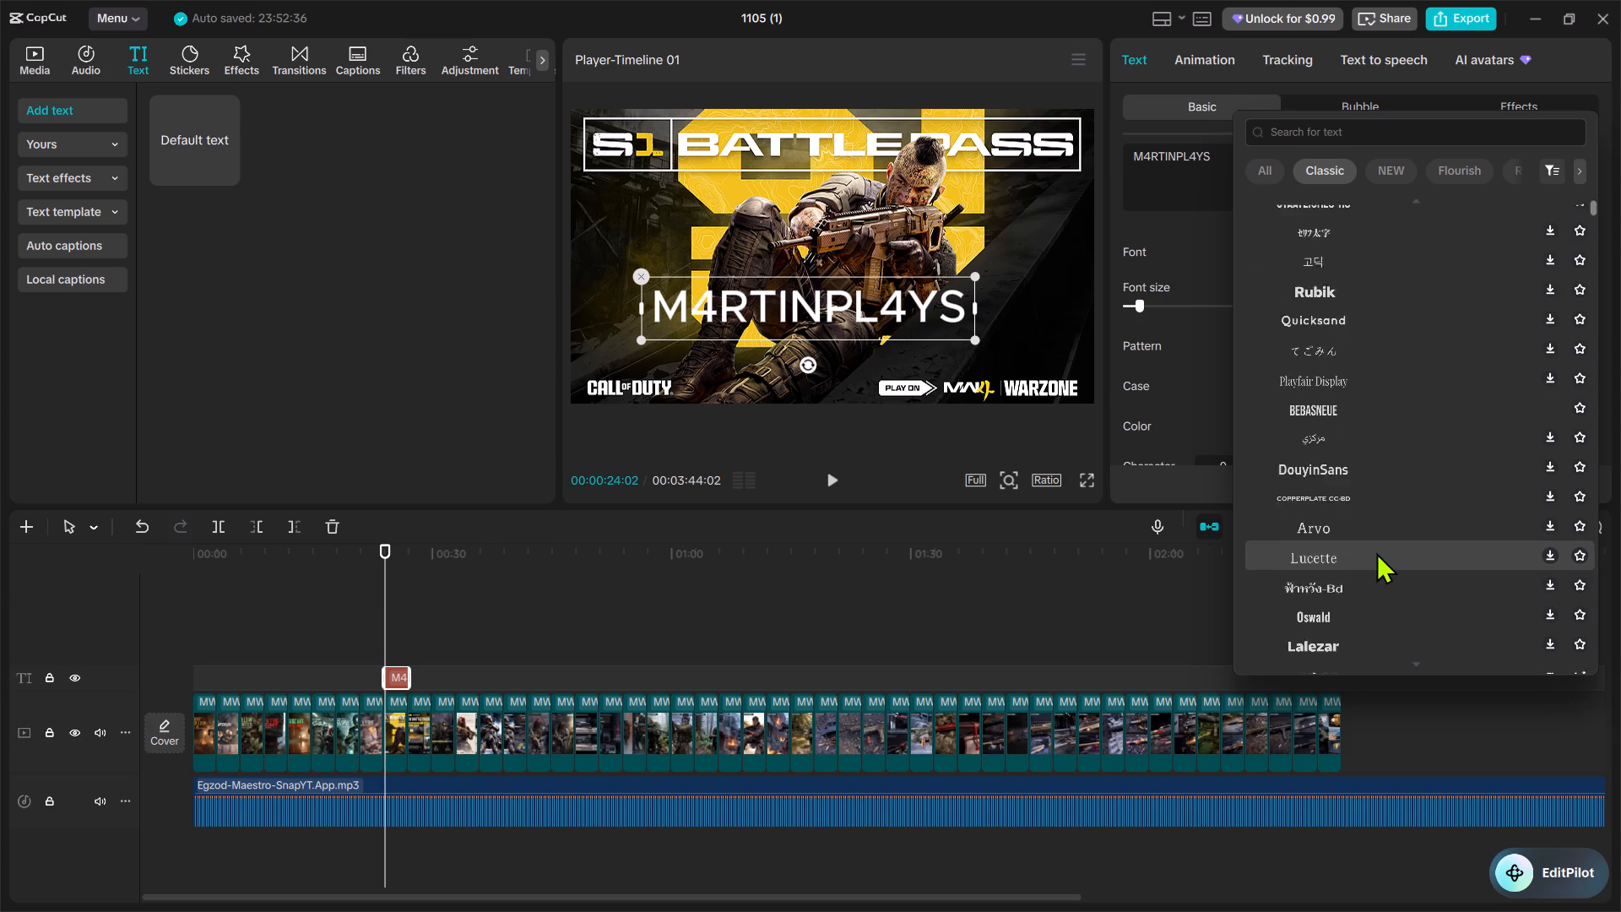
pyautogui.scroll(-4, 1376, 552)
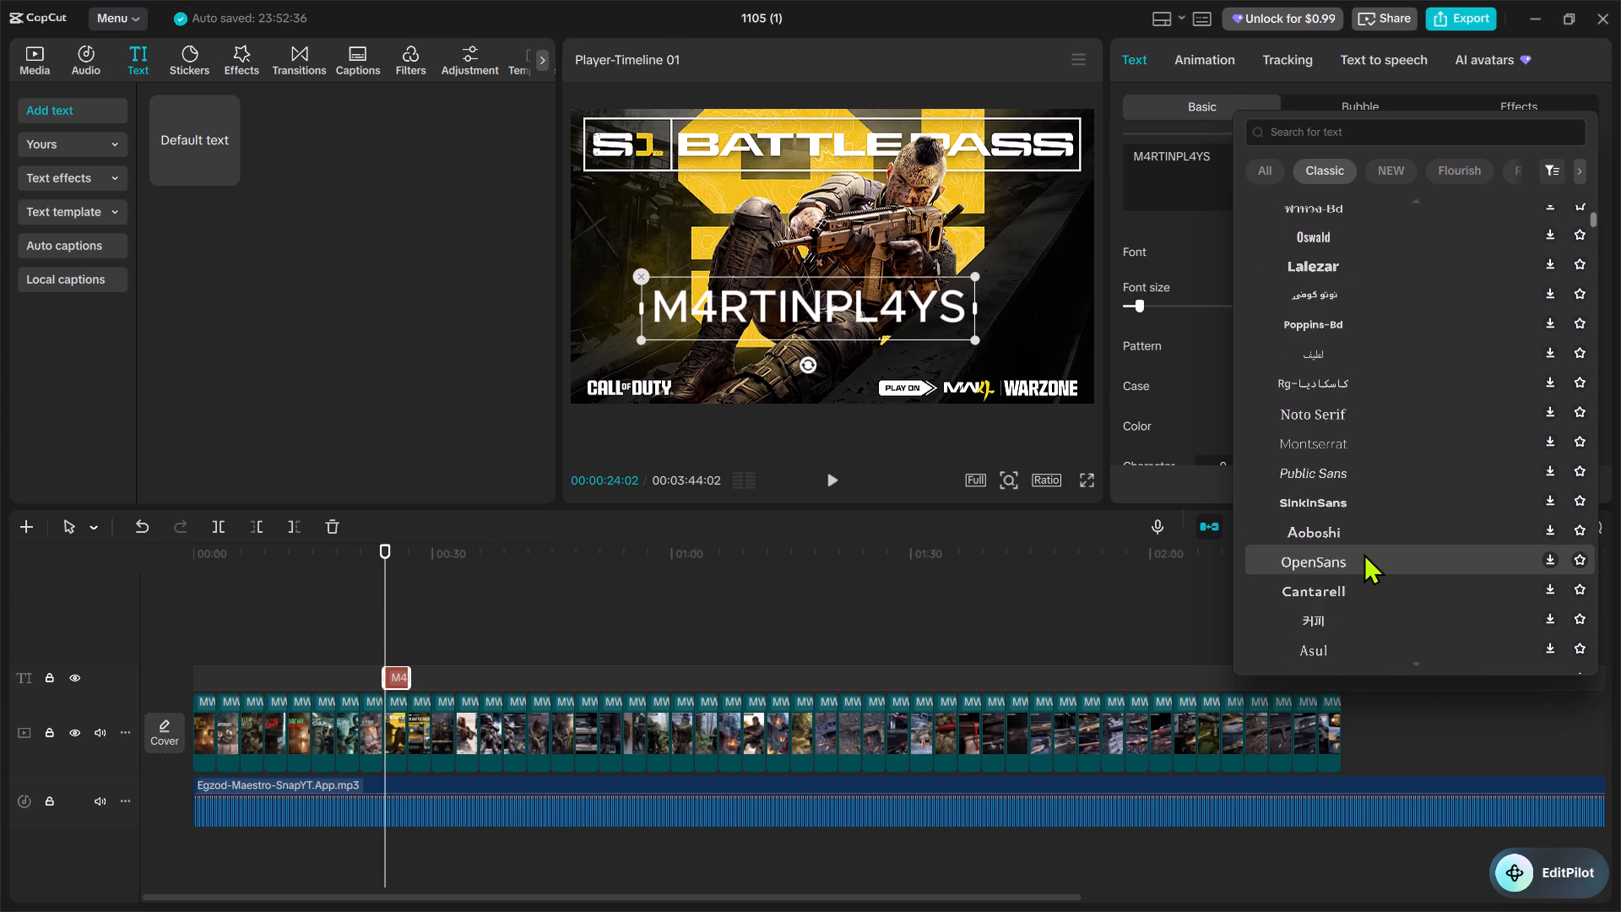
pyautogui.scroll(-8, 1363, 553)
pyautogui.scroll(2, 1363, 561)
pyautogui.scroll(-3, 1363, 561)
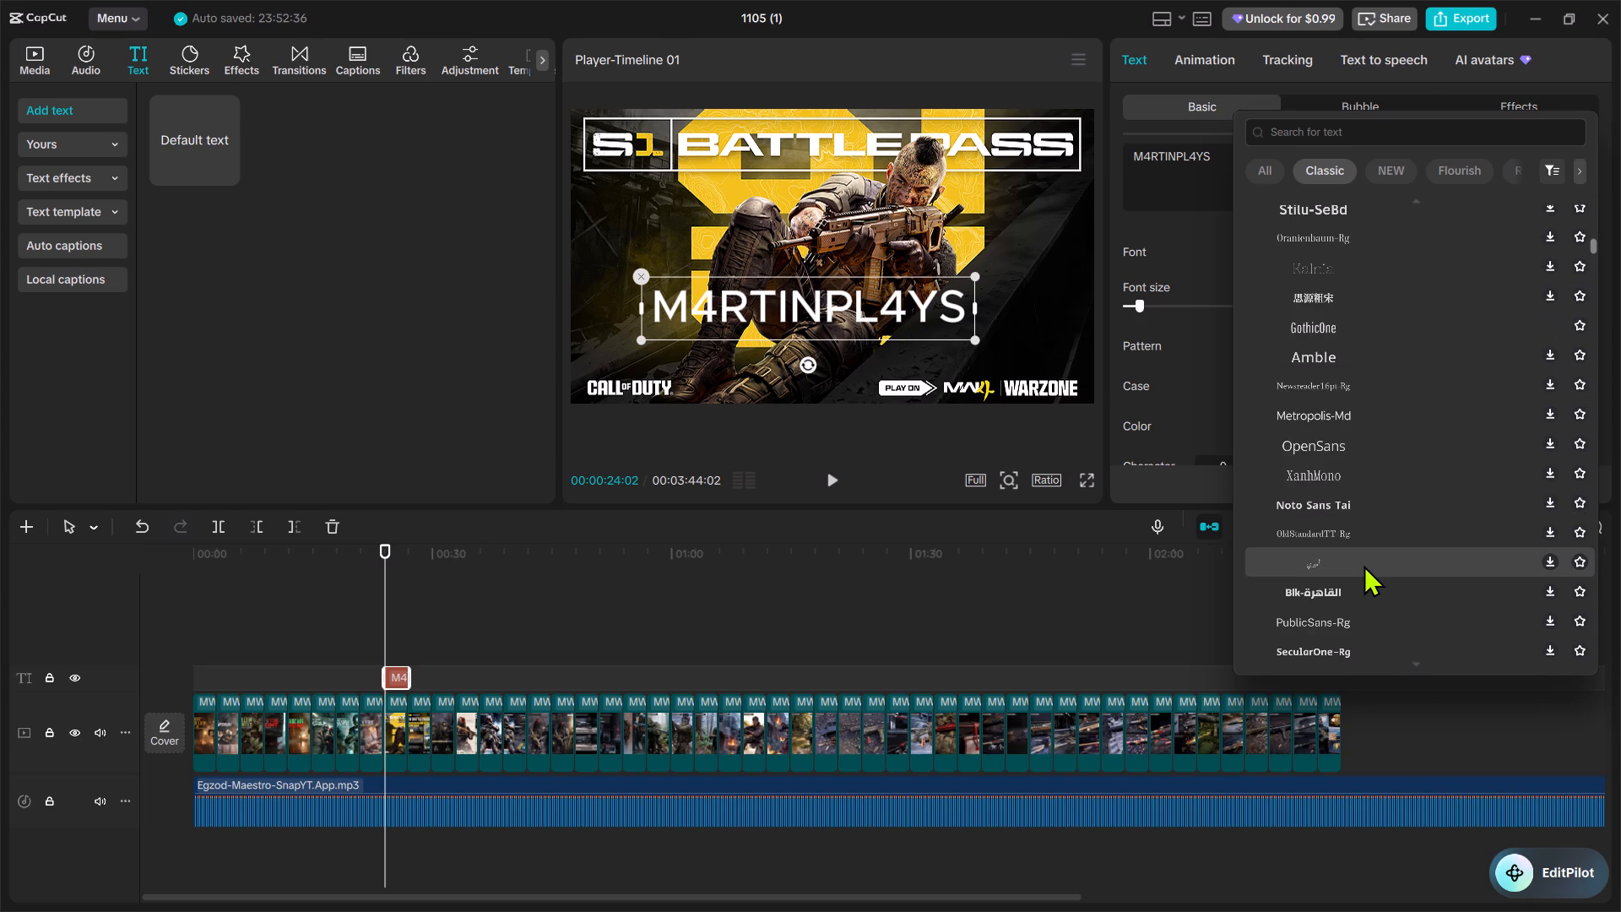
pyautogui.scroll(-7, 1363, 565)
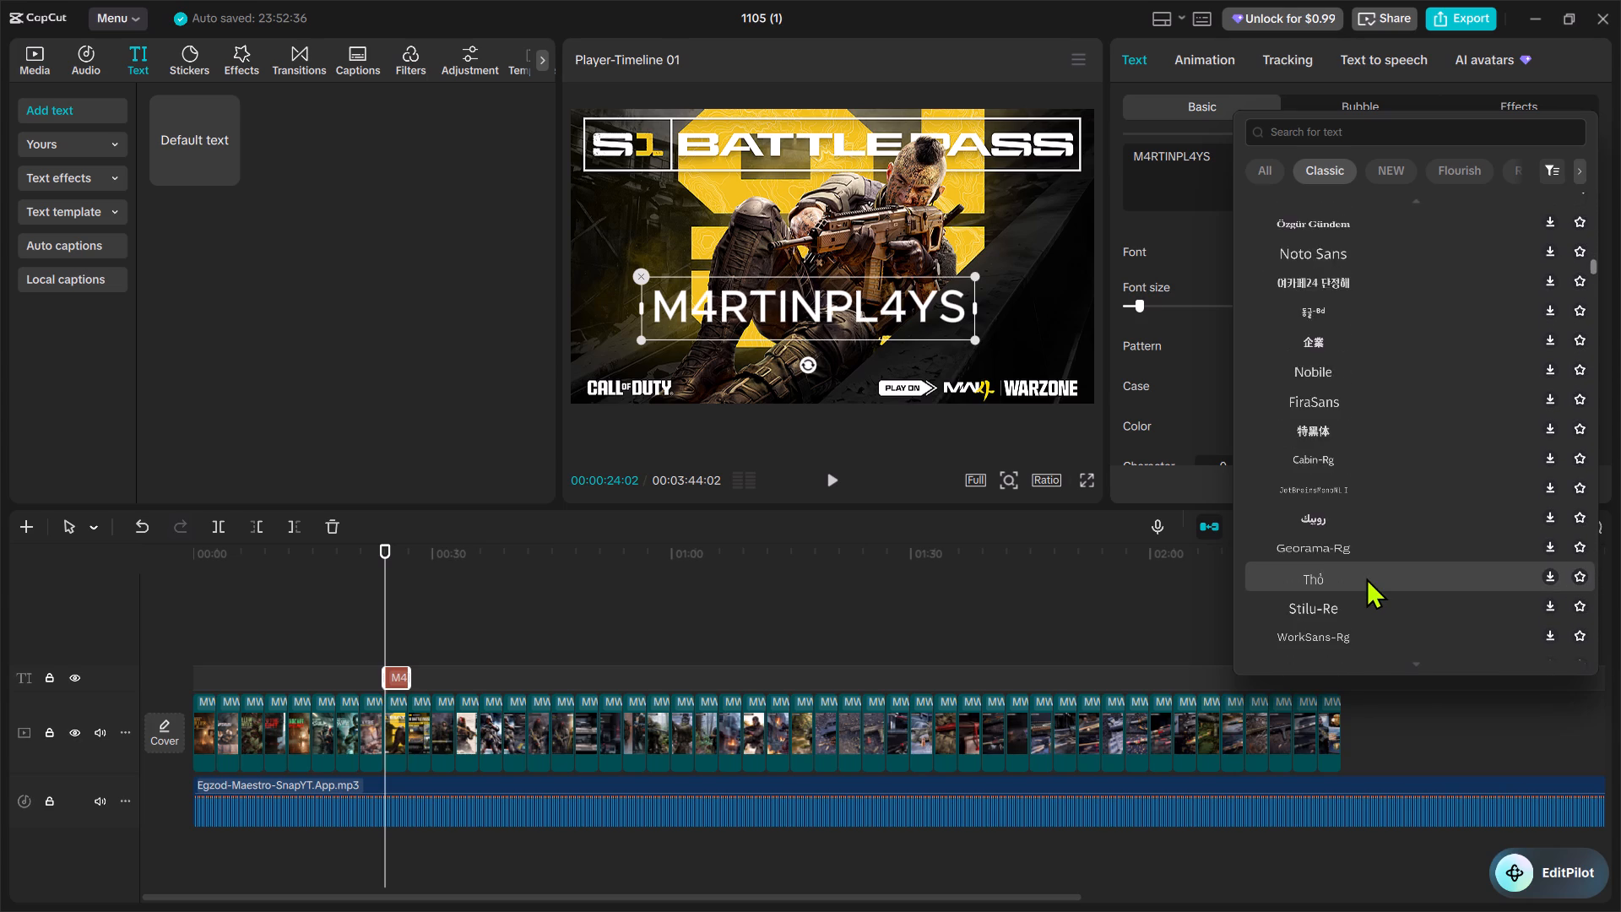
pyautogui.scroll(-3, 1367, 579)
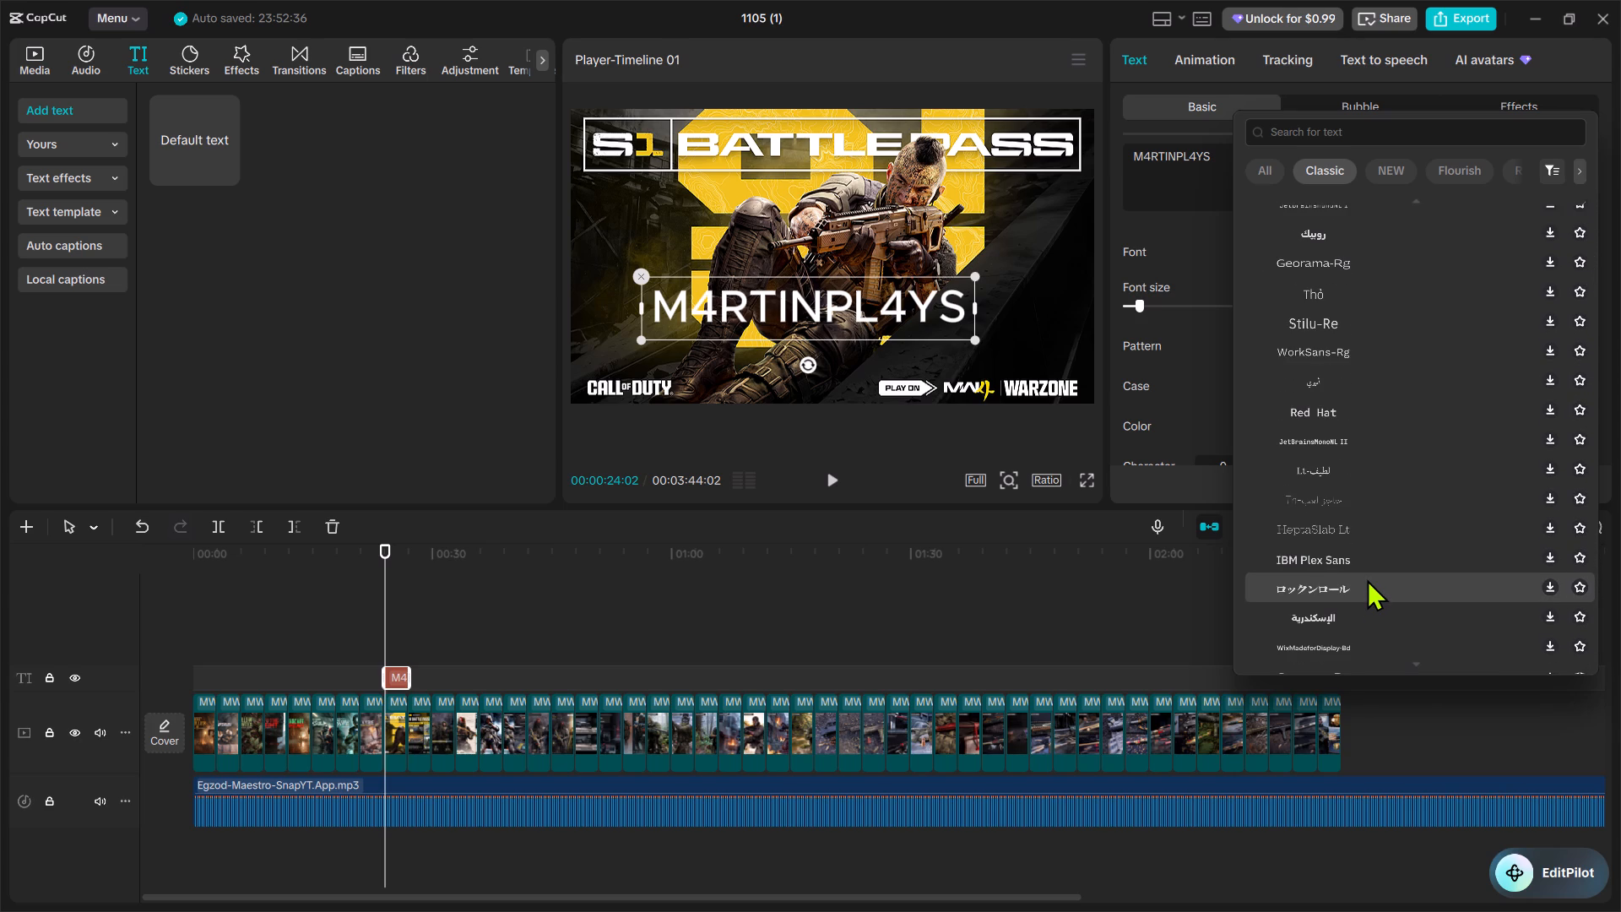
pyautogui.click(1548, 583)
pyautogui.click(1363, 578)
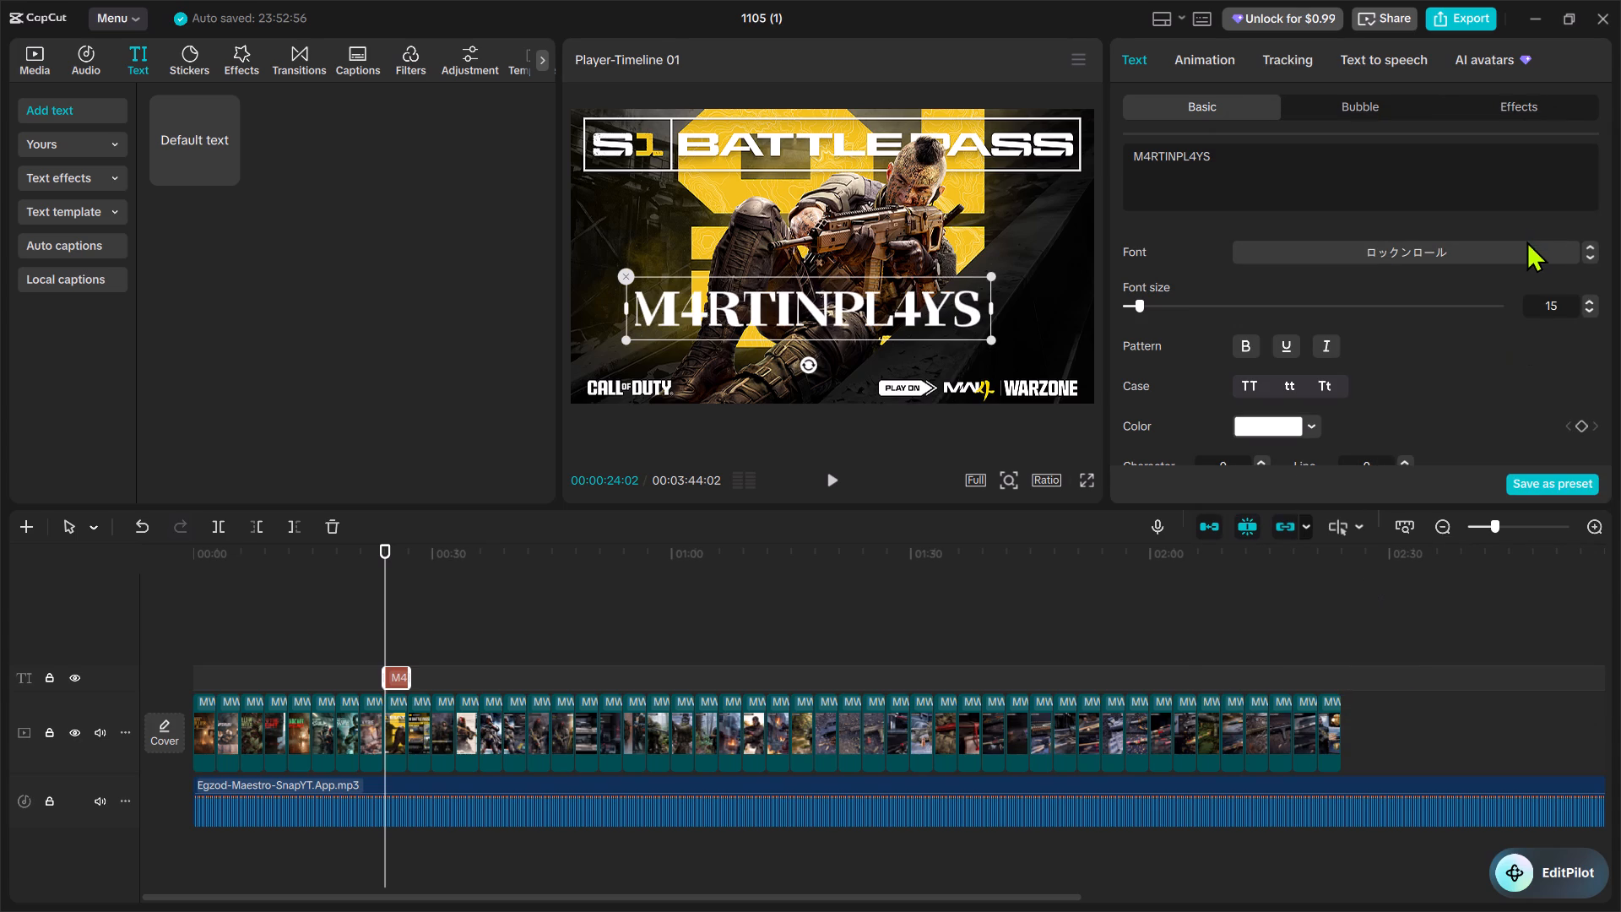
# Browse the Classic and system fonts, previewing candidates on the M4RTINPL4YS text.
pyautogui.click(1526, 241)
pyautogui.scroll(-1, 1483, 351)
pyautogui.scroll(1, 1483, 351)
pyautogui.scroll(-2, 1483, 352)
pyautogui.scroll(1, 1483, 356)
pyautogui.scroll(-5, 1483, 356)
pyautogui.scroll(1, 1472, 414)
pyautogui.scroll(-1, 1468, 426)
pyautogui.scroll(1, 1466, 437)
pyautogui.scroll(-8, 1462, 451)
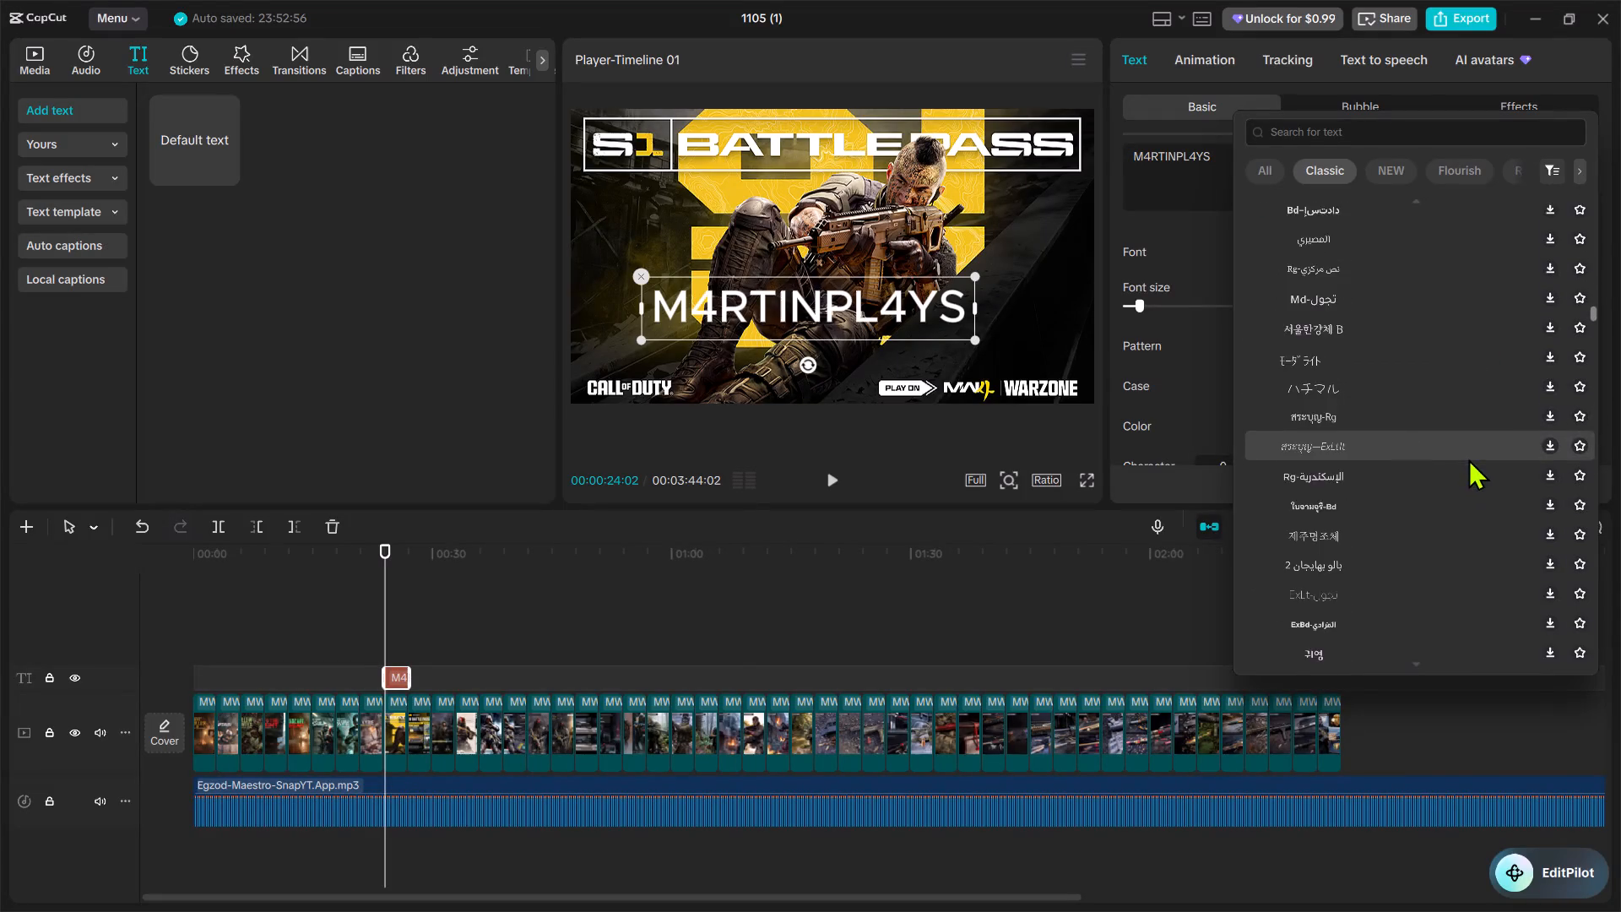
pyautogui.scroll(1, 1477, 432)
pyautogui.scroll(-4, 1477, 435)
pyautogui.scroll(1, 1477, 435)
pyautogui.scroll(-2, 1477, 435)
pyautogui.scroll(1, 1481, 423)
pyautogui.scroll(-1, 1481, 425)
pyautogui.scroll(1, 1481, 426)
pyautogui.scroll(-6, 1481, 427)
pyautogui.scroll(1, 1504, 421)
pyautogui.scroll(-1, 1504, 423)
pyautogui.scroll(1, 1504, 425)
pyautogui.scroll(-9, 1504, 426)
pyautogui.scroll(1, 1480, 459)
pyautogui.scroll(-5, 1449, 457)
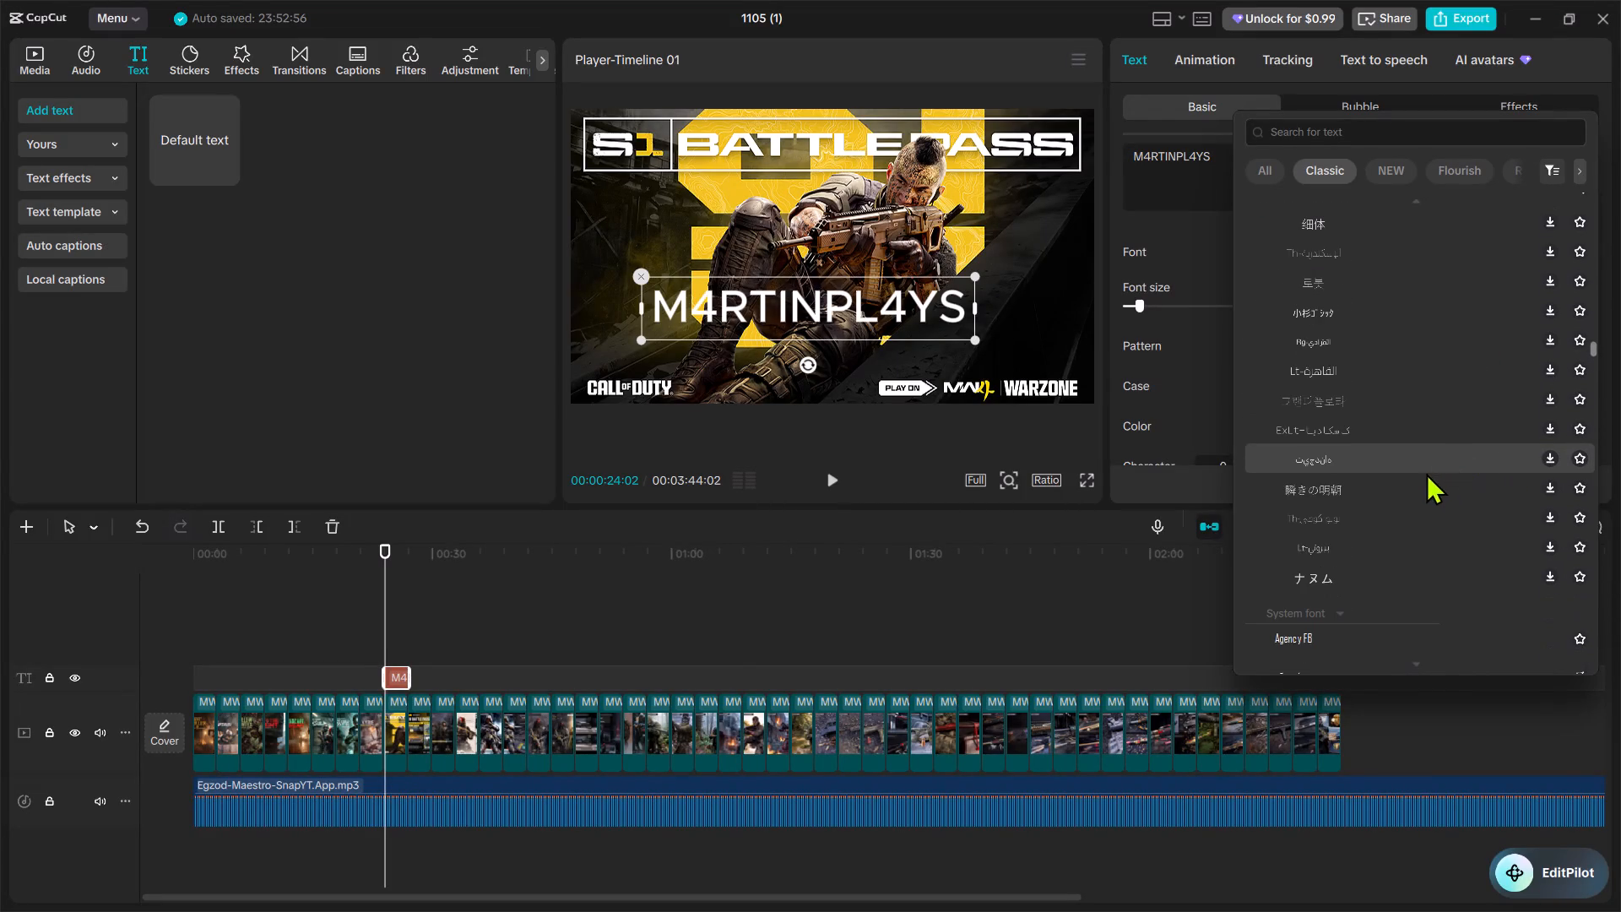
pyautogui.scroll(-4, 1389, 523)
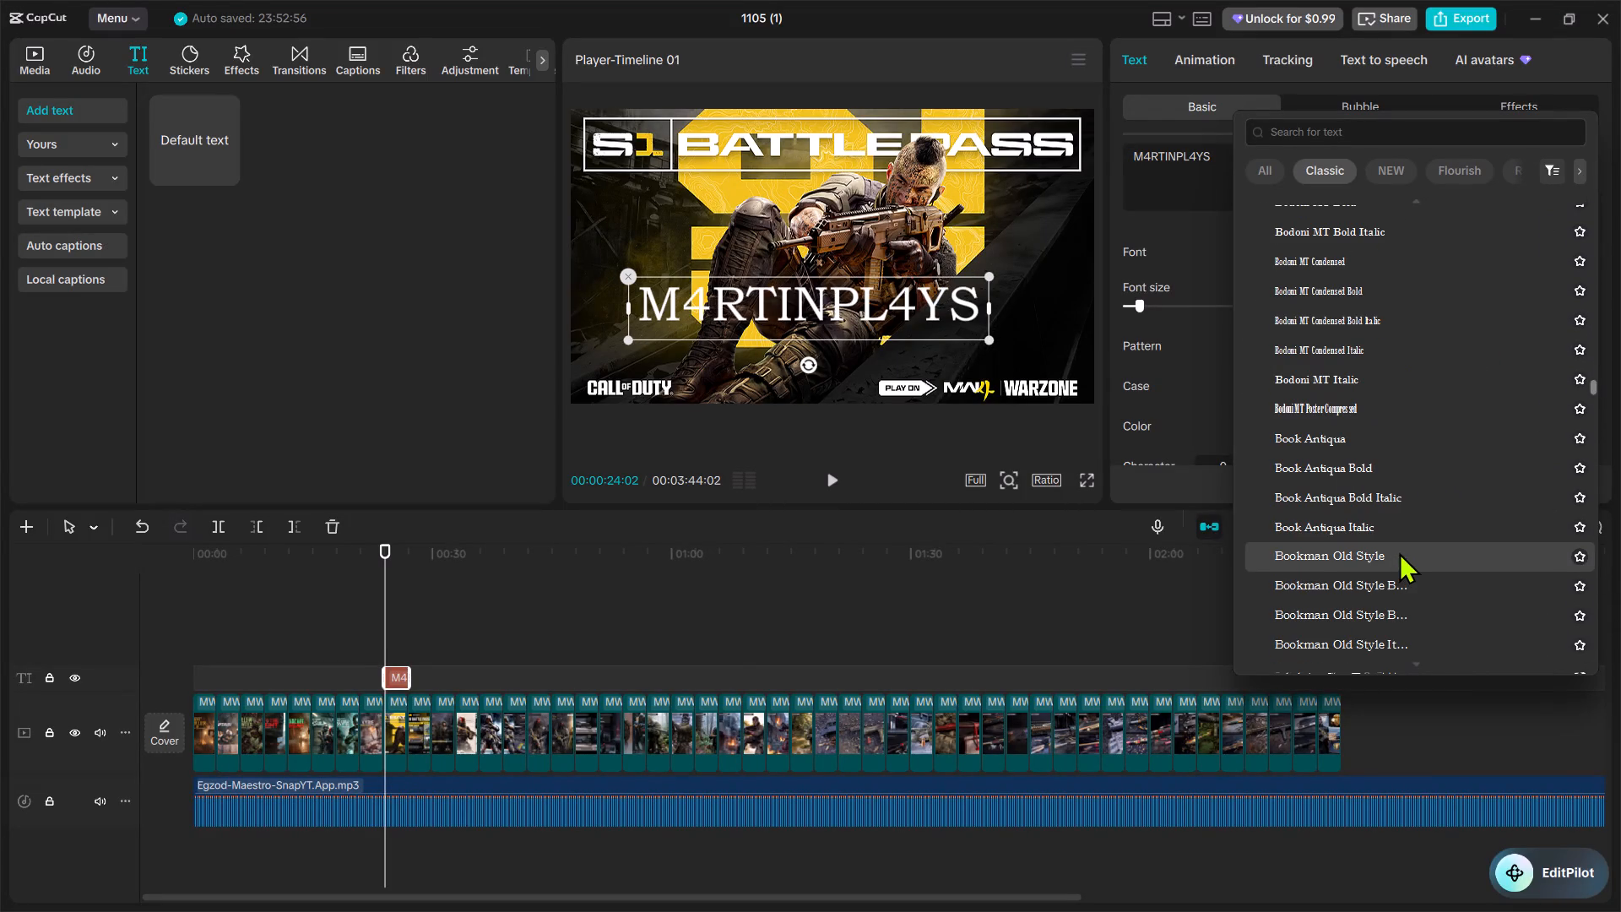
pyautogui.scroll(-2, 1364, 424)
pyautogui.scroll(1, 1362, 425)
pyautogui.scroll(-7, 1358, 443)
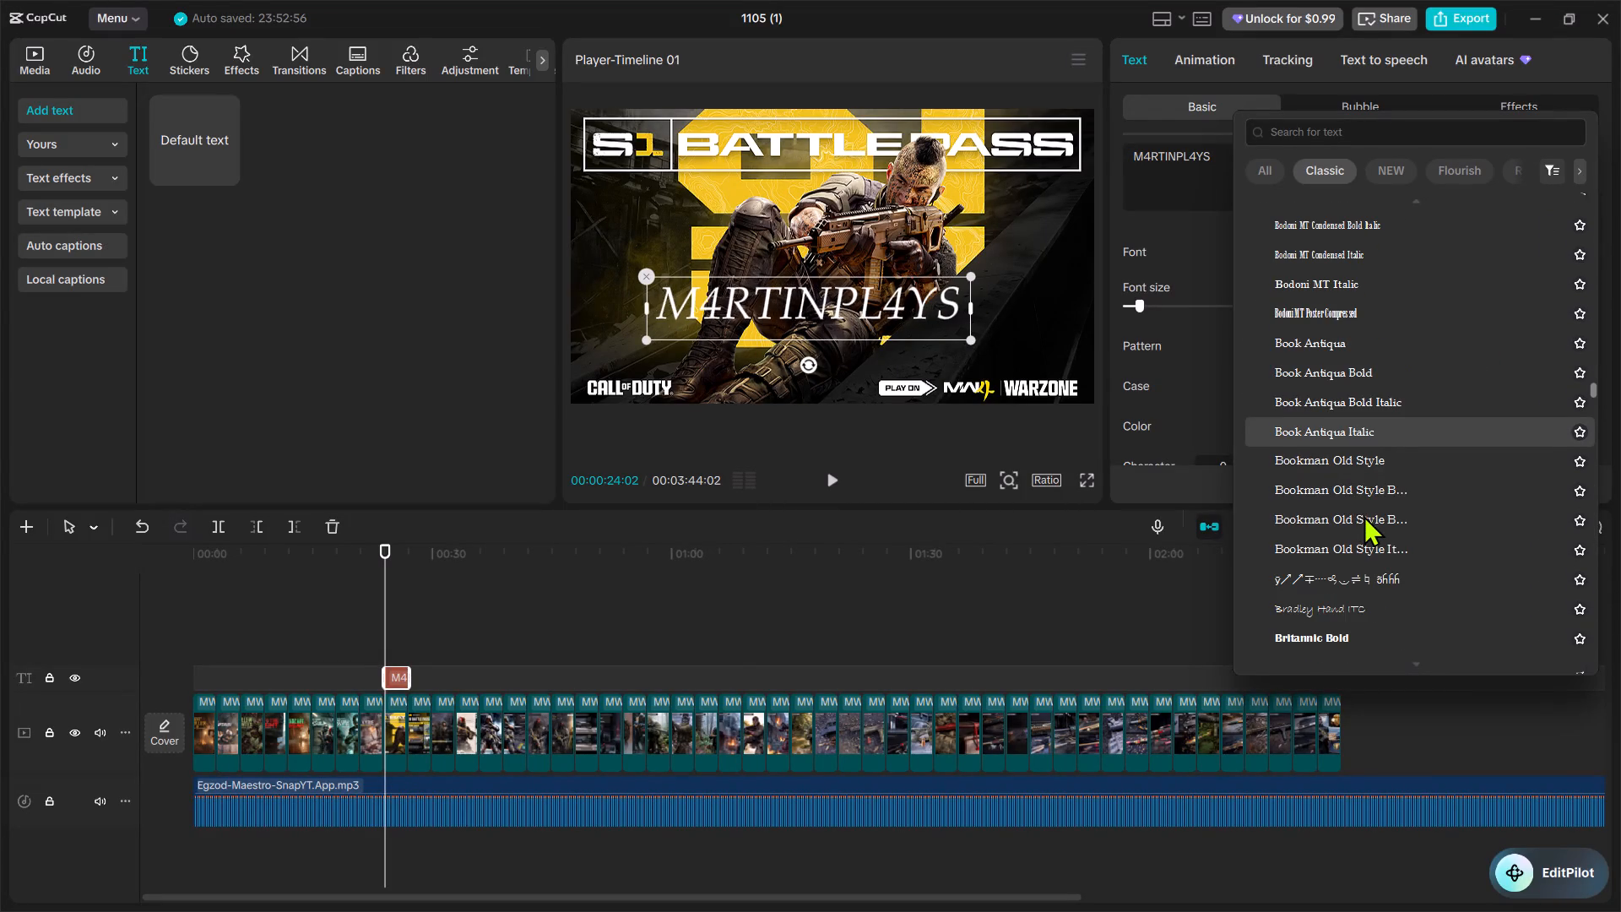
pyautogui.scroll(-9, 1363, 524)
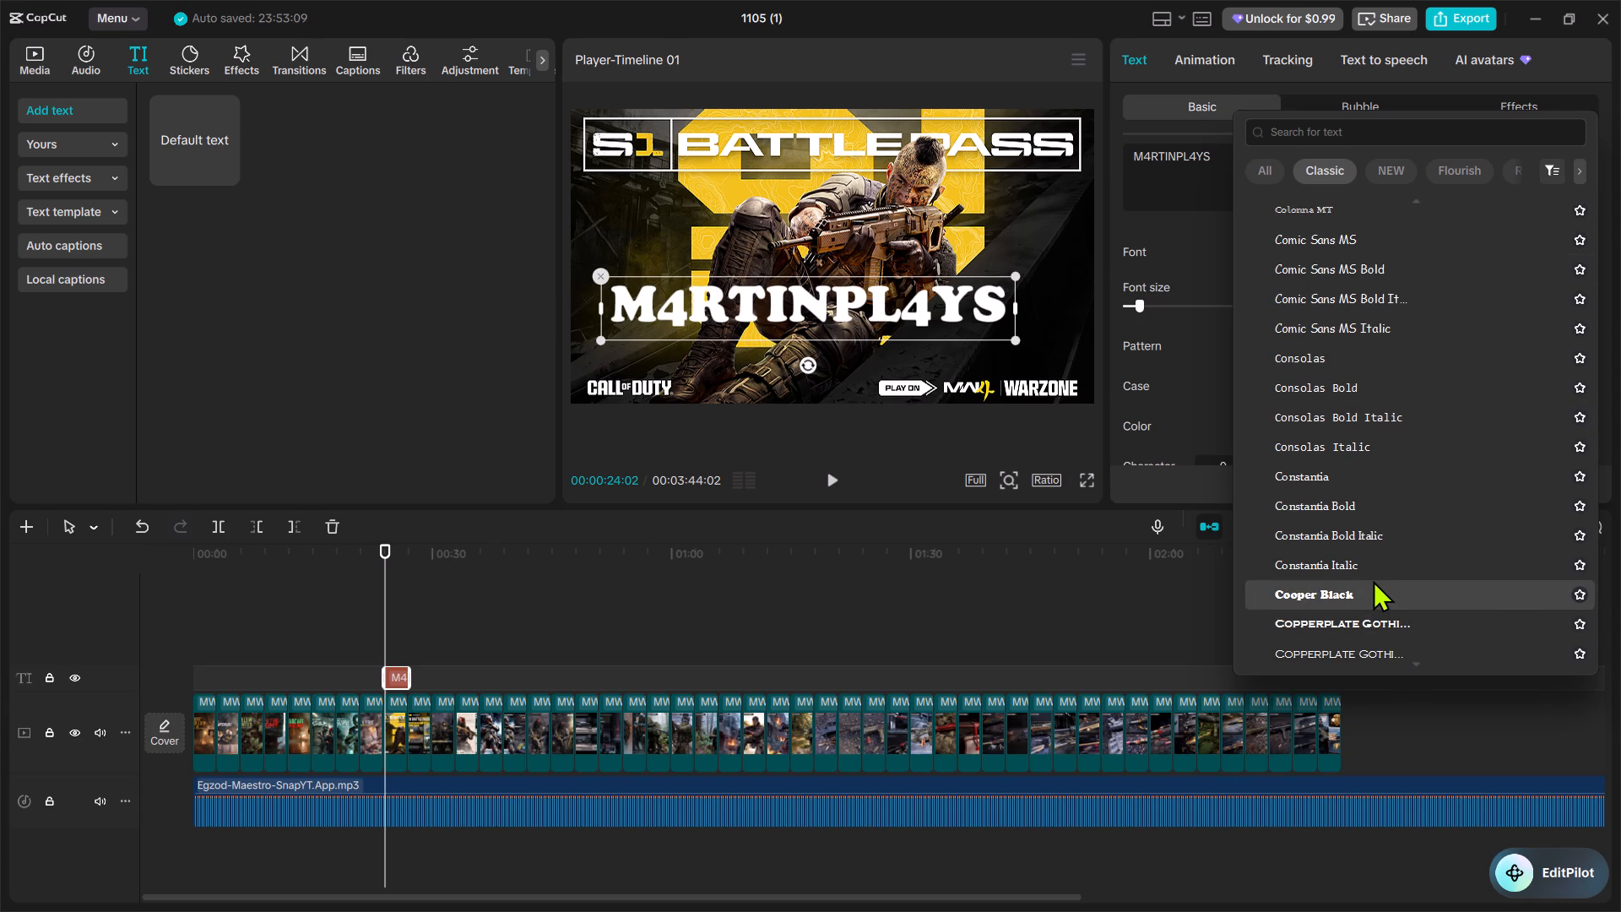
pyautogui.scroll(-9, 1442, 562)
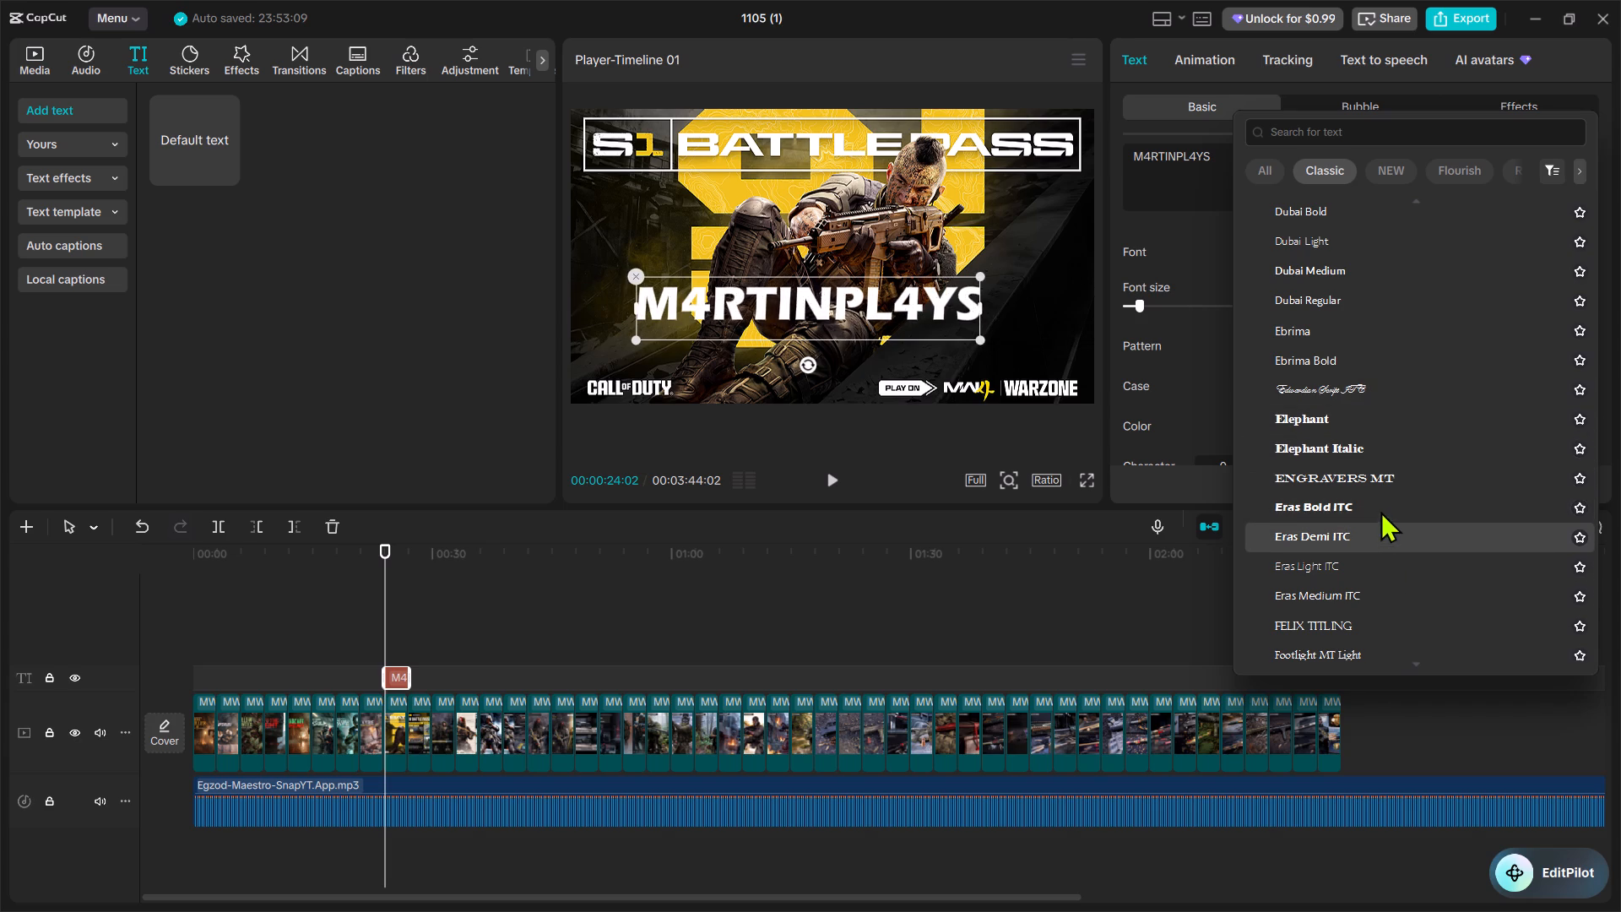
pyautogui.scroll(-5, 1382, 510)
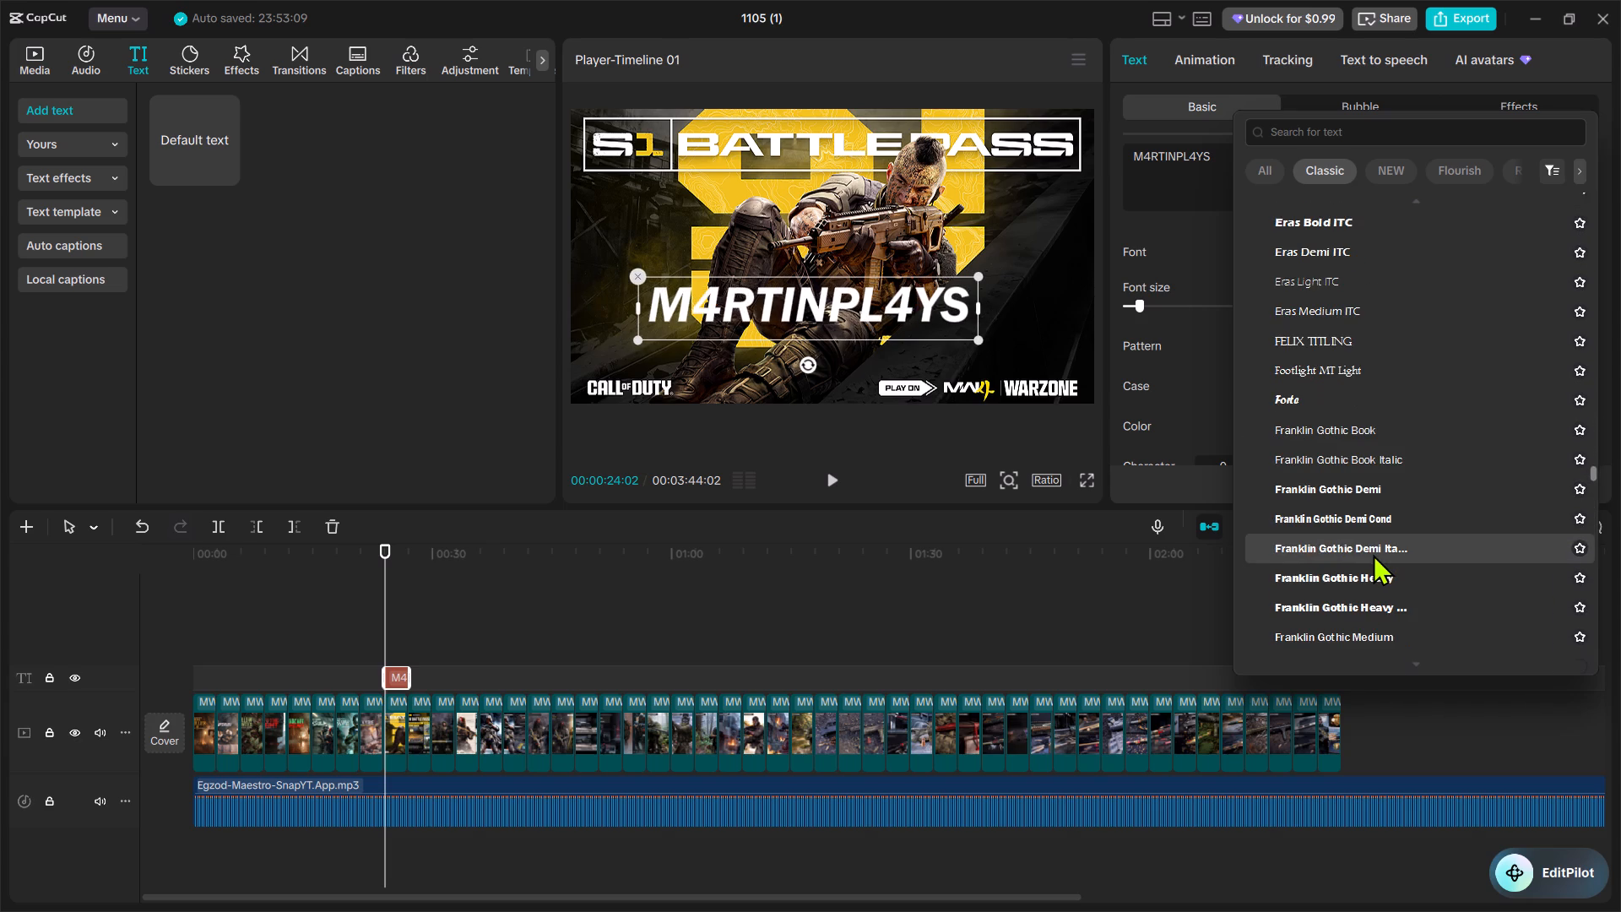
pyautogui.scroll(-6, 1373, 570)
pyautogui.scroll(1, 1374, 581)
pyautogui.scroll(-1, 1374, 584)
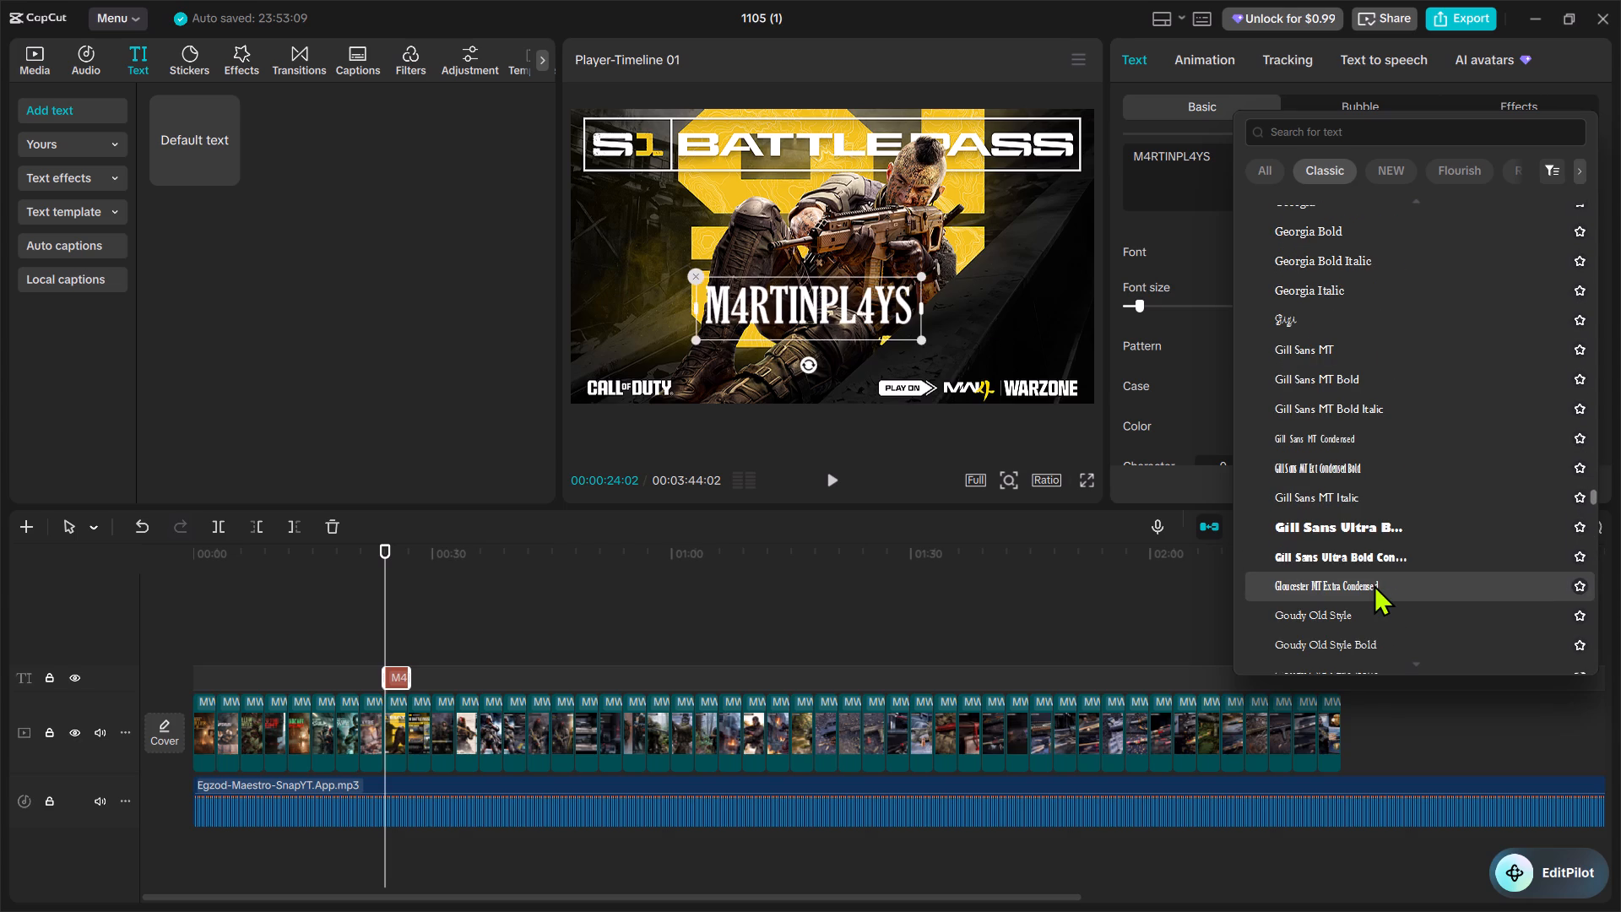
pyautogui.scroll(-9, 1373, 540)
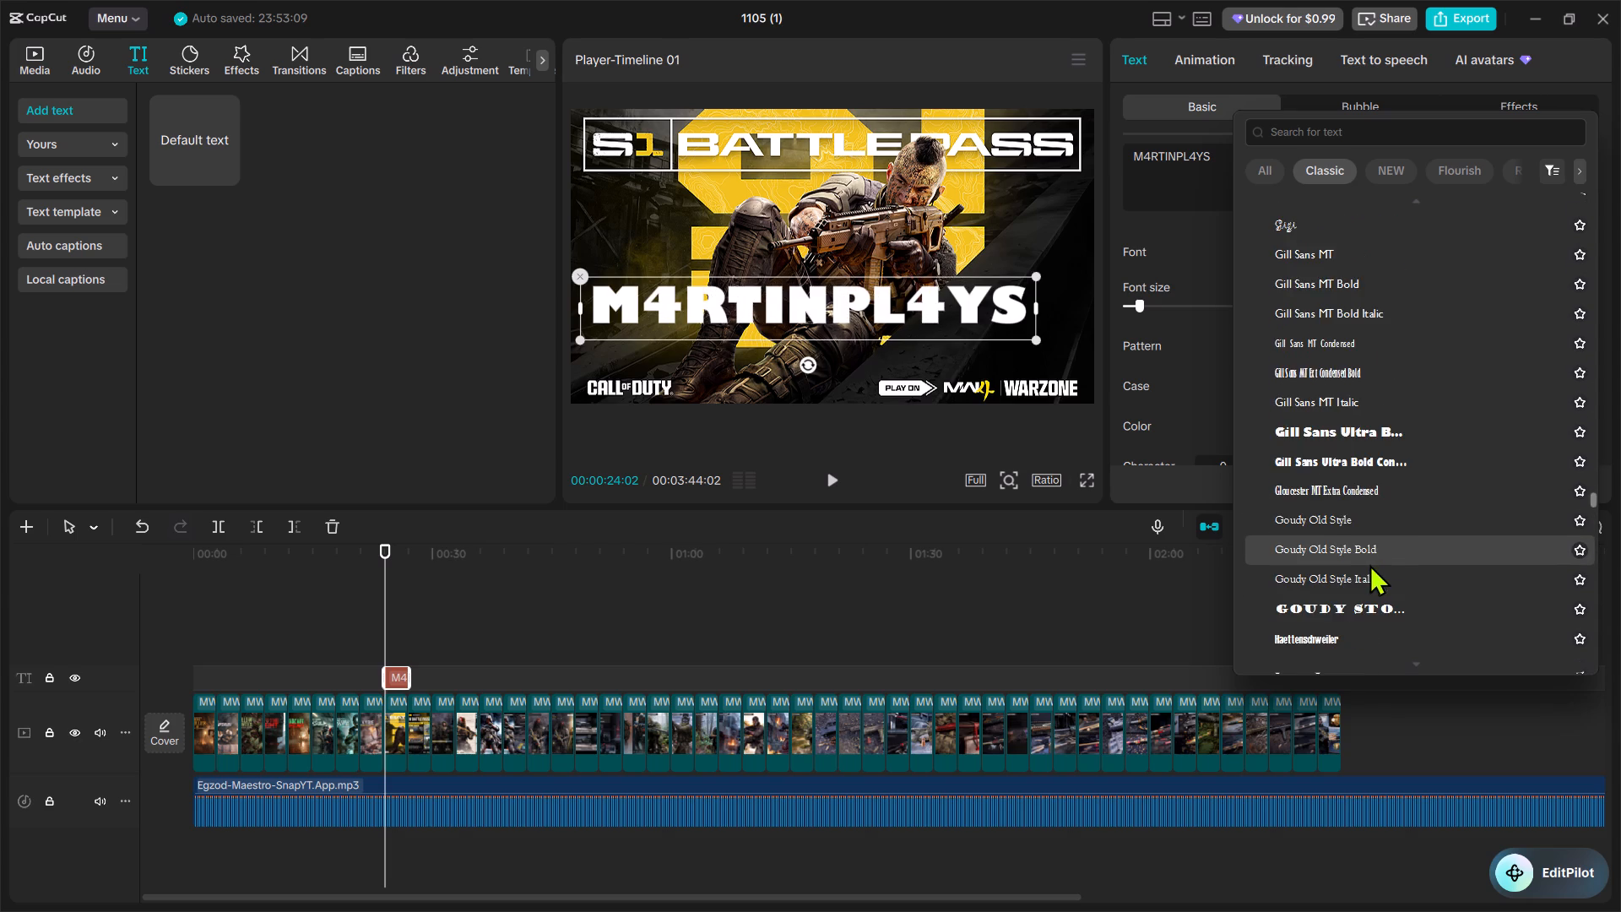
pyautogui.scroll(-1, 1367, 570)
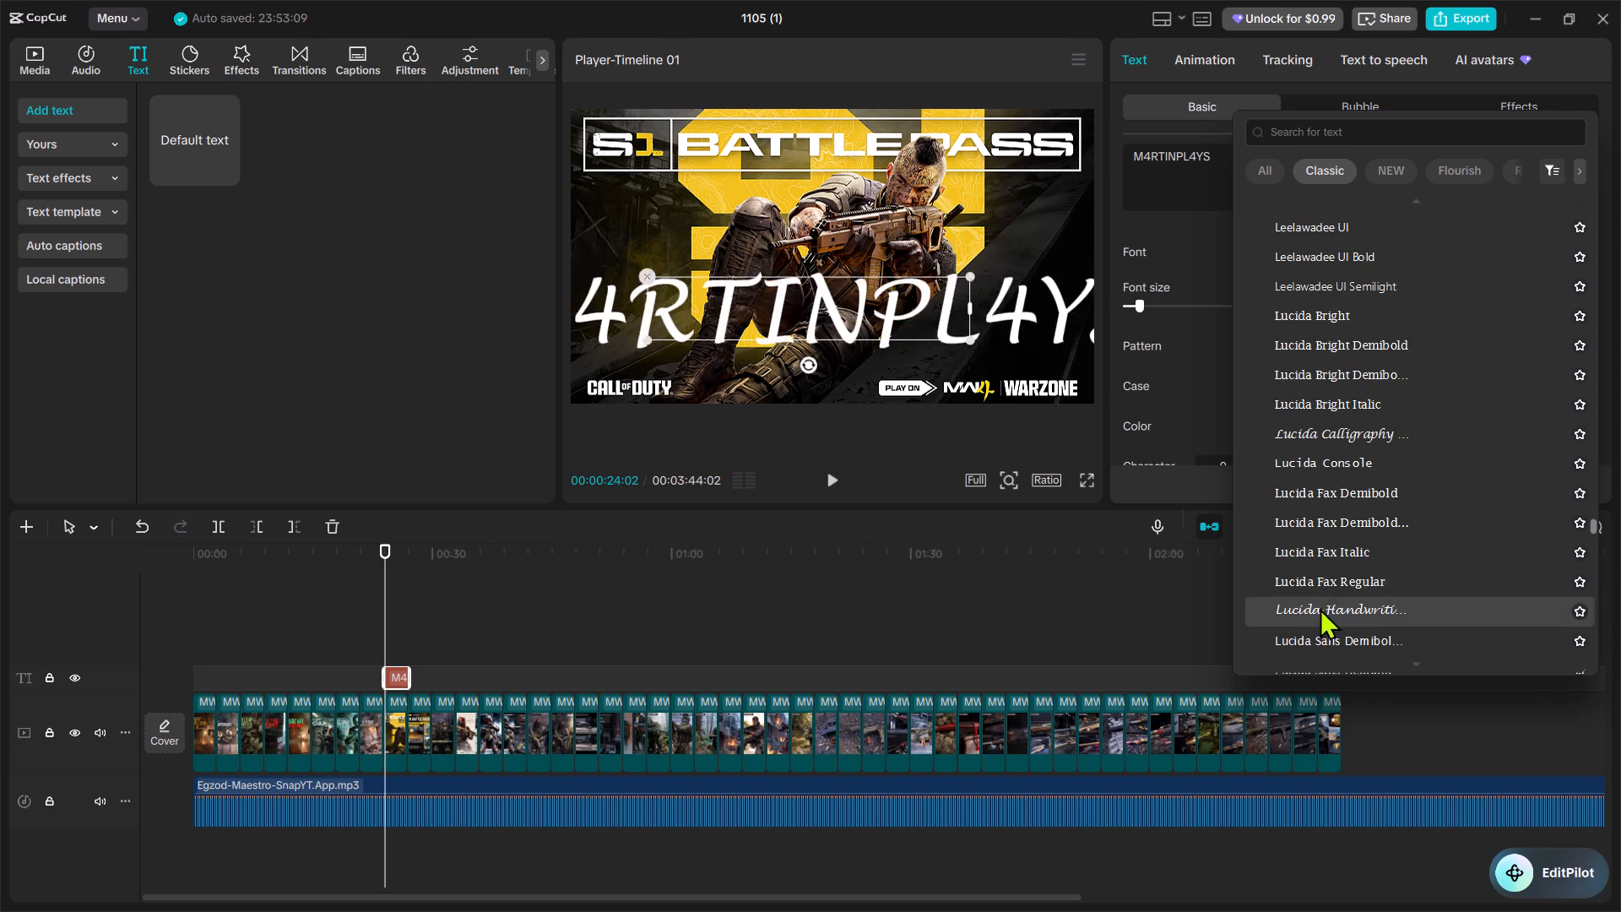
pyautogui.scroll(-1, 1377, 585)
pyautogui.scroll(1, 1379, 585)
pyautogui.scroll(-7, 1379, 585)
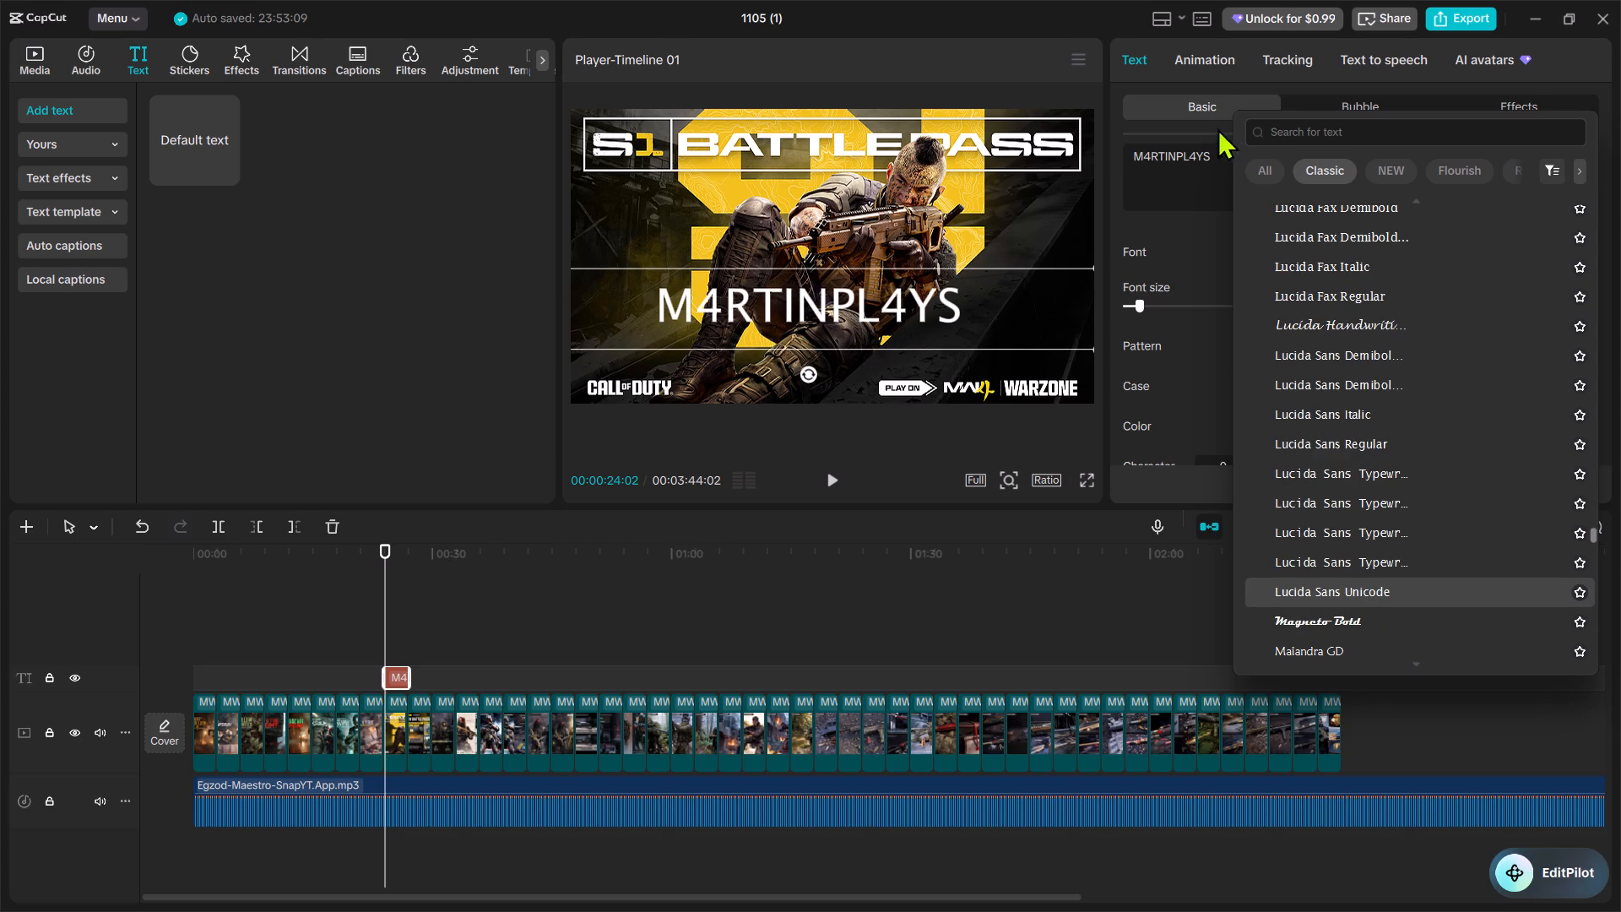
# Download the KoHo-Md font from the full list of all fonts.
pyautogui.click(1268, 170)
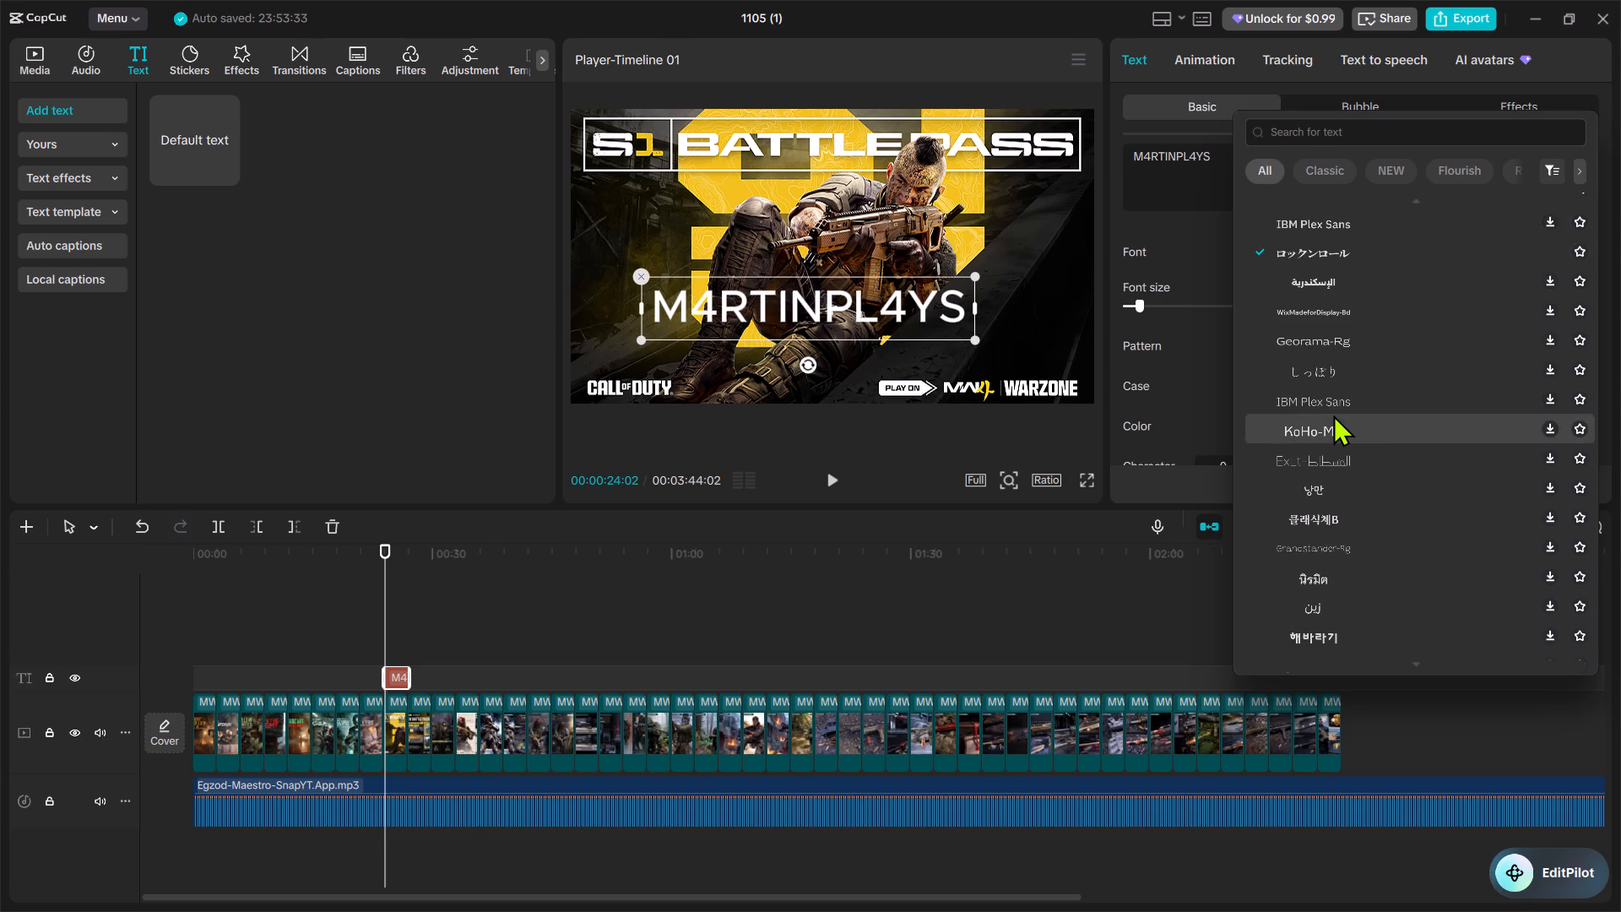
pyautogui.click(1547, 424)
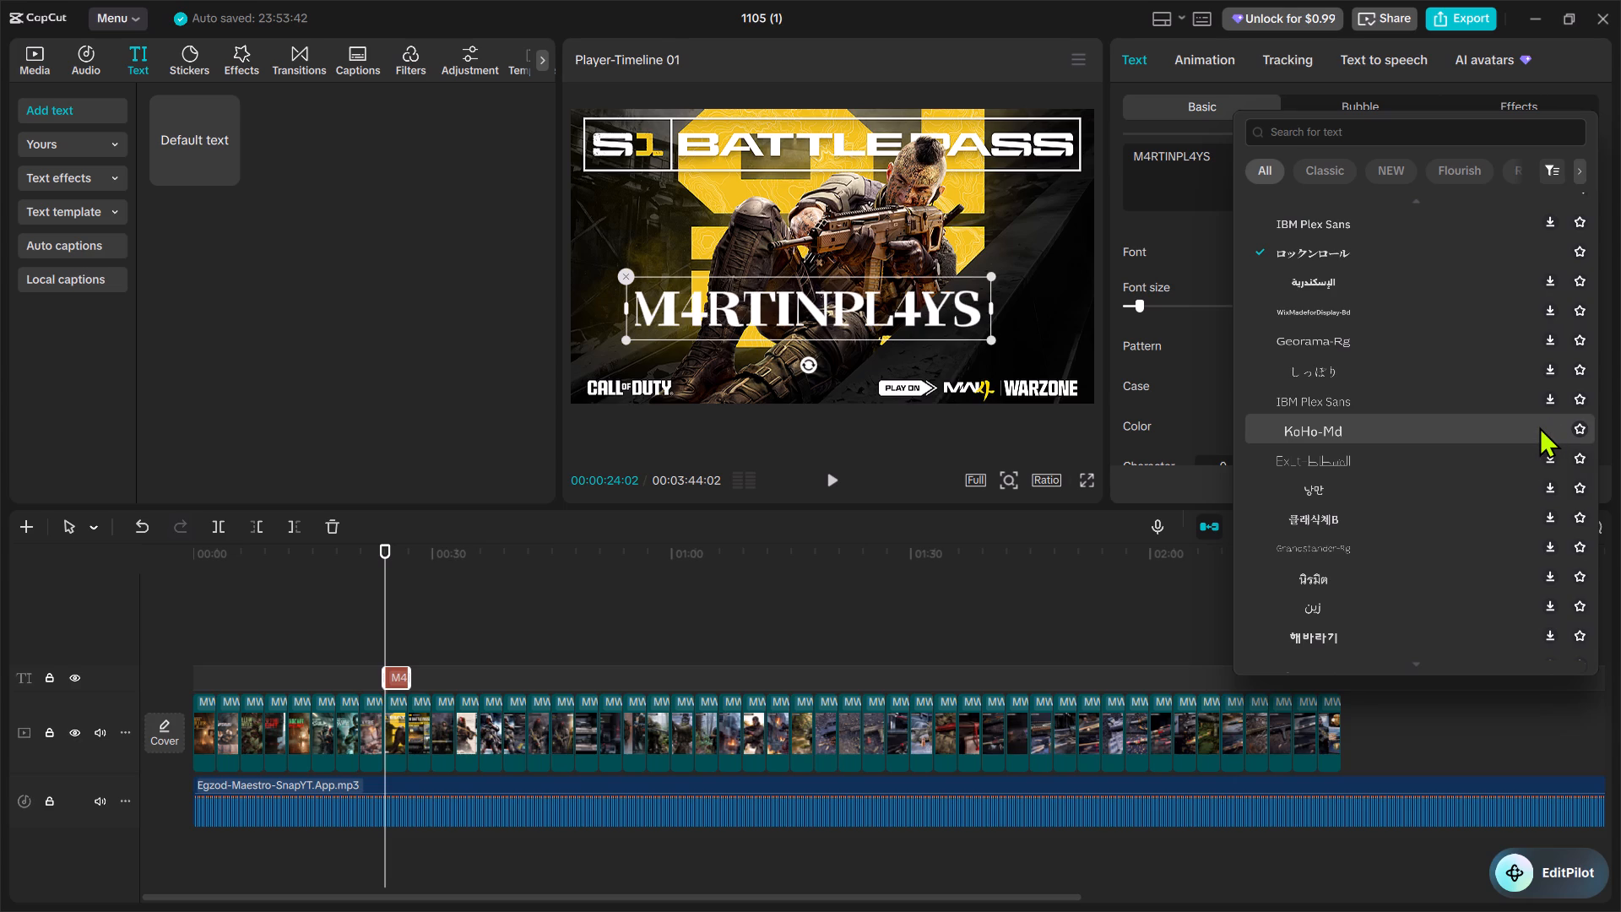
# Apply the recently used Staatliches-Rg font to the M4RTINPL4YS text.
pyautogui.scroll(-2, 1555, 422)
pyautogui.scroll(1, 1552, 426)
pyautogui.scroll(-6, 1552, 428)
pyautogui.scroll(6, 1526, 452)
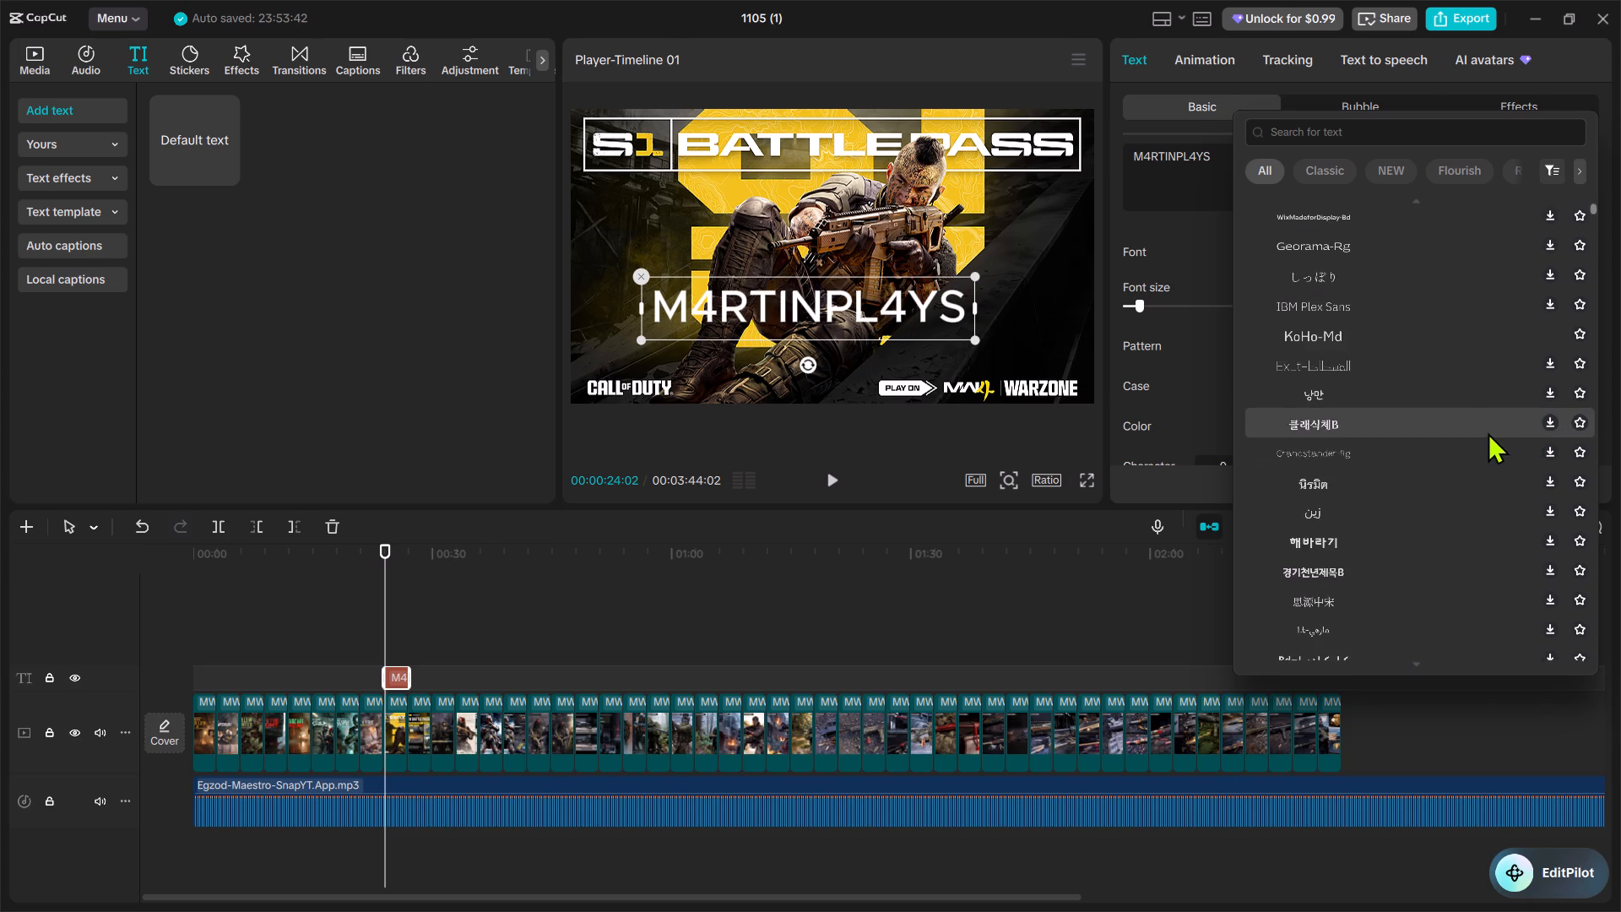
pyautogui.scroll(2, 1485, 432)
pyautogui.scroll(-2, 1485, 432)
pyautogui.scroll(5, 1485, 432)
pyautogui.scroll(-1, 1431, 406)
pyautogui.scroll(15, 1431, 406)
pyautogui.scroll(-1, 1402, 382)
pyautogui.scroll(2, 1401, 377)
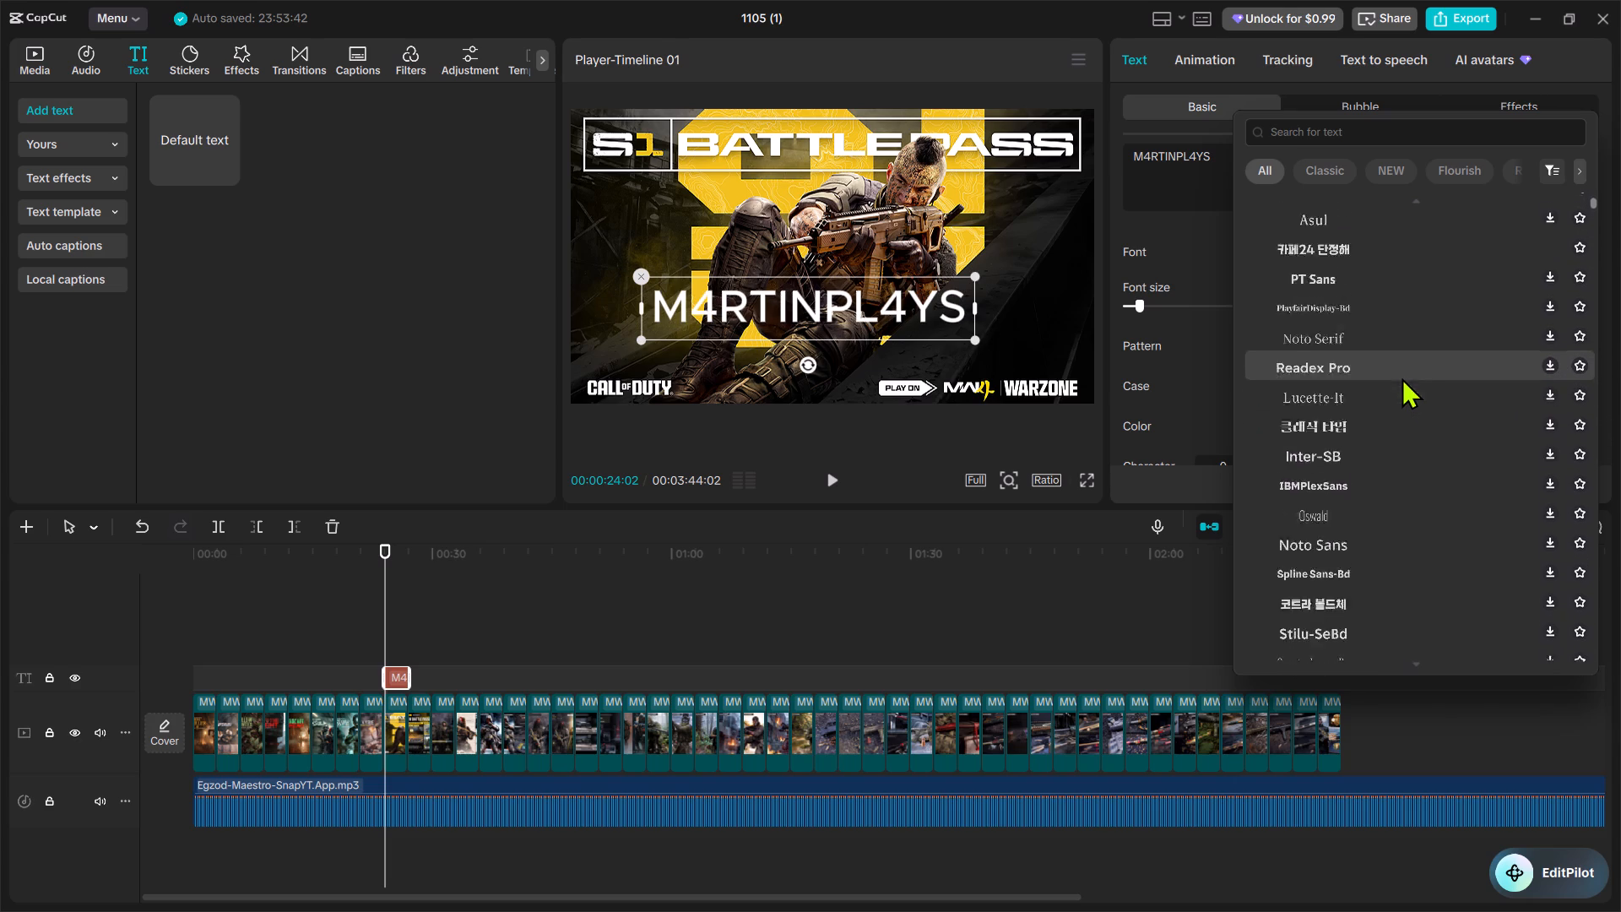
pyautogui.scroll(6, 1401, 377)
pyautogui.scroll(-1, 1400, 375)
pyautogui.scroll(1, 1400, 375)
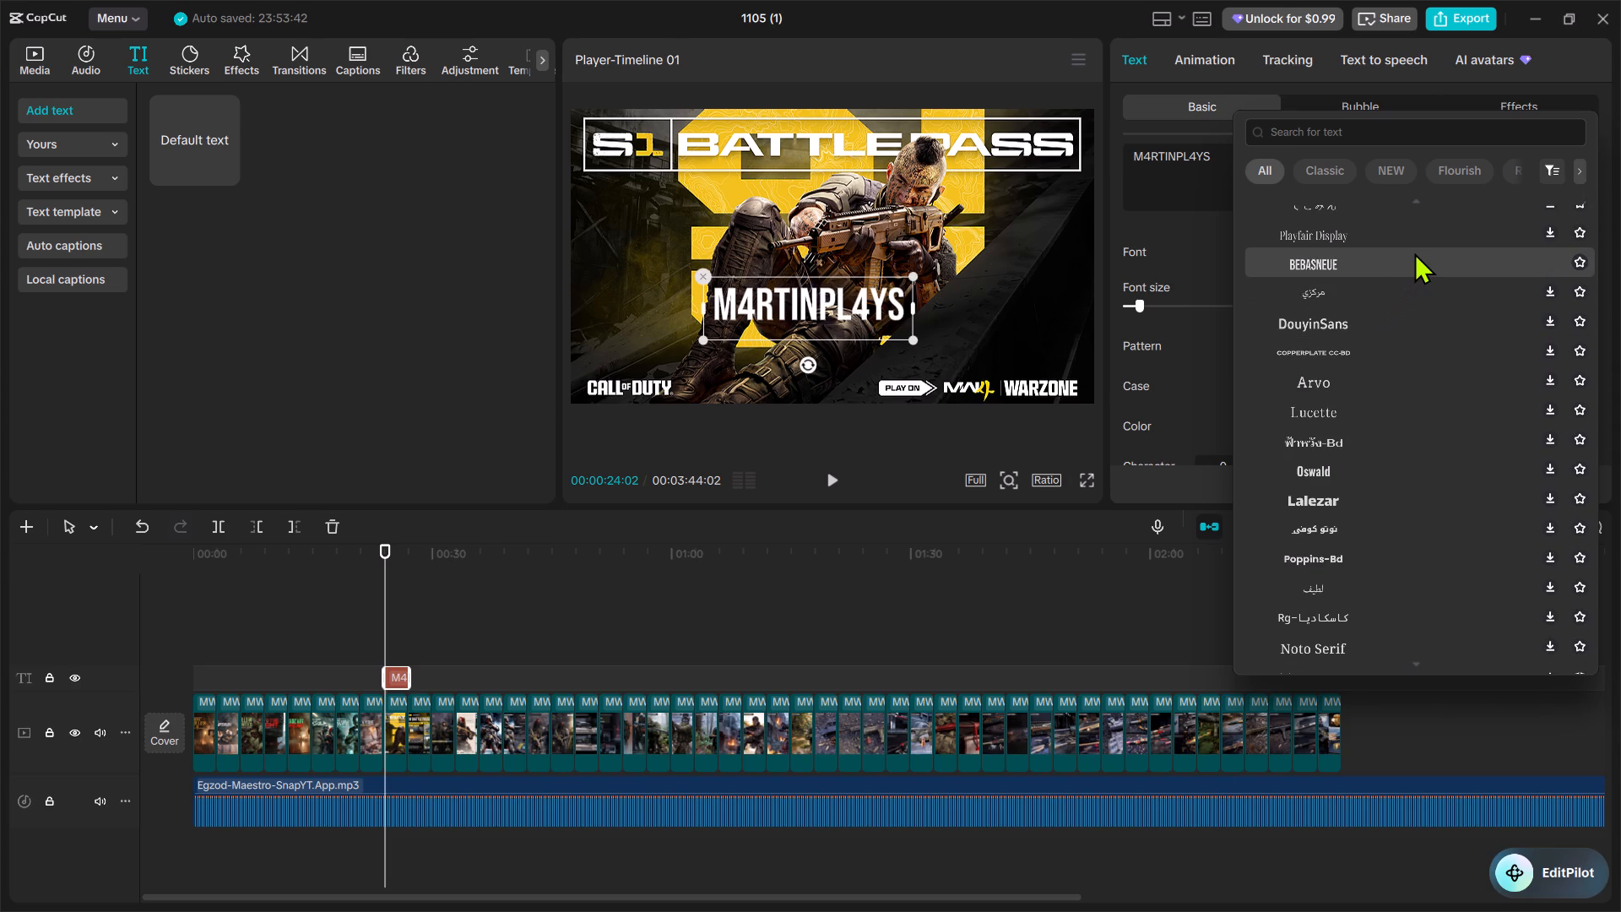
pyautogui.scroll(8, 1414, 250)
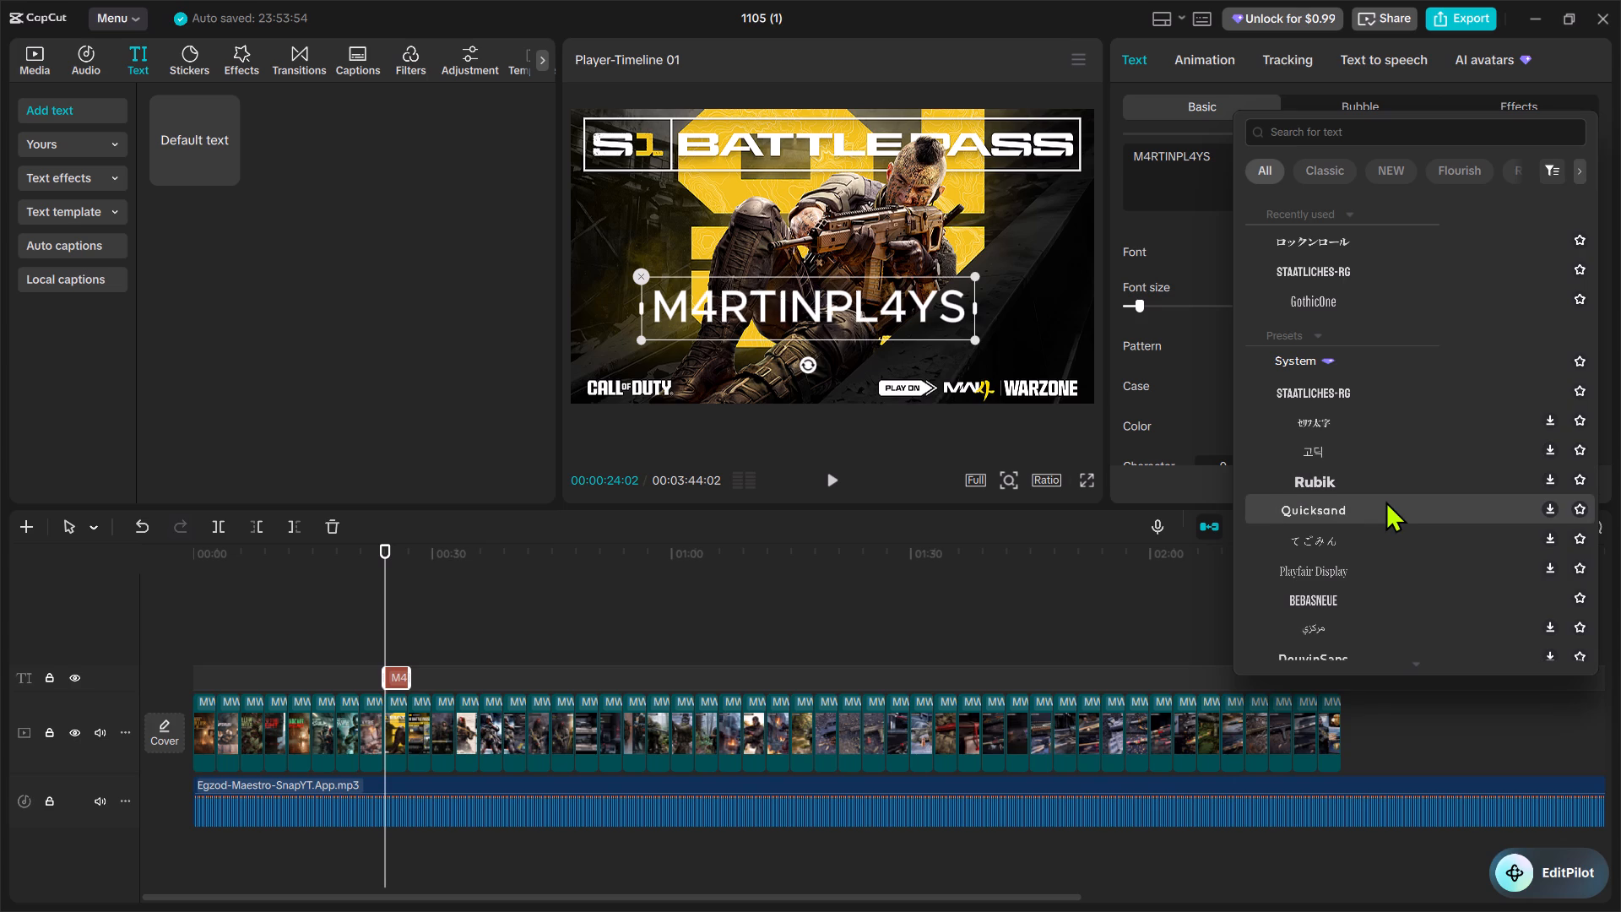
pyautogui.click(1353, 269)
pyautogui.moveTo(800, 275); pyautogui.dragTo(780, 289)
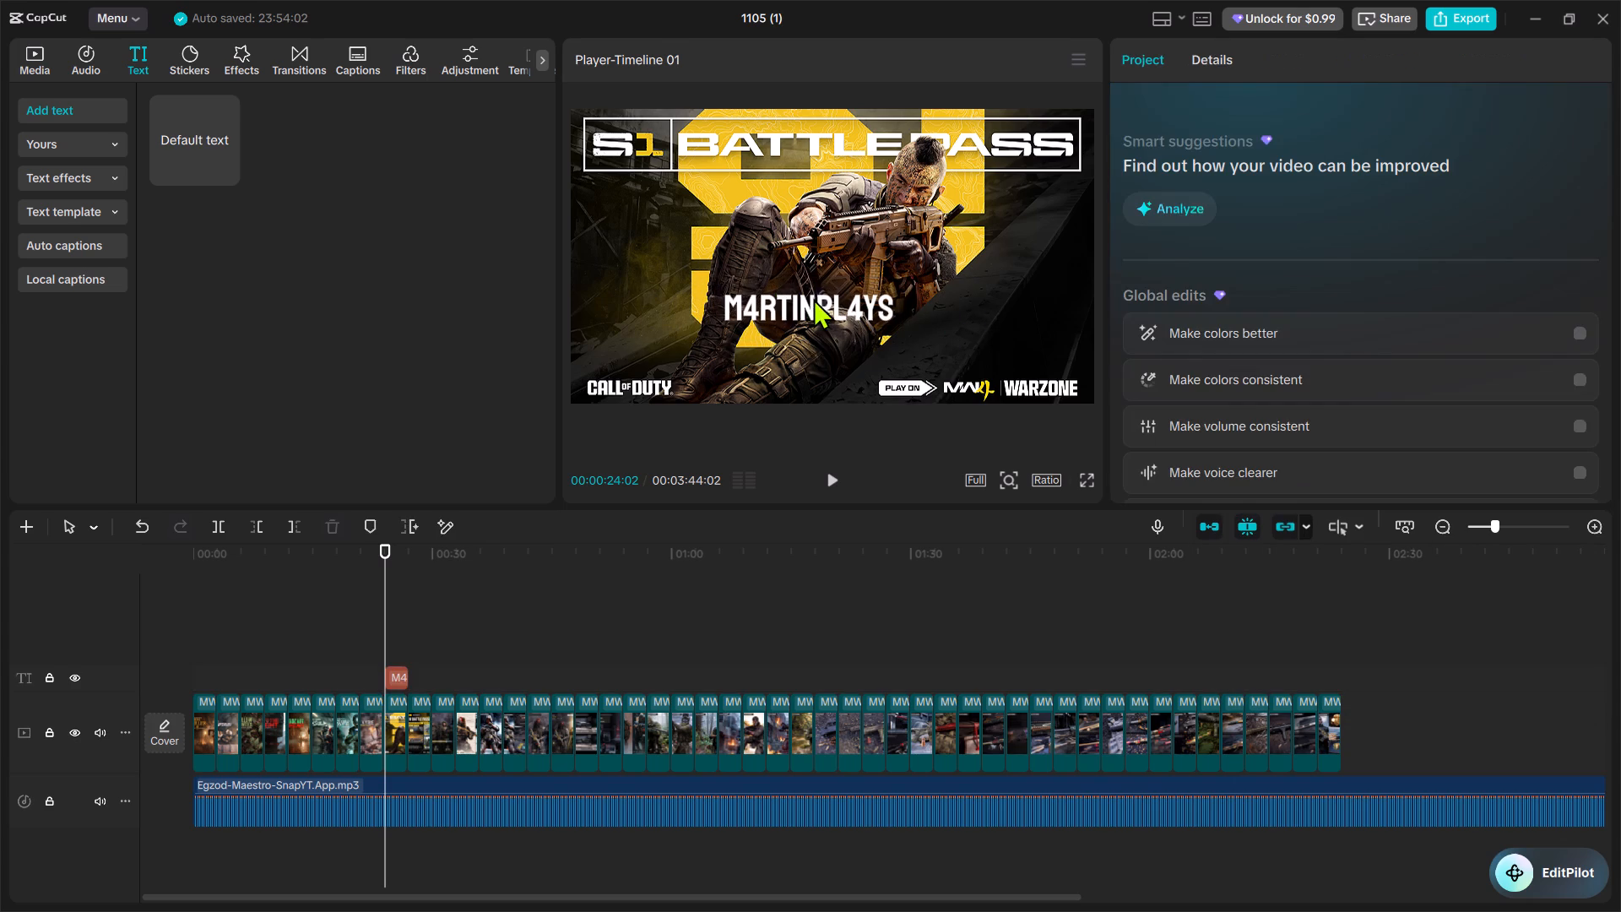
# Enlarge the M4RTINPL4YS text to more than half the frame width and move it up to the middle of the frame.
pyautogui.click(814, 299)
pyautogui.moveTo(902, 339); pyautogui.dragTo(1000, 400)
pyautogui.moveTo(817, 301); pyautogui.dragTo(817, 306)
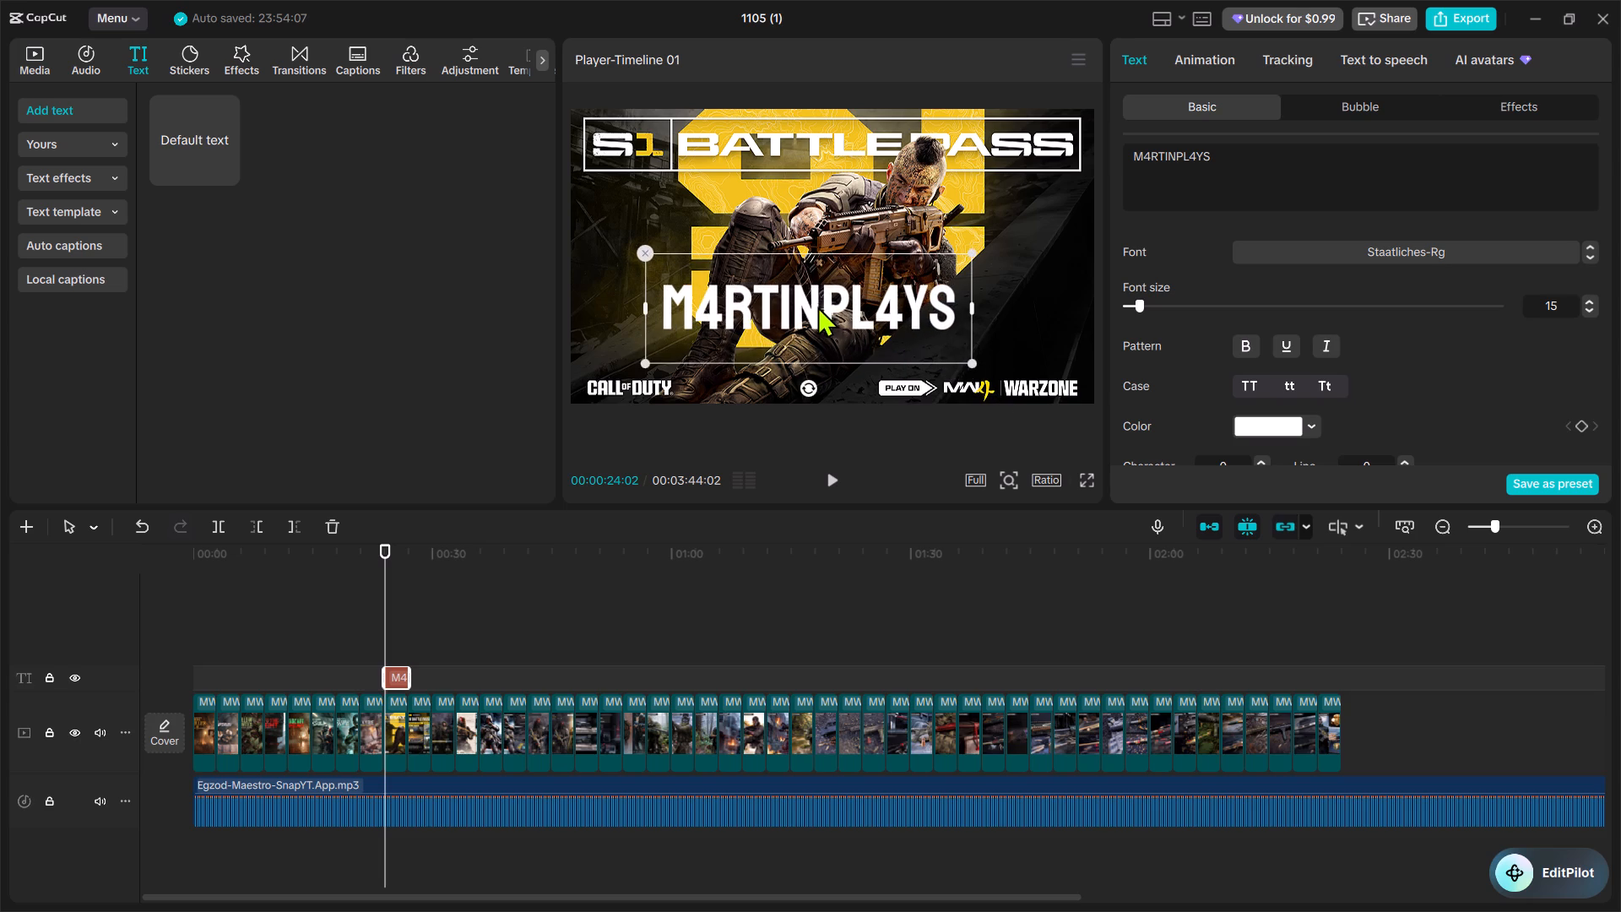
pyautogui.moveTo(817, 306); pyautogui.dragTo(826, 264)
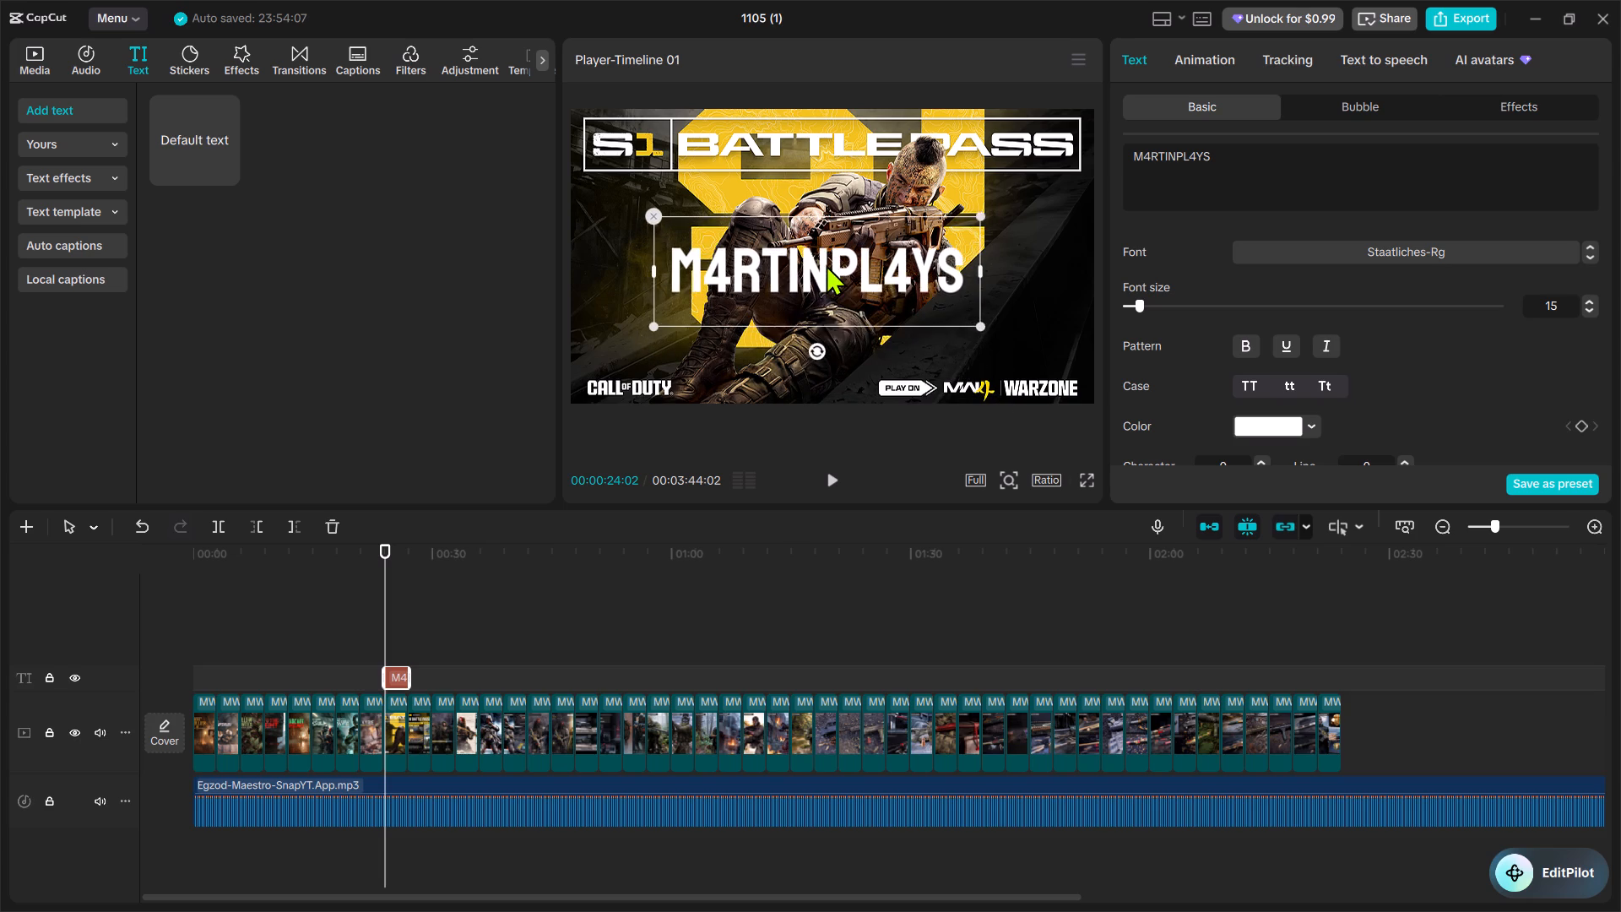
pyautogui.moveTo(826, 264); pyautogui.dragTo(828, 263)
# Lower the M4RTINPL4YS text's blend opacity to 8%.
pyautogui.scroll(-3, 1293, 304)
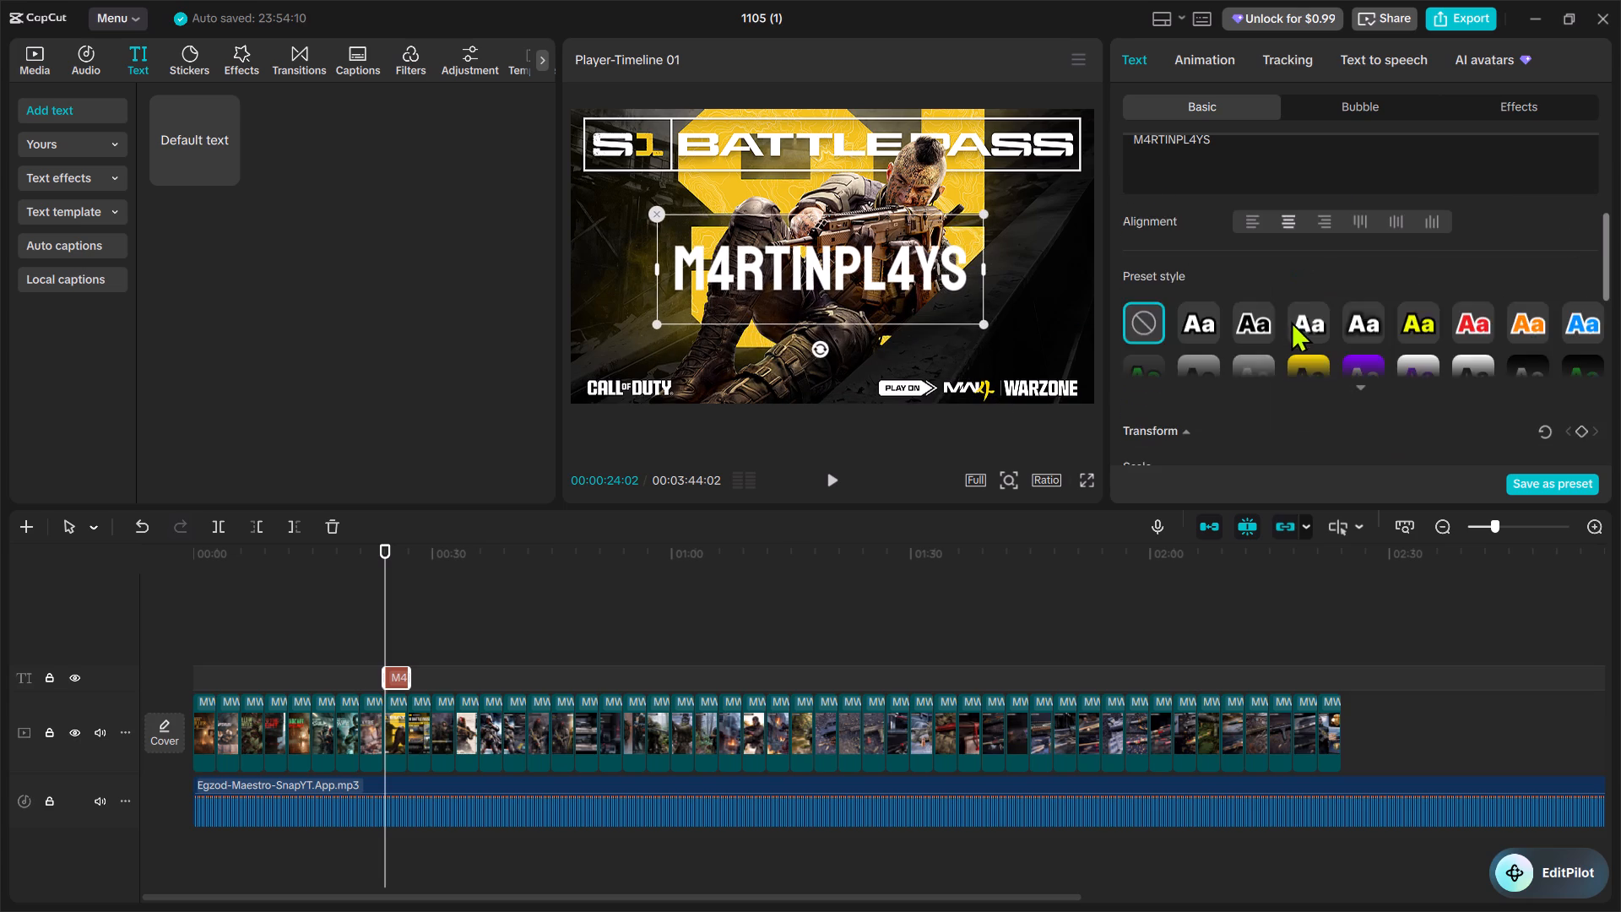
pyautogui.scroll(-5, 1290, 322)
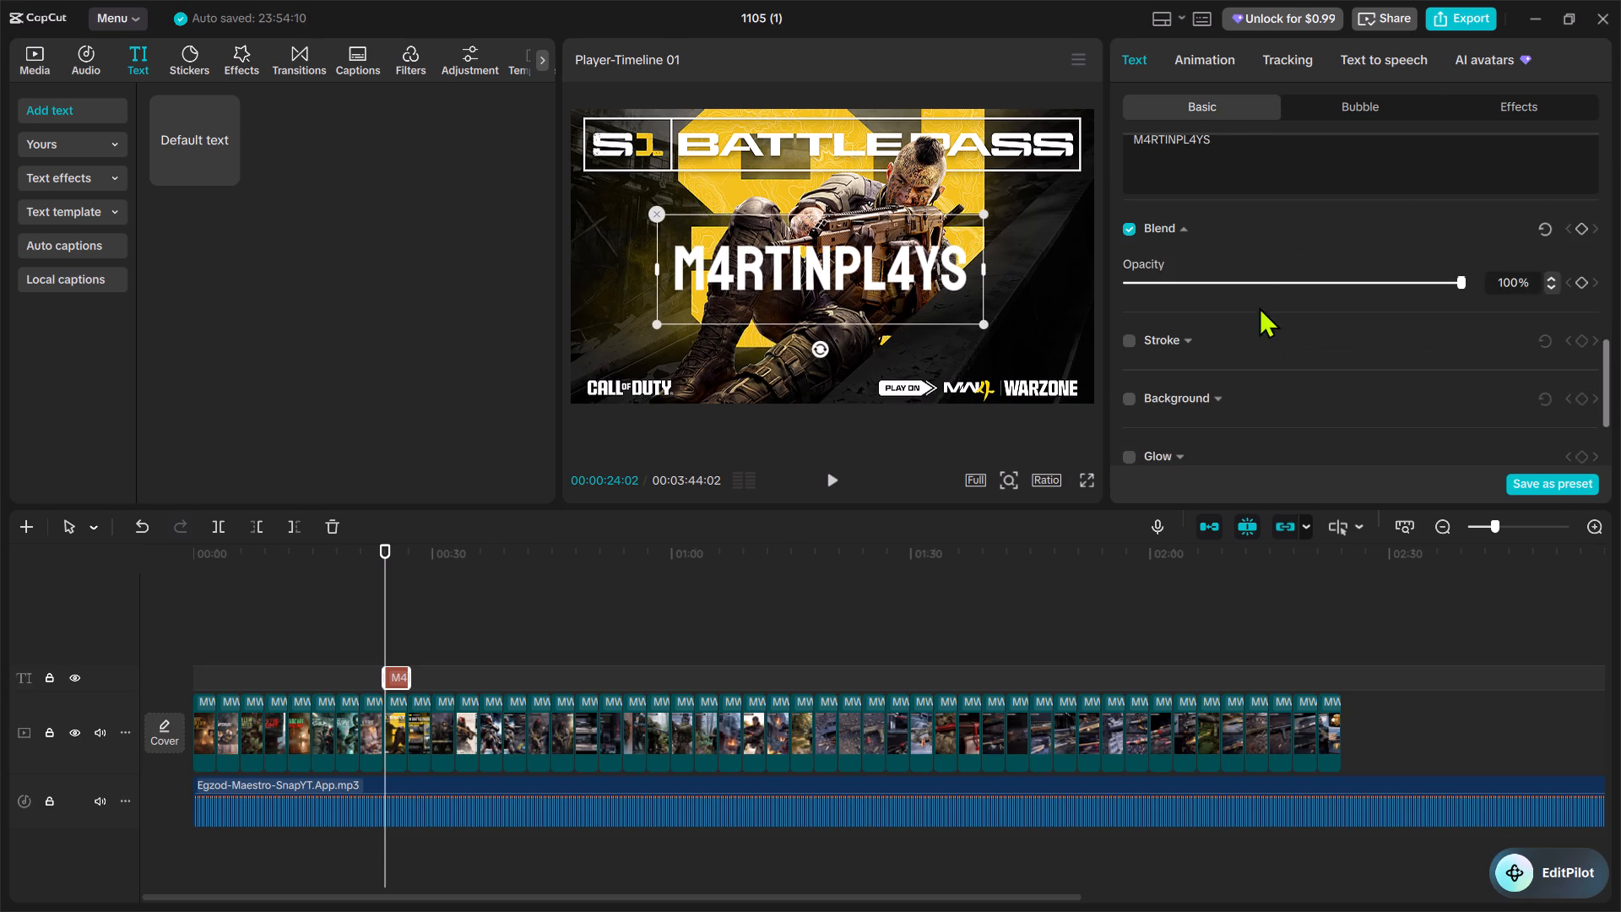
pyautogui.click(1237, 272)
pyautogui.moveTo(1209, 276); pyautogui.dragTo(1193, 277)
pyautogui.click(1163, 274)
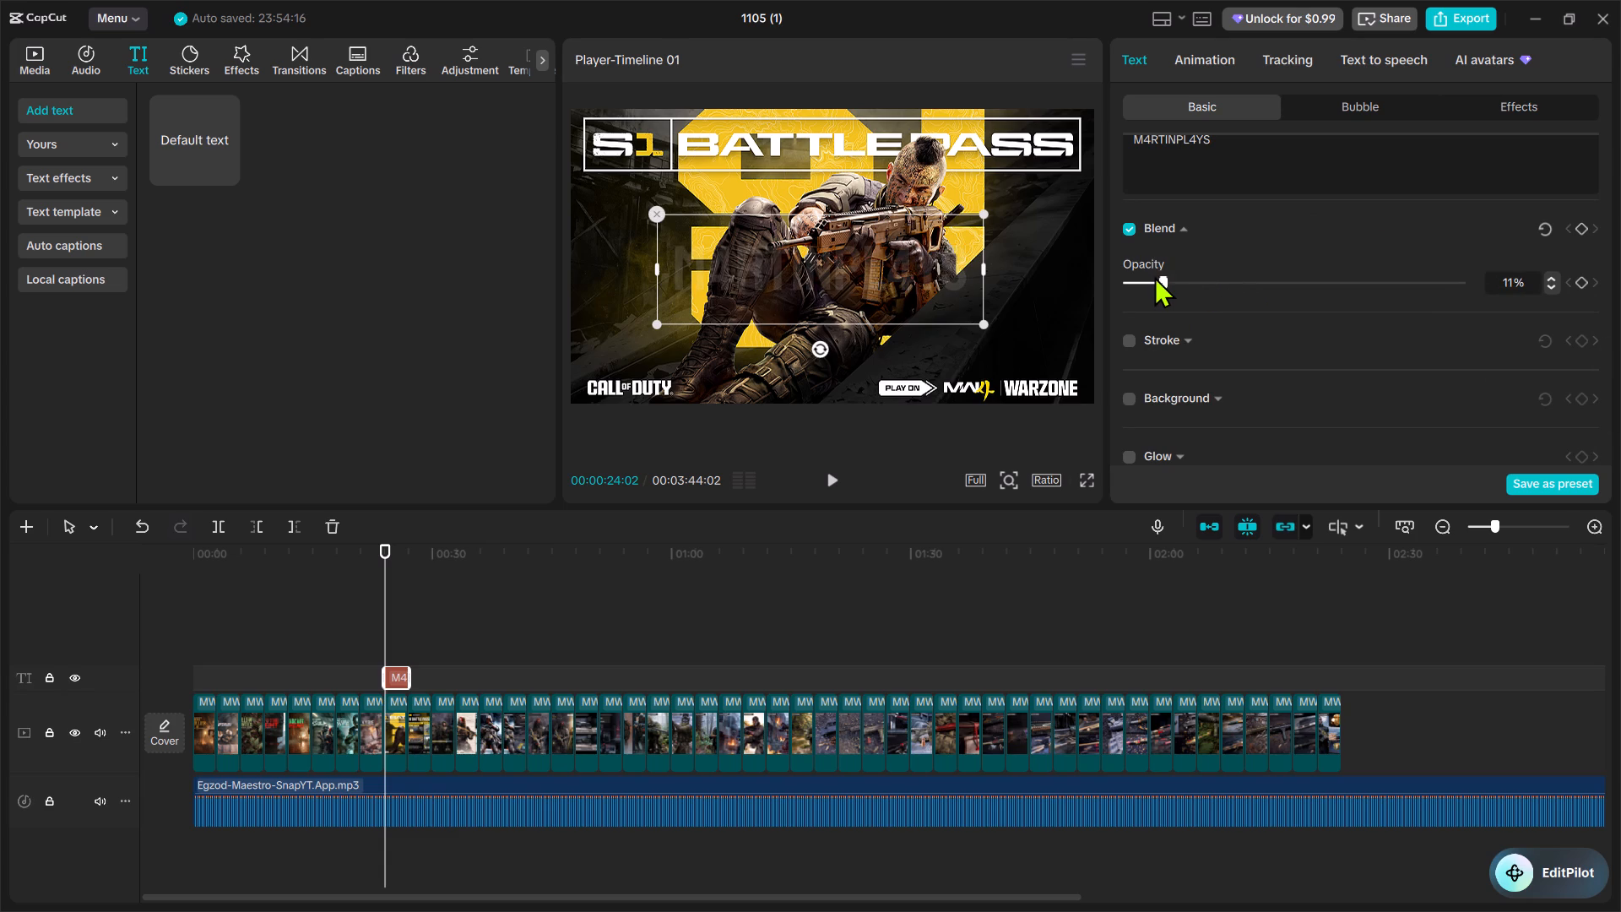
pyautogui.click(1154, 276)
# Enlarge the M4RTINPL4YS text to nearly the full frame width and centre it over the image.
pyautogui.click(804, 263)
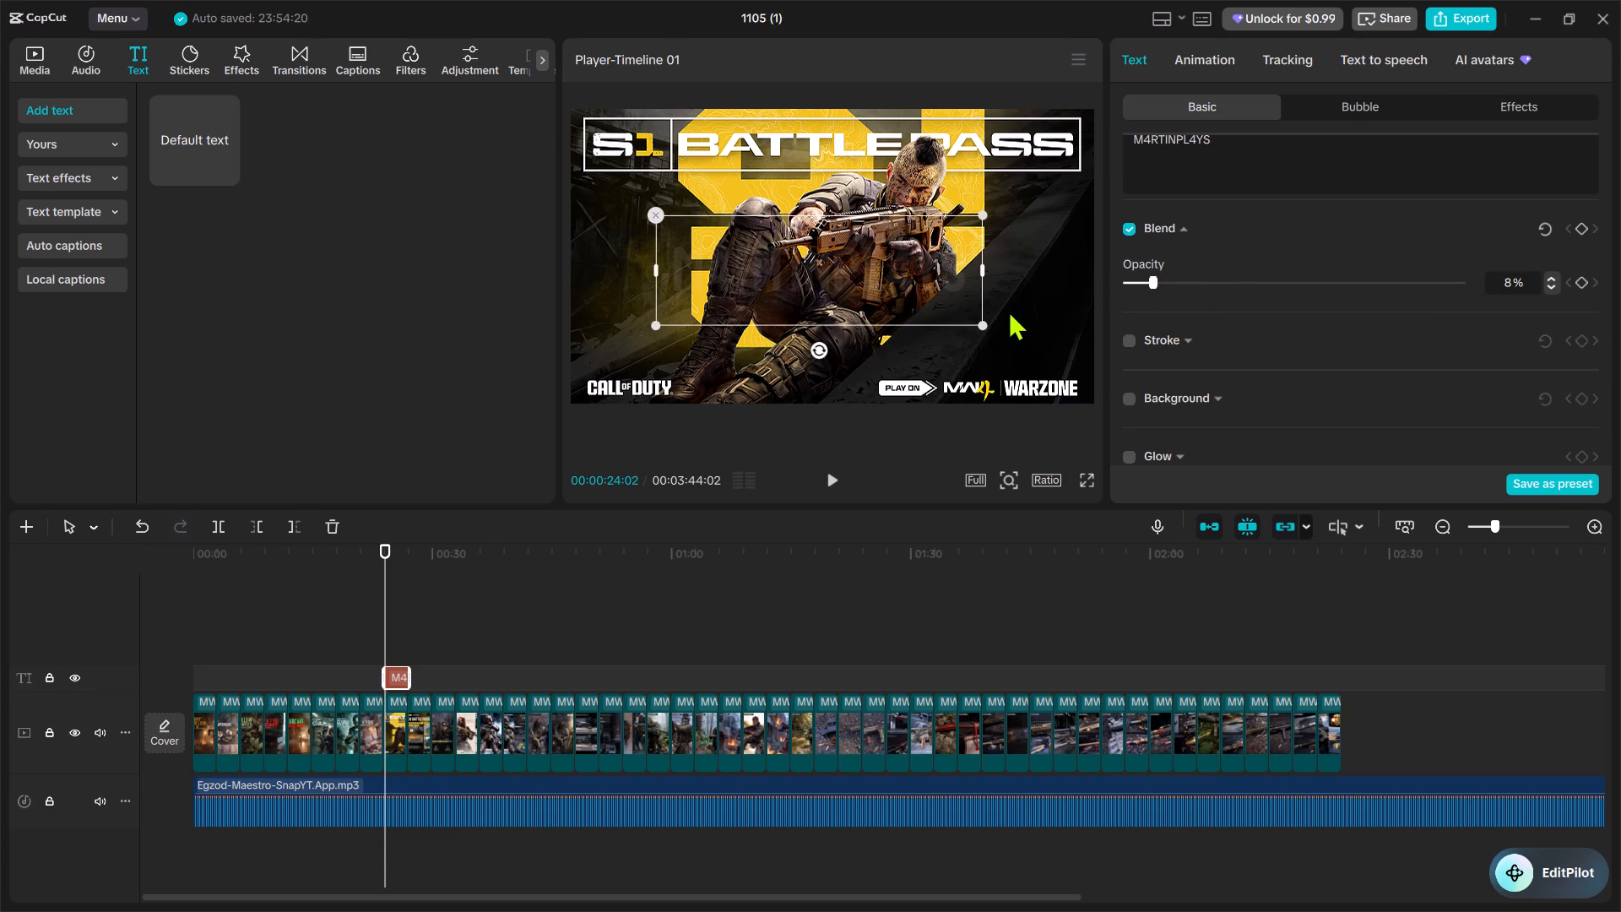
pyautogui.moveTo(982, 324); pyautogui.dragTo(1141, 423)
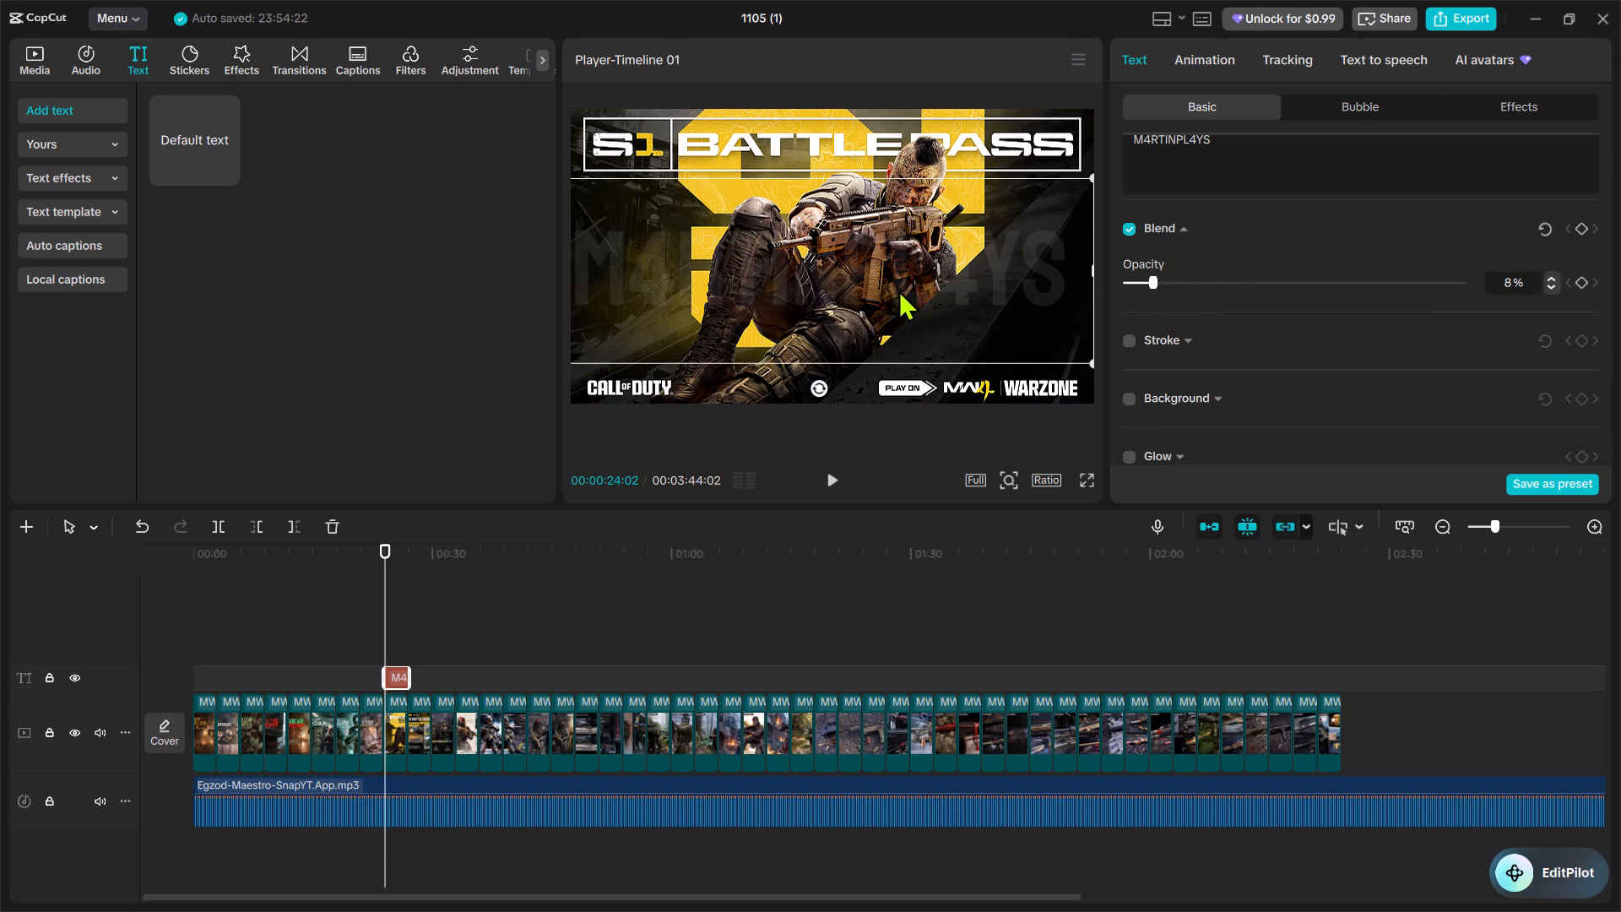
pyautogui.click(898, 290)
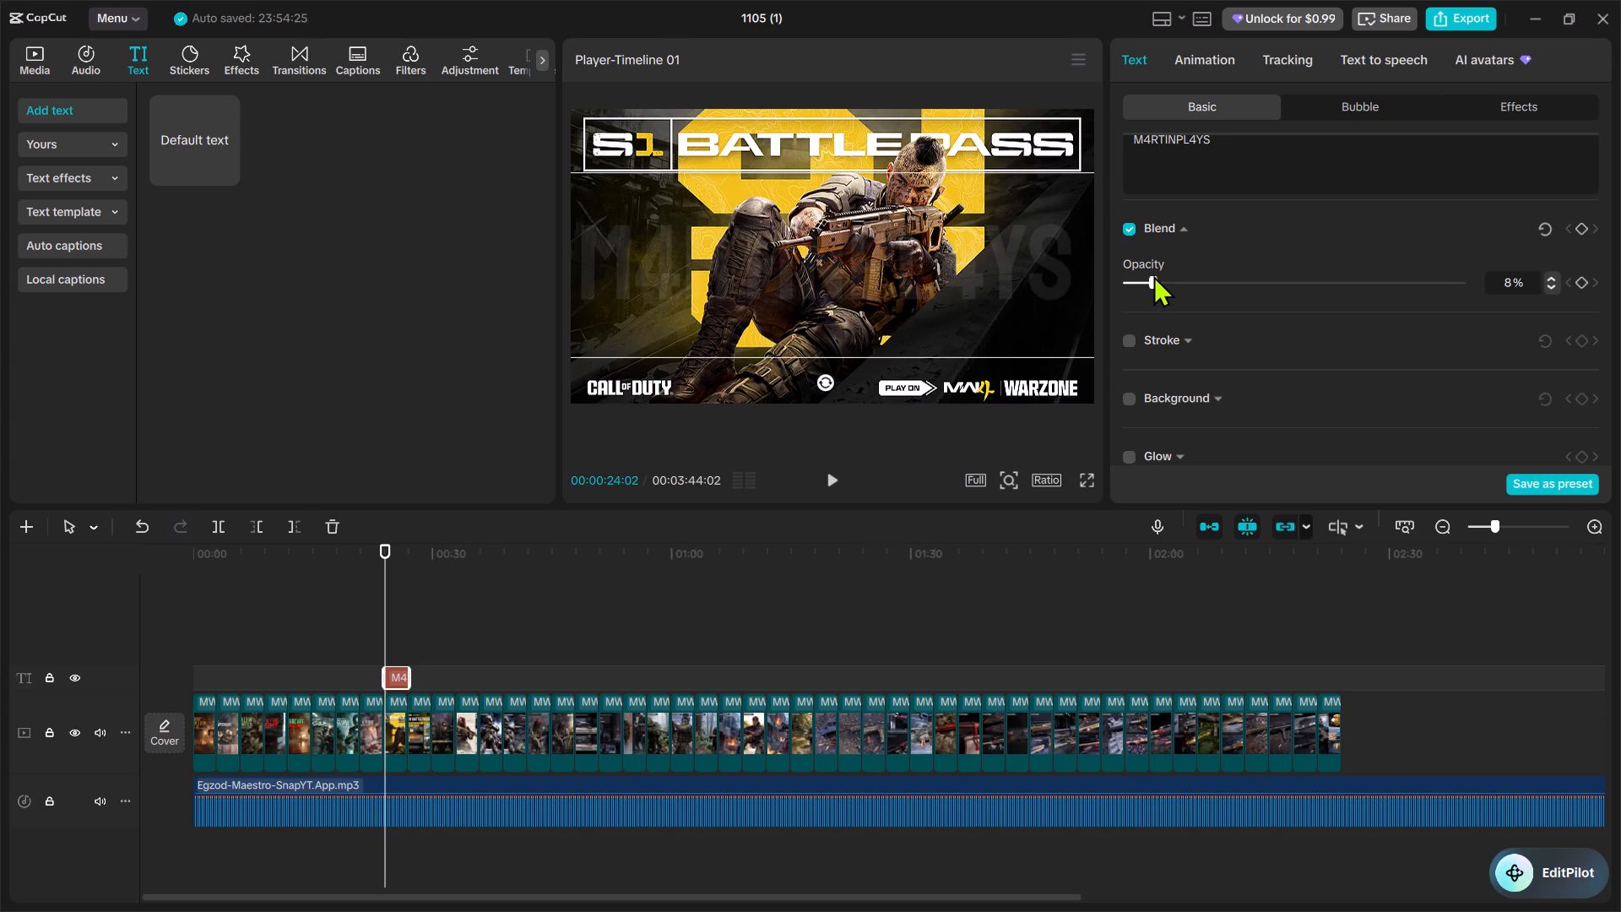
# Set the M4RTINPL4YS text's blend opacity to 4%.
pyautogui.moveTo(1154, 275); pyautogui.dragTo(1138, 283)
pyautogui.moveTo(1138, 283); pyautogui.dragTo(1140, 283)
# Stretch the M4RTINPL4YS text clip on the timeline to span from 00:00 to the end of the last image clip.
pyautogui.moveTo(382, 613); pyautogui.dragTo(95, 621)
pyautogui.moveTo(375, 668); pyautogui.dragTo(385, 668)
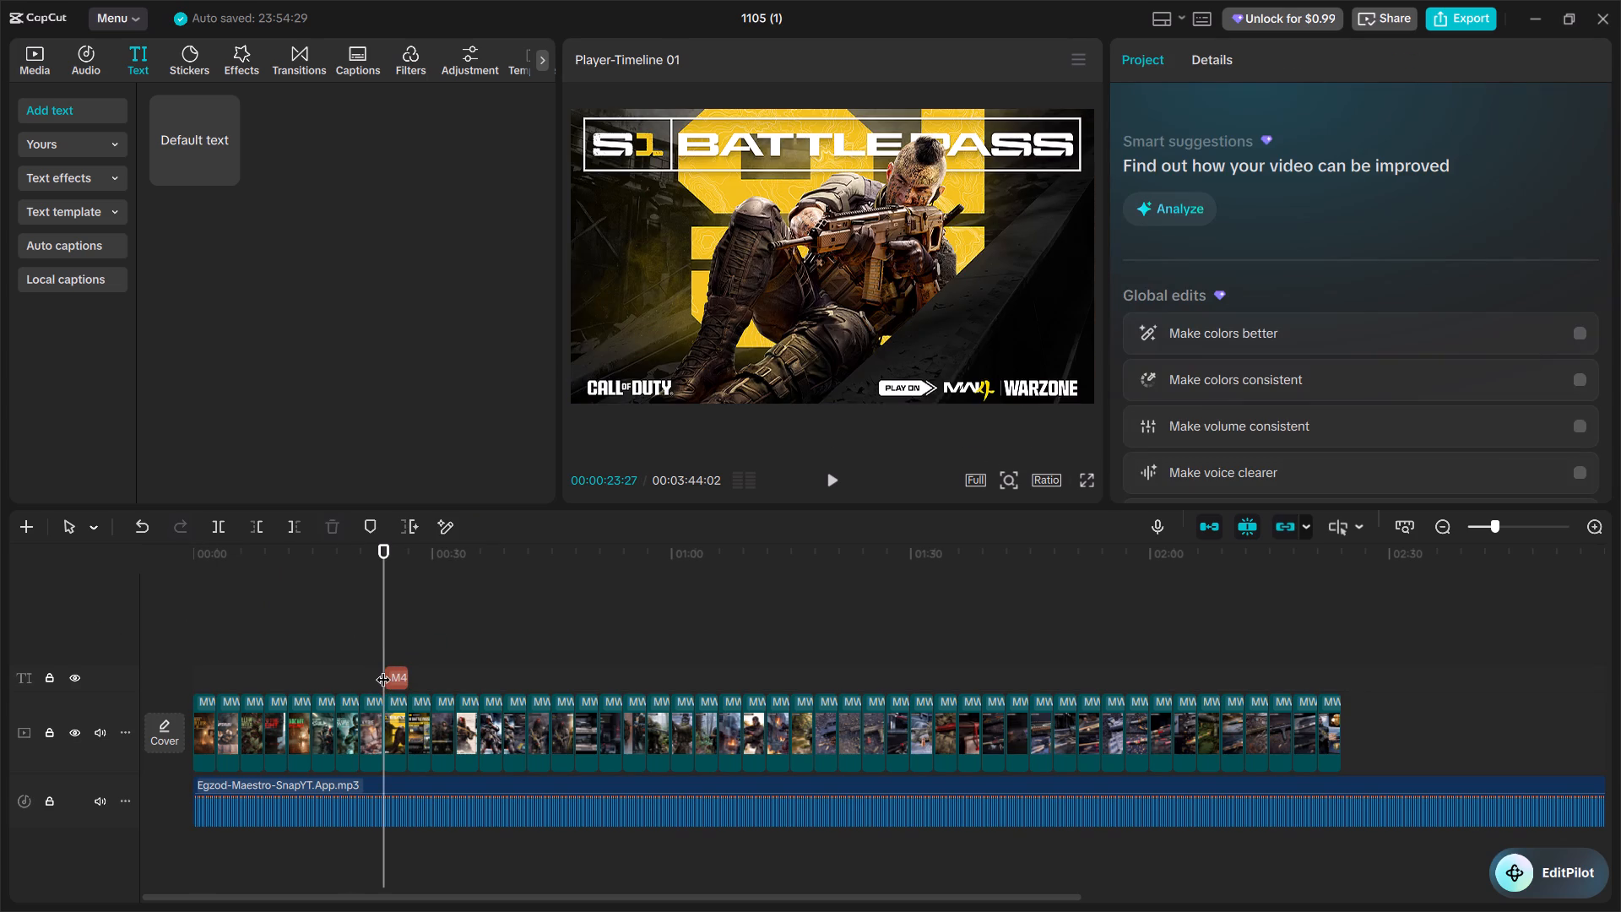
pyautogui.moveTo(383, 669); pyautogui.dragTo(362, 658)
pyautogui.click(398, 660)
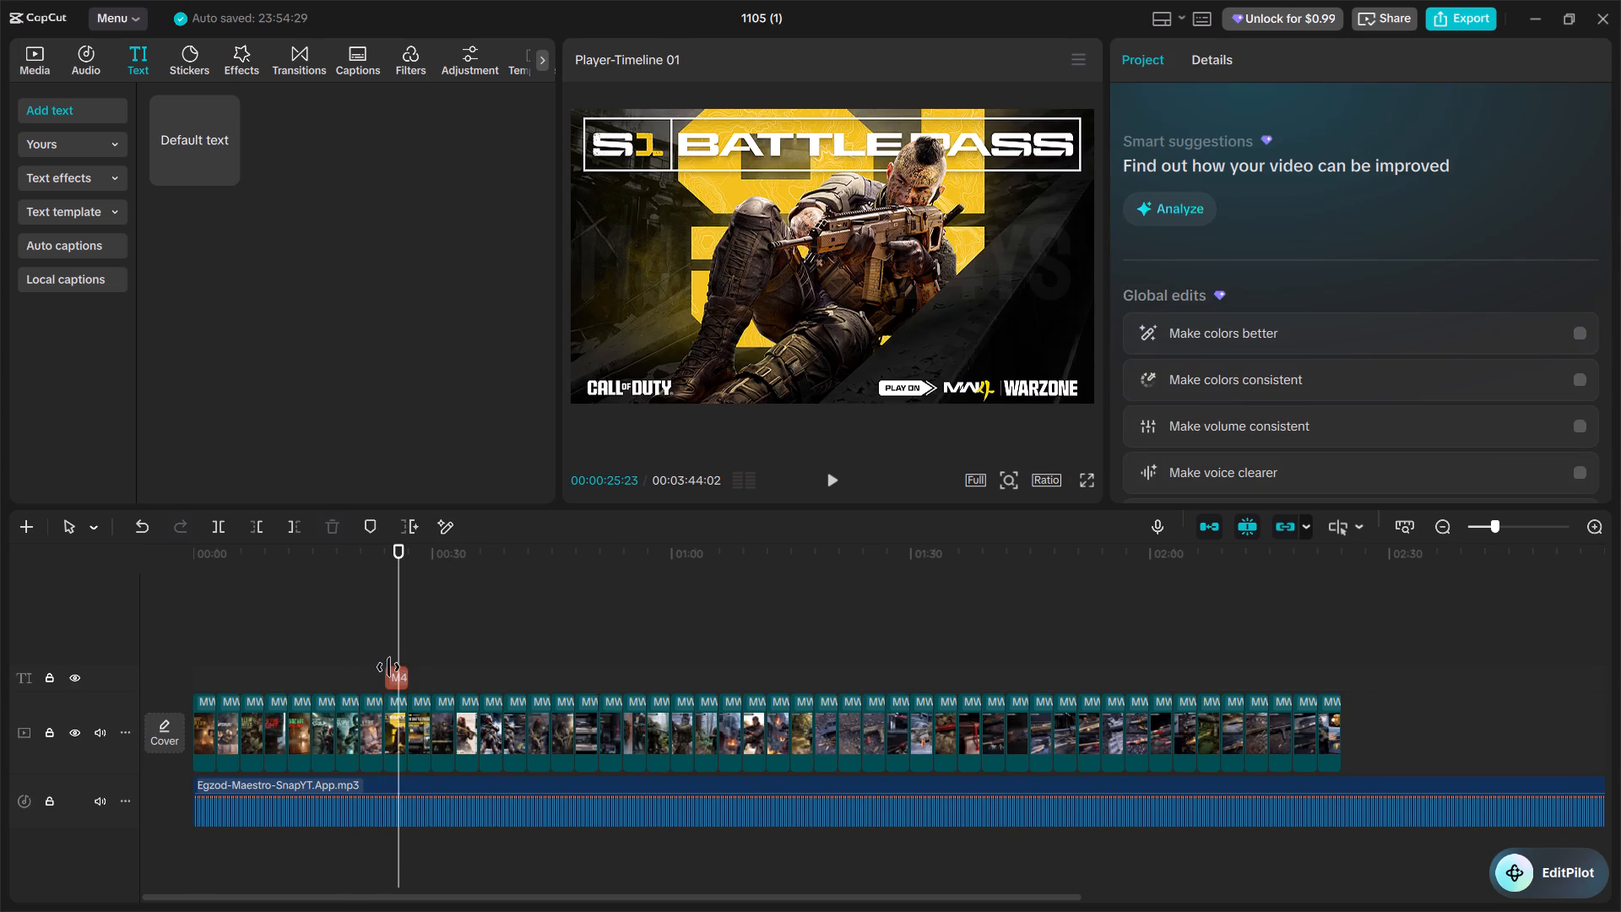
pyautogui.moveTo(383, 674); pyautogui.dragTo(397, 673)
pyautogui.click(397, 673)
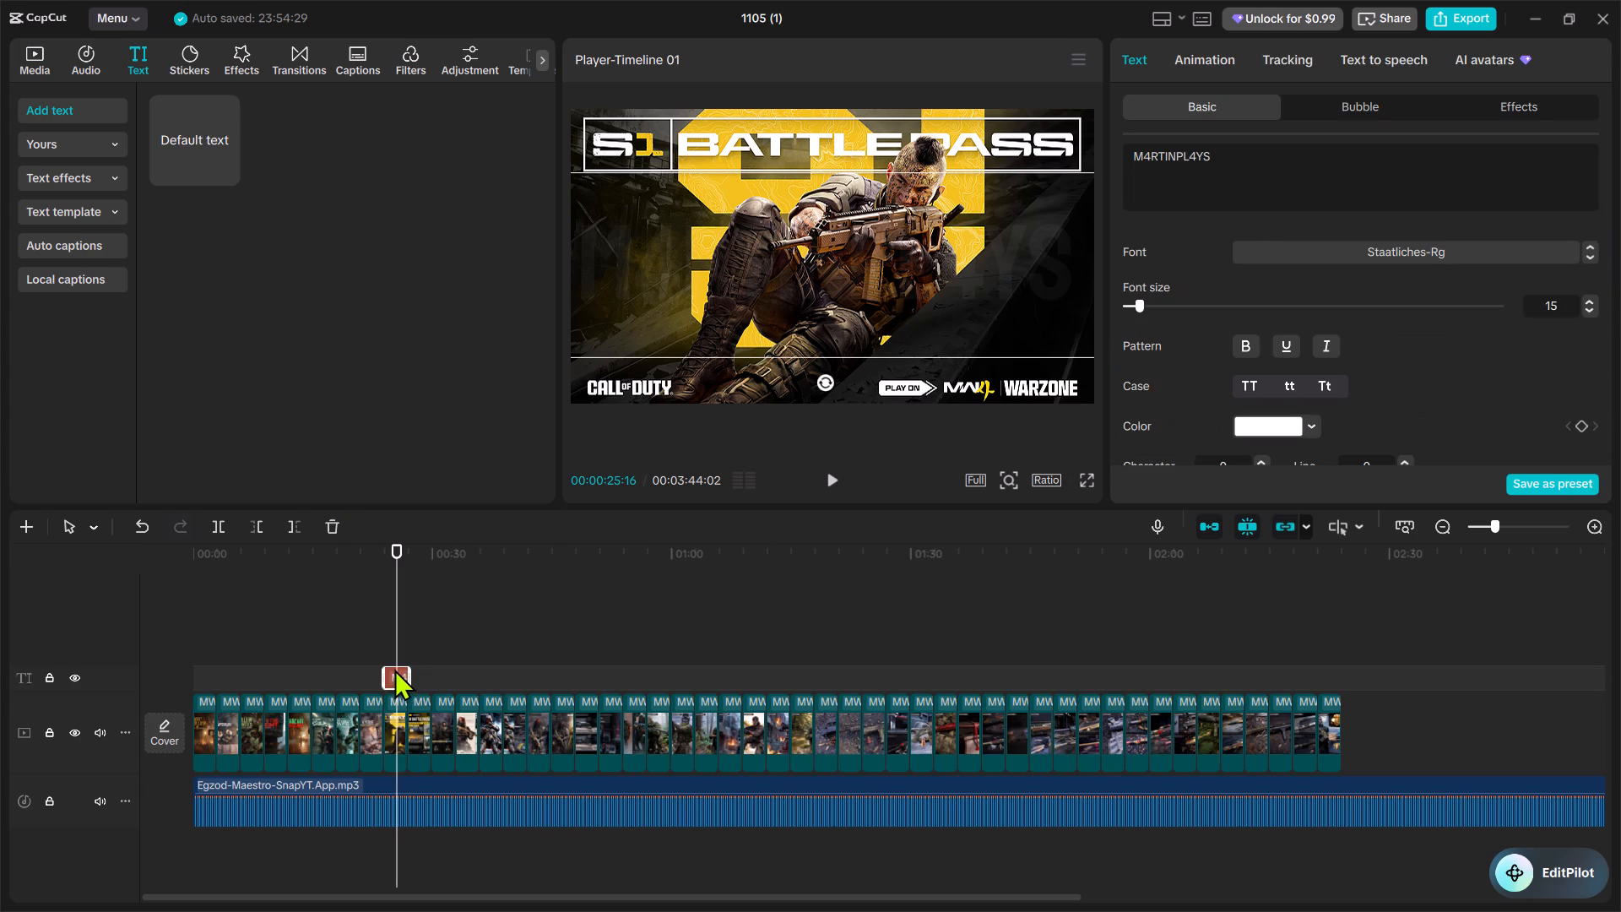
pyautogui.moveTo(387, 671); pyautogui.dragTo(160, 670)
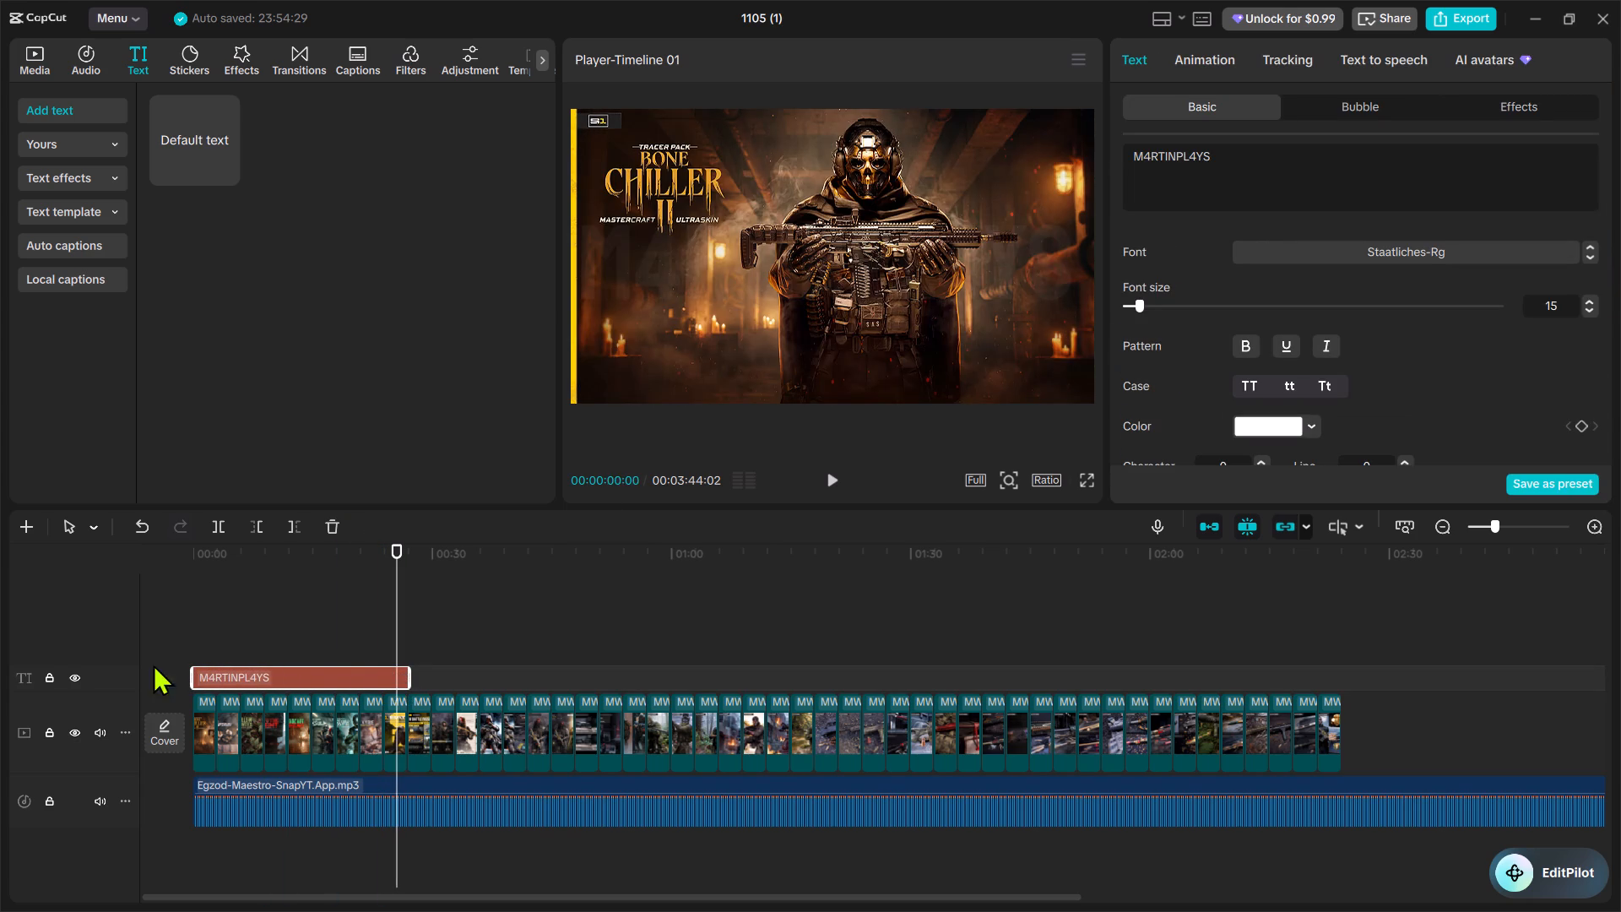
pyautogui.moveTo(406, 672); pyautogui.dragTo(457, 676)
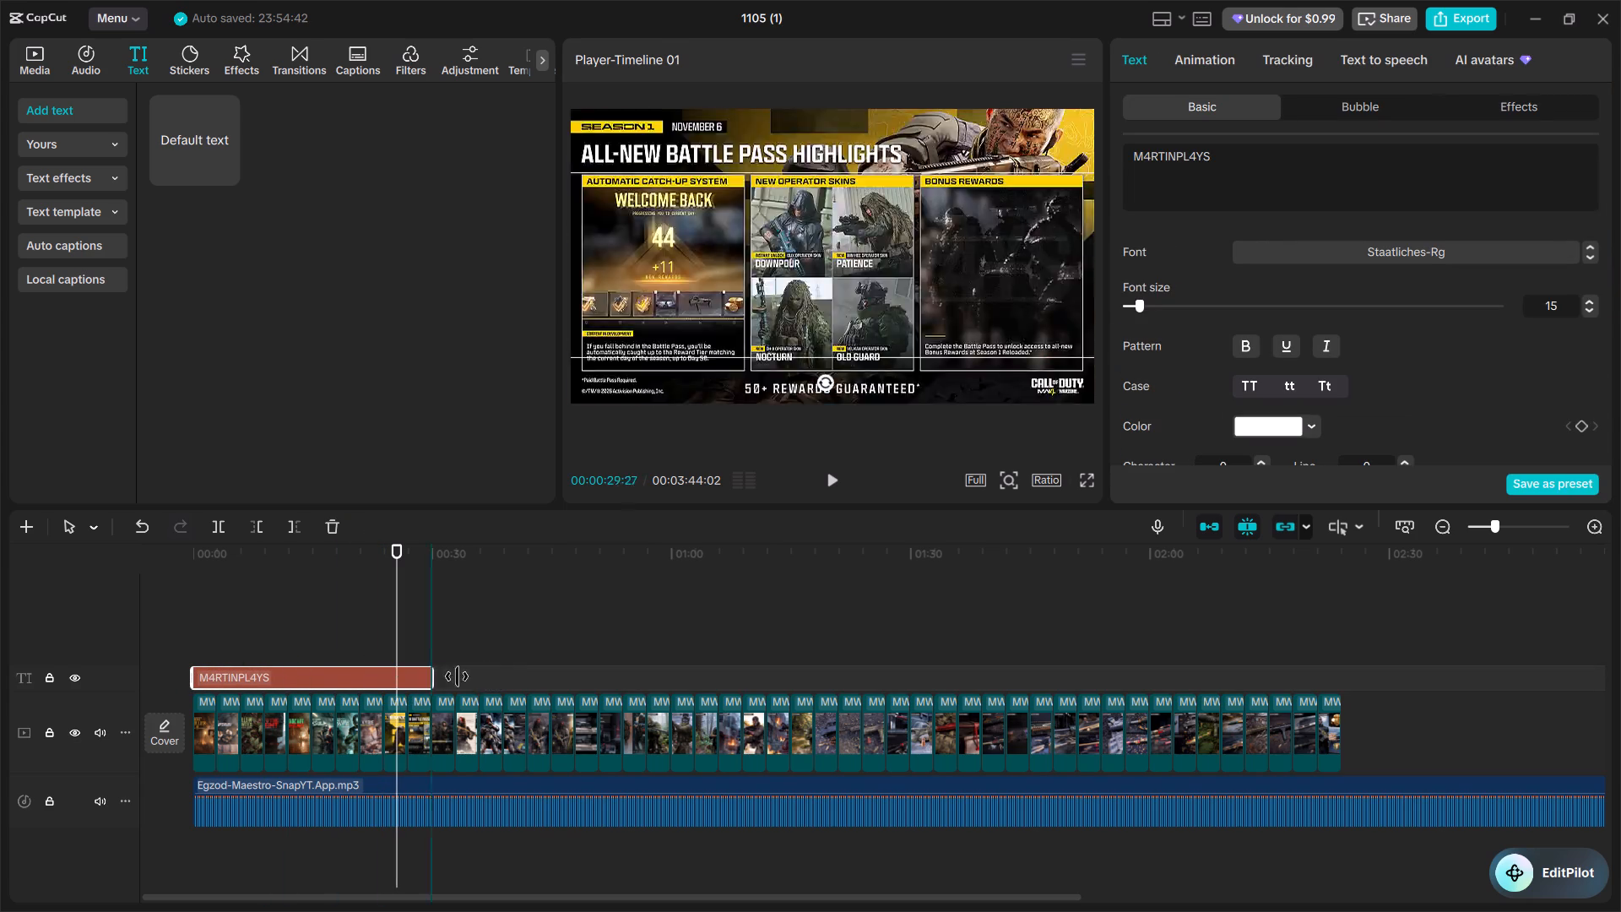
pyautogui.moveTo(457, 676); pyautogui.dragTo(1344, 687)
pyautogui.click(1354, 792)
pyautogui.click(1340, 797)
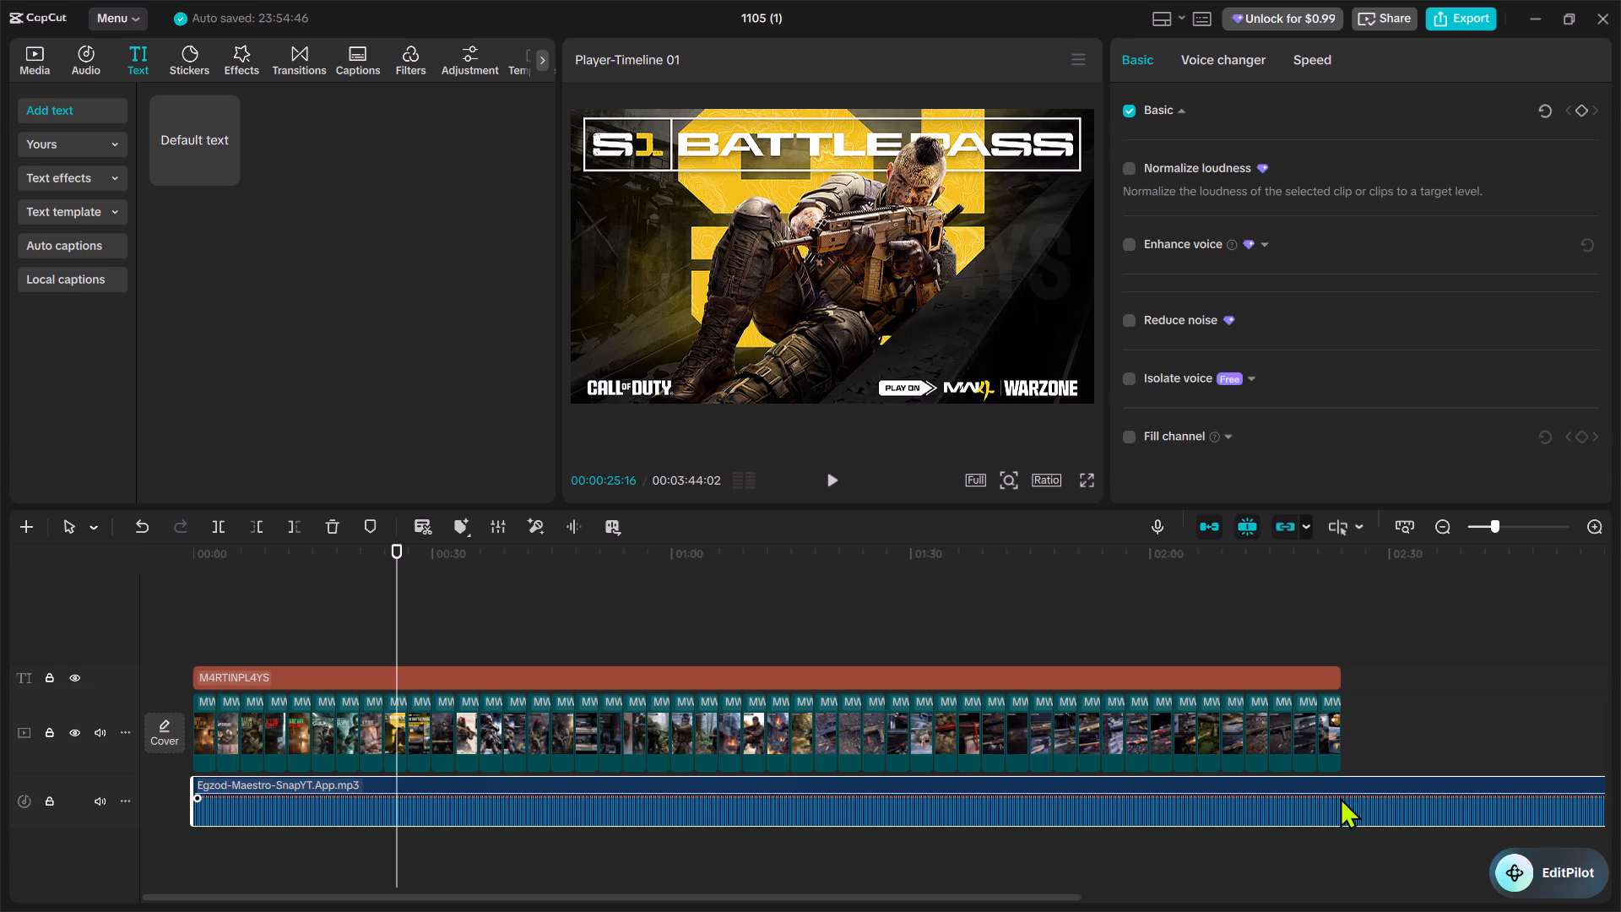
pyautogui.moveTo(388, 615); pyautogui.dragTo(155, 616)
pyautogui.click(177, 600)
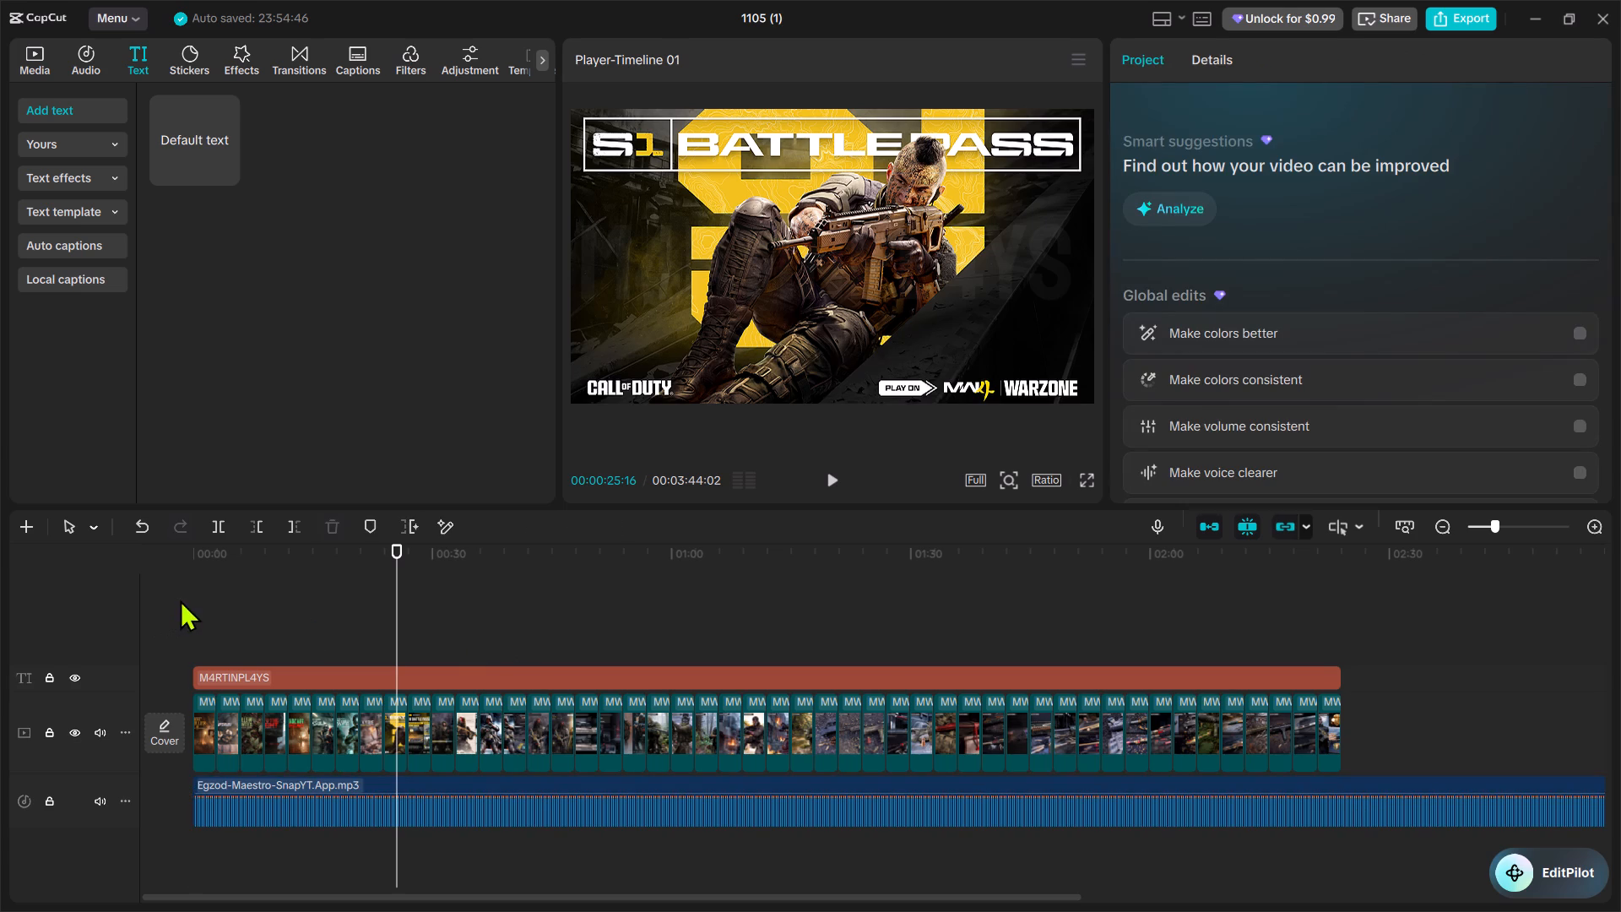
pyautogui.click(829, 483)
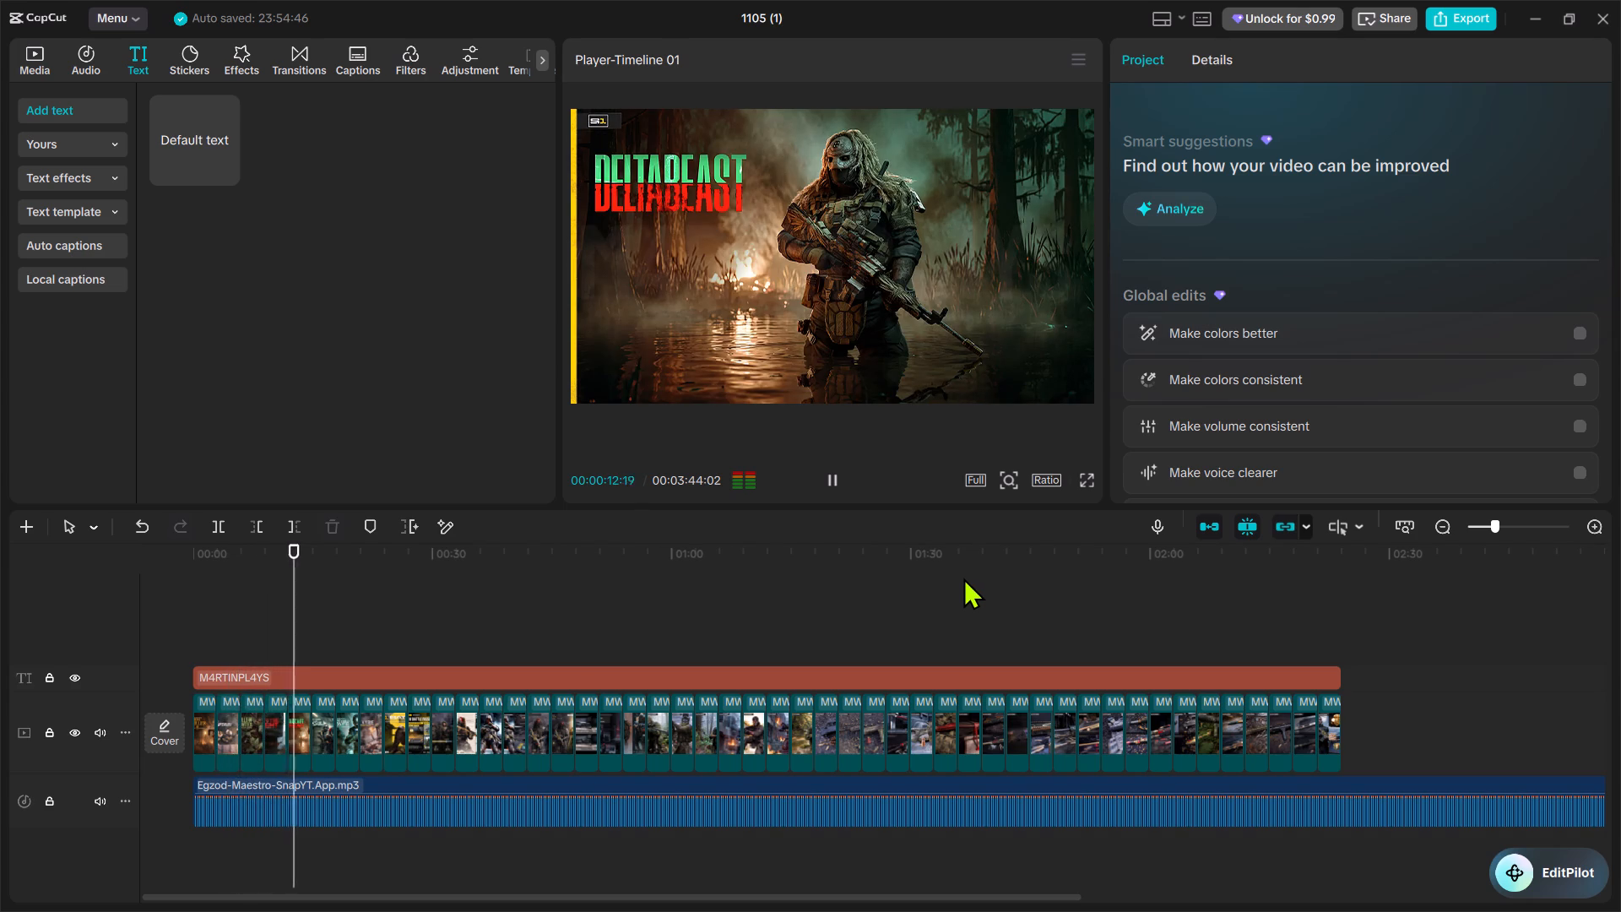
pyautogui.click(675, 673)
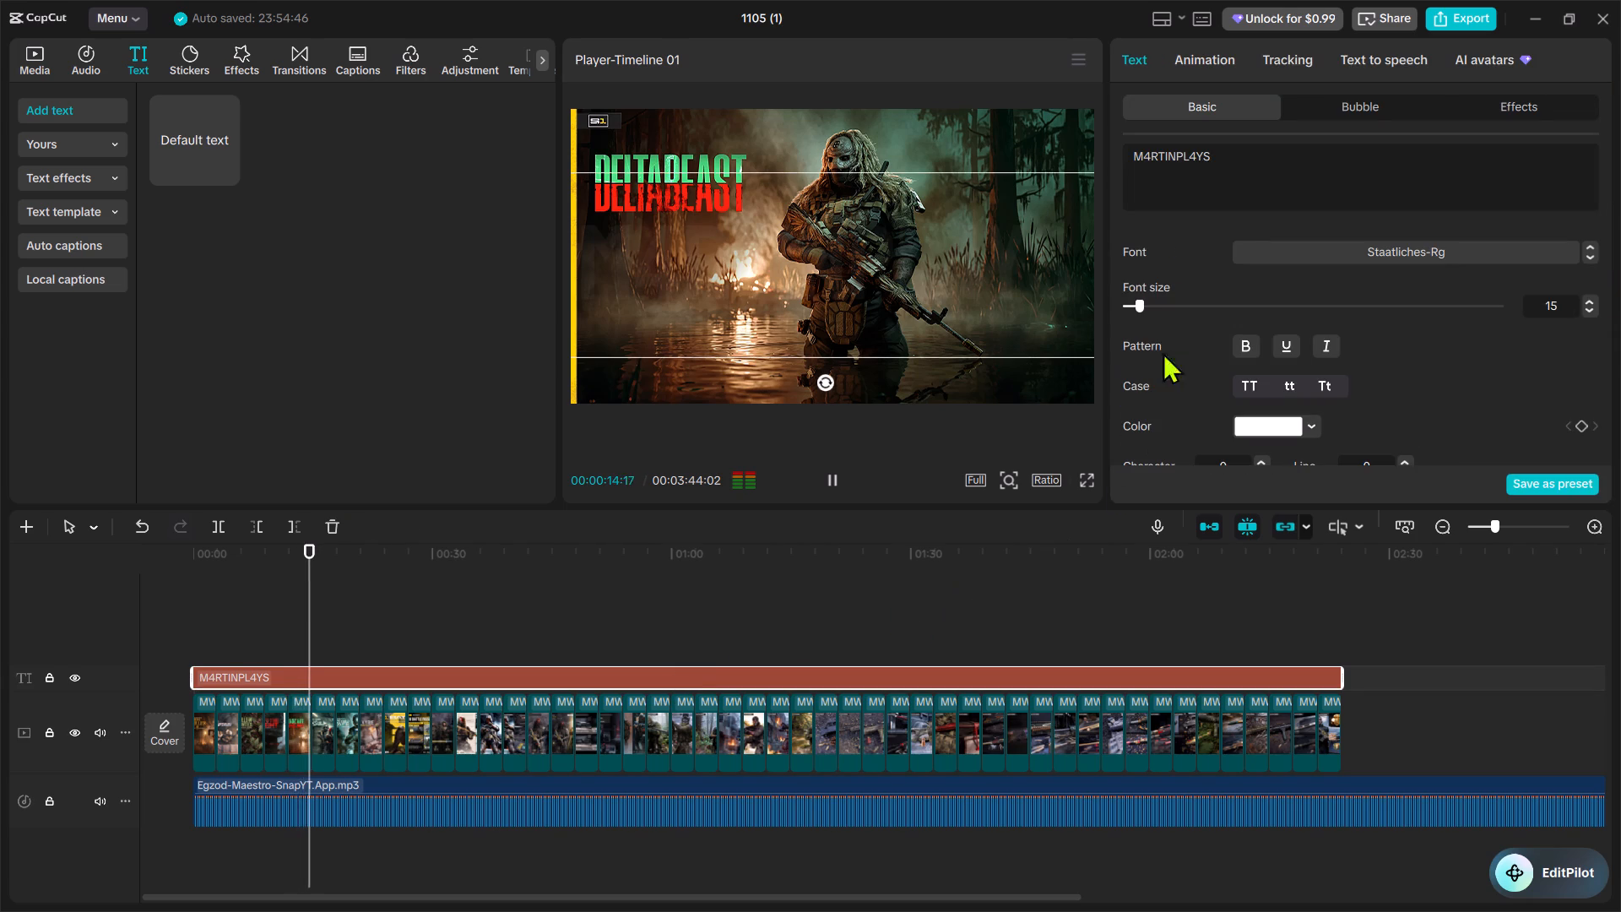
pyautogui.scroll(-3, 1212, 348)
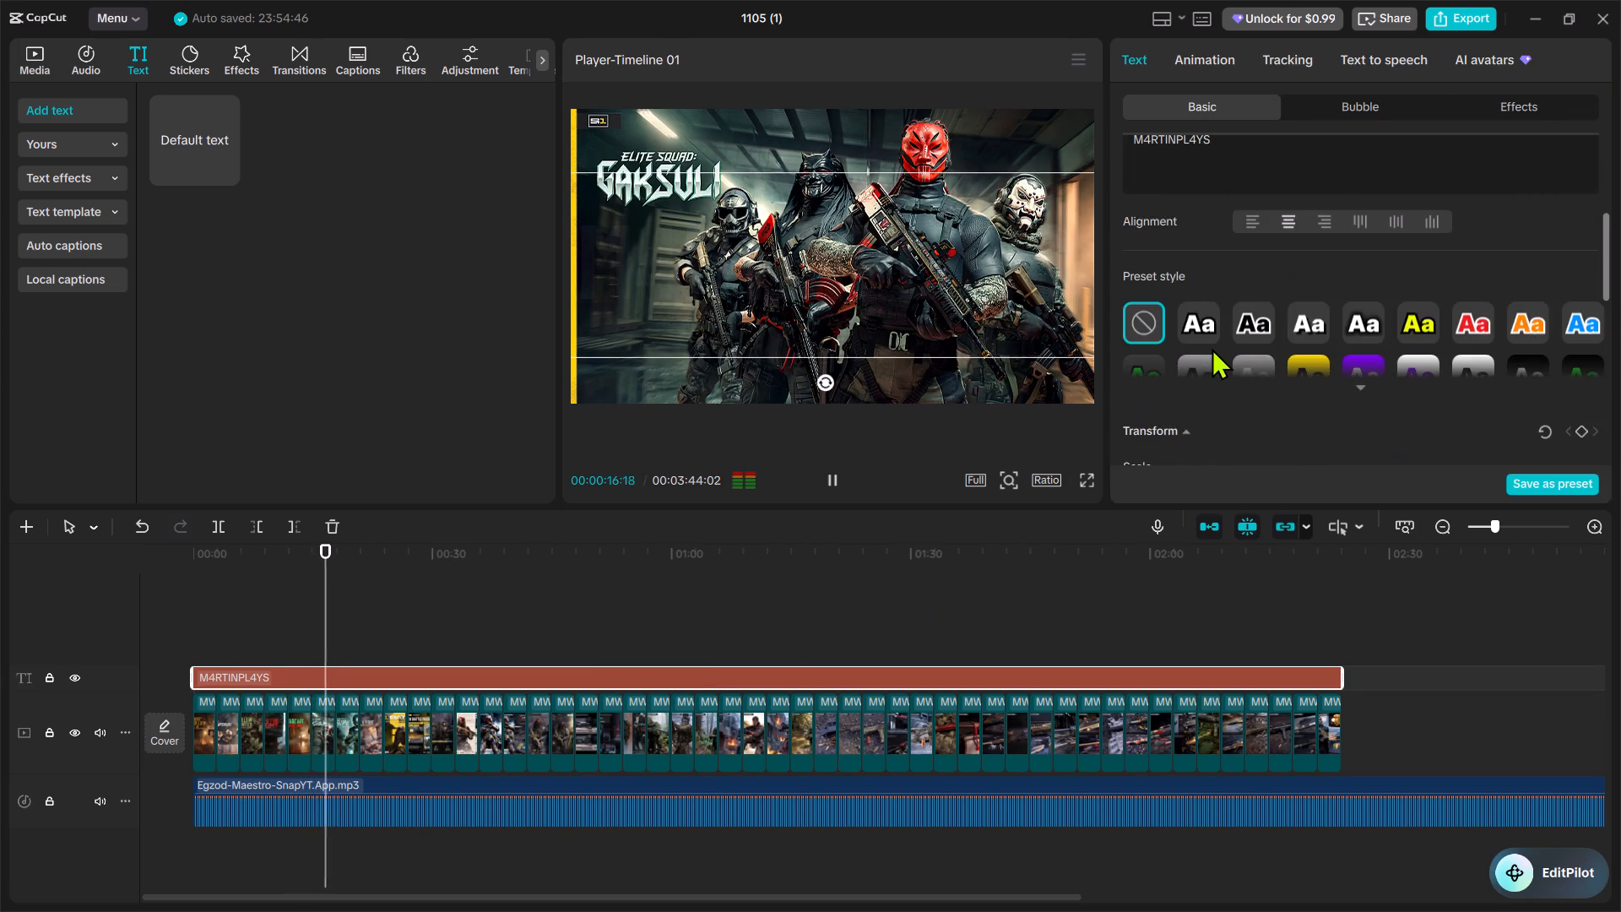
pyautogui.scroll(-5, 1212, 348)
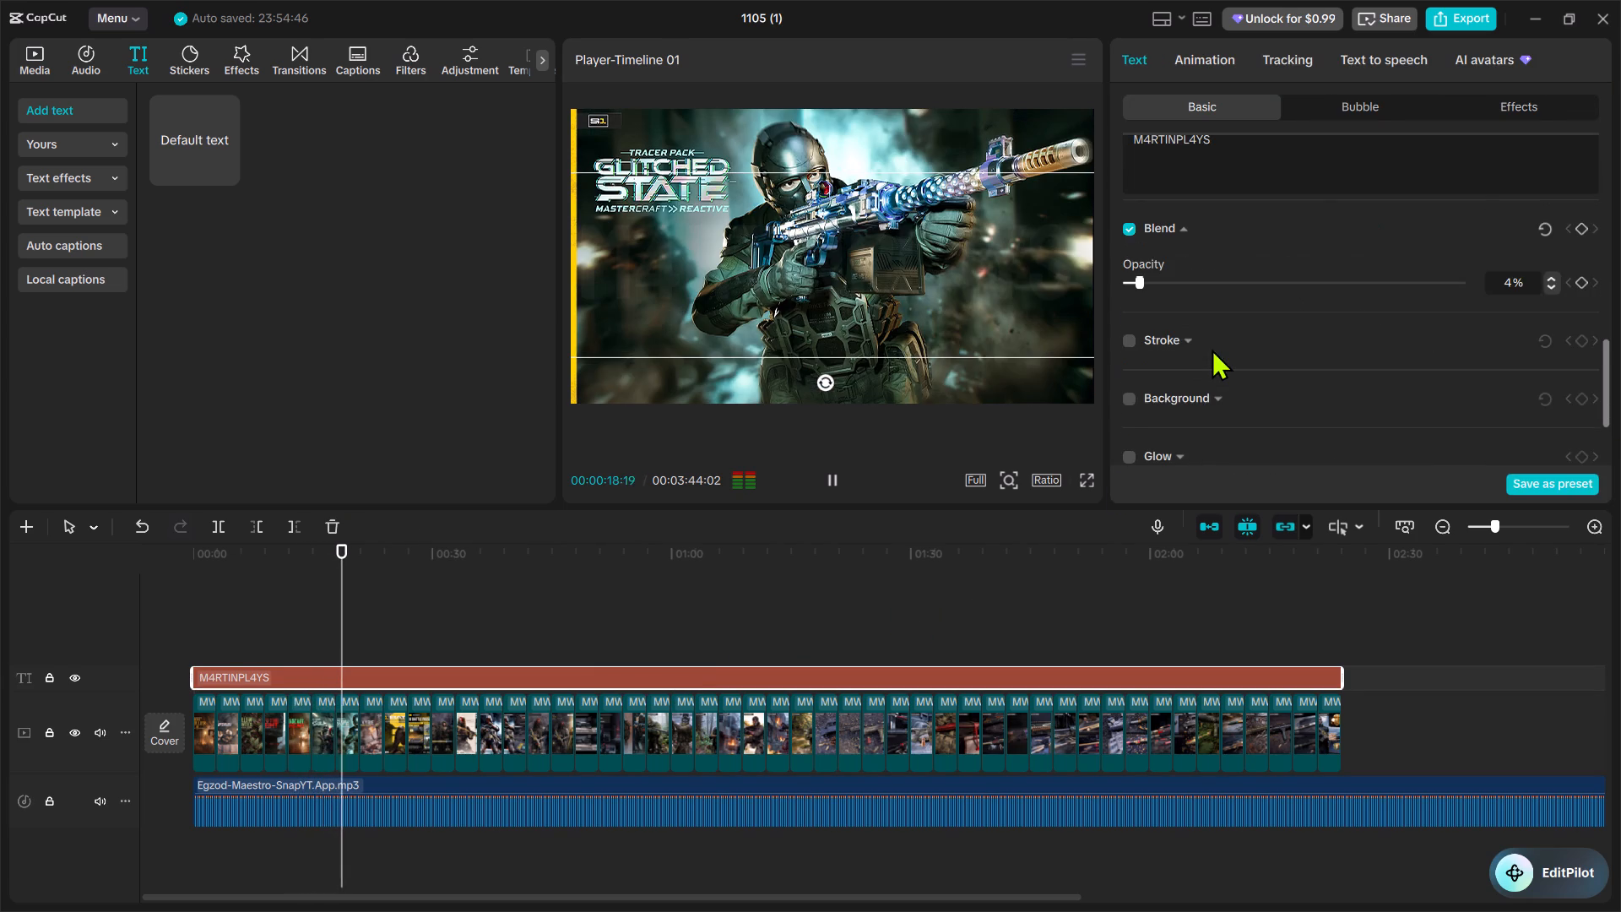
pyautogui.scroll(-1, 1212, 350)
pyautogui.scroll(1, 1167, 319)
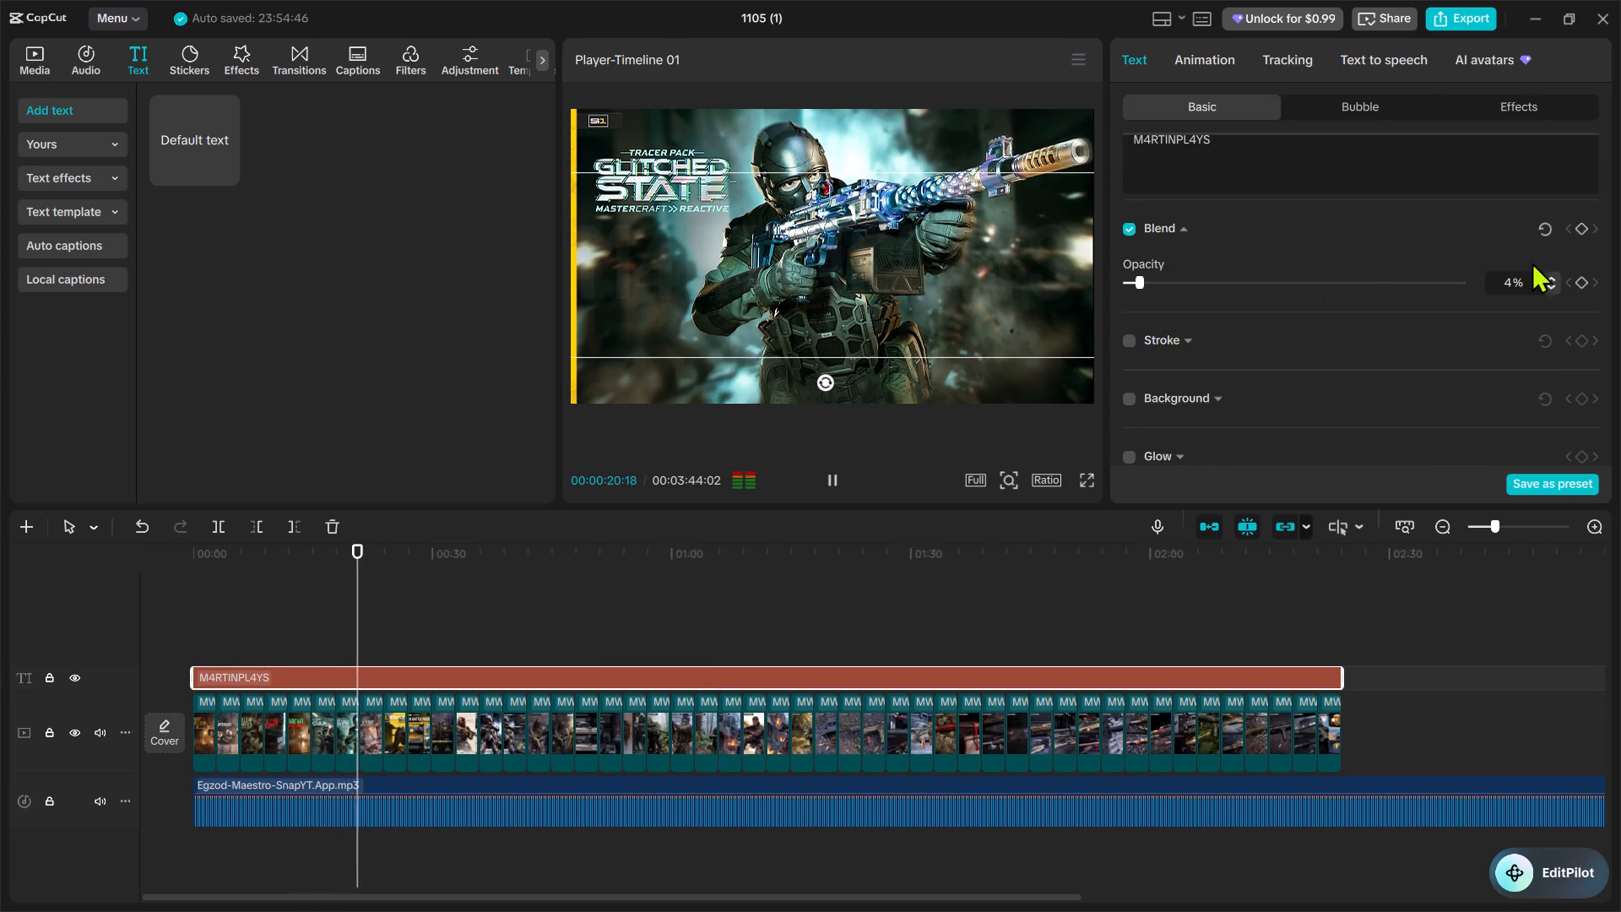
pyautogui.click(1552, 276)
pyautogui.tripleClick(1552, 274)
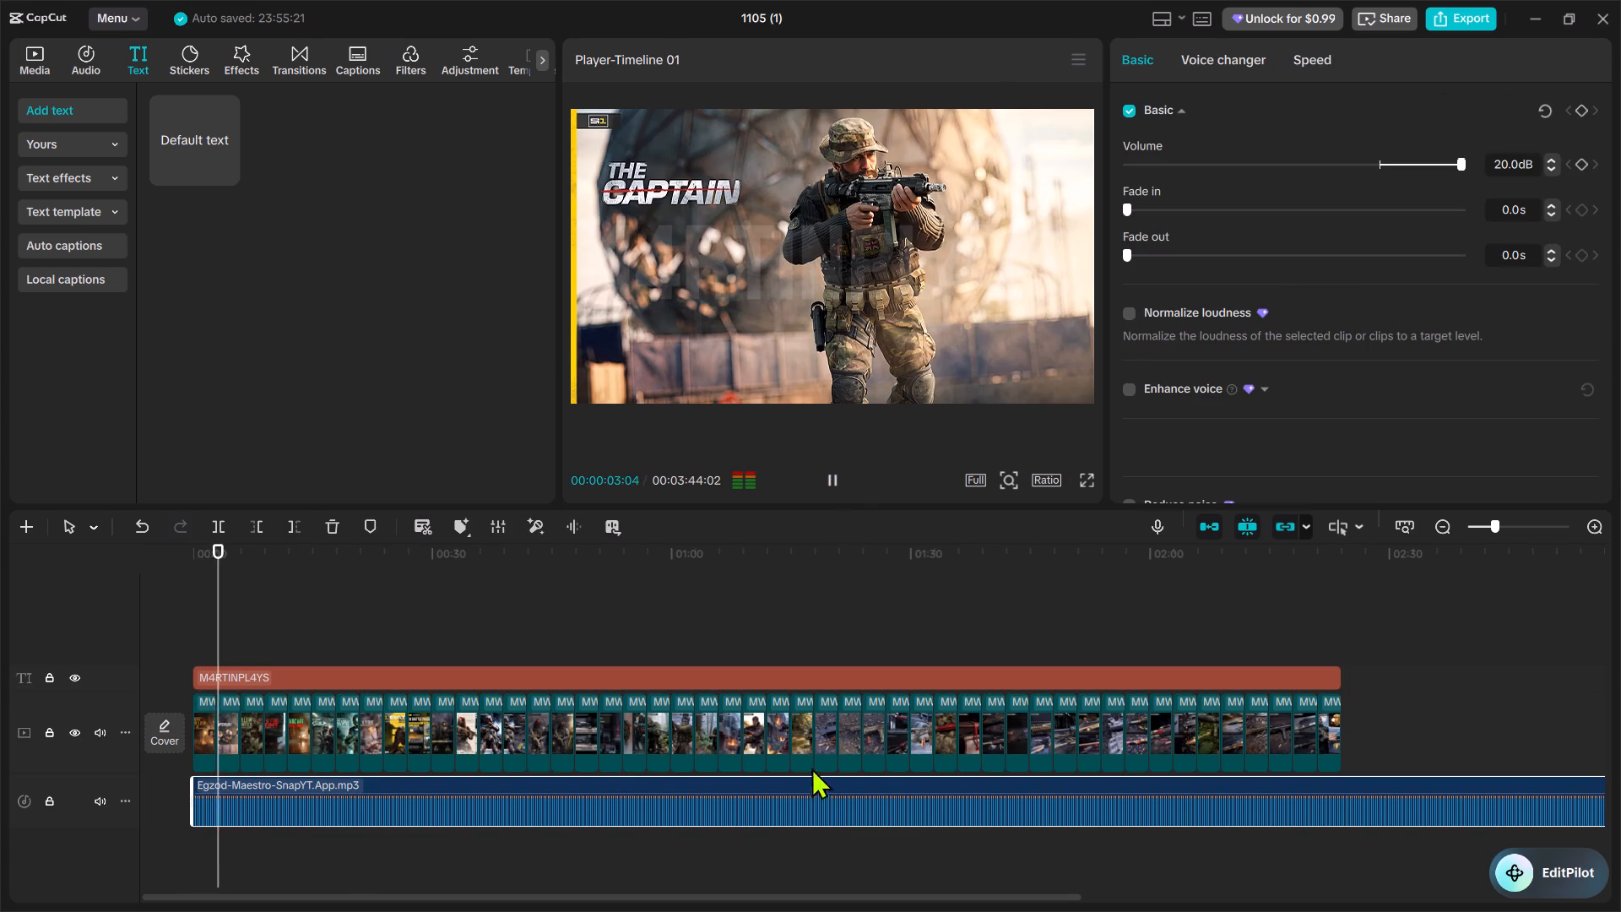
pyautogui.moveTo(232, 594); pyautogui.dragTo(53, 615)
pyautogui.click(838, 487)
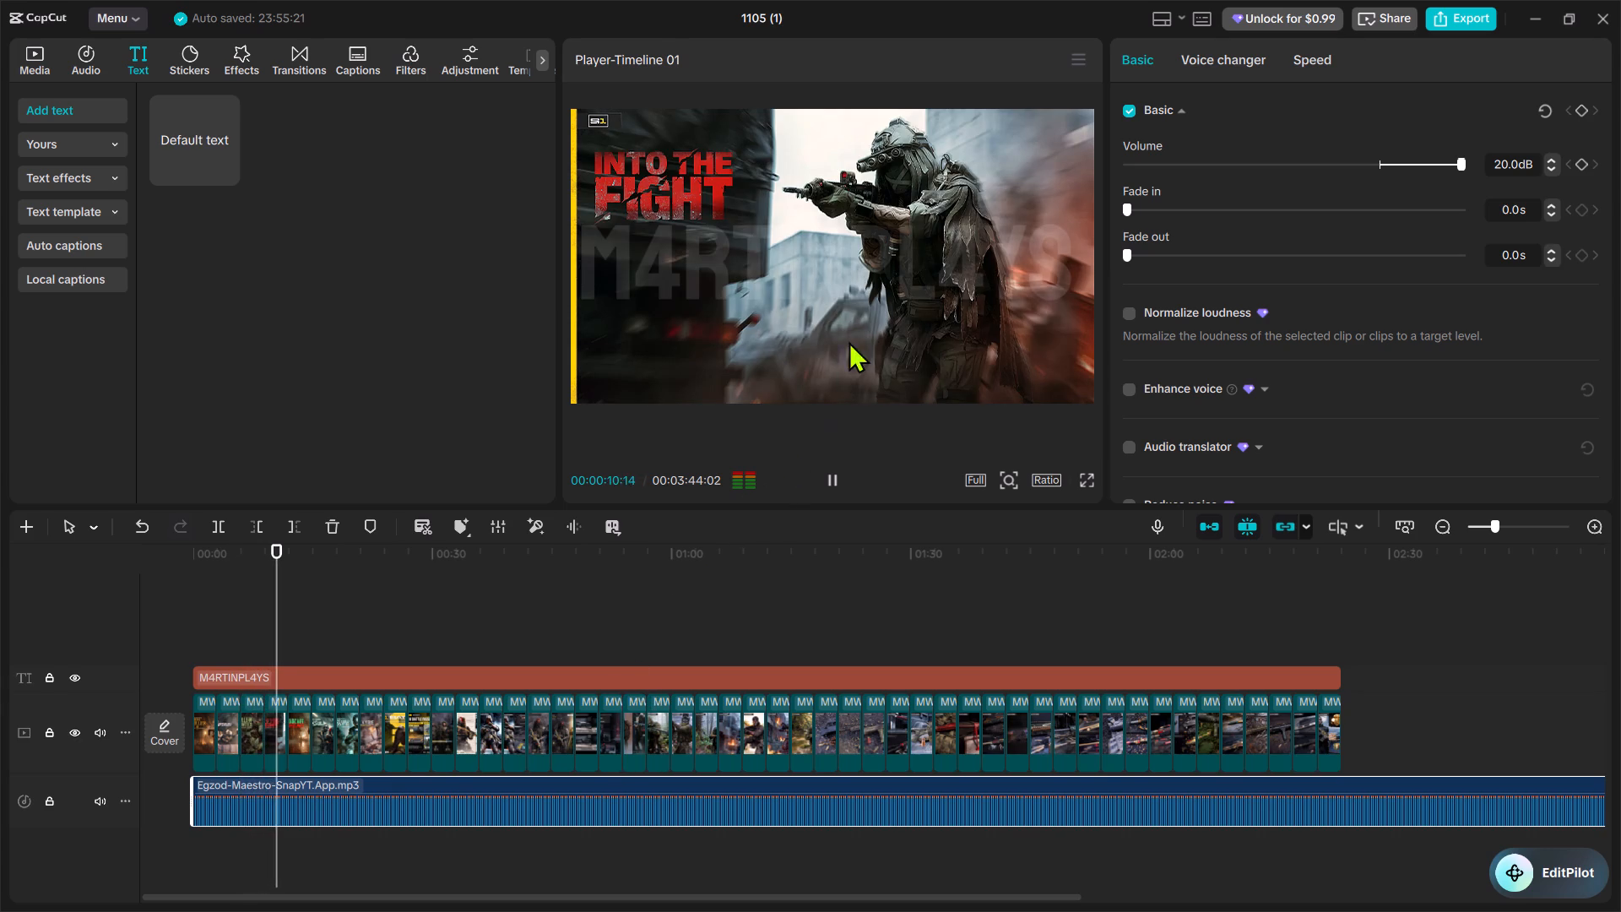
pyautogui.click(865, 284)
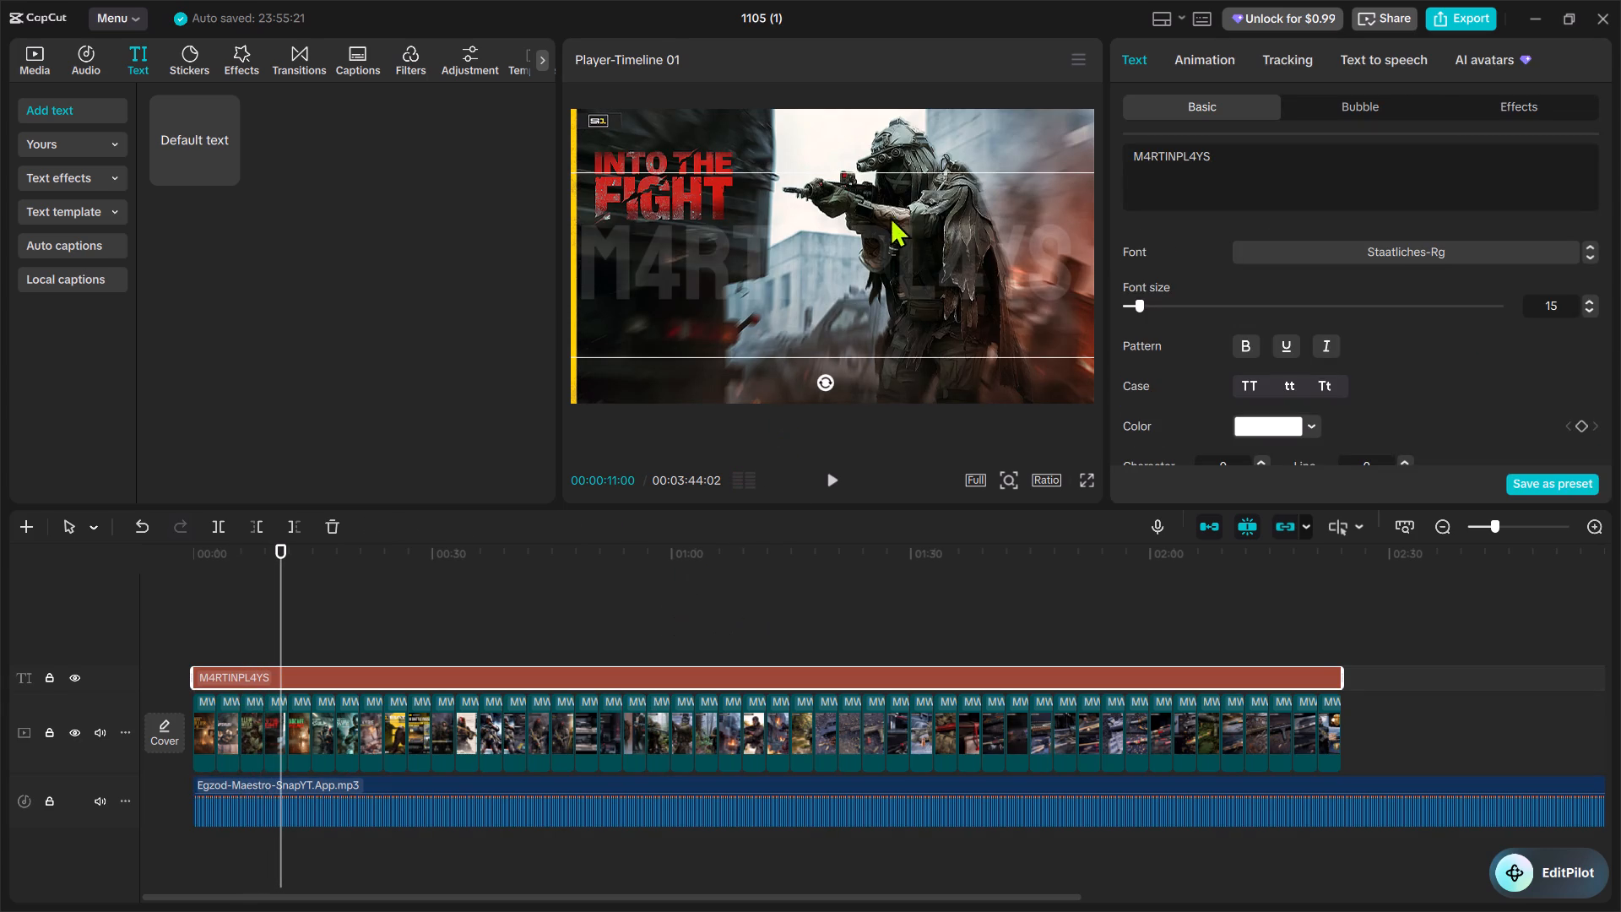
pyautogui.moveTo(897, 229); pyautogui.dragTo(797, 207)
pyautogui.moveTo(1000, 334); pyautogui.dragTo(920, 283)
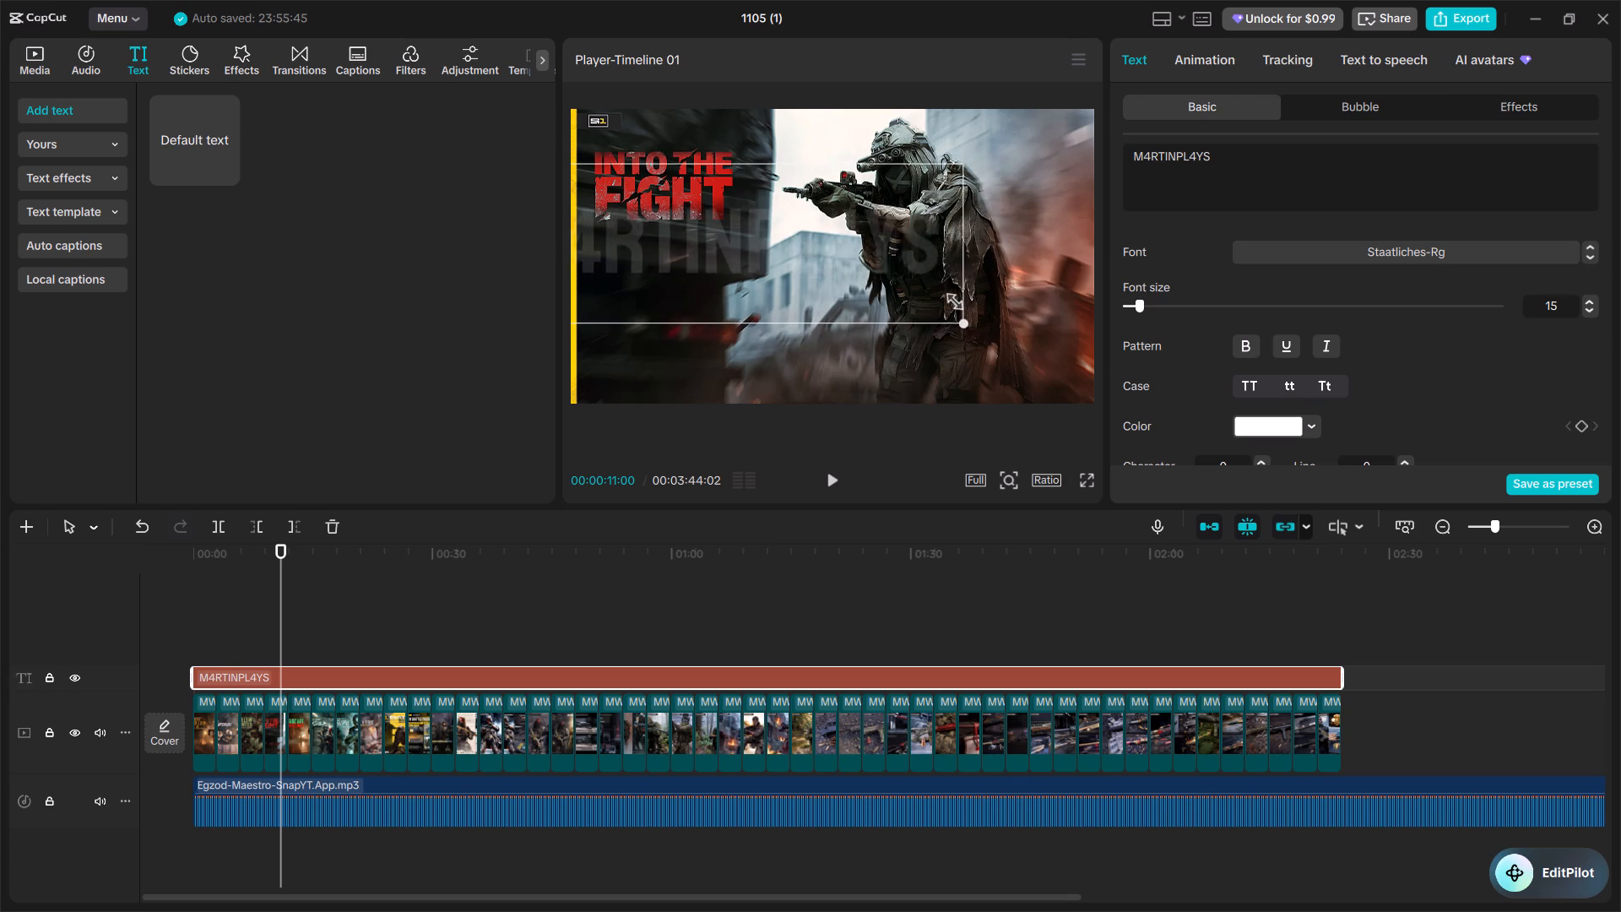
pyautogui.moveTo(920, 283); pyautogui.dragTo(800, 229)
pyautogui.moveTo(729, 225); pyautogui.dragTo(800, 320)
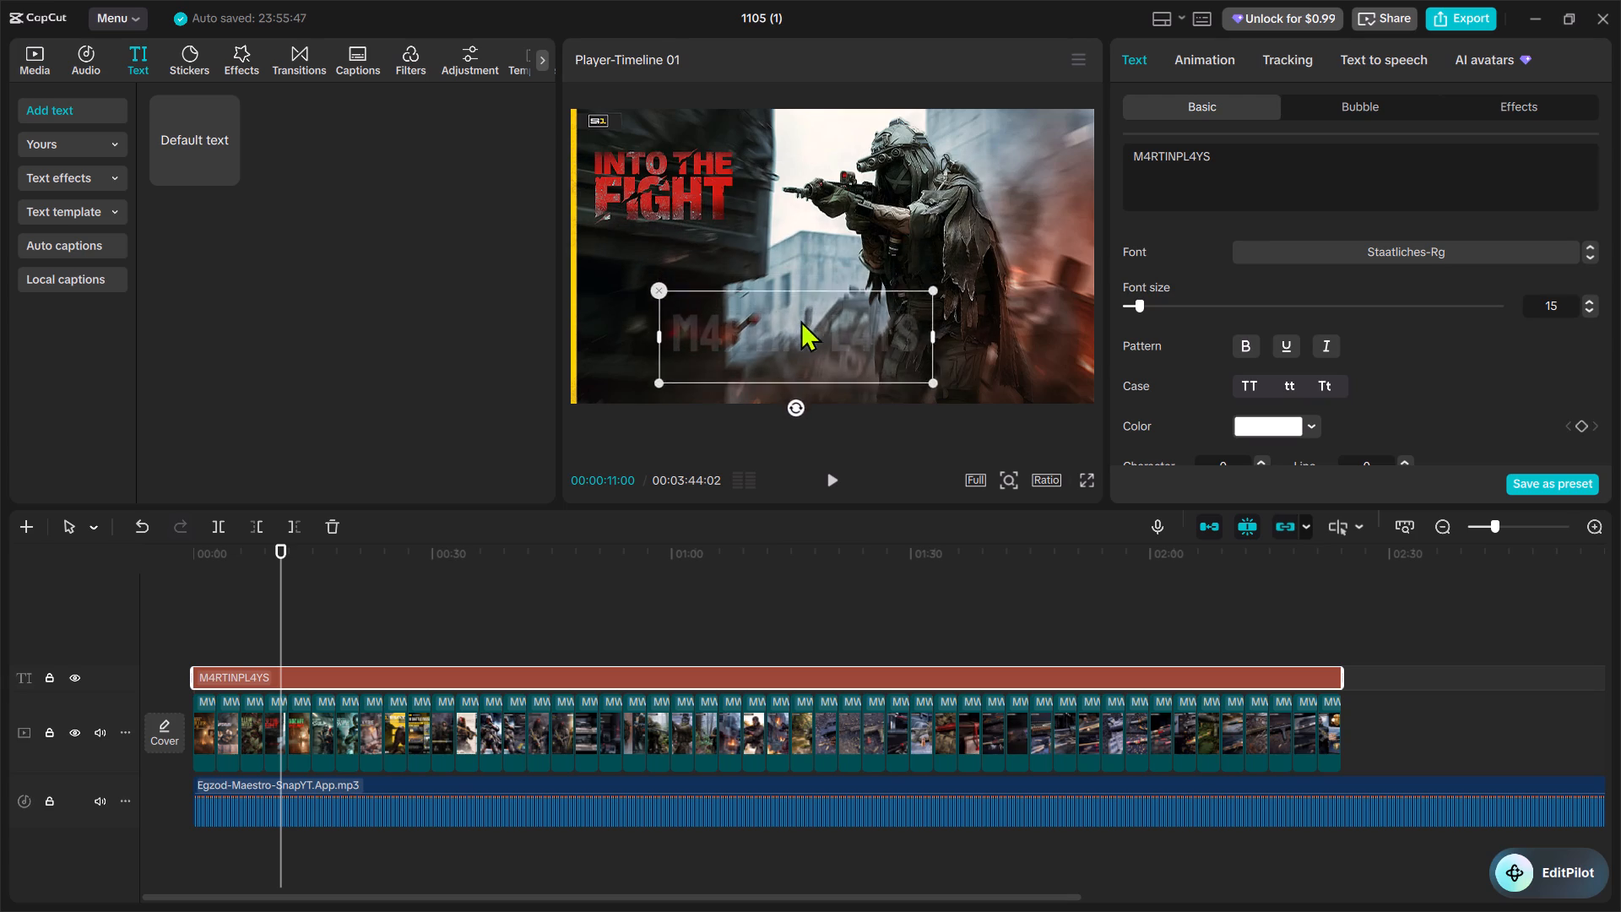
pyautogui.moveTo(800, 320); pyautogui.dragTo(827, 344)
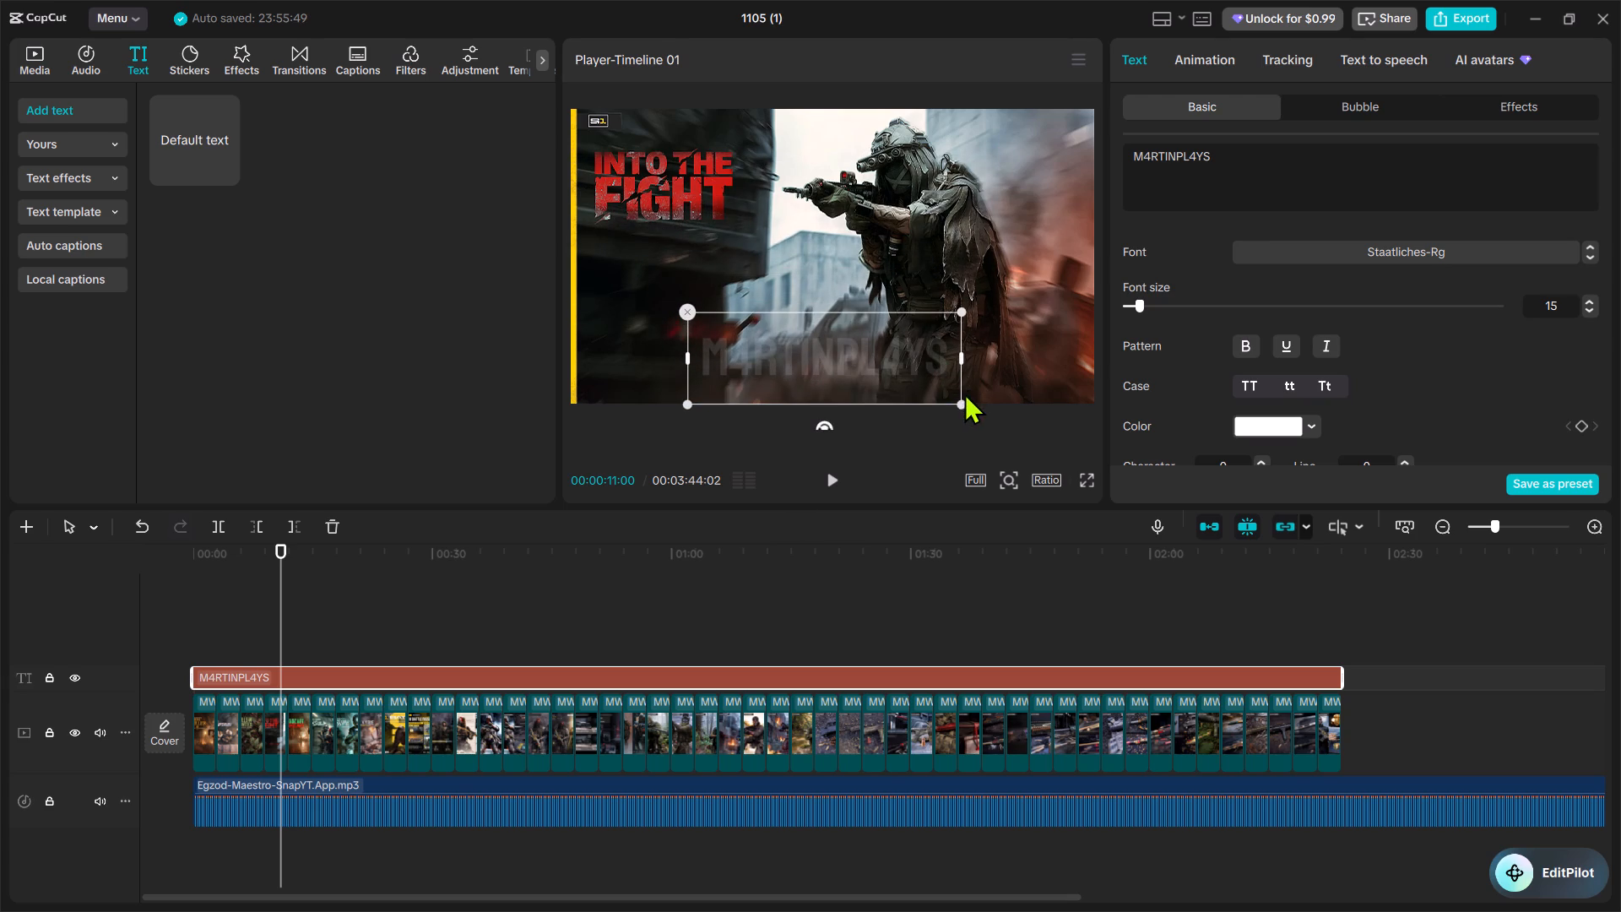
pyautogui.moveTo(961, 395); pyautogui.dragTo(941, 382)
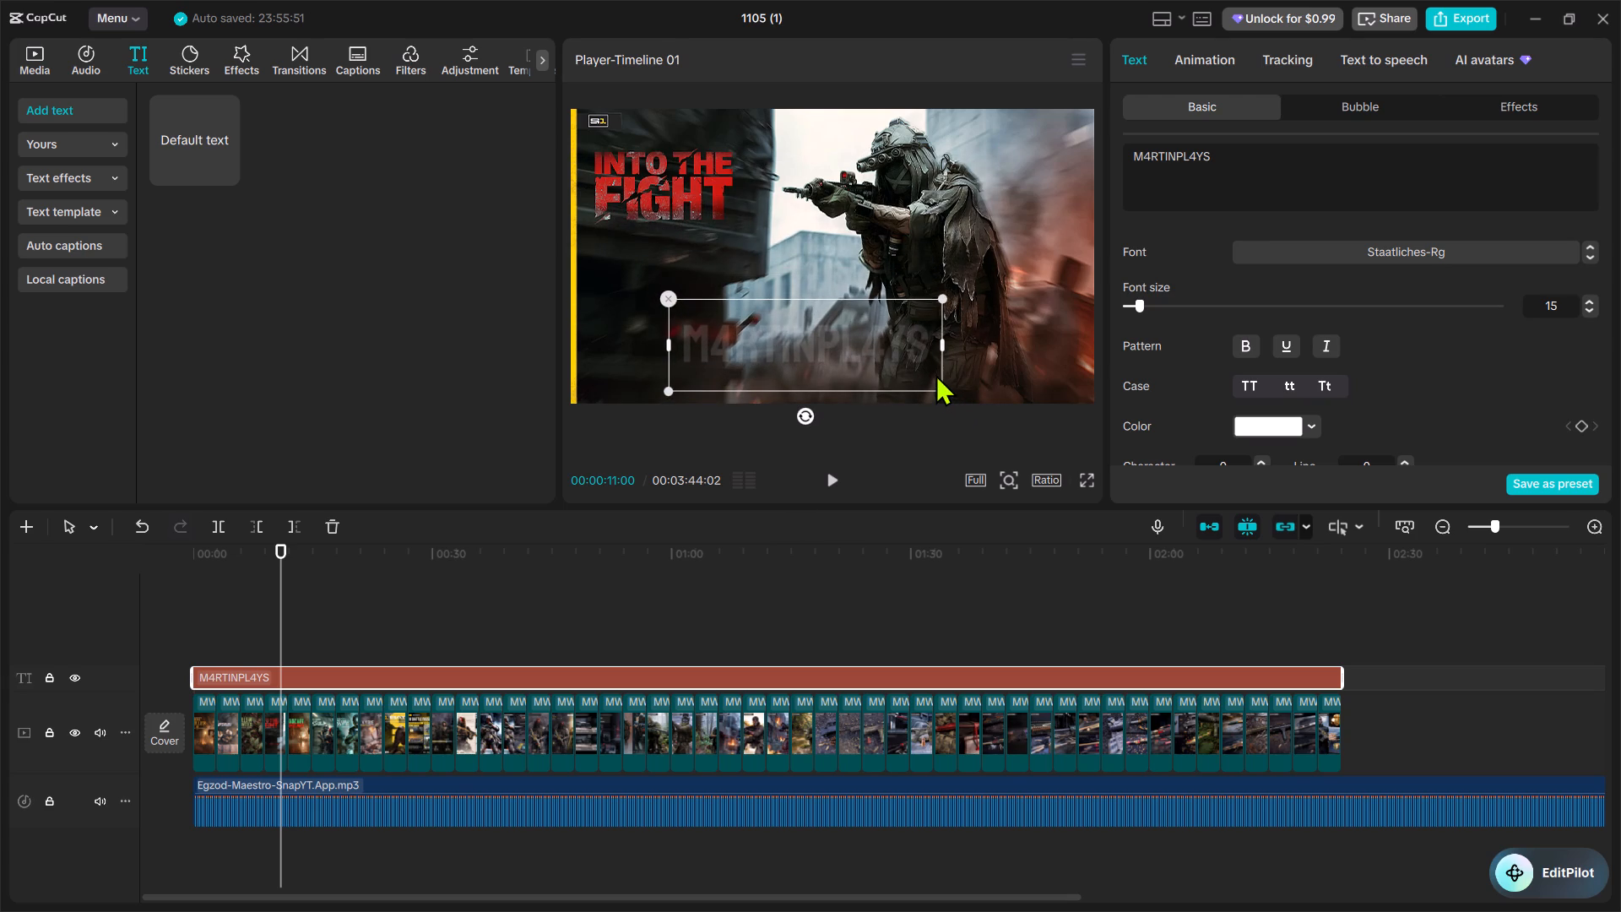
pyautogui.click(935, 374)
pyautogui.moveTo(940, 381); pyautogui.dragTo(853, 328)
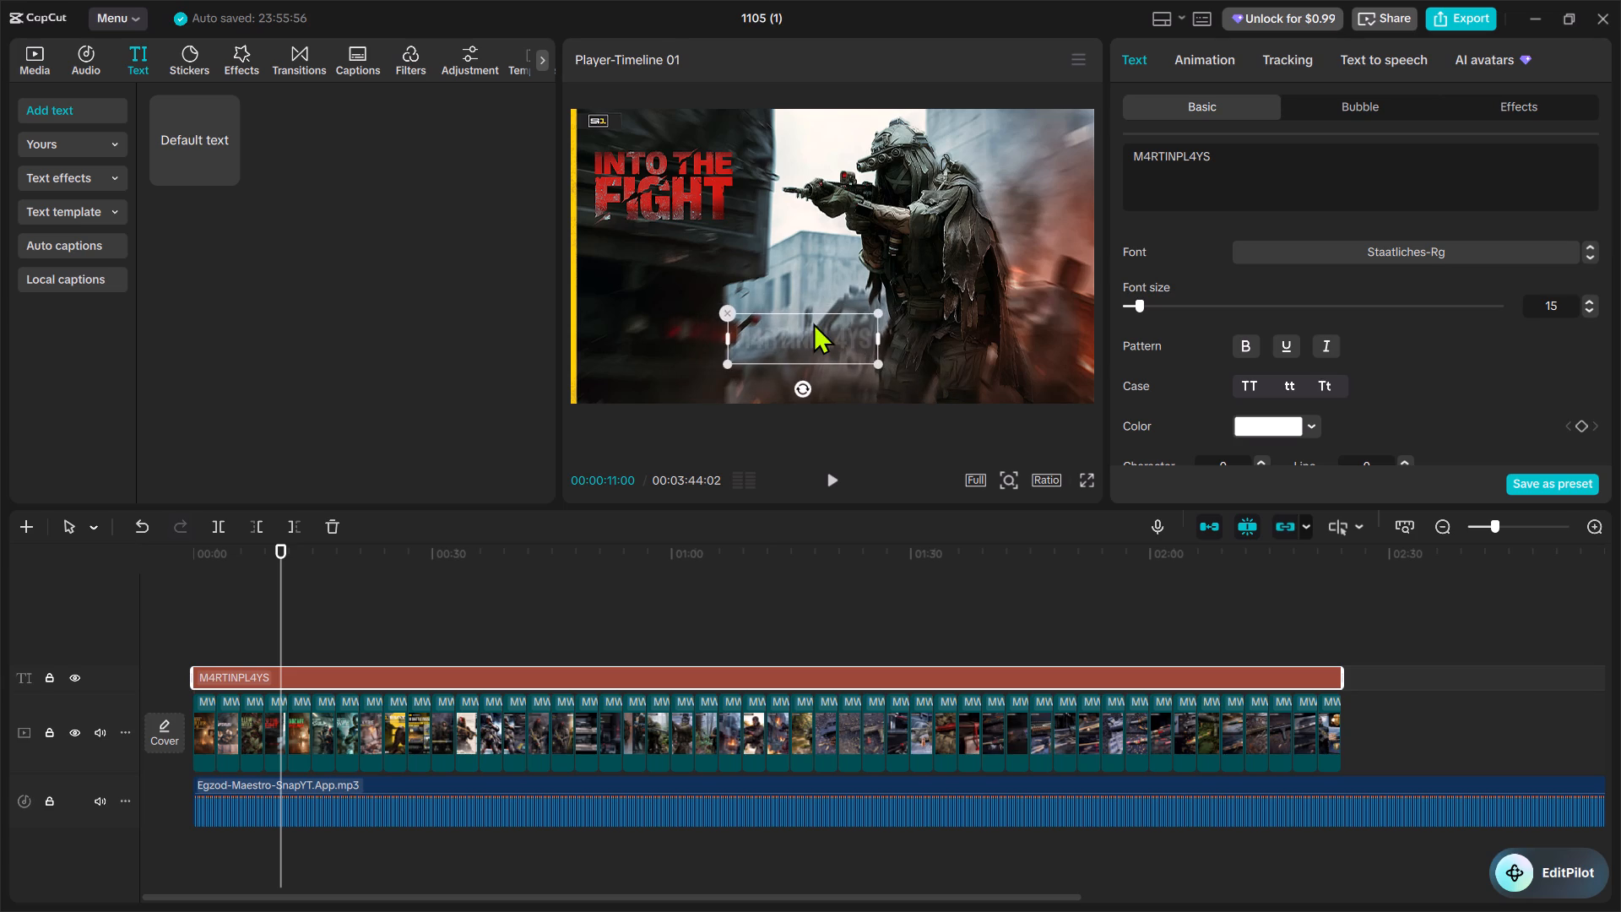
pyautogui.moveTo(813, 323); pyautogui.dragTo(847, 373)
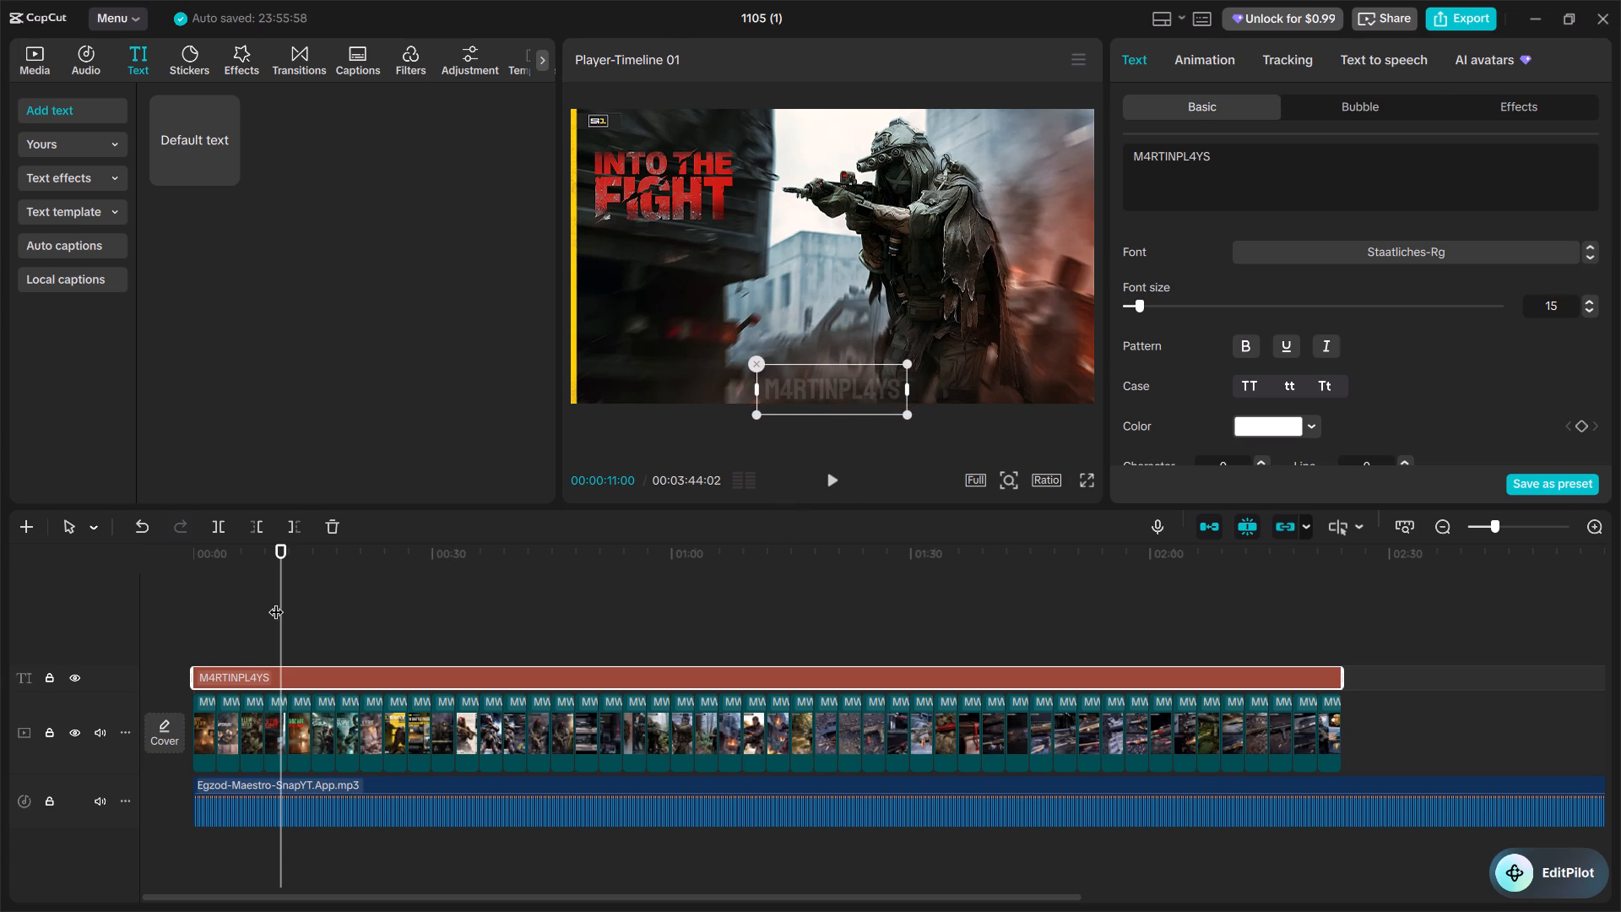
# Split the Egzod-Maestro audio at 00:02:24:01, where the last image clip ends, and delete the remaining part.
pyautogui.moveTo(286, 601); pyautogui.dragTo(0, 590)
pyautogui.click(826, 473)
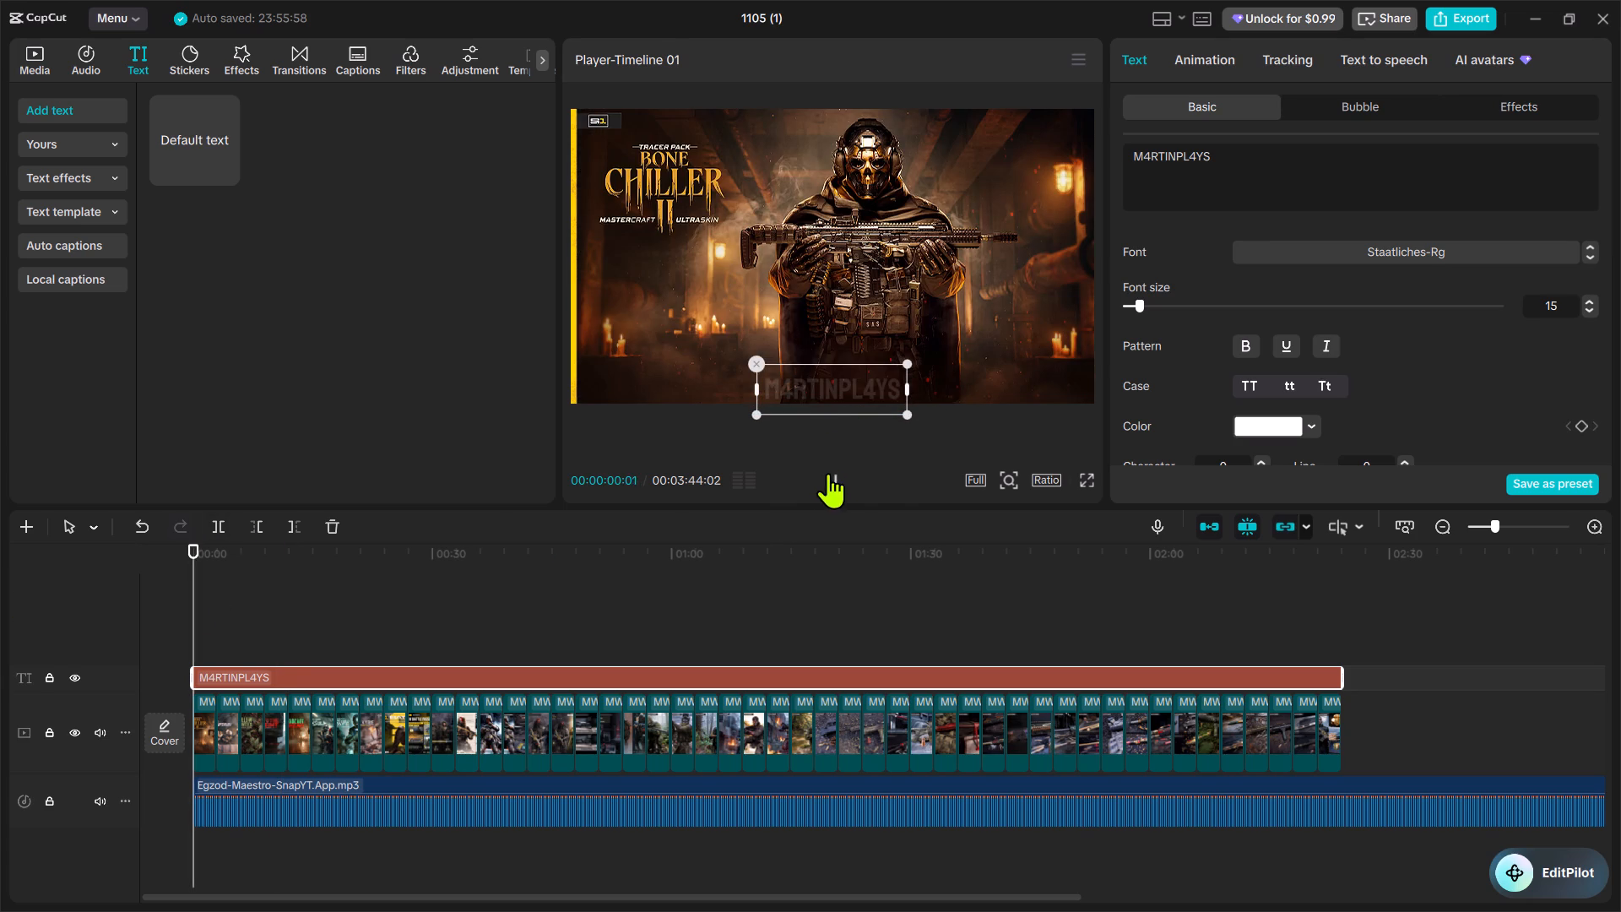
pyautogui.click(823, 811)
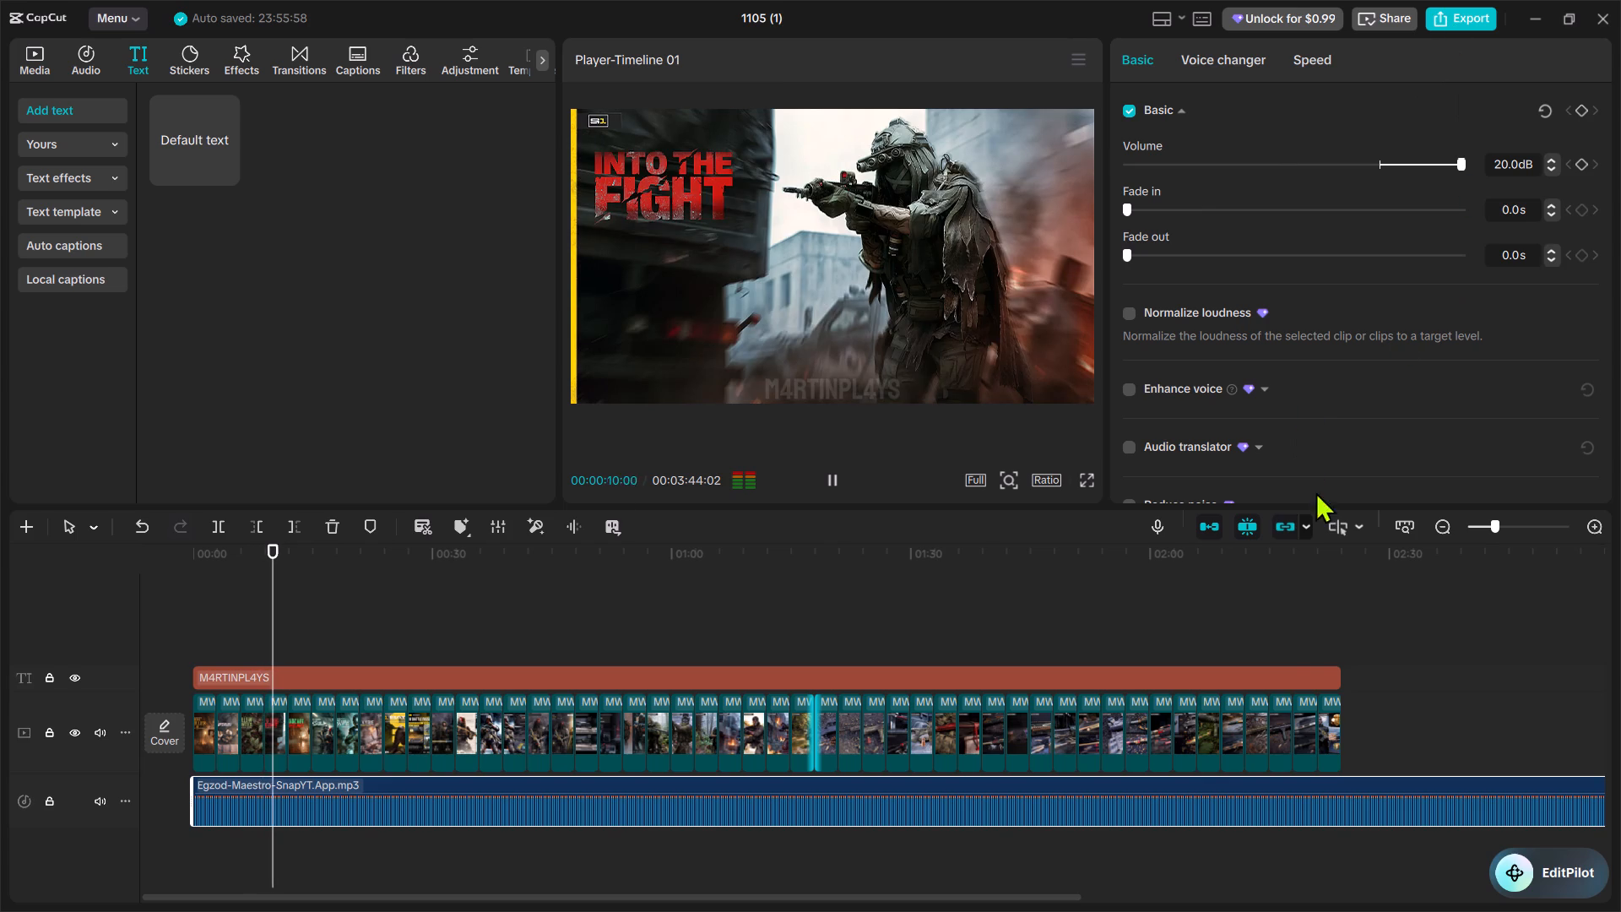
pyautogui.click(1280, 583)
pyautogui.click(1347, 583)
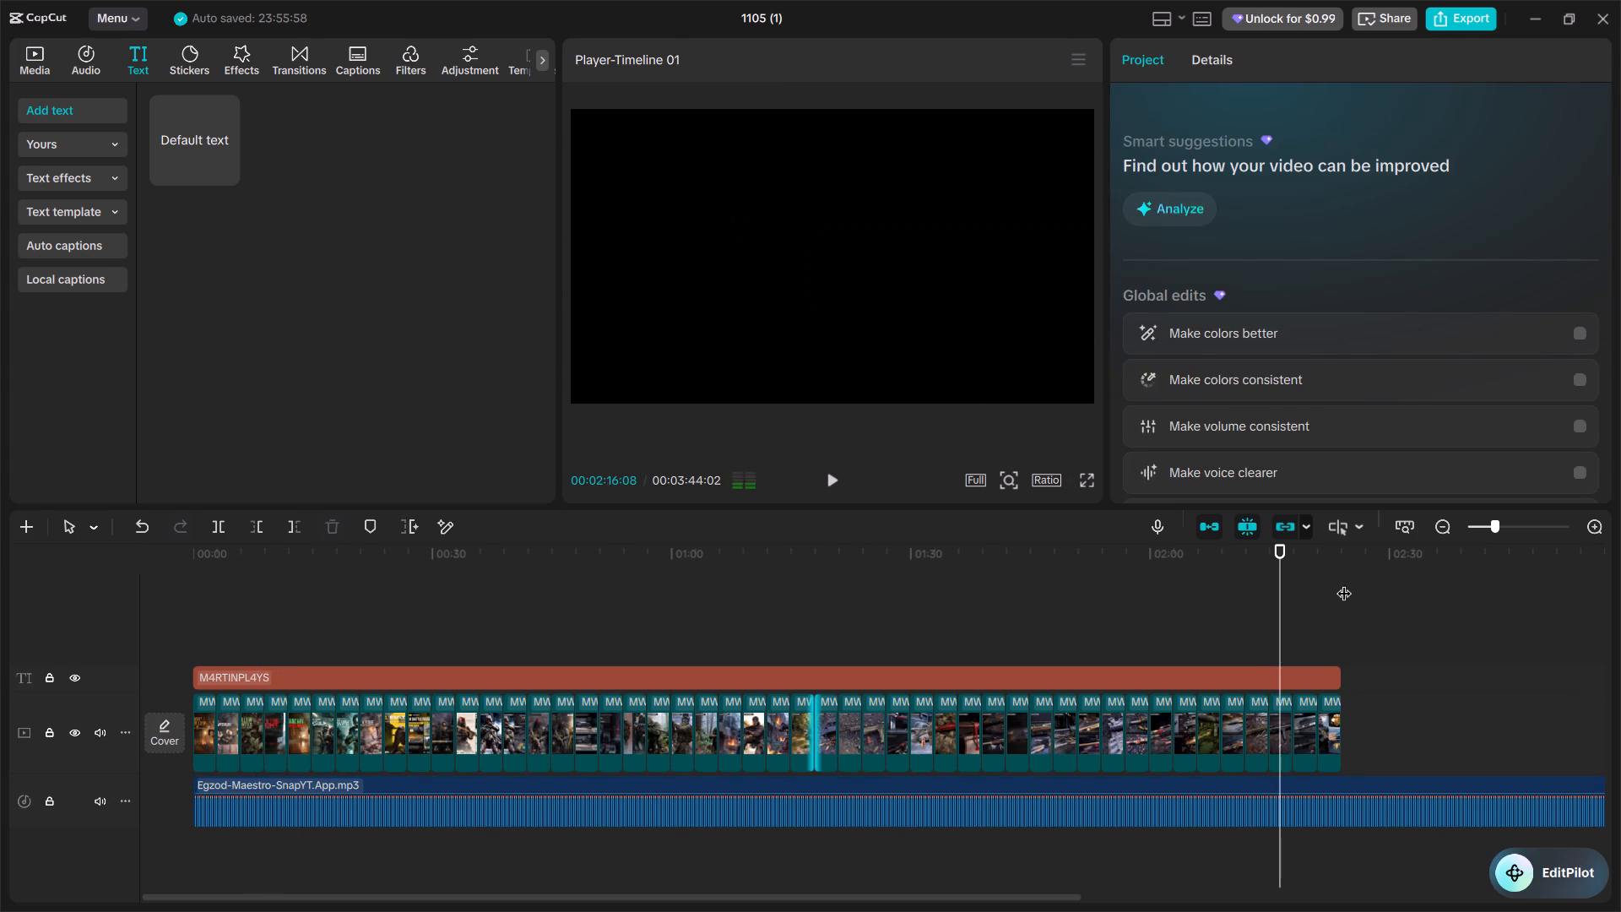
pyautogui.click(1385, 794)
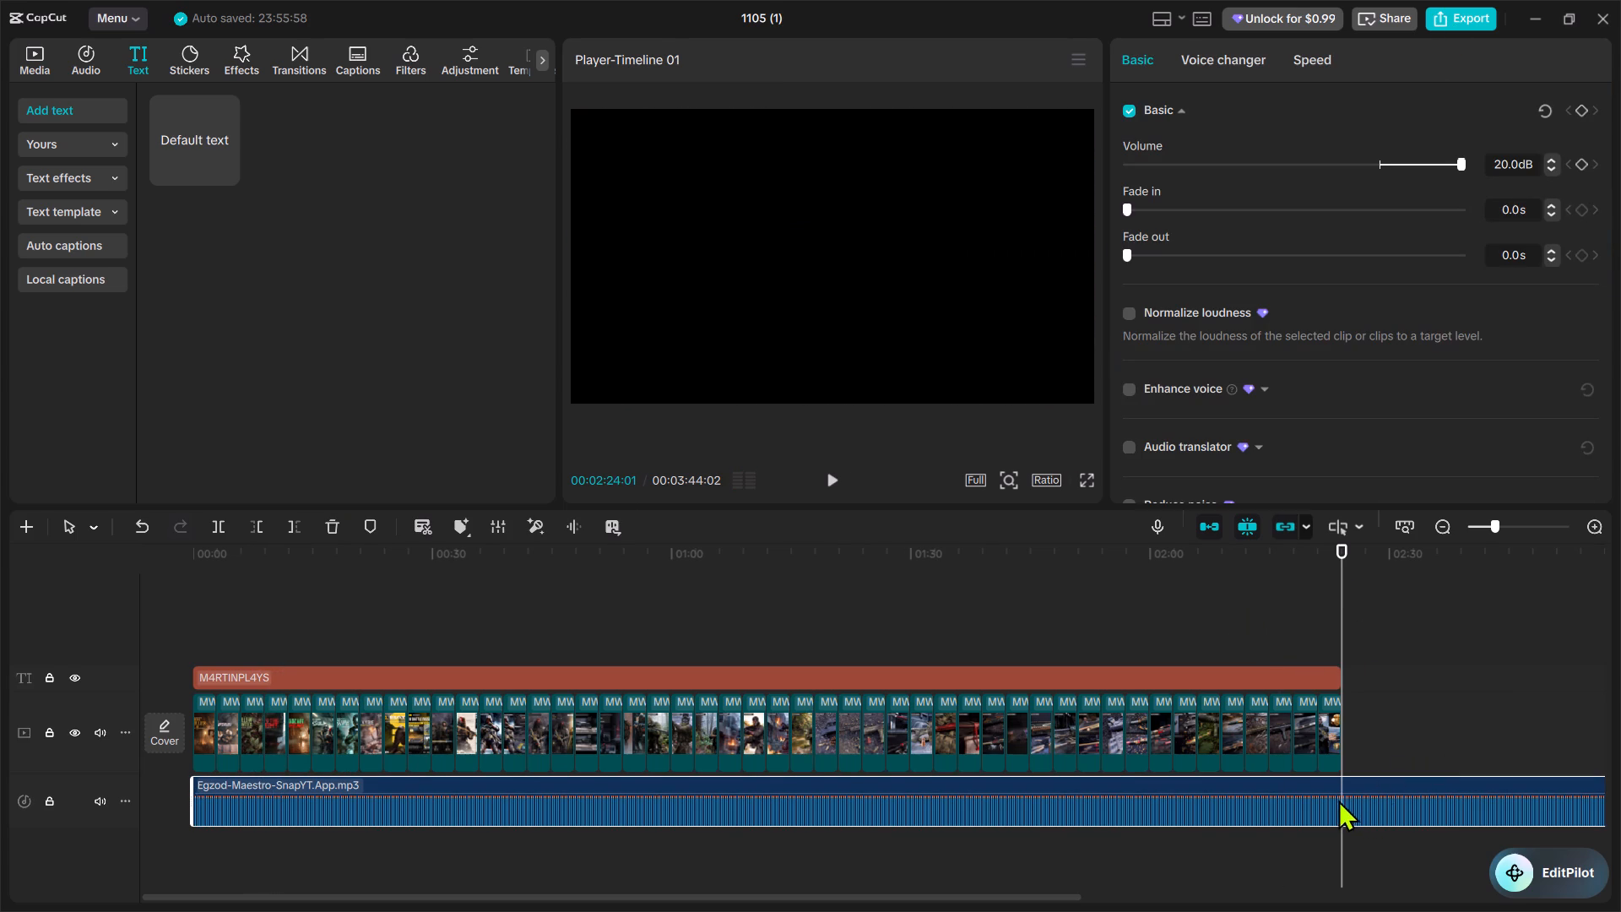
pyautogui.click(214, 520)
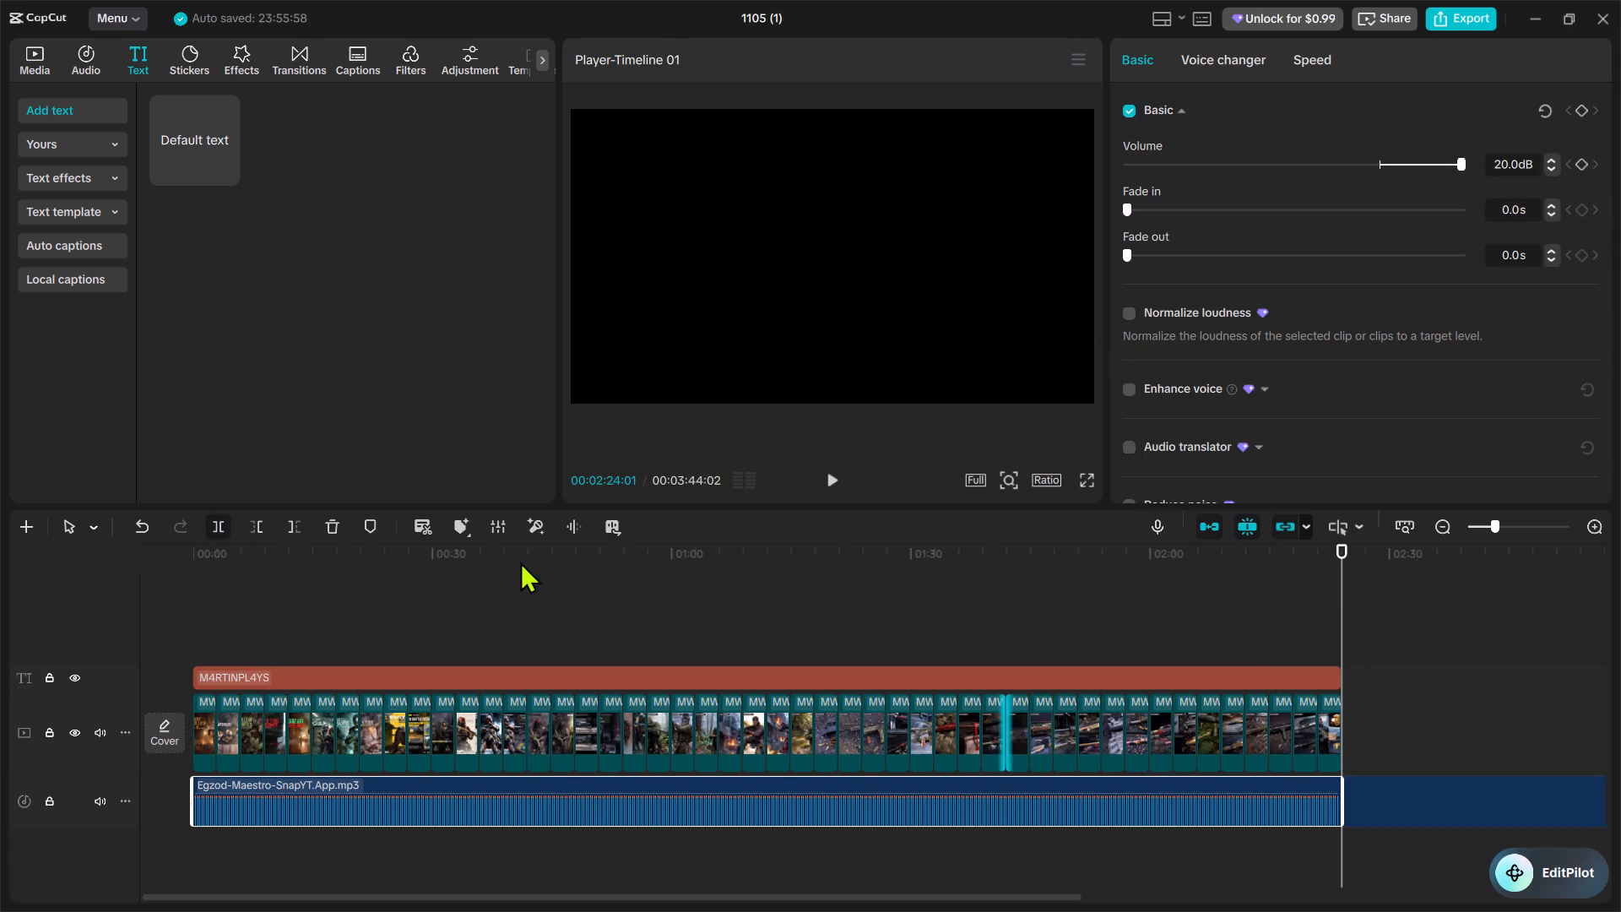
pyautogui.rightClick(1446, 786)
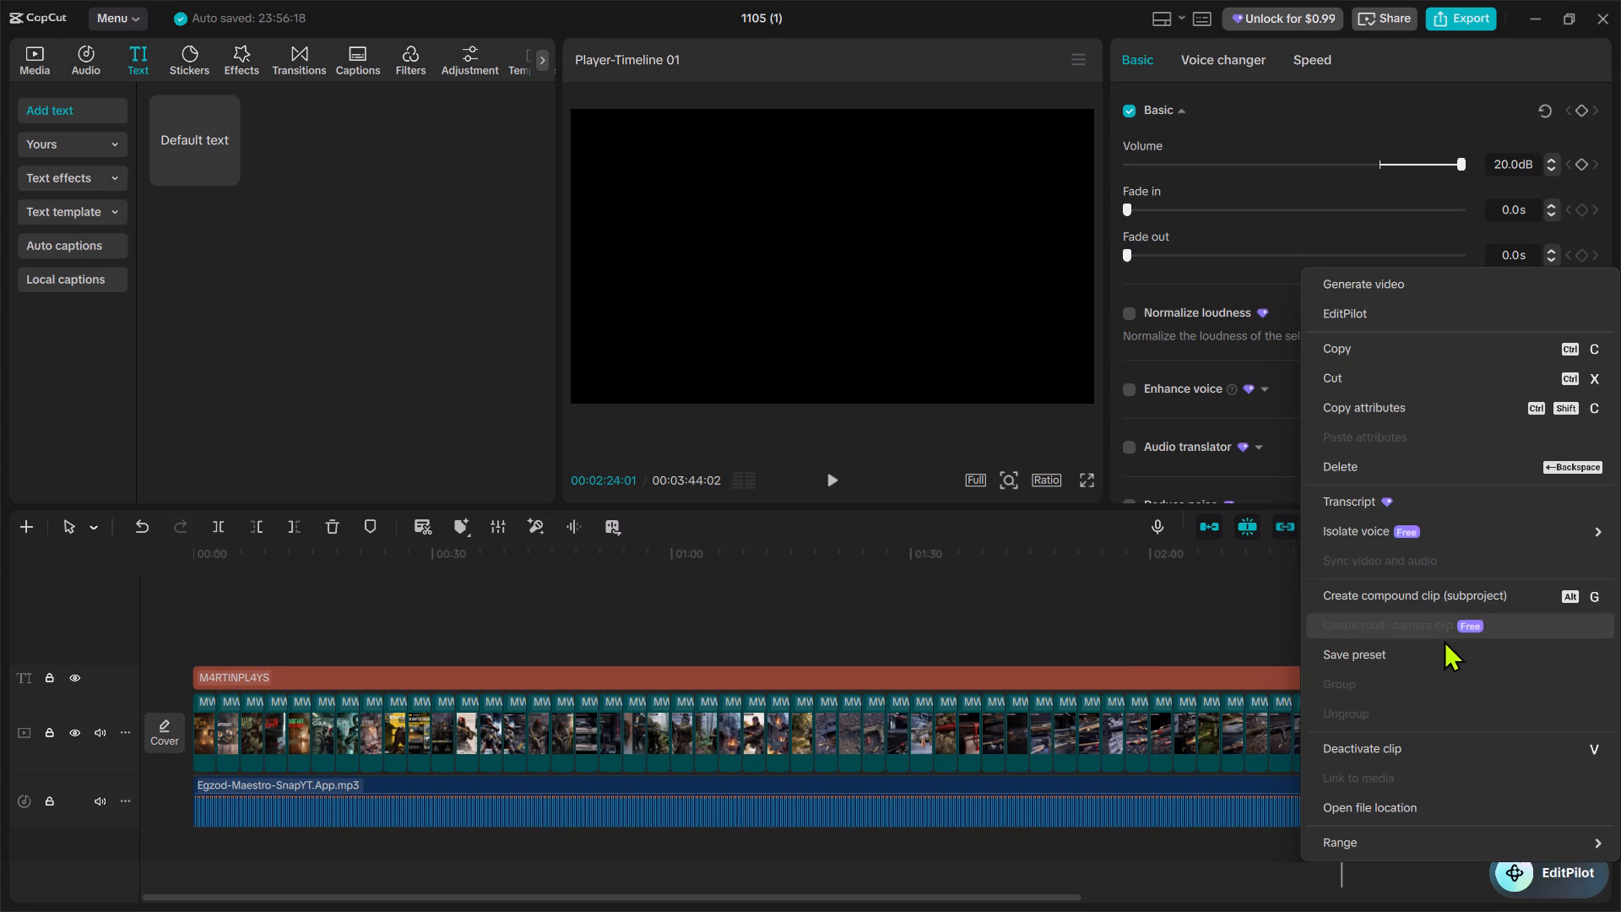
pyautogui.click(1370, 463)
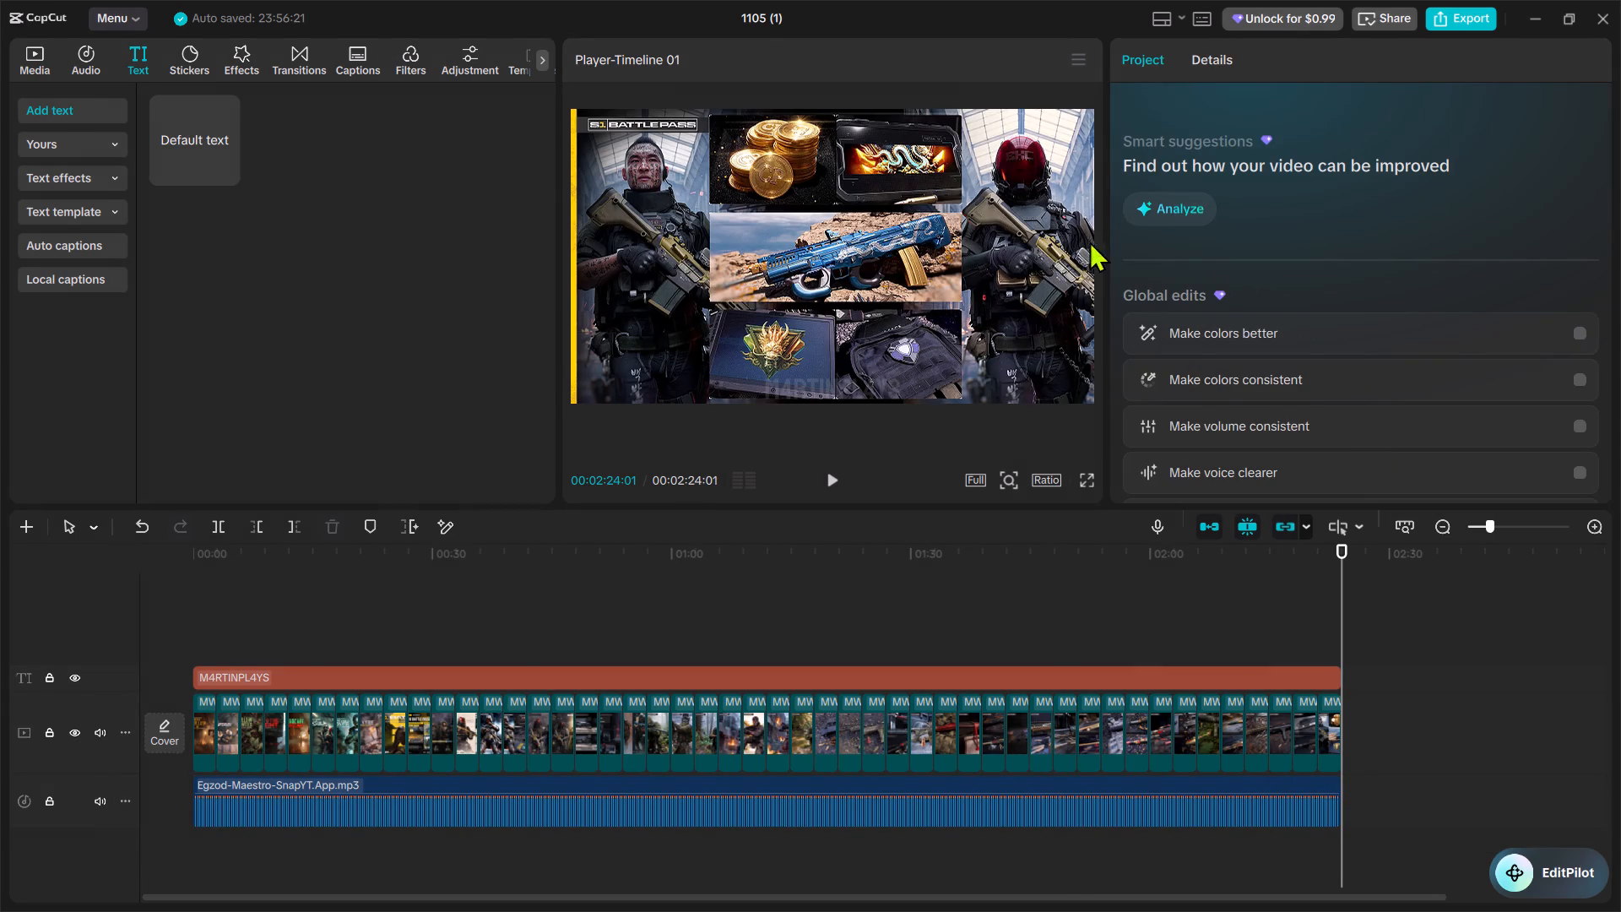
# Set the export frame rate to 60fps and export the video.
pyautogui.click(1462, 0)
pyautogui.click(1462, 12)
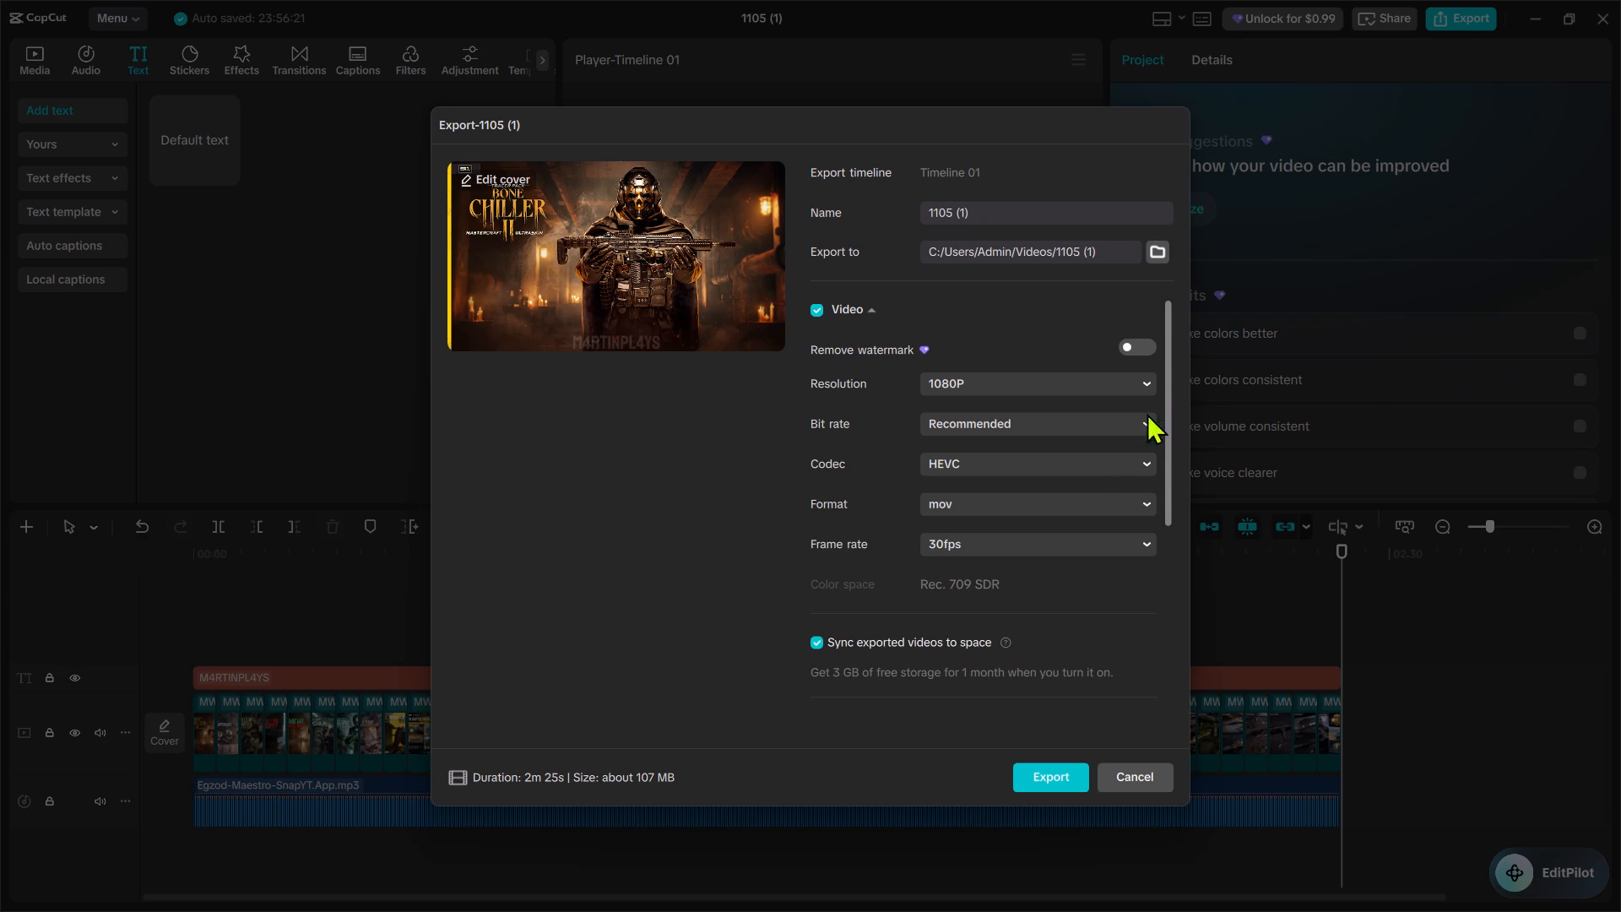
pyautogui.click(1141, 541)
pyautogui.click(999, 779)
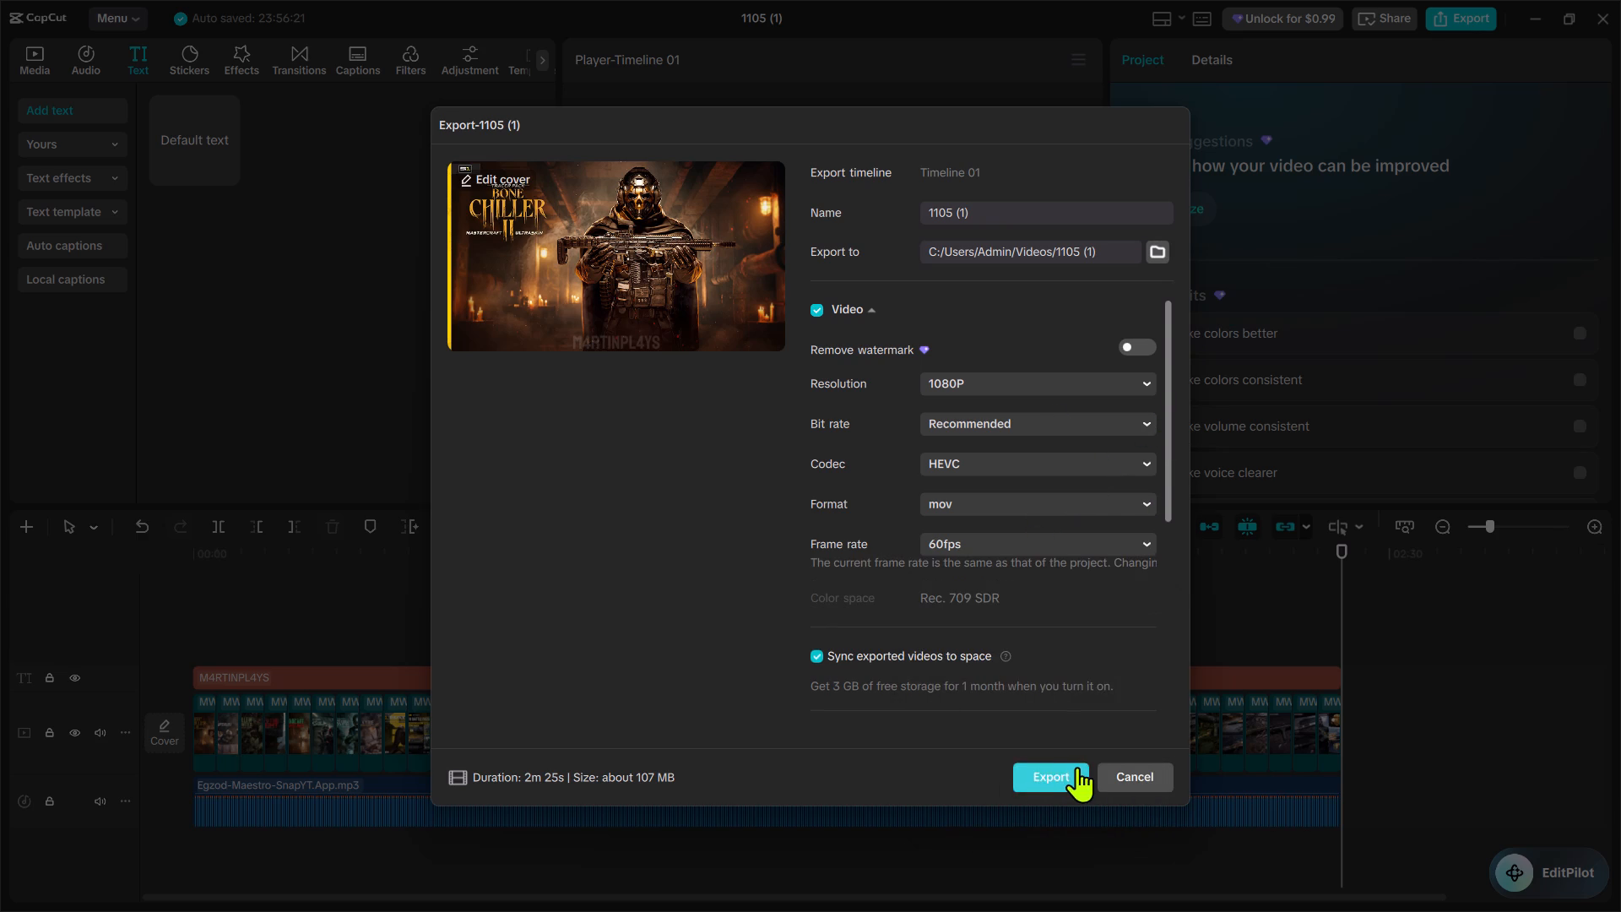
pyautogui.click(1046, 768)
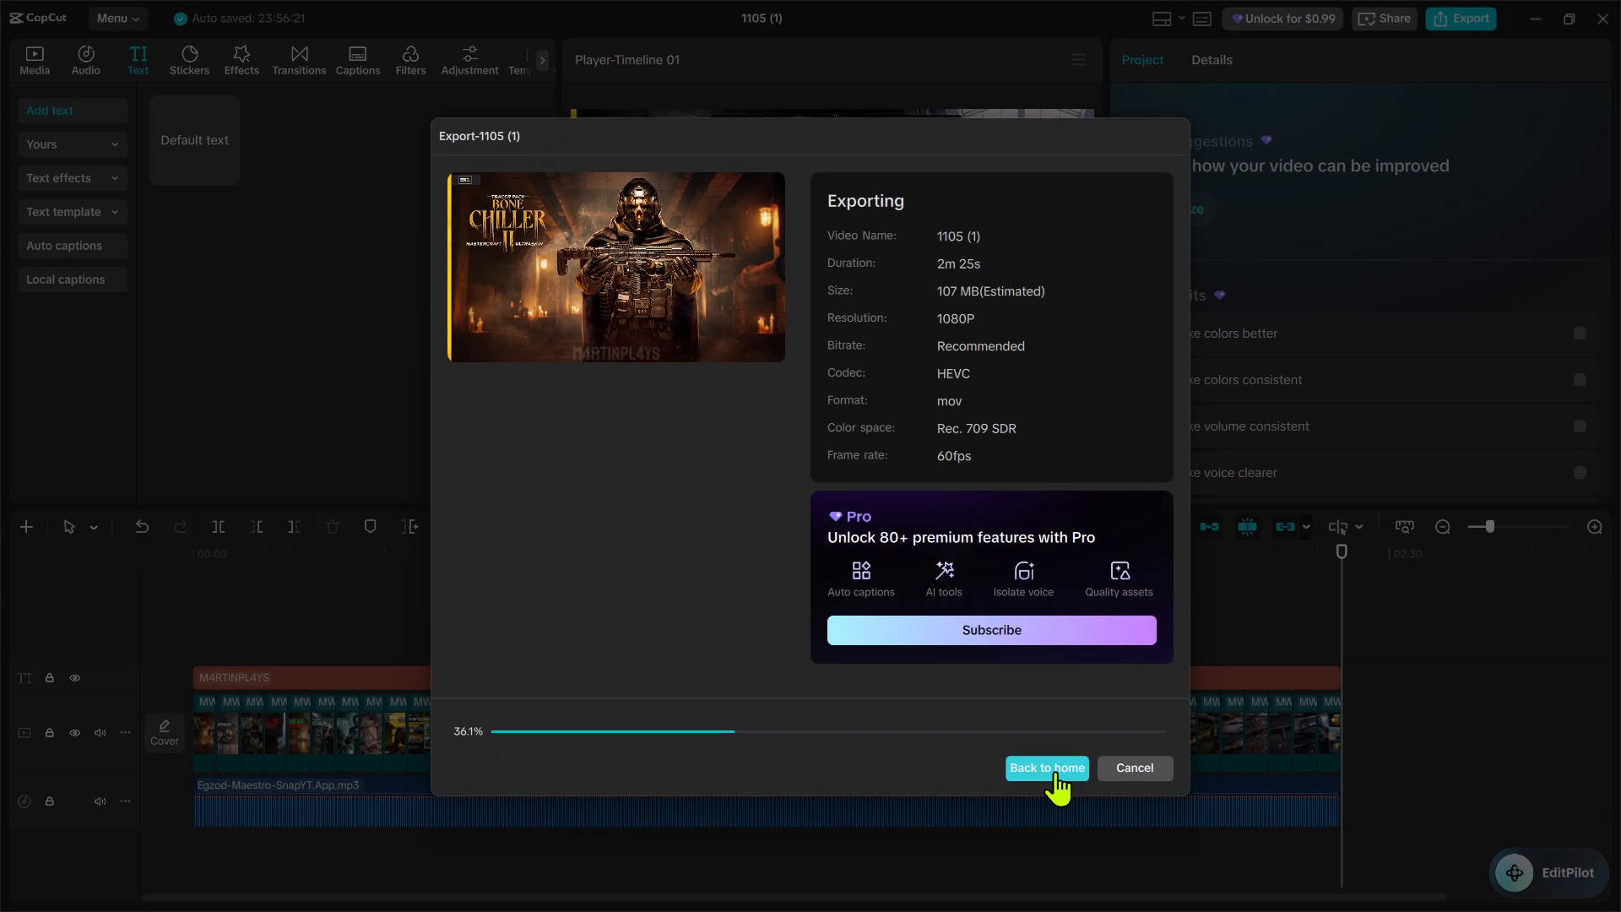
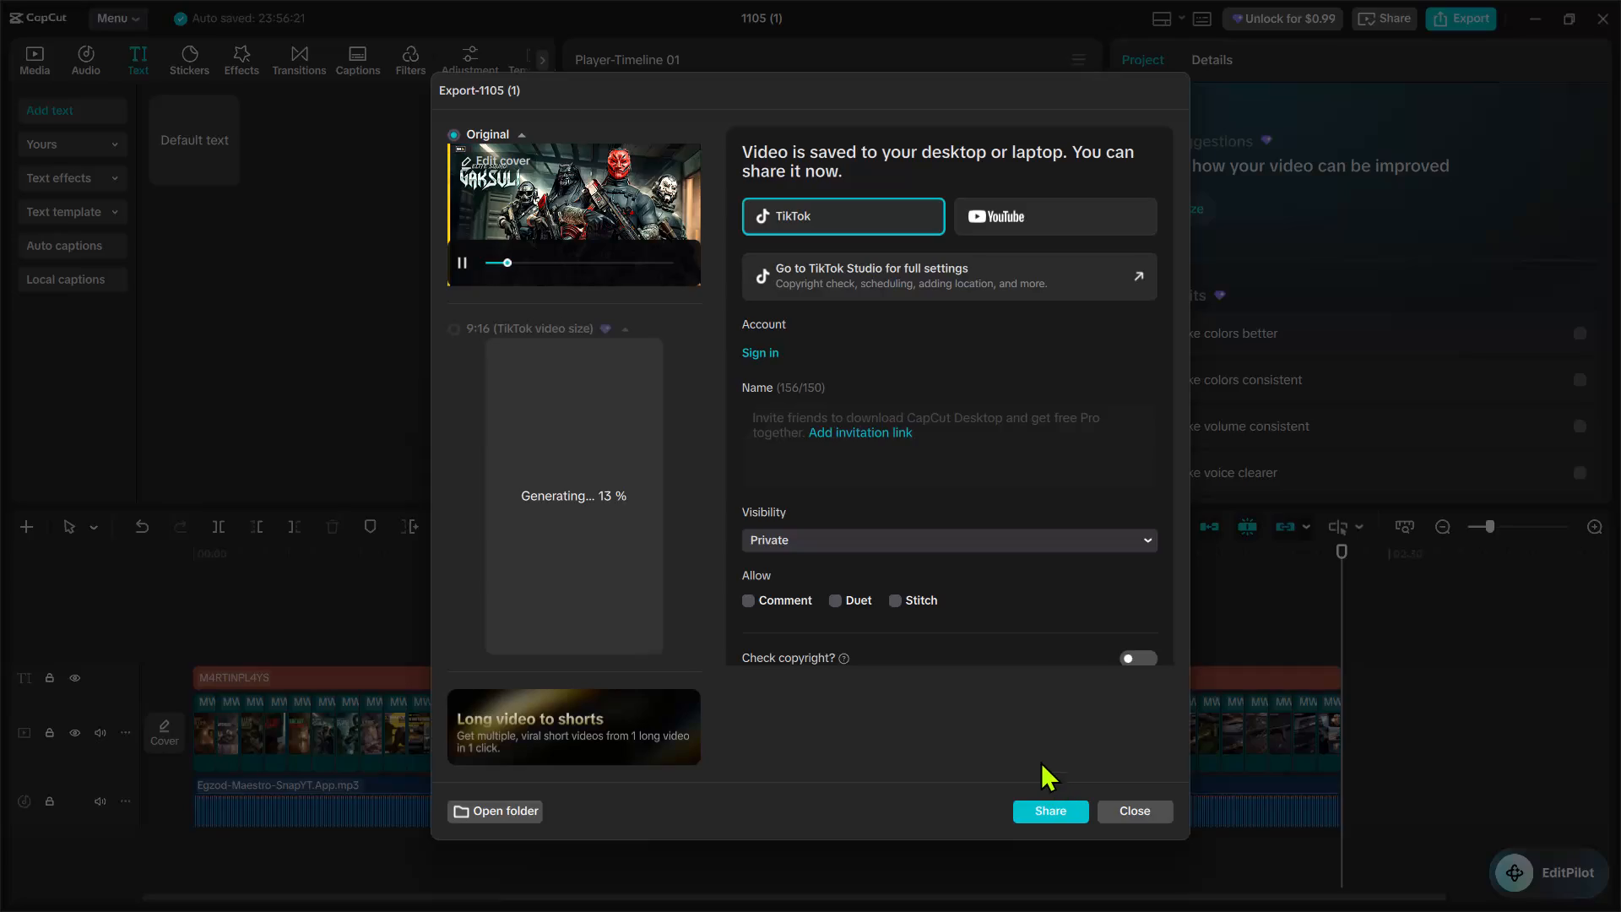
# Close the finished export's sharing dialog and exit the 1105 (1) project editor.
pyautogui.click(1156, 804)
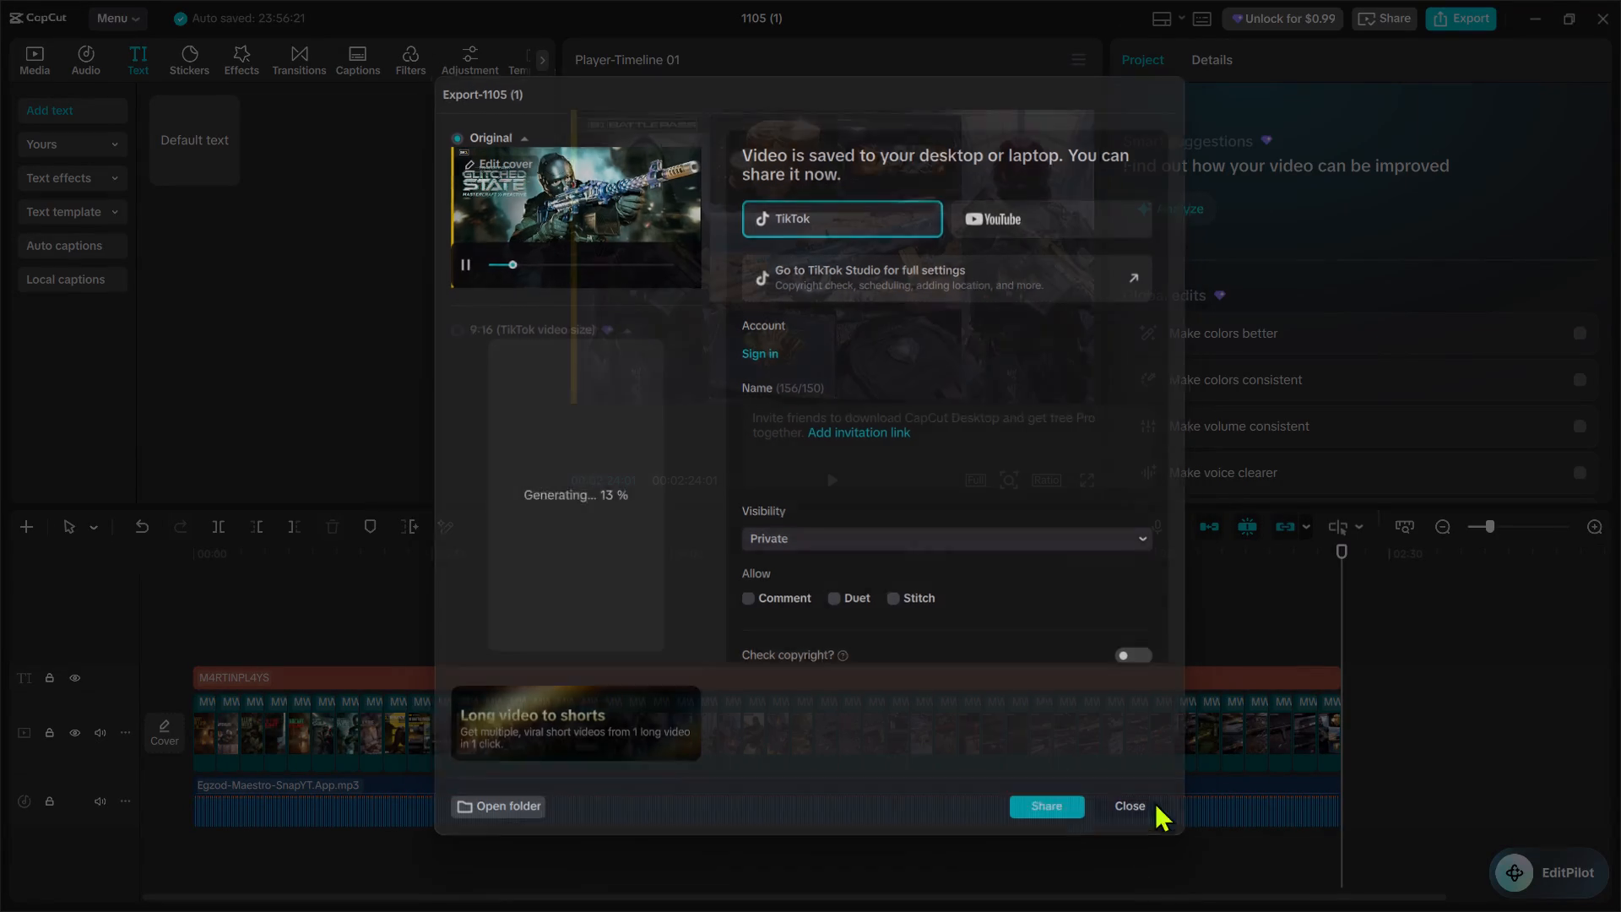
pyautogui.click(1586, 8)
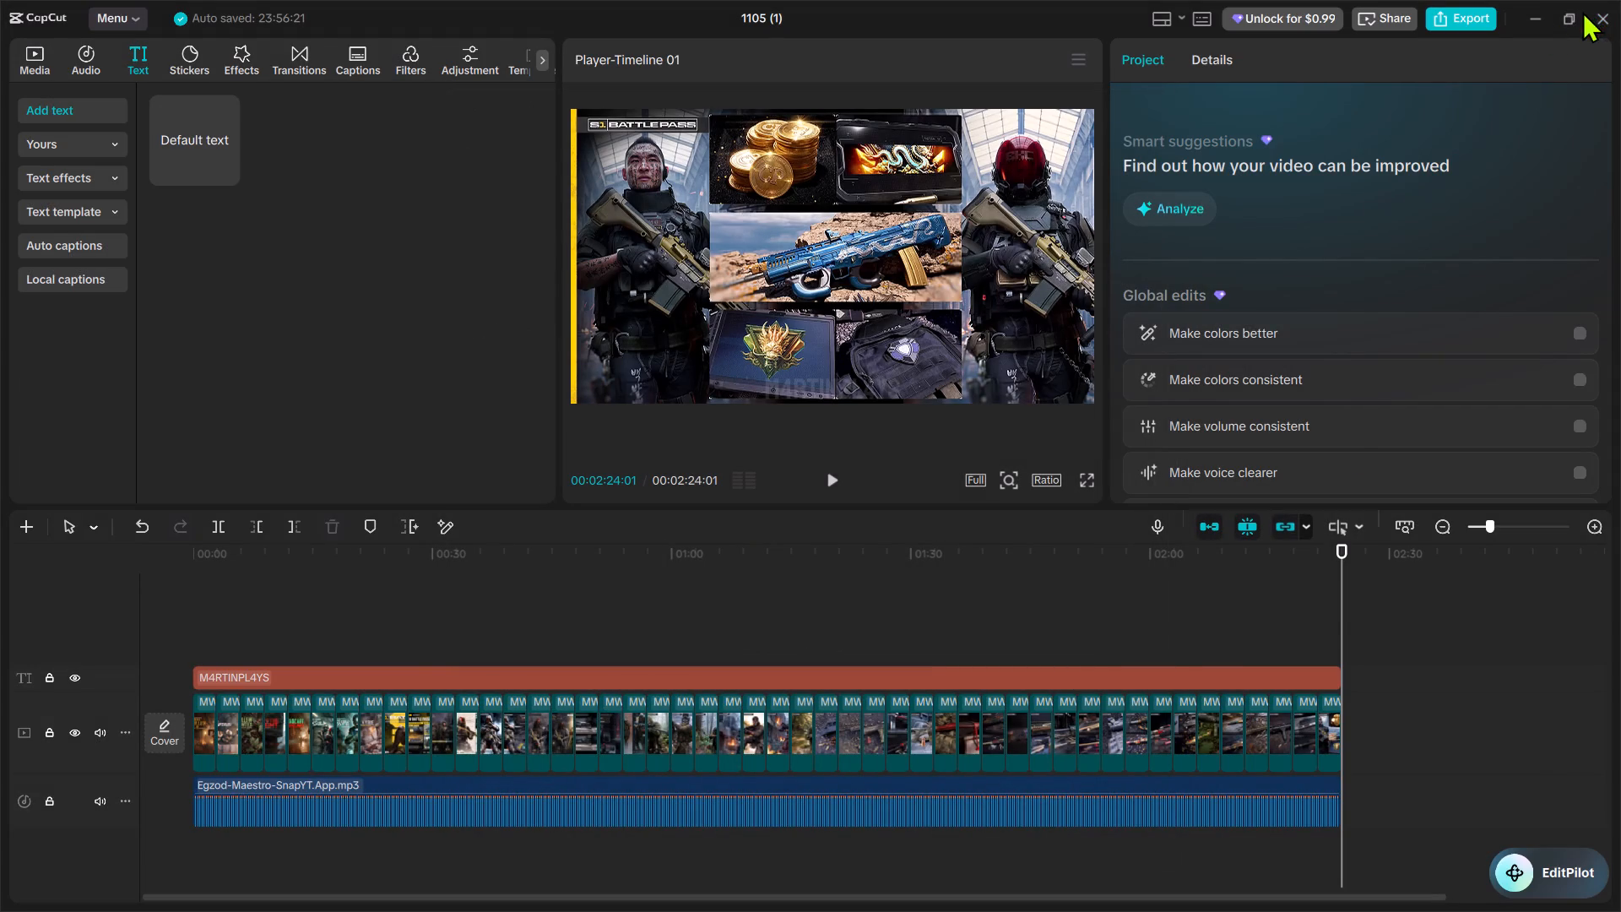
pyautogui.click(1614, 6)
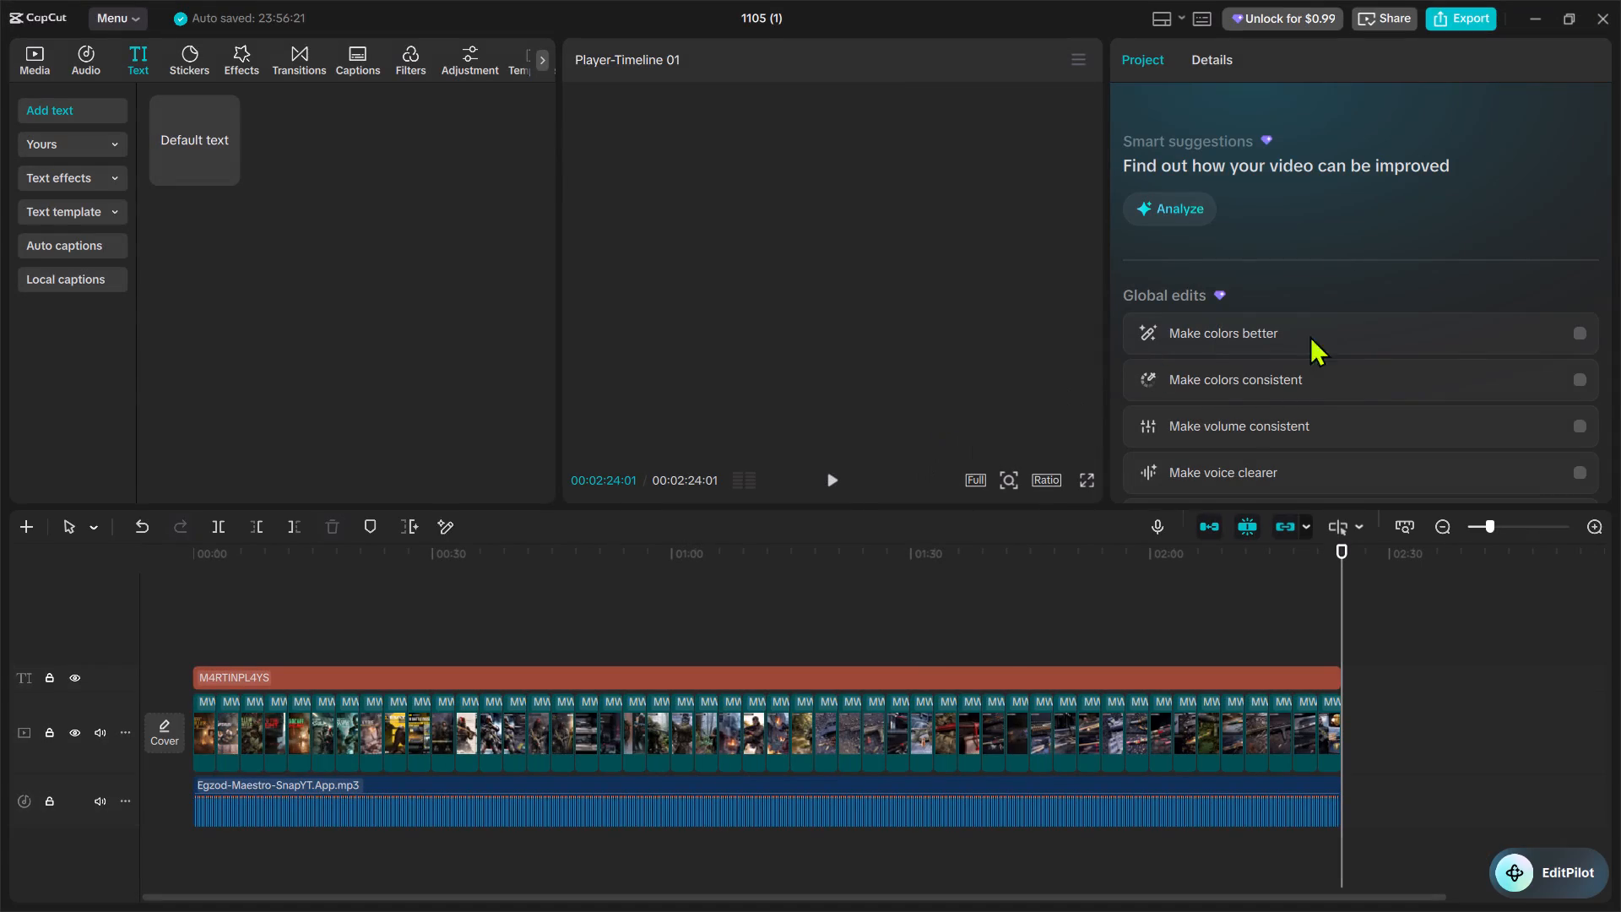
# Close the browser window showing the Call of Duty page on X.
pyautogui.click(1591, 12)
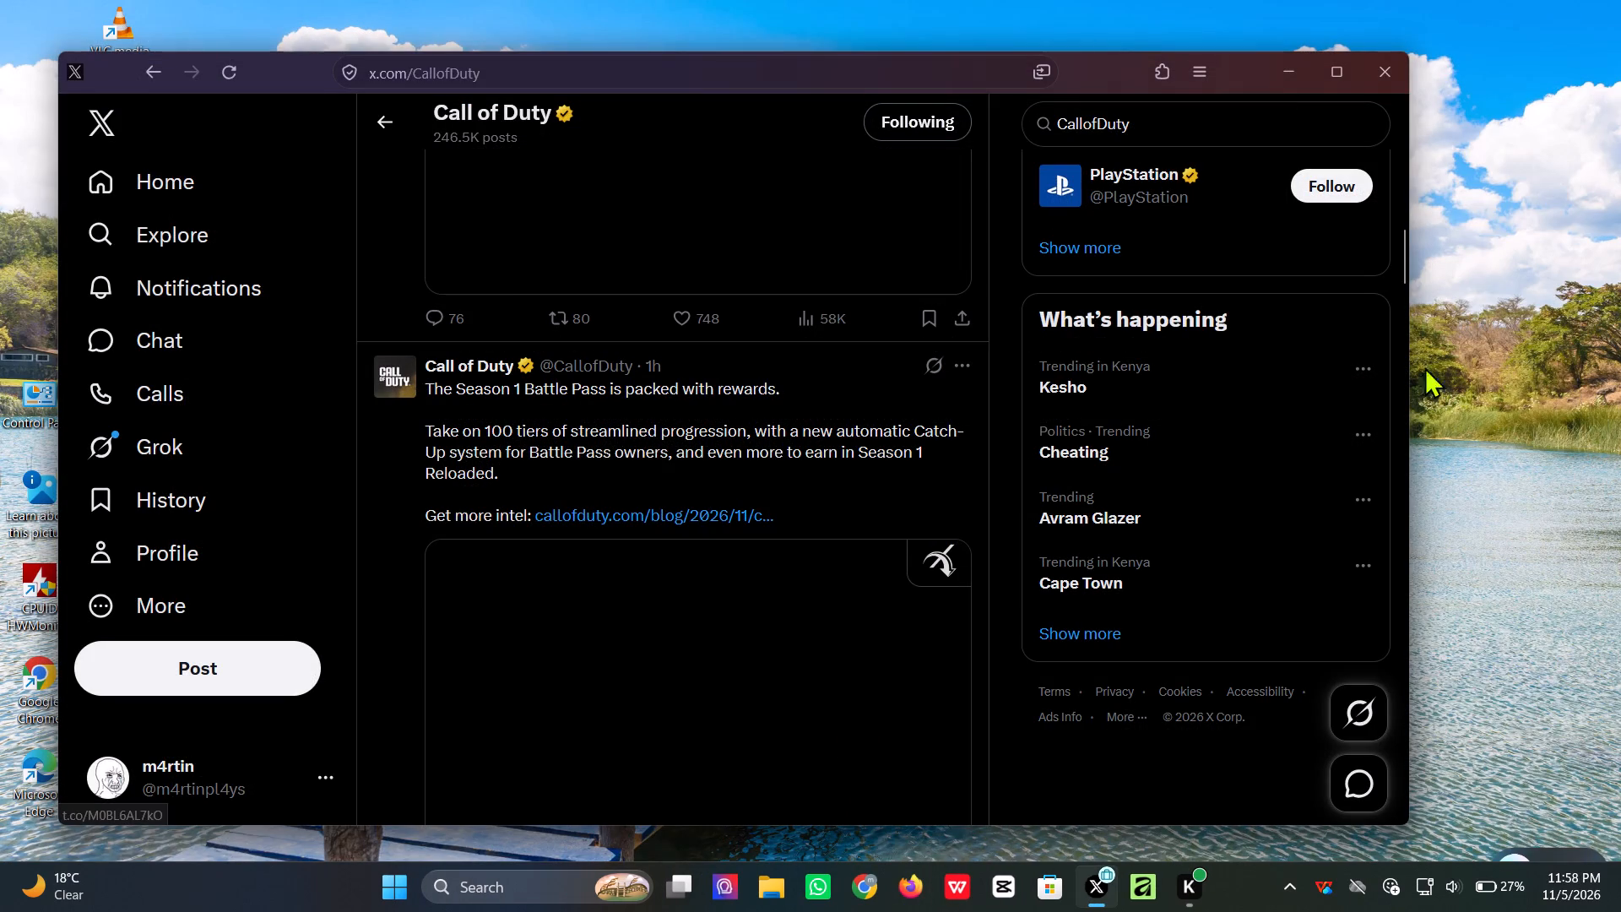
pyautogui.click(1399, 73)
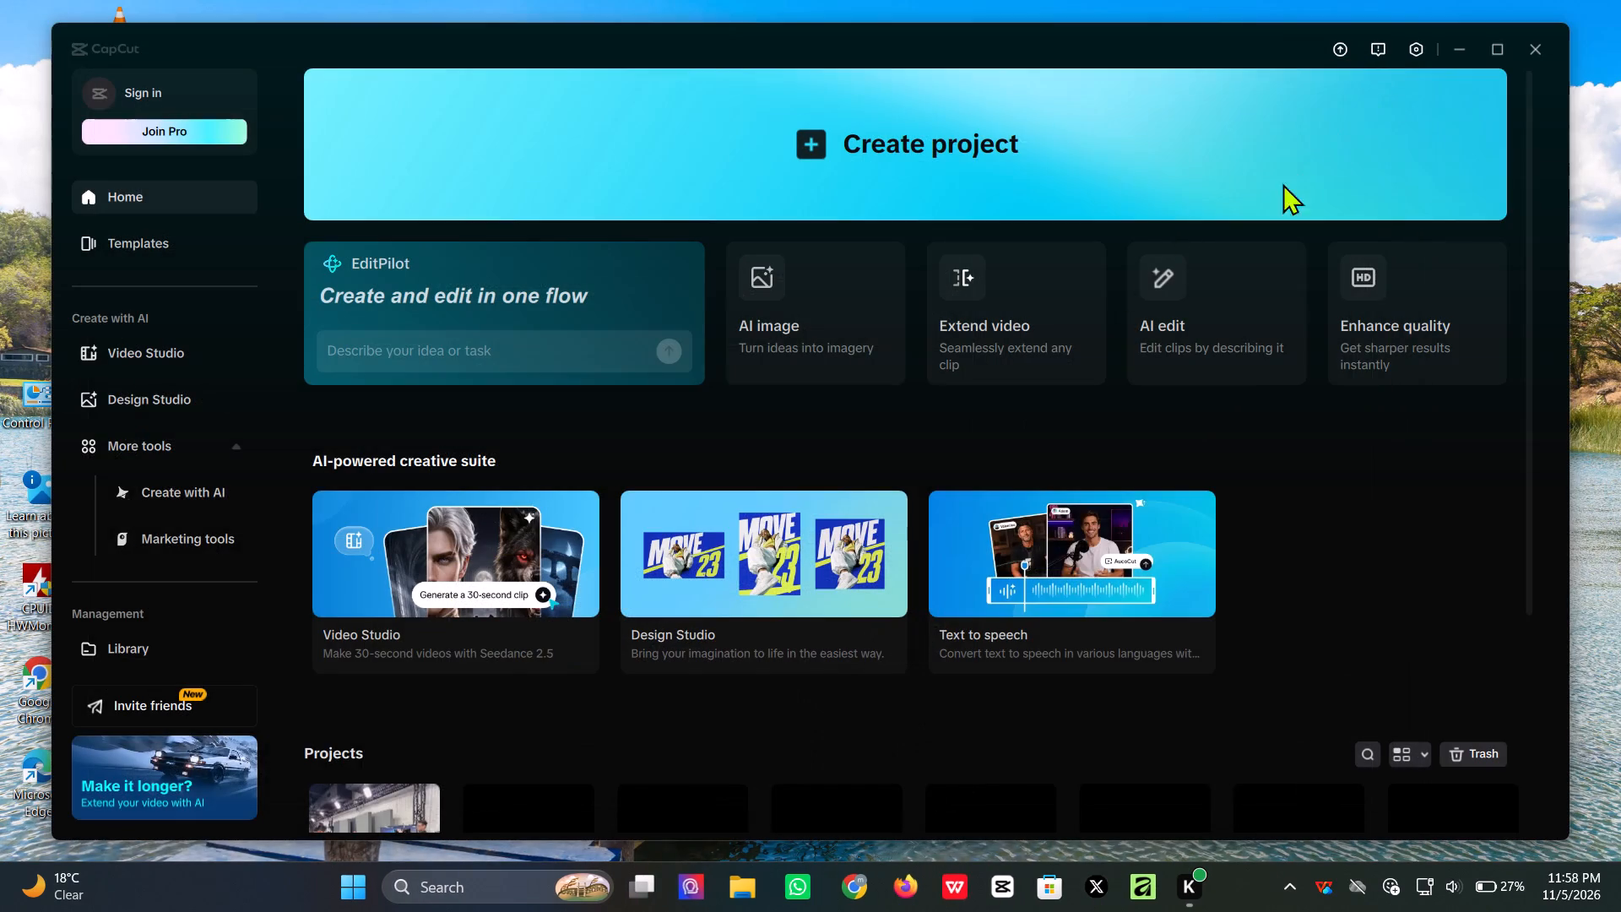
# Try to close the CapCut home window and dismiss its auto-upload notice.
pyautogui.click(1527, 49)
pyautogui.click(1533, 43)
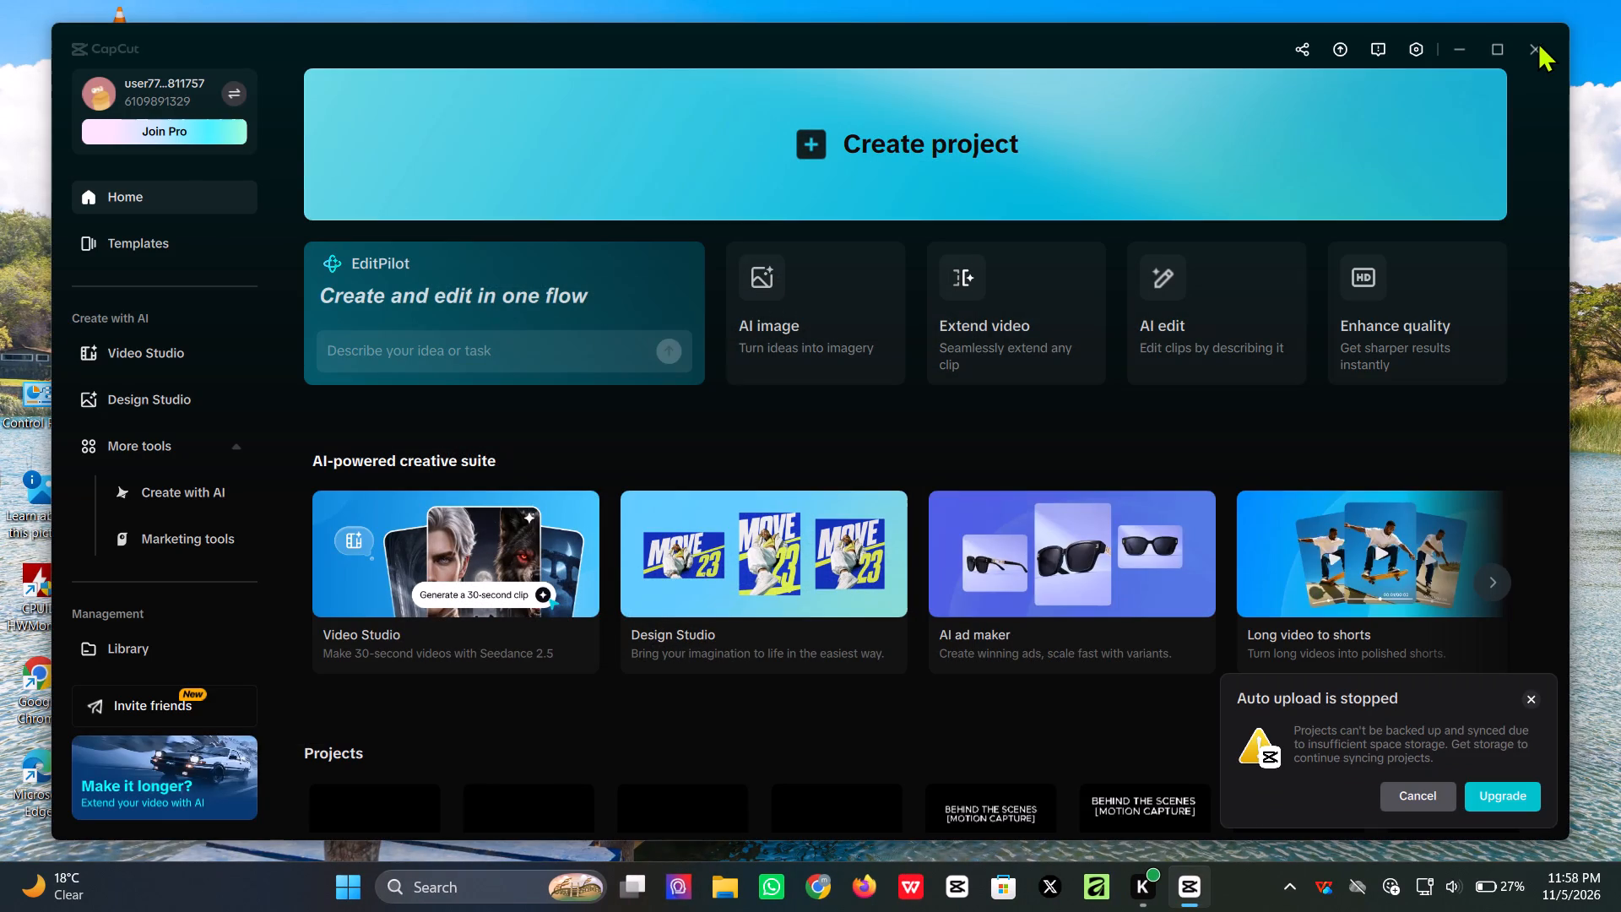
pyautogui.click(1546, 34)
pyautogui.click(1183, 893)
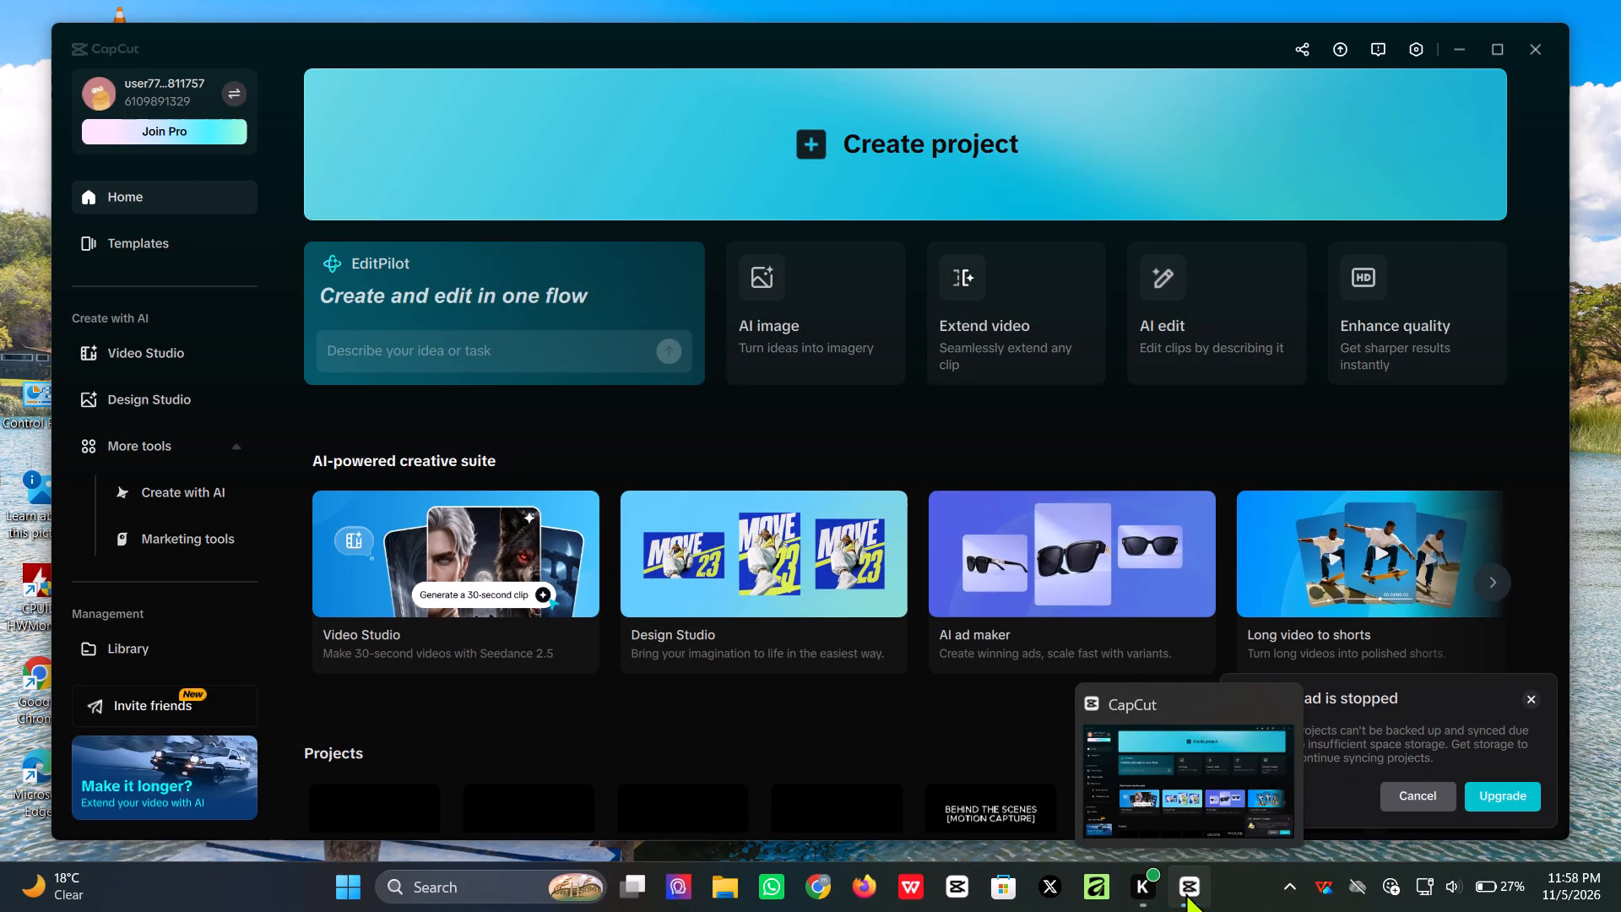
pyautogui.click(1535, 47)
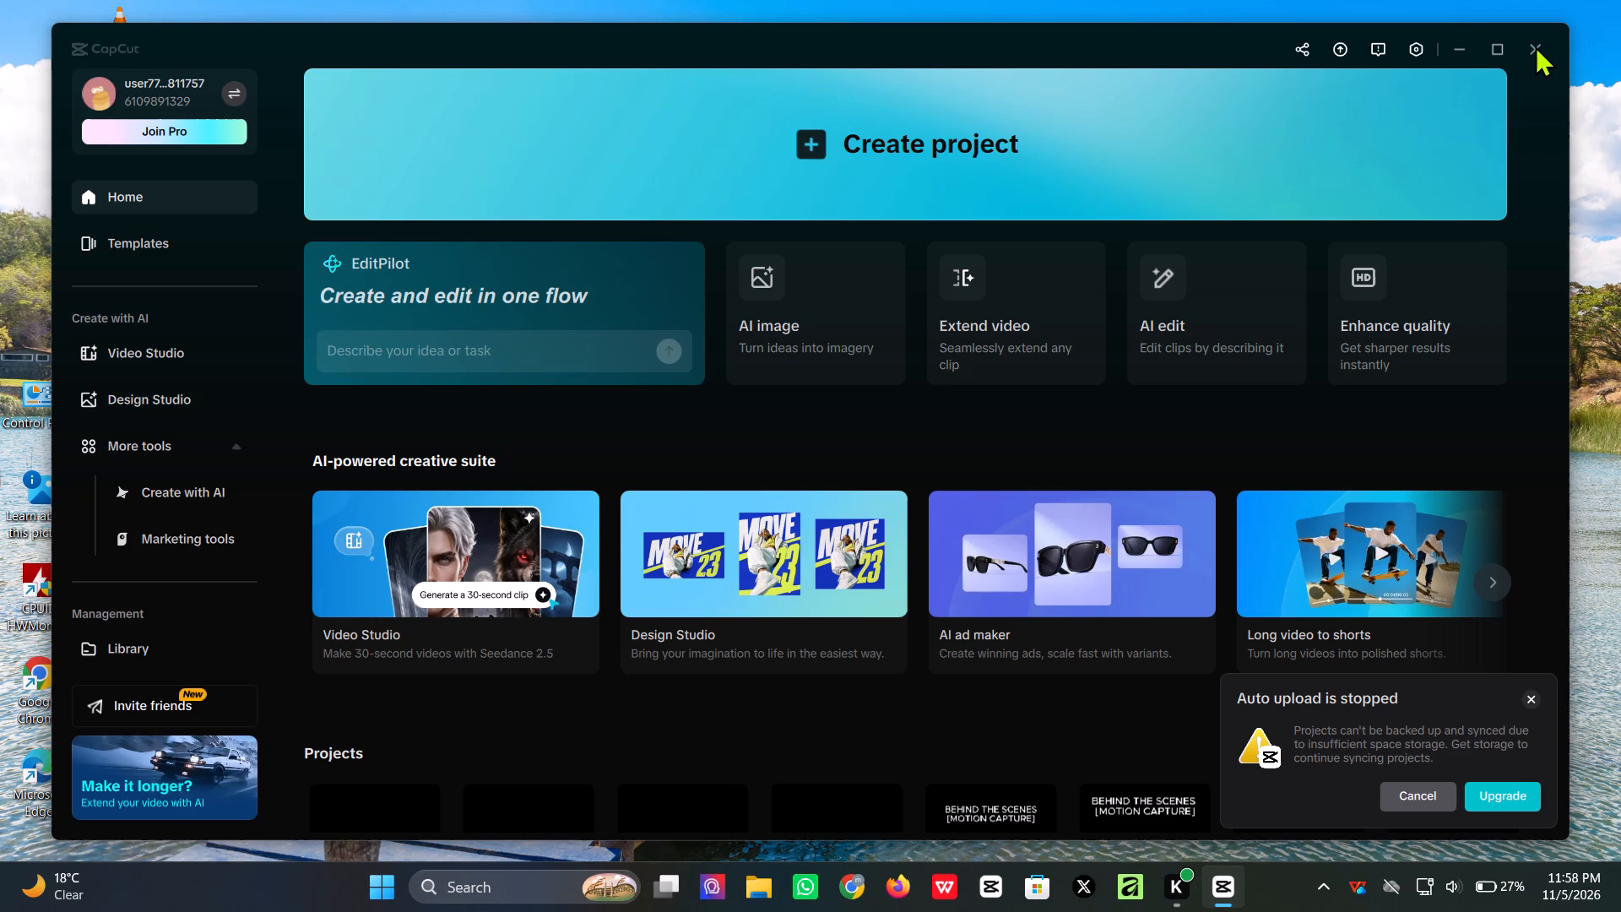
pyautogui.click(1417, 793)
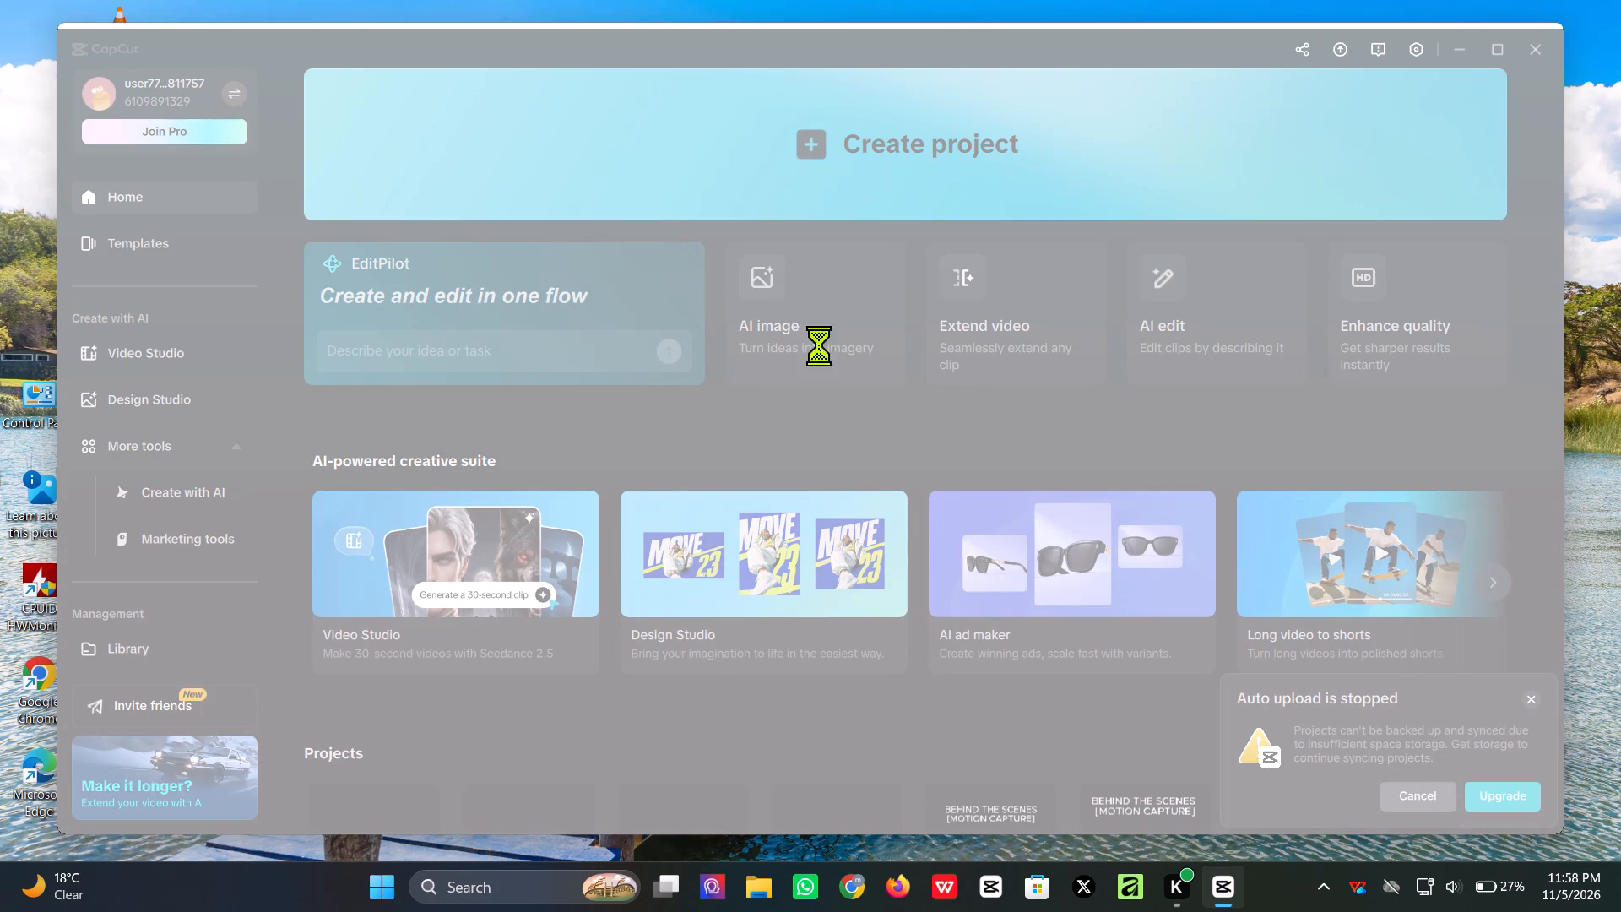
# Switch to File Explorer, check the storage of Local Disk (C:) under This PC, and close the window.
pyautogui.click(746, 889)
pyautogui.click(379, 898)
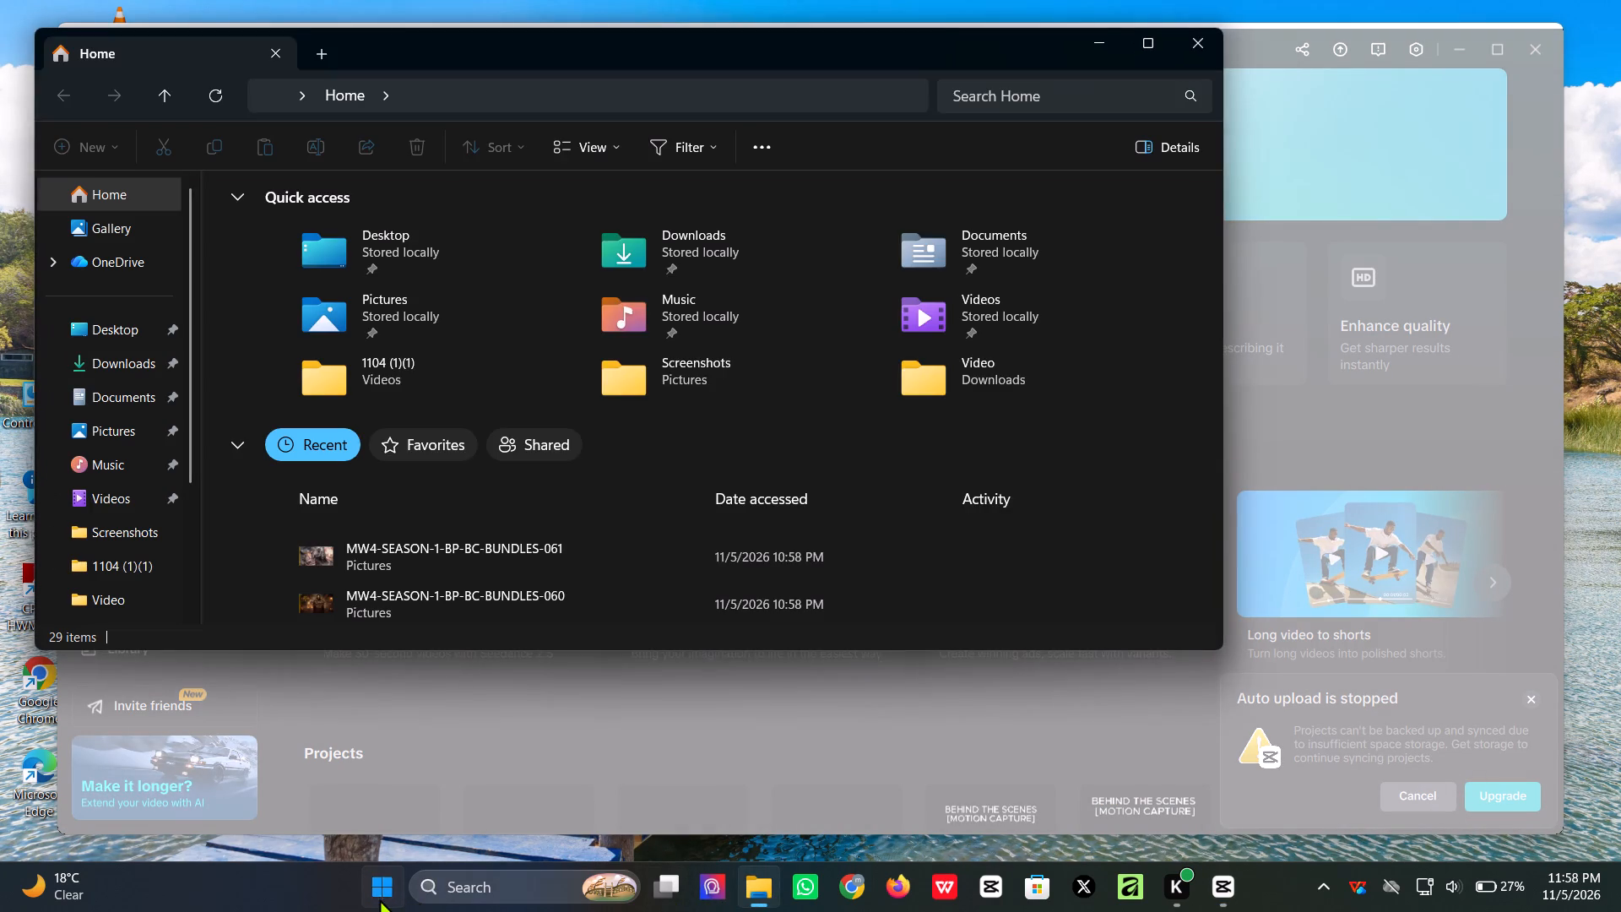
pyautogui.scroll(-4, 149, 352)
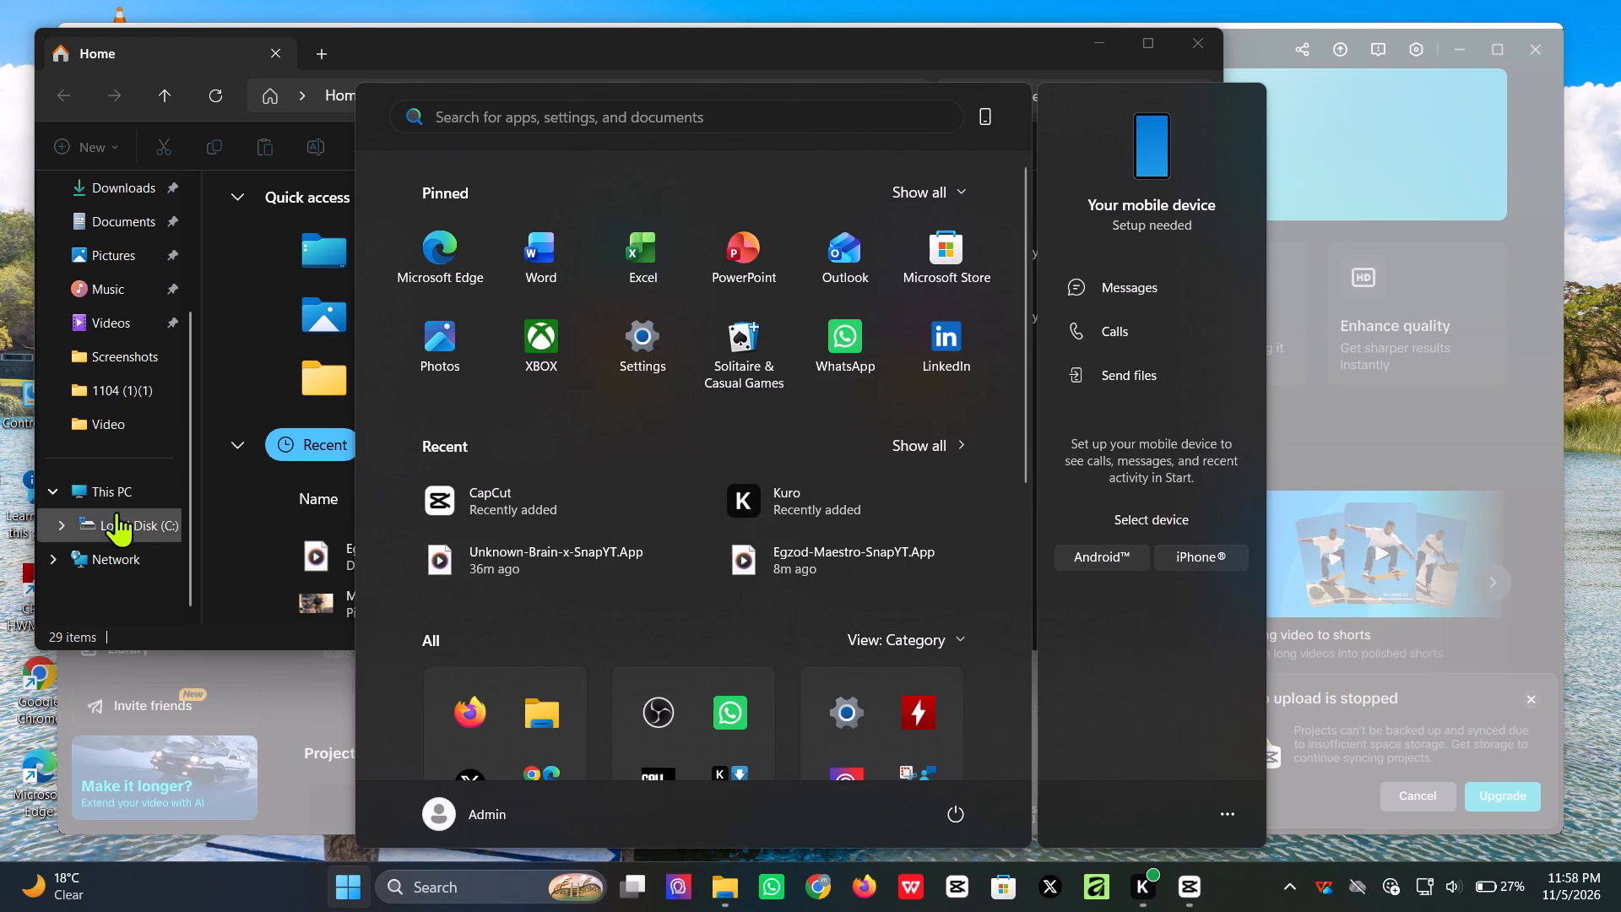
pyautogui.click(119, 515)
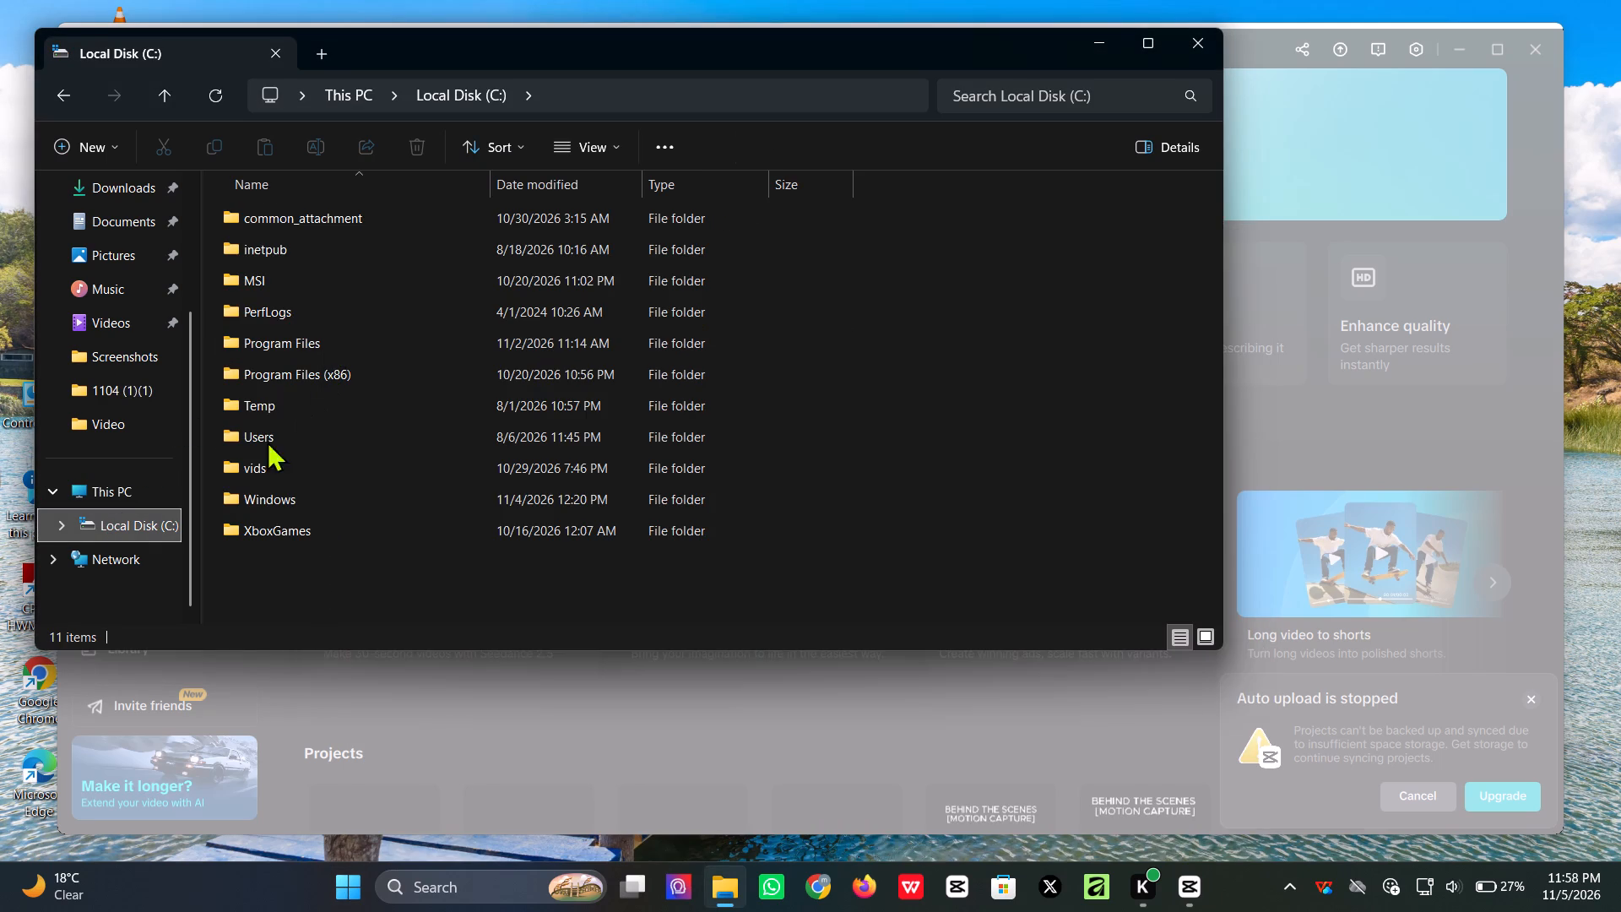
pyautogui.click(136, 518)
pyautogui.click(142, 475)
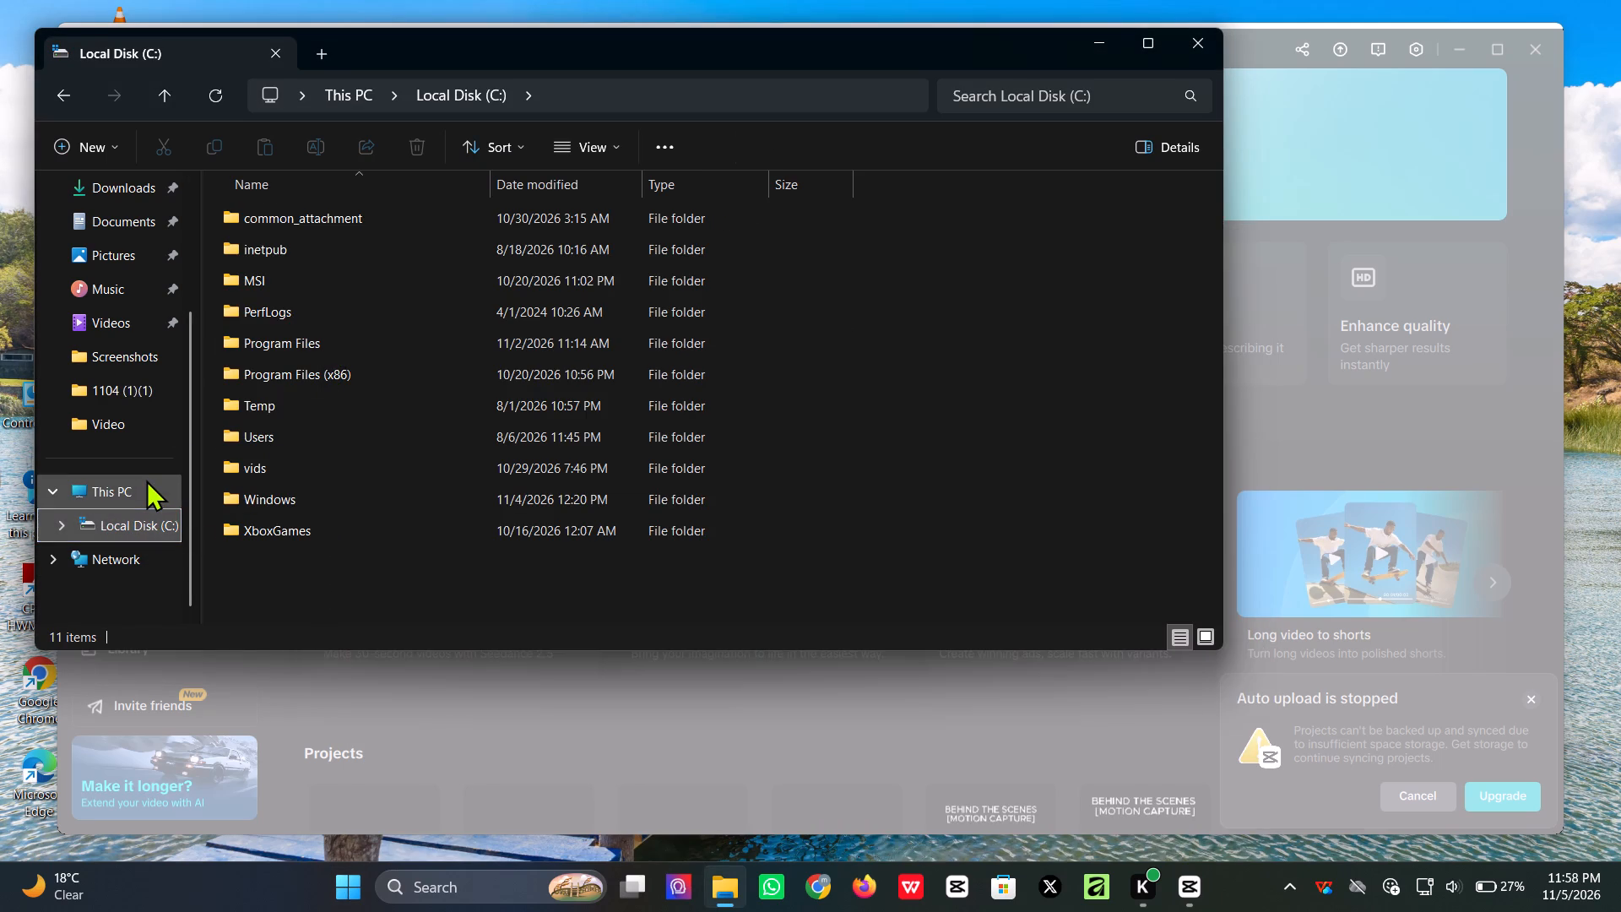
pyautogui.click(146, 480)
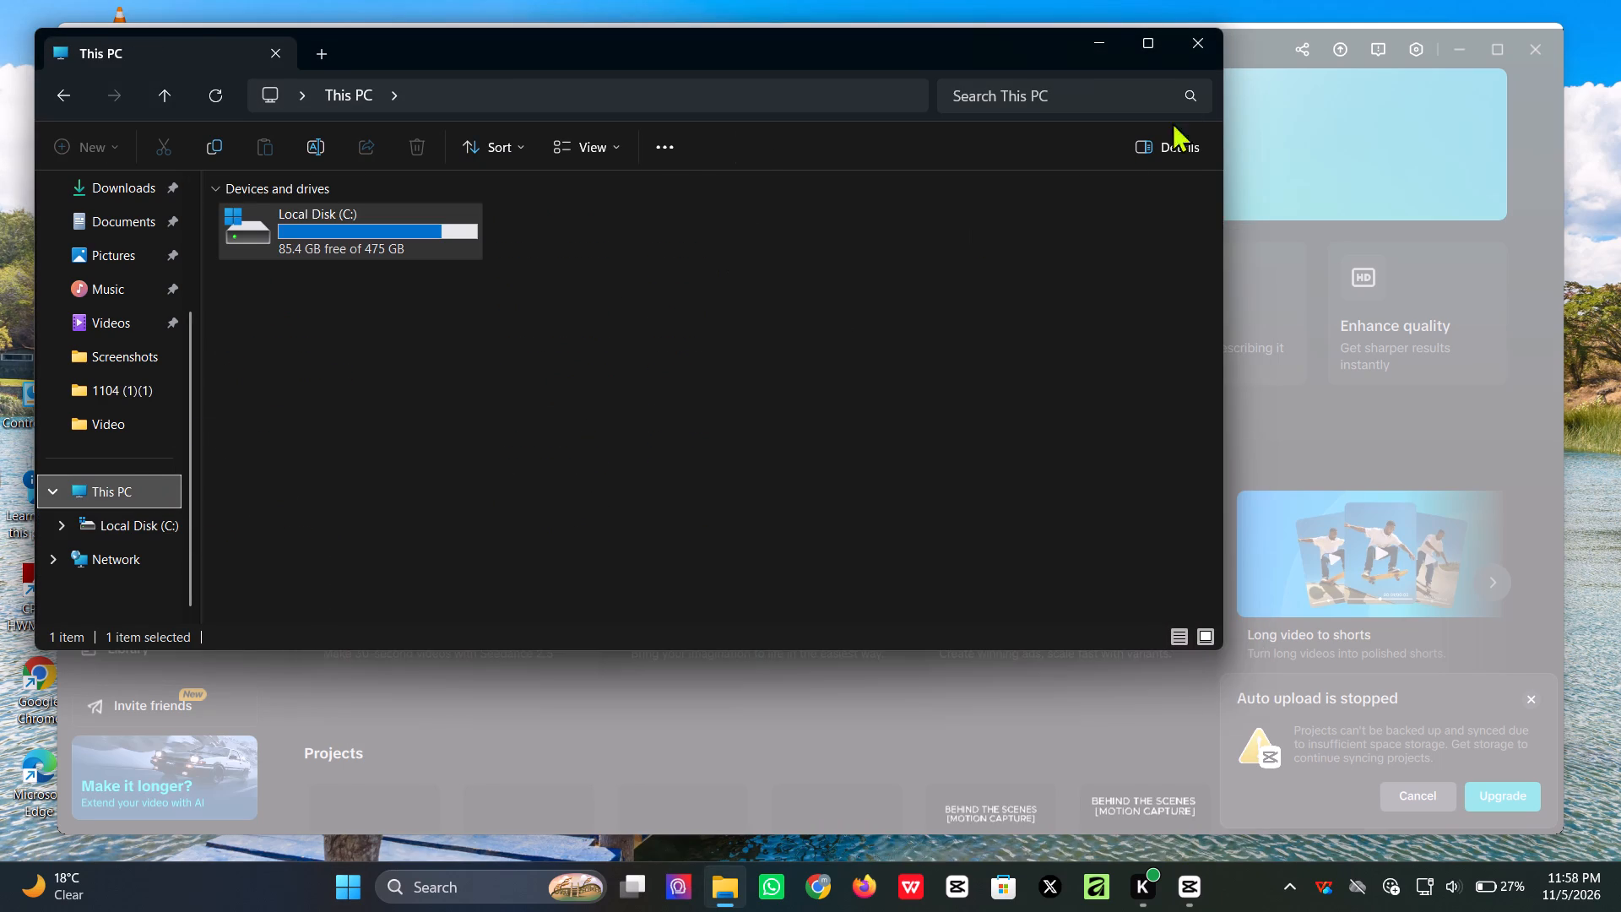
pyautogui.click(1206, 44)
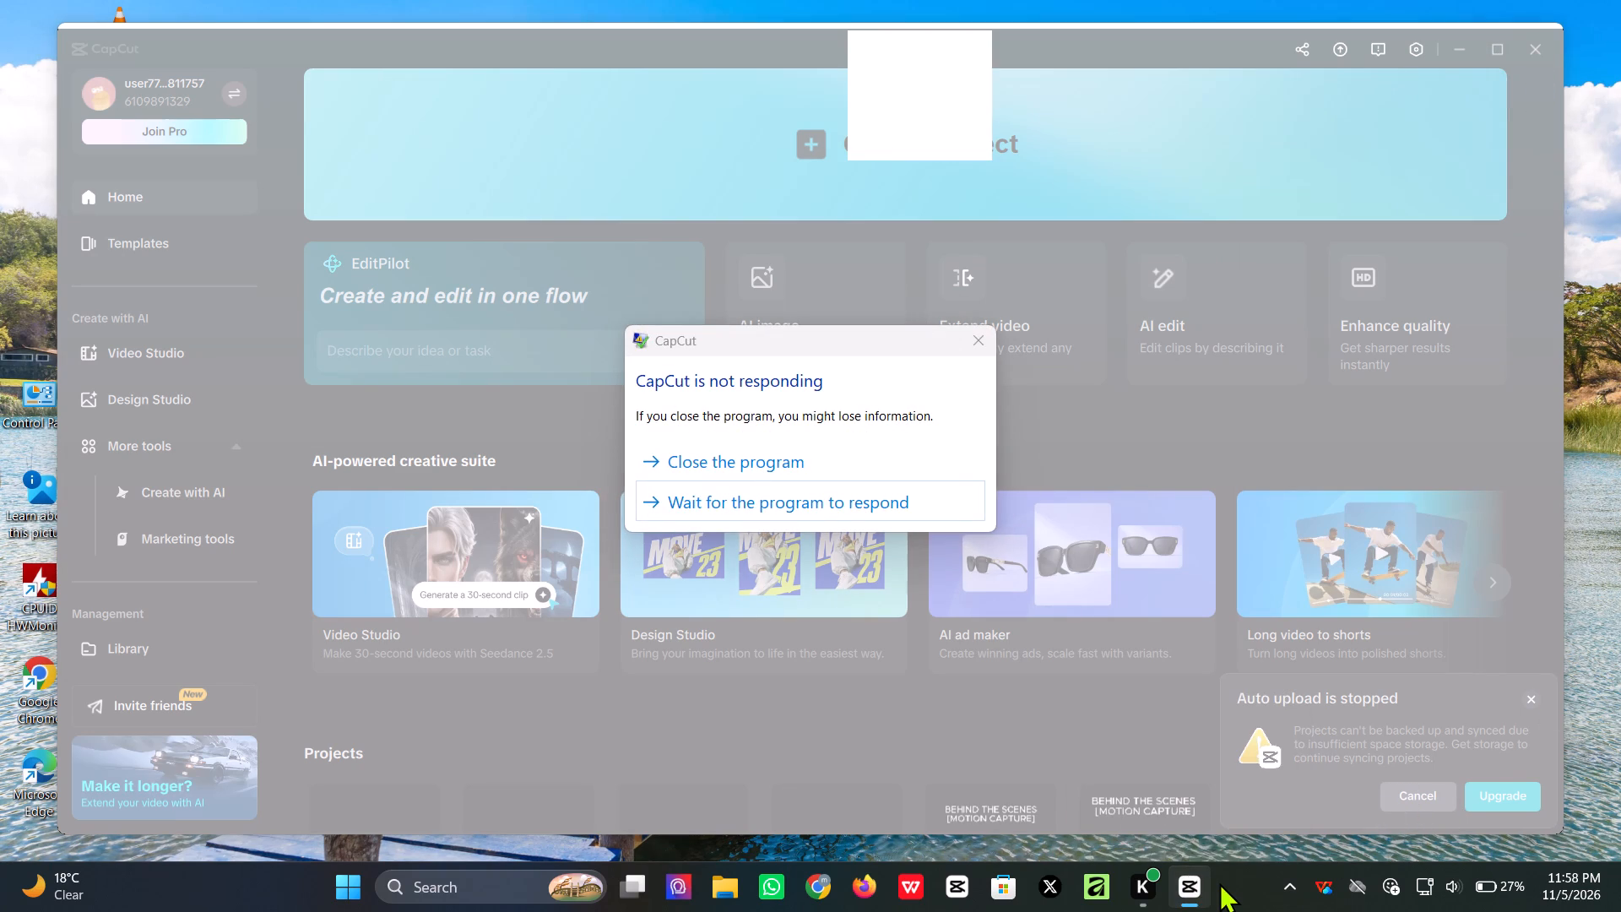
# Force the unresponsive CapCut program to close.
pyautogui.click(800, 463)
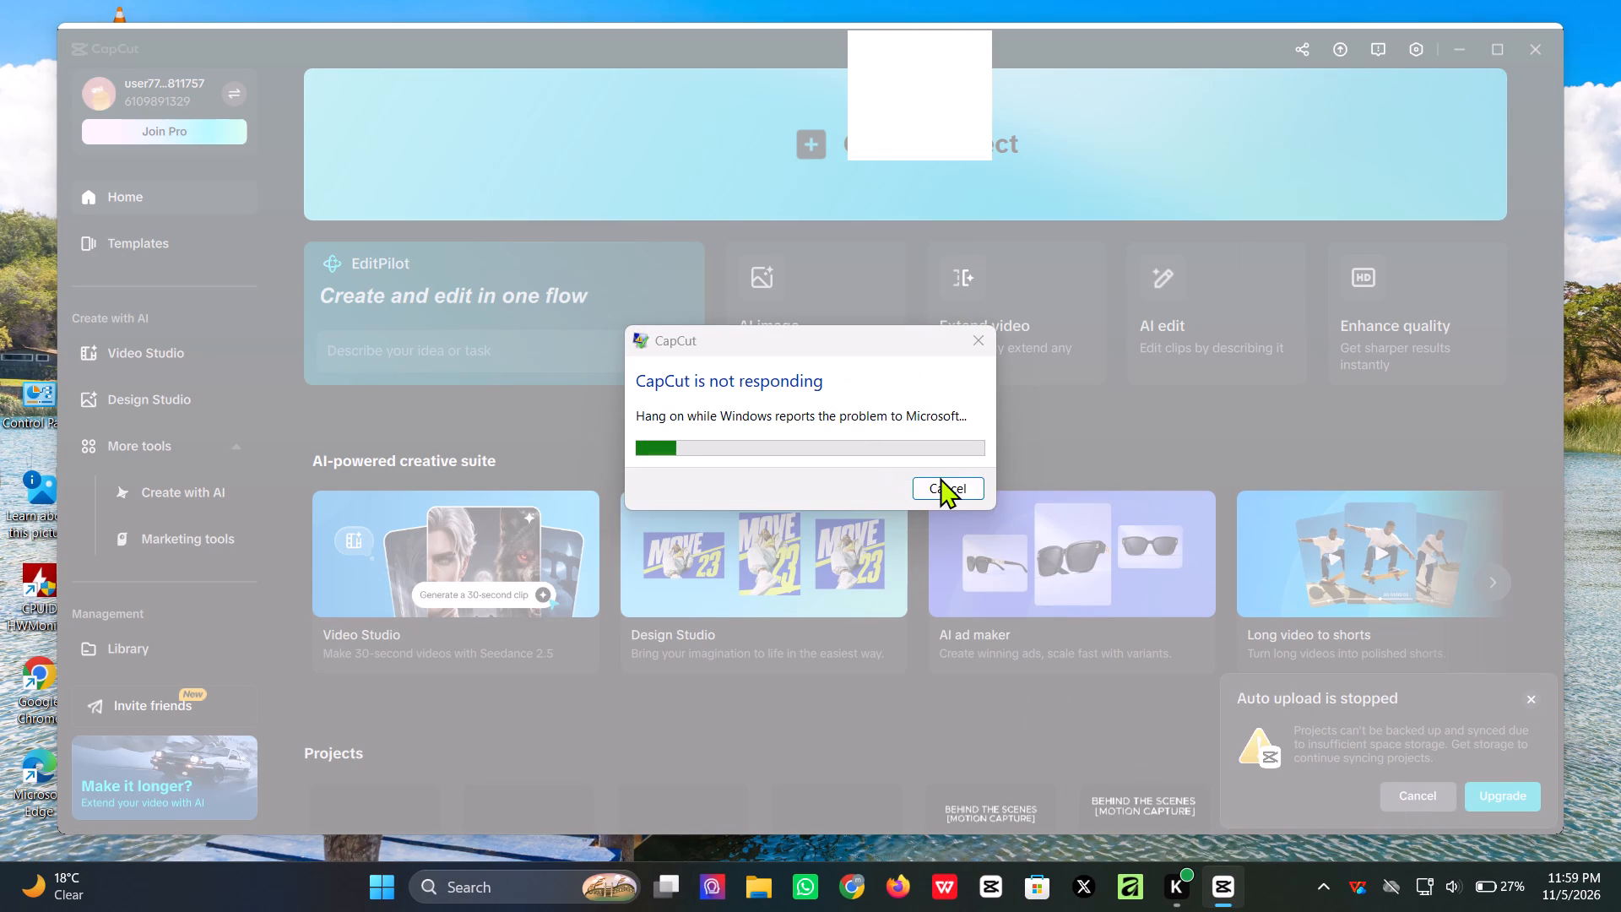